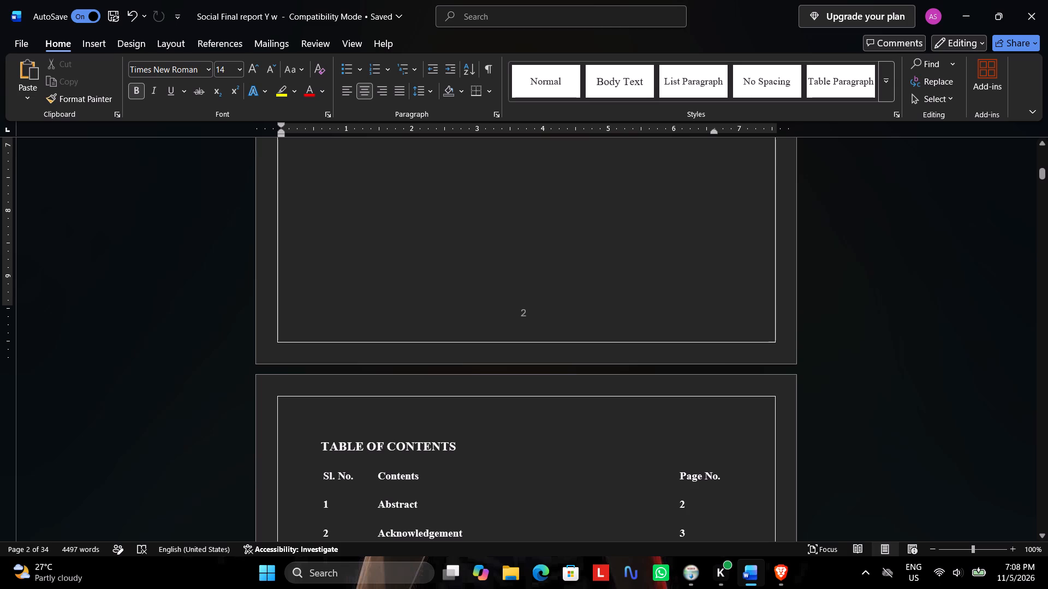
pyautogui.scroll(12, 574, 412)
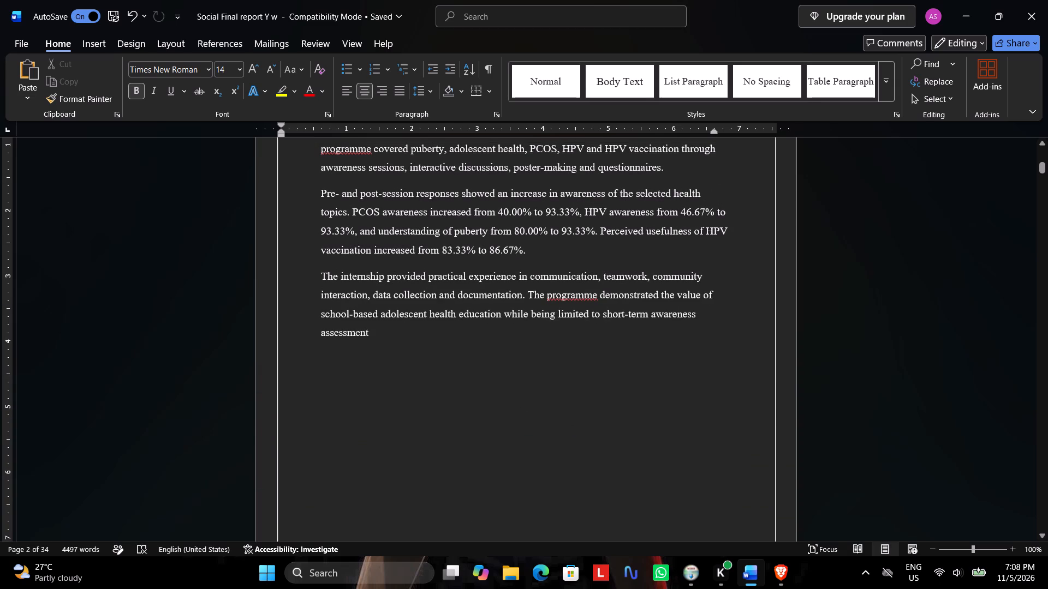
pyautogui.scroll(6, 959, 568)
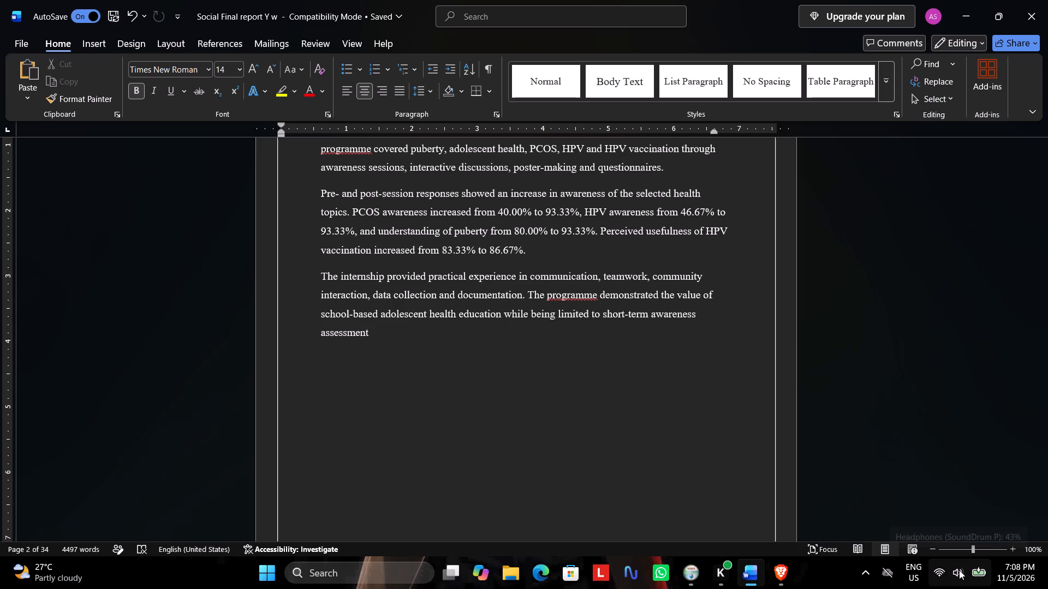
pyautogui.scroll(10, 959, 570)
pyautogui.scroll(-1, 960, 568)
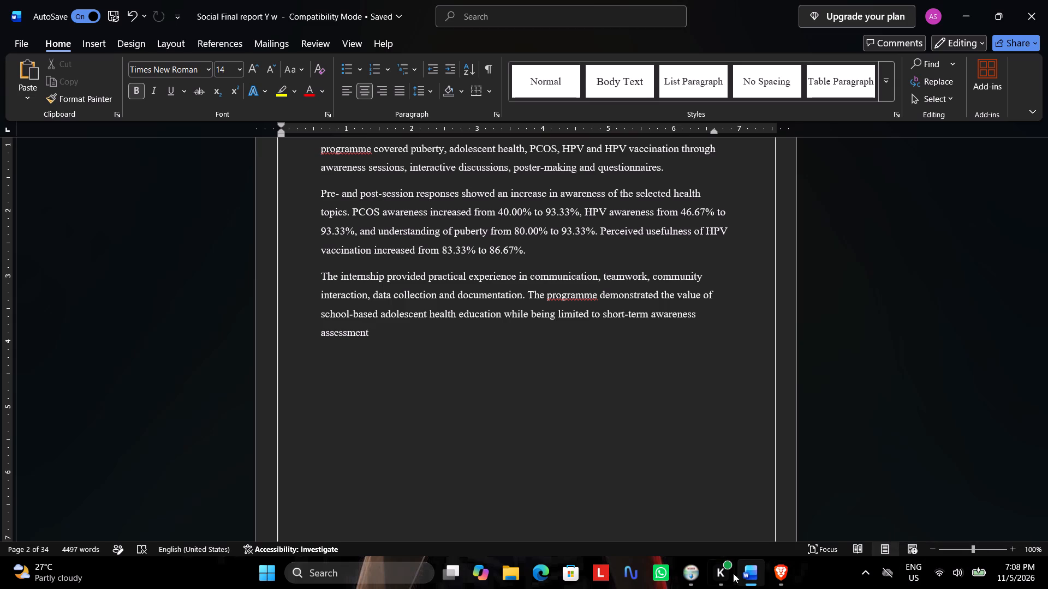
# Switch to Nahimic and turn off the Volume Stabilizer's night mode in the Music audio profile.
pyautogui.click(629, 573)
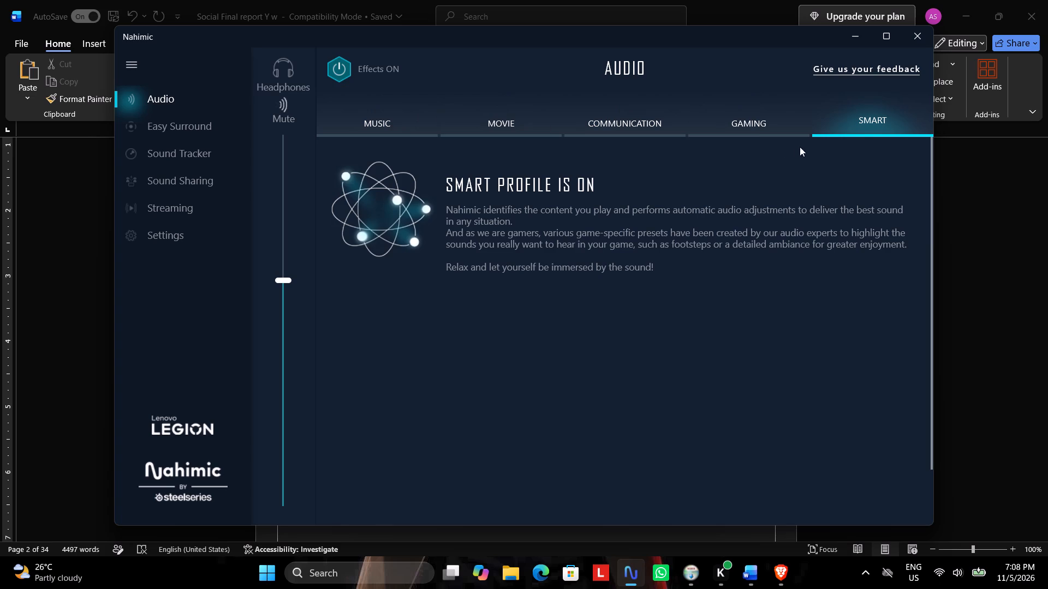
pyautogui.click(401, 118)
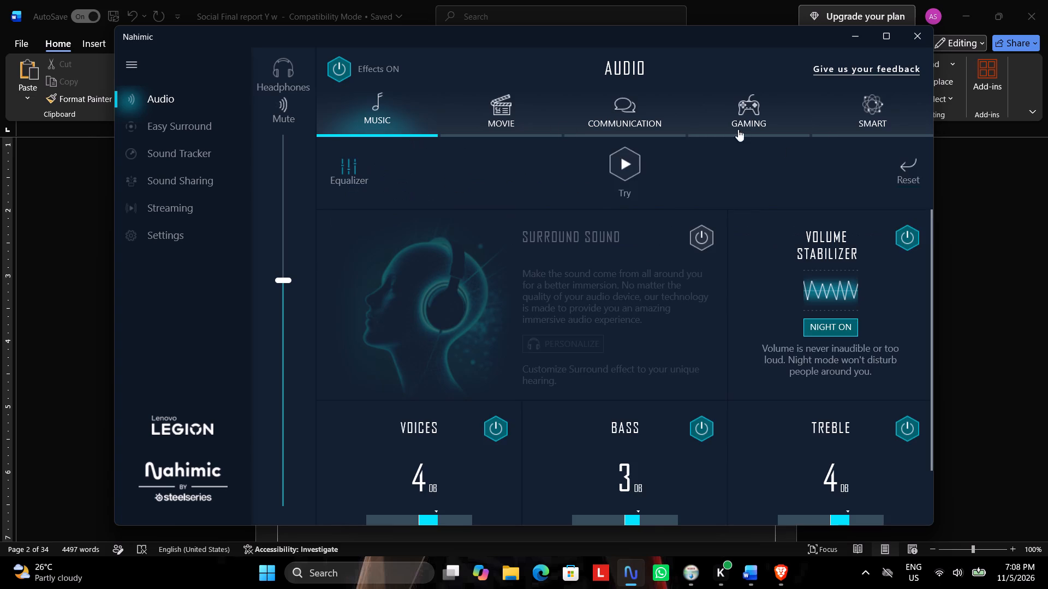
pyautogui.click(833, 324)
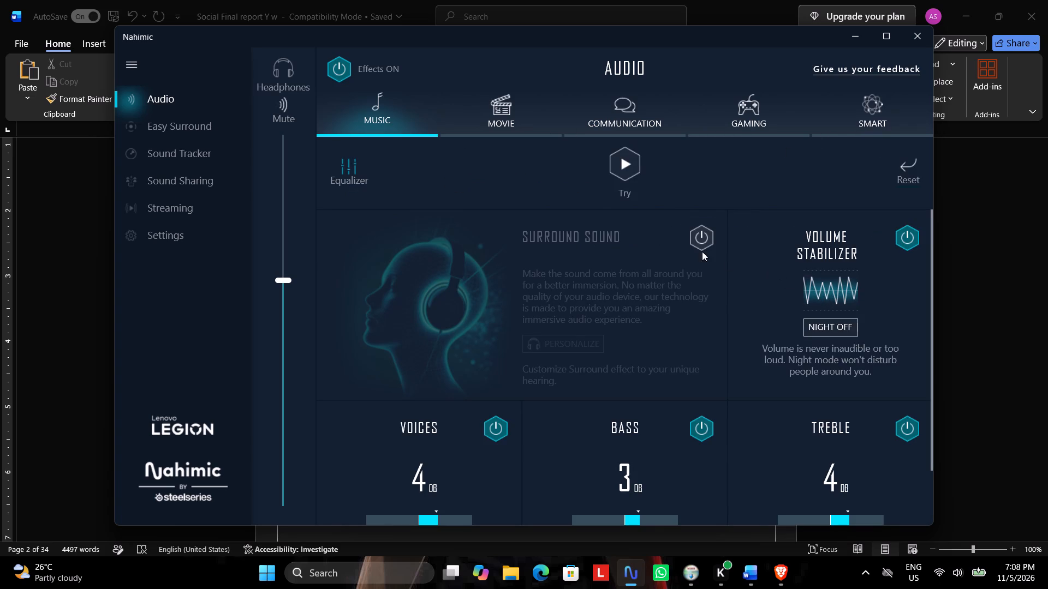
# Set the Music profile's bass to 4 dB and reselect the Smart audio profile.
pyautogui.scroll(-2, 507, 244)
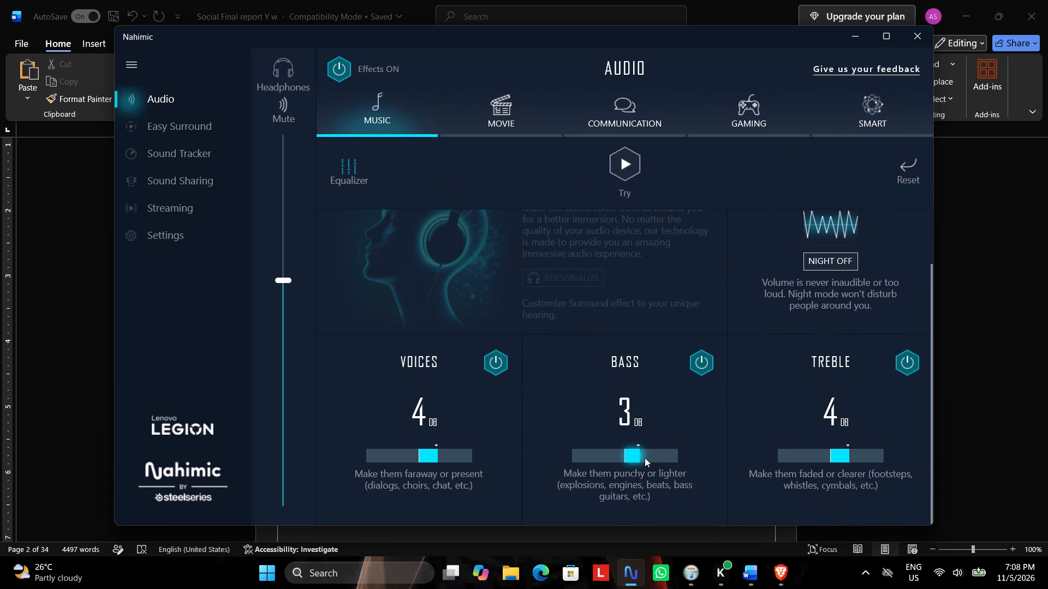
pyautogui.scroll(1, 641, 453)
pyautogui.scroll(-3, 641, 458)
pyautogui.click(643, 452)
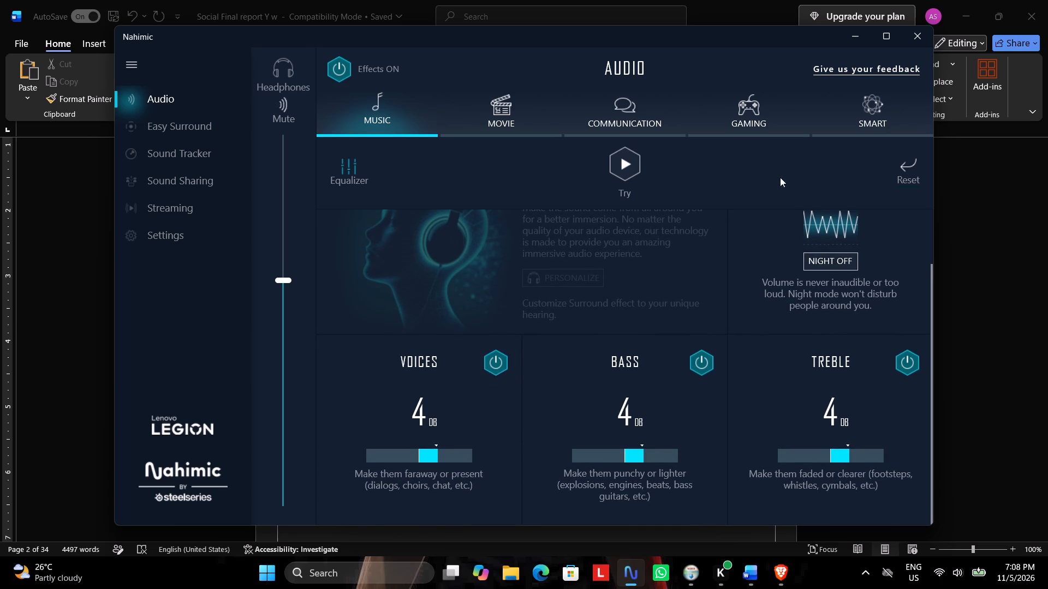
pyautogui.click(867, 104)
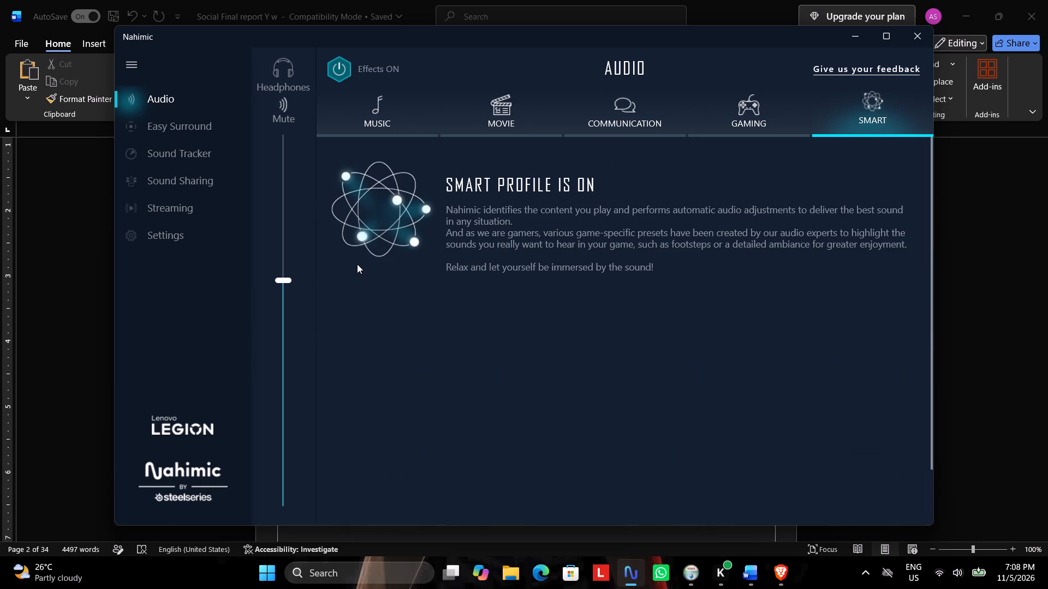
# Look through the surround, tracker, sharing and streaming pages and enable the Sound Tracker Engine in the settings.
pyautogui.click(177, 128)
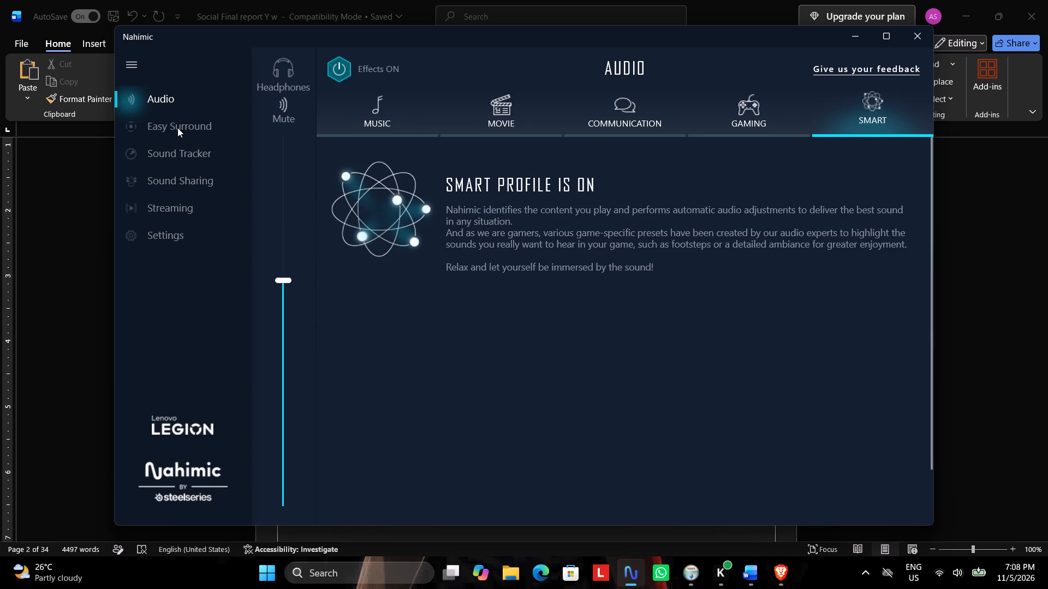
pyautogui.click(159, 149)
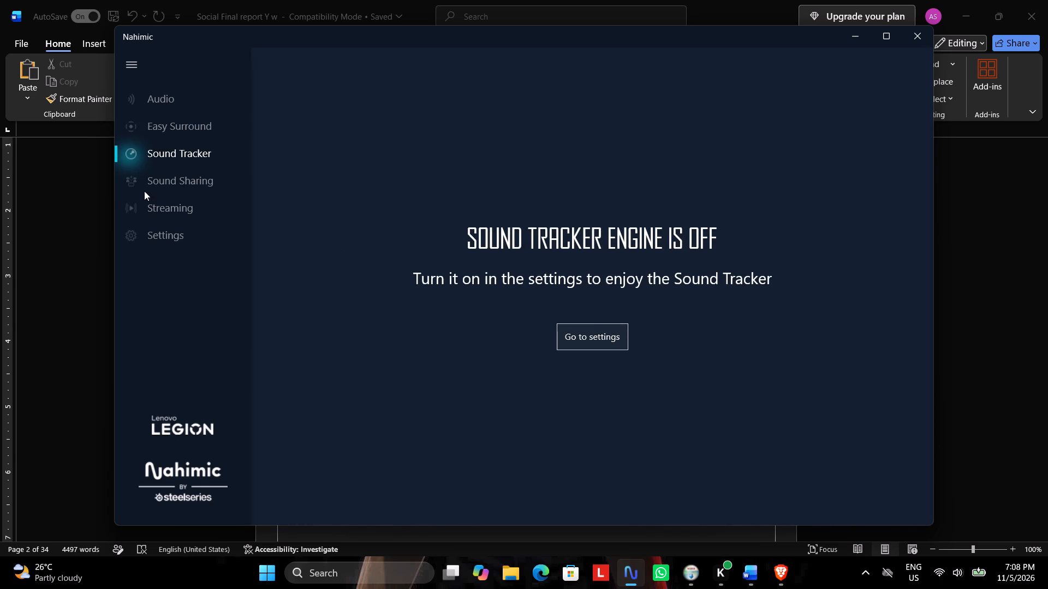
pyautogui.click(160, 180)
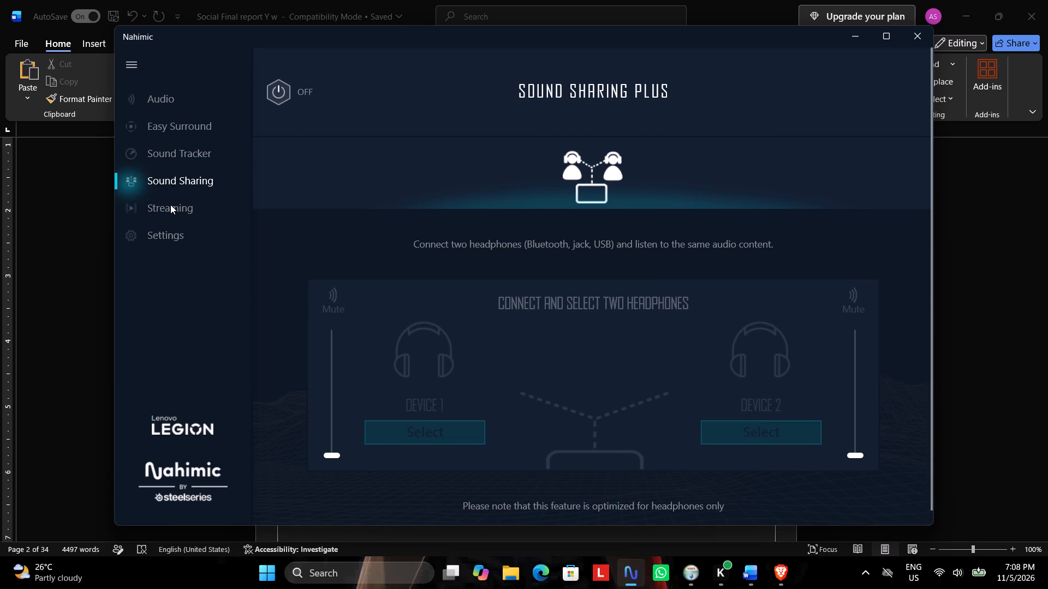
pyautogui.click(170, 205)
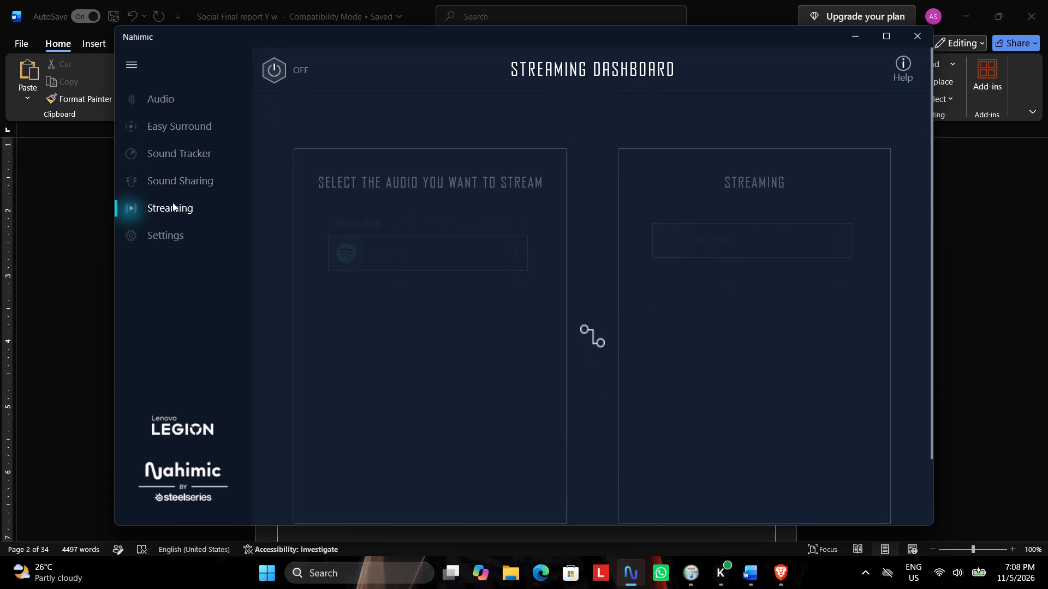
pyautogui.click(169, 229)
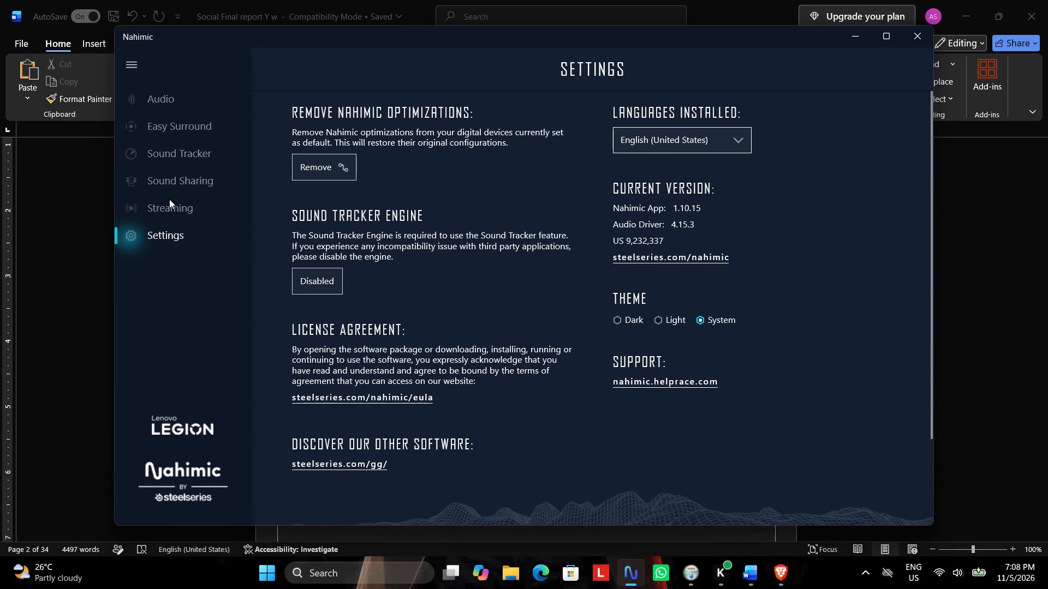
pyautogui.click(311, 291)
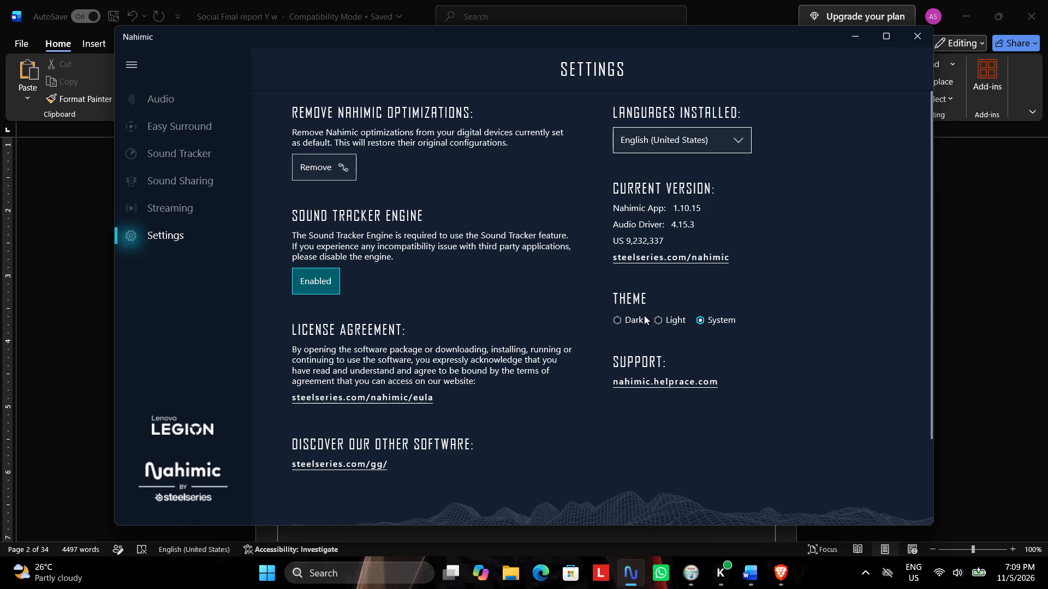
# Try the Light theme and set the theme to Dark.
pyautogui.click(617, 318)
pyautogui.click(659, 320)
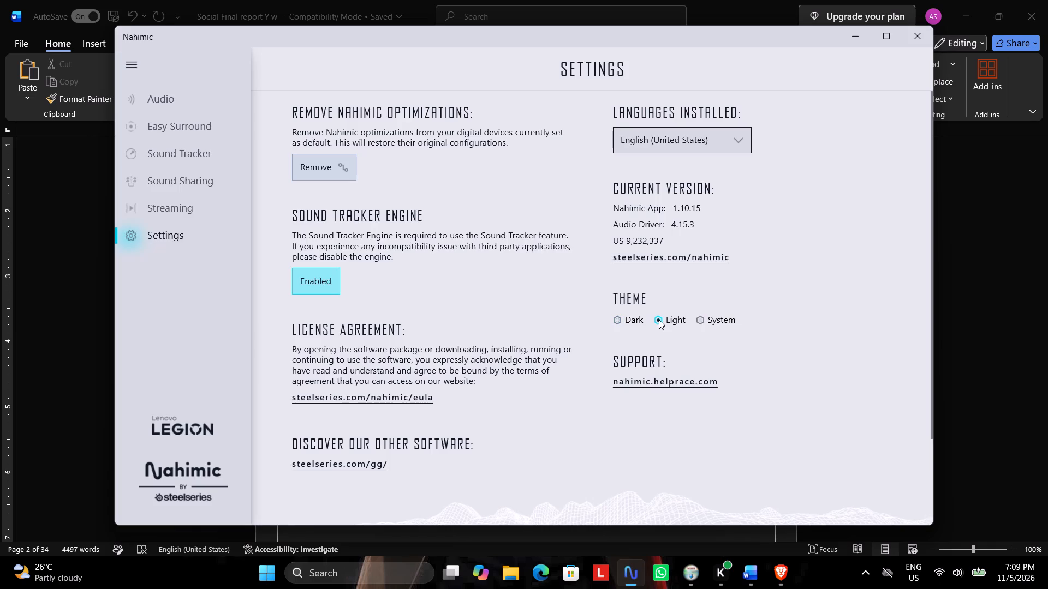
pyautogui.click(621, 318)
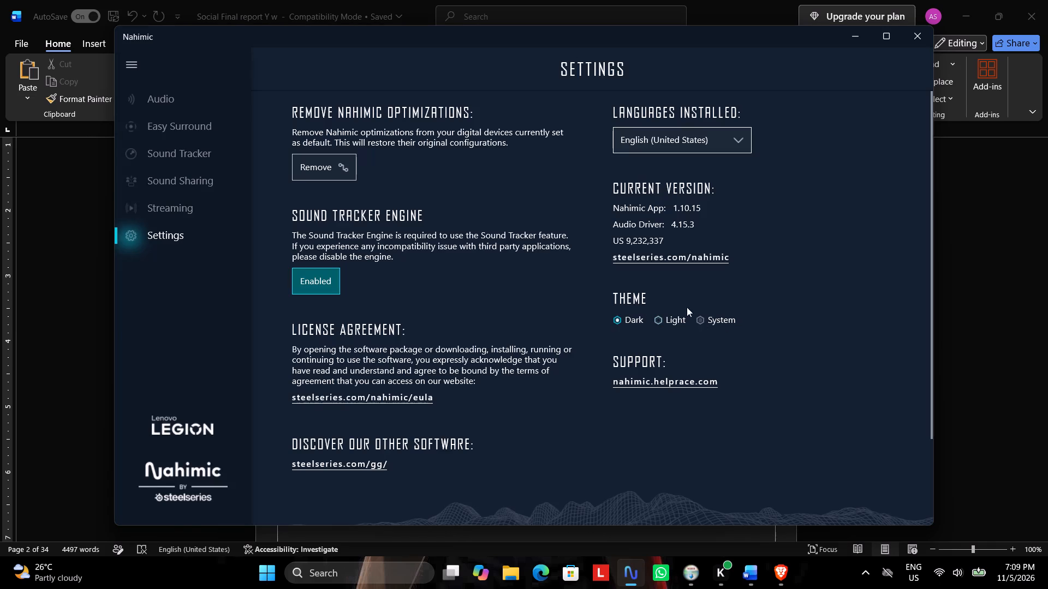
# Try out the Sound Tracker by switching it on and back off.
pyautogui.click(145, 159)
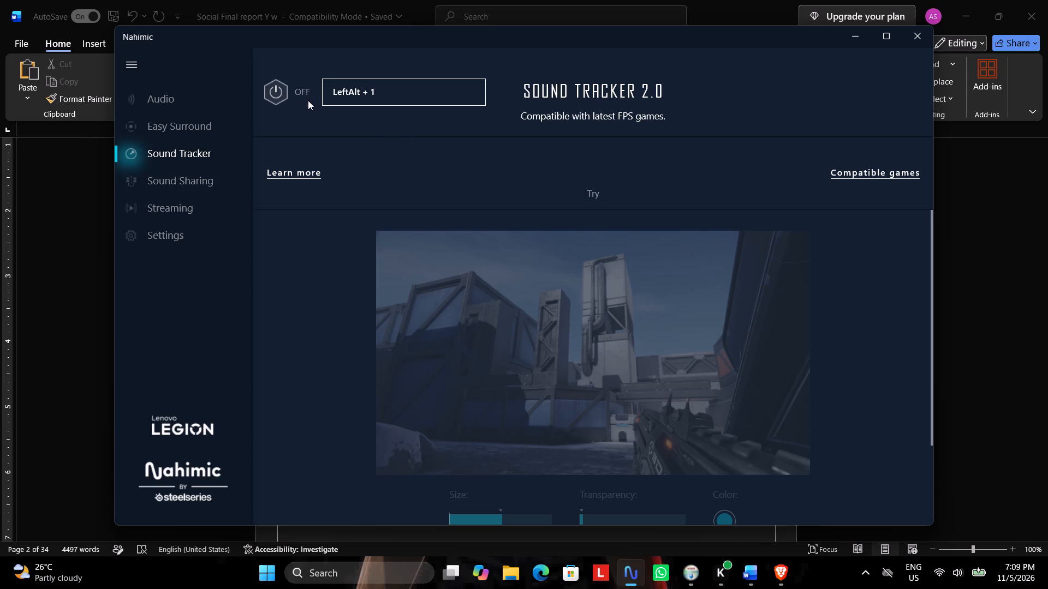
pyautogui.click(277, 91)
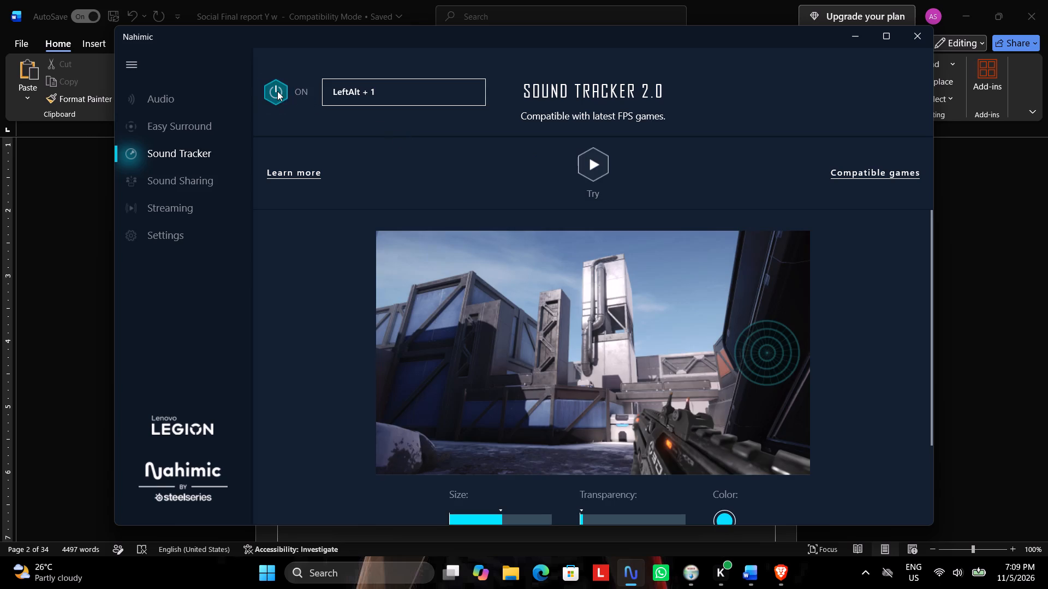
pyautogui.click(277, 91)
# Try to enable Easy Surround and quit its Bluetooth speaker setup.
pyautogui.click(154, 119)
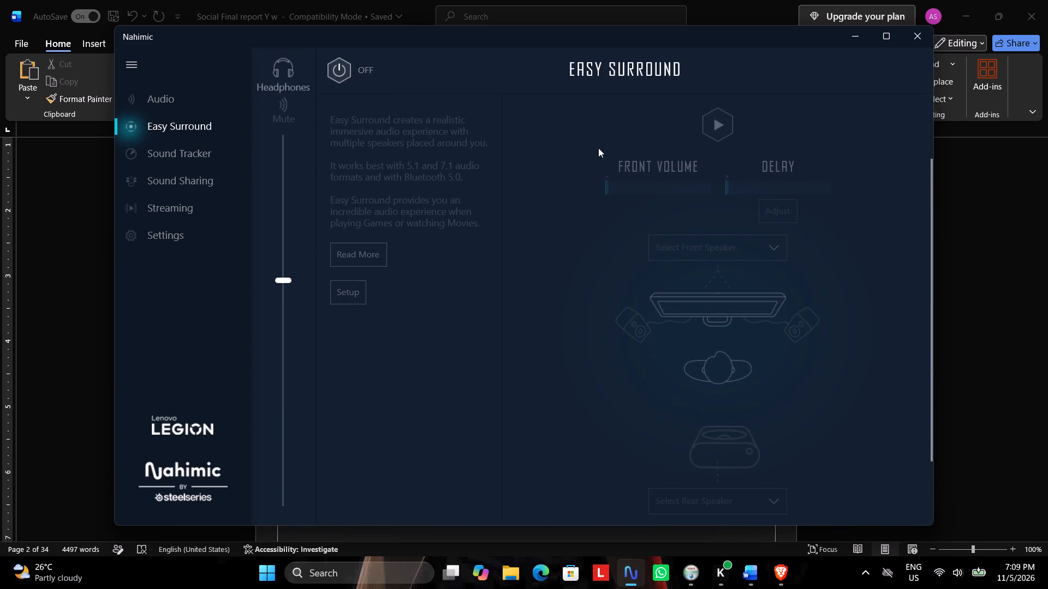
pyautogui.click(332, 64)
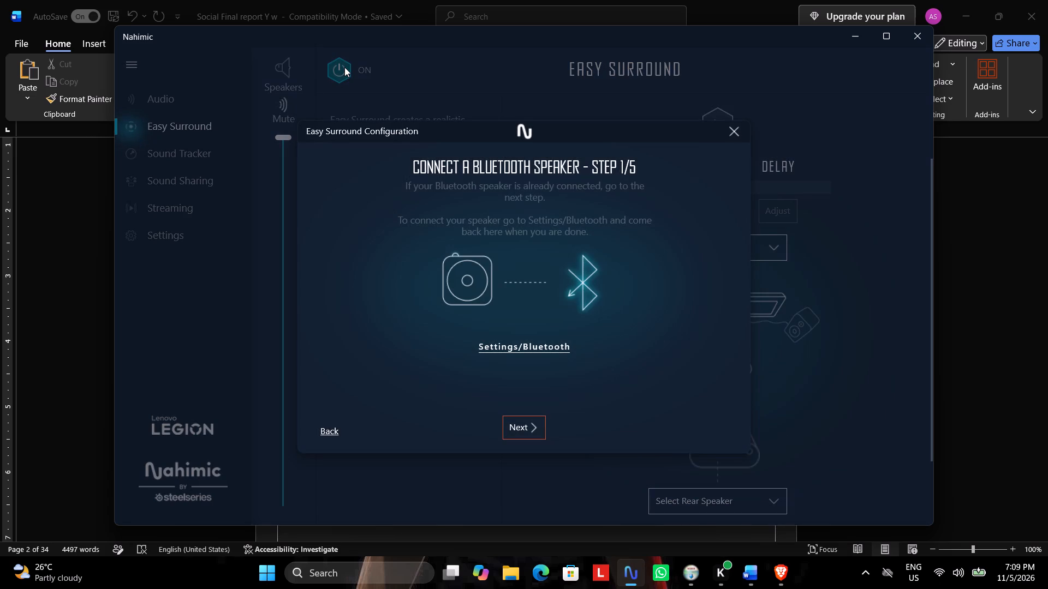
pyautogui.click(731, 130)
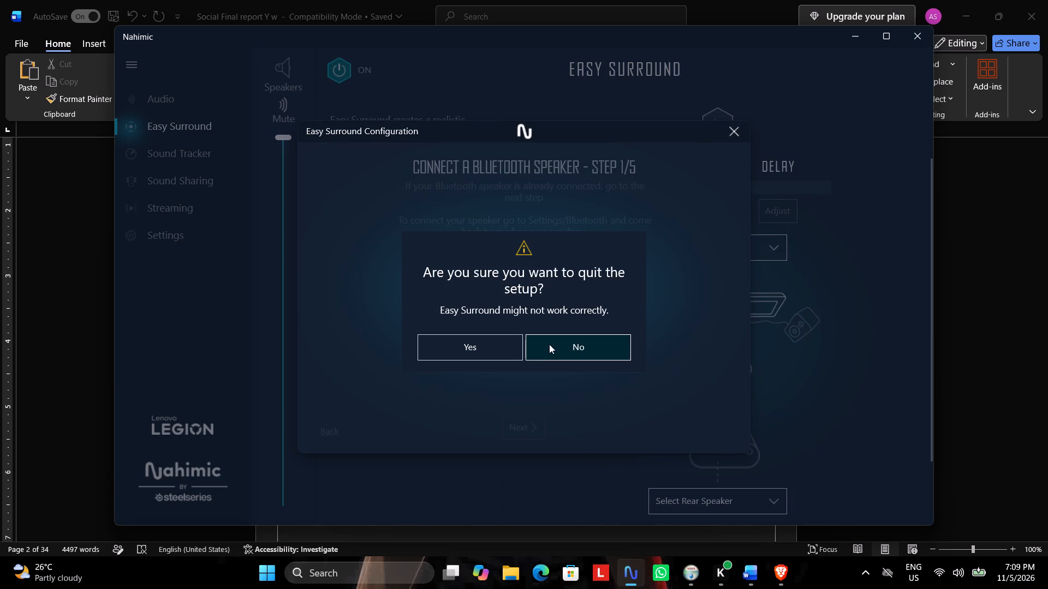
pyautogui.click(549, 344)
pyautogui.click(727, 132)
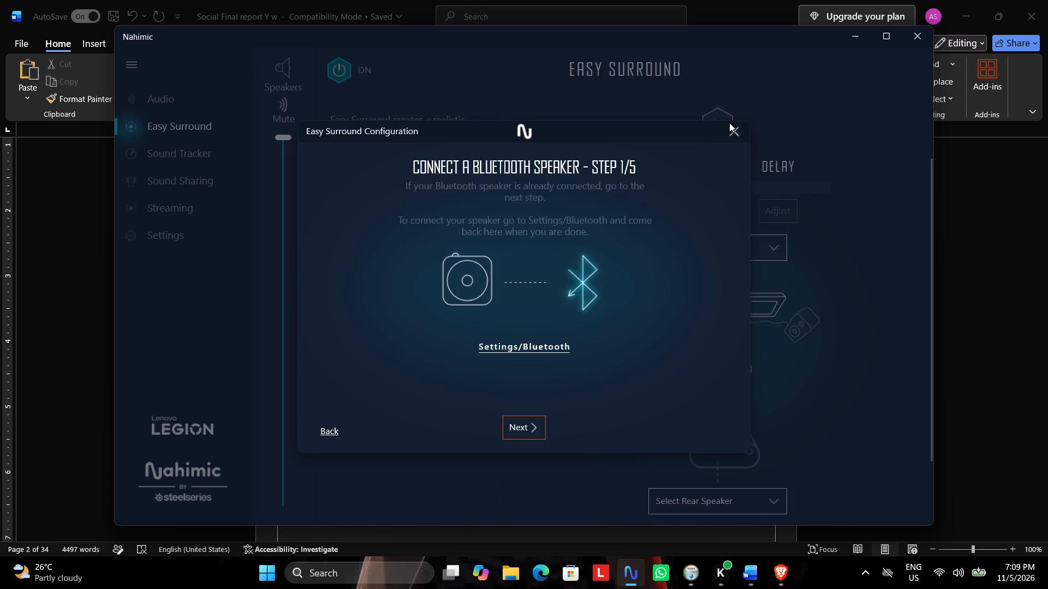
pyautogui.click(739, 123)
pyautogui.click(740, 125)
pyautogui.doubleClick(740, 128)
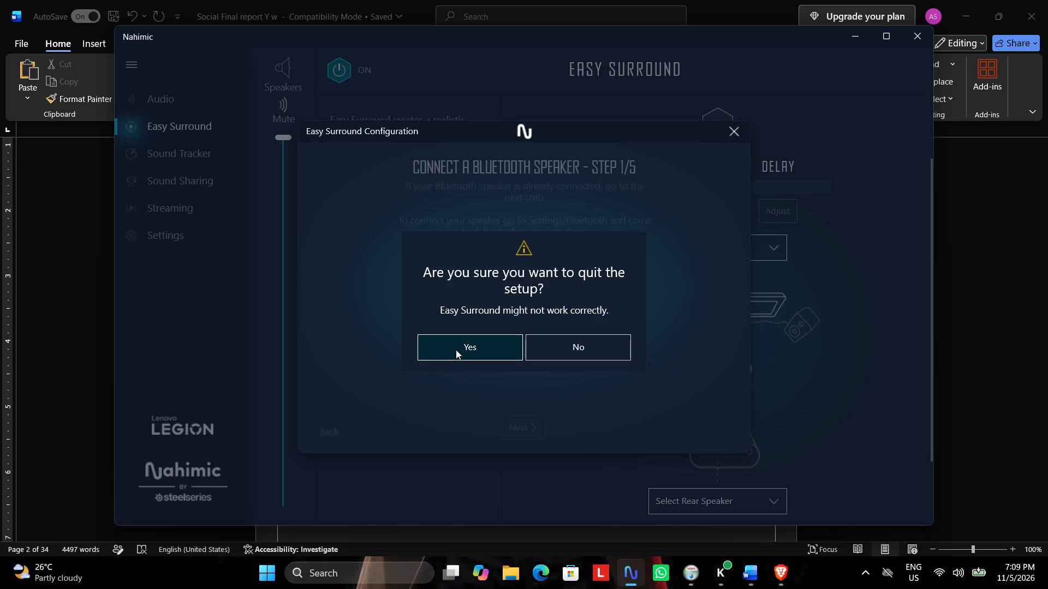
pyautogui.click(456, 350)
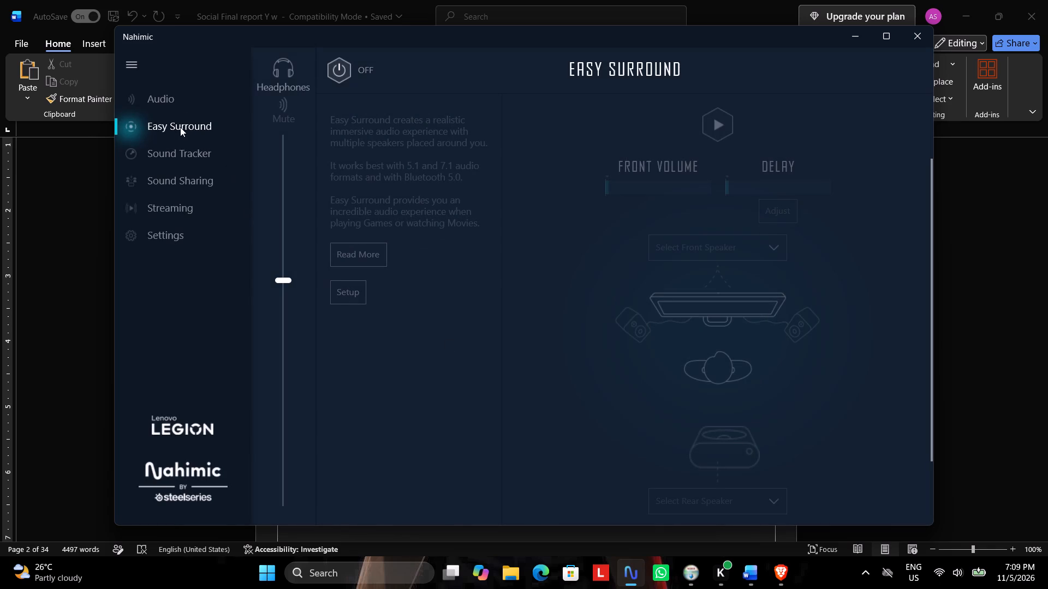
# Review the effect settings of the Movie and Communication audio profiles.
pyautogui.click(181, 106)
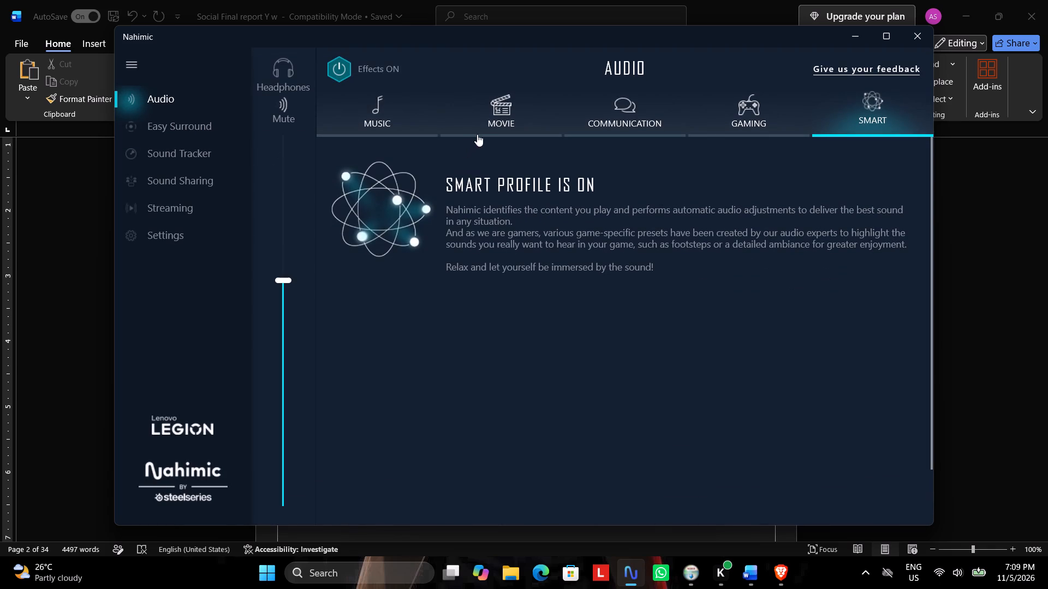
pyautogui.click(502, 103)
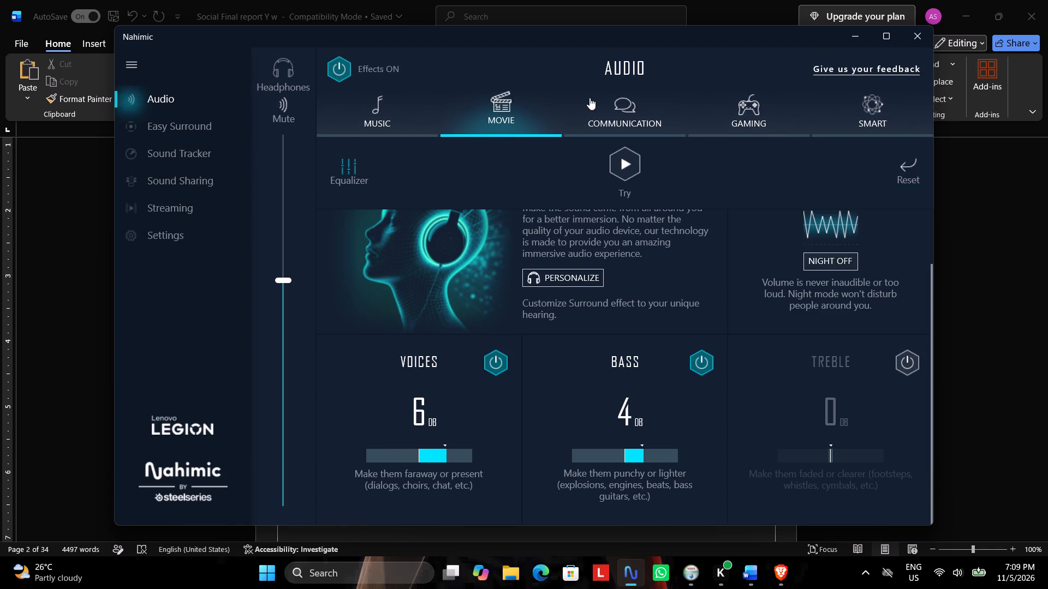
pyautogui.click(627, 102)
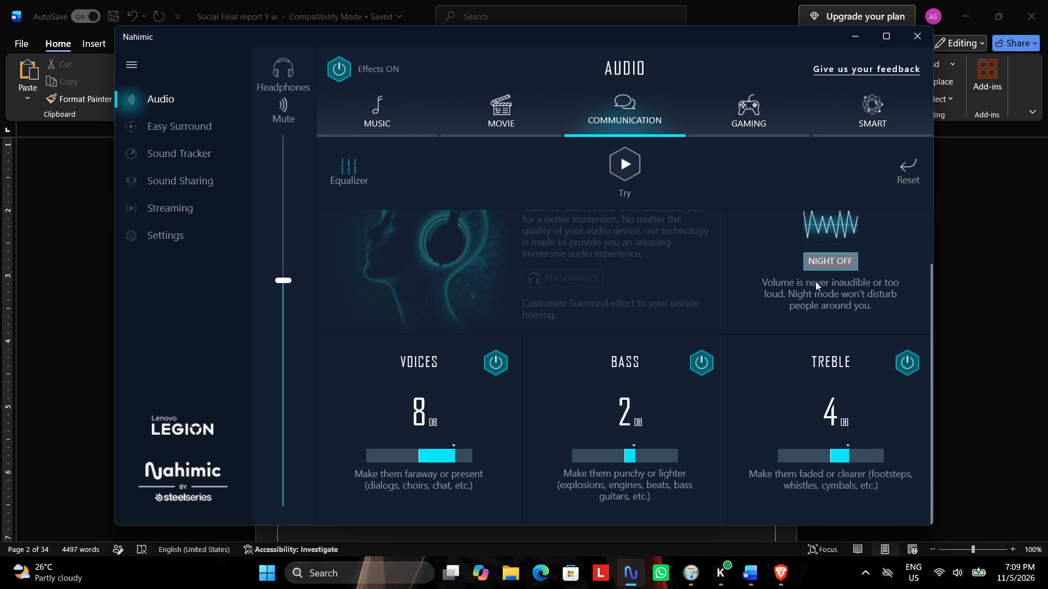
pyautogui.scroll(3, 713, 294)
pyautogui.scroll(-1, 713, 290)
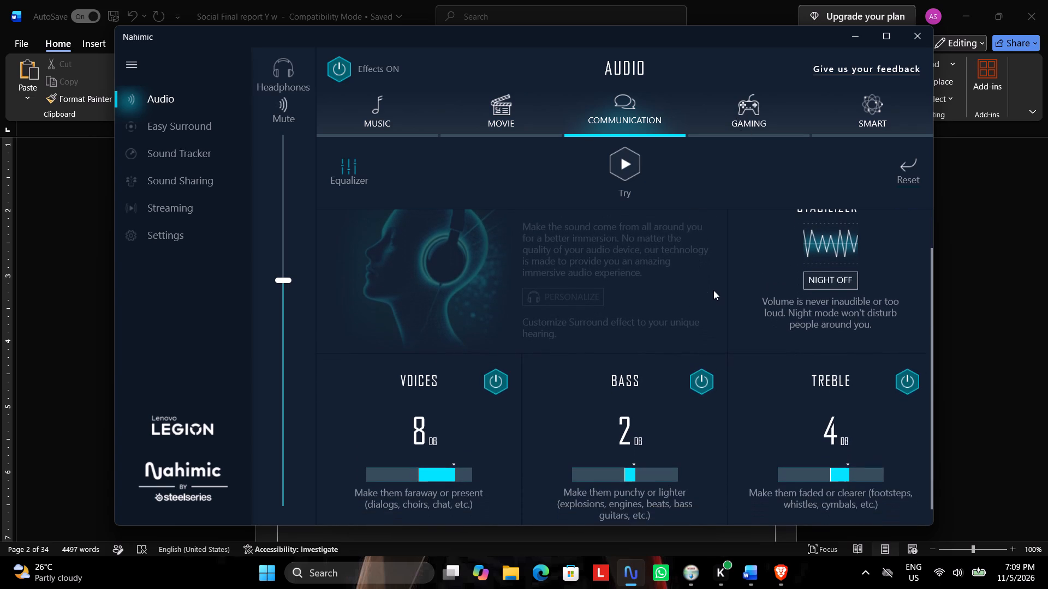
pyautogui.scroll(-1, 717, 287)
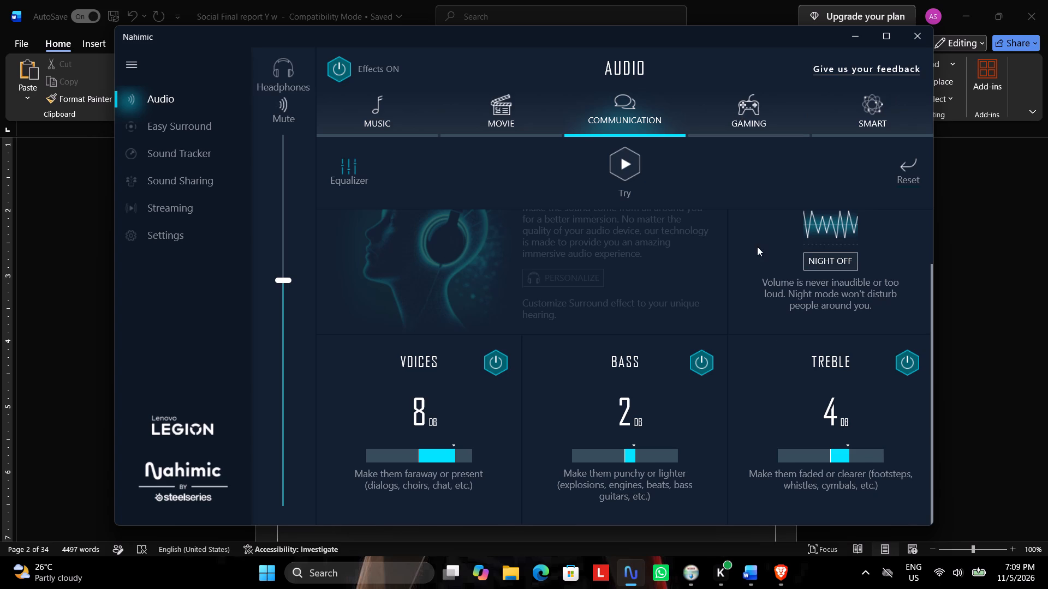
pyautogui.scroll(1, 757, 247)
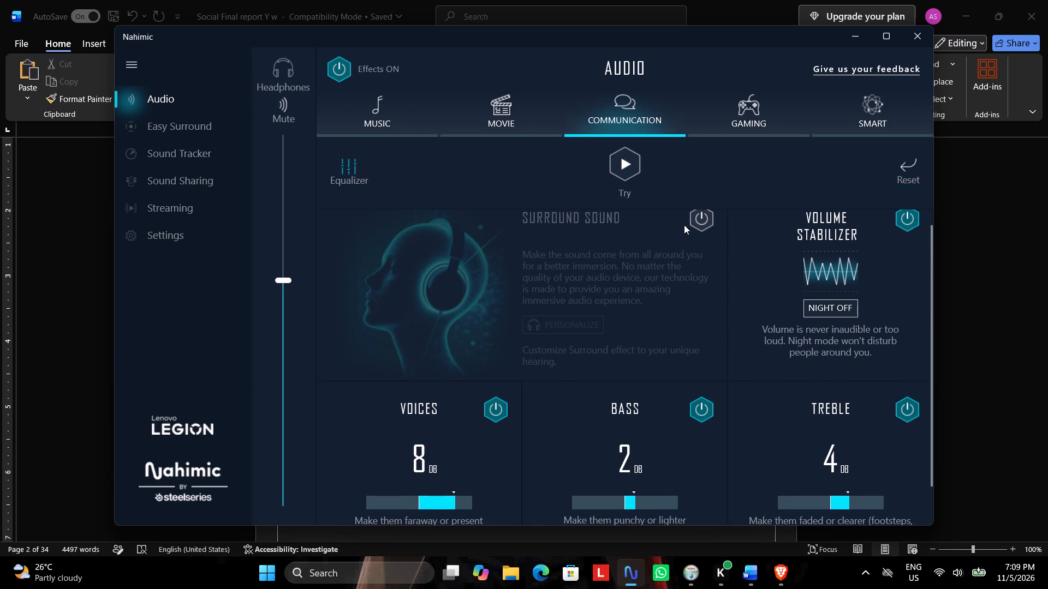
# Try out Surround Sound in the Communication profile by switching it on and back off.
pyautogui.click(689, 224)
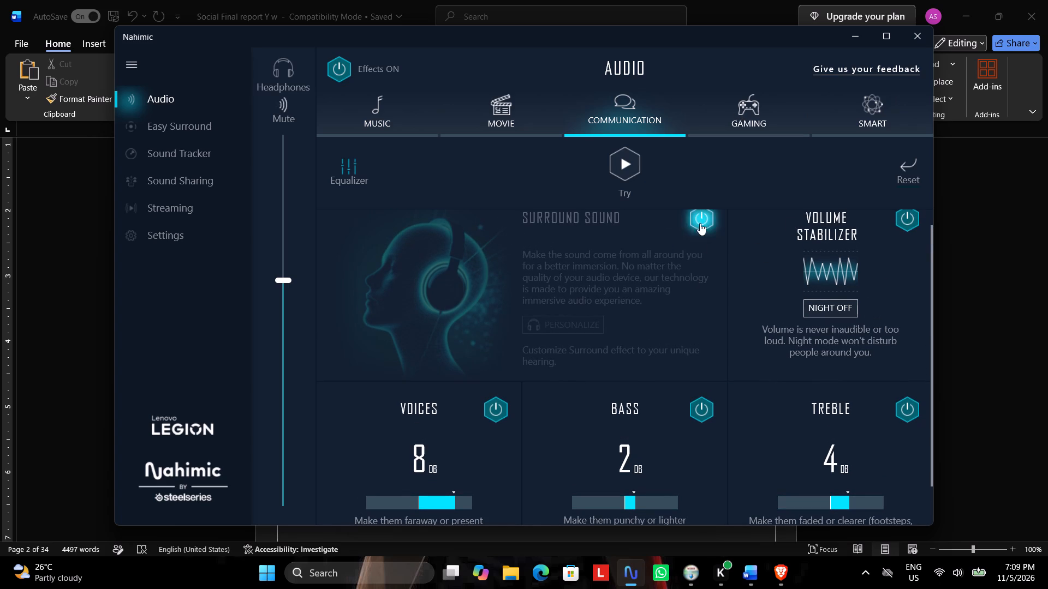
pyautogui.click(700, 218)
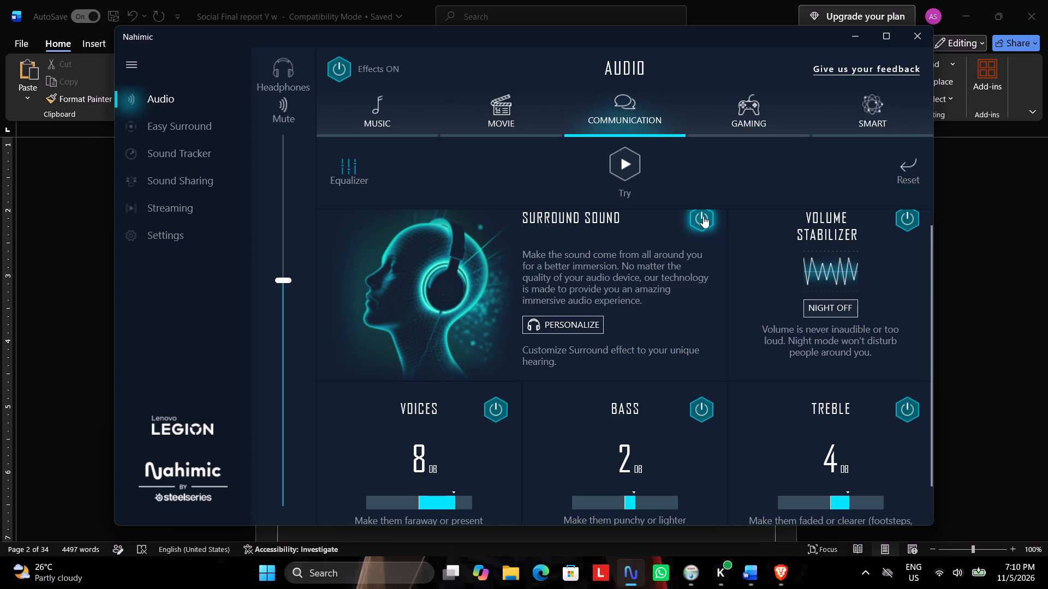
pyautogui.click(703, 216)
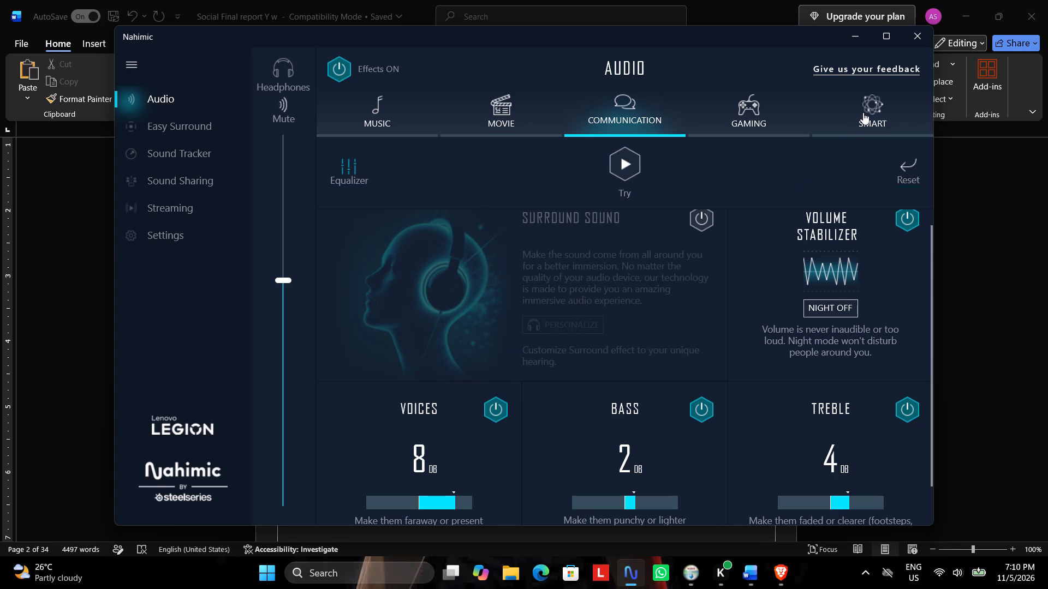
# Reselect the Smart audio profile.
pyautogui.click(863, 112)
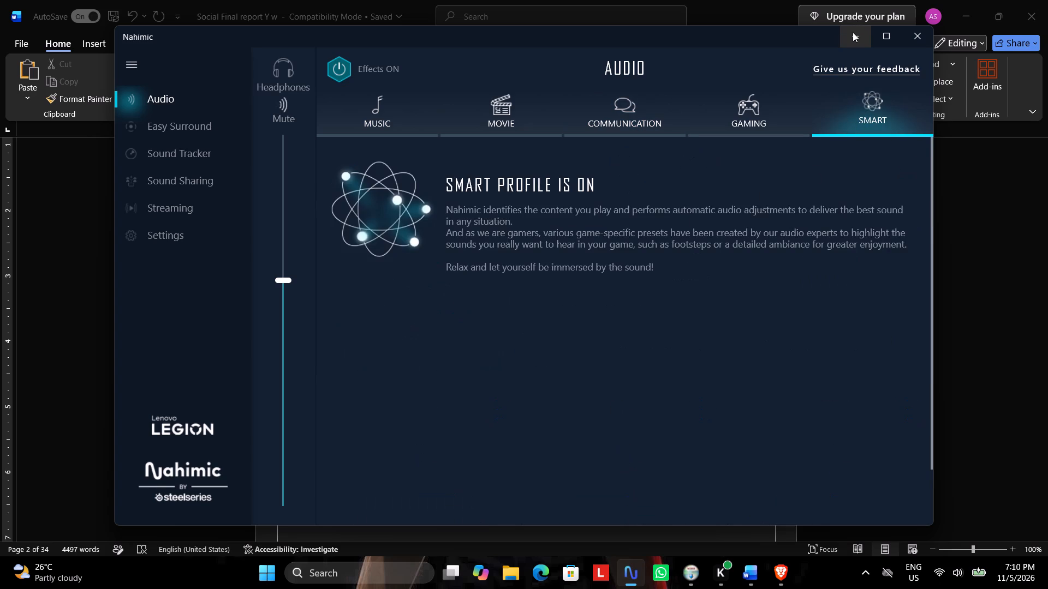
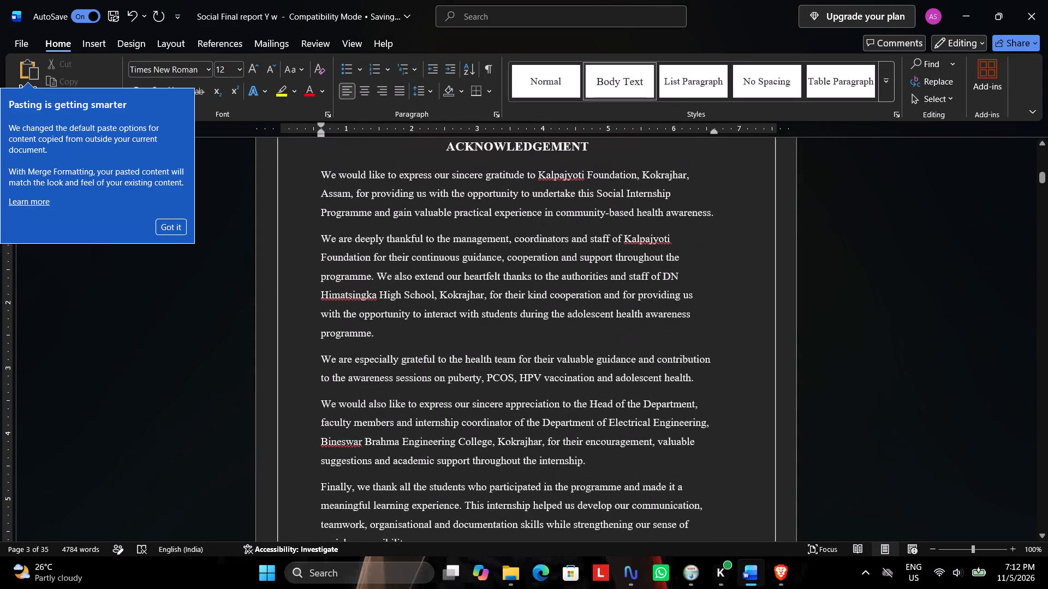
# Dismiss the paste notice and check the paragraph and line spacing settings of the acknowledgement paragraphs and student names.
pyautogui.click(171, 225)
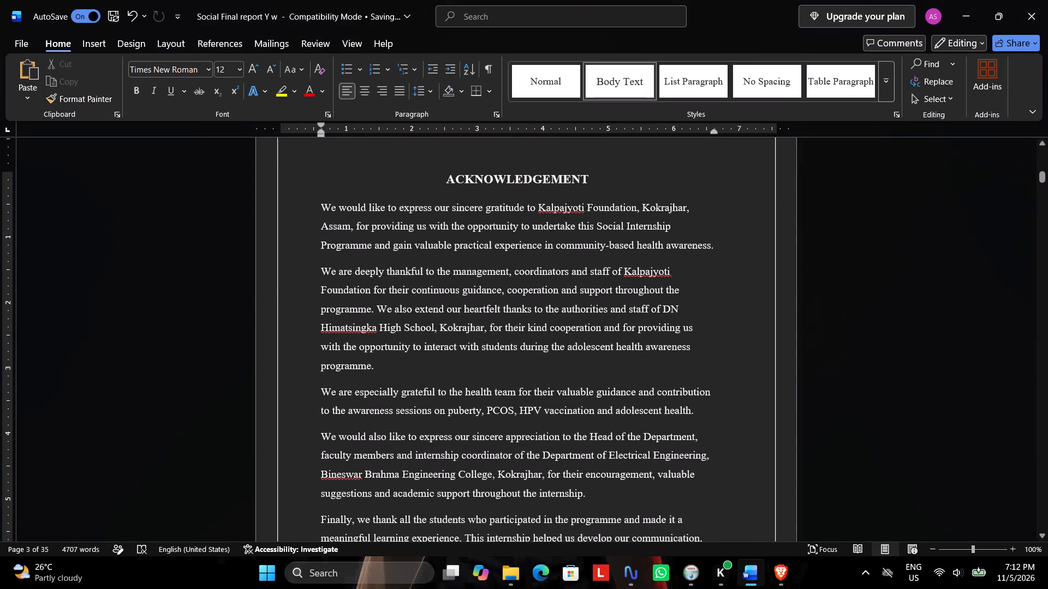
pyautogui.scroll(-8, 394, 296)
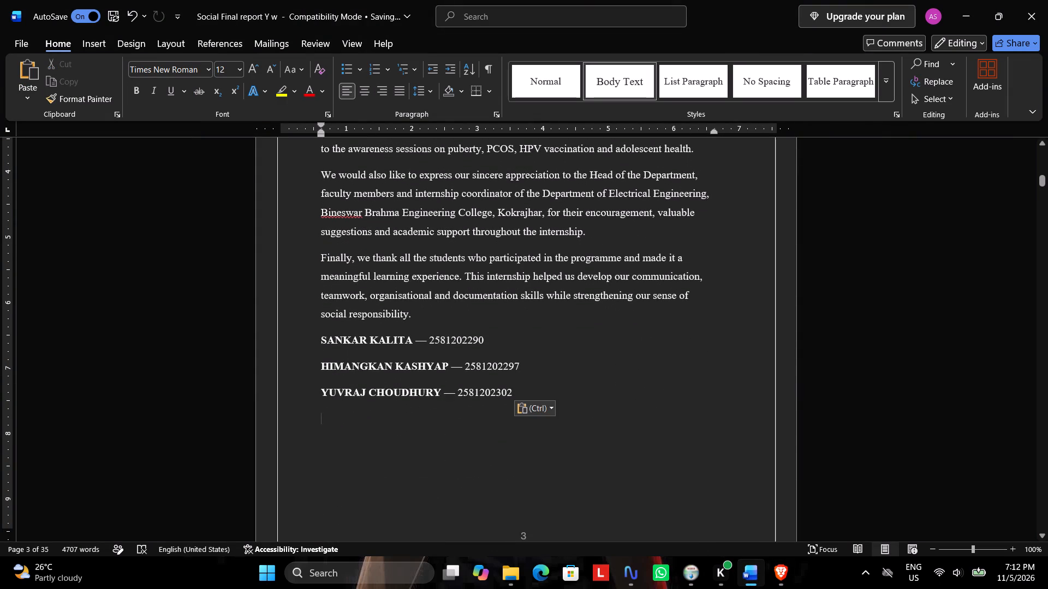
pyautogui.moveTo(513, 395); pyautogui.dragTo(356, 340)
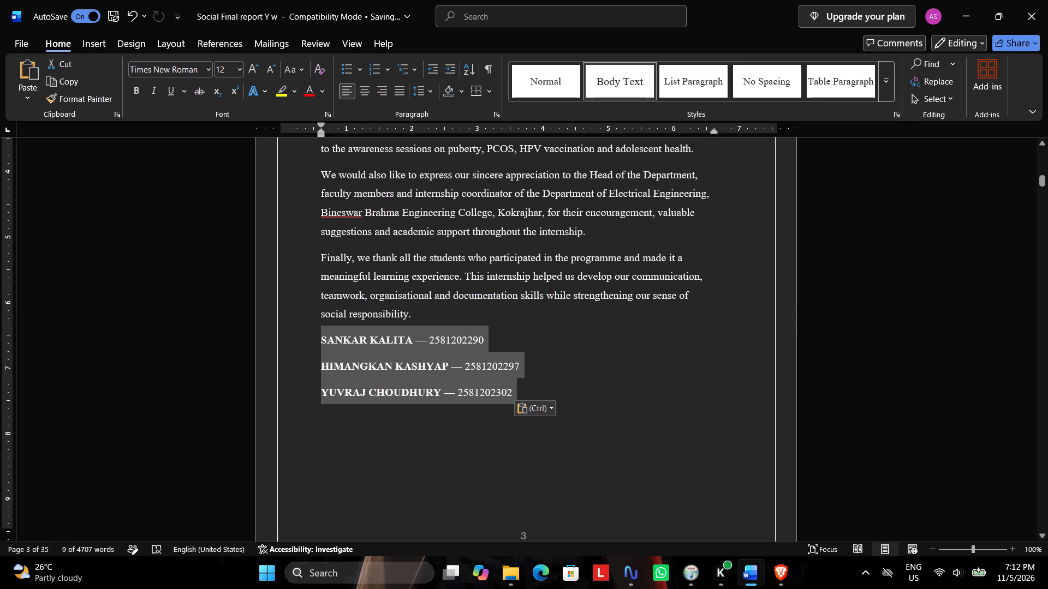
pyautogui.click(575, 389)
pyautogui.moveTo(522, 390); pyautogui.dragTo(364, 171)
pyautogui.scroll(3, 364, 171)
pyautogui.moveTo(364, 171); pyautogui.dragTo(356, 187)
pyautogui.scroll(5, 356, 187)
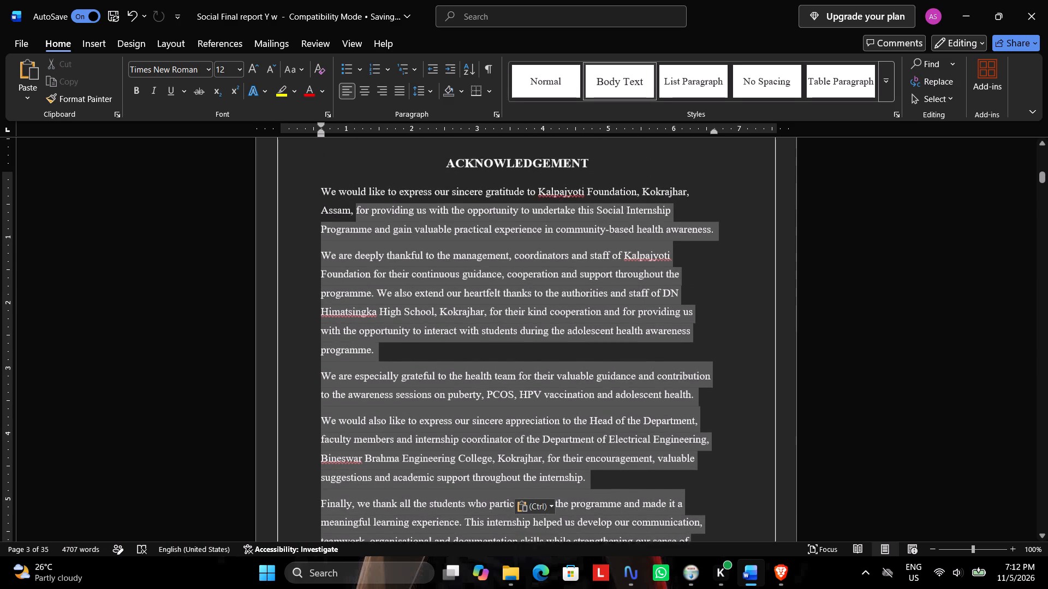
pyautogui.moveTo(356, 187); pyautogui.dragTo(319, 208)
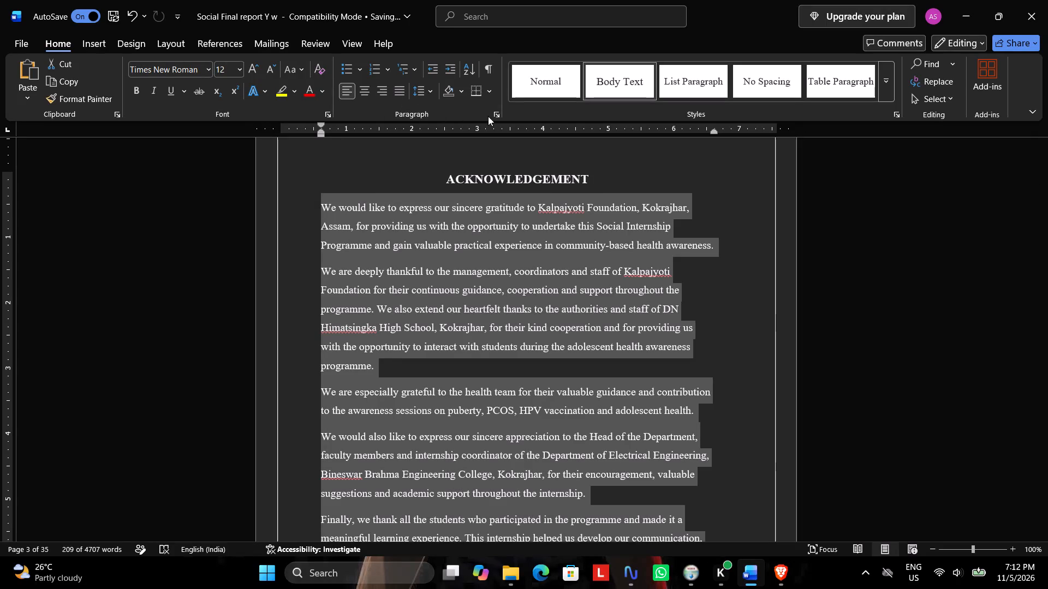
pyautogui.click(495, 119)
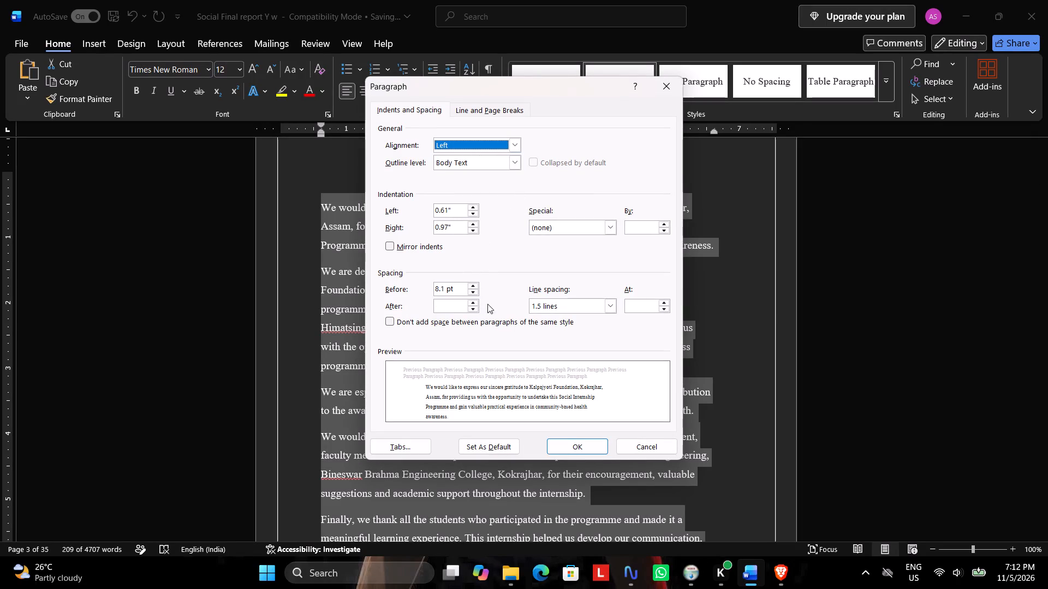
pyautogui.click(662, 89)
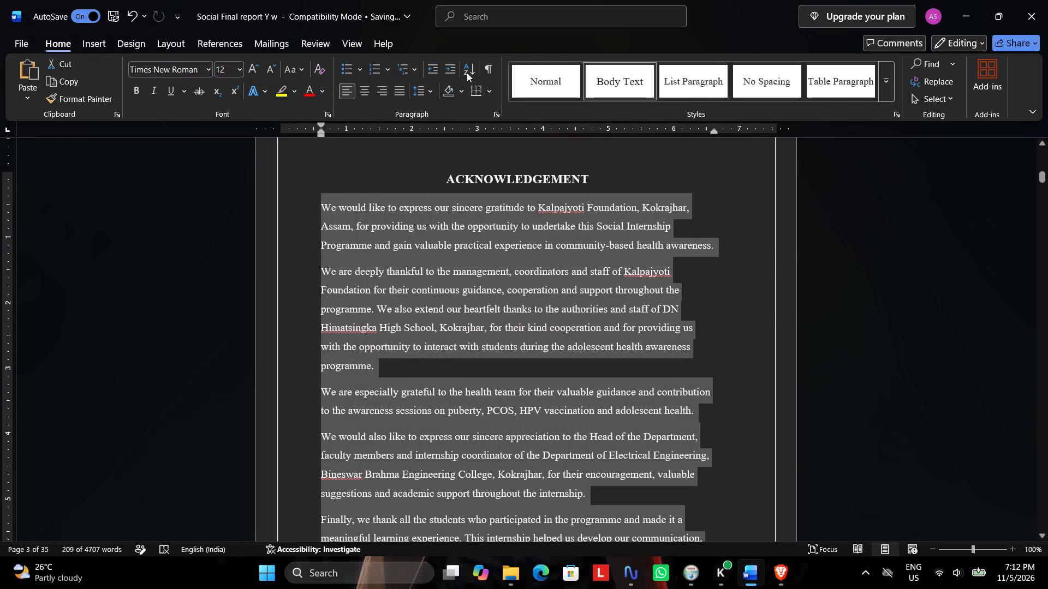
pyautogui.click(433, 89)
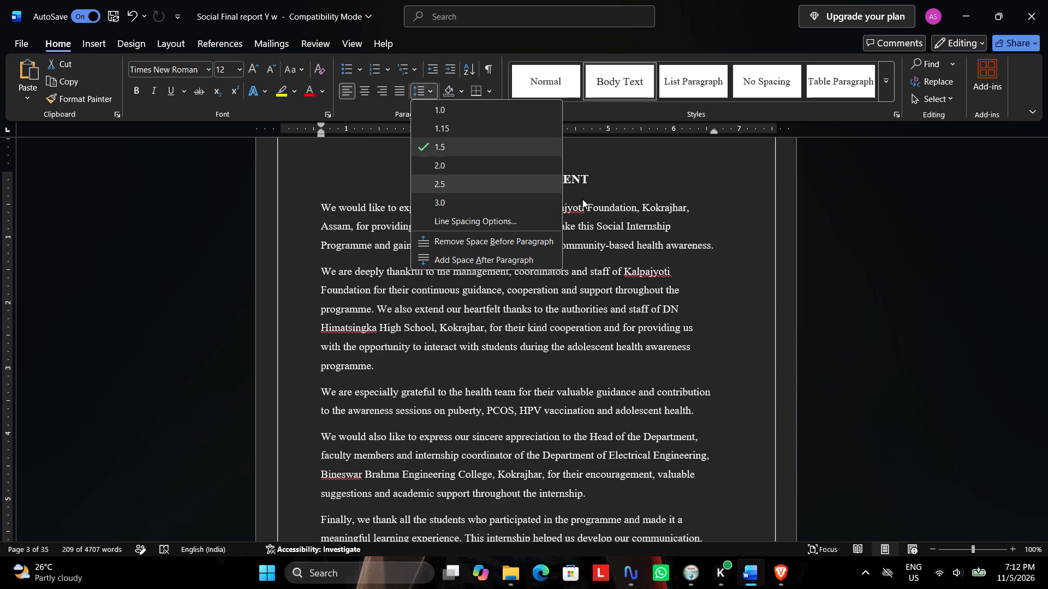
pyautogui.click(879, 202)
# Review the new acknowledgement page against the table of contents and the old acknowledgement page that follows it.
pyautogui.scroll(-11, 575, 256)
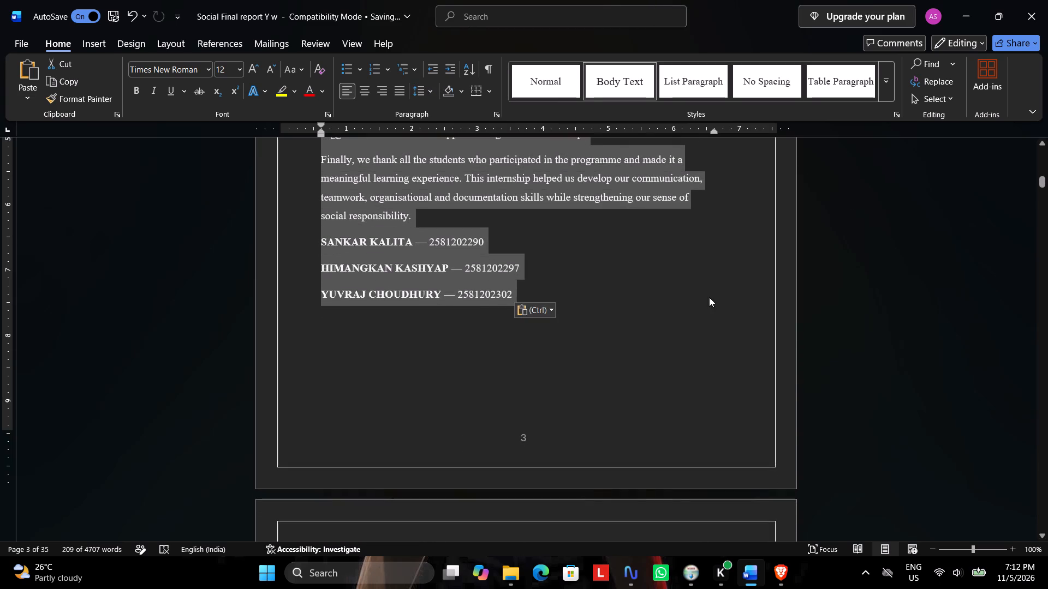
pyautogui.click(709, 297)
pyautogui.scroll(-12, 641, 309)
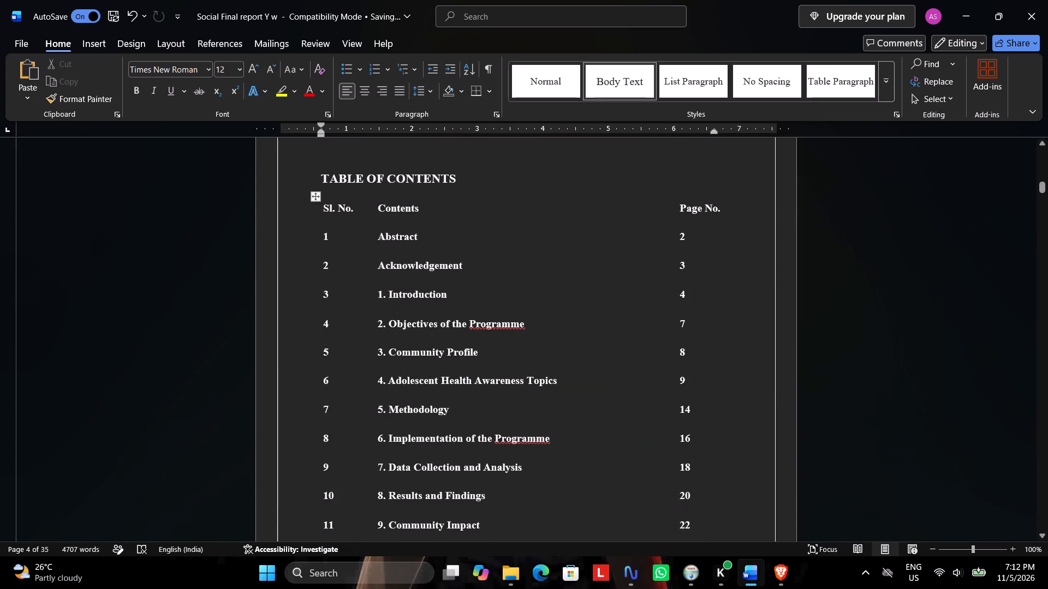
pyautogui.scroll(-1, 591, 274)
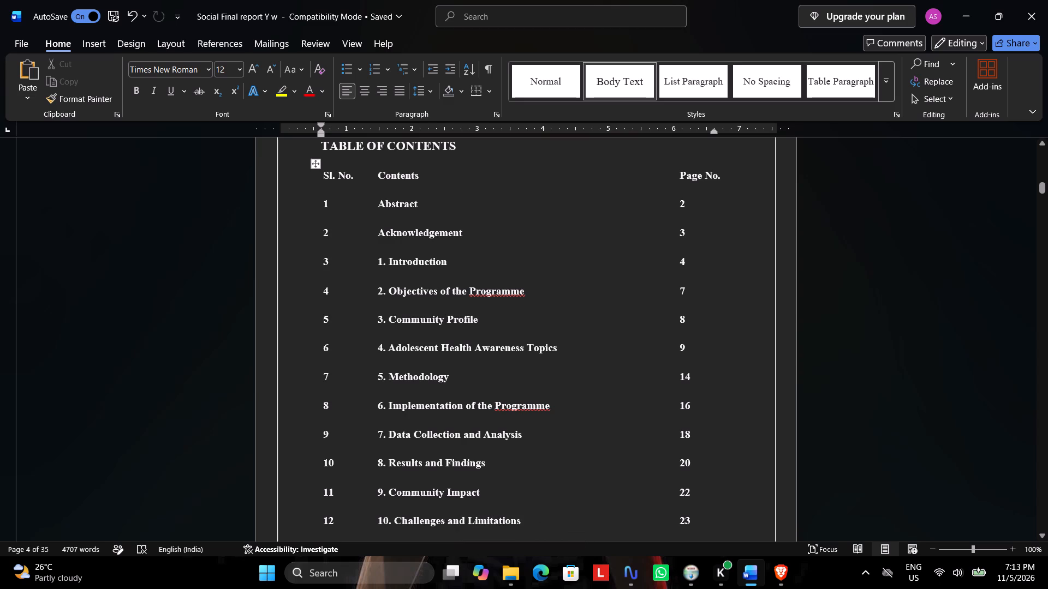
pyautogui.scroll(-7, 540, 327)
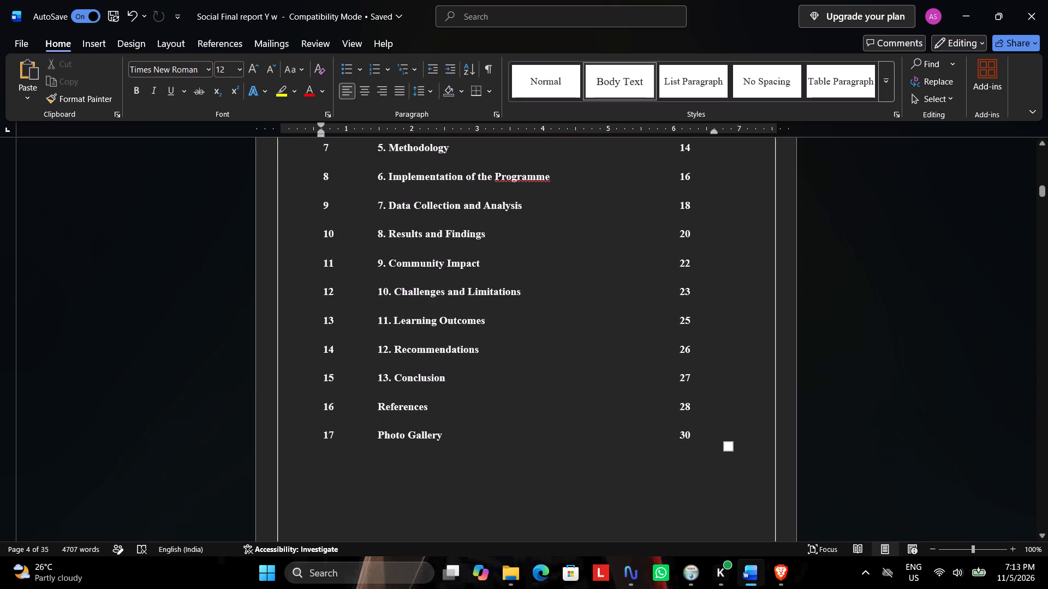
pyautogui.scroll(-13, 545, 284)
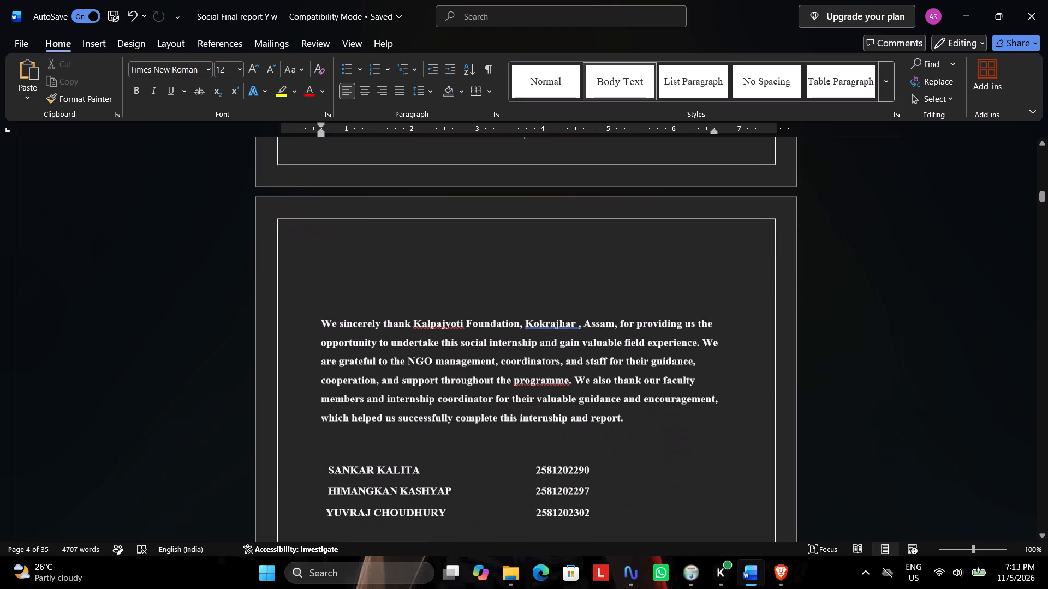
pyautogui.scroll(5, 529, 296)
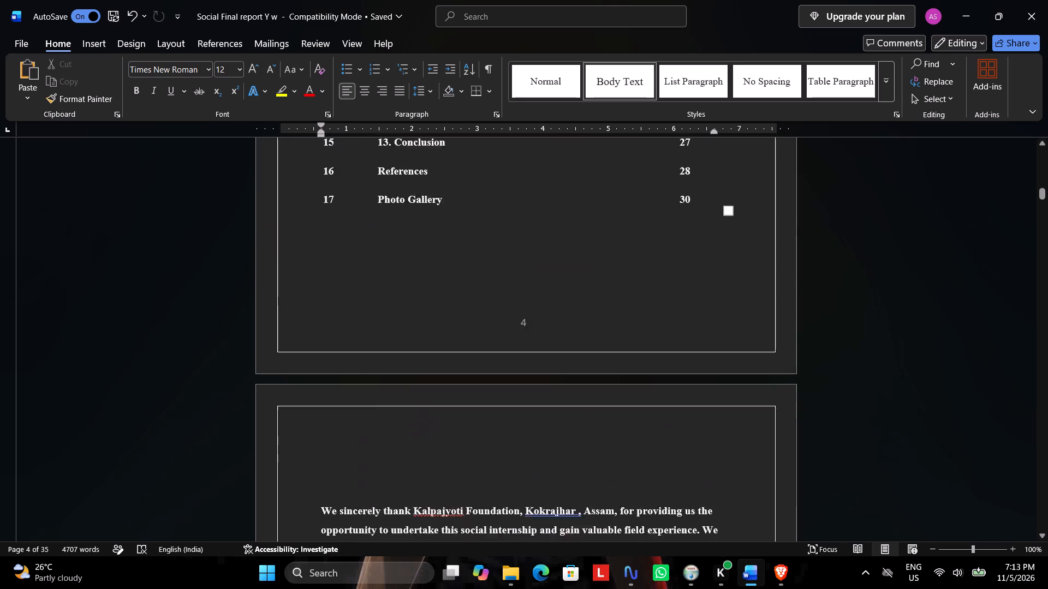
pyautogui.scroll(20, 529, 296)
pyautogui.scroll(15, 529, 296)
pyautogui.scroll(6, 527, 291)
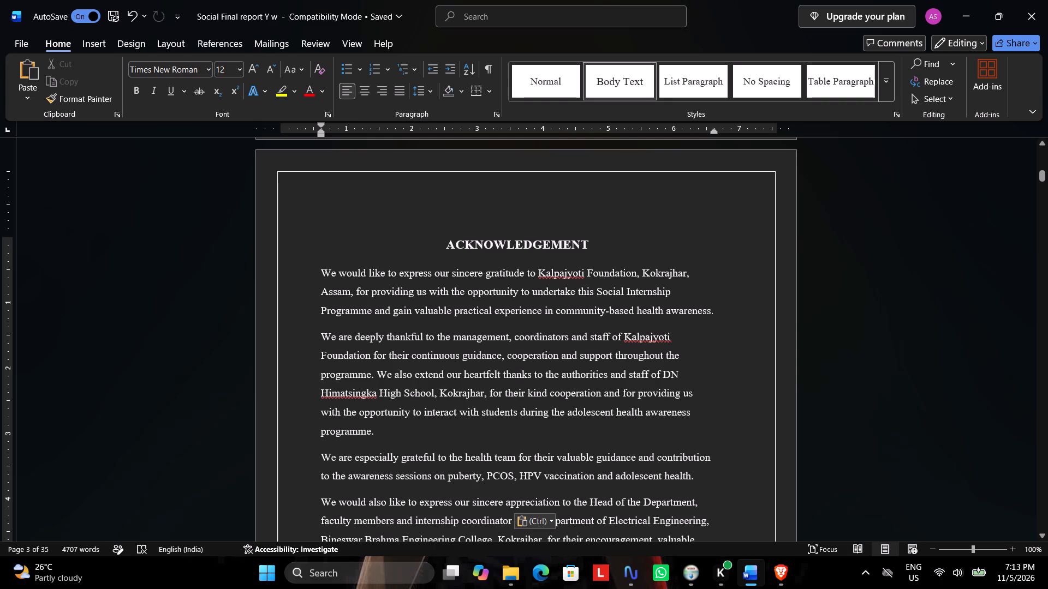
pyautogui.scroll(-20, 527, 291)
pyautogui.scroll(-14, 527, 291)
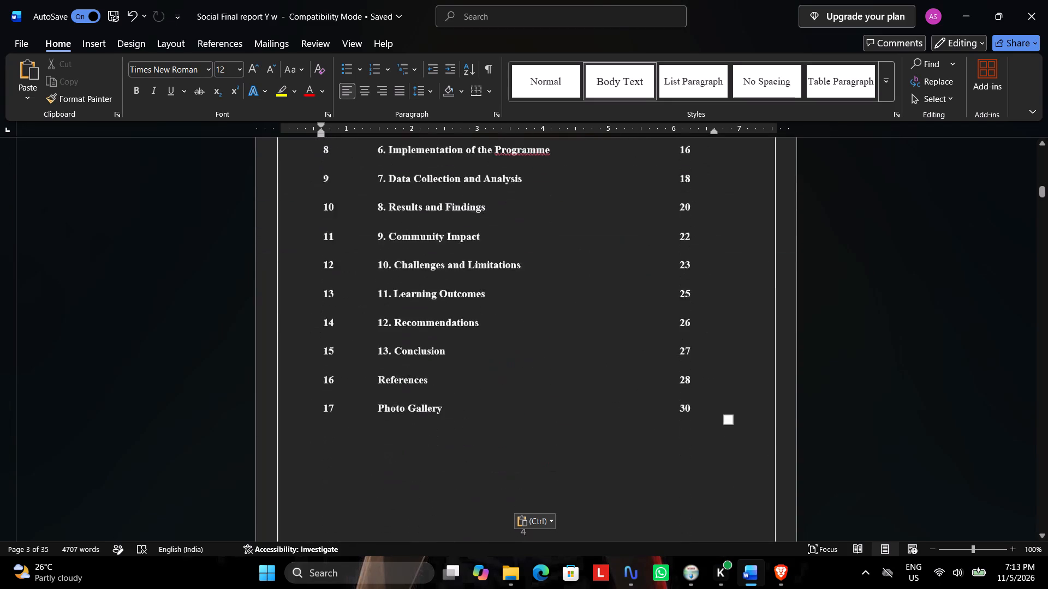
pyautogui.scroll(-15, 519, 284)
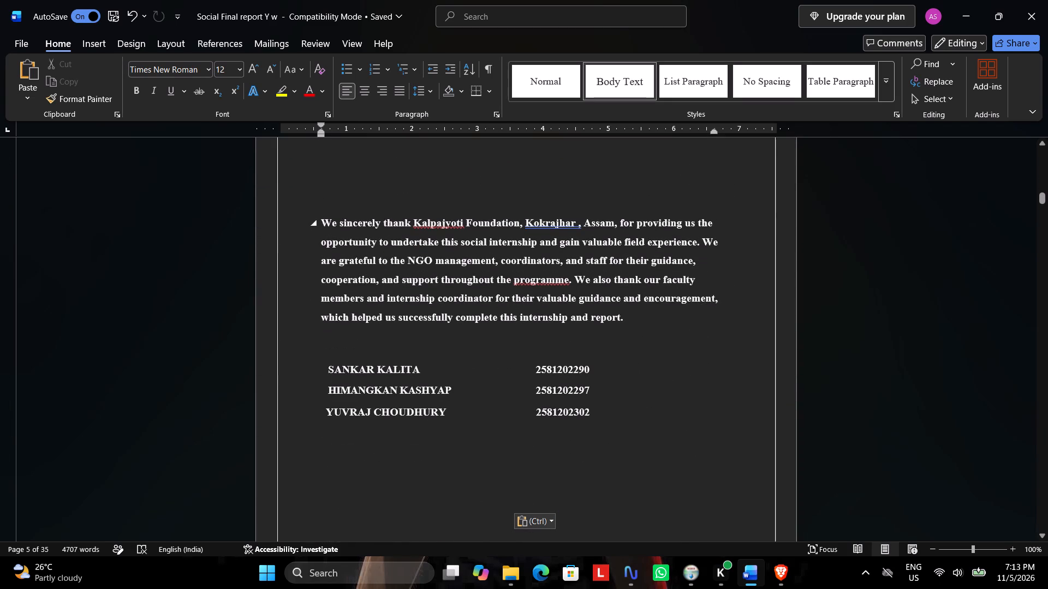
pyautogui.scroll(1, 521, 287)
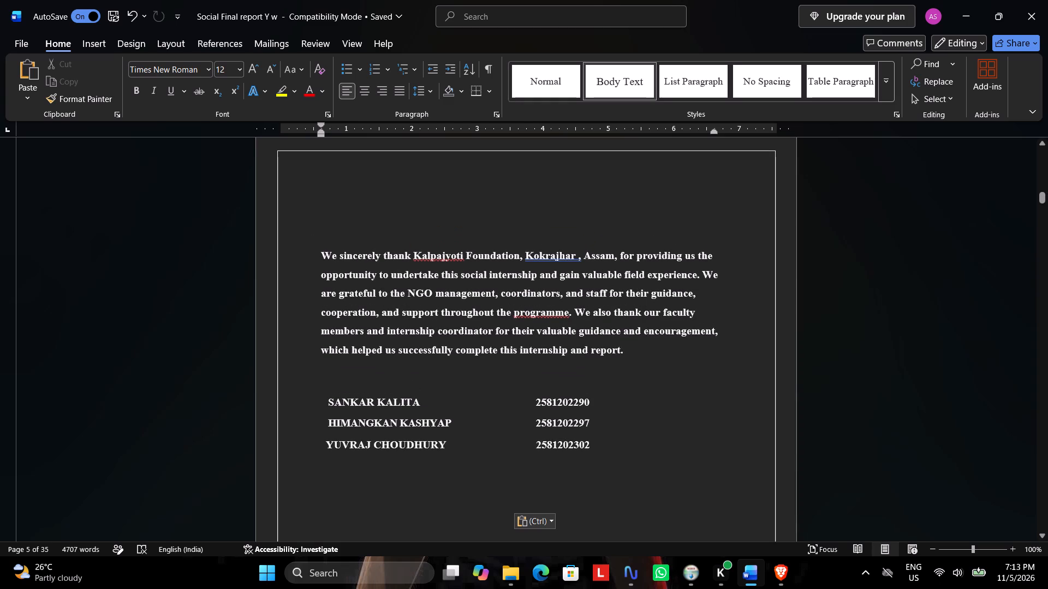
pyautogui.scroll(20, 509, 244)
pyautogui.scroll(9, 509, 244)
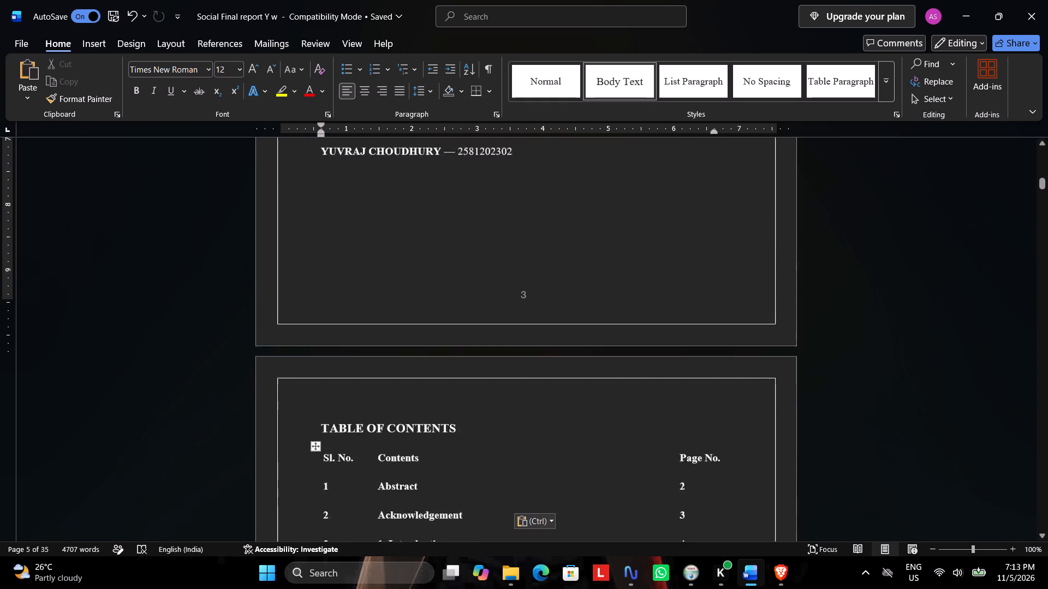
pyautogui.scroll(16, 502, 215)
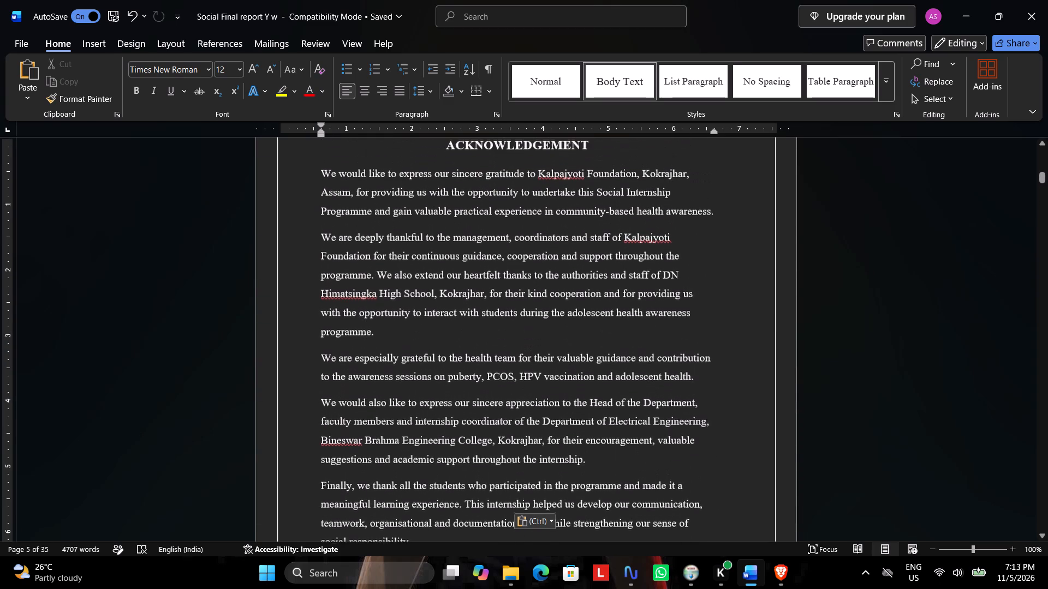
pyautogui.scroll(1, 502, 215)
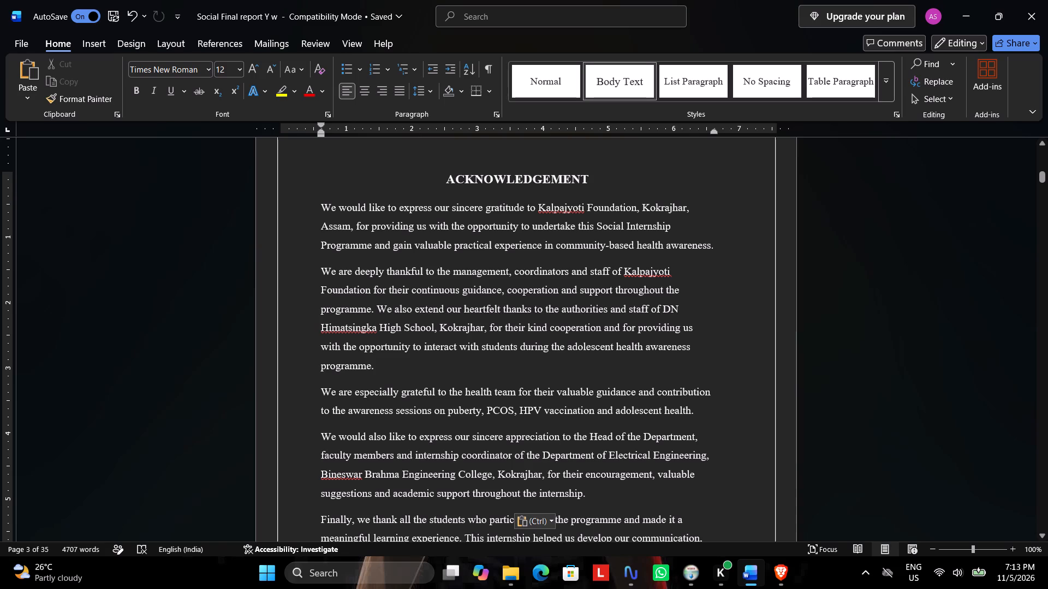
pyautogui.scroll(-5, 568, 250)
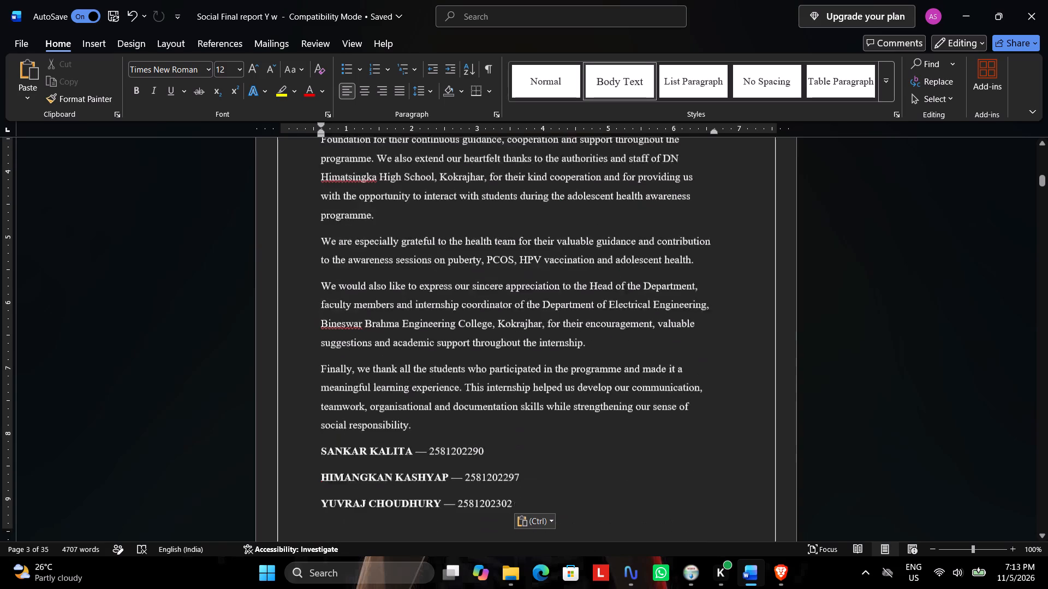
pyautogui.scroll(-20, 566, 259)
pyautogui.scroll(-20, 566, 259)
pyautogui.scroll(-5, 566, 259)
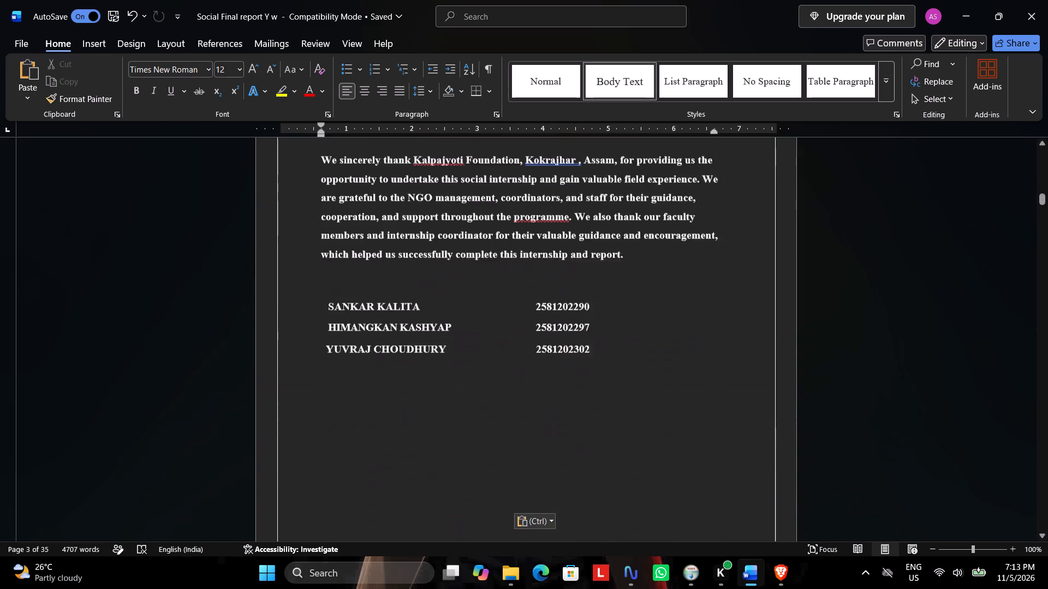
pyautogui.scroll(3, 593, 254)
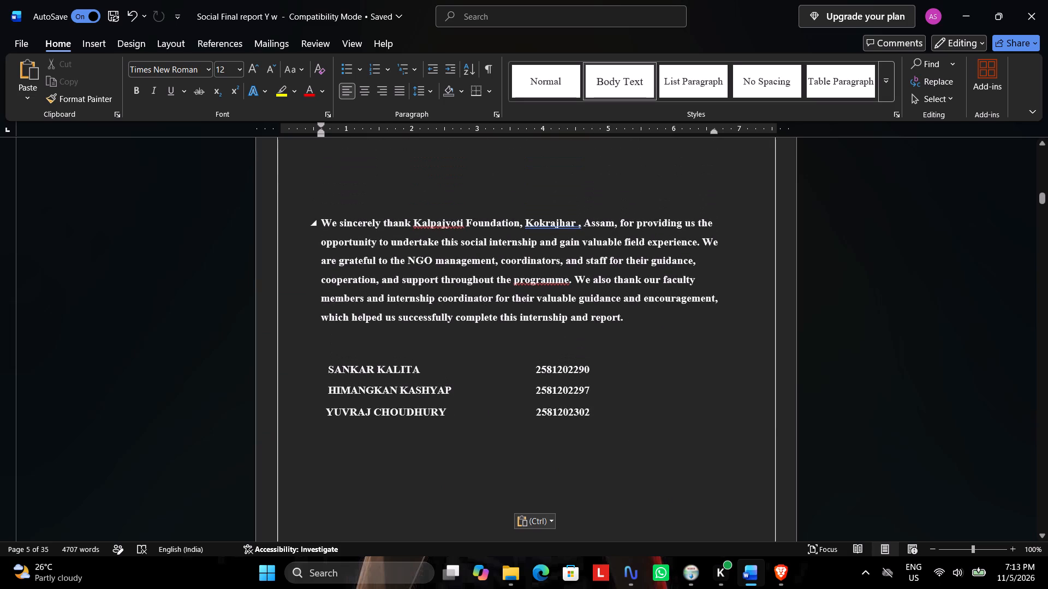
# Delete the old bold acknowledgement paragraph and its student name table from the page after the table of contents.
pyautogui.click(649, 411)
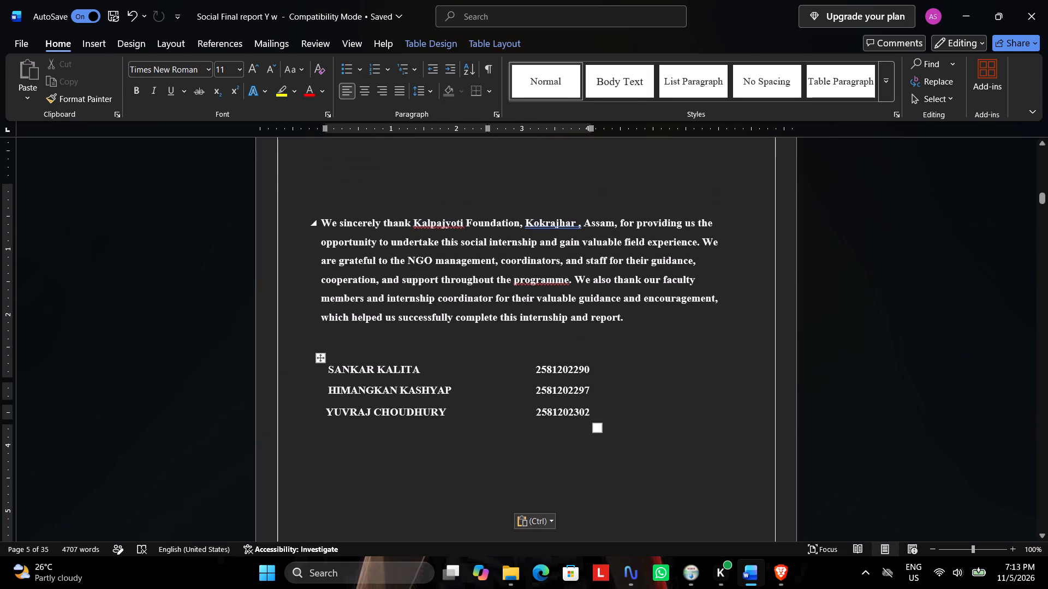
pyautogui.moveTo(642, 429); pyautogui.dragTo(312, 216)
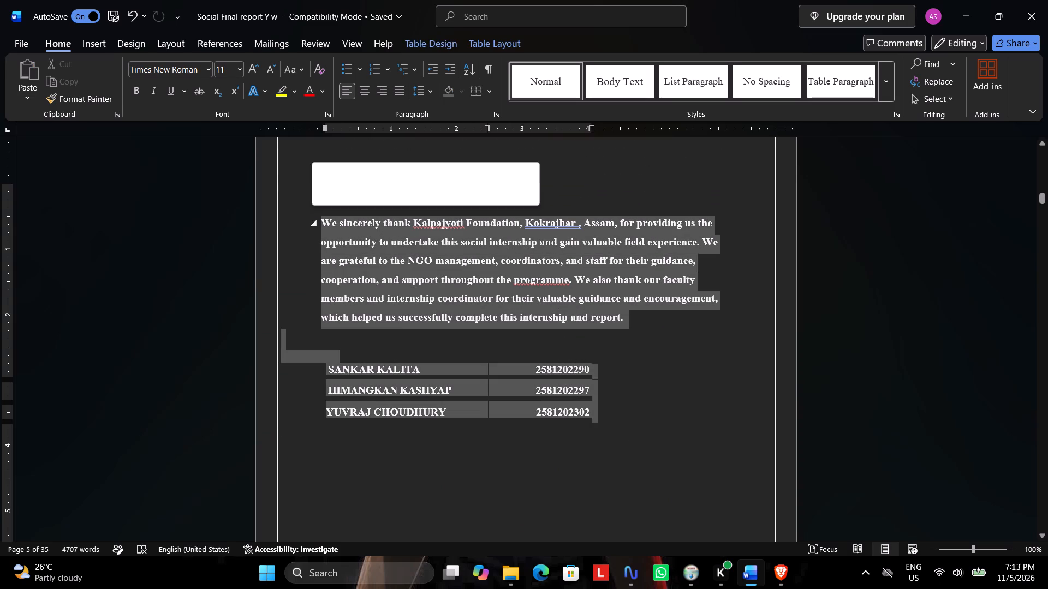
pyautogui.press('BackSpace')
pyautogui.scroll(5, 401, 247)
pyautogui.press('BackSpace')
pyautogui.press('BackSpace')
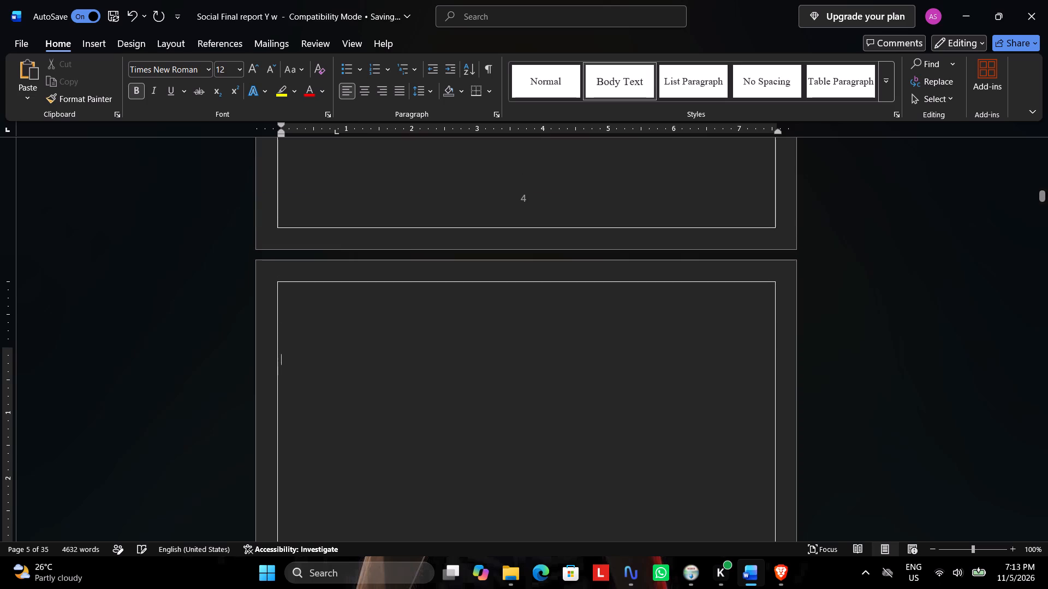
pyautogui.press('BackSpace')
# Show the page thumbnails and remove the emptied page between the table of contents and the Introduction.
pyautogui.scroll(-5, 359, 256)
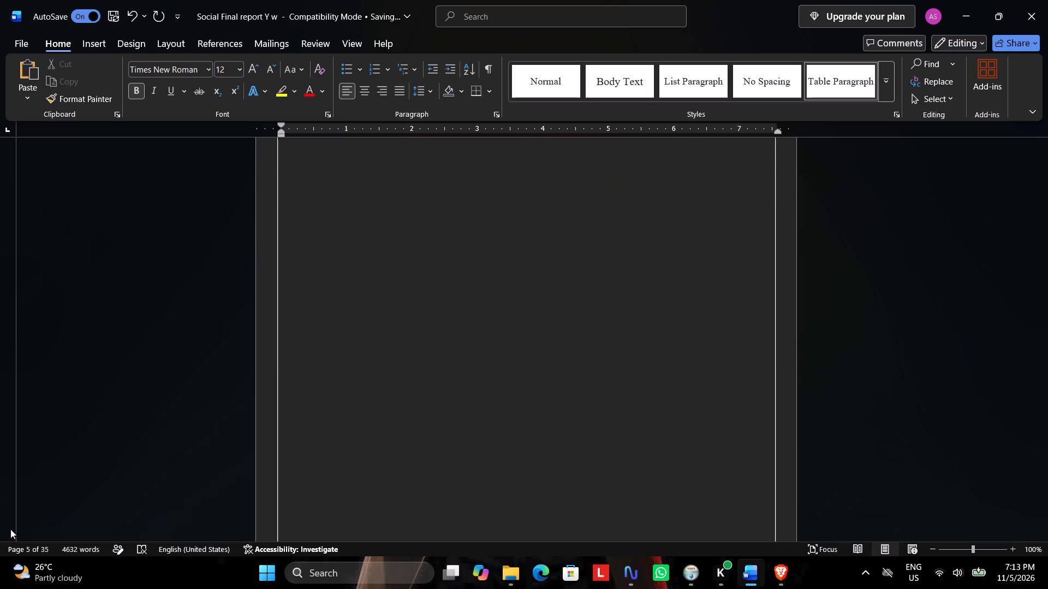
pyautogui.click(26, 543)
pyautogui.scroll(4, 99, 301)
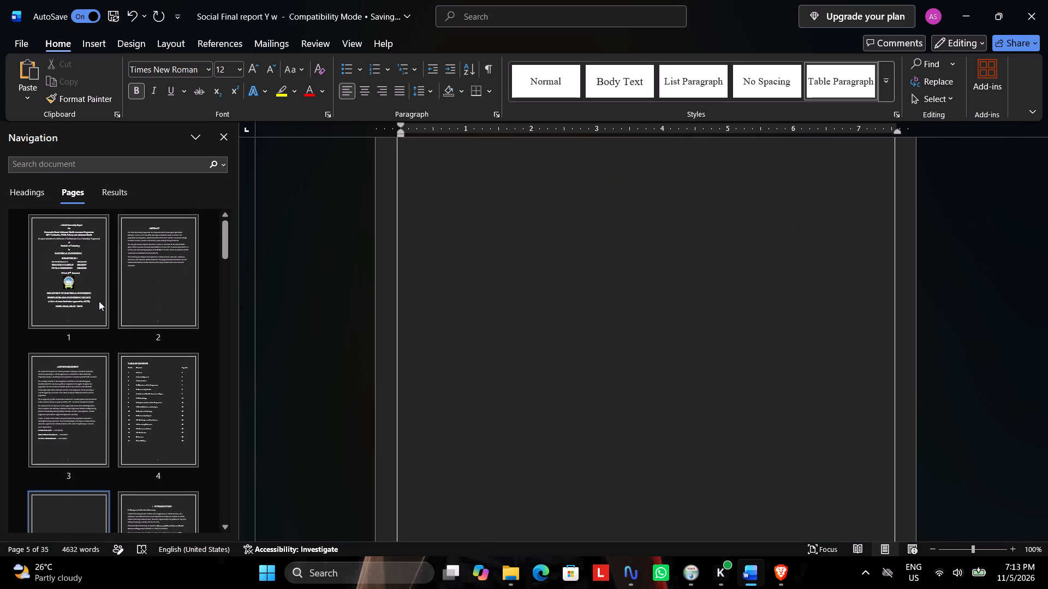
pyautogui.scroll(-3, 99, 301)
pyautogui.scroll(1, 96, 299)
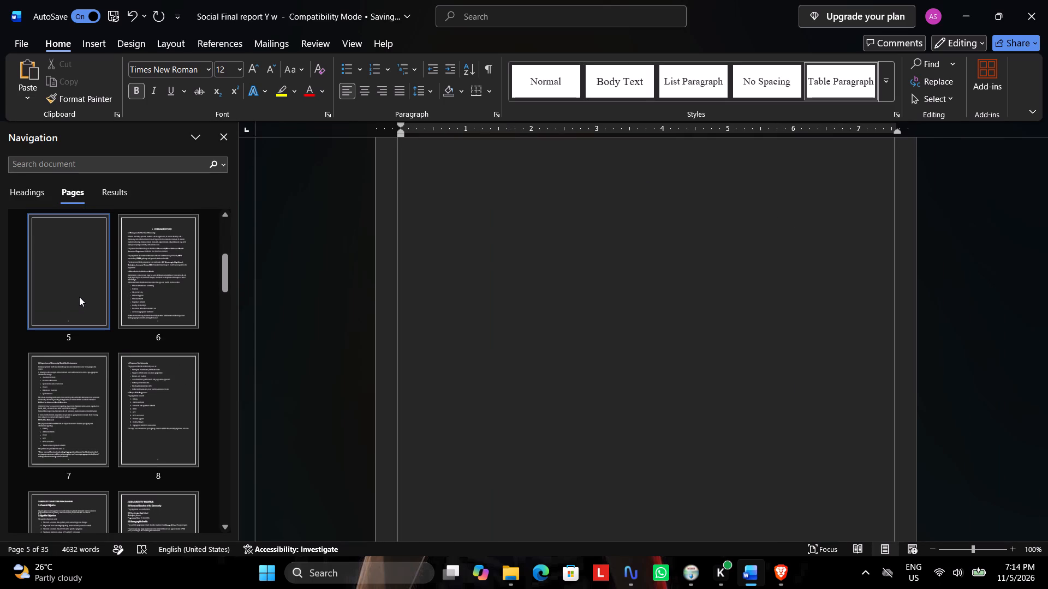
pyautogui.press('Delete')
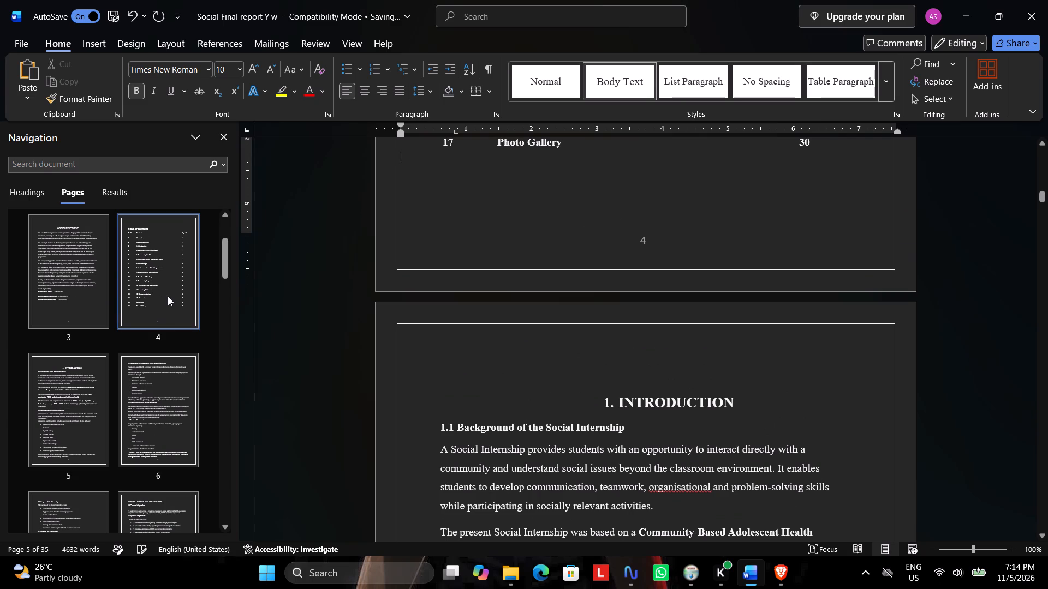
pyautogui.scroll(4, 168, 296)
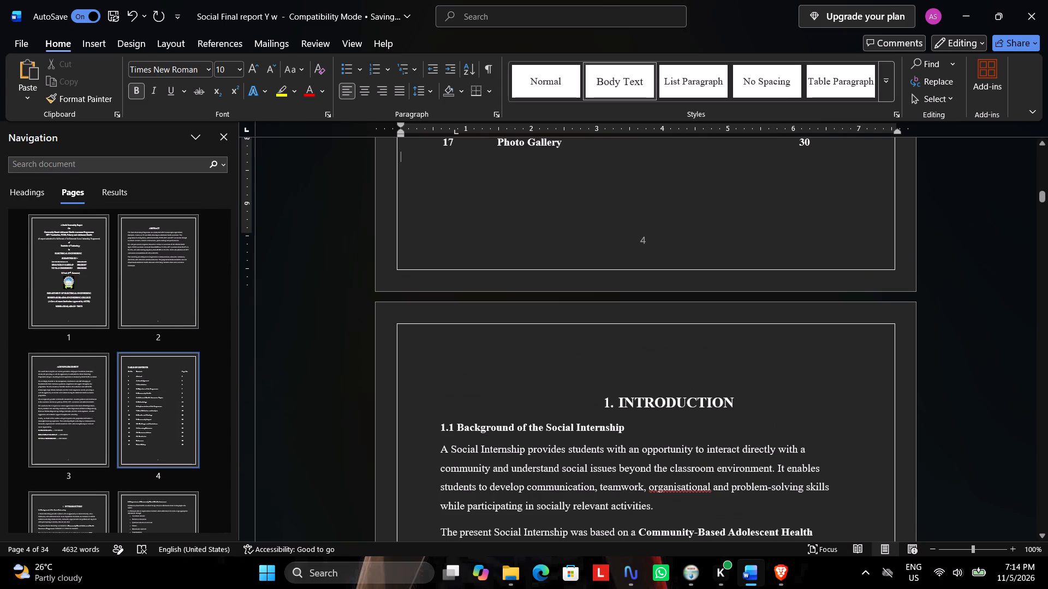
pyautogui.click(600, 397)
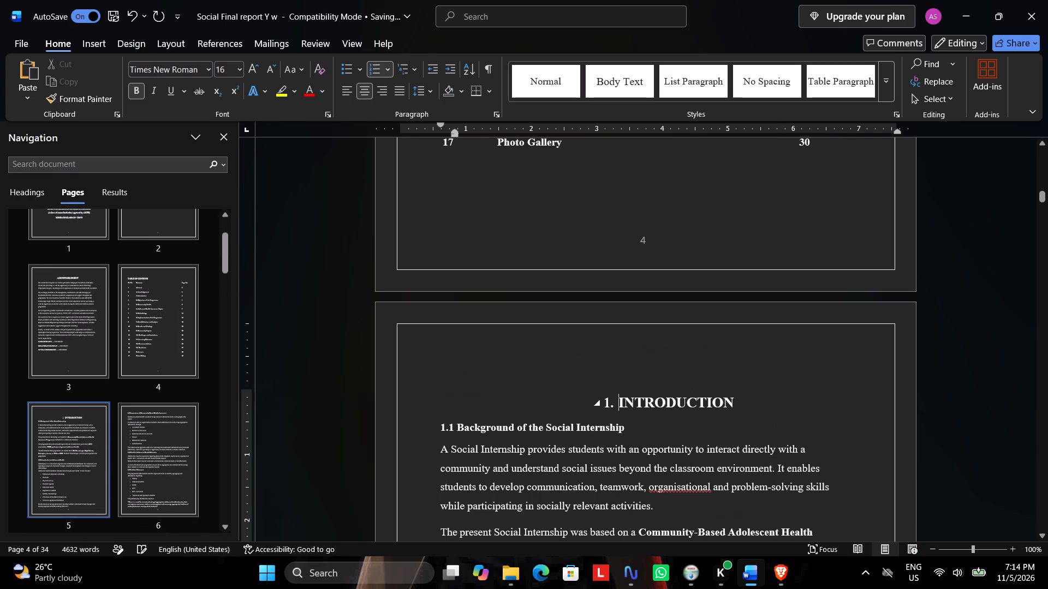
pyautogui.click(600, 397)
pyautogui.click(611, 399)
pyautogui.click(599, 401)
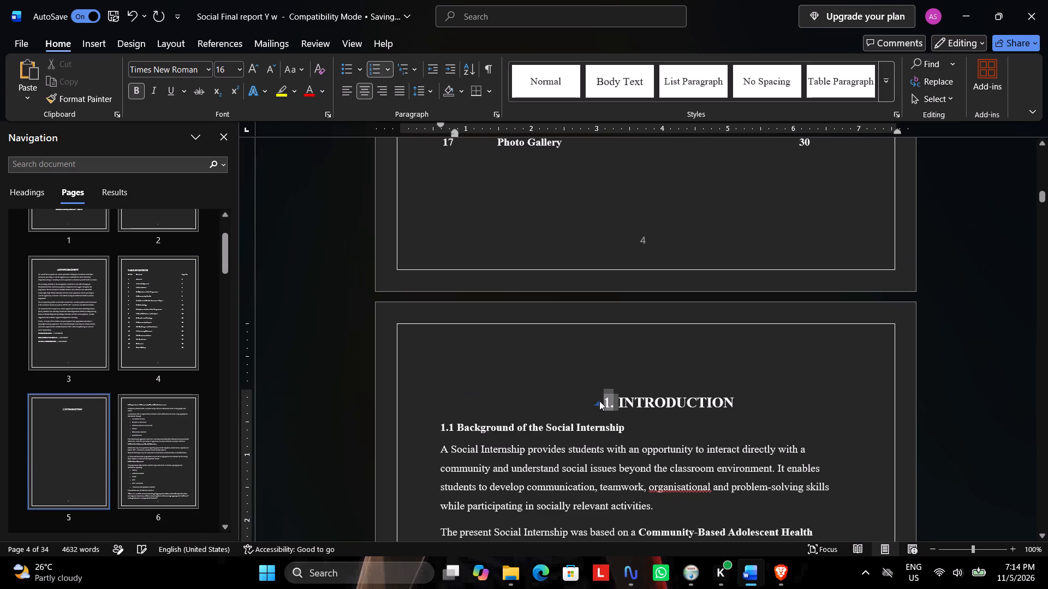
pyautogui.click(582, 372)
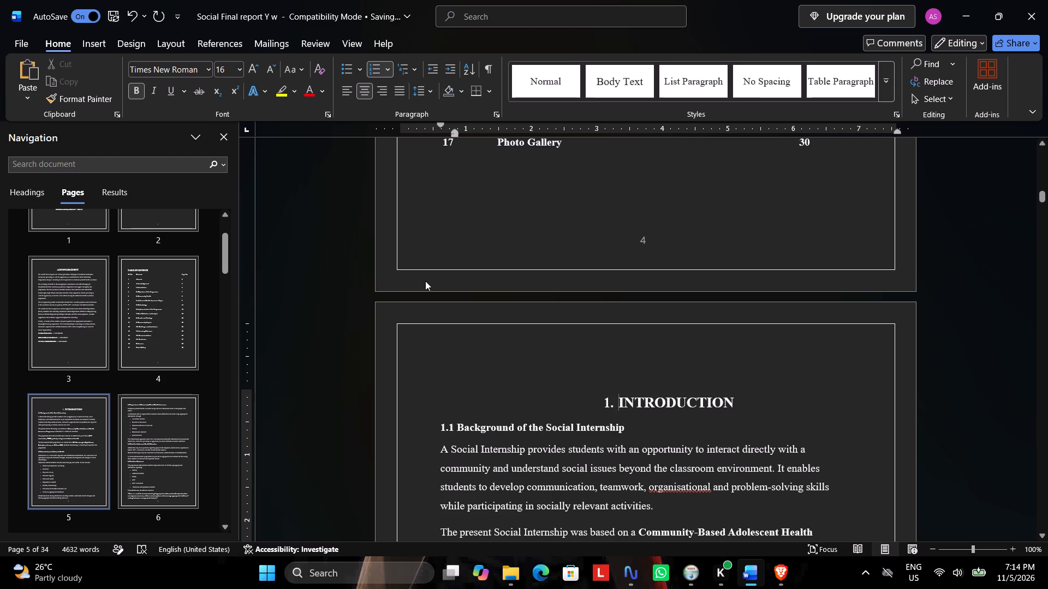
# Open the recent document SOcial Y H alongside the finished report.
pyautogui.scroll(5, 508, 301)
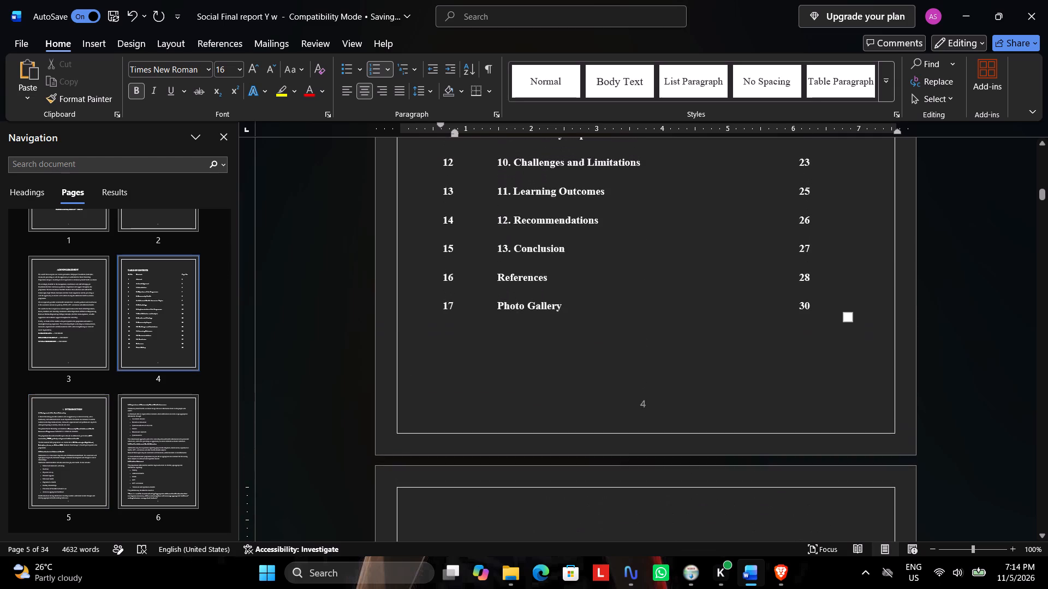
pyautogui.scroll(4, 509, 302)
pyautogui.scroll(-5, 509, 302)
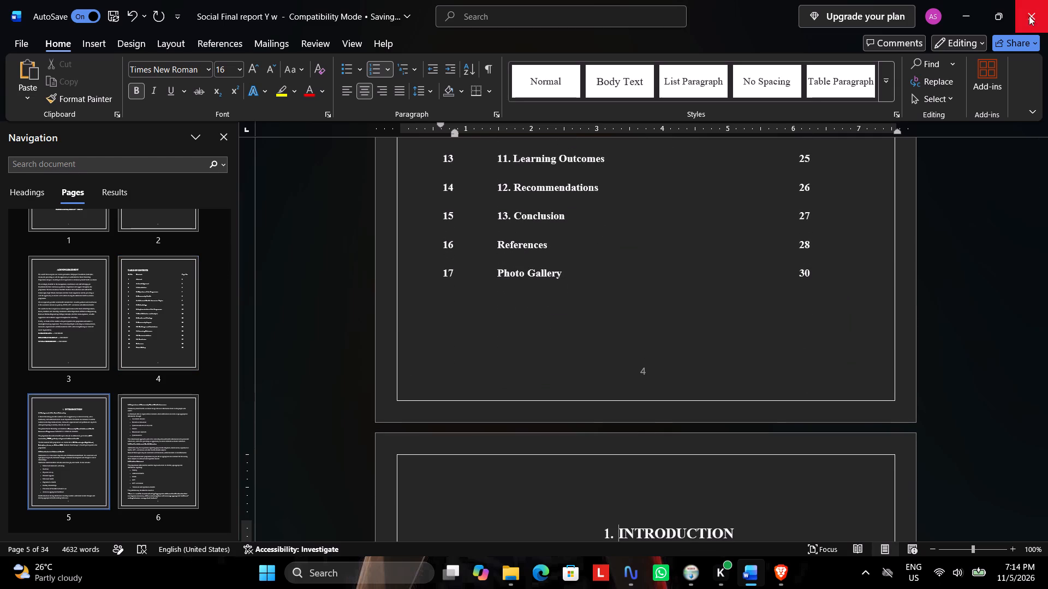
pyautogui.click(25, 33)
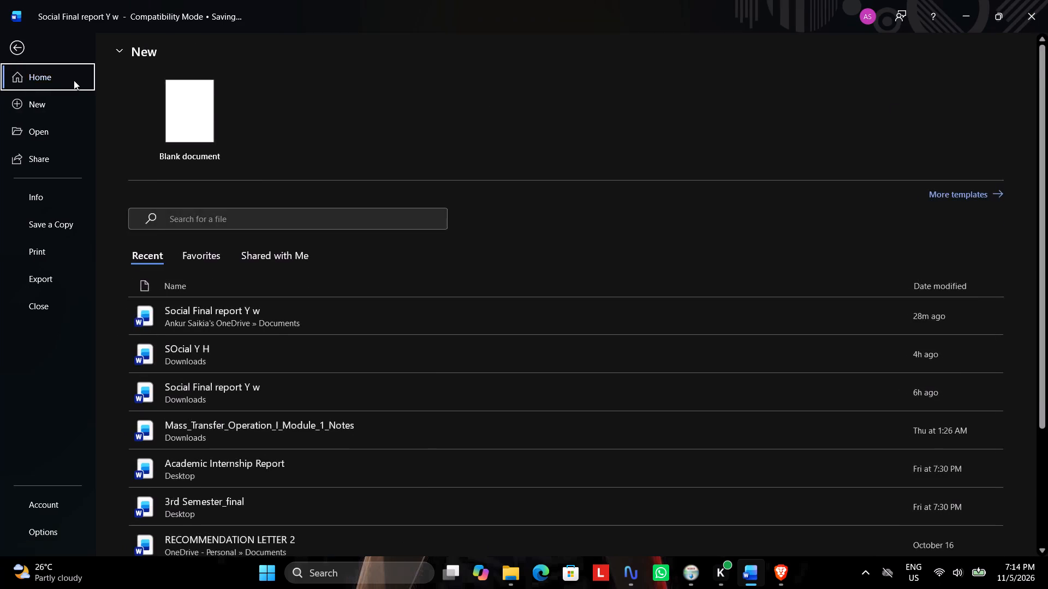
pyautogui.click(281, 383)
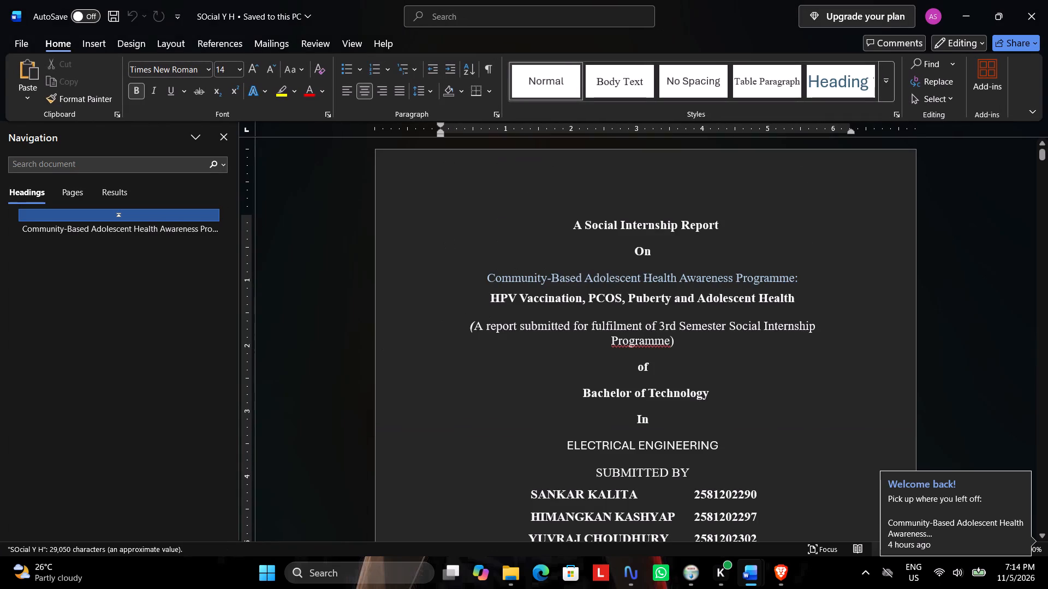
# Look through the cover, abstract, certificates and table of contents in SOcial Y H using page thumbnails.
pyautogui.scroll(-8, 515, 315)
pyautogui.scroll(-4, 133, 271)
pyautogui.scroll(1, 129, 284)
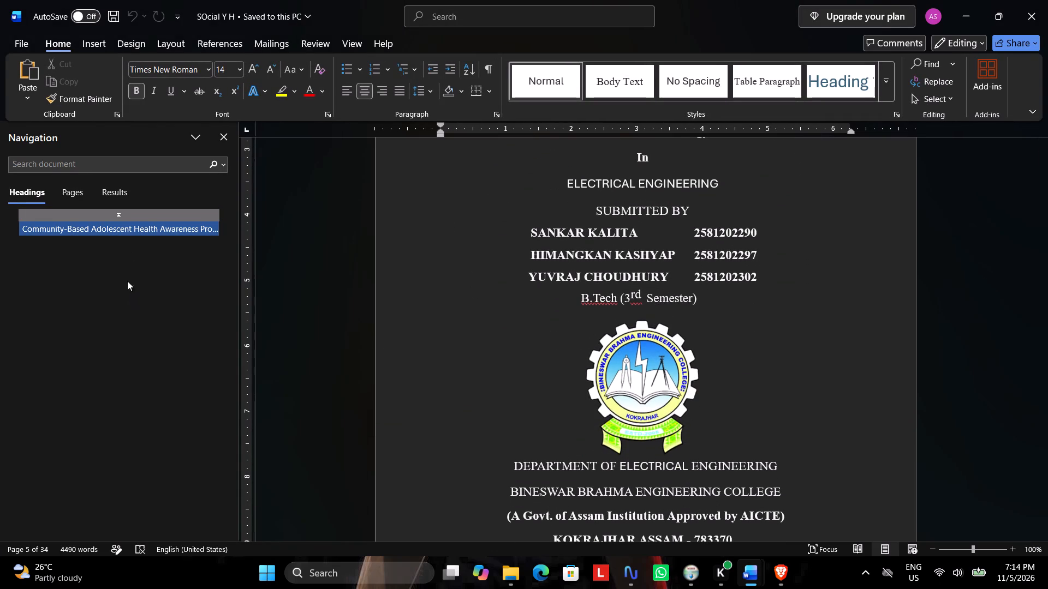
pyautogui.scroll(1, 121, 218)
pyautogui.click(53, 194)
pyautogui.scroll(-1, 156, 292)
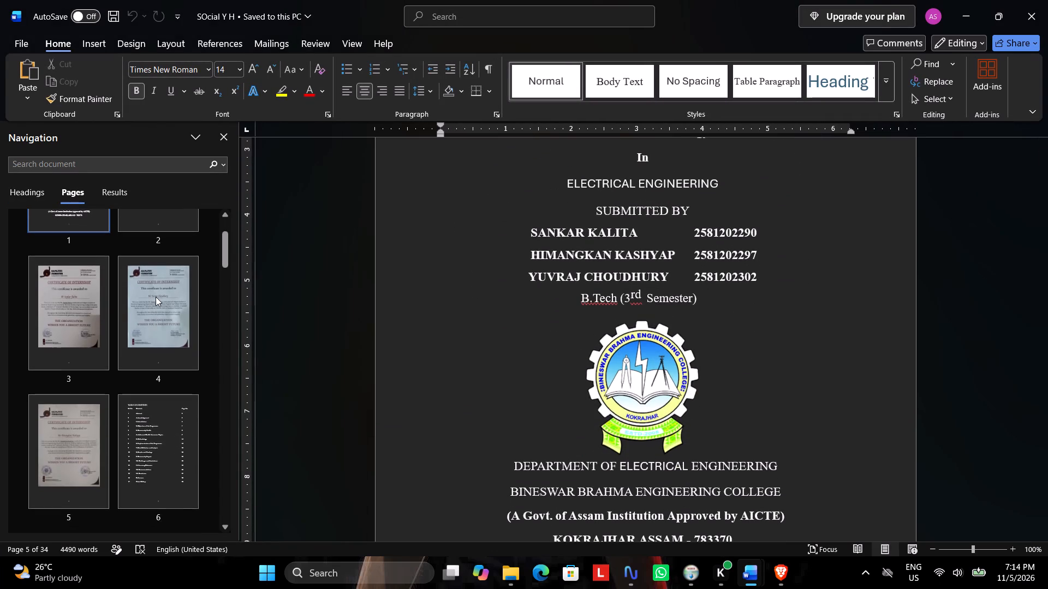
pyautogui.scroll(1, 156, 297)
pyautogui.click(156, 293)
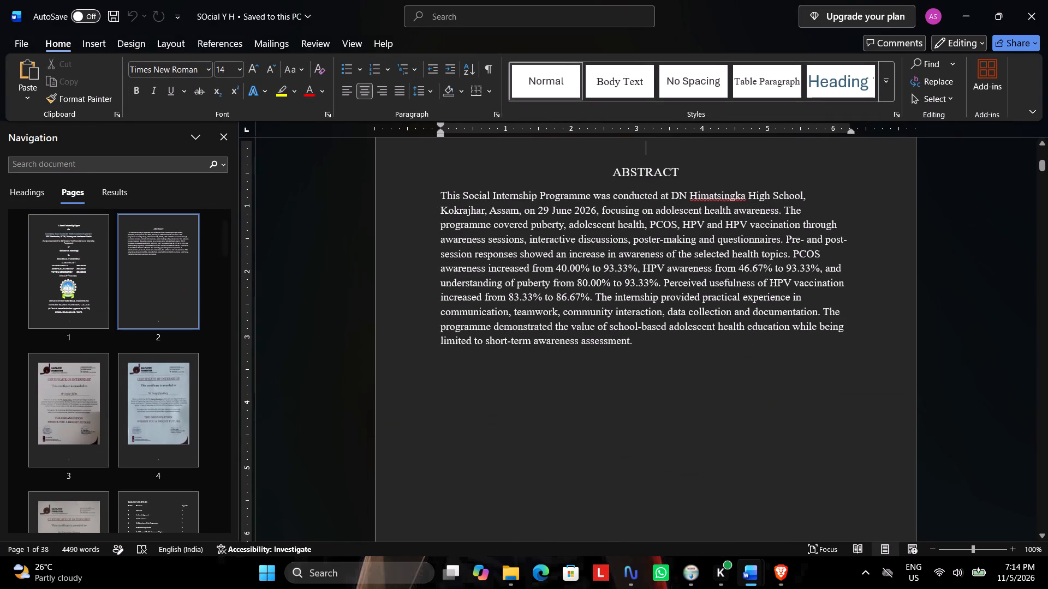
pyautogui.scroll(-3, 507, 309)
pyautogui.scroll(-4, 160, 483)
pyautogui.scroll(2, 154, 454)
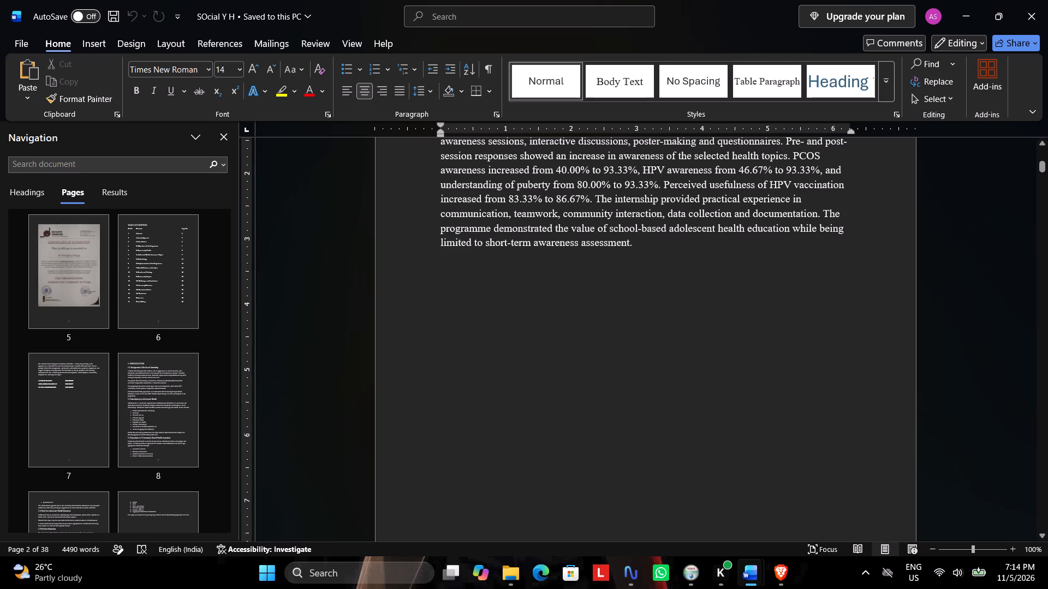
# Copy the ACKNOWLEDGEMENT heading, all its paragraphs and the student names from page 3 of Social Final report Y w.
pyautogui.click(688, 516)
pyautogui.scroll(3, 466, 342)
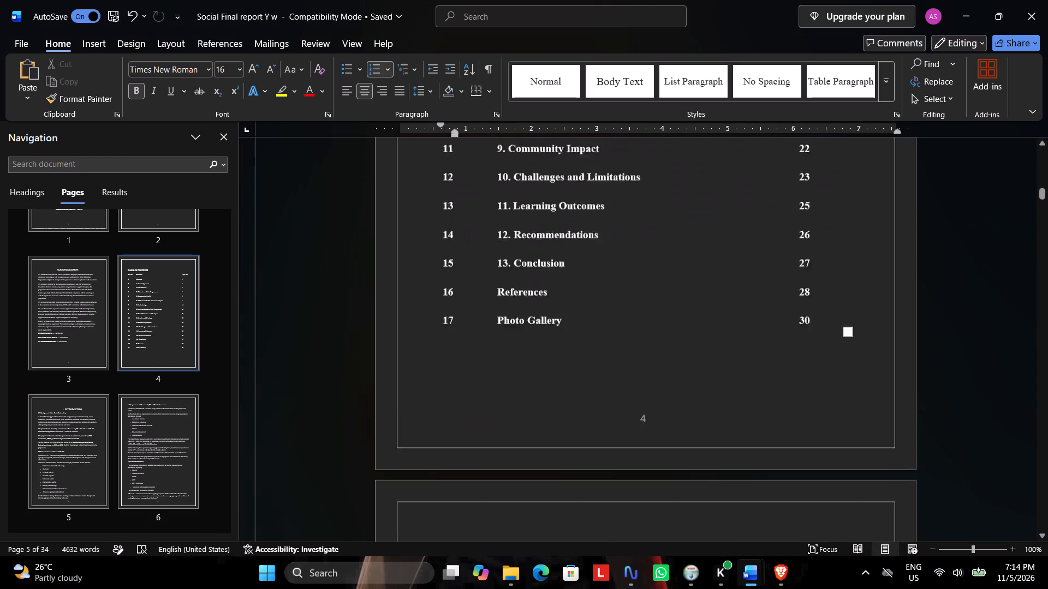
pyautogui.scroll(20, 465, 341)
pyautogui.scroll(13, 465, 341)
pyautogui.scroll(1, 416, 326)
pyautogui.moveTo(567, 184); pyautogui.dragTo(689, 354)
pyautogui.scroll(-4, 687, 353)
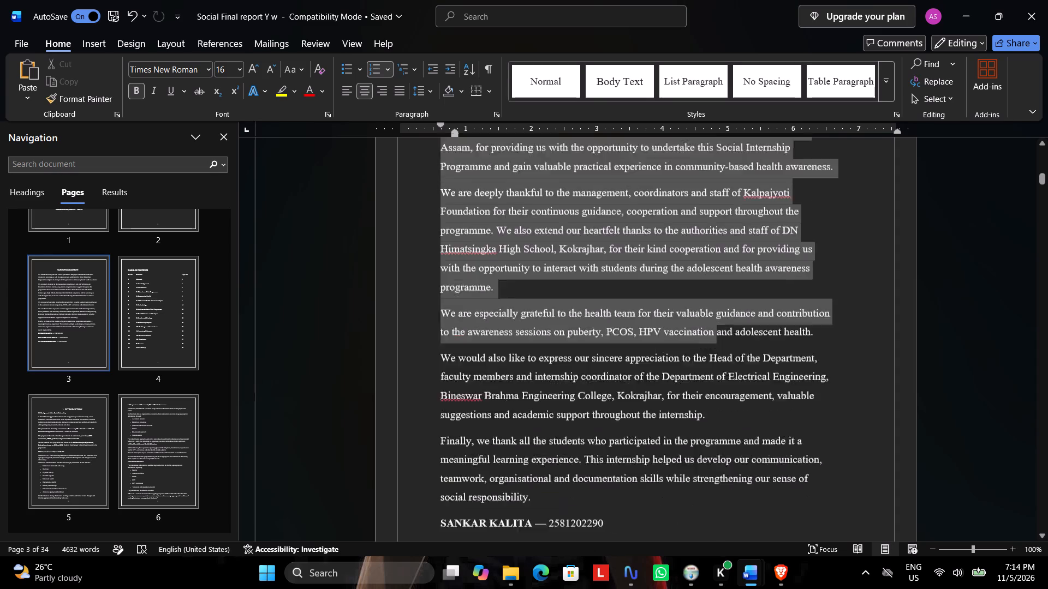
pyautogui.scroll(-1, 689, 354)
pyautogui.moveTo(689, 354); pyautogui.dragTo(709, 396)
pyautogui.scroll(-3, 698, 360)
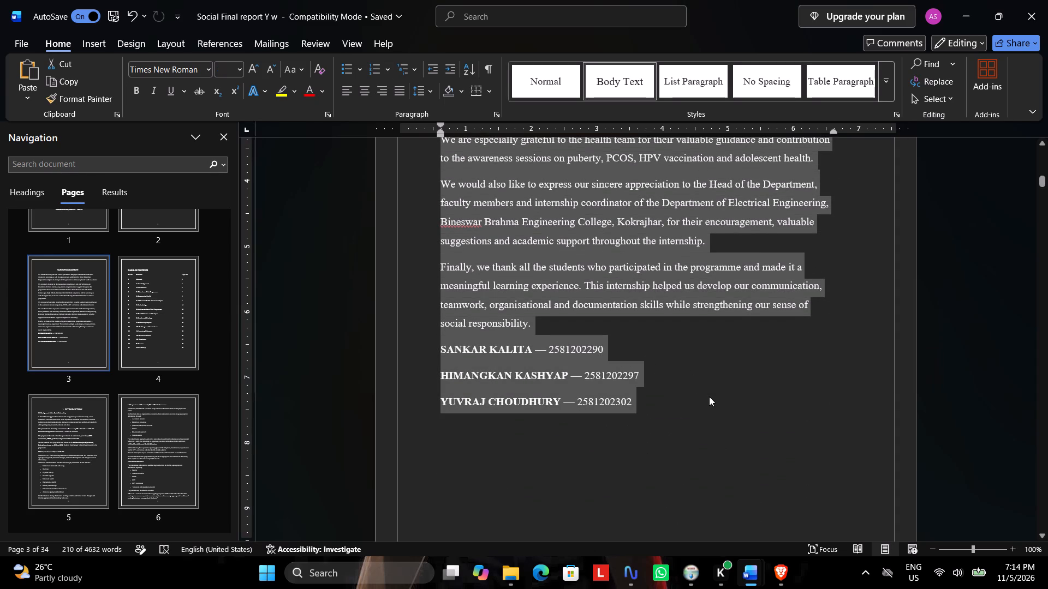
pyautogui.hotkey('ctrl', 'c')
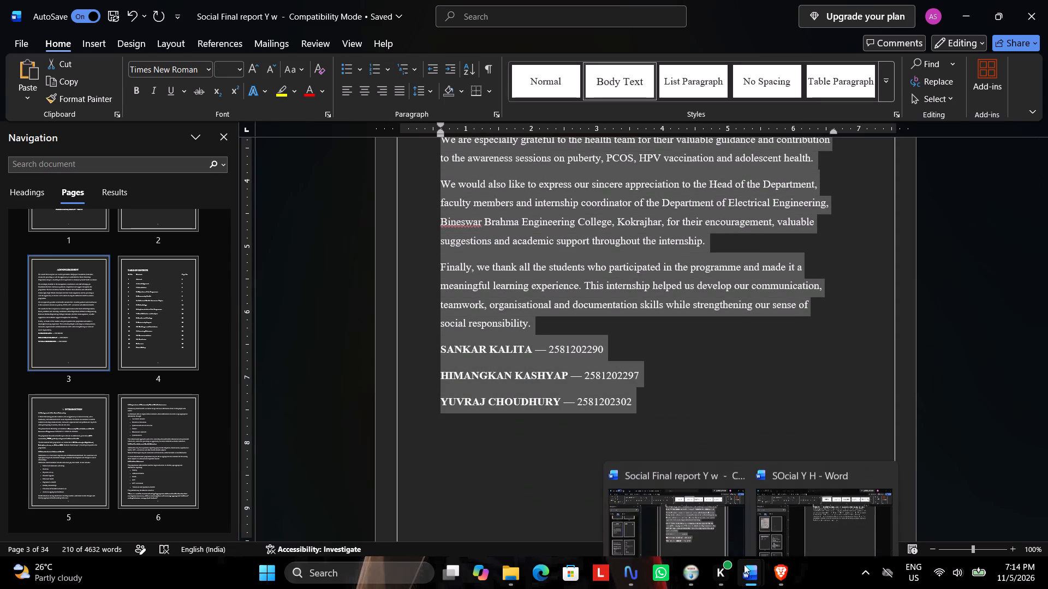
# Switch to SOcial Y H and insert a blank page after the ABSTRACT page.
pyautogui.click(713, 530)
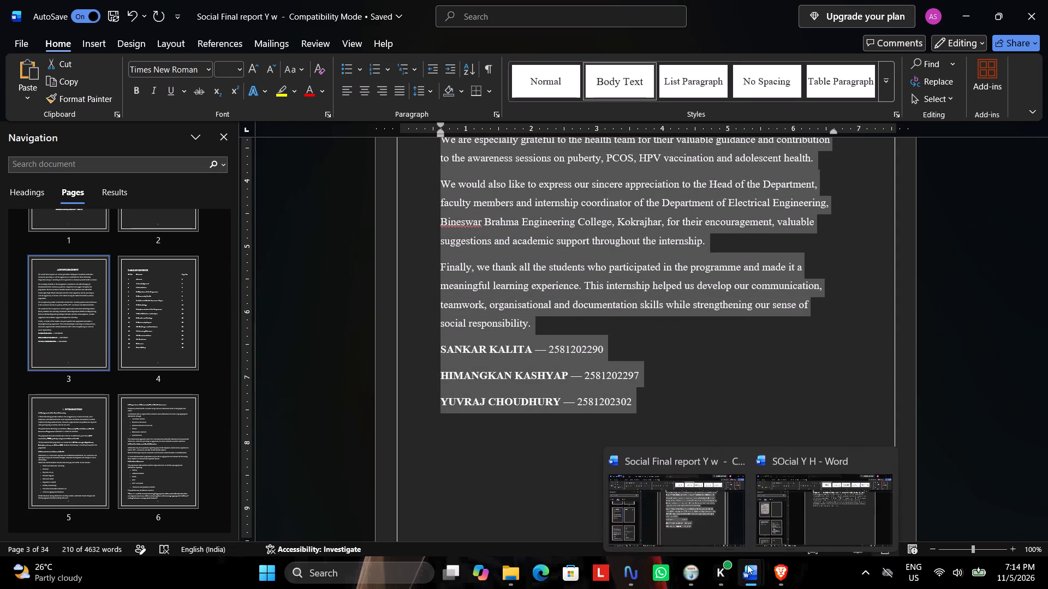
pyautogui.click(824, 507)
pyautogui.scroll(5, 561, 398)
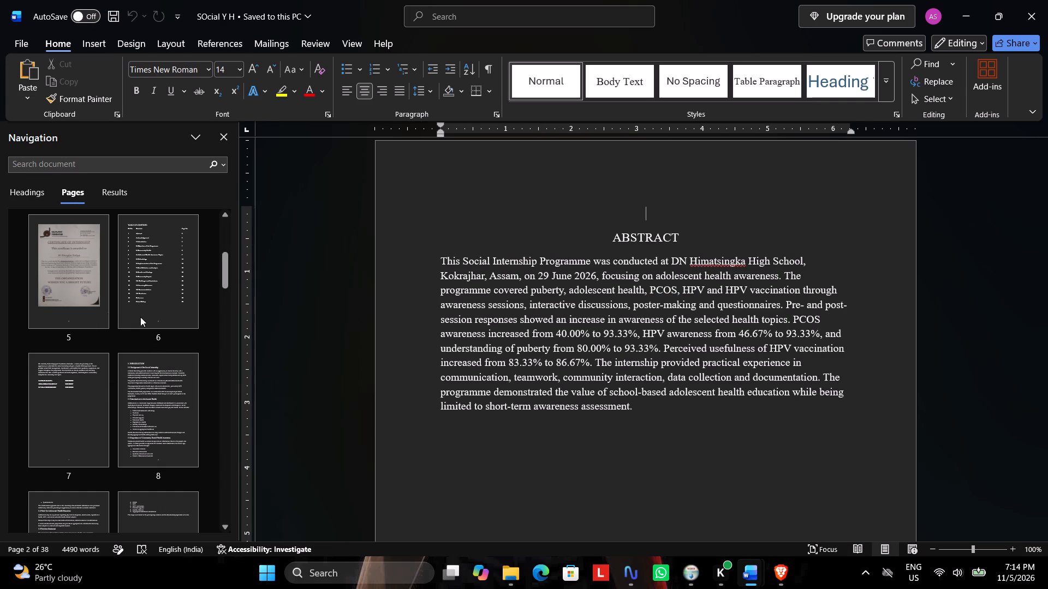
pyautogui.scroll(5, 140, 317)
pyautogui.click(157, 310)
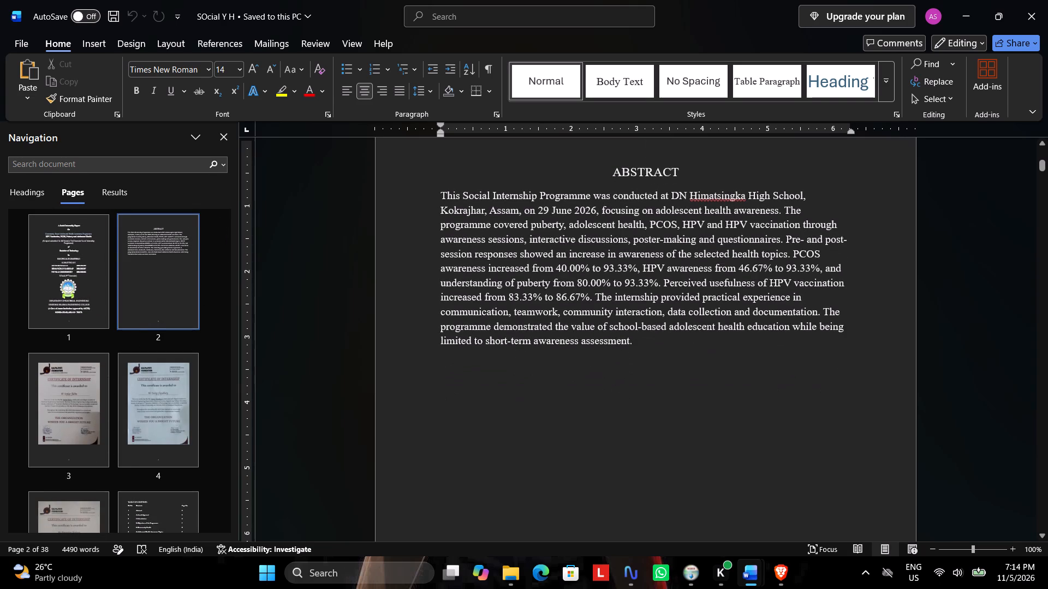
pyautogui.click(669, 403)
pyautogui.click(86, 39)
pyautogui.click(27, 76)
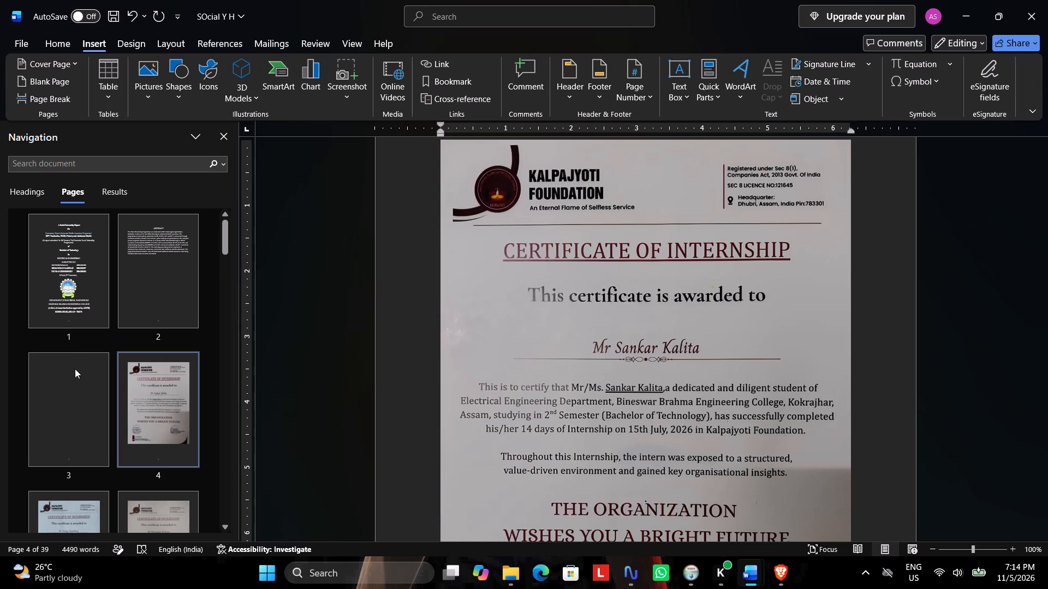
# Paste the copied acknowledgement onto the new blank page 3.
pyautogui.click(75, 369)
pyautogui.hotkey('ctrl', 'v')
pyautogui.scroll(2, 511, 270)
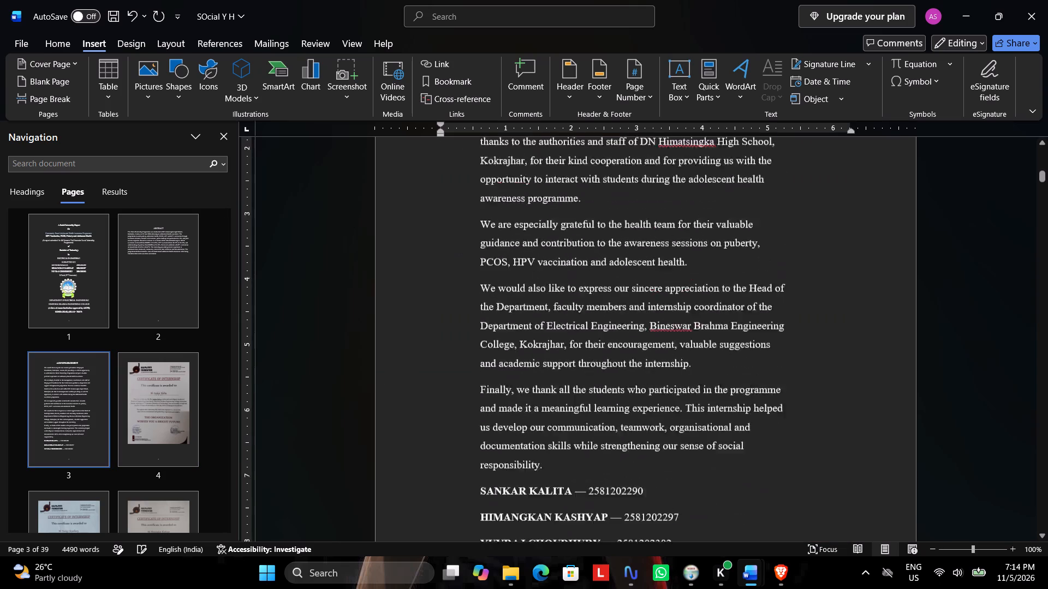
pyautogui.scroll(7, 511, 270)
# Examine the pasted acknowledgement's line widths and indents, from the first paragraph down to the student names.
pyautogui.click(778, 266)
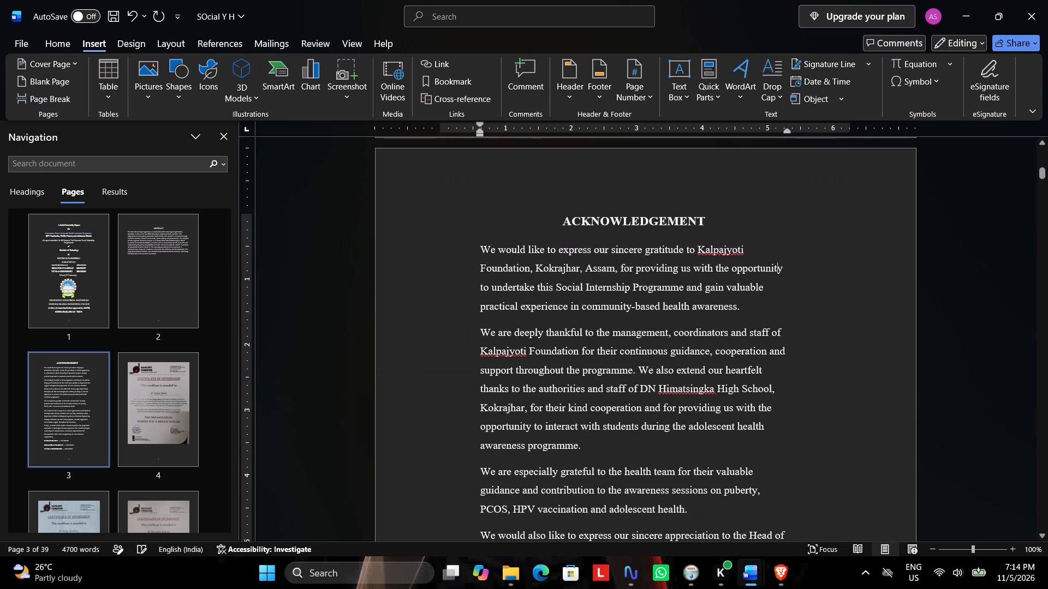
pyautogui.click(795, 269)
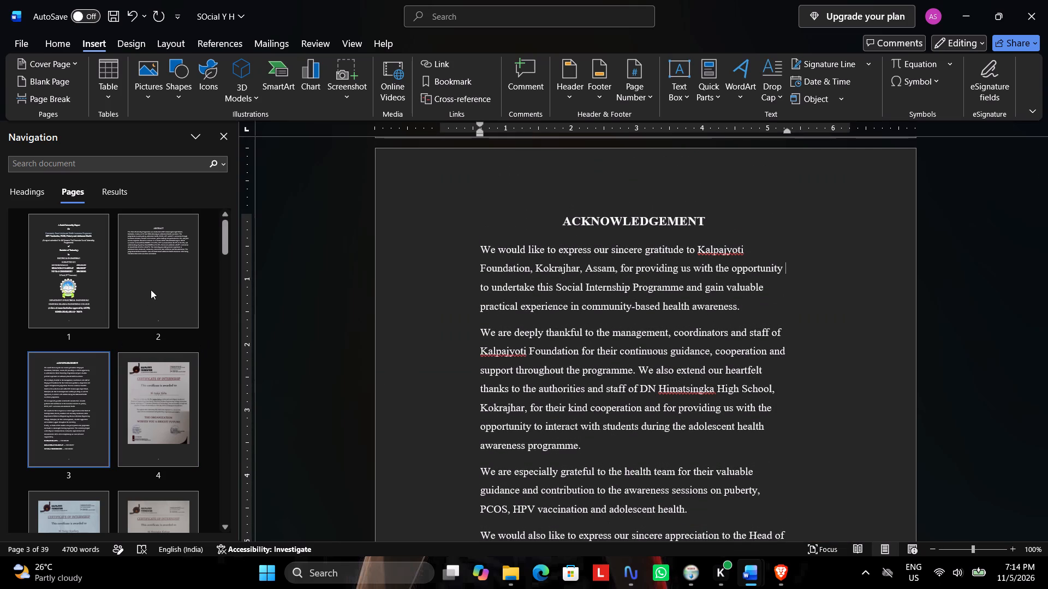
pyautogui.click(492, 275)
pyautogui.click(480, 247)
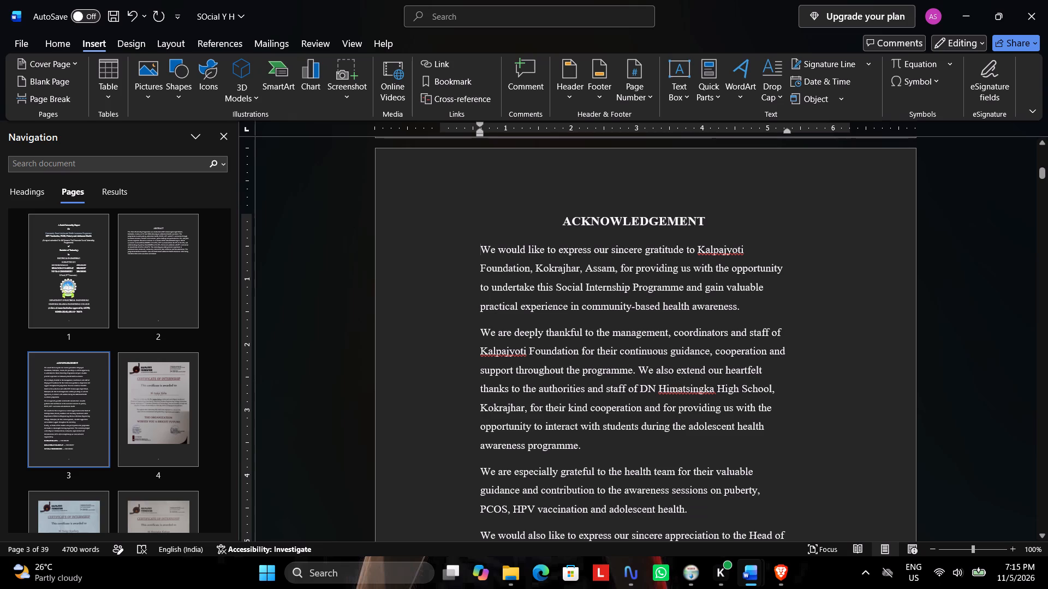
pyautogui.scroll(-3, 712, 369)
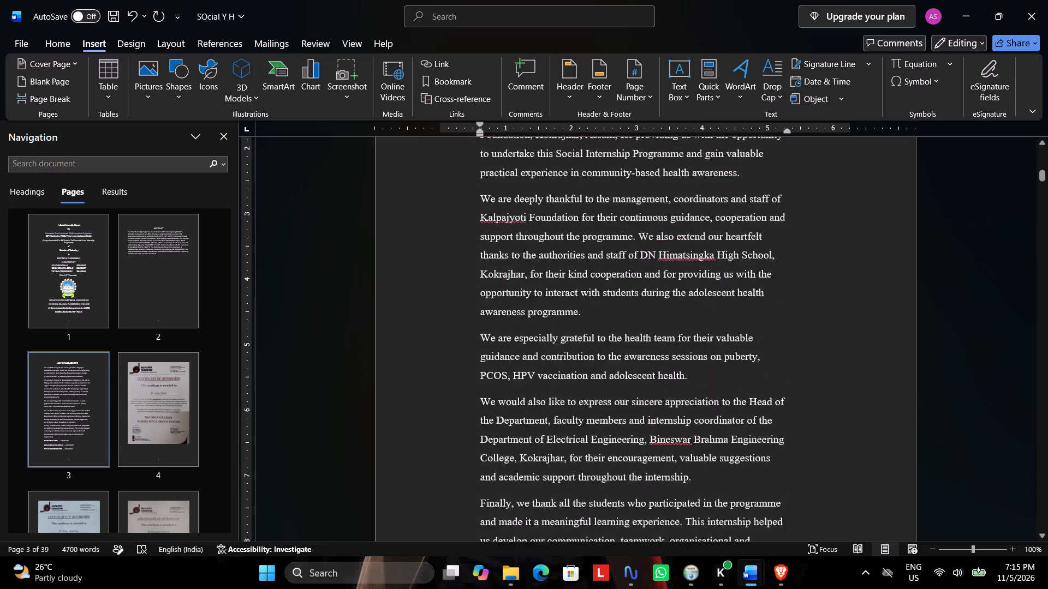
pyautogui.scroll(-10, 698, 366)
pyautogui.click(691, 374)
pyautogui.click(686, 358)
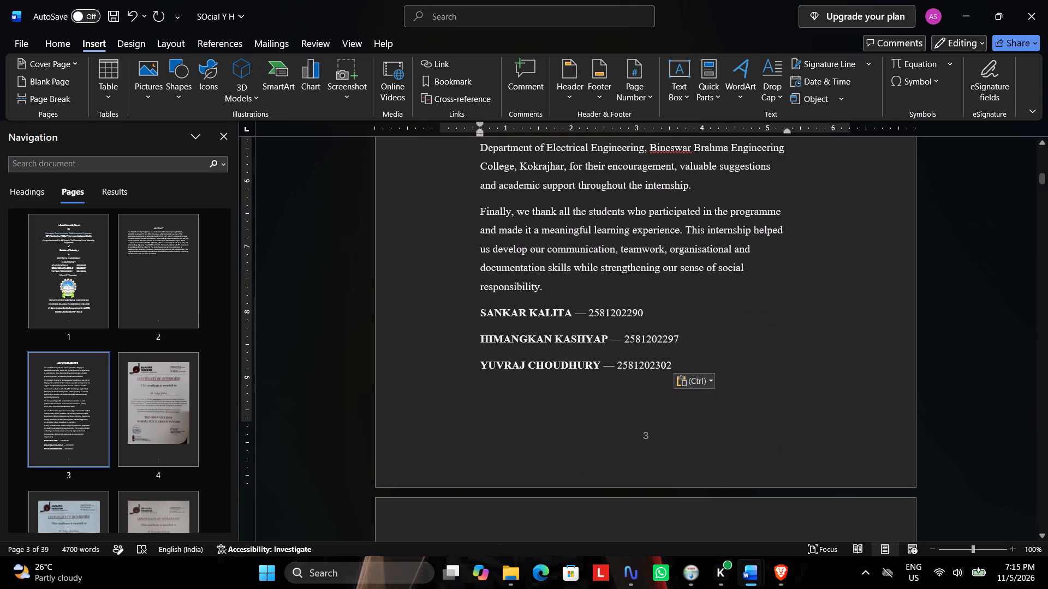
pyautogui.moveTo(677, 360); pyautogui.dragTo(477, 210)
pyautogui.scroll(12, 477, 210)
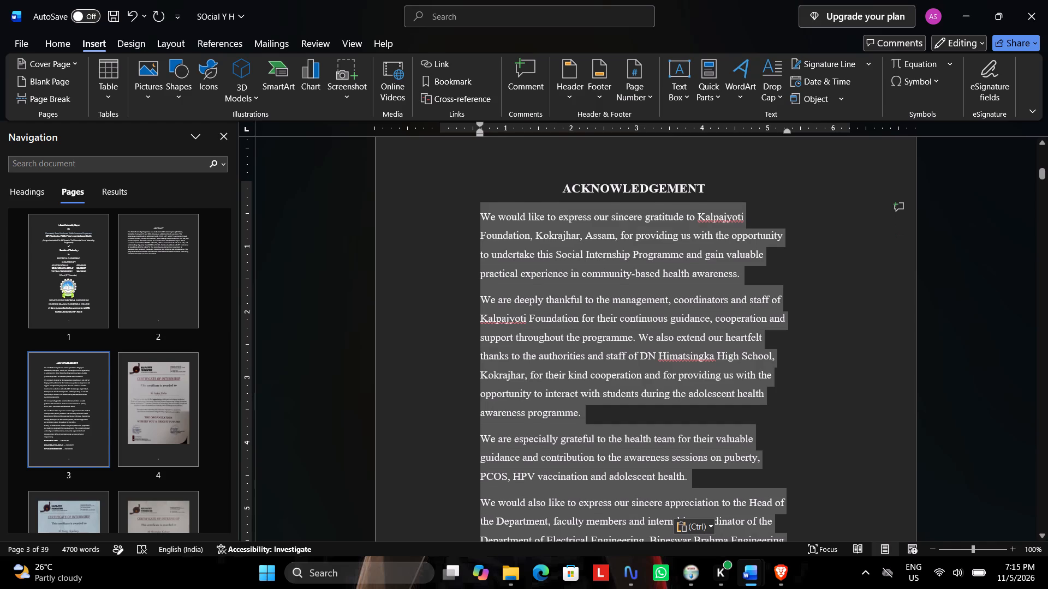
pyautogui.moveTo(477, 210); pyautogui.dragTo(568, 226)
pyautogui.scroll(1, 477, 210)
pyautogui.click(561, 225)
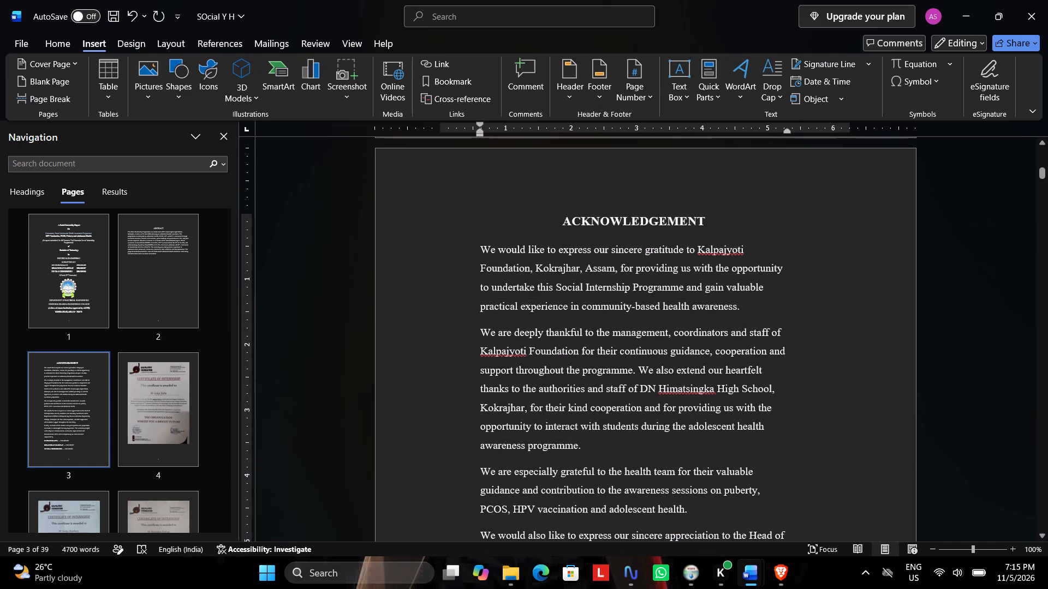
# Delete the pasted acknowledgement paragraphs and student names, keeping only the ACKNOWLEDGEMENT heading.
pyautogui.moveTo(481, 245); pyautogui.dragTo(695, 399)
pyautogui.scroll(-7, 681, 390)
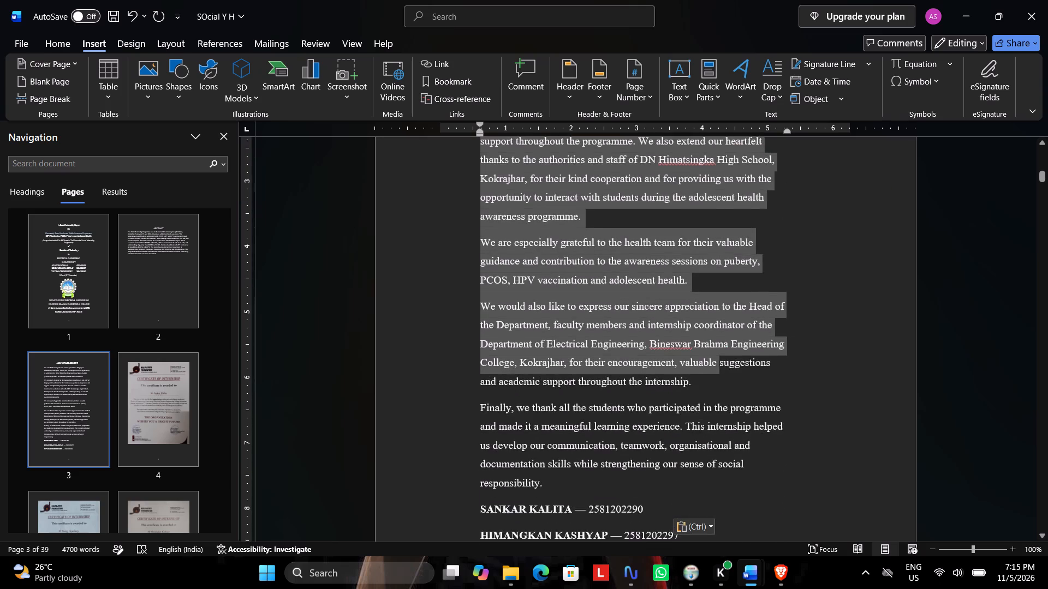
pyautogui.moveTo(695, 399); pyautogui.dragTo(703, 368)
pyautogui.scroll(-6, 695, 399)
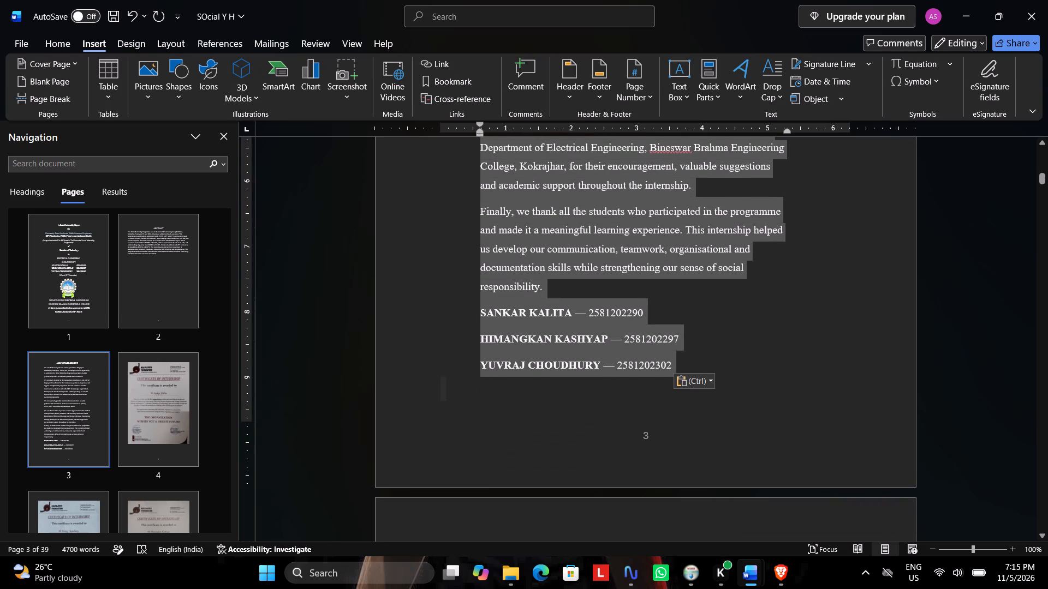
pyautogui.moveTo(703, 368); pyautogui.dragTo(702, 359)
pyautogui.press('BackSpace')
pyautogui.scroll(4, 507, 371)
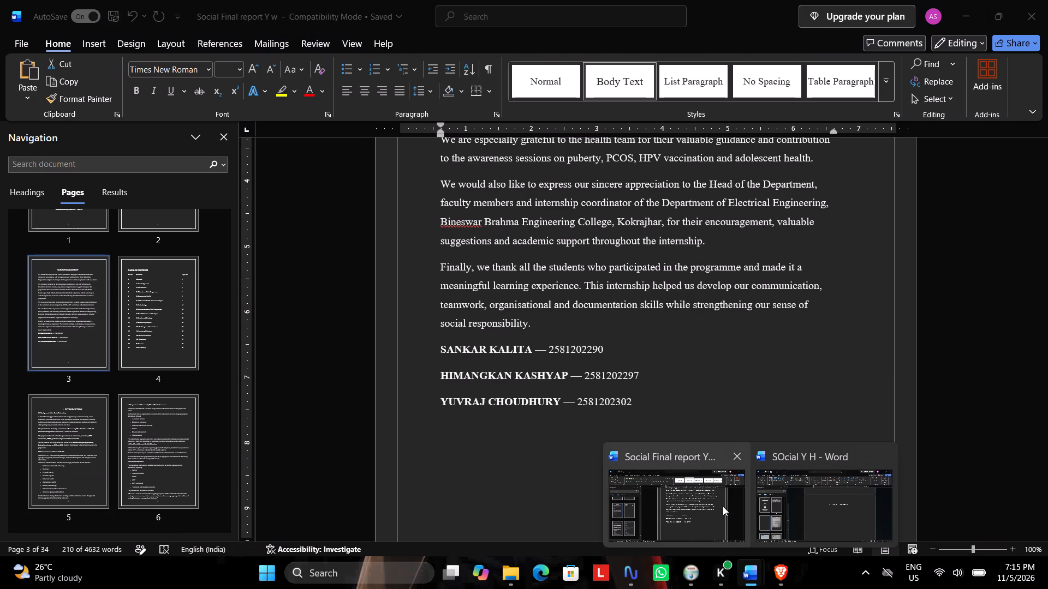
# Copy only the acknowledgement paragraphs and student names, without the heading, from Social Final report Y w.
pyautogui.click(723, 506)
pyautogui.scroll(10, 559, 386)
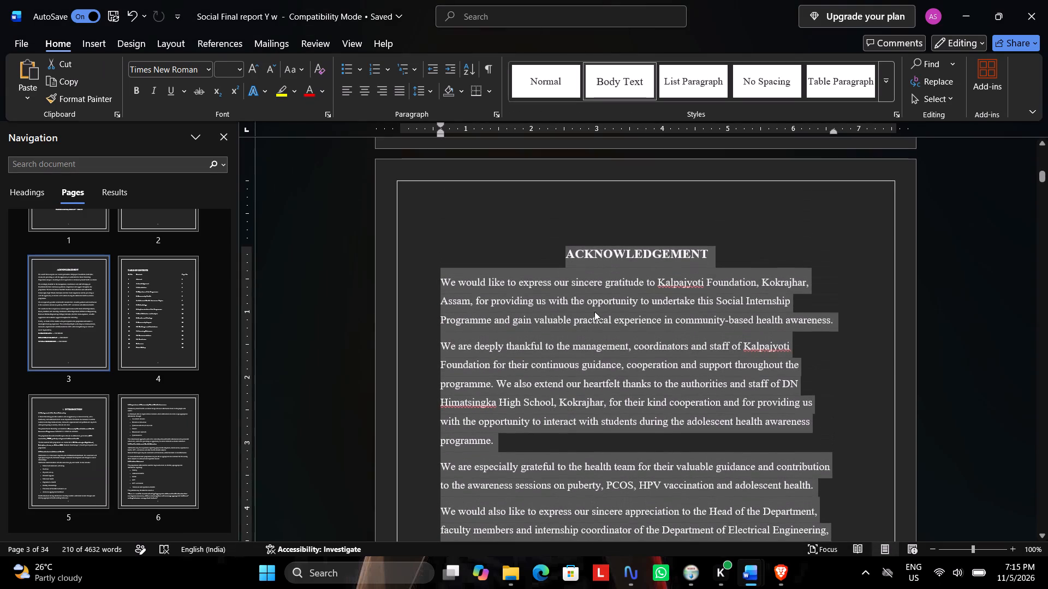
pyautogui.click(594, 281)
pyautogui.moveTo(440, 279); pyautogui.dragTo(647, 424)
pyautogui.scroll(-7, 641, 414)
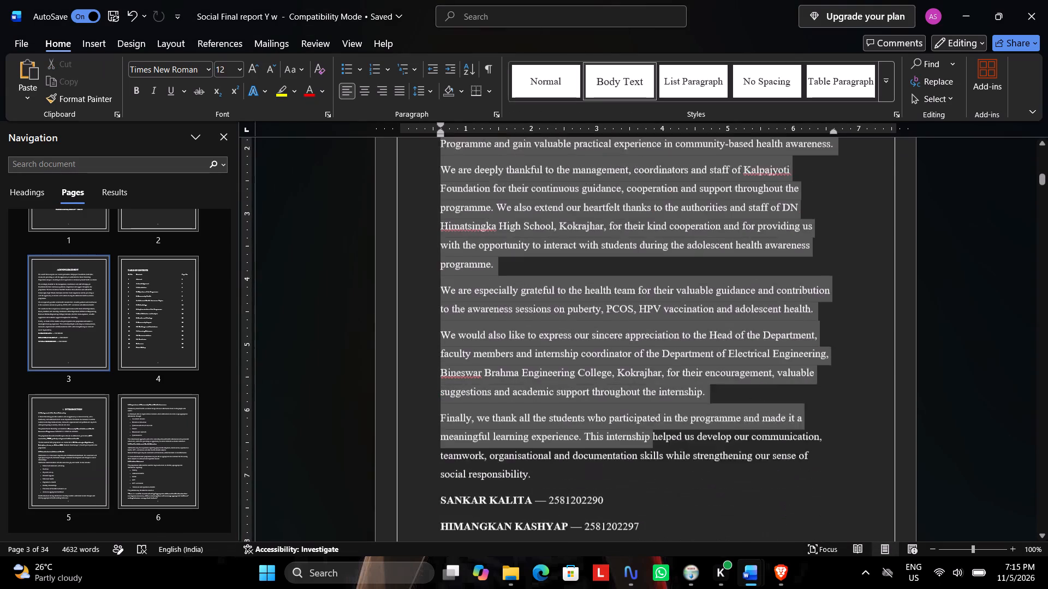
pyautogui.moveTo(647, 424); pyautogui.dragTo(637, 356)
pyautogui.scroll(-4, 647, 425)
pyautogui.hotkey('ctrl', 'c')
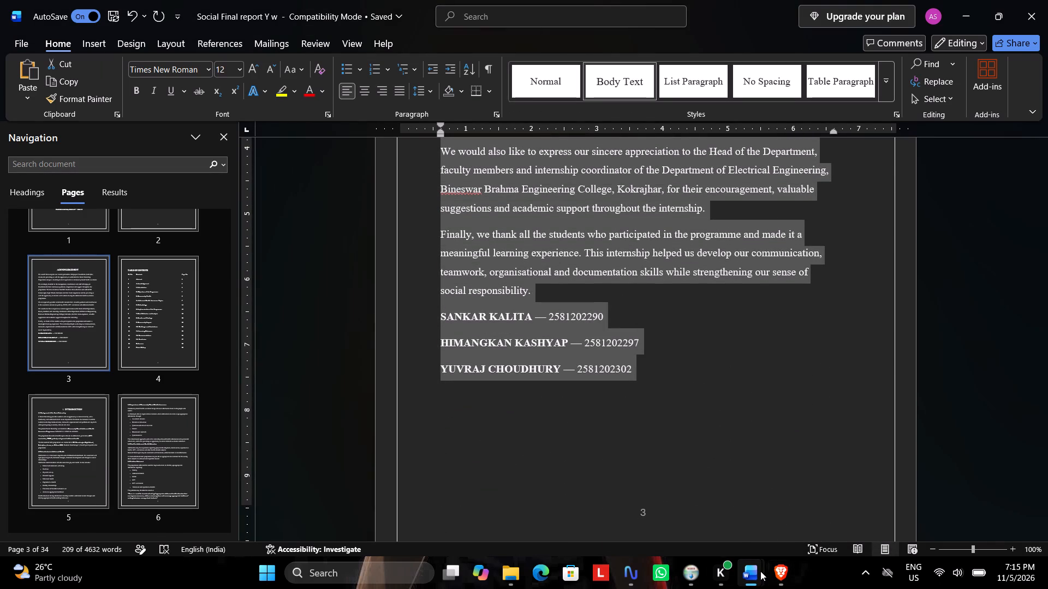
# Paste the copied paragraphs and student names below the ACKNOWLEDGEMENT heading in SOcial Y H and check their line widths.
pyautogui.click(847, 501)
pyautogui.hotkey('ctrl', 'v')
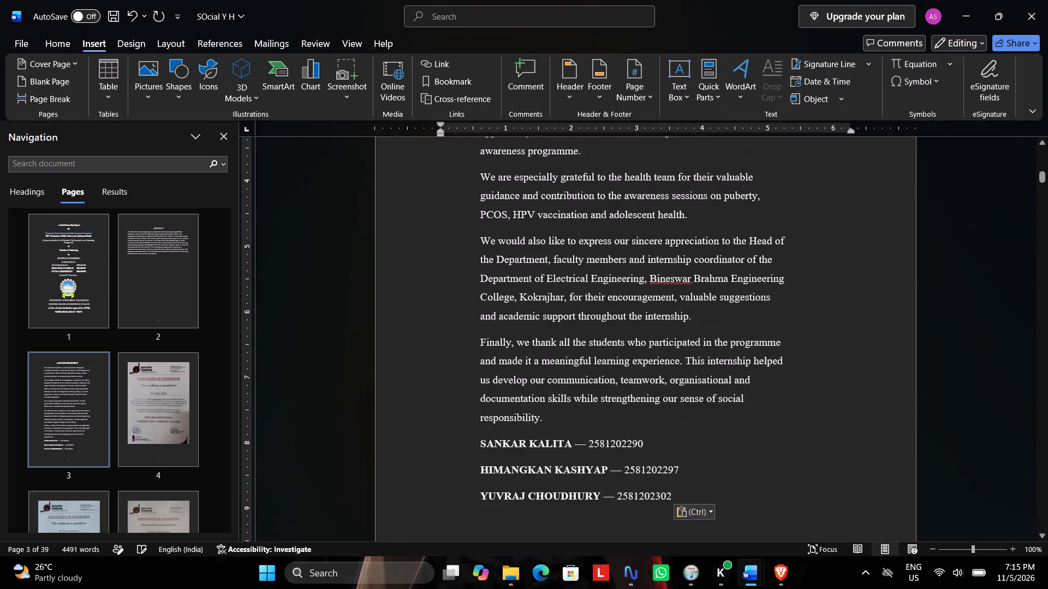
pyautogui.scroll(10, 499, 342)
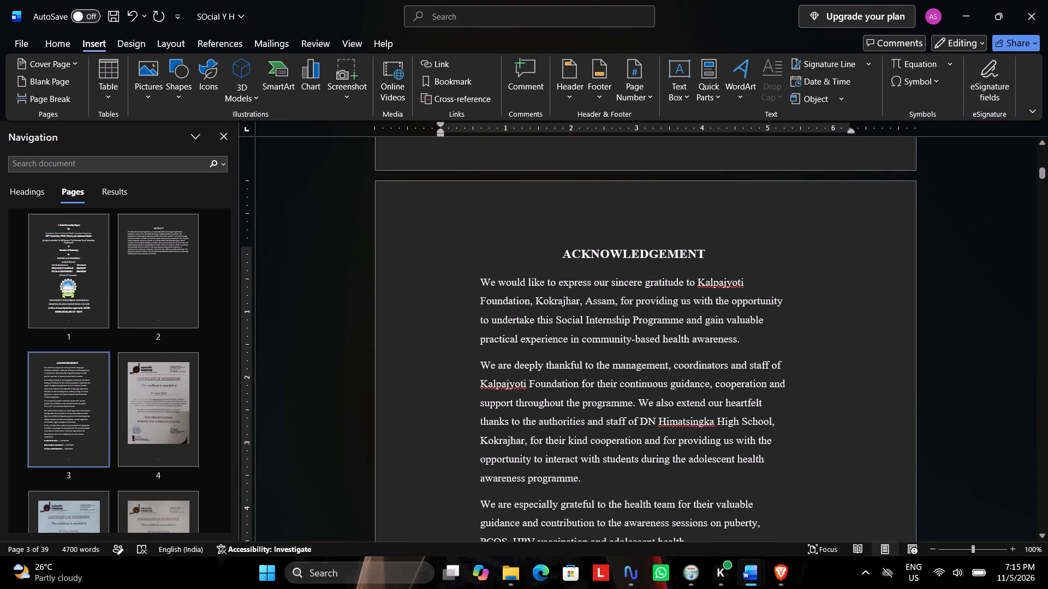
pyautogui.click(779, 322)
pyautogui.click(664, 316)
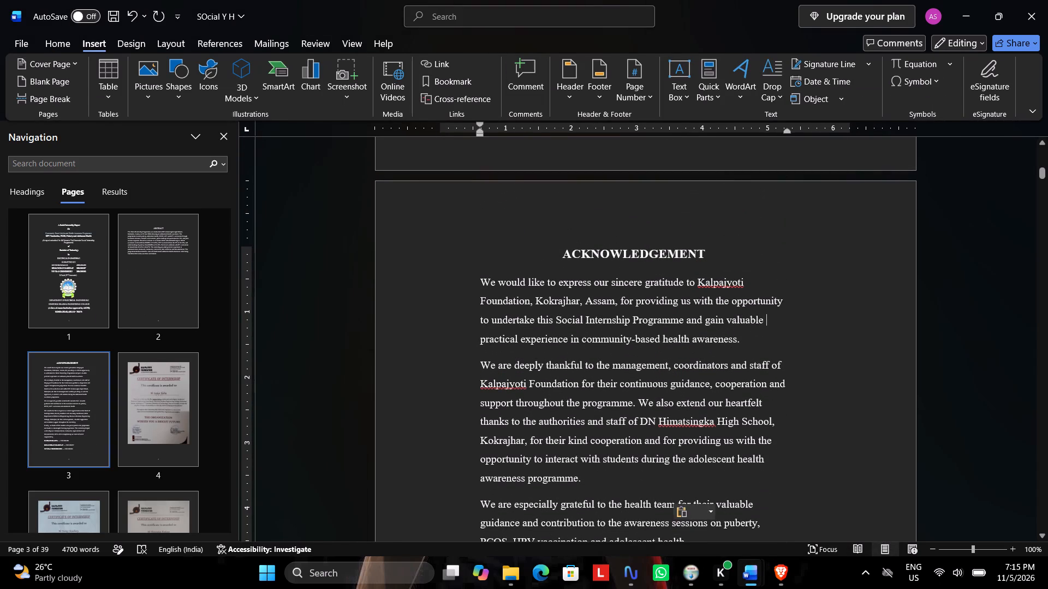
# Justify the acknowledgement paragraphs and student names below the ACKNOWLEDGEMENT heading.
pyautogui.click(53, 39)
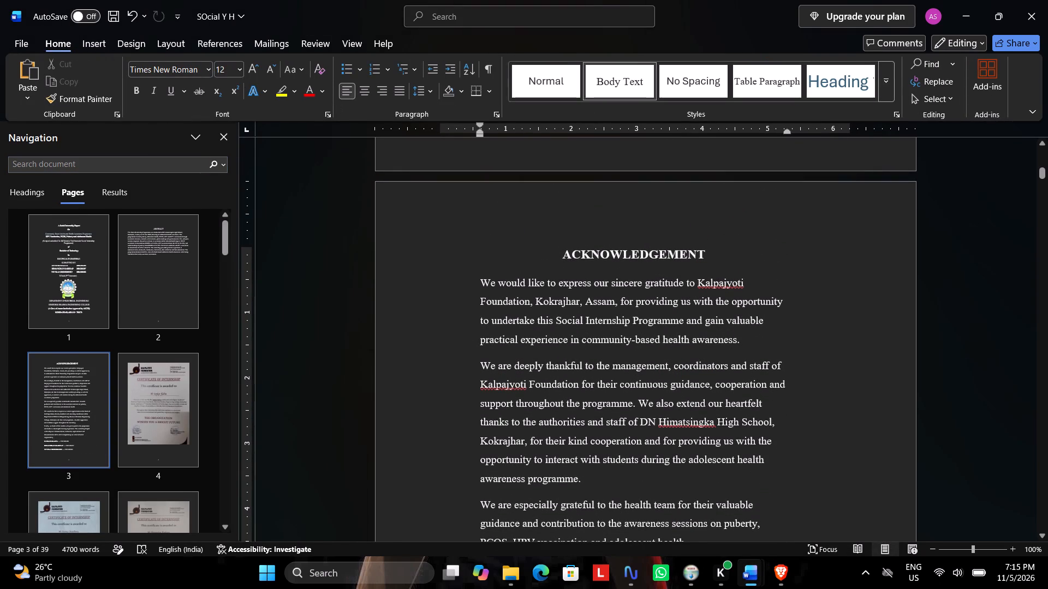
pyautogui.scroll(-3, 437, 235)
pyautogui.moveTo(481, 180); pyautogui.dragTo(670, 364)
pyautogui.scroll(-6, 661, 358)
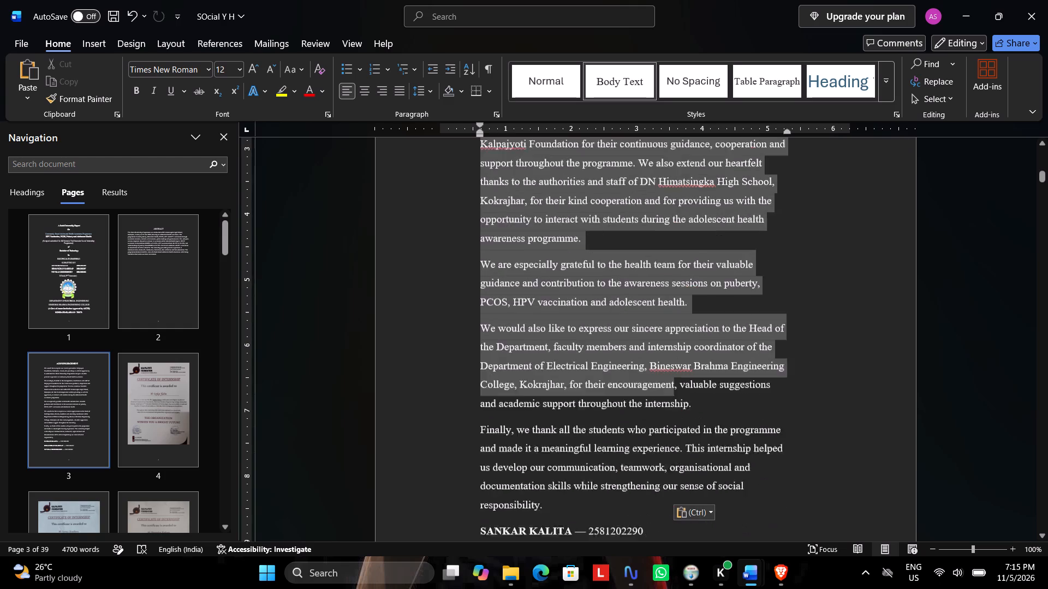
pyautogui.moveTo(670, 364); pyautogui.dragTo(706, 407)
pyautogui.scroll(-4, 703, 401)
pyautogui.scroll(1, 706, 407)
pyautogui.click(704, 410)
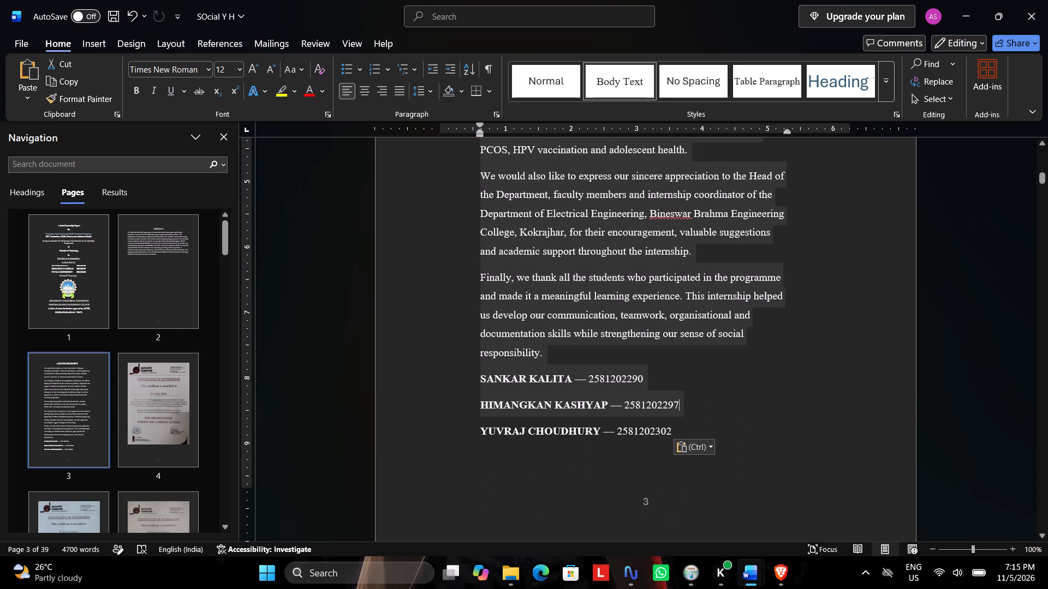
pyautogui.moveTo(676, 428); pyautogui.dragTo(497, 252)
pyautogui.scroll(10, 503, 259)
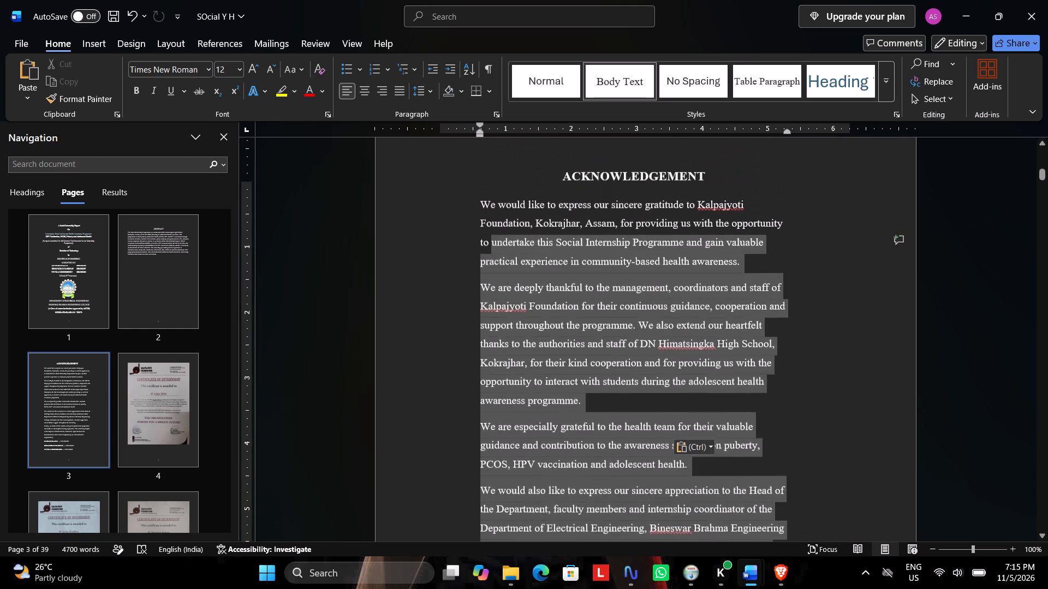
pyautogui.scroll(1, 497, 252)
pyautogui.moveTo(497, 252); pyautogui.dragTo(481, 251)
pyautogui.click(396, 87)
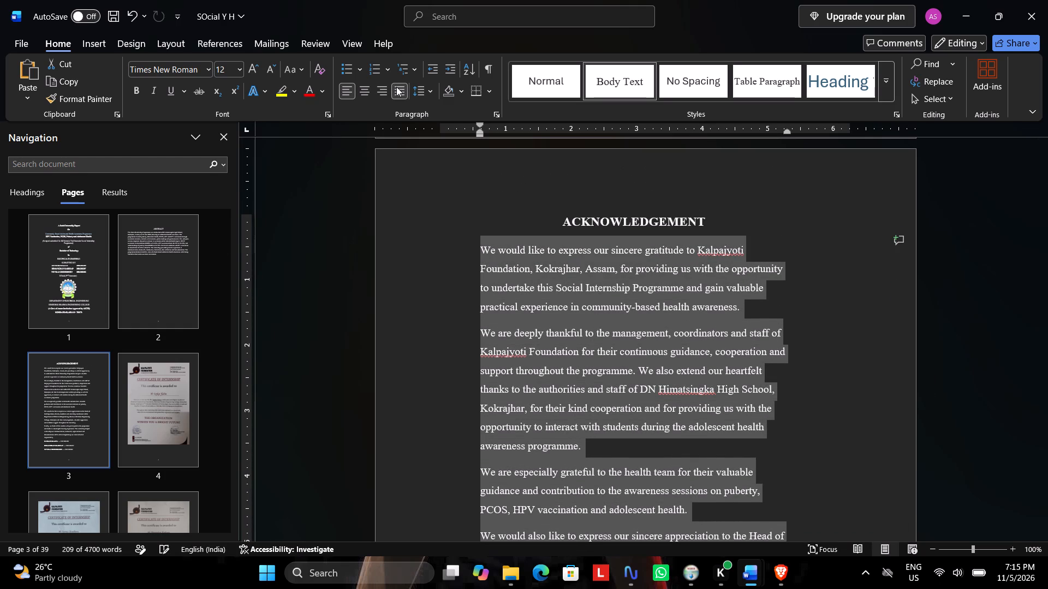
pyautogui.scroll(-1, 664, 326)
pyautogui.click(465, 236)
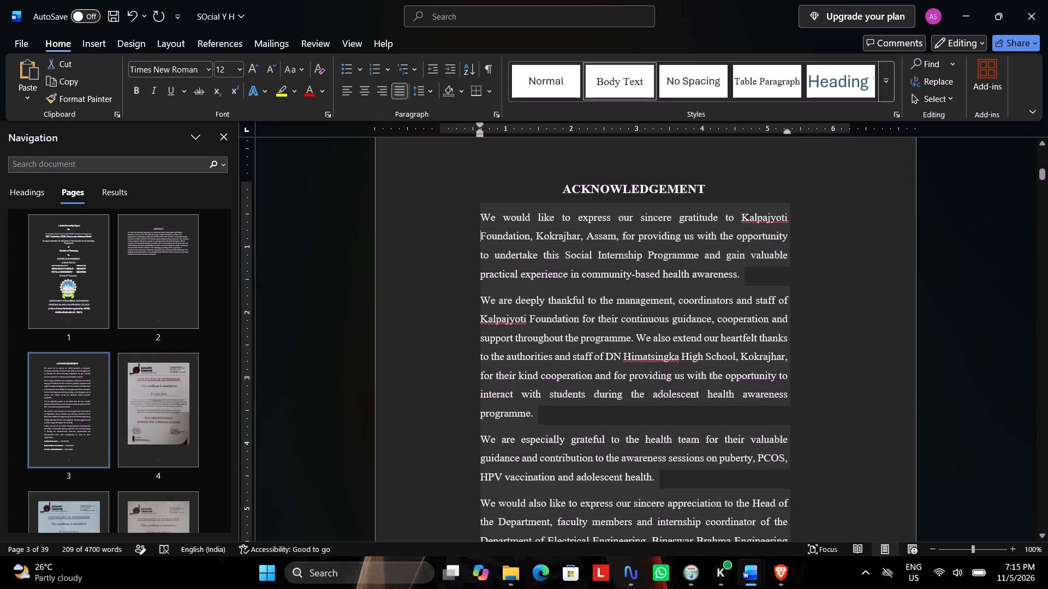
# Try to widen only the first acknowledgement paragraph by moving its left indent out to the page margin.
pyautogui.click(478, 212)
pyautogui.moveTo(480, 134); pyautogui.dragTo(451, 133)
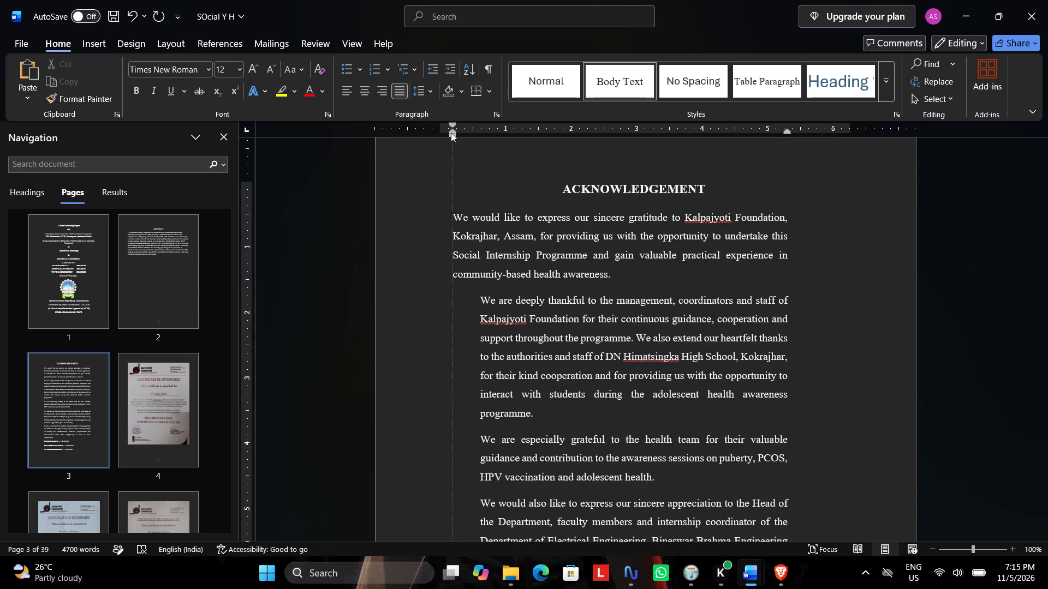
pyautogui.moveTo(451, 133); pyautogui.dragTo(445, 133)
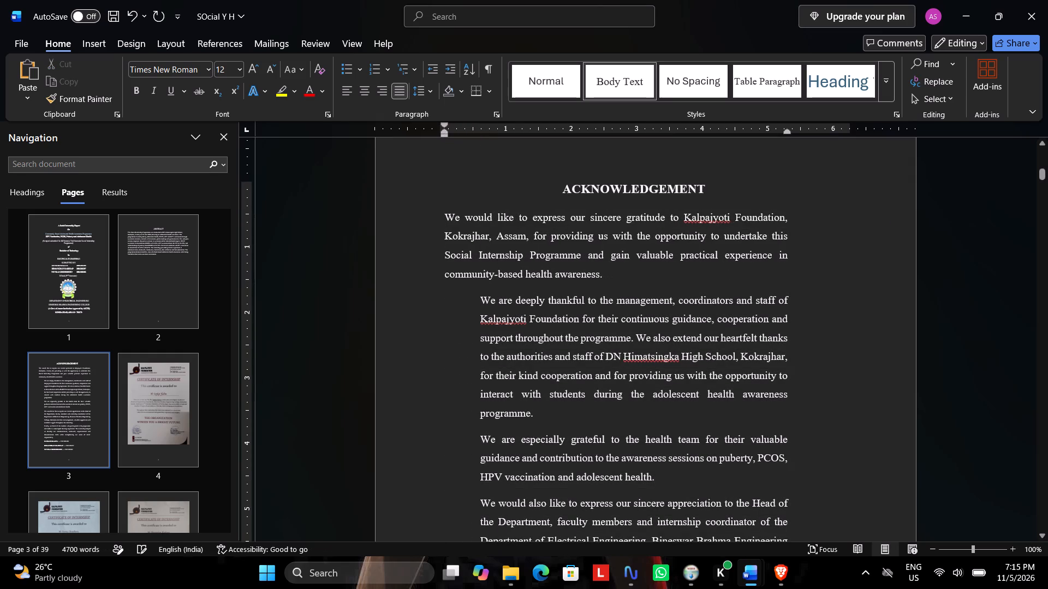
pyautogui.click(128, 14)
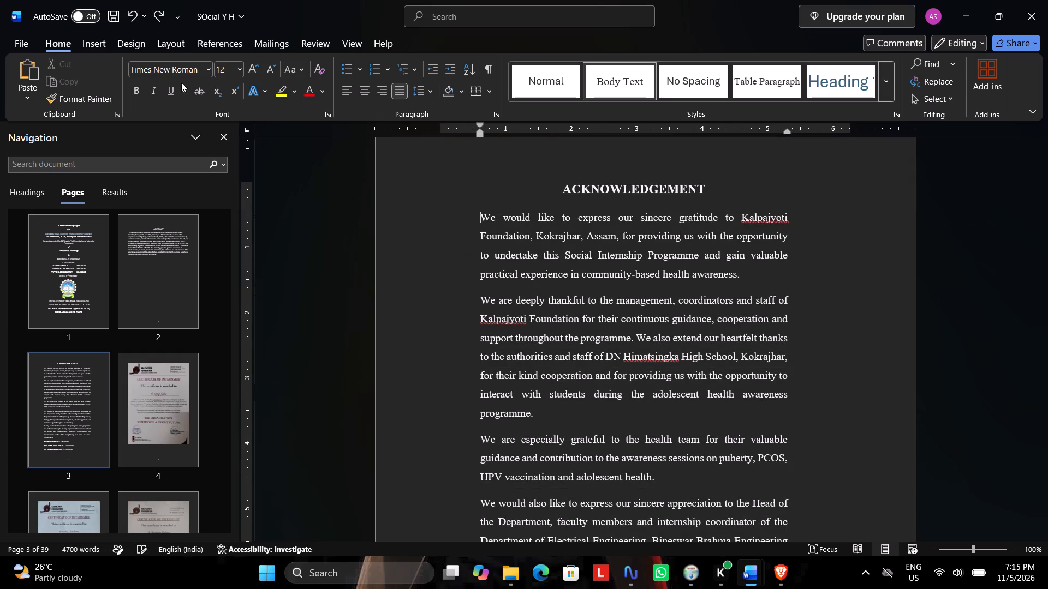
# Extend all acknowledgement paragraphs and student names to the page margins by moving their left and right indents outward.
pyautogui.moveTo(481, 217); pyautogui.dragTo(735, 407)
pyautogui.scroll(-5, 726, 398)
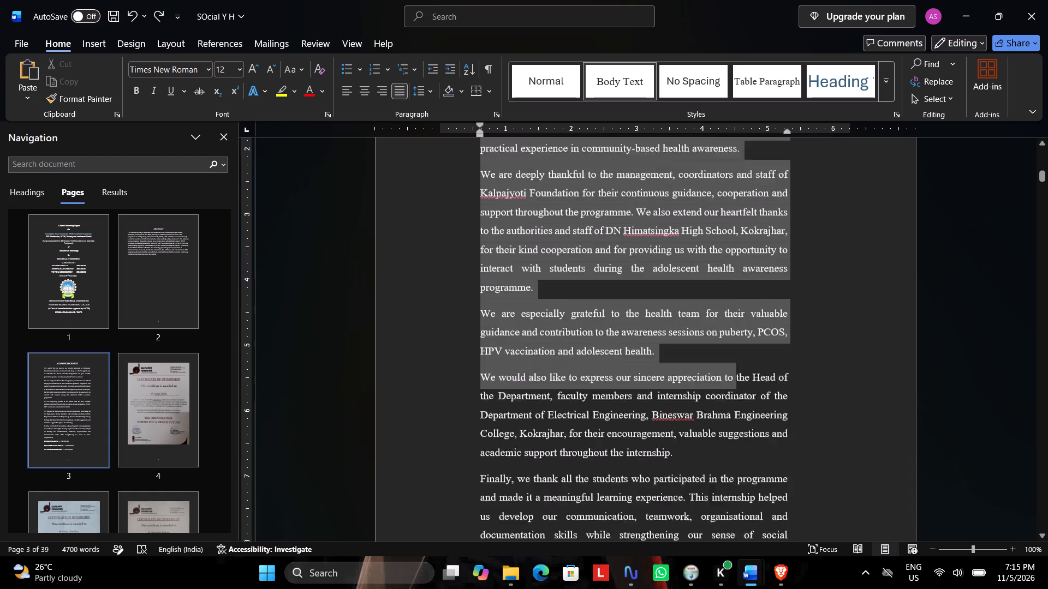
pyautogui.scroll(-1, 735, 407)
pyautogui.moveTo(735, 407); pyautogui.dragTo(745, 423)
pyautogui.scroll(-4, 737, 411)
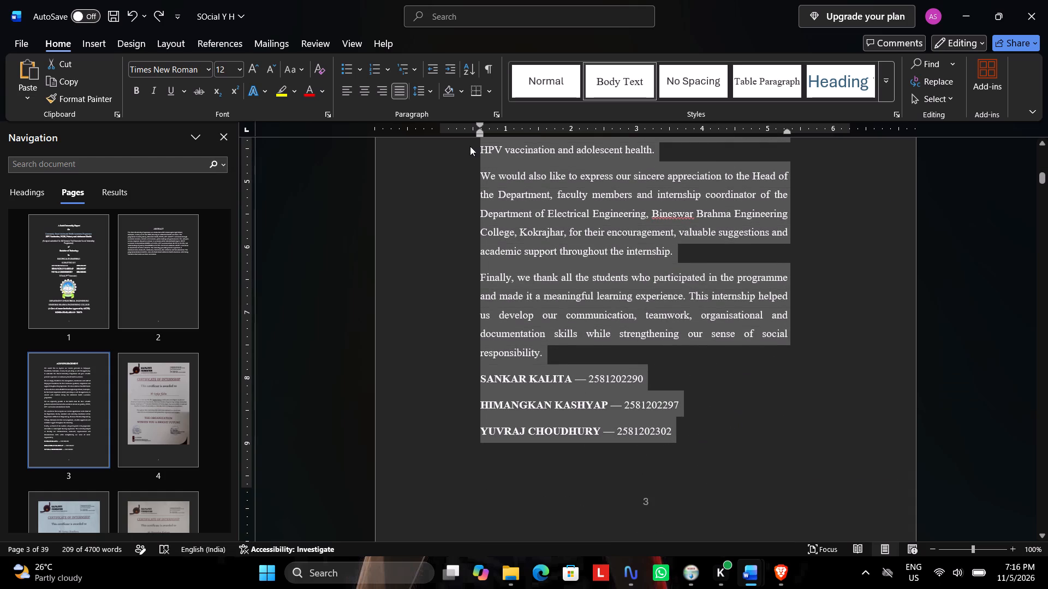
pyautogui.moveTo(478, 134); pyautogui.dragTo(437, 130)
pyautogui.scroll(8, 747, 227)
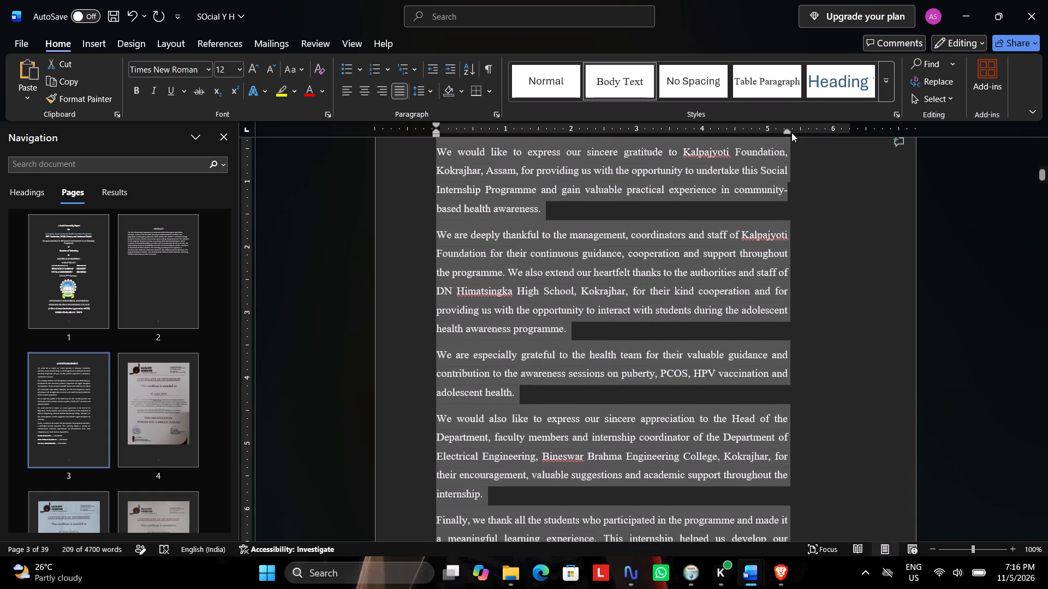
pyautogui.moveTo(787, 130); pyautogui.dragTo(852, 134)
pyautogui.scroll(7, 597, 288)
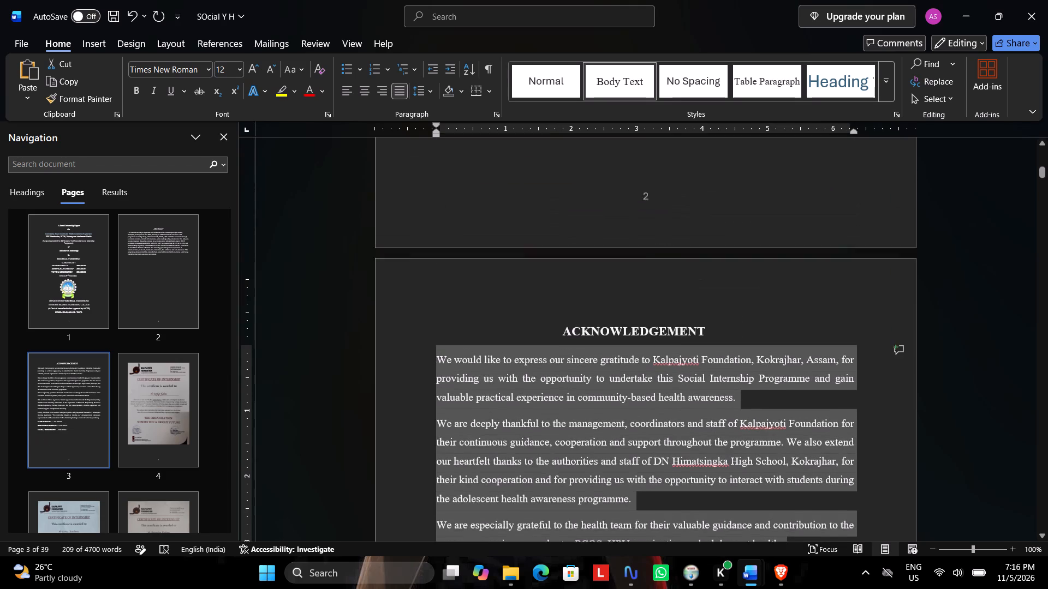
# Examine the acknowledgement page's layout, from the heading's alignment down to the student names.
pyautogui.click(707, 261)
pyautogui.scroll(1, 659, 300)
pyautogui.scroll(-1, 659, 300)
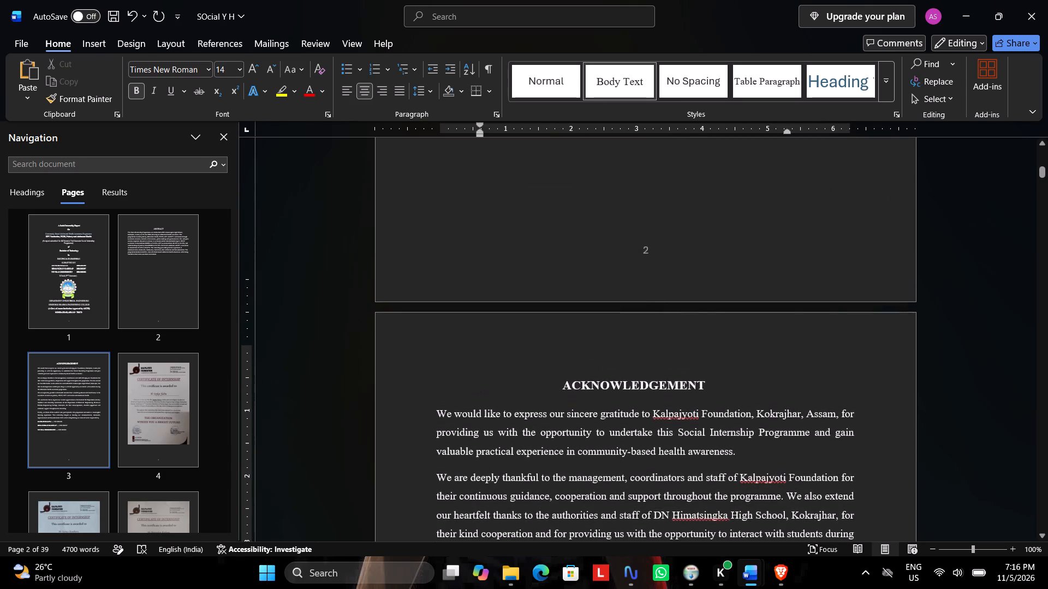
pyautogui.moveTo(696, 353); pyautogui.dragTo(538, 350)
pyautogui.click(716, 354)
pyautogui.moveTo(714, 353); pyautogui.dragTo(710, 353)
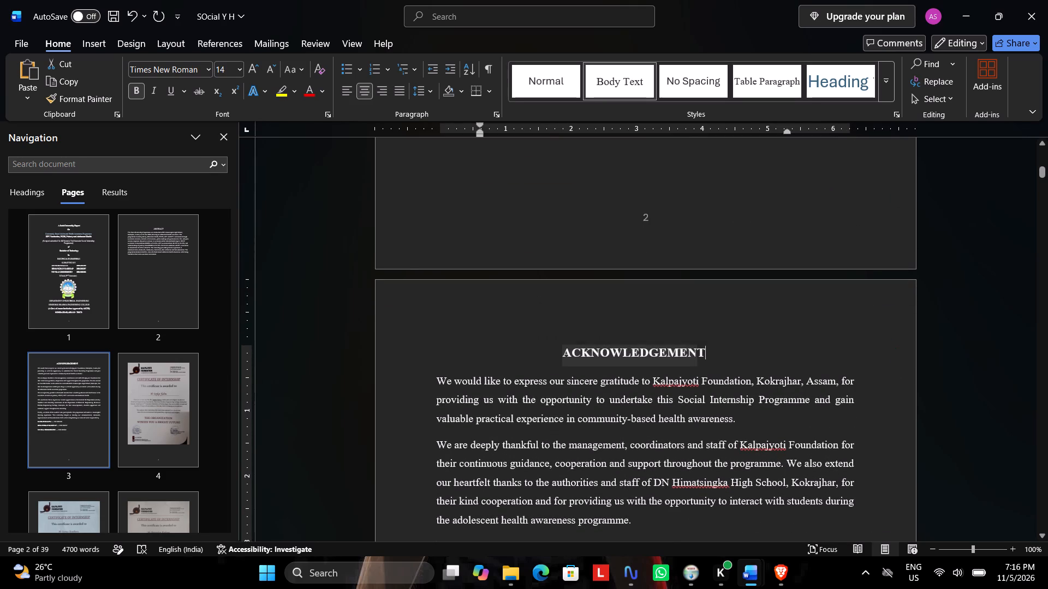
pyautogui.moveTo(710, 353); pyautogui.dragTo(574, 353)
pyautogui.scroll(-2, 574, 352)
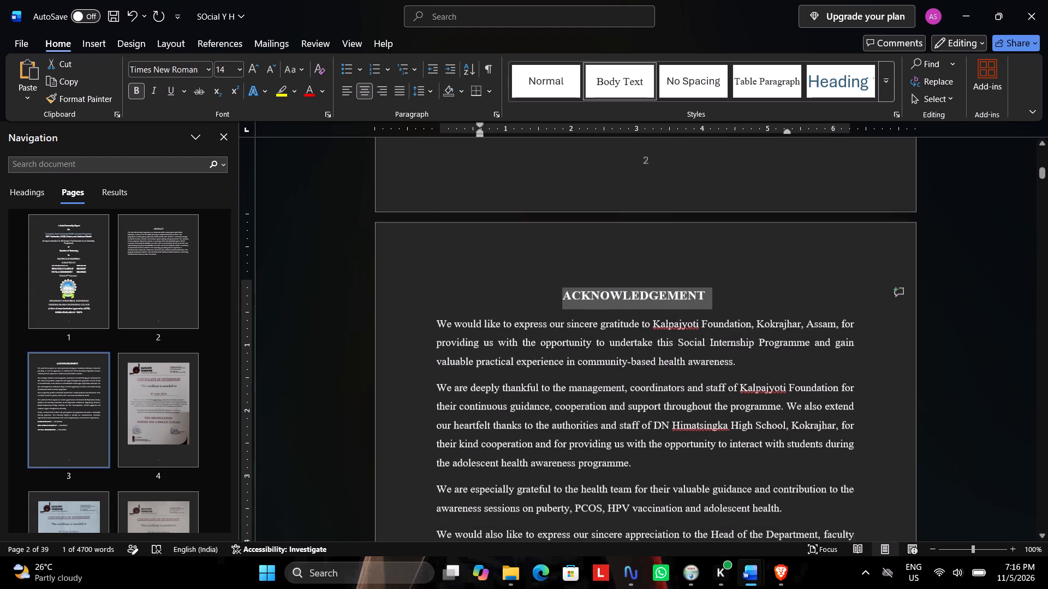
pyautogui.click(520, 324)
pyautogui.scroll(-3, 519, 321)
pyautogui.scroll(4, 552, 327)
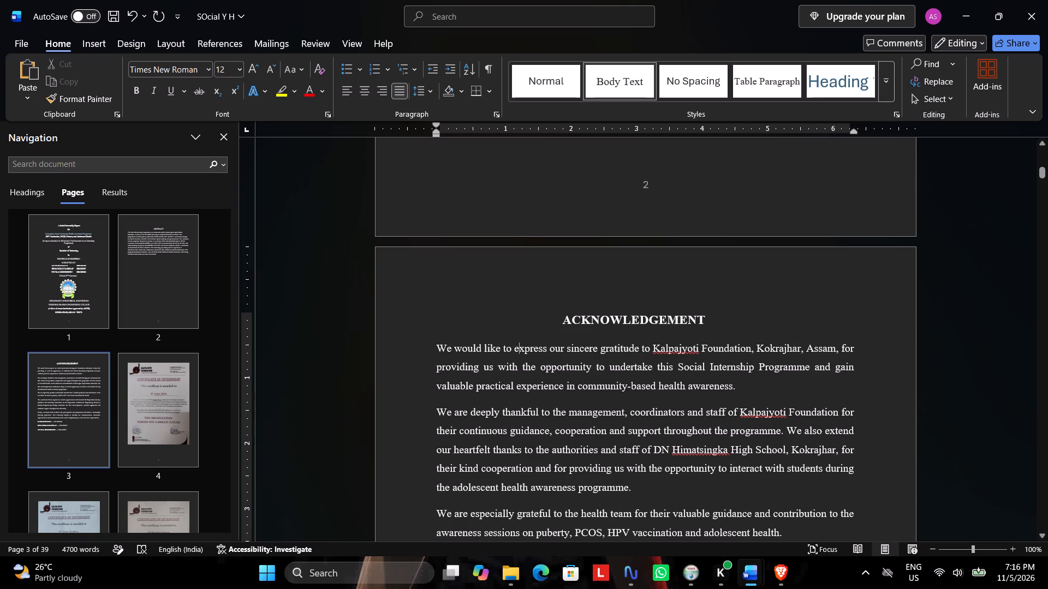
pyautogui.scroll(-7, 593, 319)
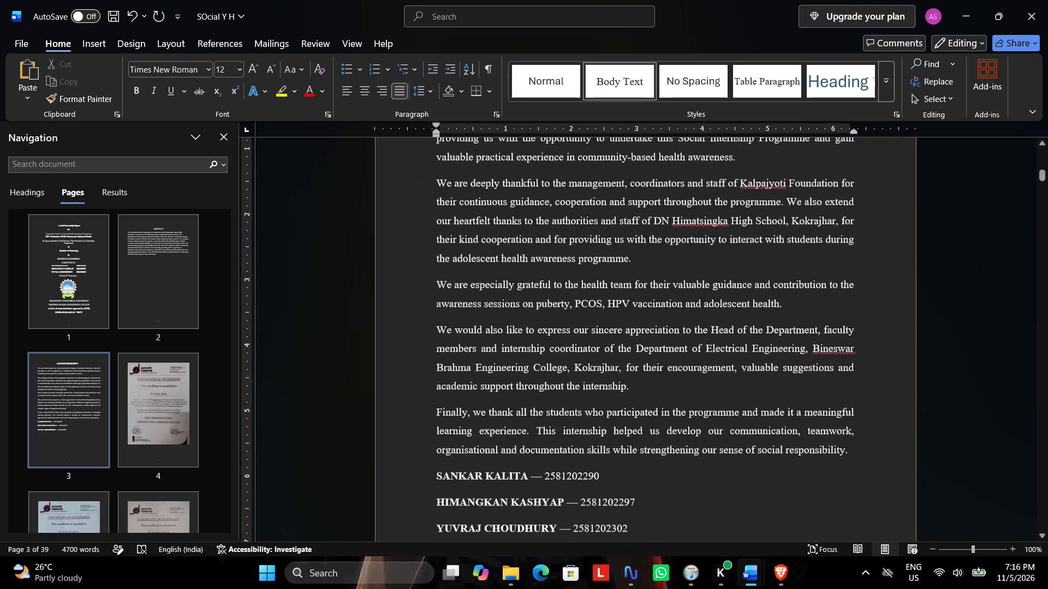
pyautogui.scroll(-6, 603, 298)
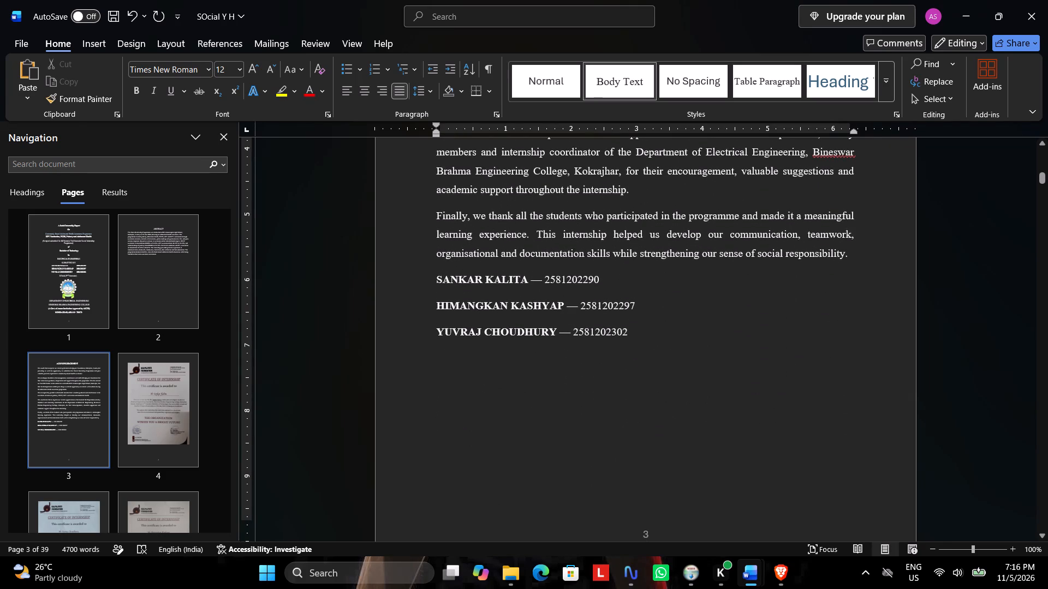
pyautogui.scroll(5, 630, 331)
pyautogui.scroll(-4, 631, 331)
# Set the abstract paragraph on page 2 to 1.5 line spacing and justify it.
pyautogui.click(67, 266)
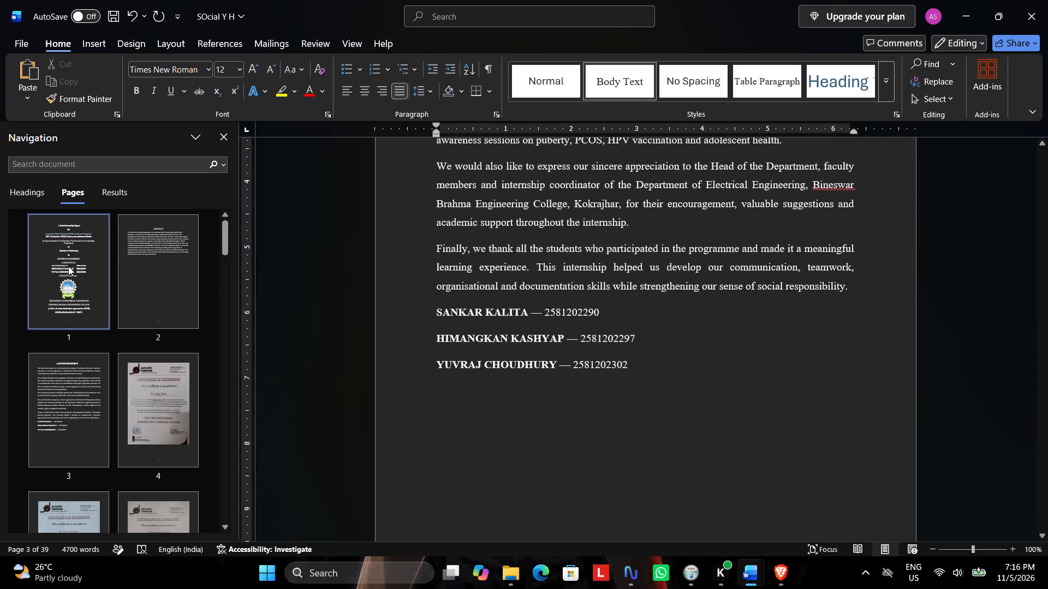
pyautogui.scroll(2, 652, 318)
pyautogui.scroll(-2, 652, 321)
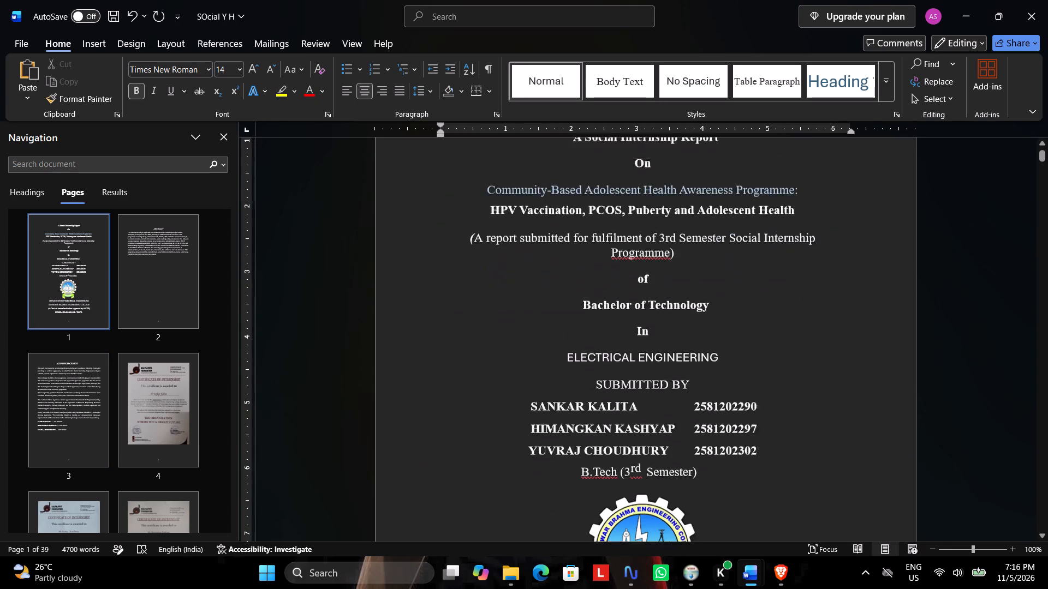
pyautogui.scroll(-15, 651, 320)
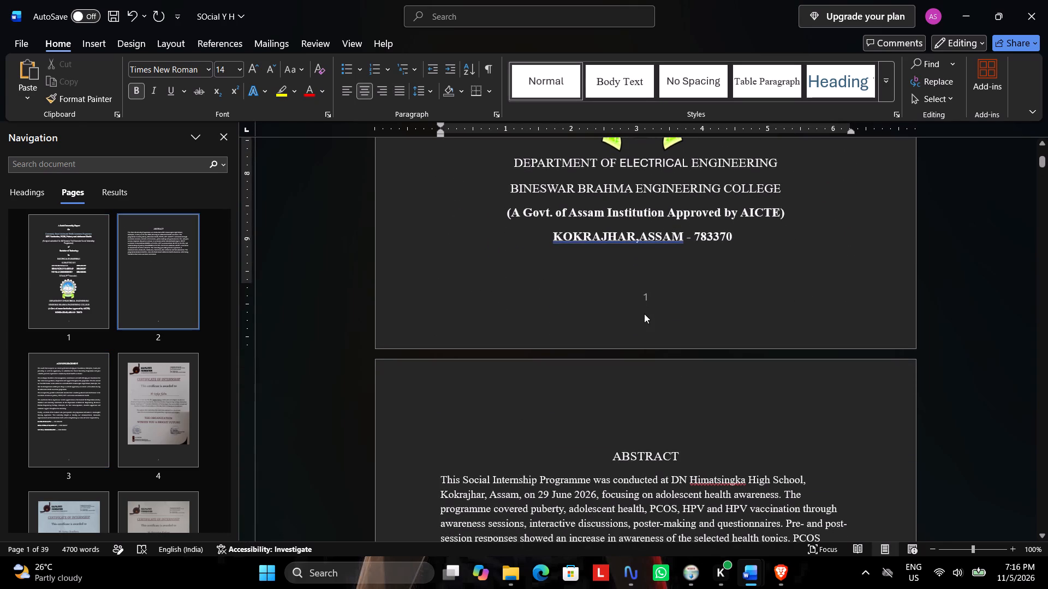
pyautogui.scroll(4, 644, 314)
pyautogui.scroll(-9, 644, 314)
pyautogui.click(663, 296)
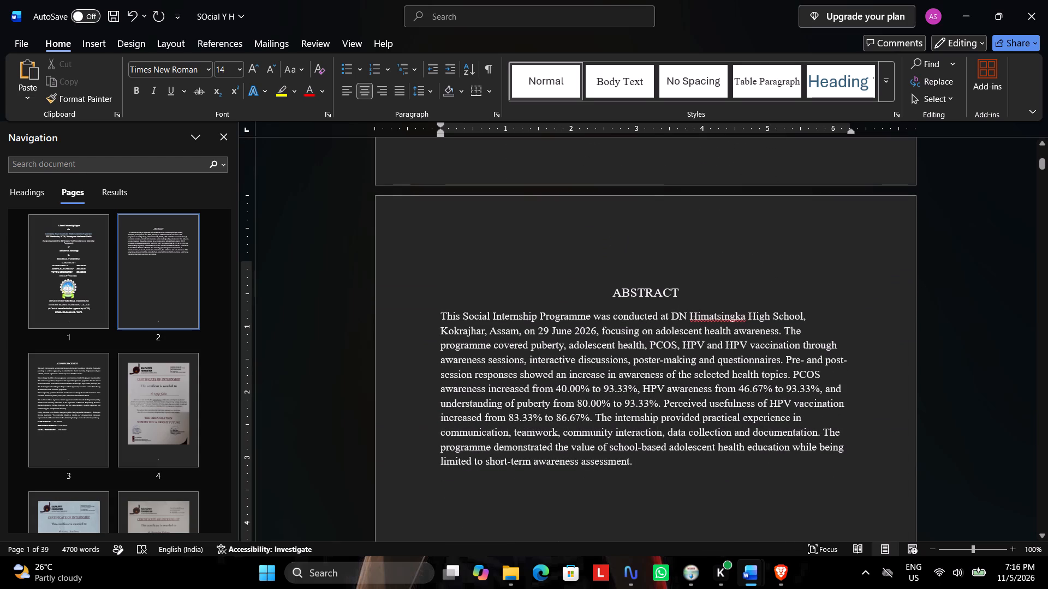
pyautogui.click(648, 290)
pyautogui.moveTo(665, 470); pyautogui.dragTo(451, 317)
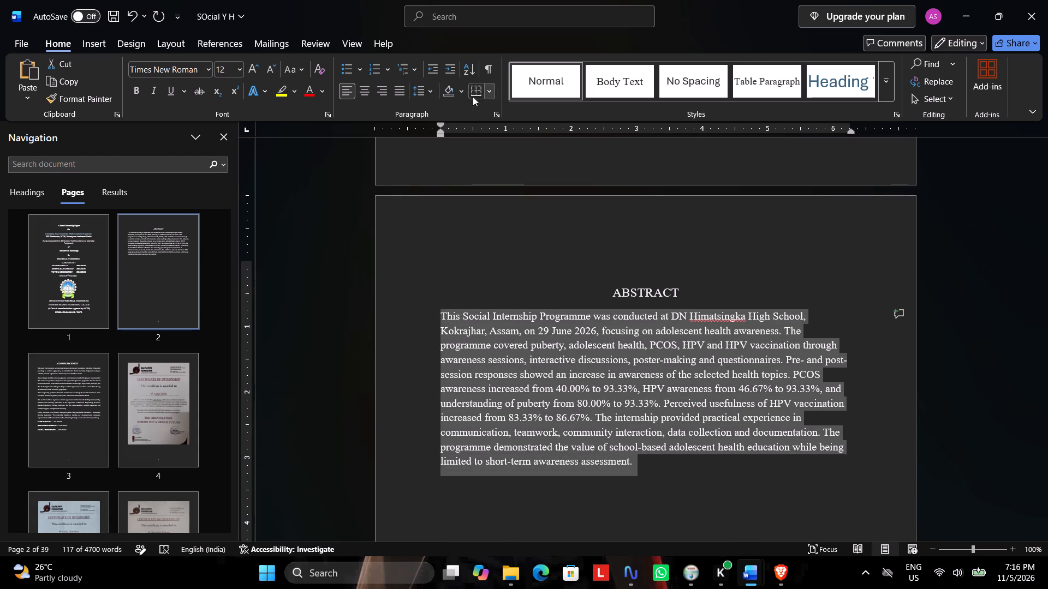
pyautogui.click(430, 91)
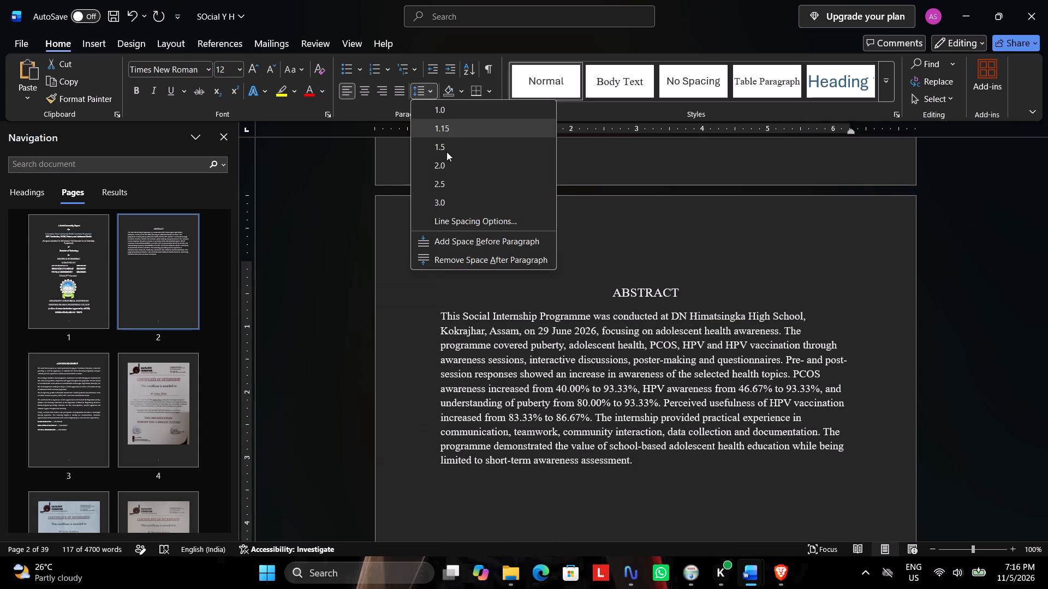
pyautogui.click(432, 143)
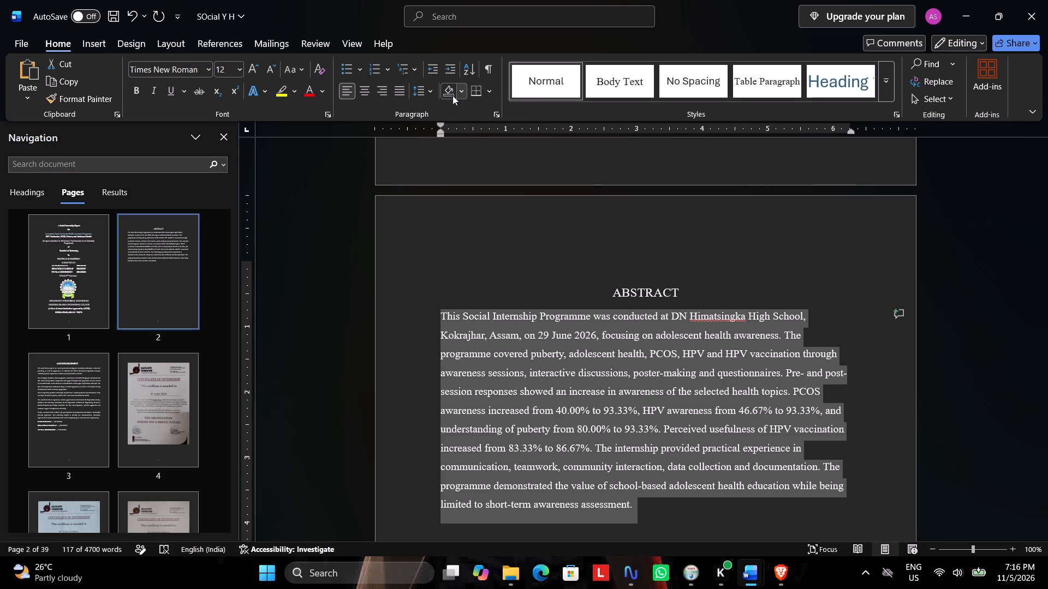
pyautogui.click(395, 95)
pyautogui.click(790, 256)
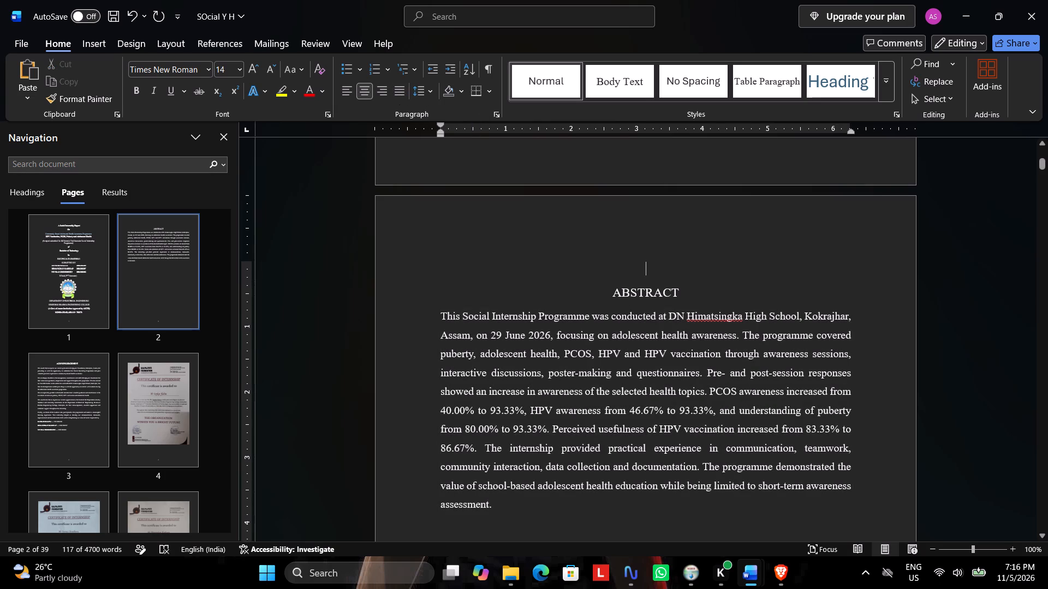
# Review the pages after the abstract, from the acknowledgement and internship certificates through the end of the table of contents.
pyautogui.scroll(-19, 442, 346)
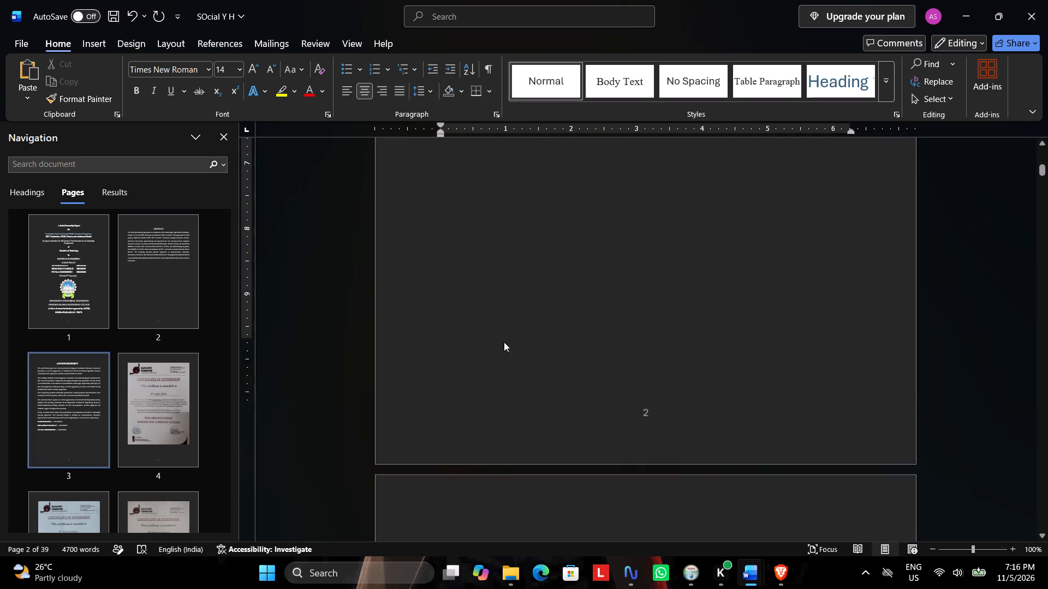
pyautogui.scroll(-6, 504, 342)
pyautogui.scroll(5, 504, 341)
pyautogui.scroll(-6, 507, 340)
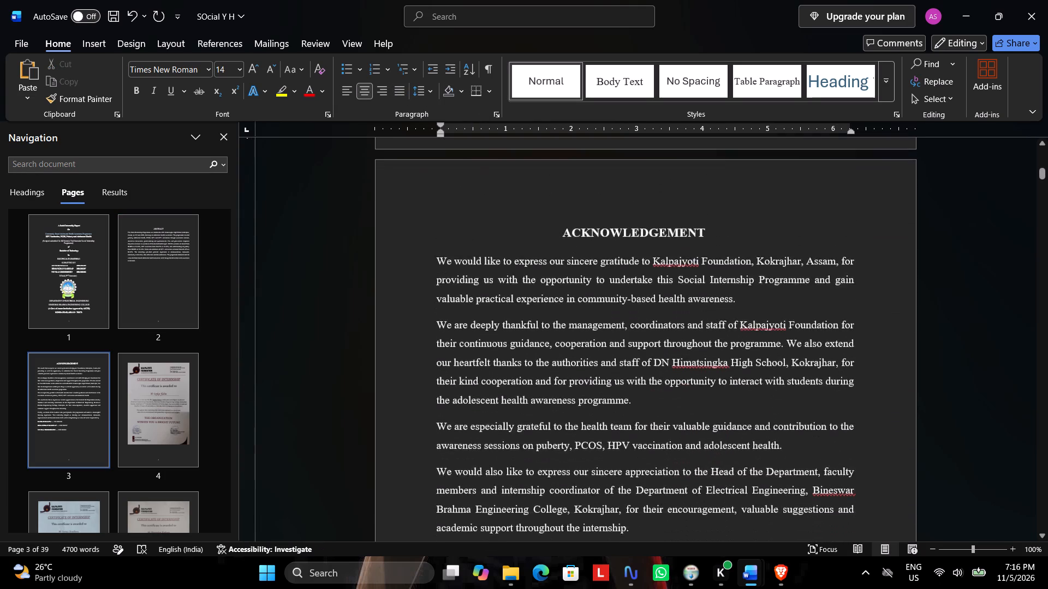
pyautogui.scroll(-11, 507, 340)
pyautogui.scroll(-14, 509, 342)
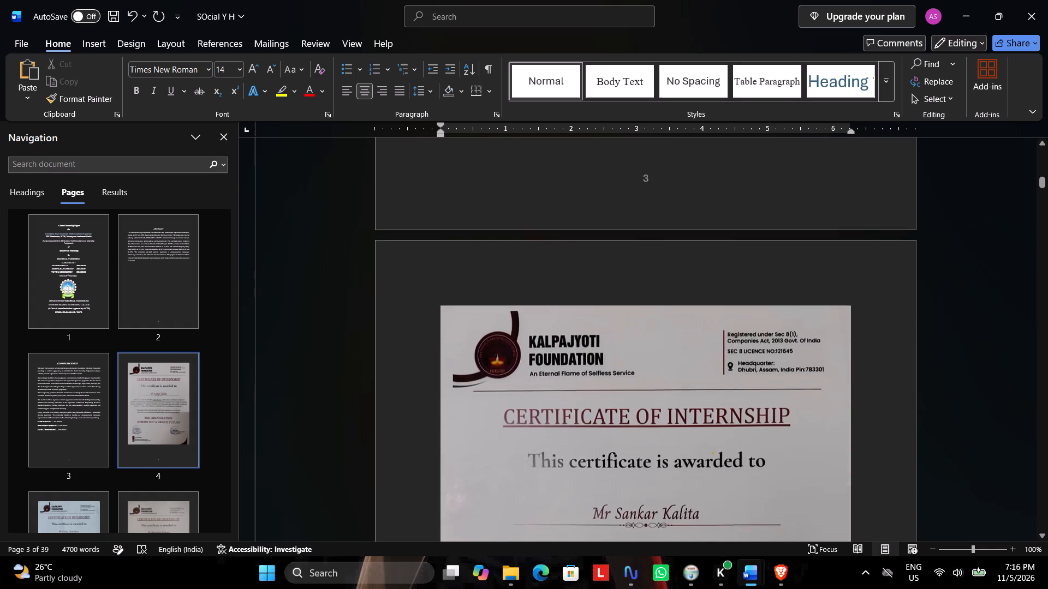
pyautogui.scroll(-20, 510, 342)
pyautogui.scroll(-15, 510, 342)
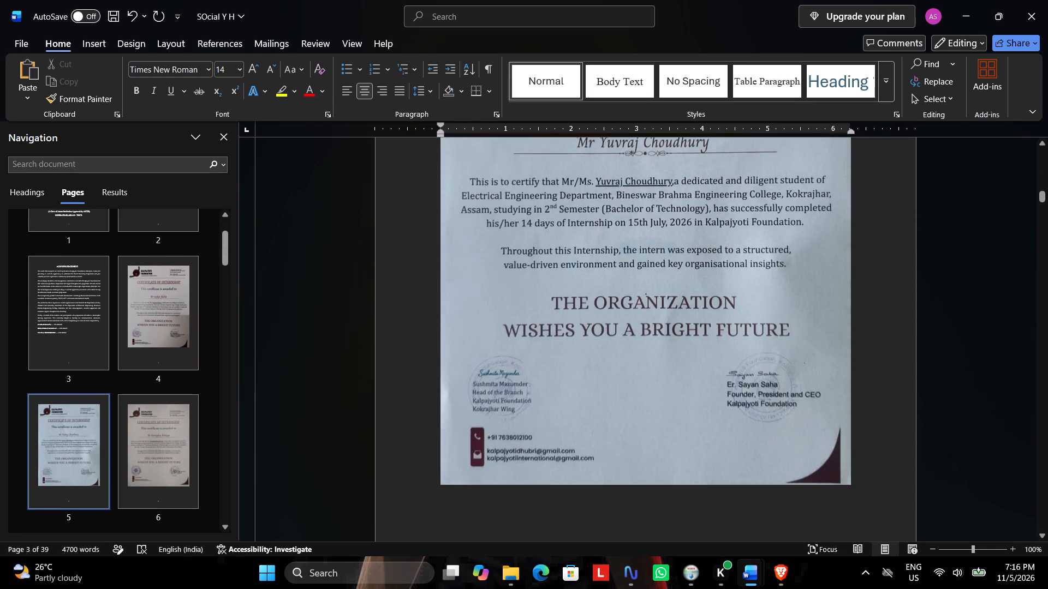
pyautogui.scroll(-7, 531, 341)
pyautogui.scroll(-20, 531, 341)
pyautogui.scroll(-5, 531, 341)
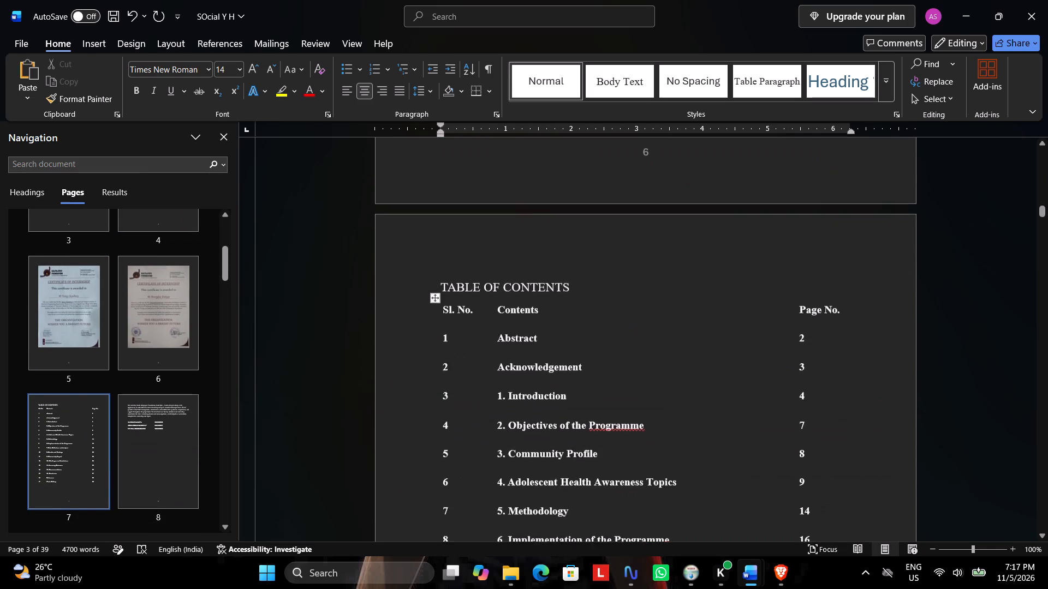
pyautogui.scroll(-3, 545, 350)
pyautogui.scroll(3, 548, 352)
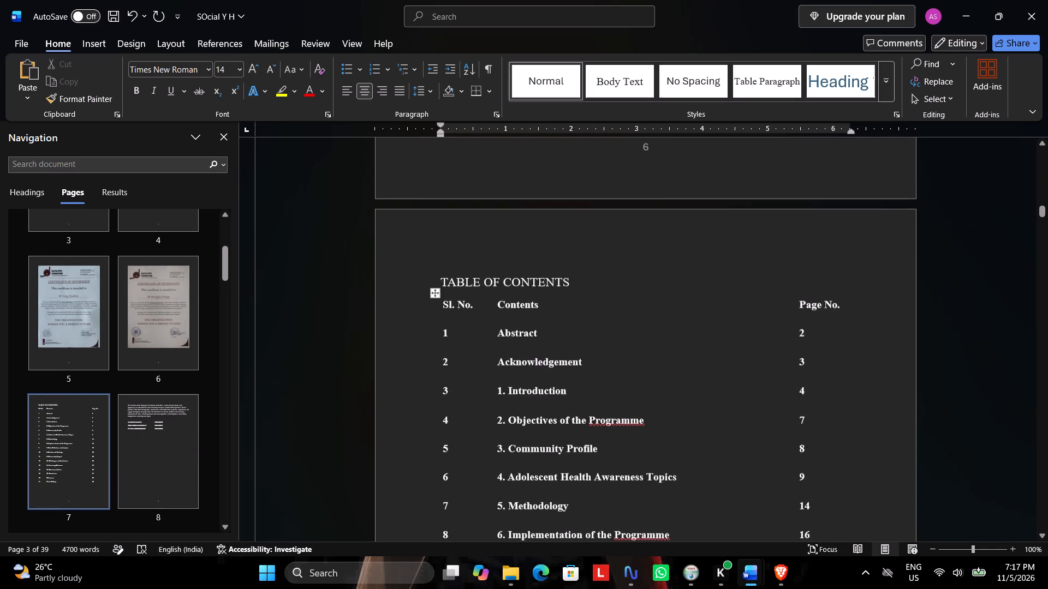
pyautogui.scroll(2, 548, 352)
pyautogui.scroll(-2, 640, 323)
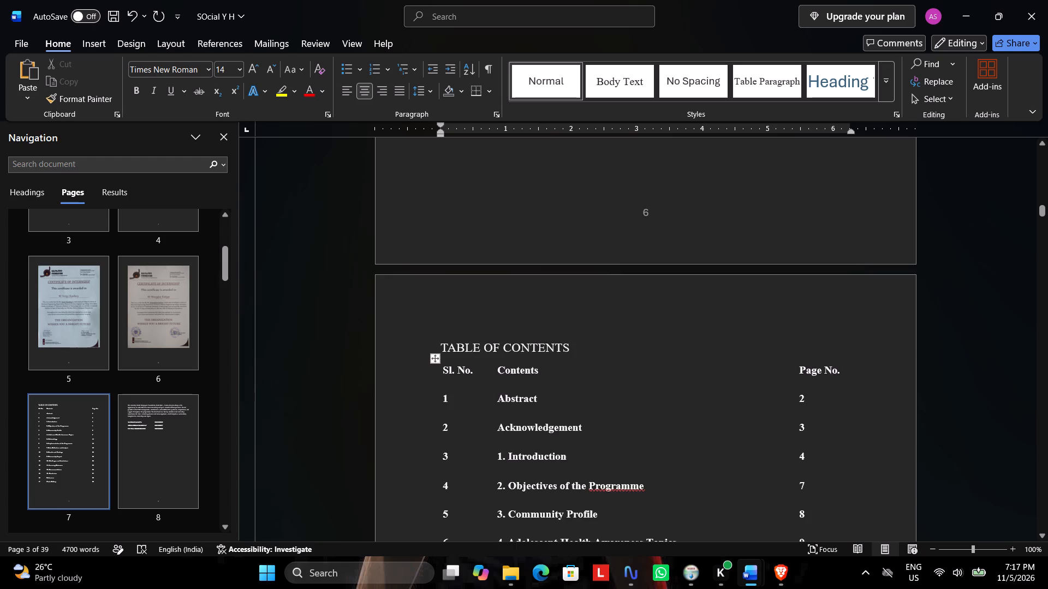
pyautogui.scroll(-16, 639, 324)
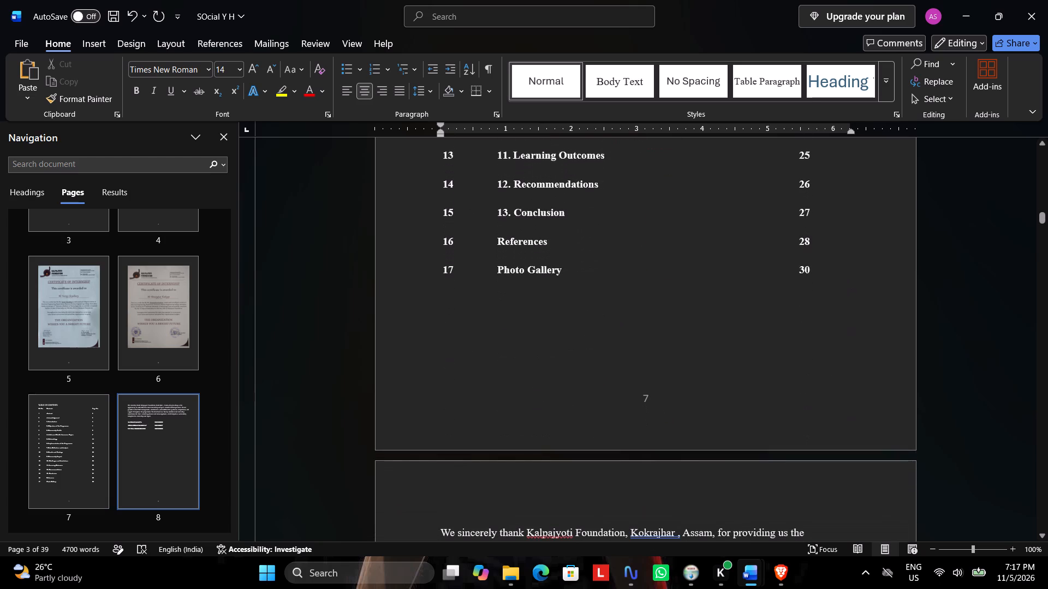
# Delete the leftover old acknowledgement paragraph and the student names with roll numbers from page 8.
pyautogui.scroll(9, 636, 315)
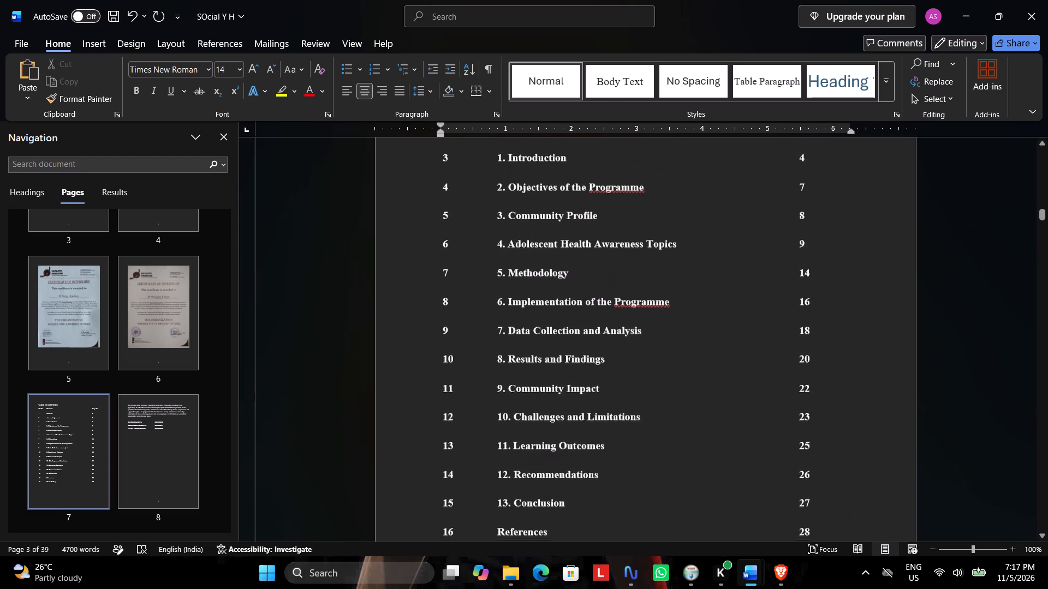
pyautogui.scroll(3, 636, 315)
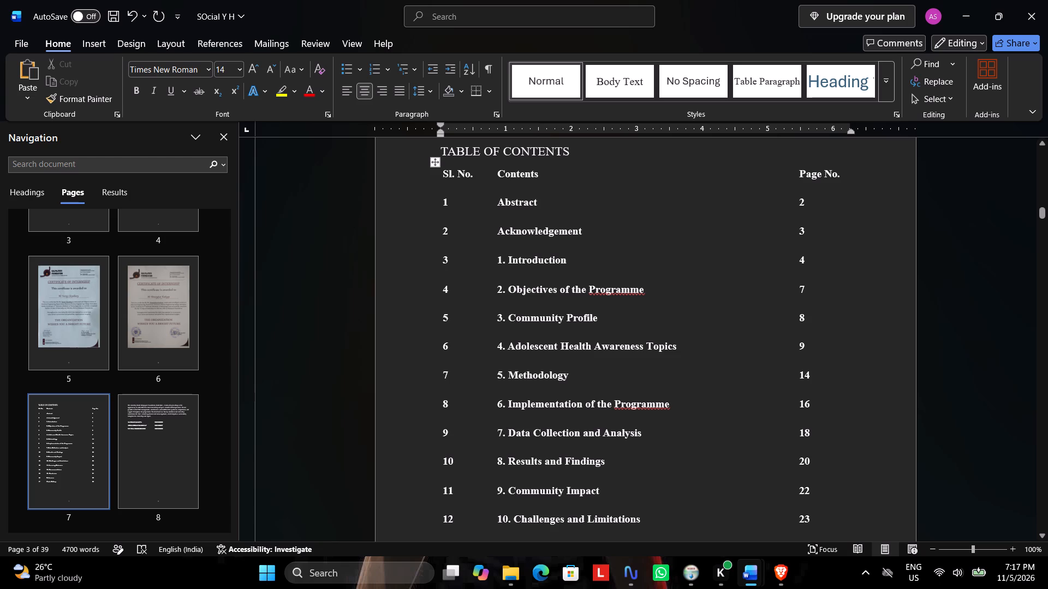
pyautogui.click(170, 419)
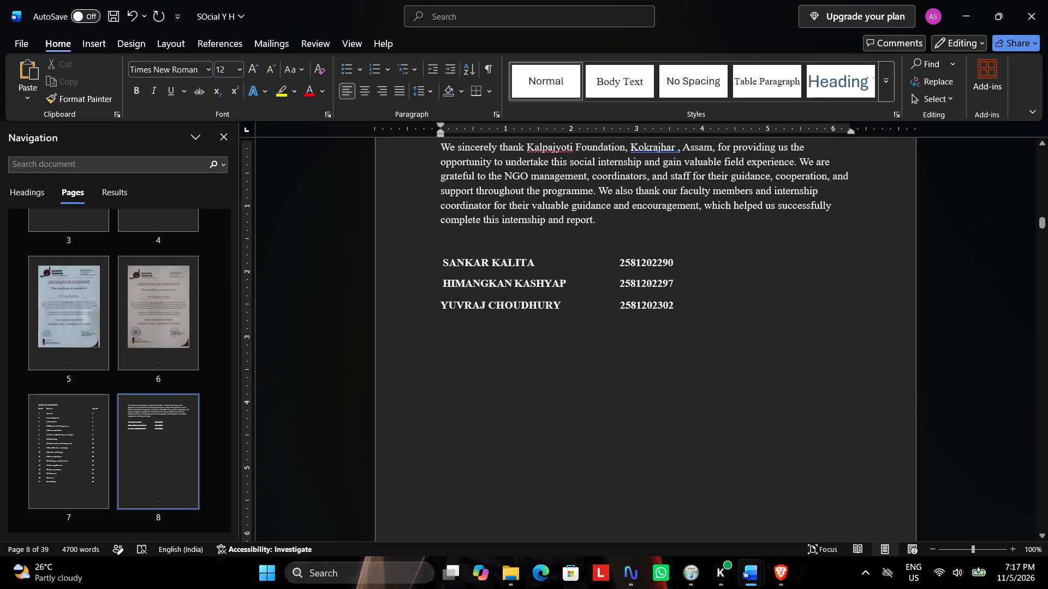
pyautogui.scroll(1, 716, 338)
pyautogui.moveTo(718, 347); pyautogui.dragTo(623, 326)
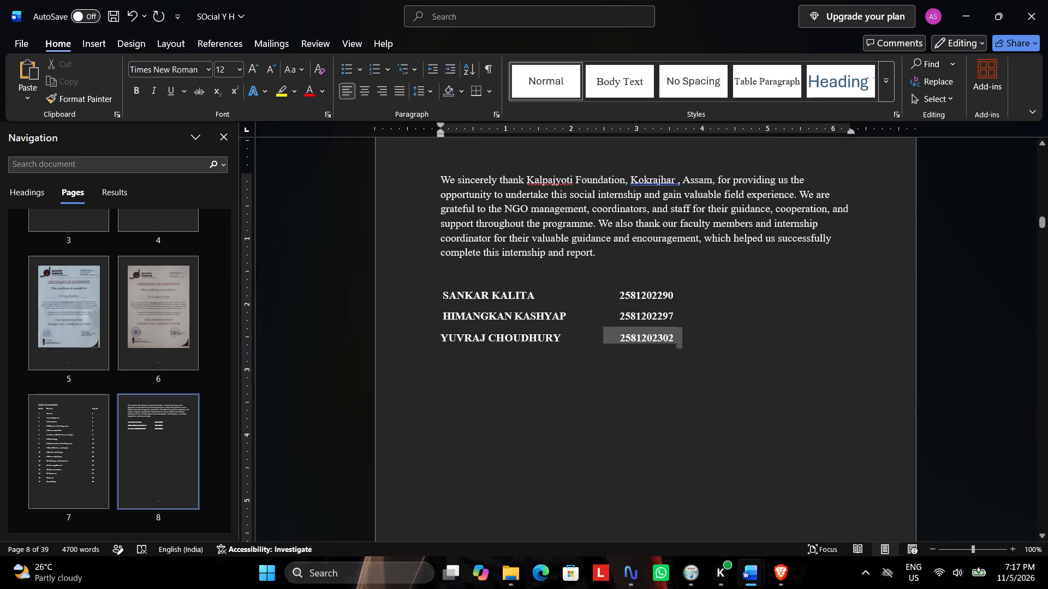
pyautogui.moveTo(623, 326); pyautogui.dragTo(422, 165)
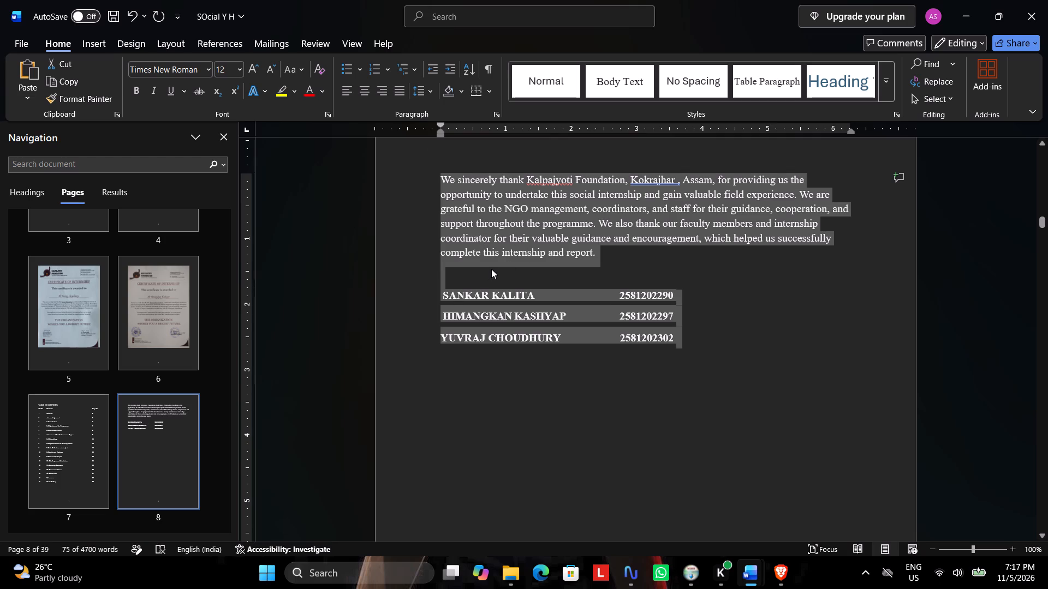
pyautogui.press('BackSpace')
pyautogui.press('Delete')
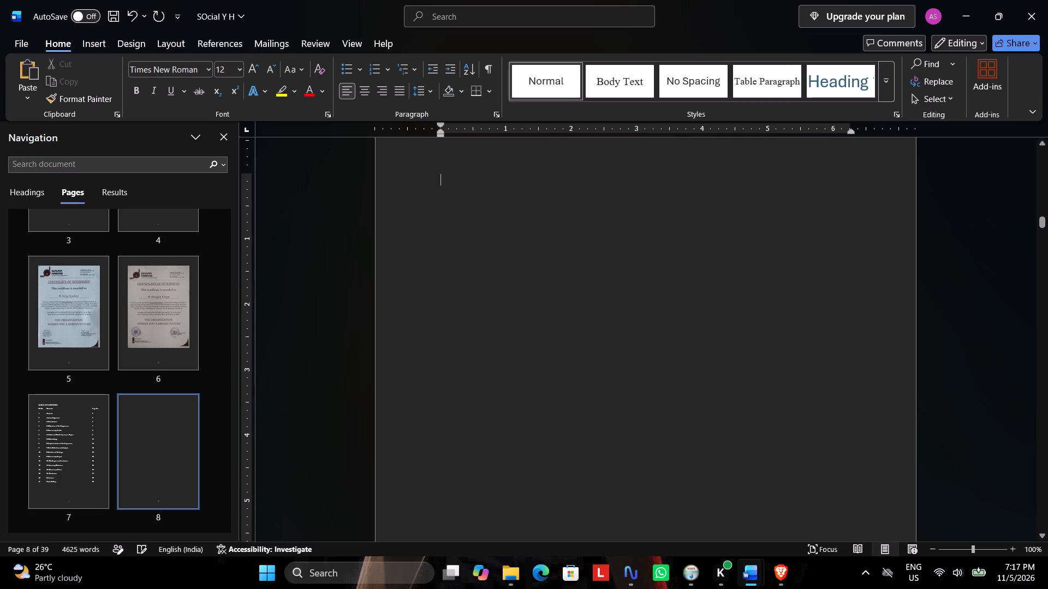
# Remove the emptied page and the blank line before the "1. INTRODUCTION" heading.
pyautogui.click(174, 425)
pyautogui.press('Delete')
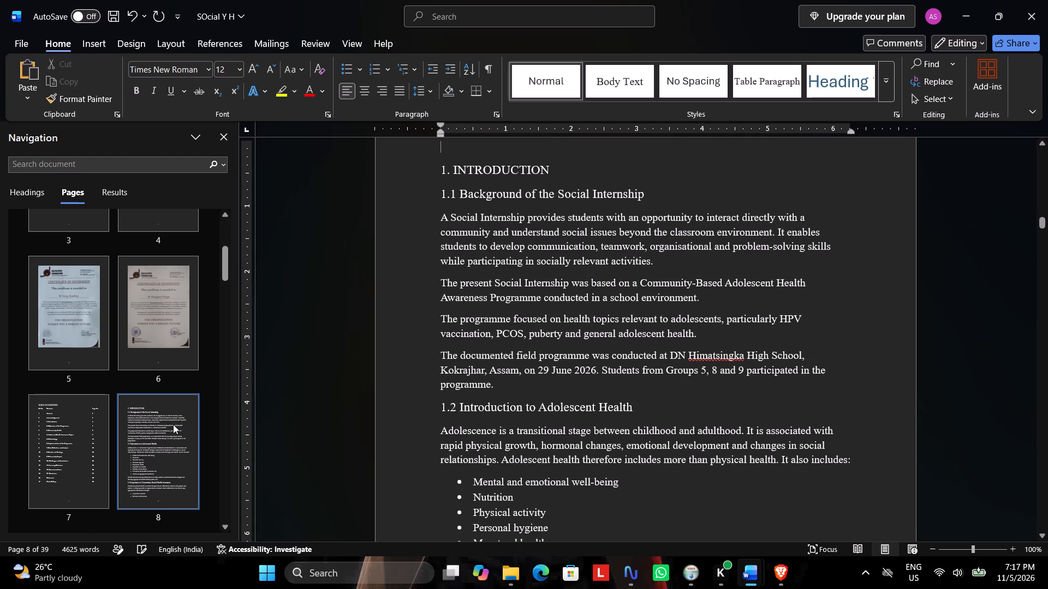
pyautogui.click(120, 417)
pyautogui.scroll(2, 578, 287)
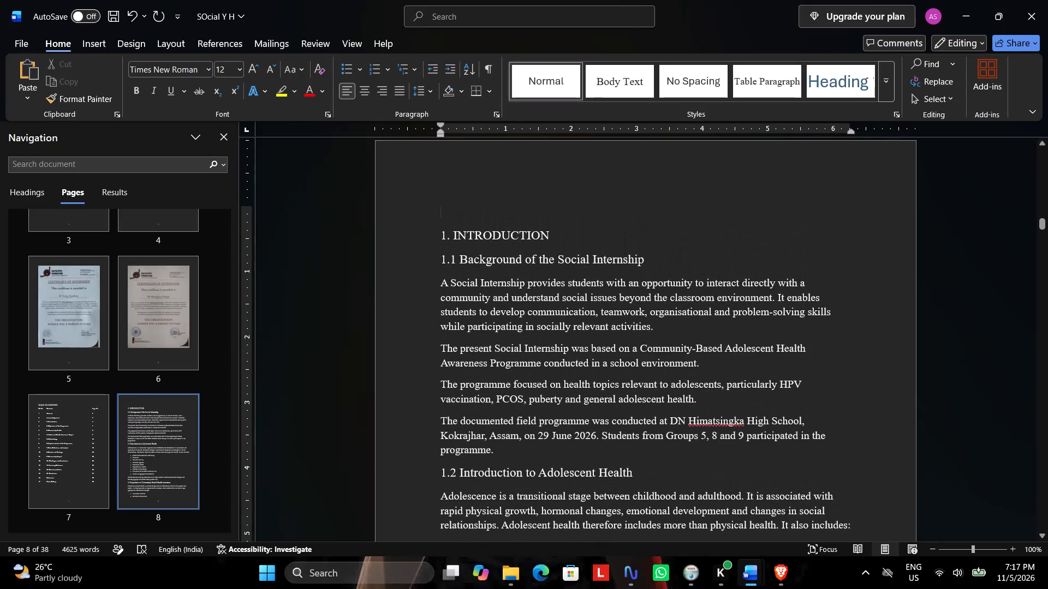
pyautogui.press('BackSpace')
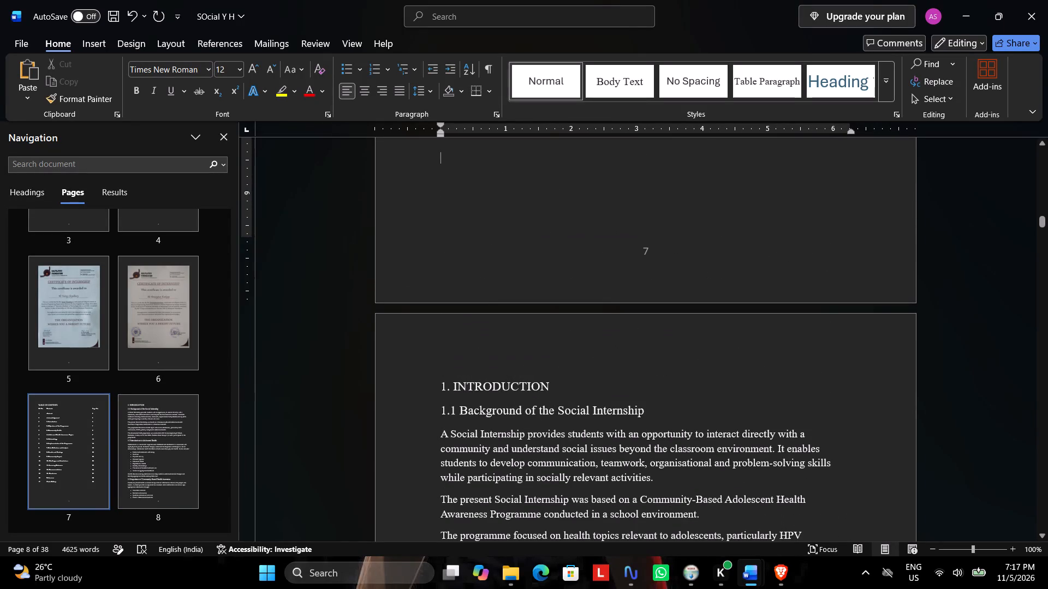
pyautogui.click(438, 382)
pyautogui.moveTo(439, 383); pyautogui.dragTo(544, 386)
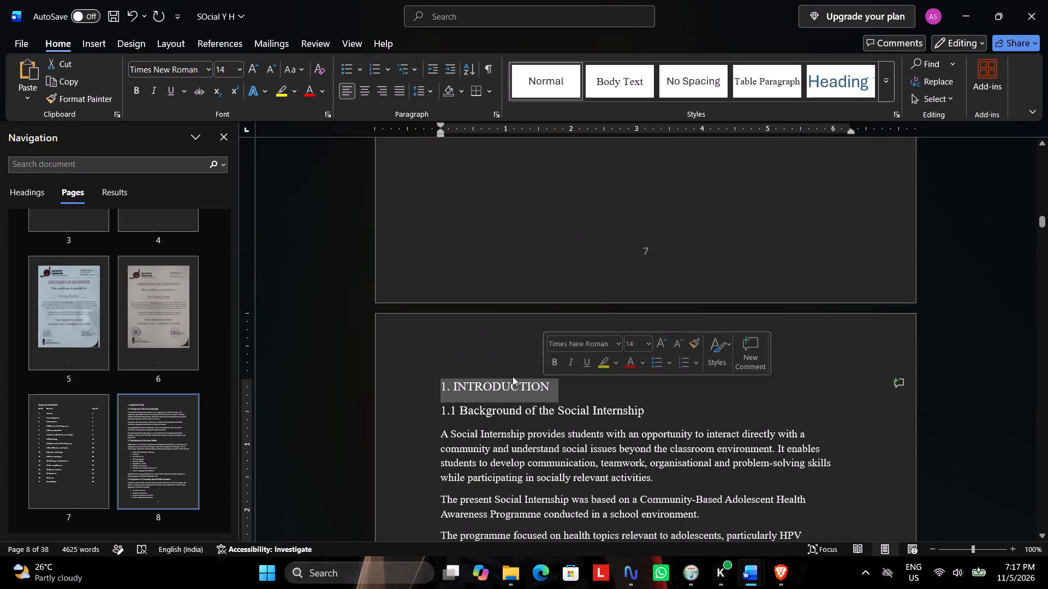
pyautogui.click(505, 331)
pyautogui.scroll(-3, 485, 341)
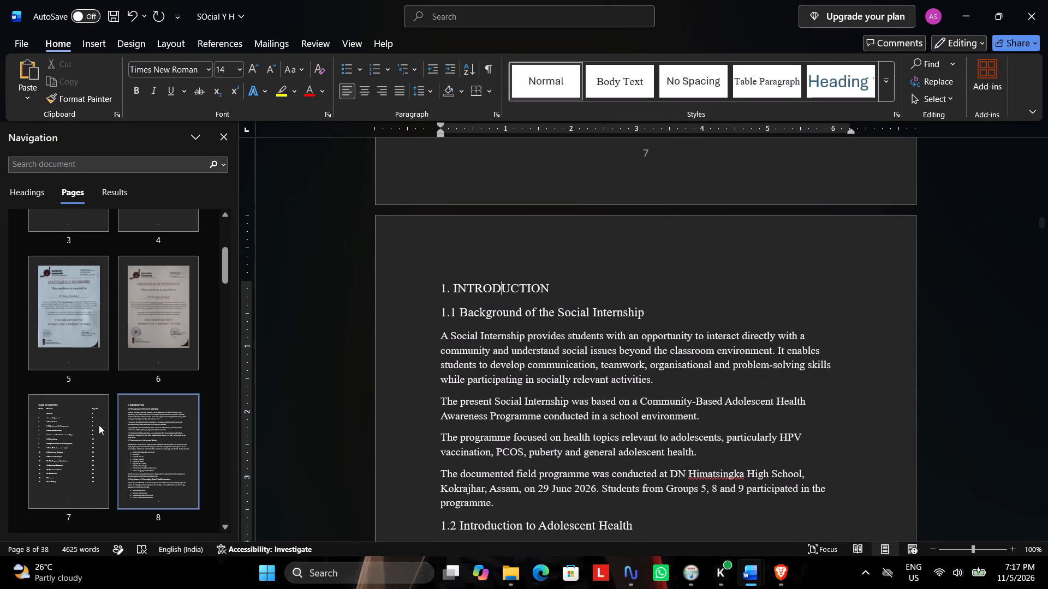
# Remove the number prefixes from the Objectives of the Programme, Introduction and Community Profile entries in the table of contents.
pyautogui.click(92, 424)
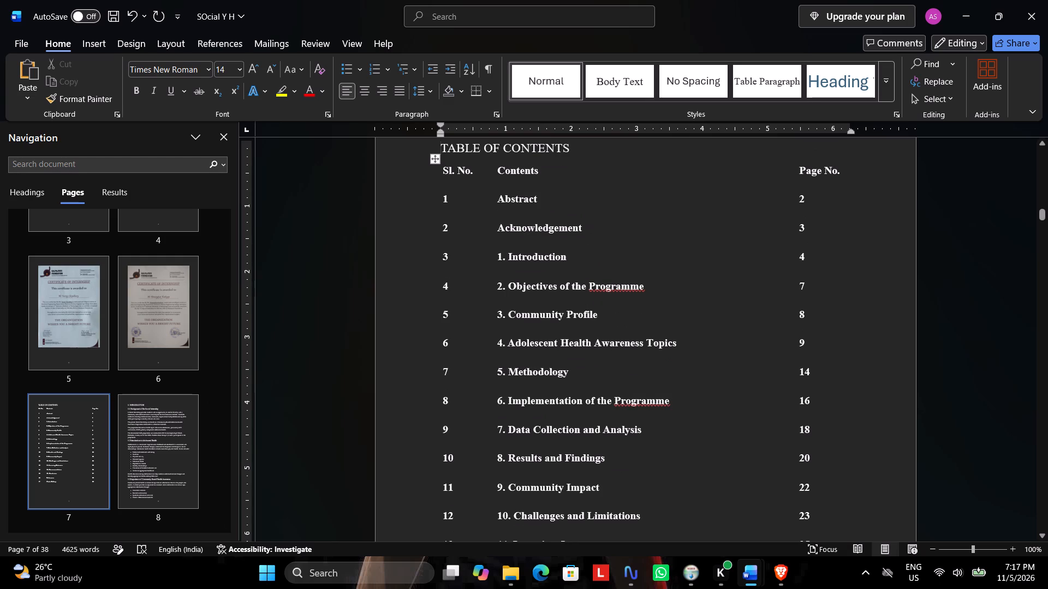
pyautogui.click(508, 281)
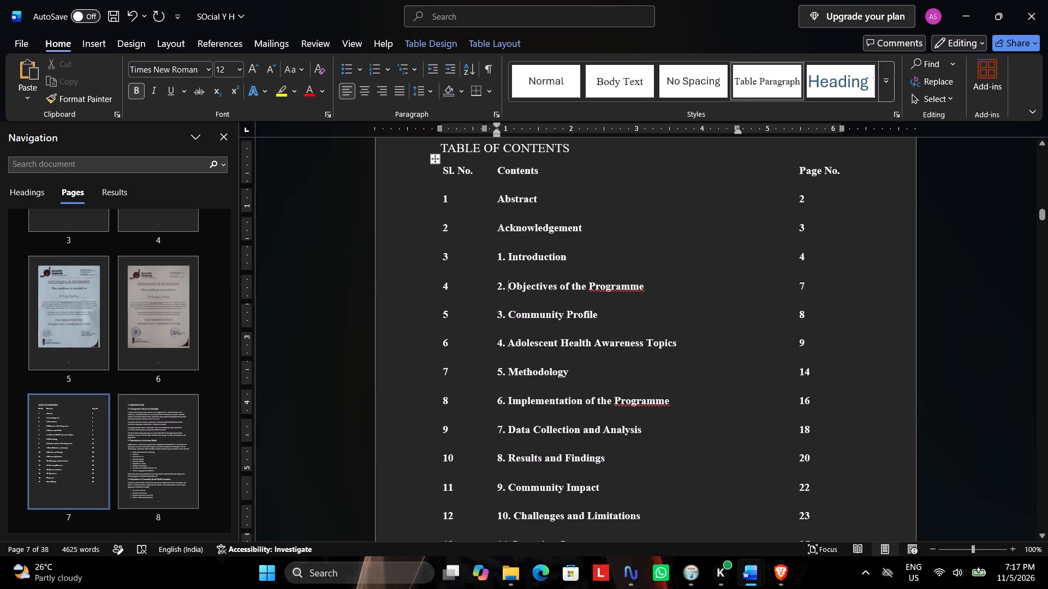
pyautogui.press('BackSpace')
pyautogui.press('BackSpace')
pyautogui.press('BackSpace')
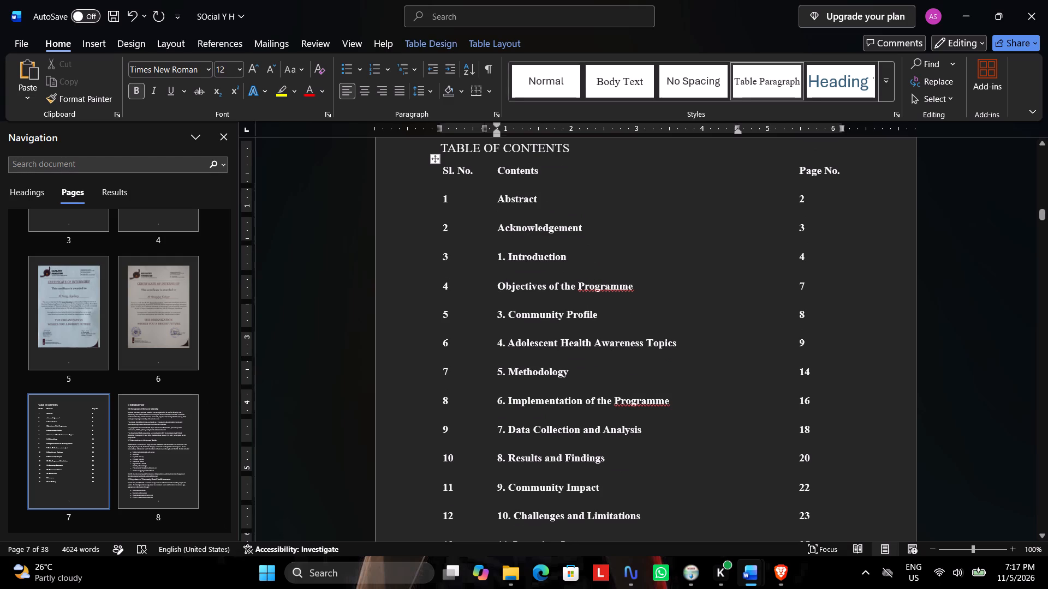
pyautogui.click(505, 251)
pyautogui.click(509, 258)
pyautogui.press('BackSpace')
pyautogui.press('BackSpace')
pyautogui.press('BackSpace')
pyautogui.click(508, 314)
pyautogui.press('BackSpace')
pyautogui.press('BackSpace')
pyautogui.press('BackSpace')
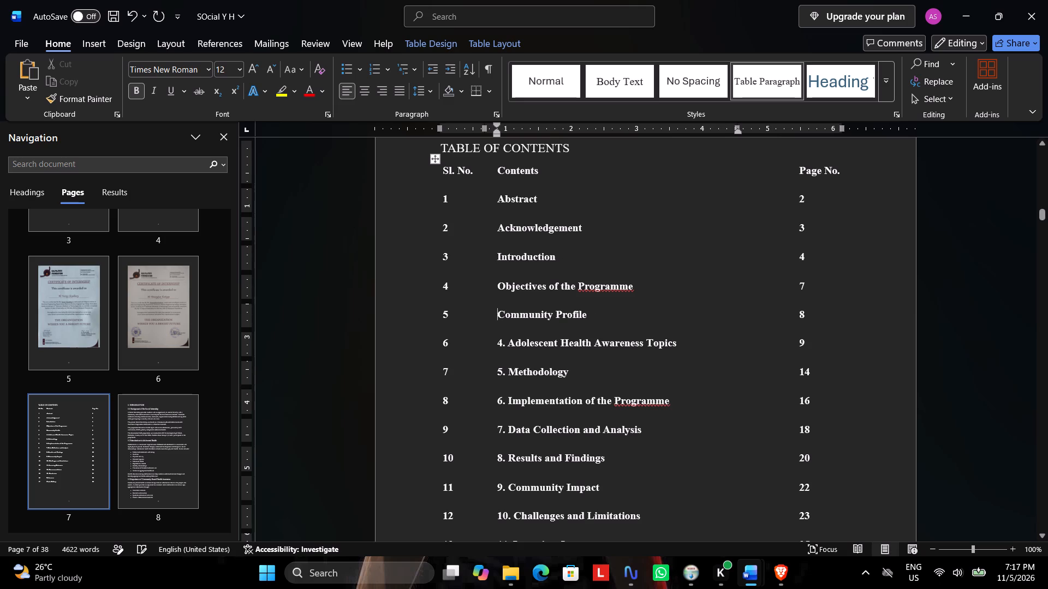
# Remove the number prefixes from the Adolescent Health Awareness Topics, Methodology and Implementation of the Programme entries in the table of contents.
pyautogui.scroll(-2, 541, 328)
pyautogui.click(506, 274)
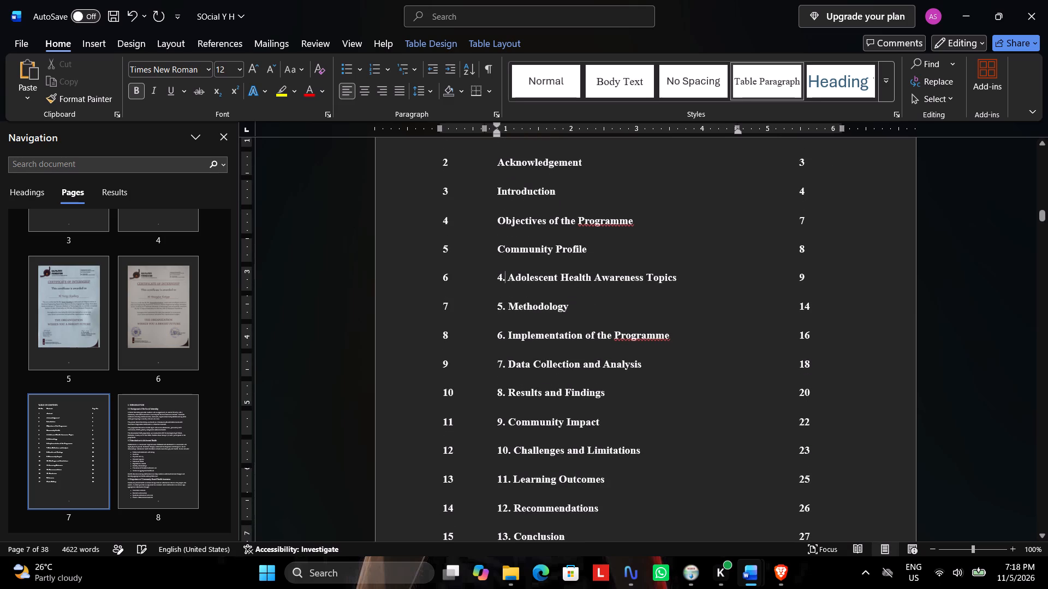
pyautogui.press('BackSpace')
pyautogui.press('BackSpace')
pyautogui.press('Right')
pyautogui.press('BackSpace')
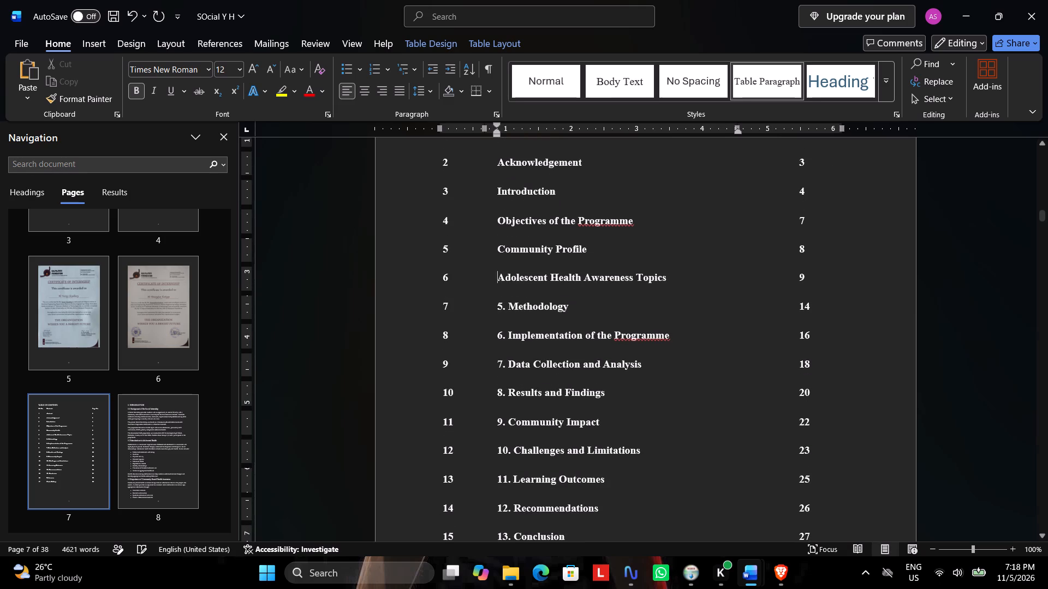
pyautogui.click(508, 303)
pyautogui.press('BackSpace')
pyautogui.press('BackSpace')
pyautogui.press('BackSpace')
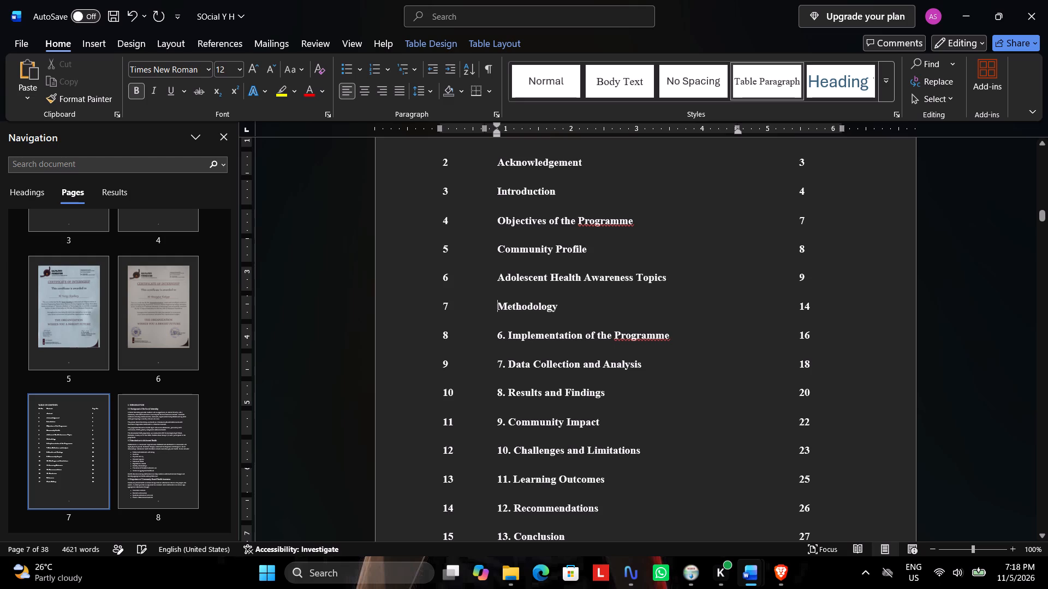
pyautogui.click(508, 339)
pyautogui.press('BackSpace')
pyautogui.press('BackSpace')
pyautogui.press('BackSpace')
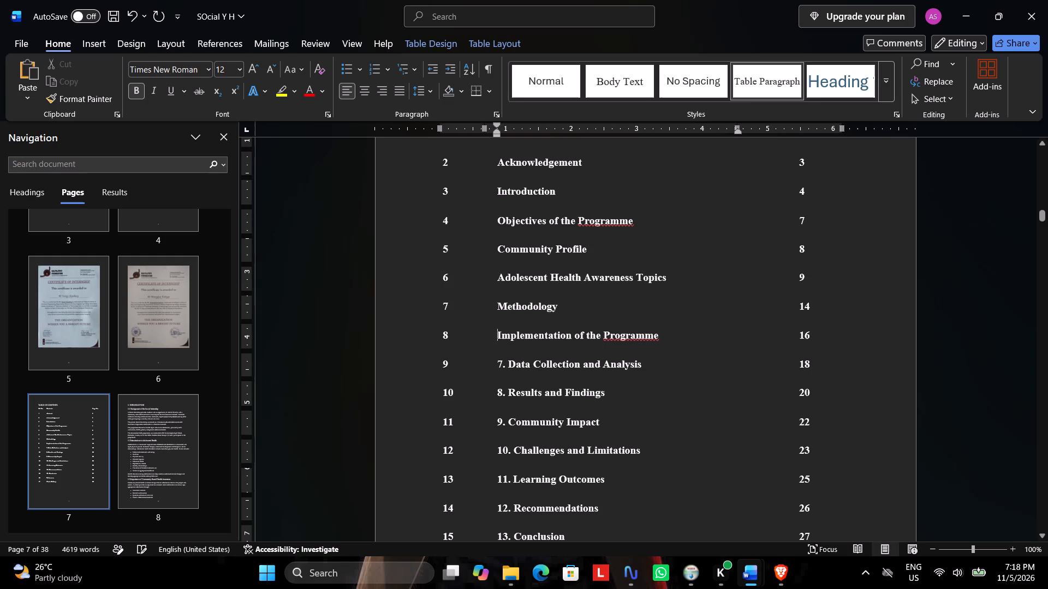
# Remove the number prefixes from the Data Collection and Analysis, Results and Findings, and Community Impact entries in the contents table.
pyautogui.click(507, 363)
pyautogui.press('BackSpace')
pyautogui.press('BackSpace')
pyautogui.press('BackSpace')
pyautogui.click(507, 394)
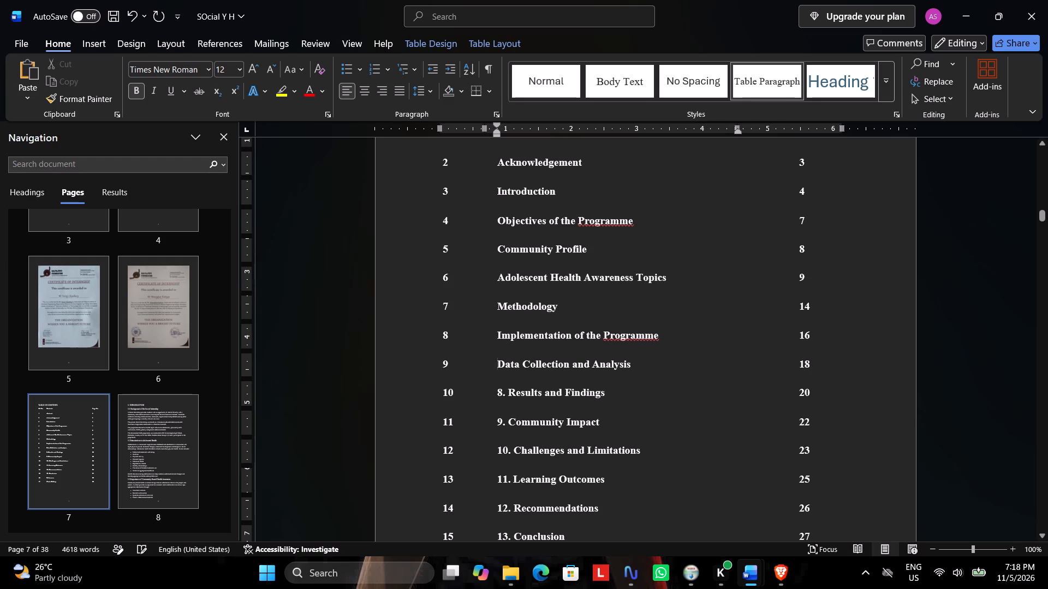
pyautogui.press('BackSpace')
pyautogui.click(504, 392)
pyautogui.press('BackSpace')
pyautogui.press('BackSpace')
pyautogui.click(509, 417)
pyautogui.press('BackSpace')
pyautogui.press('BackSpace')
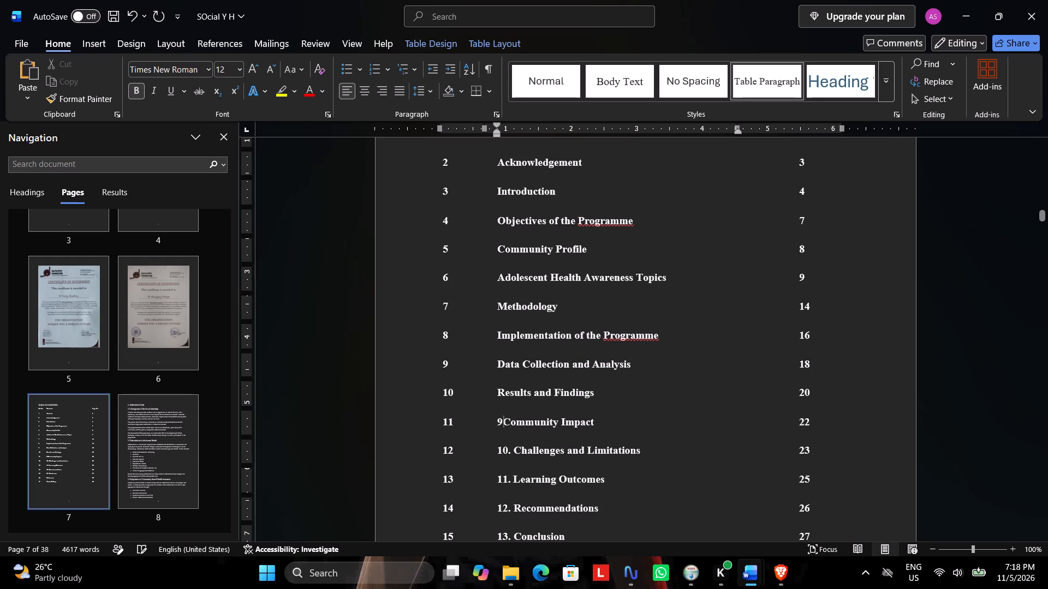
pyautogui.press('BackSpace')
# Remove the number prefixes from the Challenges and Limitations and Learning Outcomes entries in the table of contents.
pyautogui.click(515, 448)
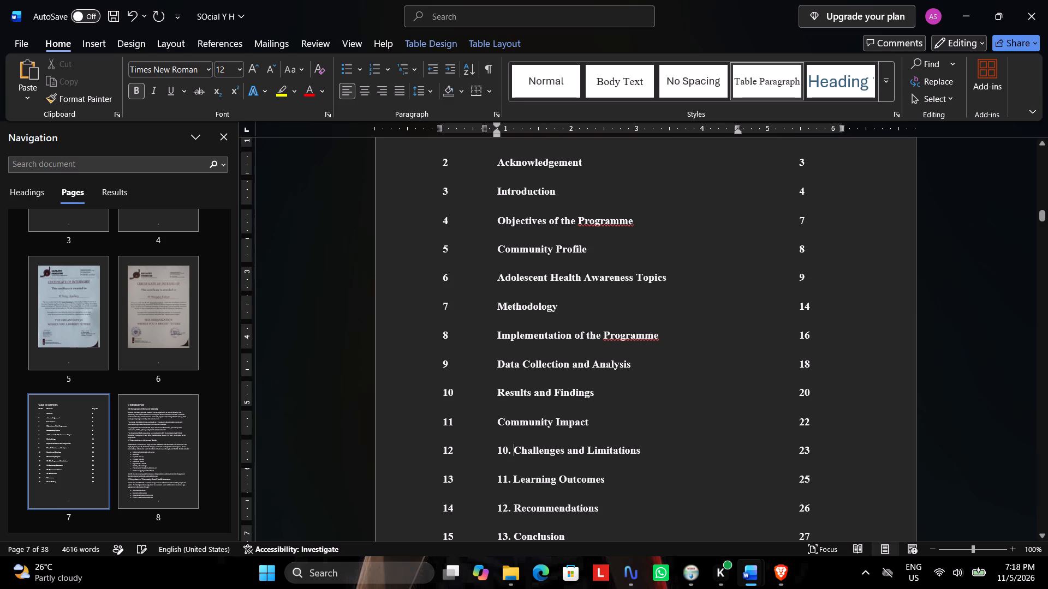
pyautogui.press('BackSpace')
pyautogui.press('BackSpace')
pyautogui.press('BackSpace')
pyautogui.press('BackSpace')
pyautogui.scroll(-2, 513, 459)
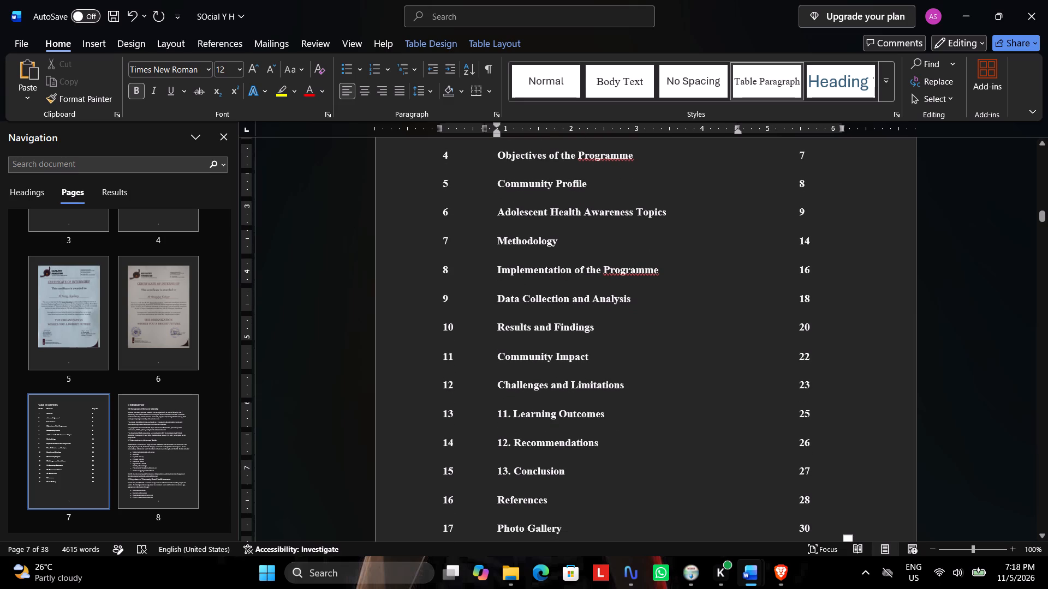
pyautogui.click(514, 413)
pyautogui.press('BackSpace')
pyautogui.press('BackSpace')
pyautogui.press('BackSpace')
pyautogui.press('BackSpace')
# Remove the number prefixes from the Recommendations and Conclusion entries in the table of contents.
pyautogui.scroll(-1, 511, 454)
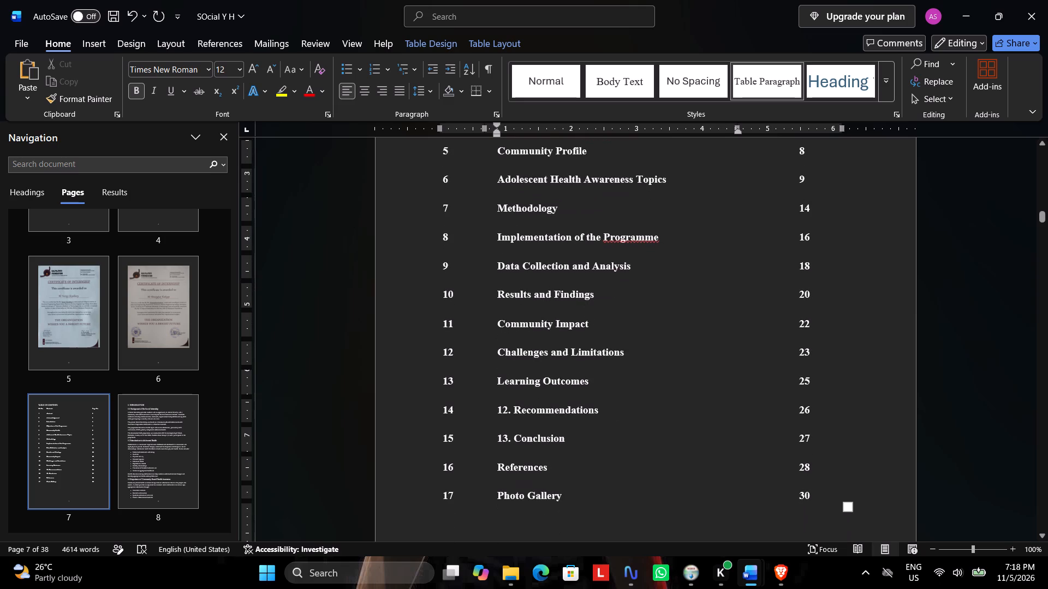
pyautogui.click(515, 408)
pyautogui.hotkey('ctrl', 'BackSpace')
pyautogui.hotkey('ctrl', 'BackSpace')
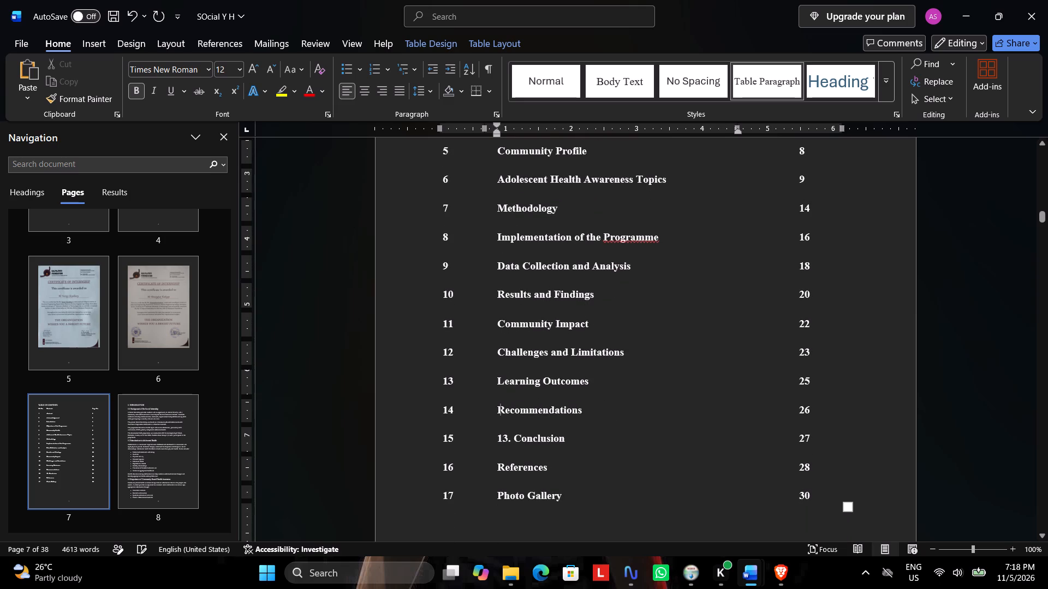
pyautogui.press('Down')
pyautogui.press('Right')
pyautogui.press('Right')
pyautogui.press('Right')
pyautogui.press('Right')
pyautogui.hotkey('ctrl', 'BackSpace')
pyautogui.hotkey('ctrl', 'BackSpace')
pyautogui.press('Down')
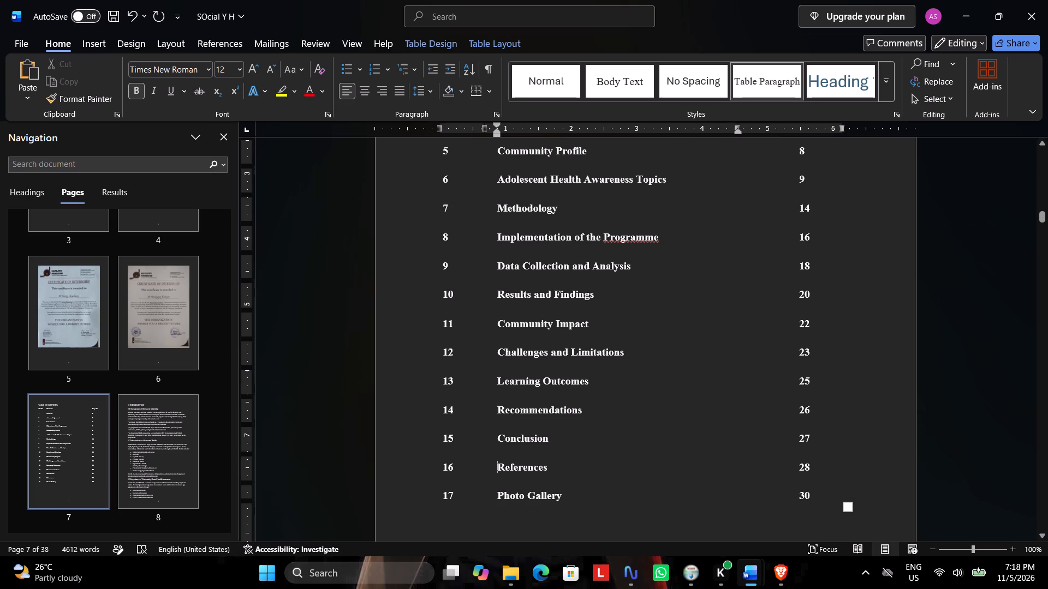
# Review the edited table of contents and the layout of the acknowledgement and abstract pages.
pyautogui.scroll(5, 870, 210)
pyautogui.scroll(-1, 663, 239)
pyautogui.scroll(1, 636, 273)
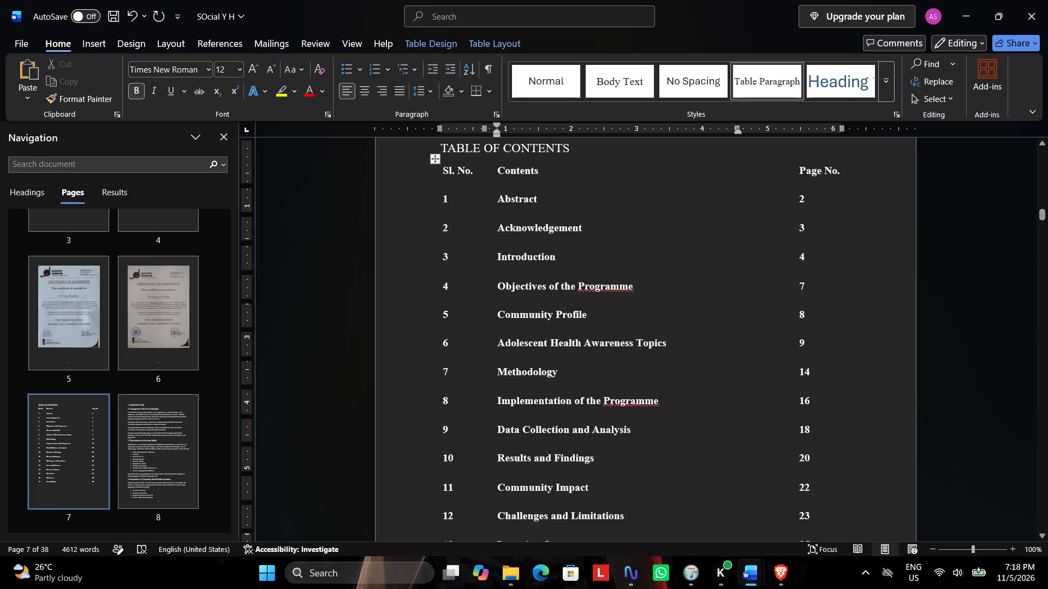
pyautogui.scroll(7, 181, 329)
pyautogui.moveTo(69, 397); pyautogui.dragTo(71, 396)
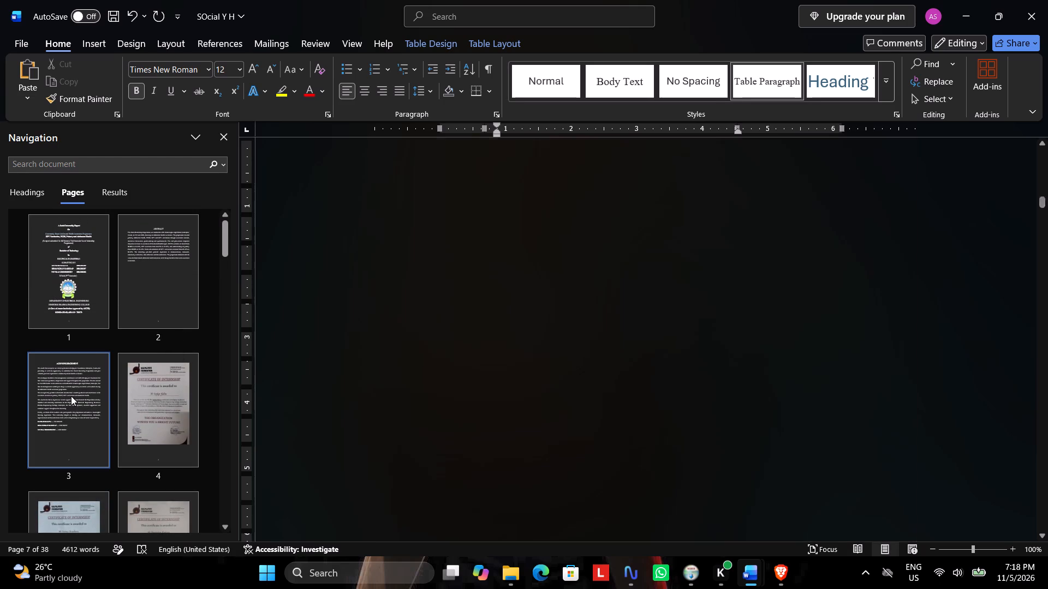
pyautogui.moveTo(71, 396); pyautogui.dragTo(107, 337)
pyautogui.moveTo(96, 374); pyautogui.dragTo(111, 353)
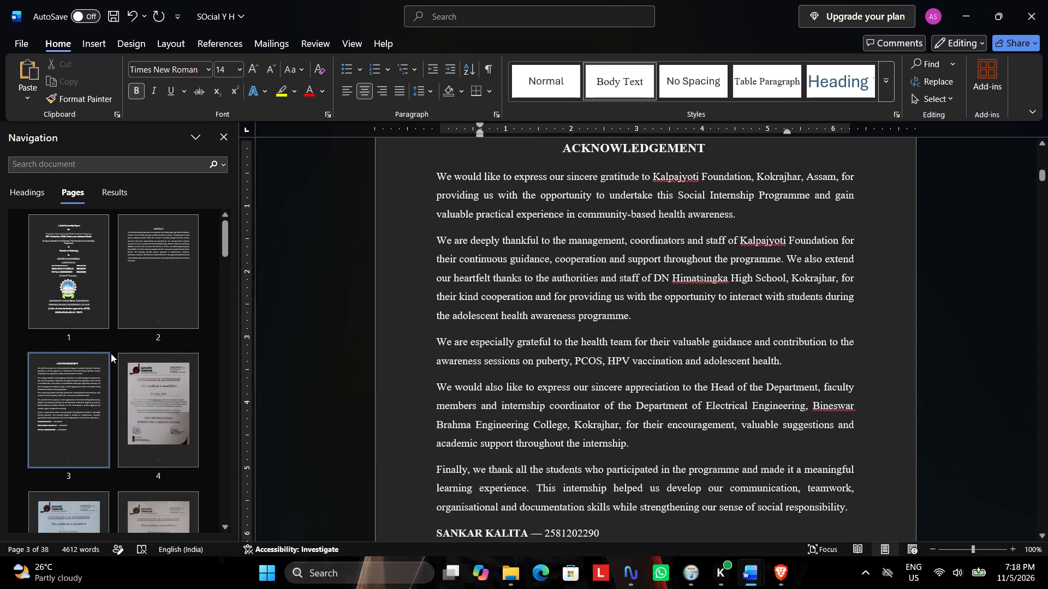
pyautogui.moveTo(111, 353); pyautogui.dragTo(135, 313)
pyautogui.click(146, 281)
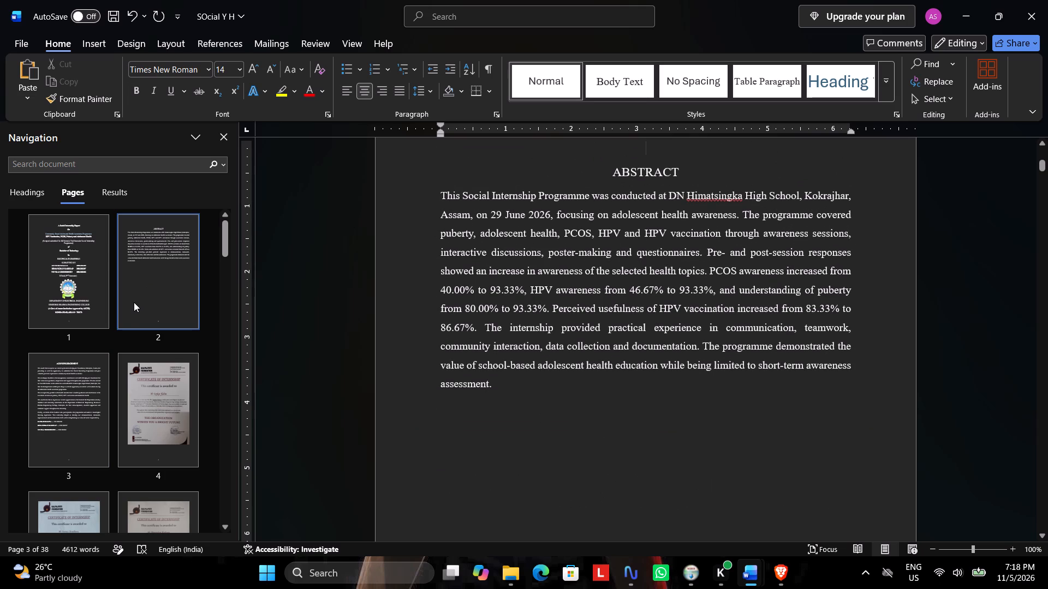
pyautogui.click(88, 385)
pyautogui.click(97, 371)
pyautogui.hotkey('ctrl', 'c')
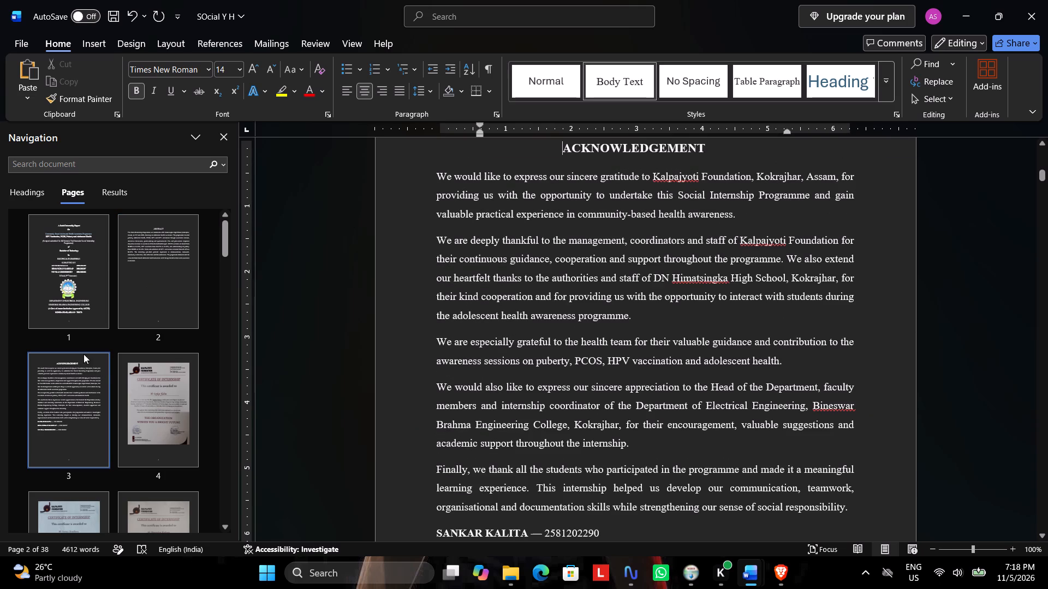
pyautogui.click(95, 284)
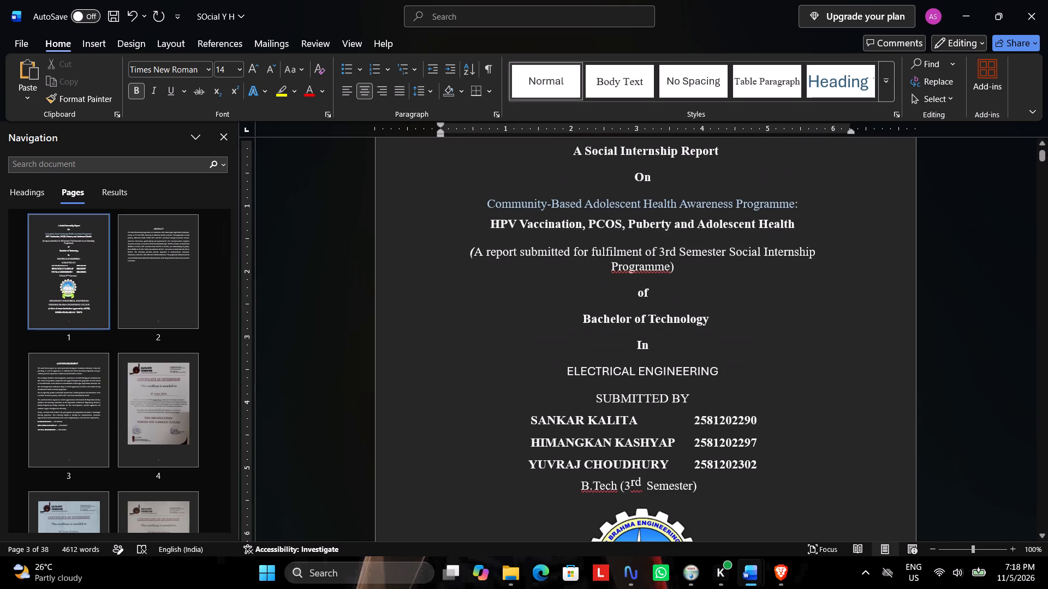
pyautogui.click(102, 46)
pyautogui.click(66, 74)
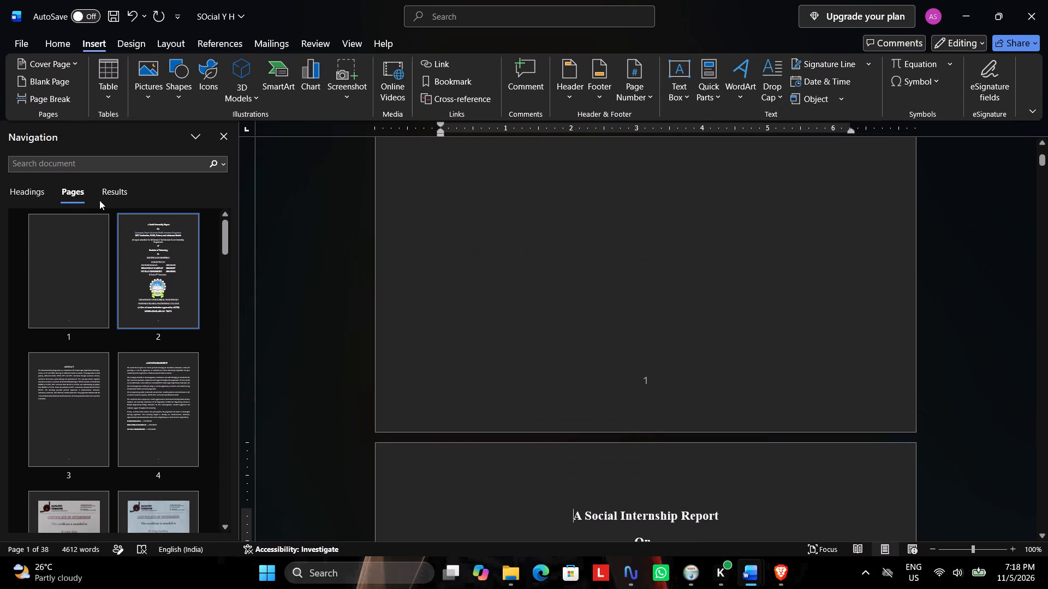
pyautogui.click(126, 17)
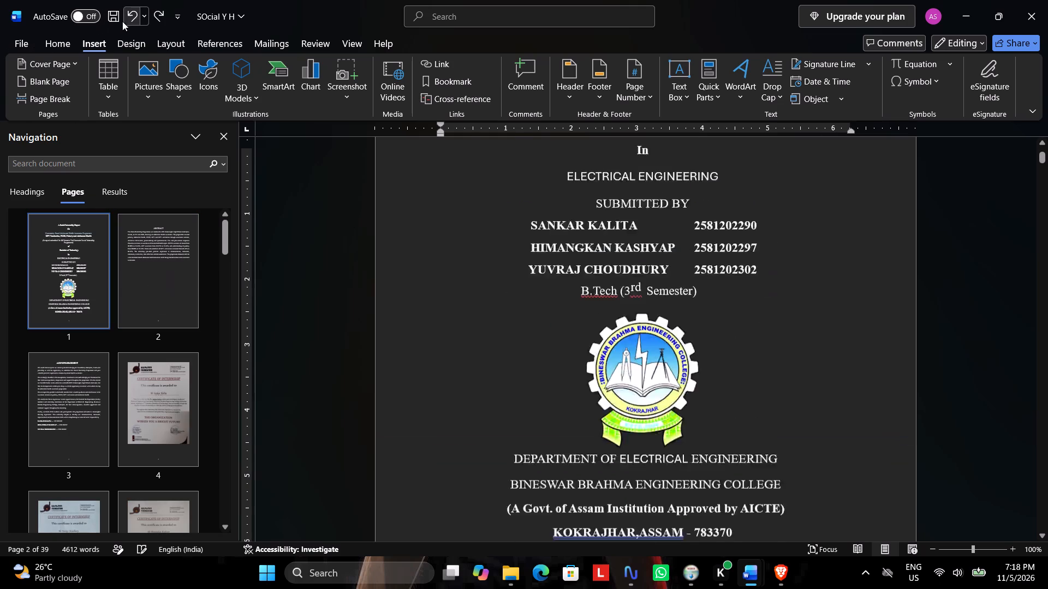
# Insert a blank page between the cover page and the abstract and paste the copied acknowledgement text onto it.
pyautogui.click(134, 289)
pyautogui.click(57, 87)
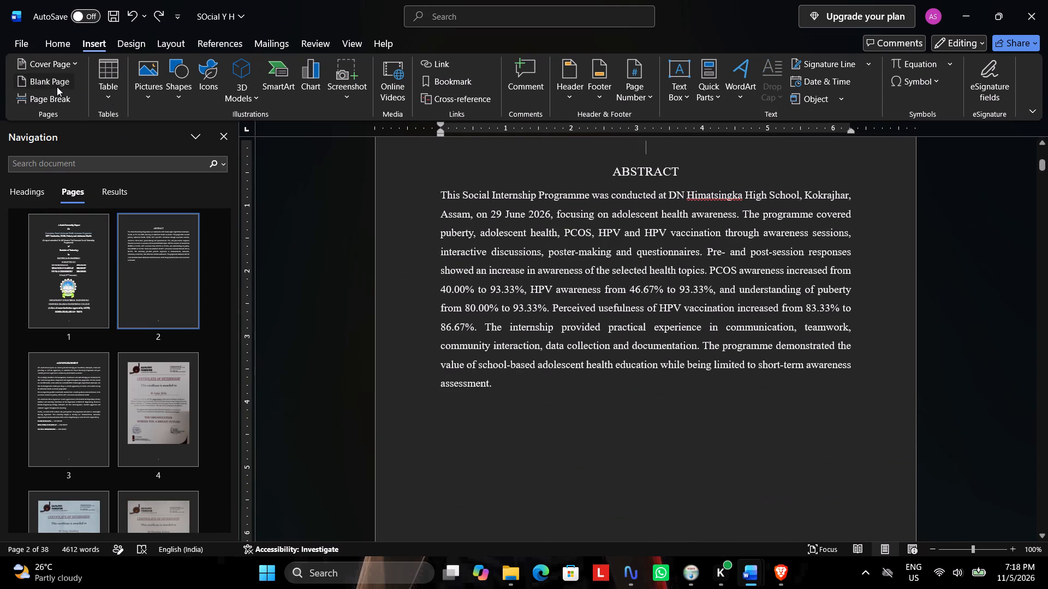
pyautogui.click(175, 275)
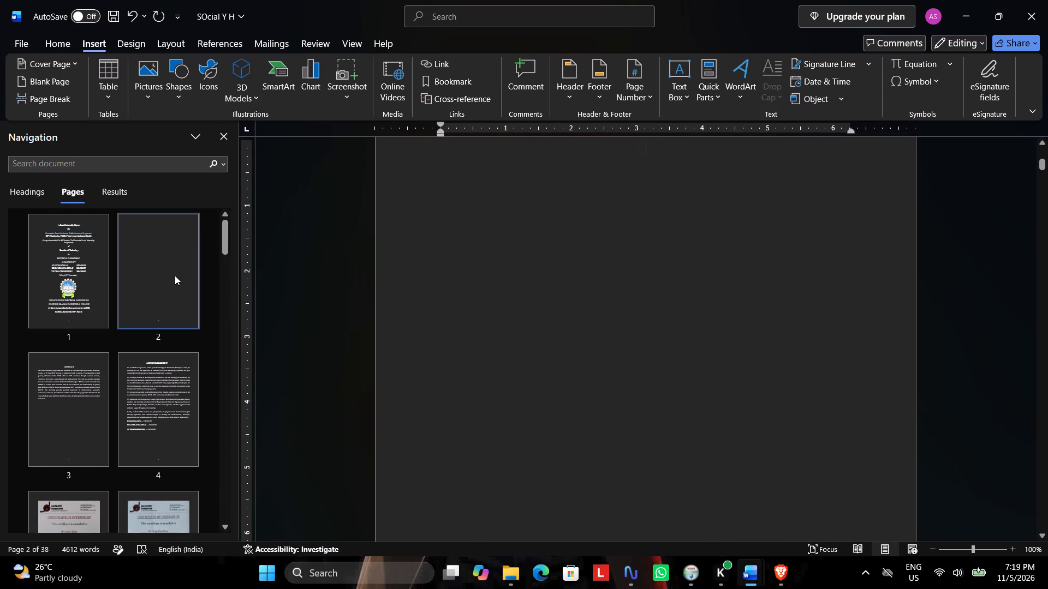
pyautogui.hotkey('ctrl', 'v')
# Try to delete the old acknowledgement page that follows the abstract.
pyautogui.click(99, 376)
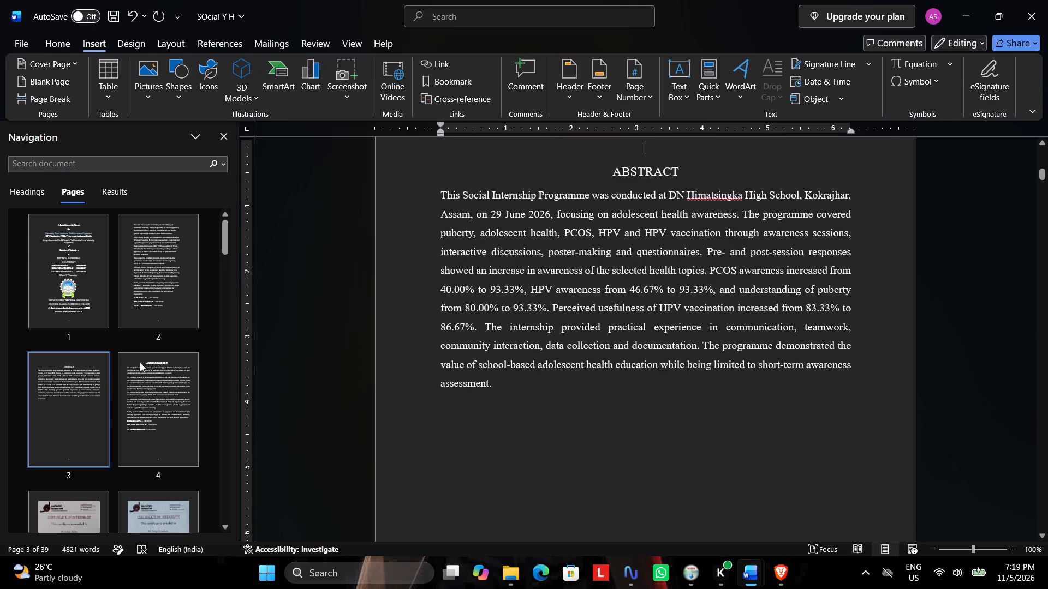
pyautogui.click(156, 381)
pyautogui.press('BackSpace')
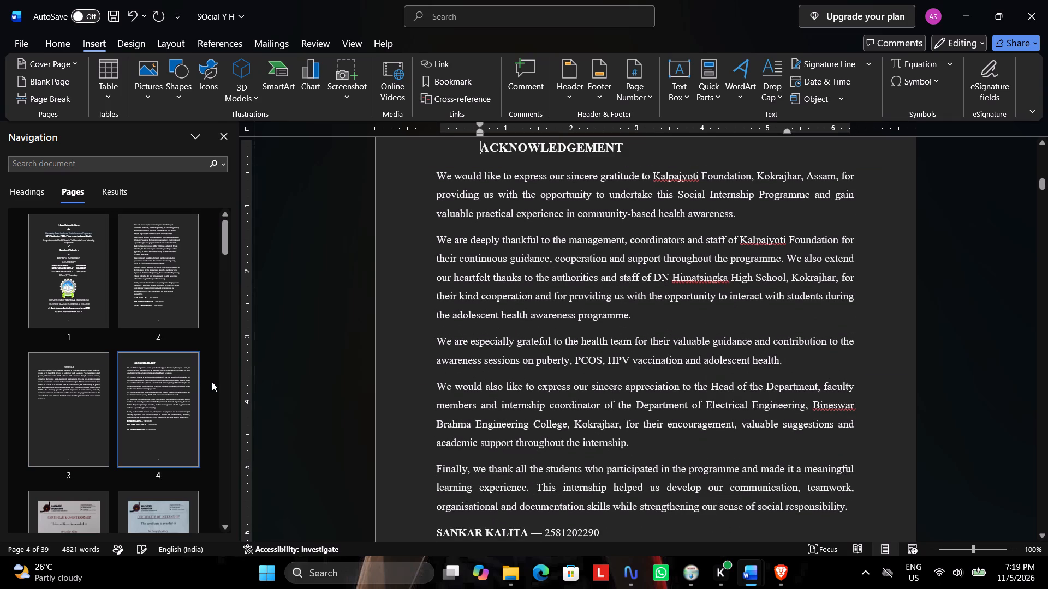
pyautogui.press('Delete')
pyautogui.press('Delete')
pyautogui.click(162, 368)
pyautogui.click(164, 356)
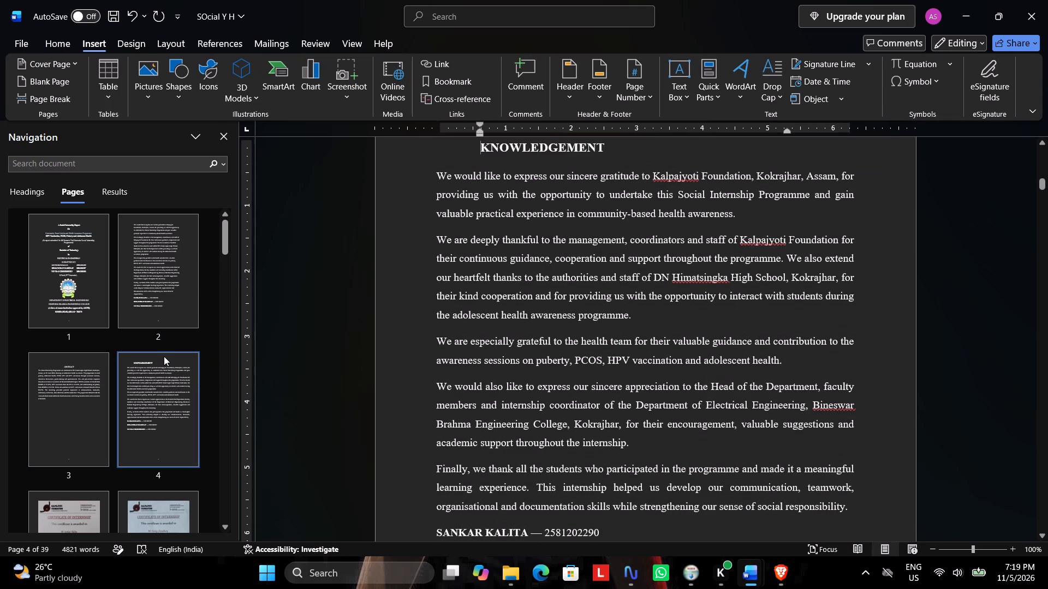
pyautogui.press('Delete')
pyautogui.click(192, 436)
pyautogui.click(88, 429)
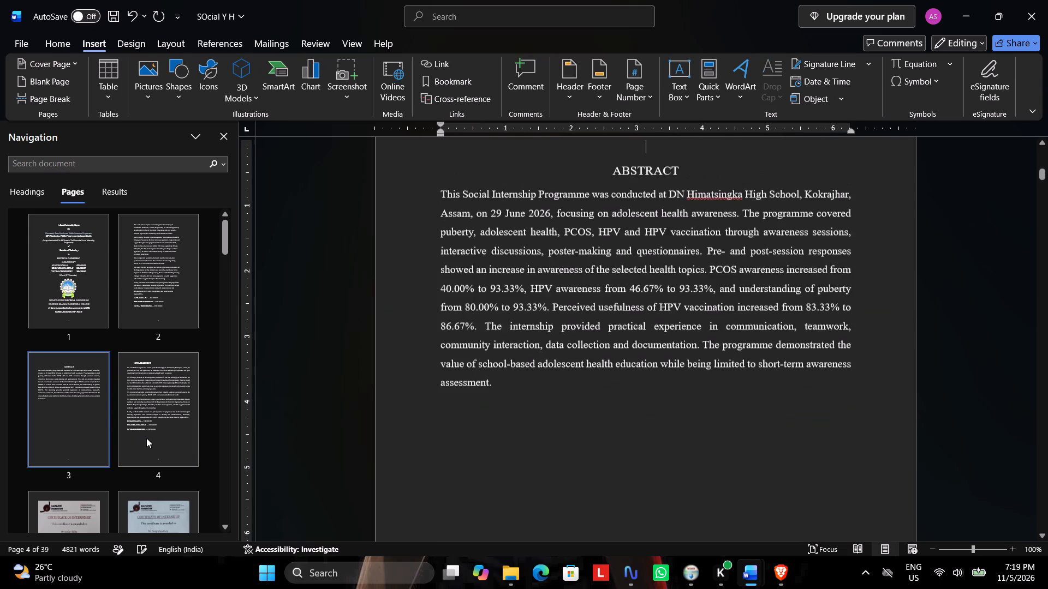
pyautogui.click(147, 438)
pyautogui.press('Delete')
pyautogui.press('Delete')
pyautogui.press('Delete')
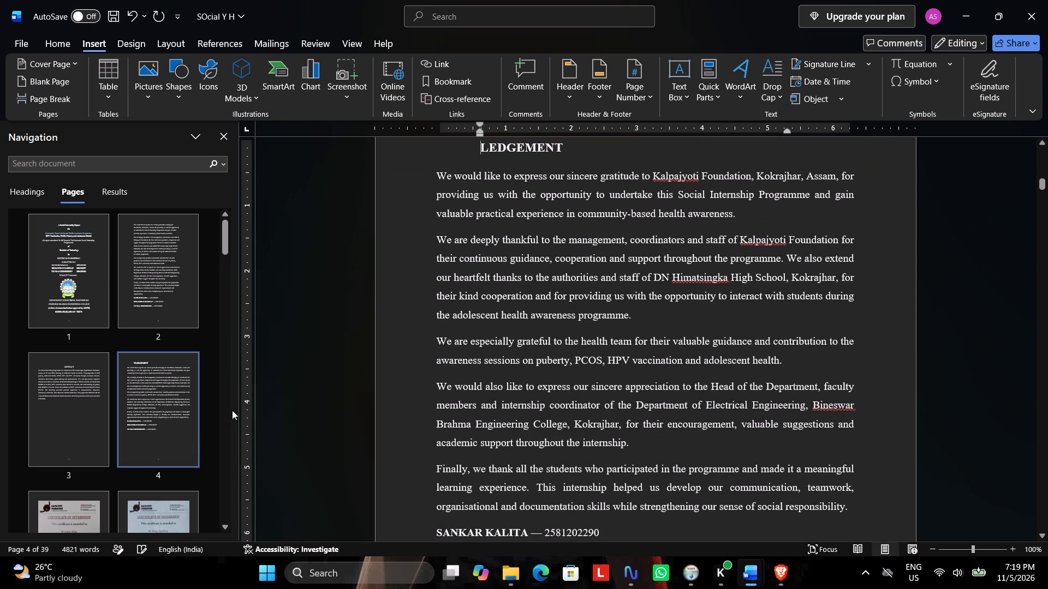
# Delete all the remaining text of the old acknowledgement page after the abstract, from the heading through the student names.
pyautogui.scroll(4, 496, 340)
pyautogui.moveTo(475, 270); pyautogui.dragTo(692, 461)
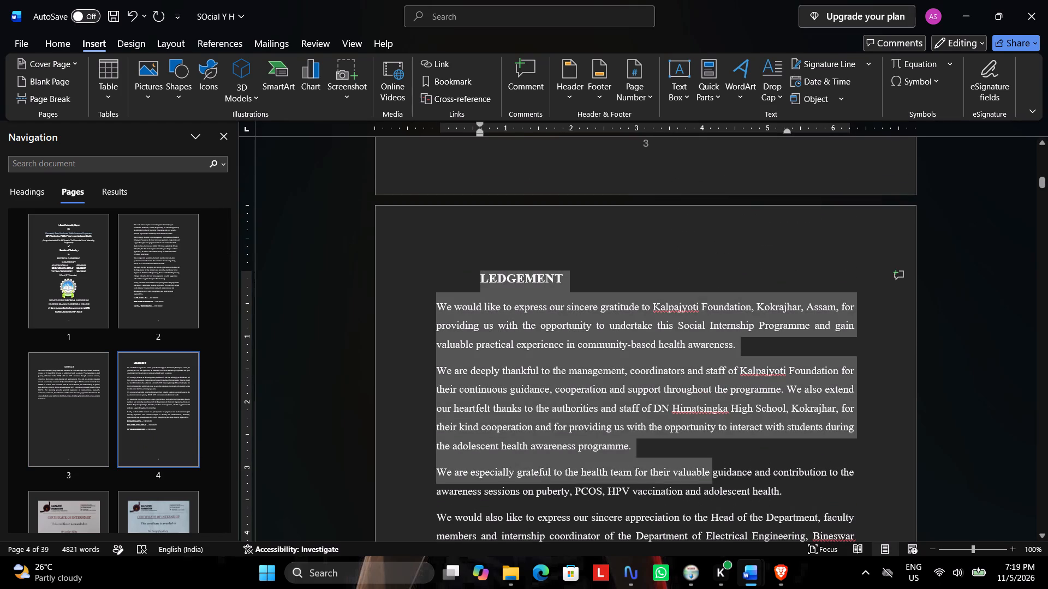
pyautogui.moveTo(692, 461); pyautogui.dragTo(696, 465)
pyautogui.scroll(-10, 692, 461)
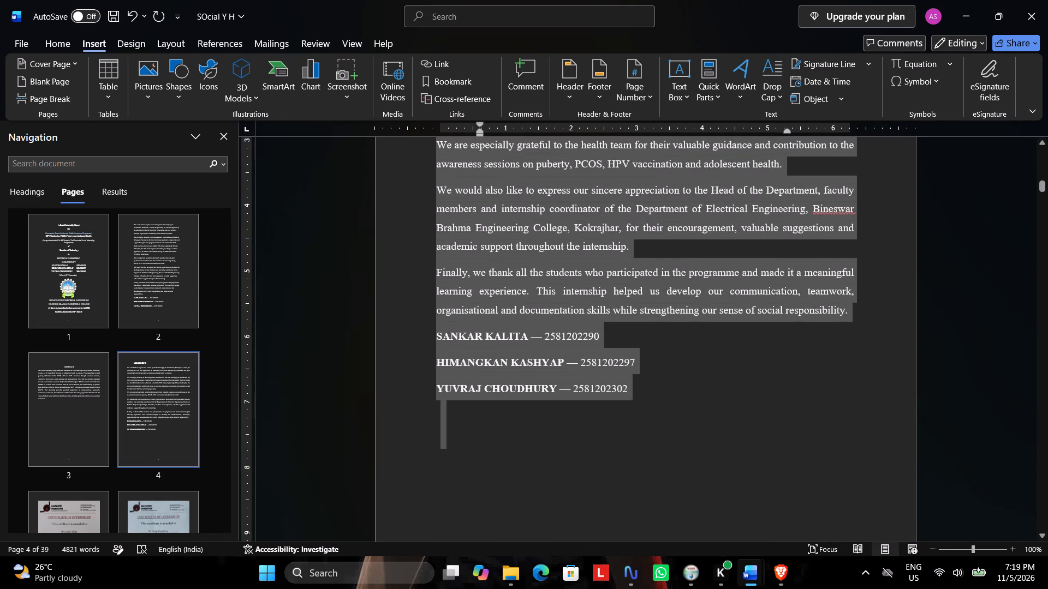
pyautogui.moveTo(696, 465); pyautogui.dragTo(700, 489)
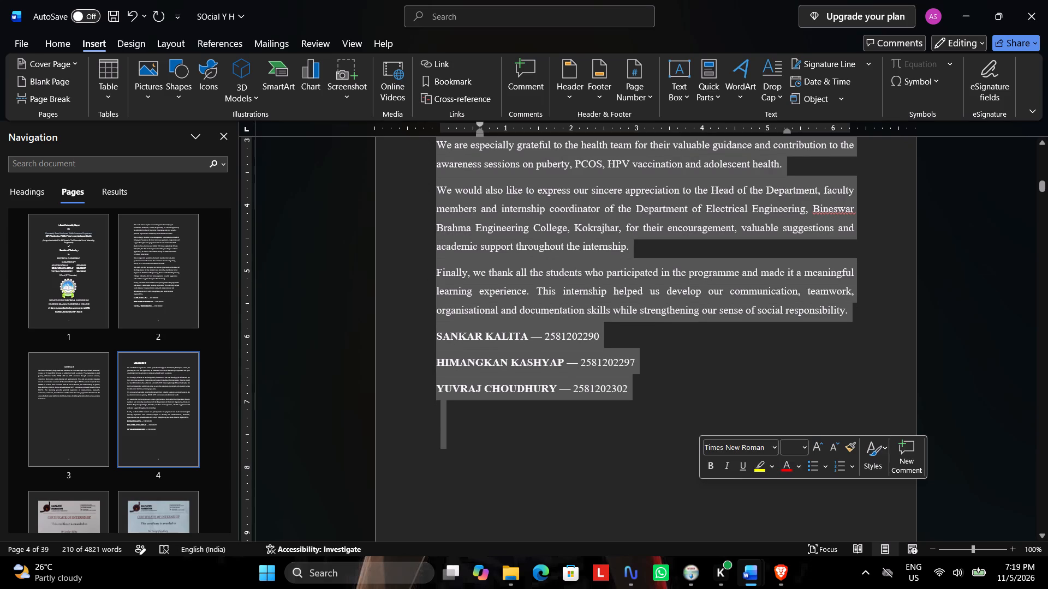
pyautogui.press('BackSpace')
pyautogui.scroll(3, 482, 453)
# Widen the whole pasted acknowledgement text on page 2 by moving its left and right indents out to the page margins.
pyautogui.click(175, 293)
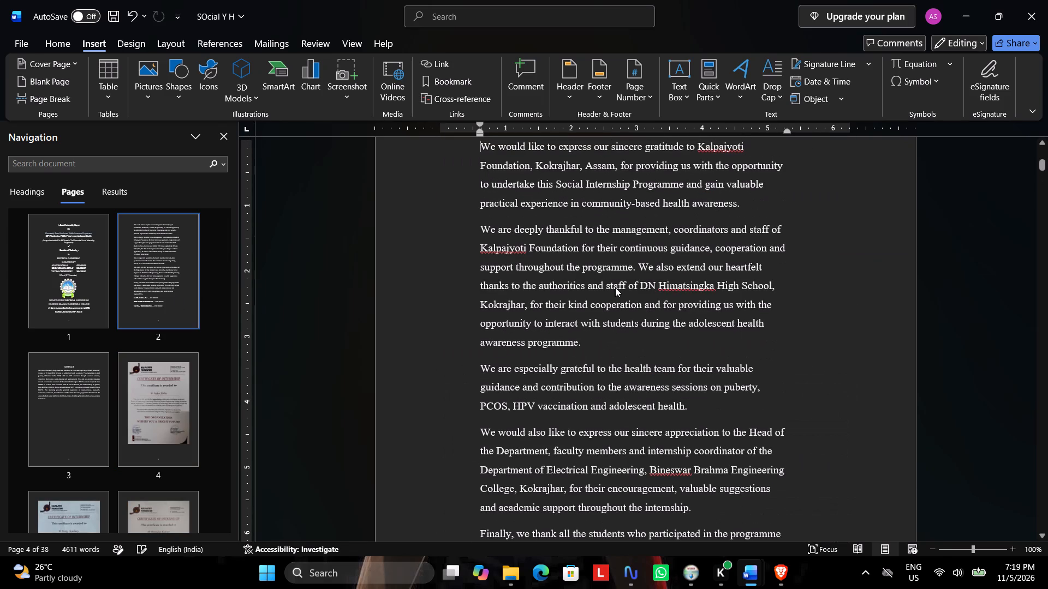
pyautogui.click(479, 133)
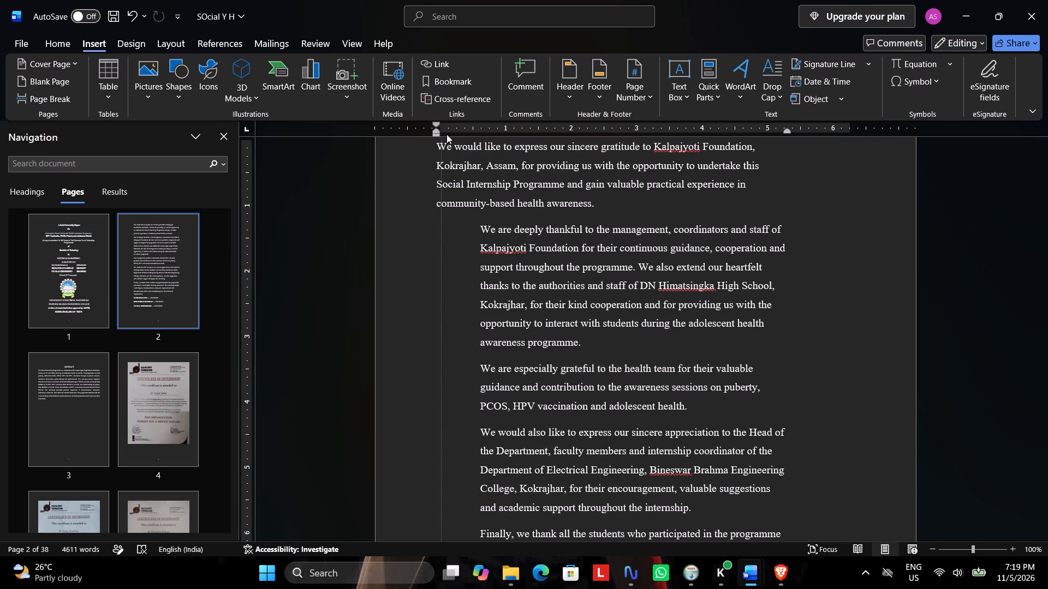
pyautogui.scroll(4, 493, 198)
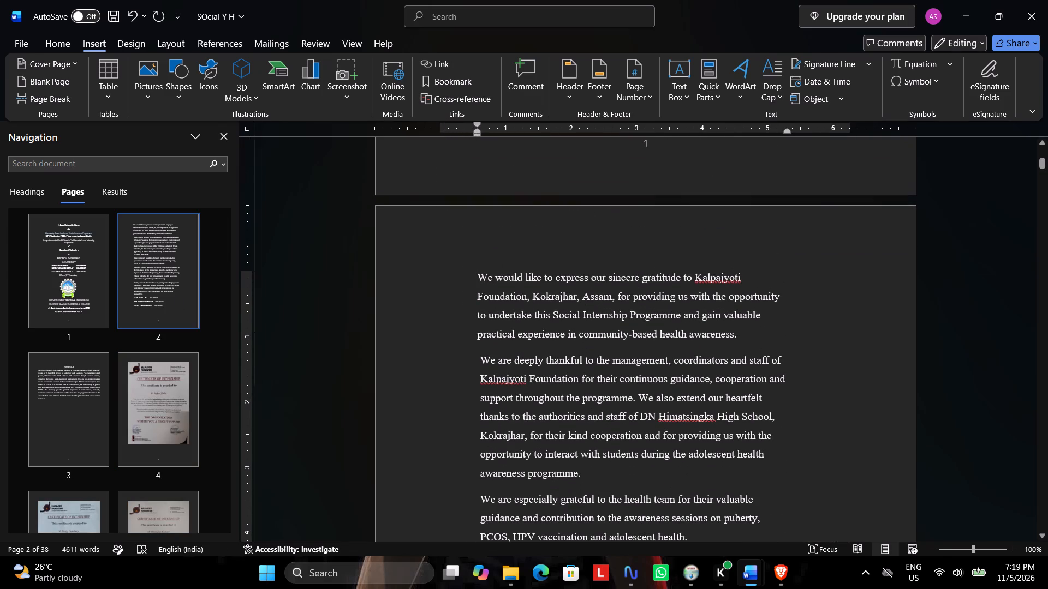
pyautogui.moveTo(474, 272); pyautogui.dragTo(676, 415)
pyautogui.scroll(-6, 653, 389)
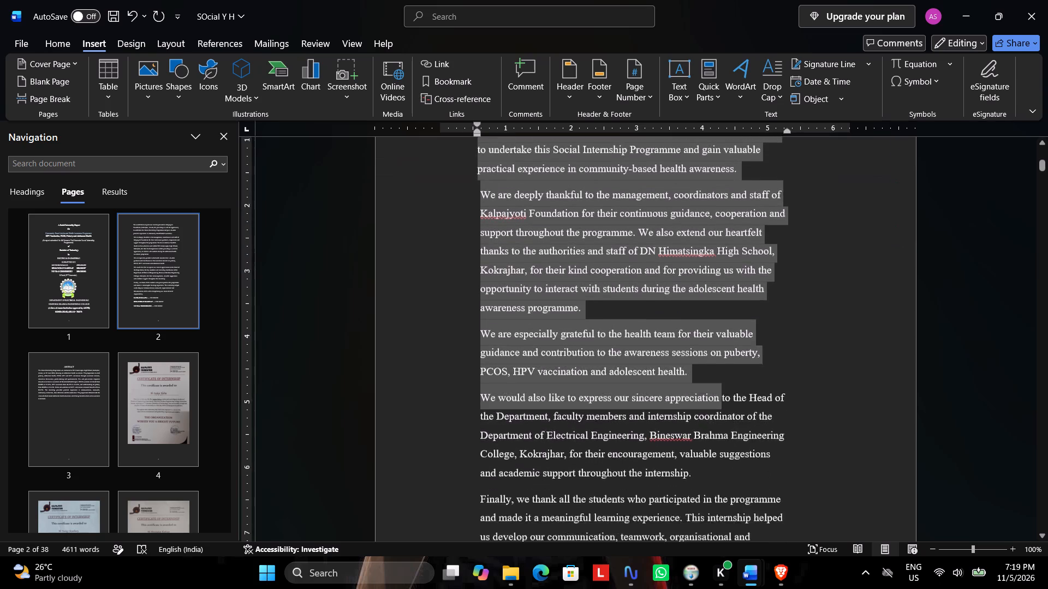
pyautogui.scroll(-1, 676, 415)
pyautogui.moveTo(676, 415); pyautogui.dragTo(717, 440)
pyautogui.scroll(-5, 697, 429)
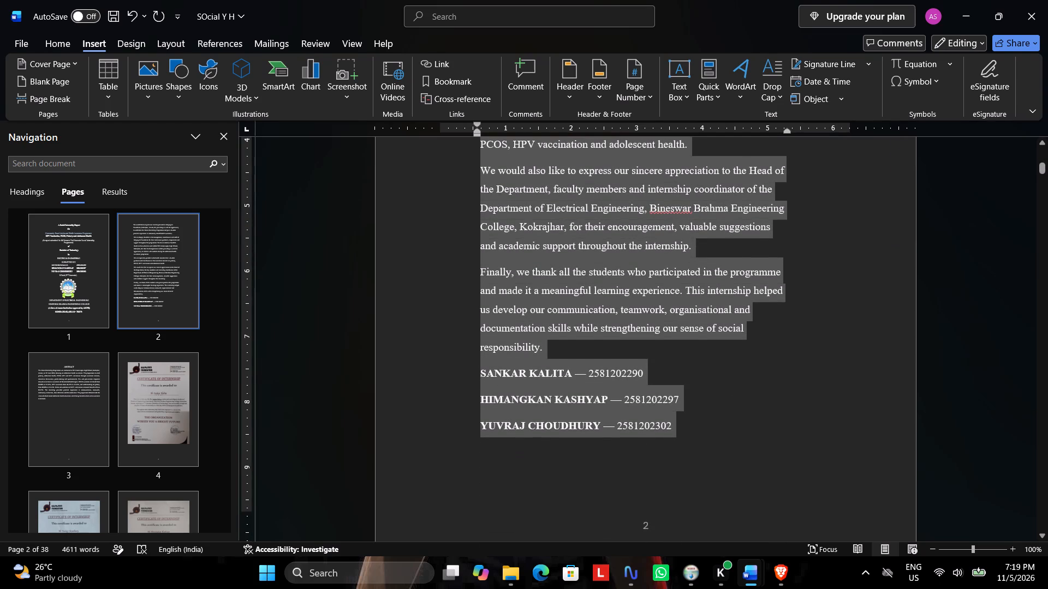
pyautogui.moveTo(717, 440); pyautogui.dragTo(712, 426)
pyautogui.moveTo(479, 136); pyautogui.dragTo(424, 127)
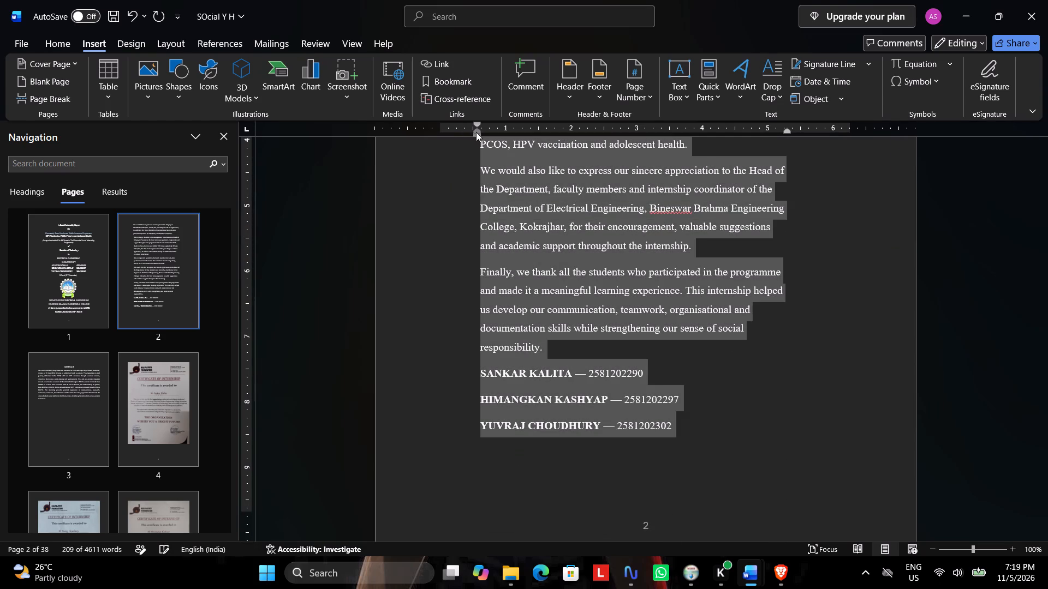
pyautogui.moveTo(476, 131); pyautogui.dragTo(436, 127)
pyautogui.moveTo(783, 130); pyautogui.dragTo(857, 129)
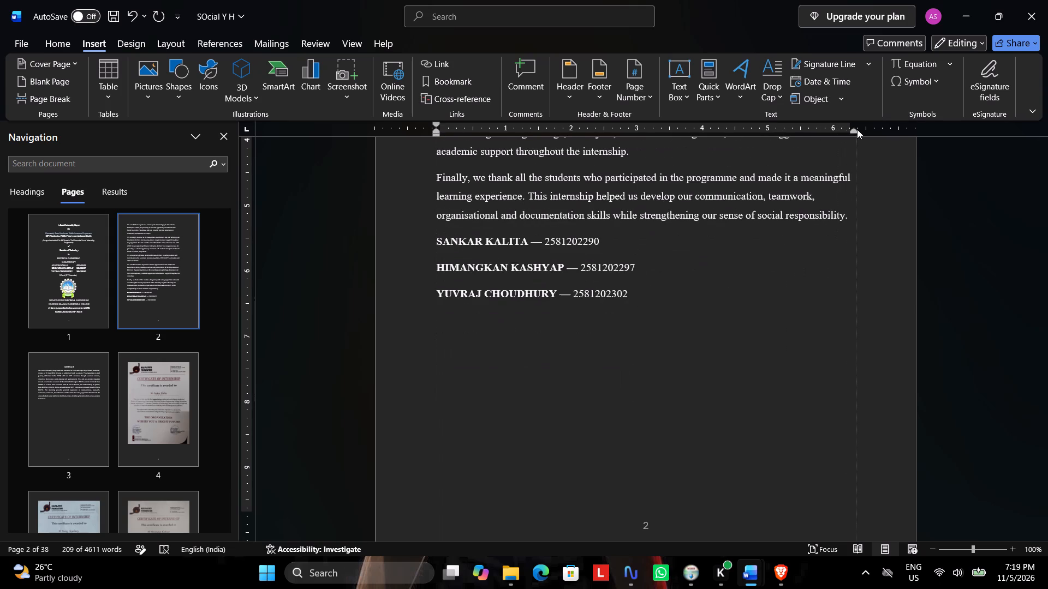
pyautogui.moveTo(857, 129); pyautogui.dragTo(849, 128)
# Justify the whole acknowledgement text on page 2.
pyautogui.scroll(11, 728, 309)
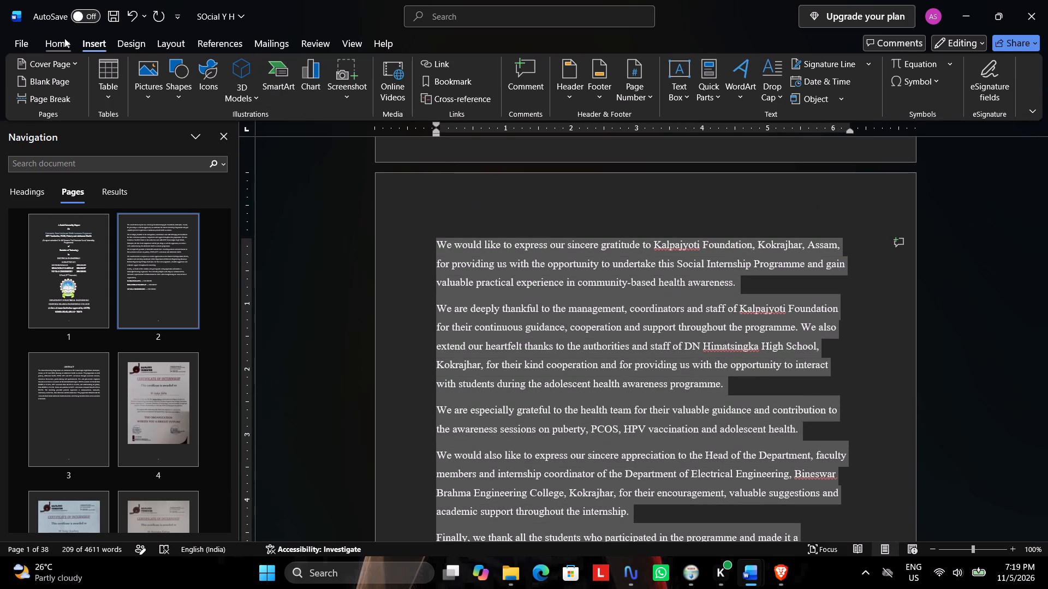
pyautogui.click(64, 38)
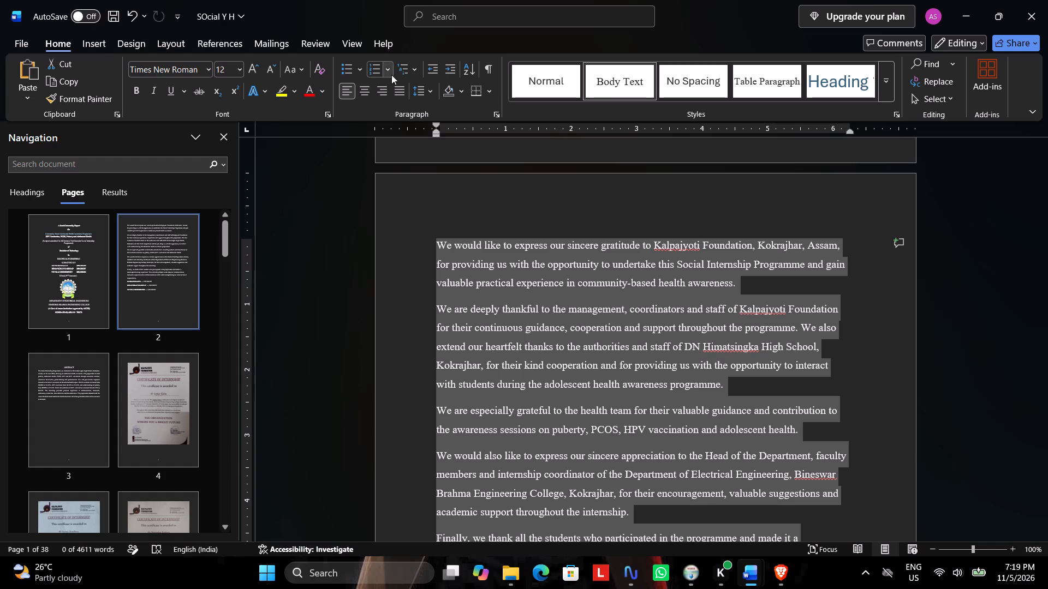
pyautogui.click(399, 89)
pyautogui.click(428, 224)
pyautogui.click(436, 229)
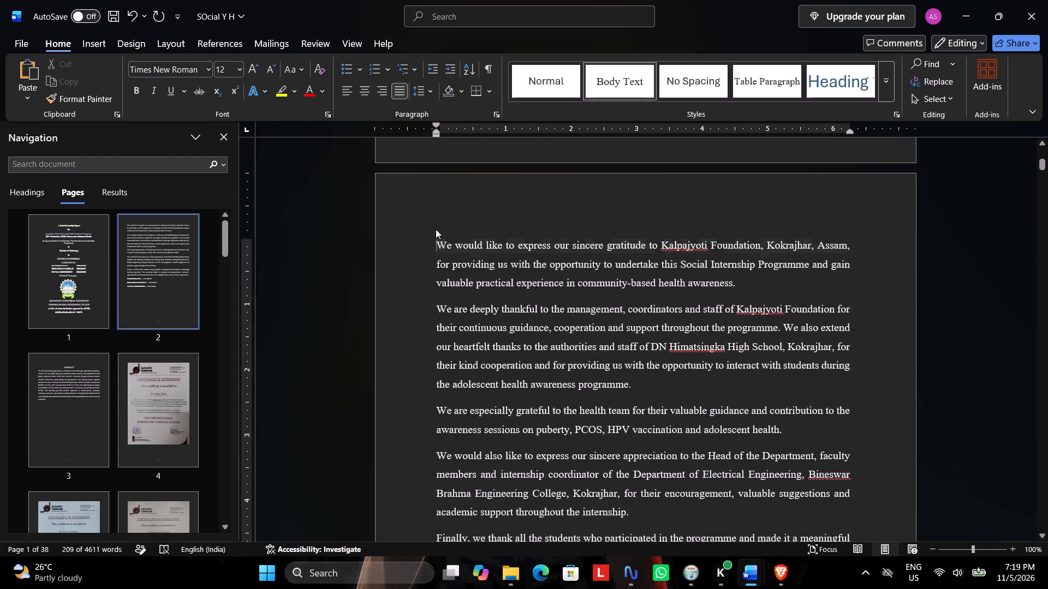
pyautogui.press('Return')
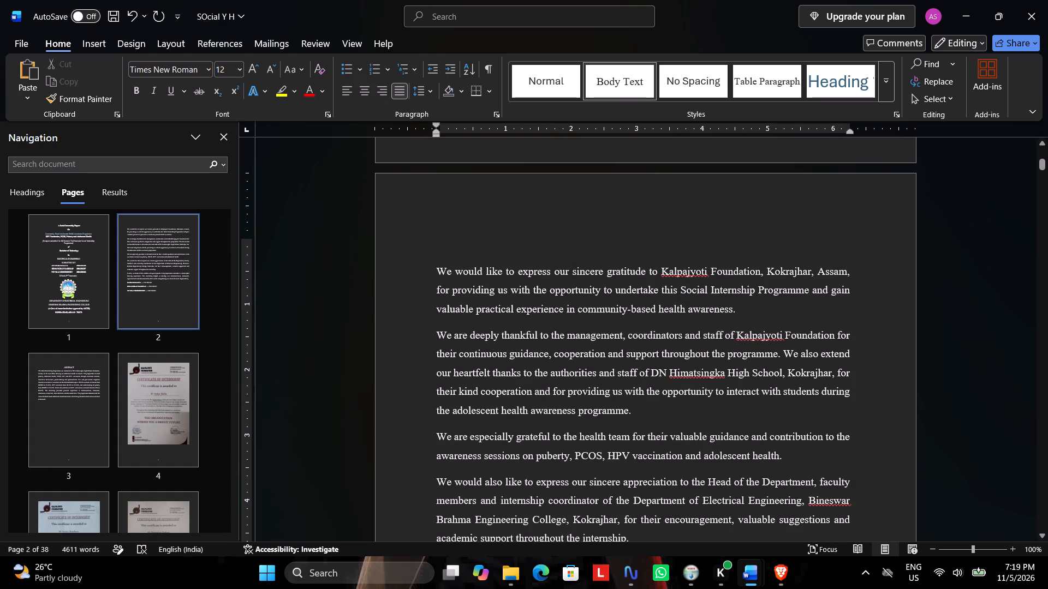
pyautogui.press('Up')
pyautogui.click(789, 574)
pyautogui.scroll(6, 490, 178)
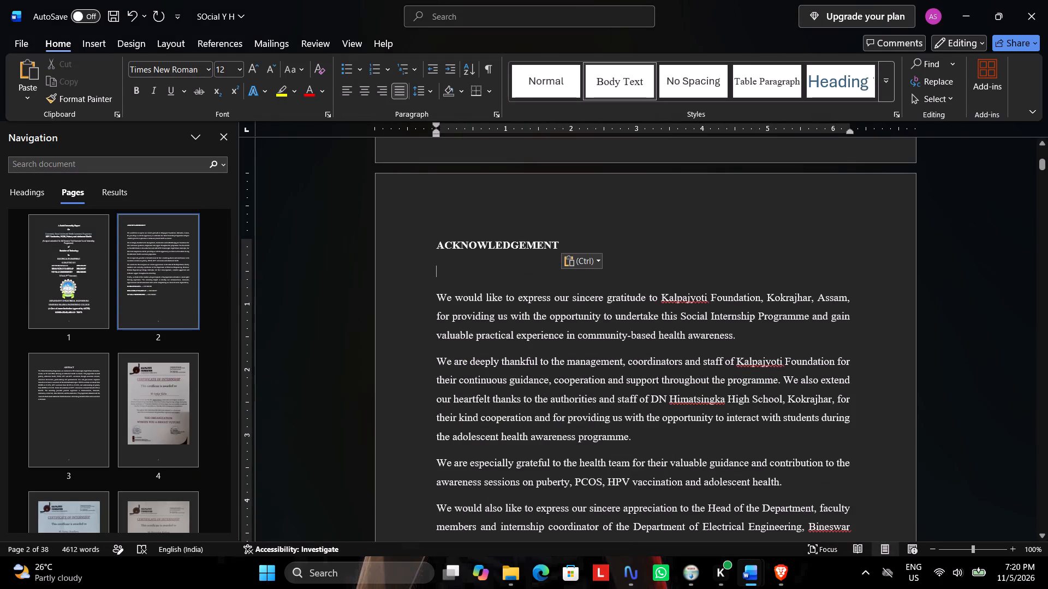
pyautogui.press('BackSpace')
pyautogui.press('BackSpace')
# Enlarge the ACKNOWLEDGEMENT heading to 14 pt and centre it.
pyautogui.moveTo(571, 244); pyautogui.dragTo(517, 241)
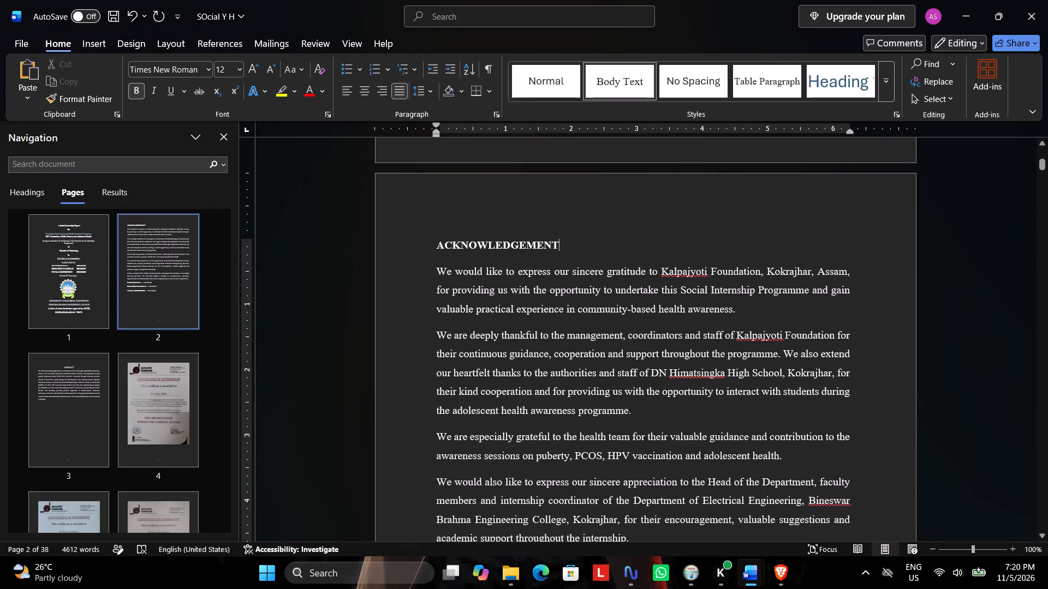
pyautogui.moveTo(517, 241); pyautogui.dragTo(426, 242)
pyautogui.click(257, 64)
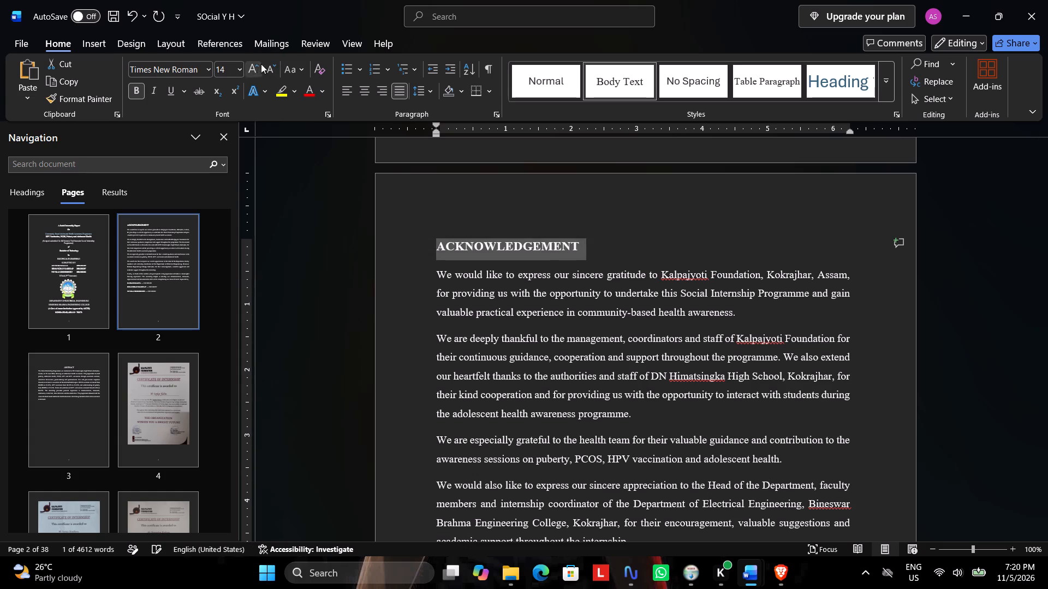
pyautogui.click(356, 88)
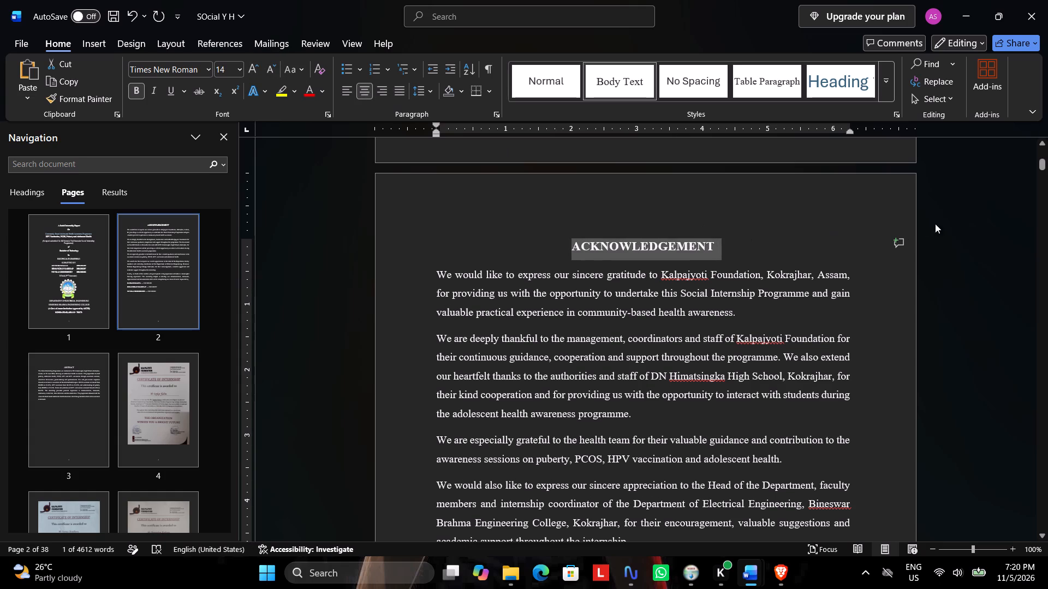
# Review the report's opening pages, from the cover through the acknowledgement, abstract and internship certificates to the contents table.
pyautogui.click(939, 229)
pyautogui.scroll(1, 850, 226)
pyautogui.scroll(-4, 841, 236)
pyautogui.scroll(11, 754, 232)
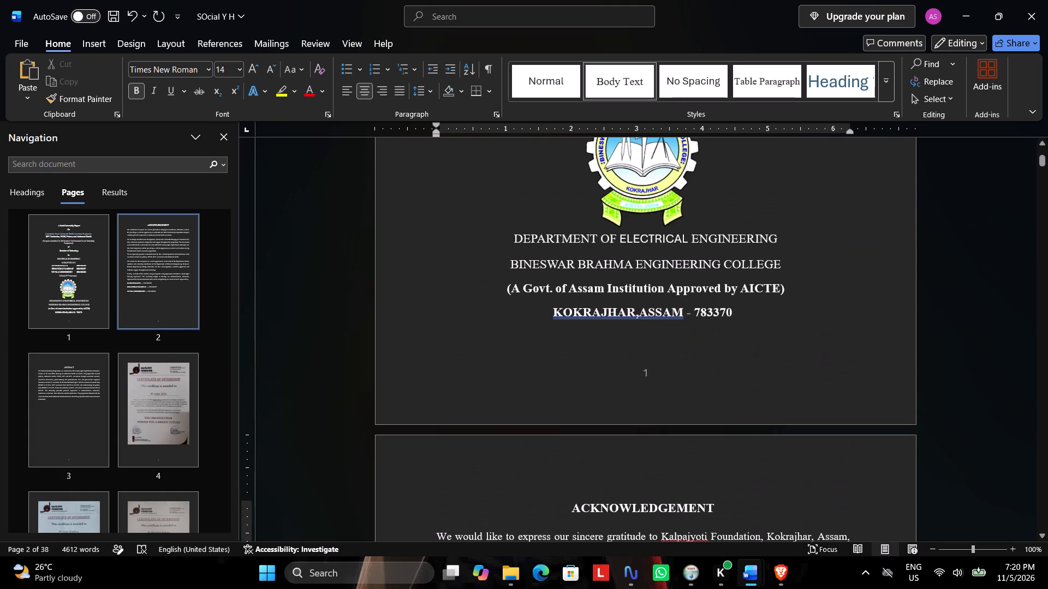
pyautogui.scroll(1, 701, 191)
pyautogui.scroll(-20, 701, 191)
pyautogui.scroll(-8, 701, 191)
pyautogui.scroll(1, 702, 194)
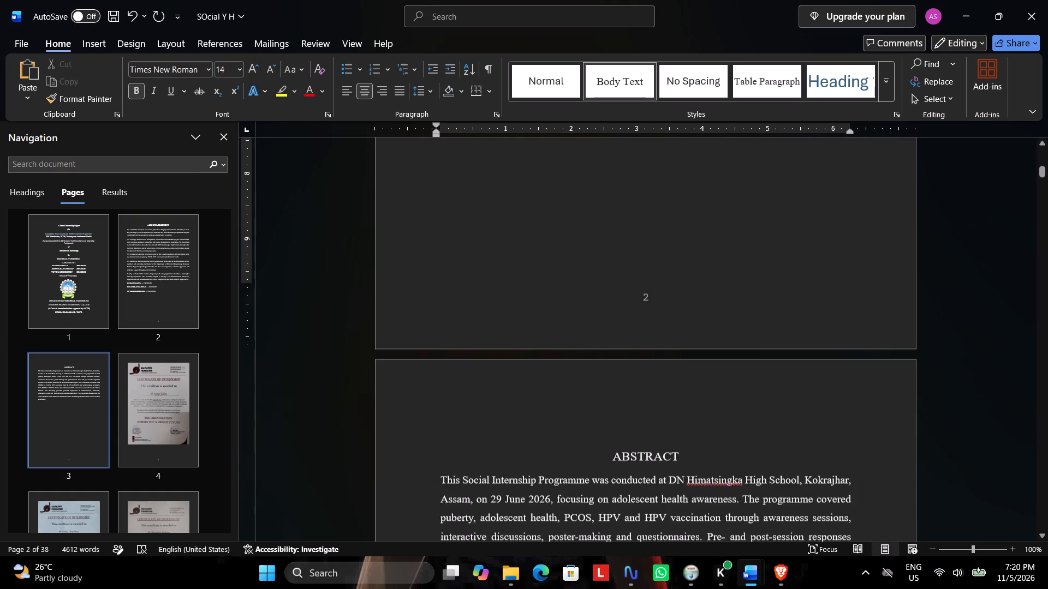
pyautogui.scroll(-2, 701, 191)
pyautogui.scroll(5, 701, 212)
pyautogui.scroll(-12, 704, 221)
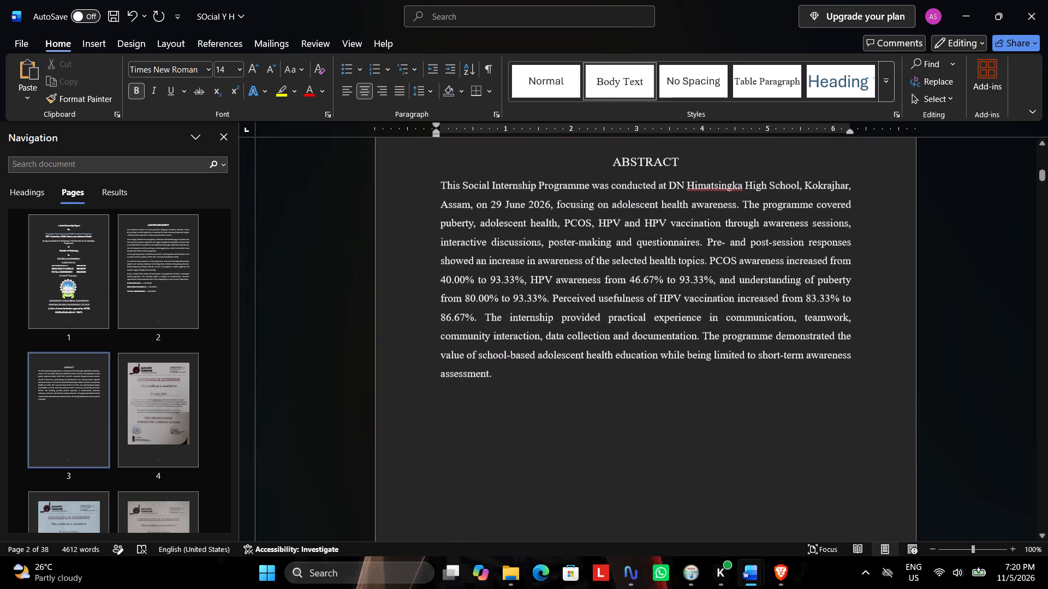
pyautogui.scroll(-20, 706, 207)
pyautogui.scroll(-14, 706, 207)
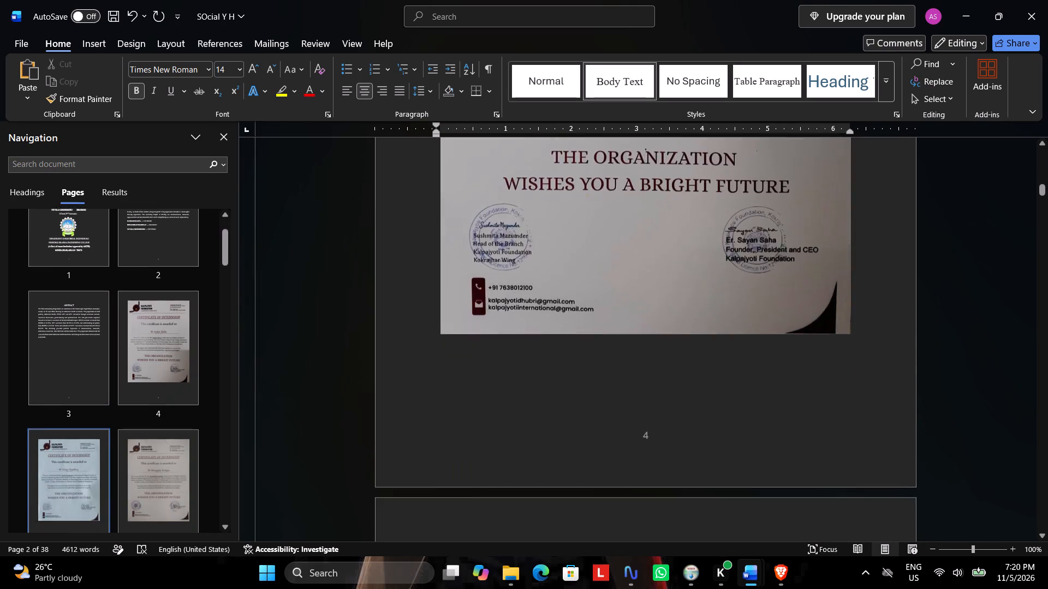
pyautogui.scroll(-20, 706, 207)
pyautogui.scroll(-20, 706, 207)
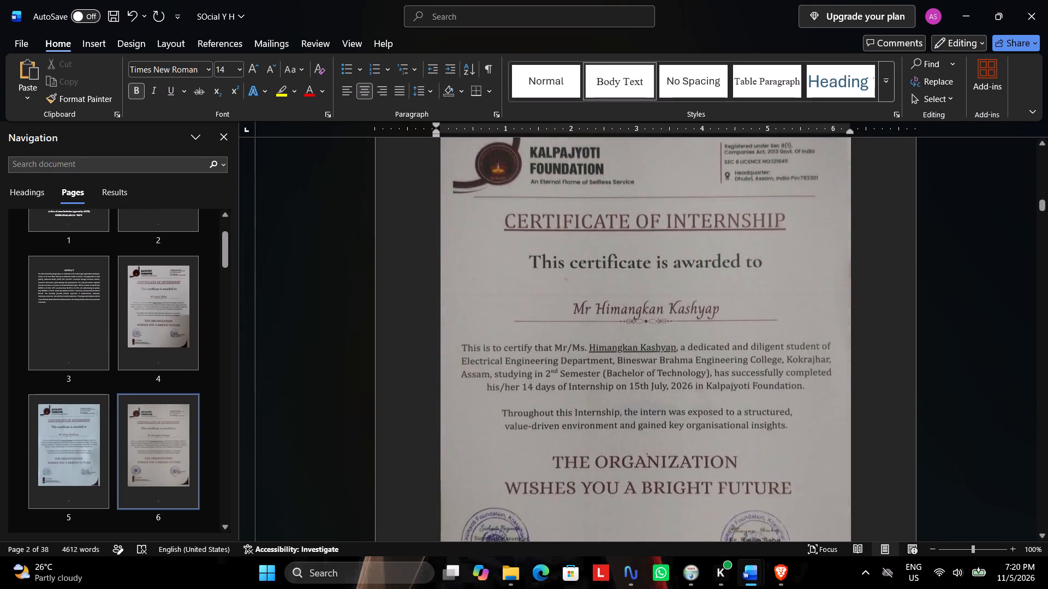
pyautogui.scroll(-20, 706, 207)
pyautogui.scroll(-1, 698, 217)
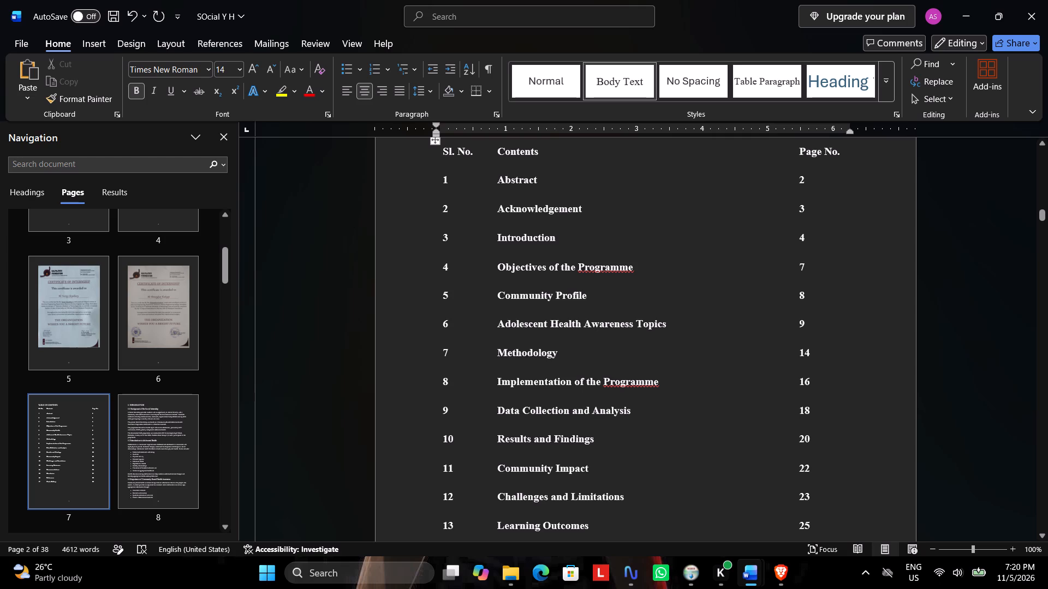
# Swap the first two contents table titles so row 1 reads Acknowledgement and row 2 reads Abstract.
pyautogui.moveTo(596, 207); pyautogui.dragTo(495, 212)
pyautogui.hotkey('ctrl', 'c')
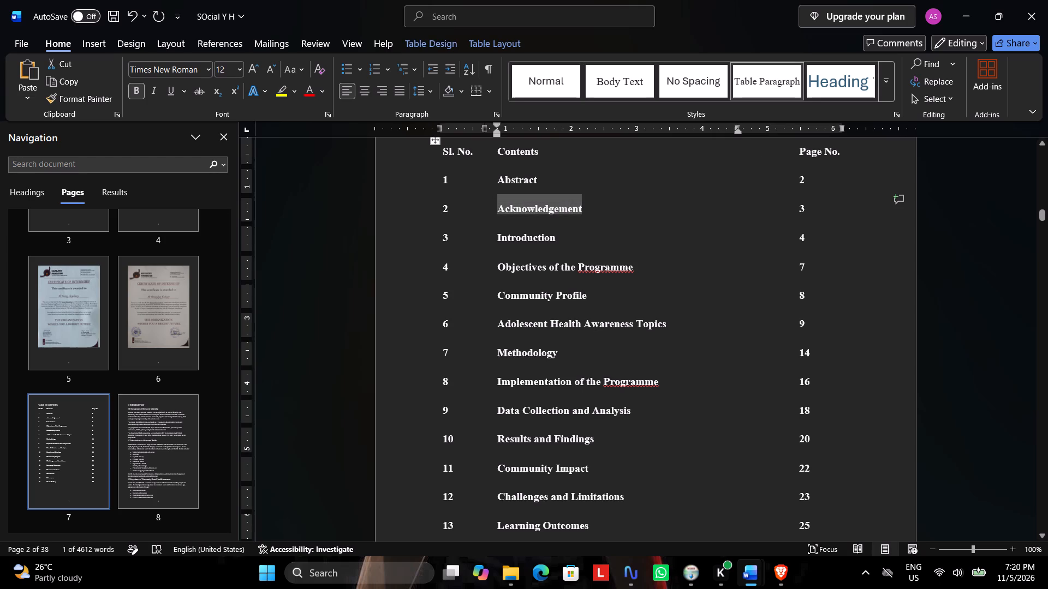
pyautogui.click(555, 182)
pyautogui.hotkey('ctrl', 'v')
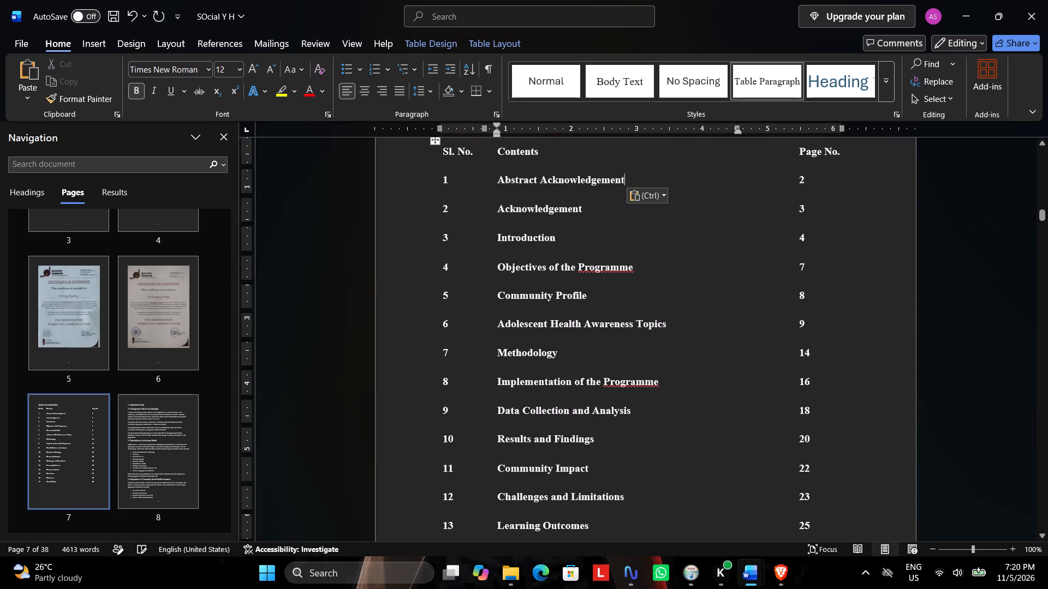
pyautogui.click(539, 175)
pyautogui.moveTo(538, 180); pyautogui.dragTo(491, 178)
pyautogui.hotkey('ctrl', 'c')
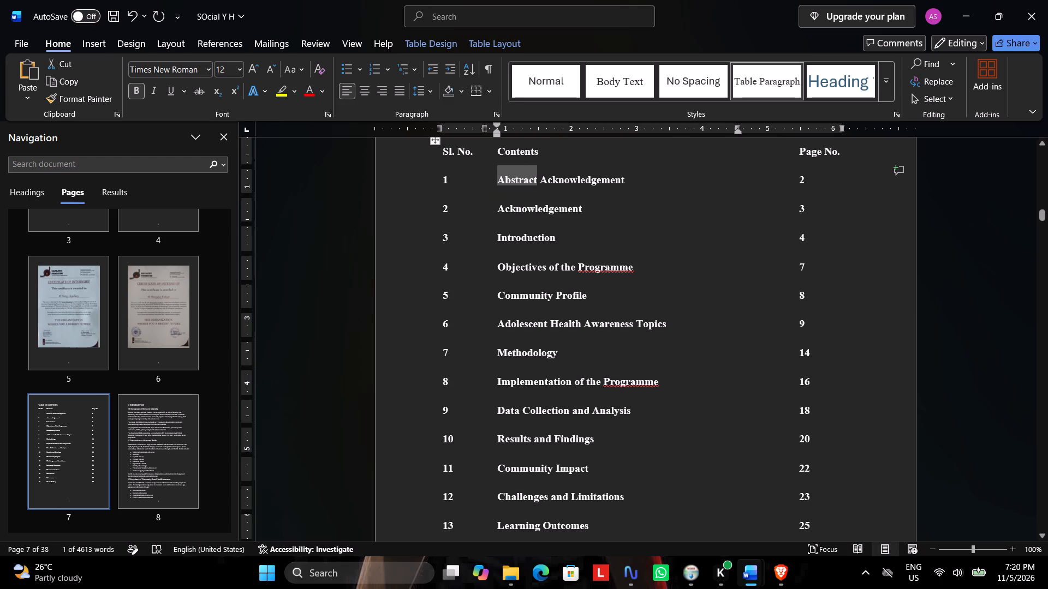
pyautogui.moveTo(586, 206); pyautogui.dragTo(492, 208)
pyautogui.hotkey('ctrl', 'v')
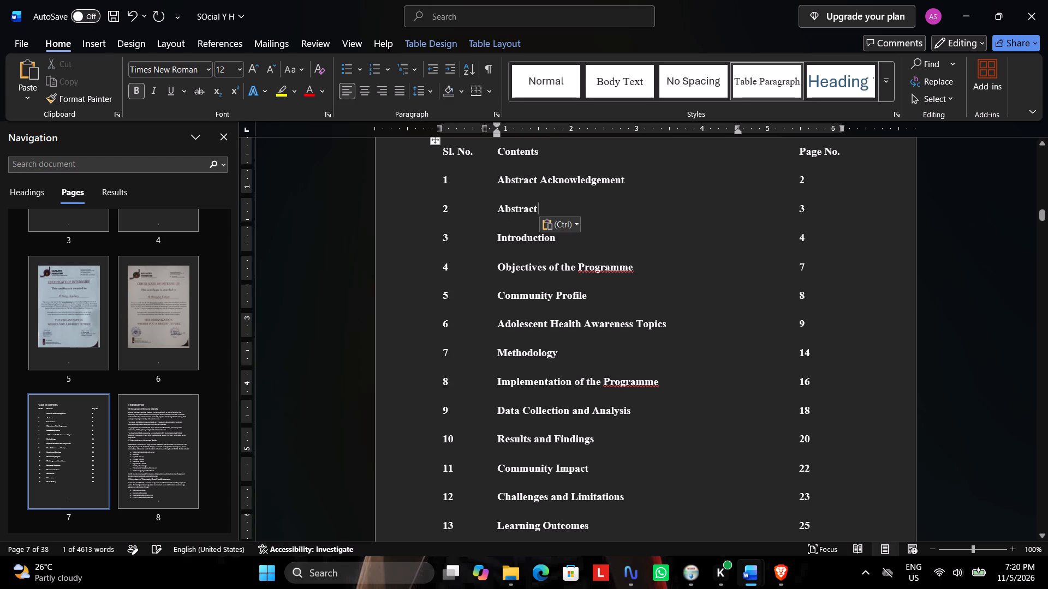
pyautogui.moveTo(539, 177); pyautogui.dragTo(489, 176)
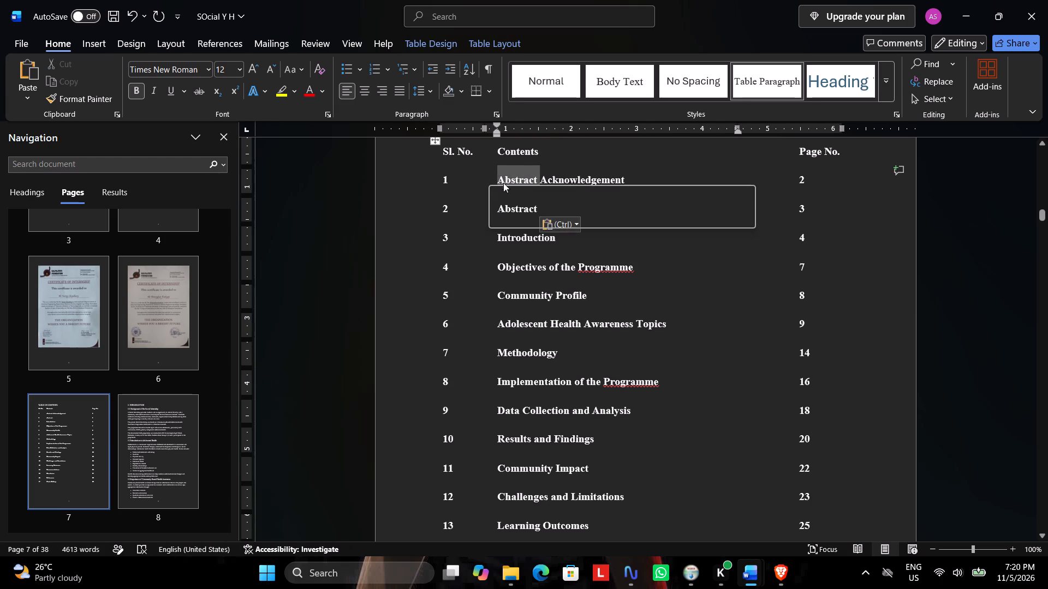
pyautogui.press('BackSpace')
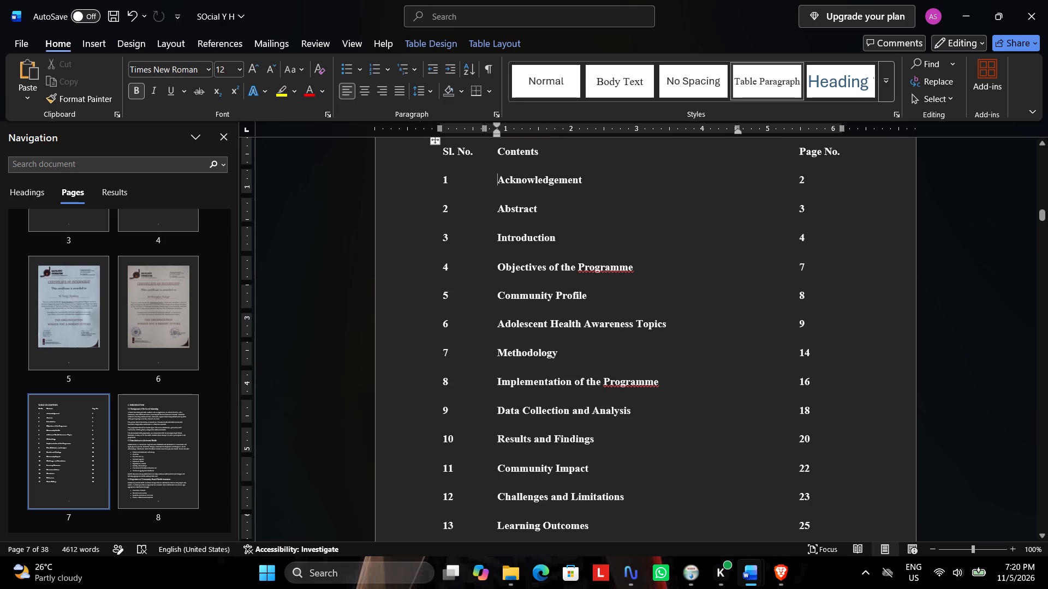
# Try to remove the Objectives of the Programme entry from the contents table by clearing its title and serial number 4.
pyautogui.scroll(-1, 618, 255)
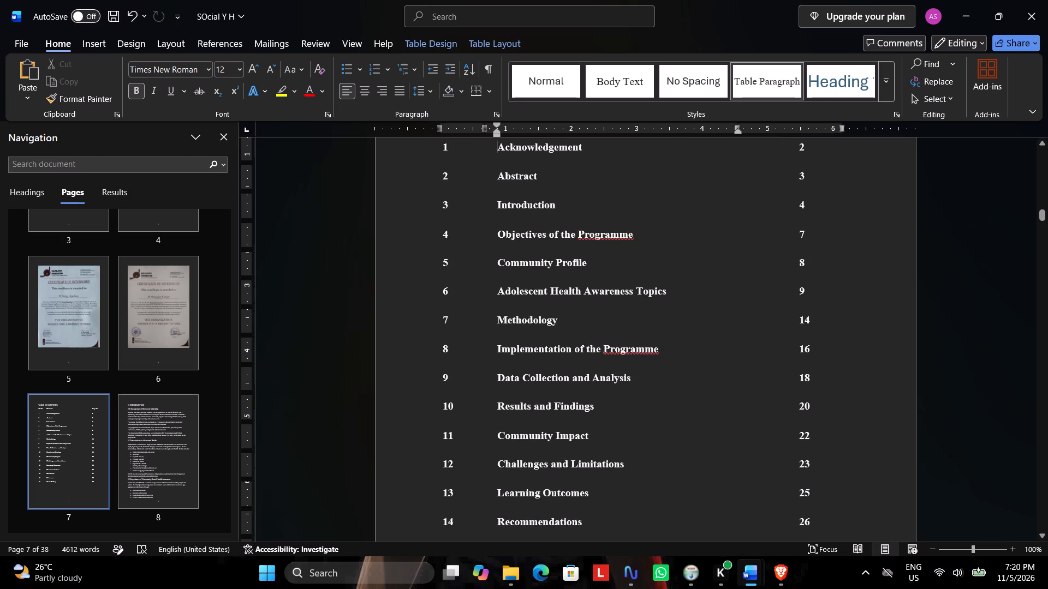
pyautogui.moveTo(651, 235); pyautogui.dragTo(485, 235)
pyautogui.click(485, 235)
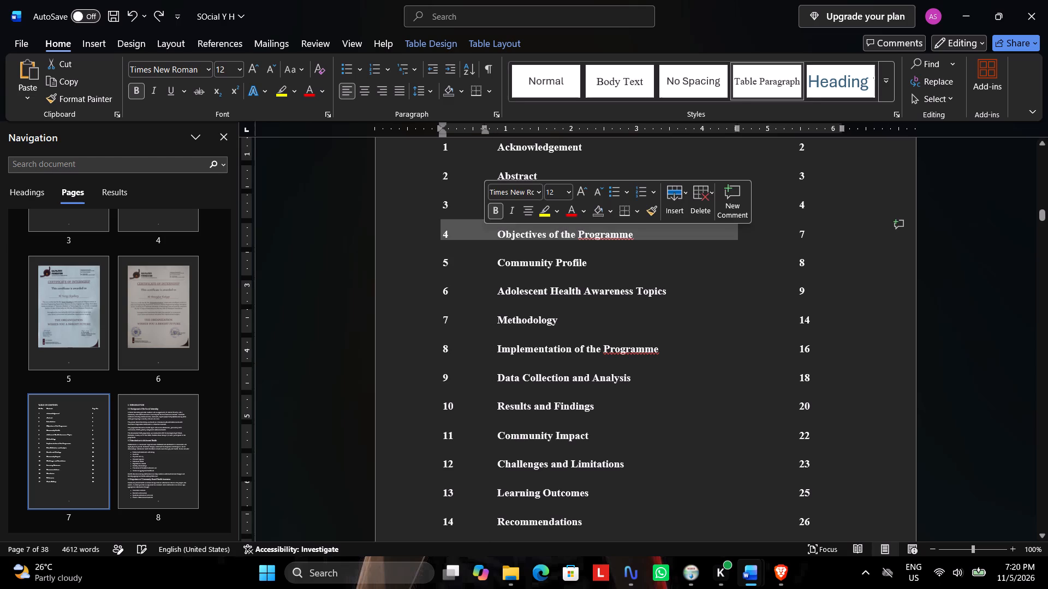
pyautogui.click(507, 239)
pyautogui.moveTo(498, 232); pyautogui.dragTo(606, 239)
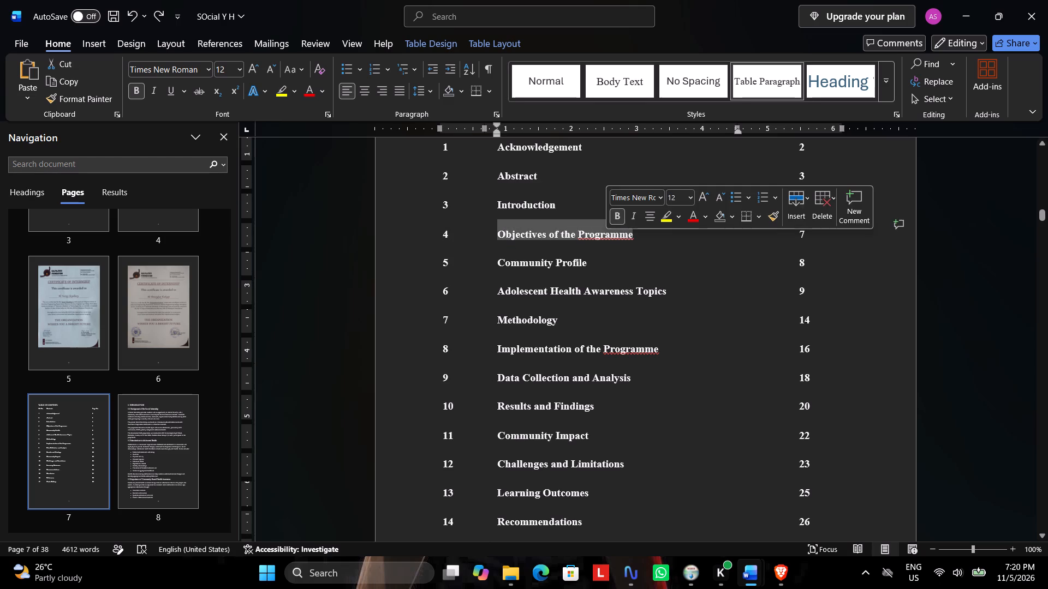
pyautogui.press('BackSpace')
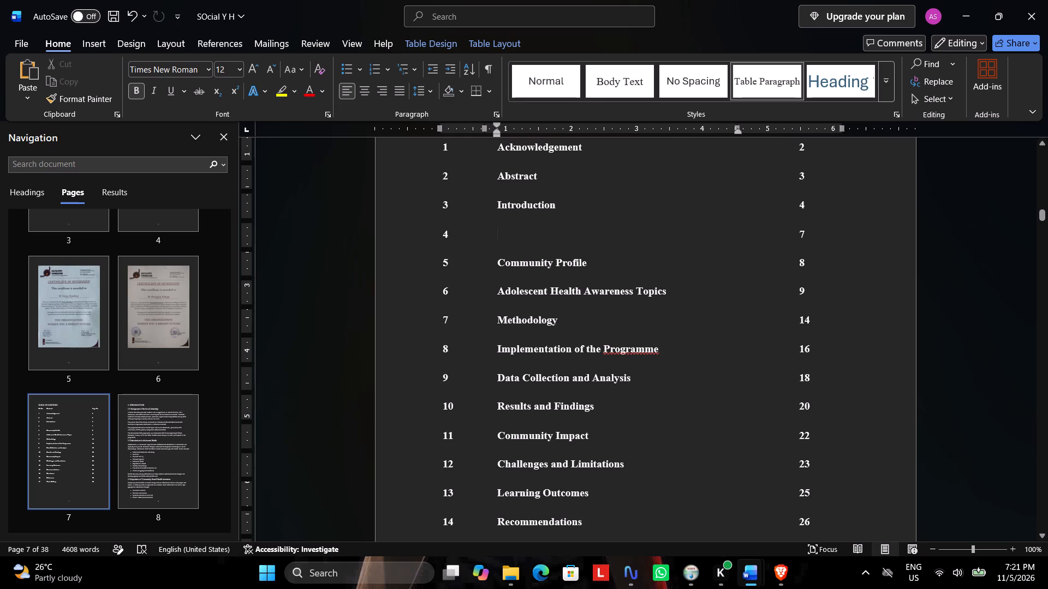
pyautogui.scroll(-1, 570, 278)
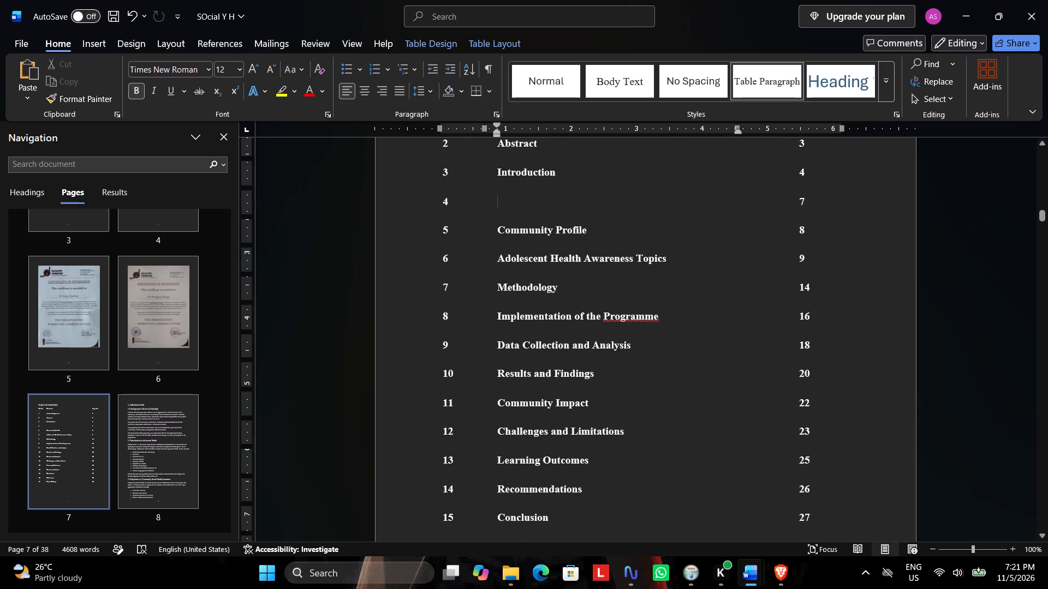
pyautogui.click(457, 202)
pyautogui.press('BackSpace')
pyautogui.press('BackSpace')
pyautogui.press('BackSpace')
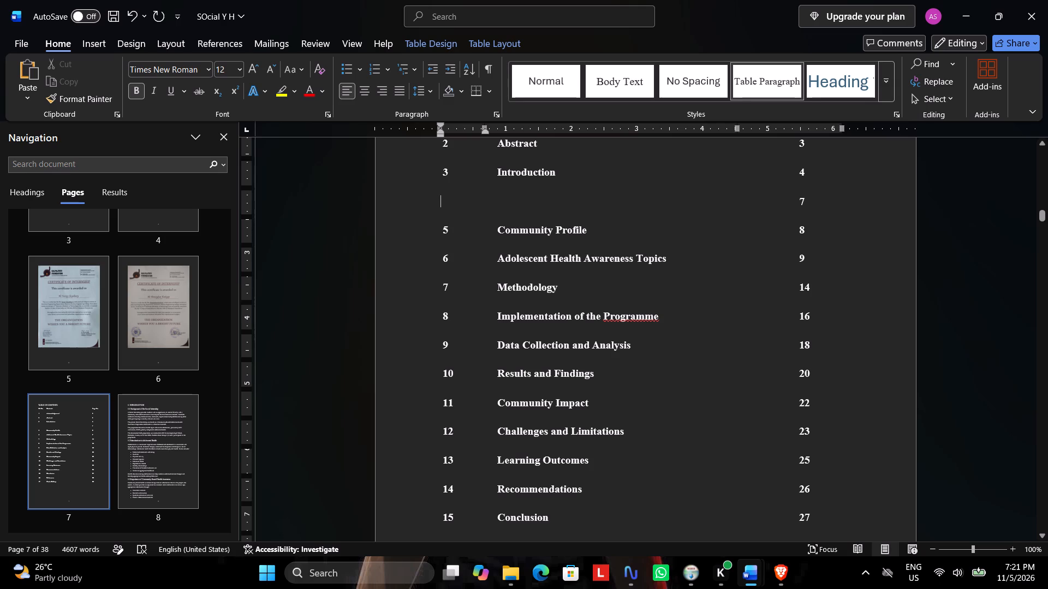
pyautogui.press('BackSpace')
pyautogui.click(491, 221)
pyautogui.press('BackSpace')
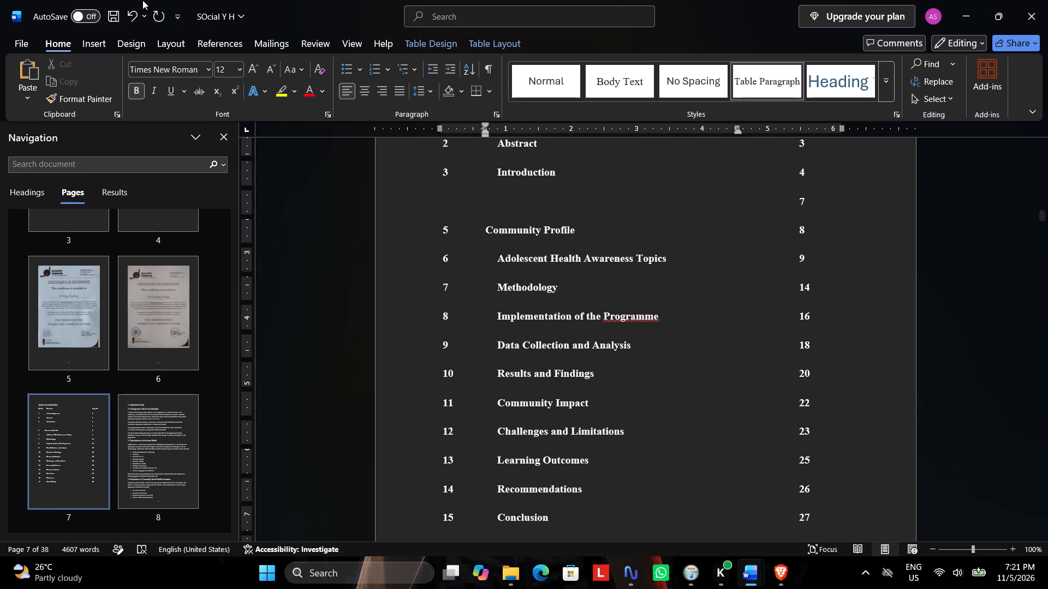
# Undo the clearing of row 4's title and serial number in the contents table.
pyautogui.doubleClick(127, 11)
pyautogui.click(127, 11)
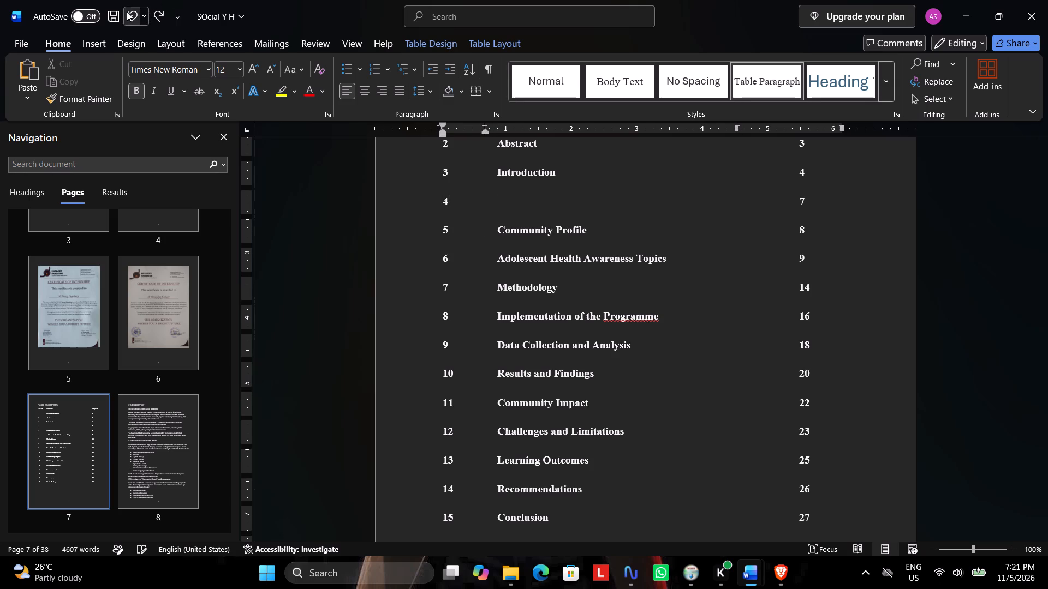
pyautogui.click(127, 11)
# Replace the row 4 title in the contents table with Community Profile, copied from row 5.
pyautogui.moveTo(597, 233); pyautogui.dragTo(583, 232)
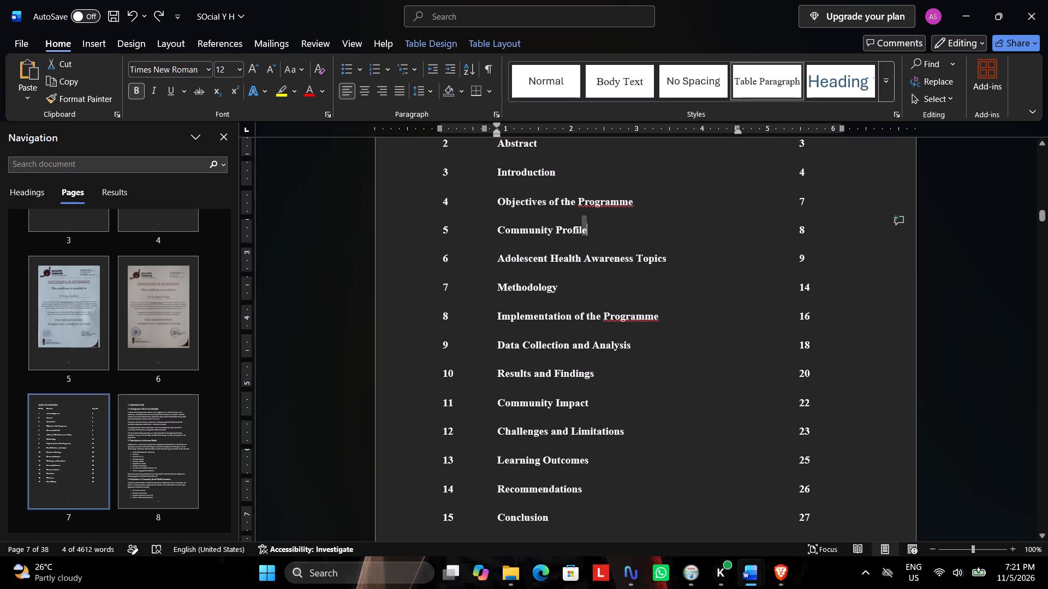
pyautogui.moveTo(583, 232); pyautogui.dragTo(491, 231)
pyautogui.hotkey('ctrl', 'c')
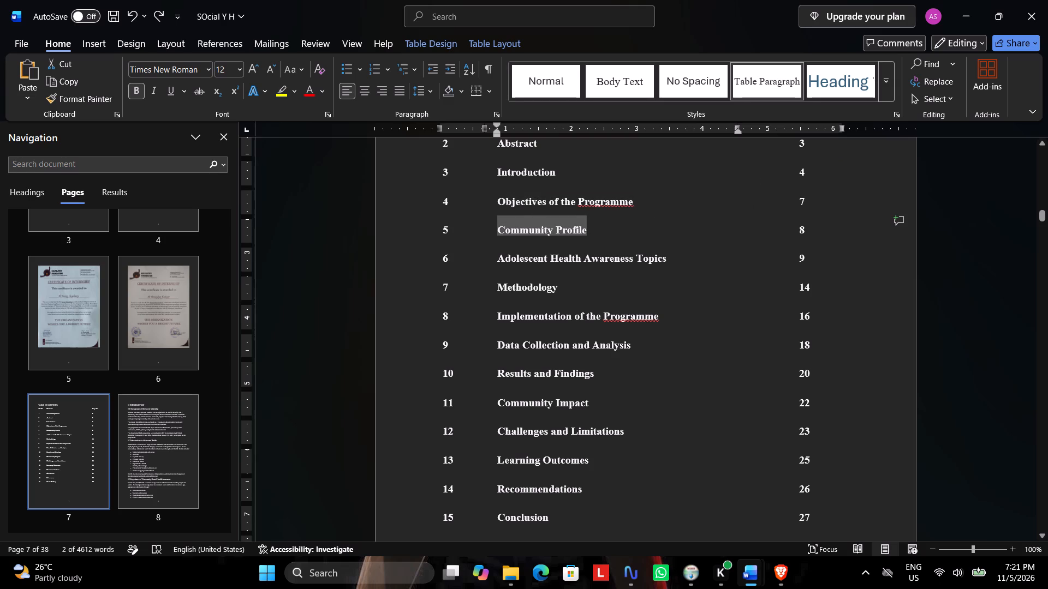
pyautogui.moveTo(640, 195); pyautogui.dragTo(495, 197)
pyautogui.hotkey('ctrl', 'v')
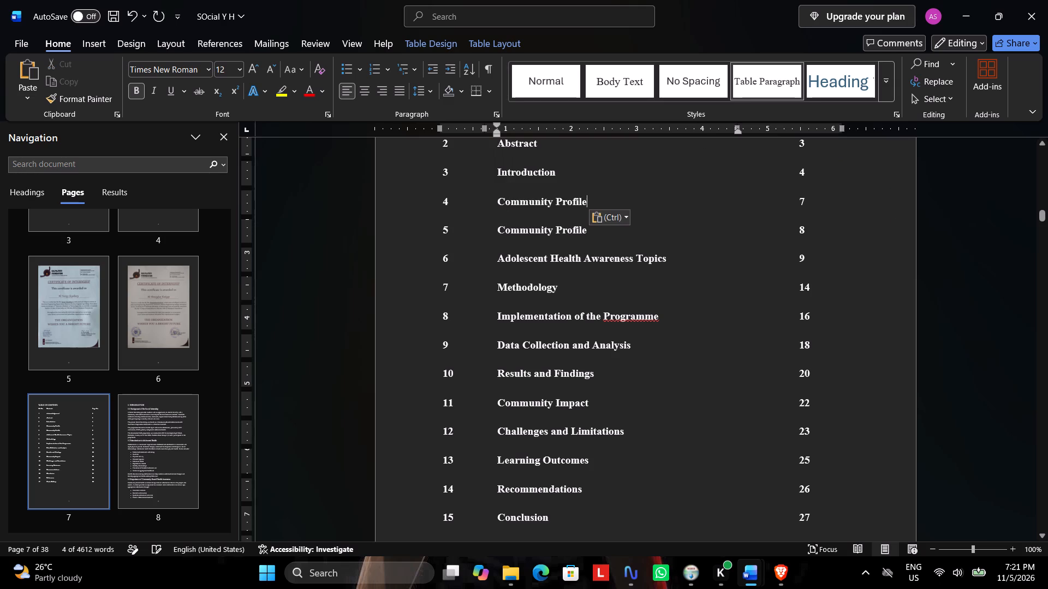
# Replace the row 5 title in the contents table with Adolescent Health Awareness Topics, copied from row 6.
pyautogui.moveTo(592, 229); pyautogui.dragTo(498, 229)
pyautogui.click(530, 251)
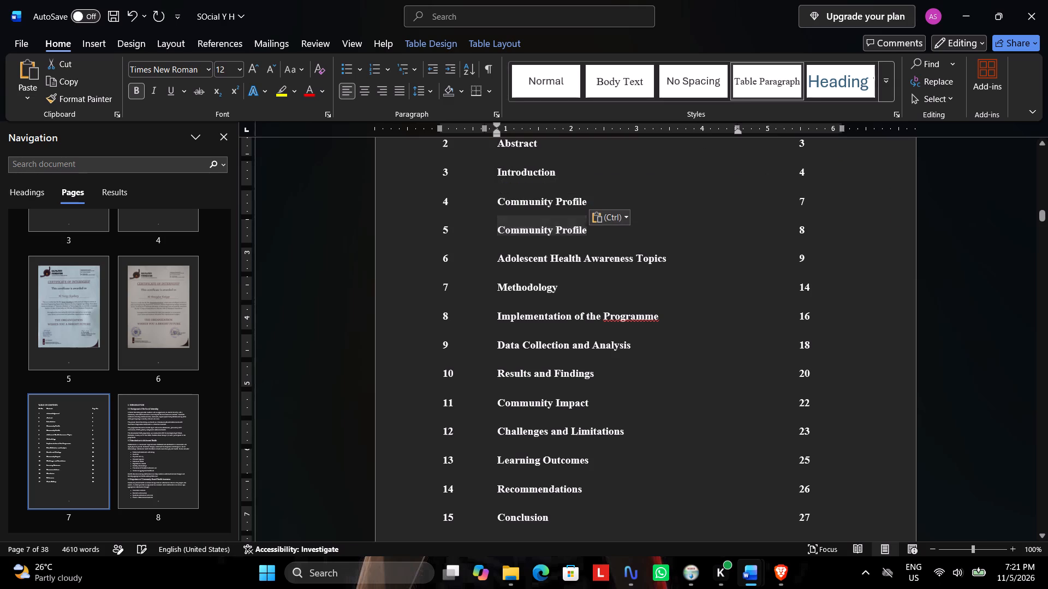
pyautogui.moveTo(497, 259); pyautogui.dragTo(669, 268)
pyautogui.hotkey('ctrl', 'c')
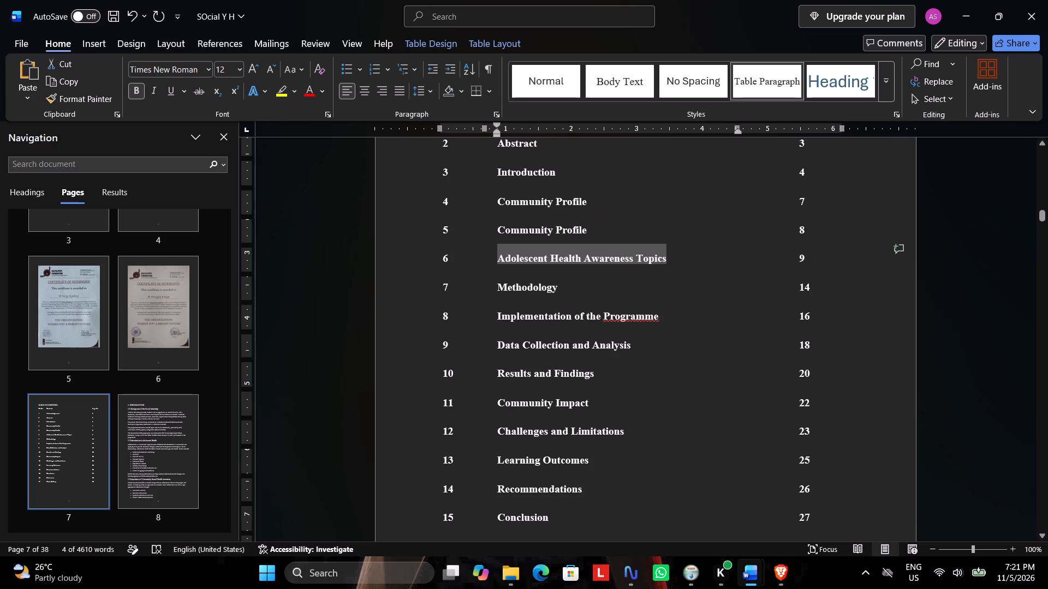
pyautogui.moveTo(590, 232); pyautogui.dragTo(510, 233)
pyautogui.hotkey('ctrl', 'v')
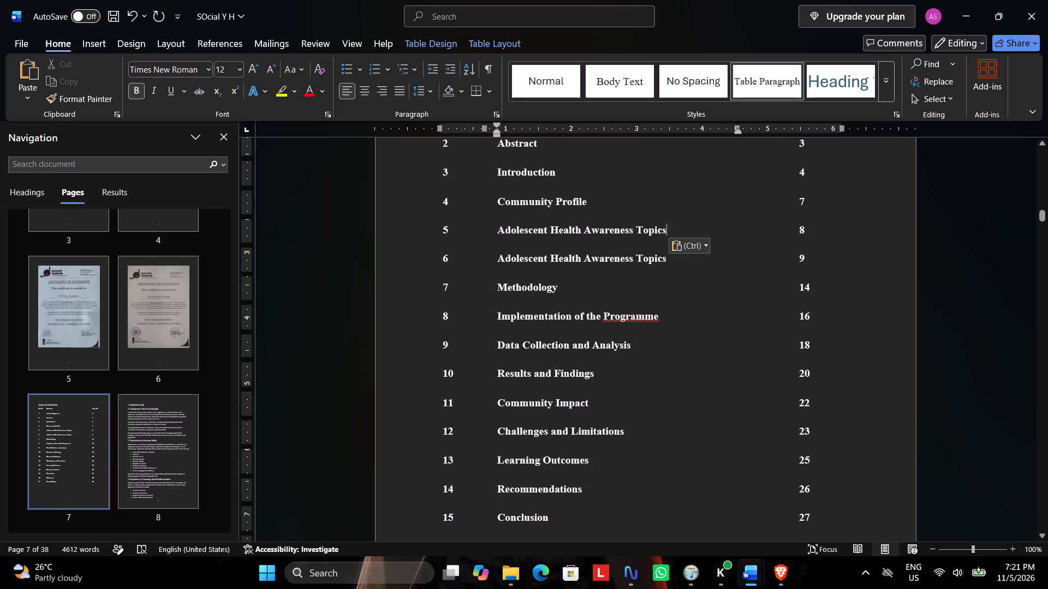
# Extend the row 7 contents title to Methodology and Implementation of the Programme, copying the added topic name from row 8.
pyautogui.moveTo(662, 314); pyautogui.dragTo(490, 319)
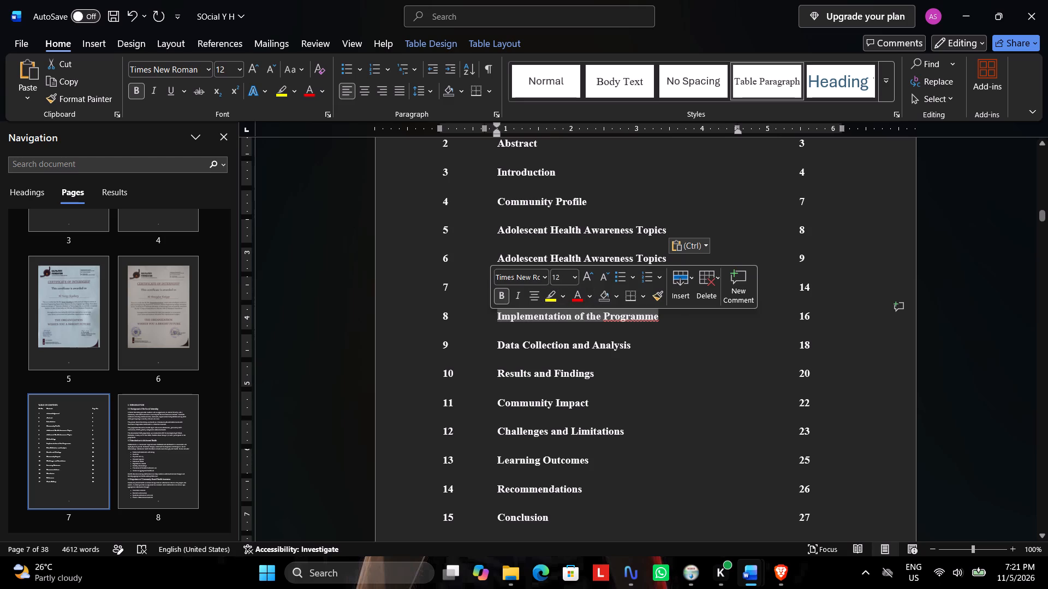
pyautogui.hotkey('ctrl', 'c')
pyautogui.click(569, 287)
pyautogui.press('space')
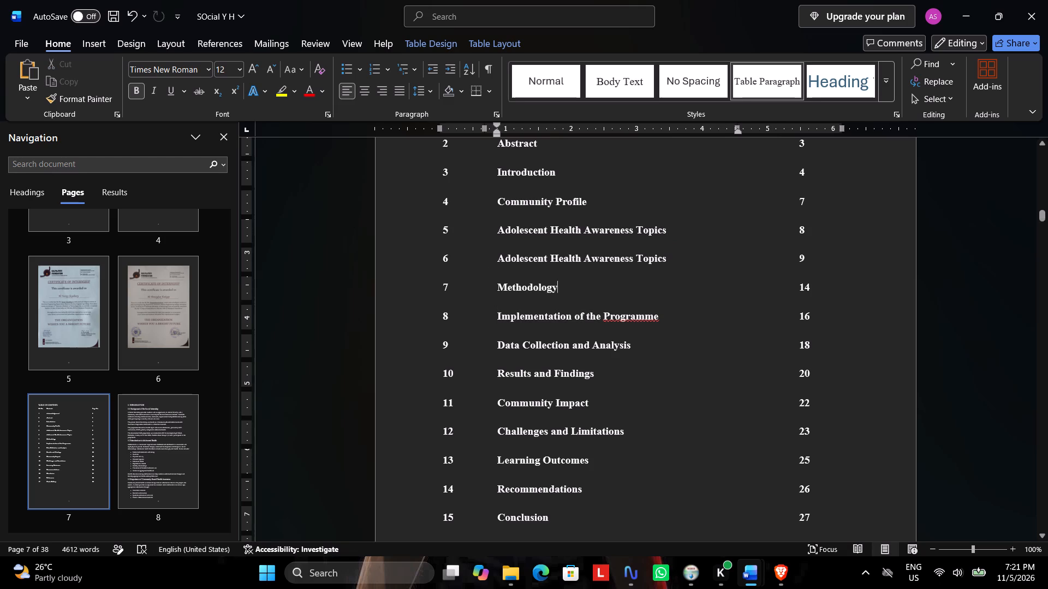
pyautogui.press('a')
pyautogui.press('n')
pyautogui.press('d')
pyautogui.press('space')
pyautogui.hotkey('ctrl', 'v')
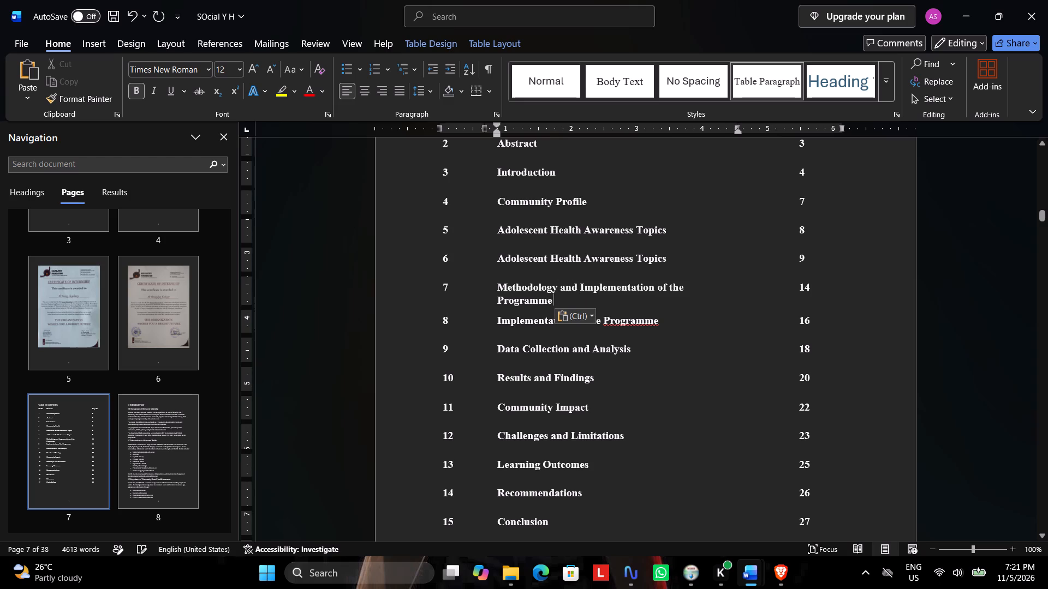
# Replace the row 8 title in the contents table with Data Collection and Analysis, copied from row 9.
pyautogui.moveTo(666, 322); pyautogui.dragTo(509, 329)
pyautogui.click(648, 357)
pyautogui.moveTo(633, 345); pyautogui.dragTo(494, 350)
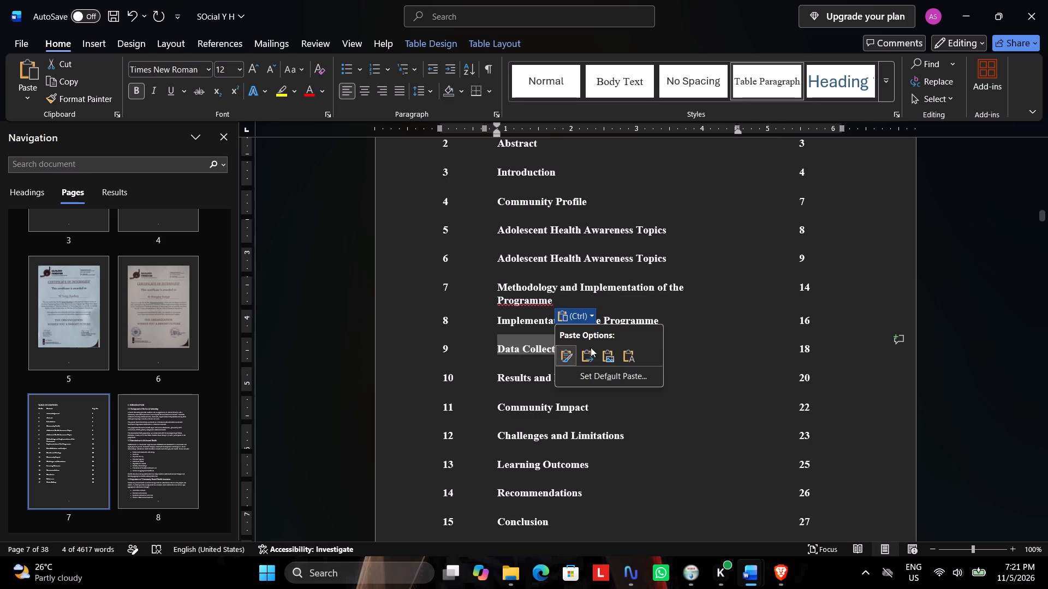
pyautogui.hotkey('ctrl', 'c')
pyautogui.click(680, 314)
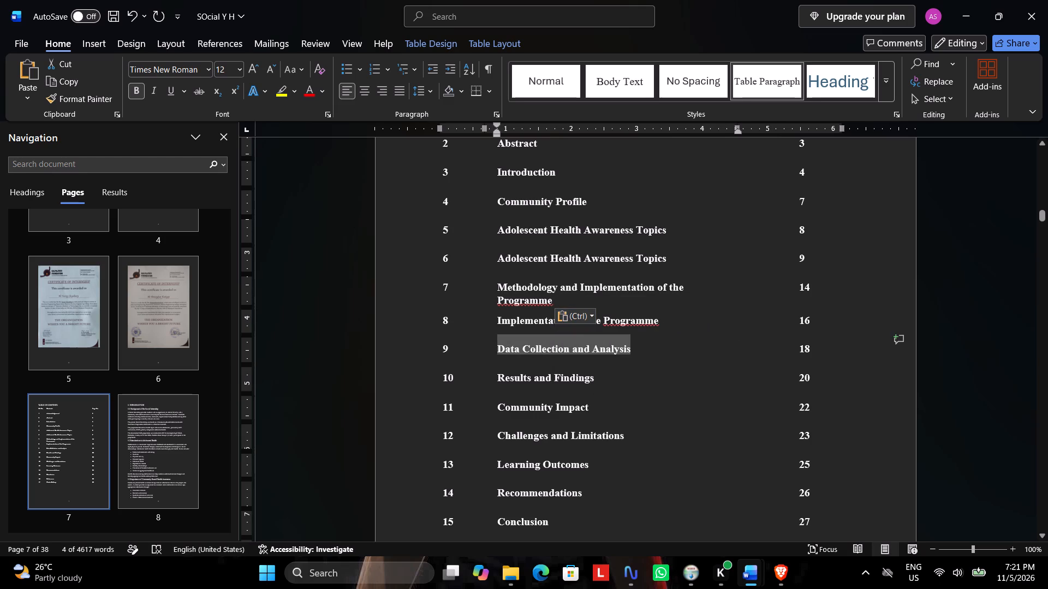
pyautogui.moveTo(665, 323); pyautogui.dragTo(543, 320)
pyautogui.hotkey('ctrl', 'v')
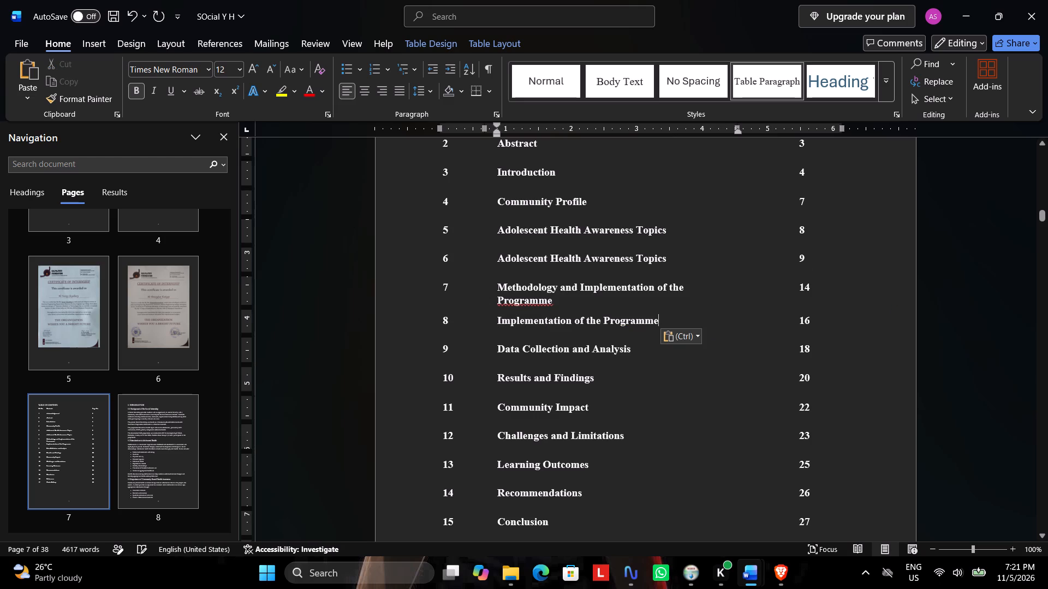
pyautogui.moveTo(636, 348); pyautogui.dragTo(468, 353)
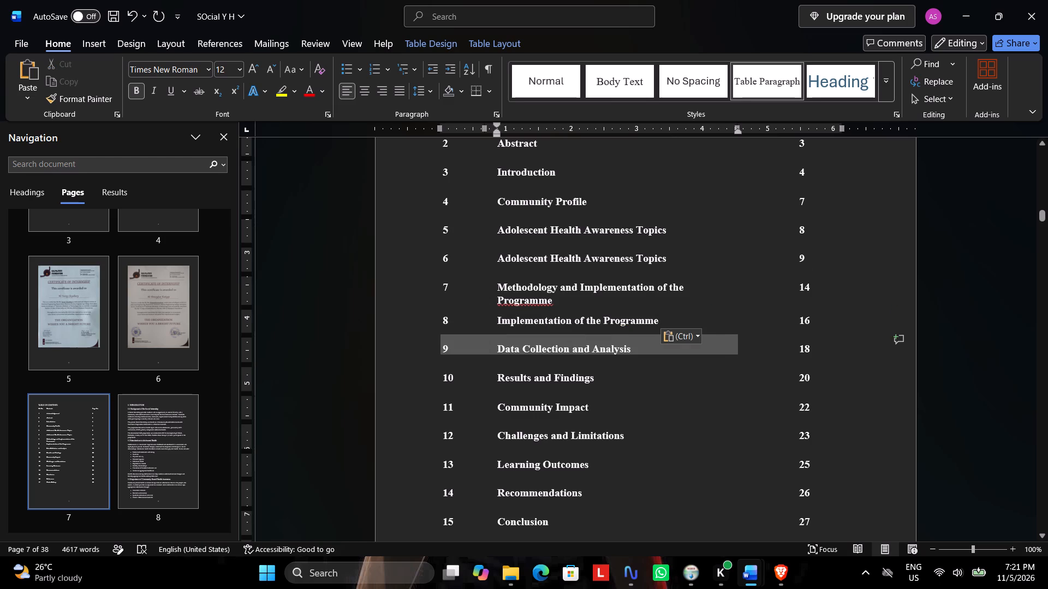
pyautogui.moveTo(468, 353); pyautogui.dragTo(497, 345)
pyautogui.hotkey('ctrl', 'c')
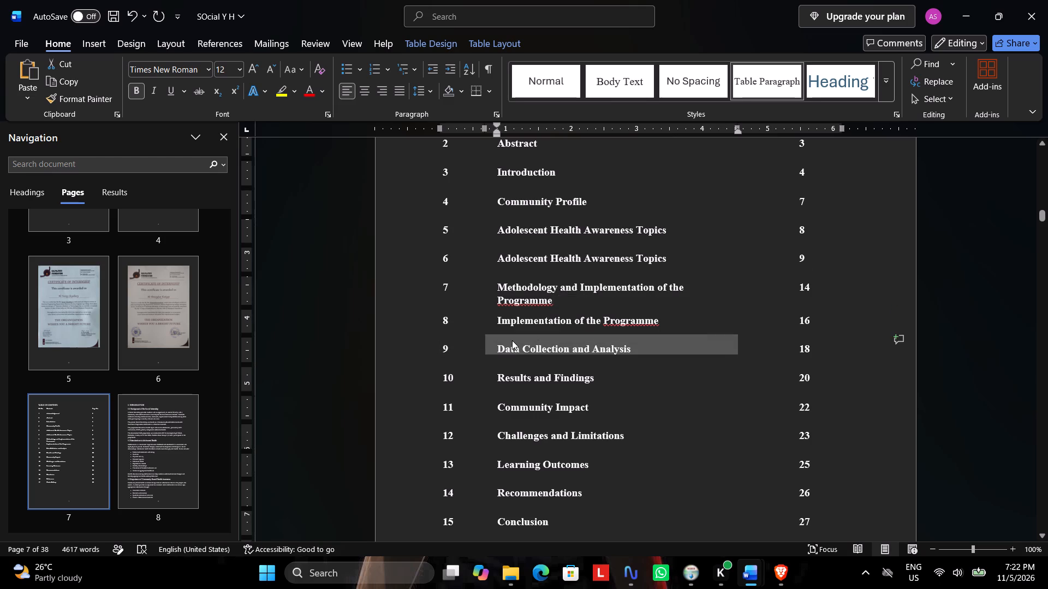
pyautogui.moveTo(660, 322); pyautogui.dragTo(535, 322)
pyautogui.hotkey('ctrl', 'v')
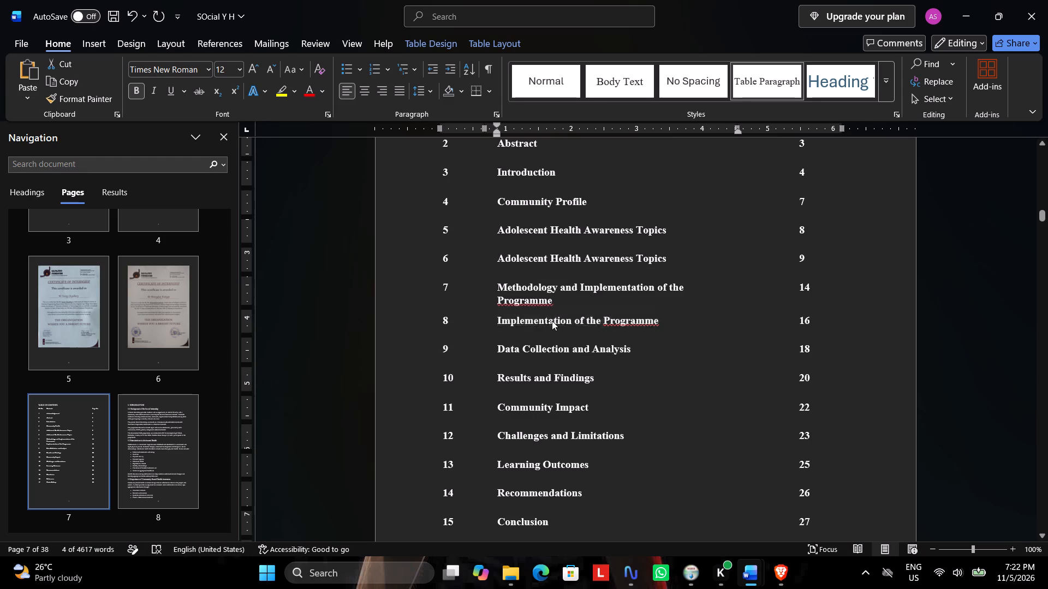
# Replace the row 9 title in the contents table with Results and Findings, copied from row 10.
pyautogui.click(599, 378)
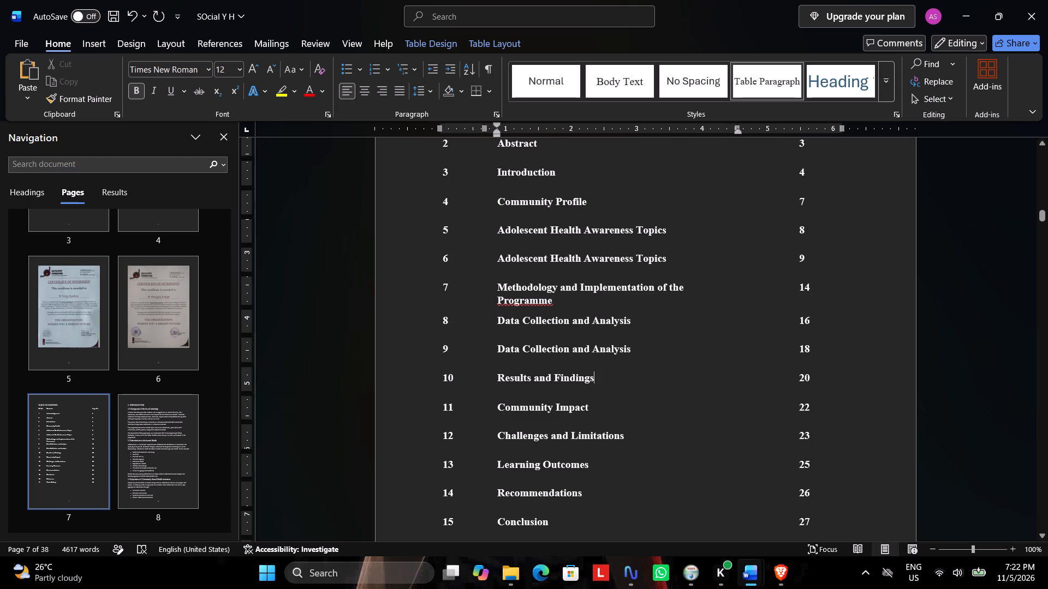
pyautogui.moveTo(595, 377); pyautogui.dragTo(528, 375)
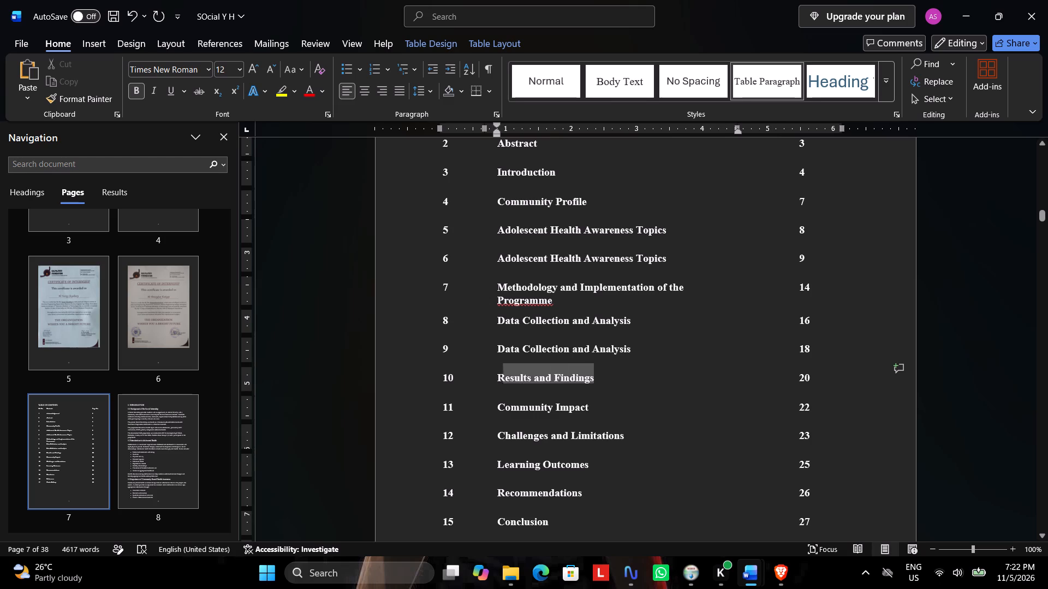
pyautogui.moveTo(528, 375); pyautogui.dragTo(511, 376)
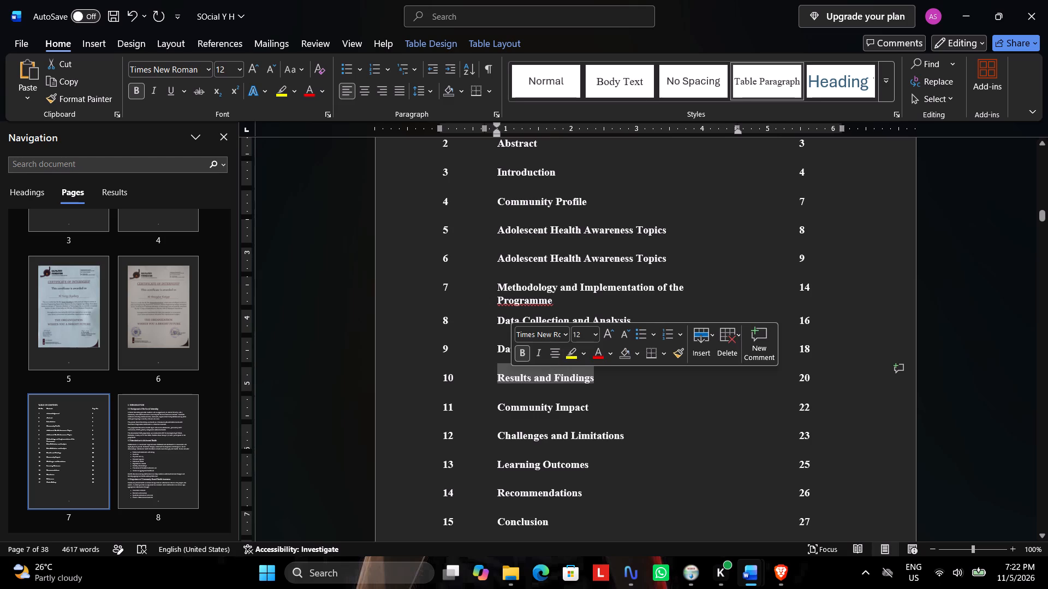
pyautogui.hotkey('ctrl', 'c')
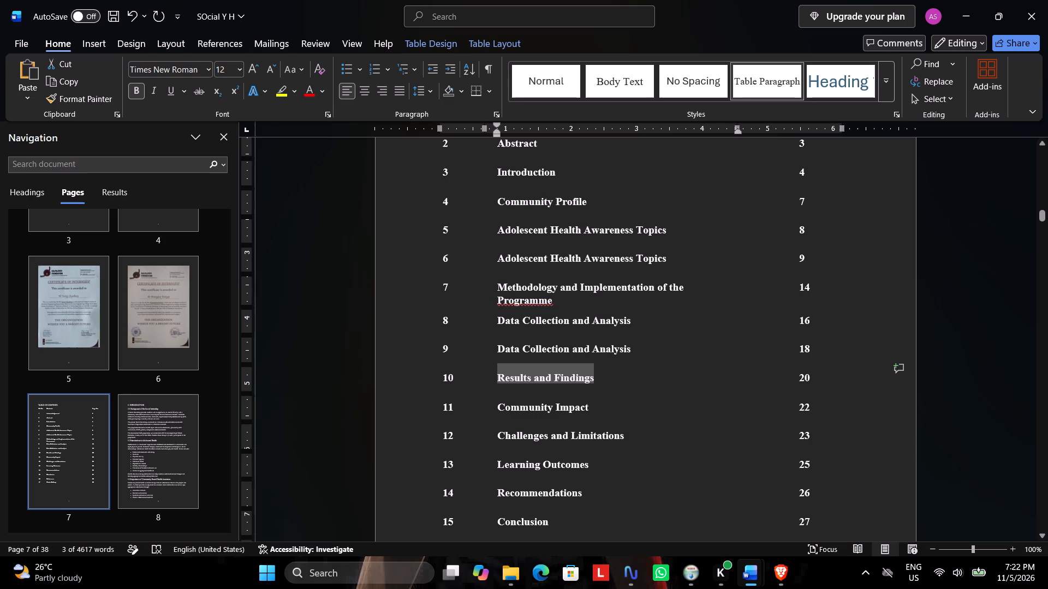
pyautogui.moveTo(635, 345); pyautogui.dragTo(507, 348)
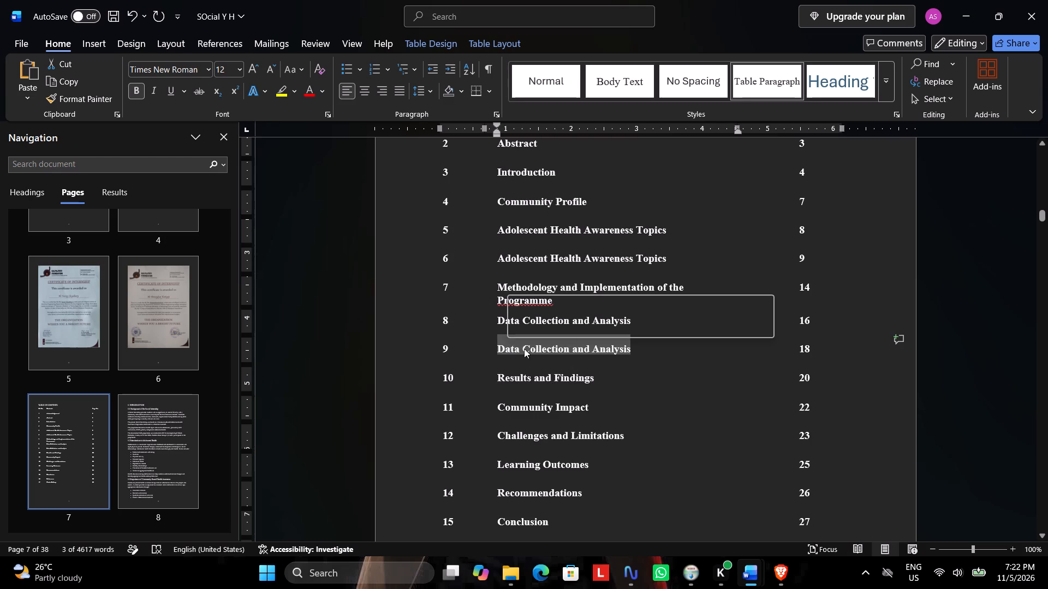
pyautogui.hotkey('ctrl', 'v')
# Replace the row 10 title in the contents table with Challenges and Limitations, copied from row 12.
pyautogui.scroll(-1, 675, 351)
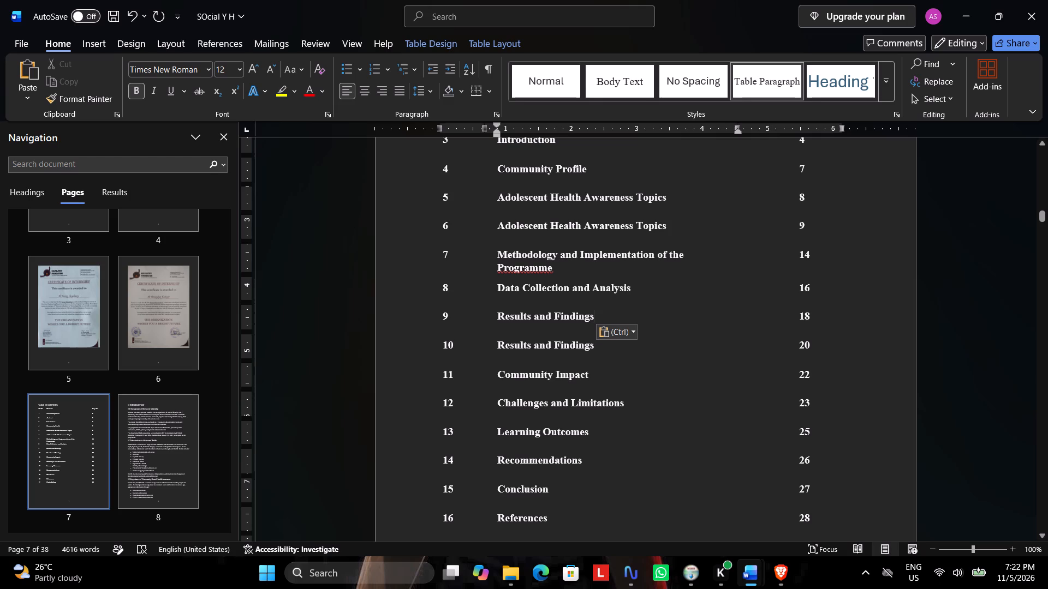
pyautogui.moveTo(623, 402); pyautogui.dragTo(530, 403)
pyautogui.hotkey('ctrl', 'c')
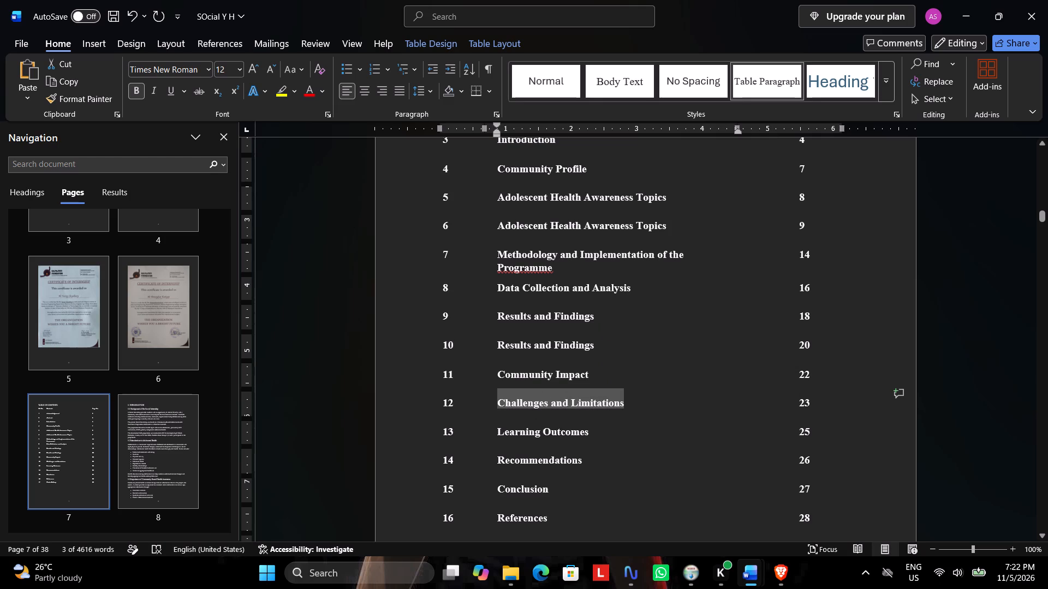
pyautogui.moveTo(594, 345); pyautogui.dragTo(510, 344)
pyautogui.hotkey('ctrl', 'v')
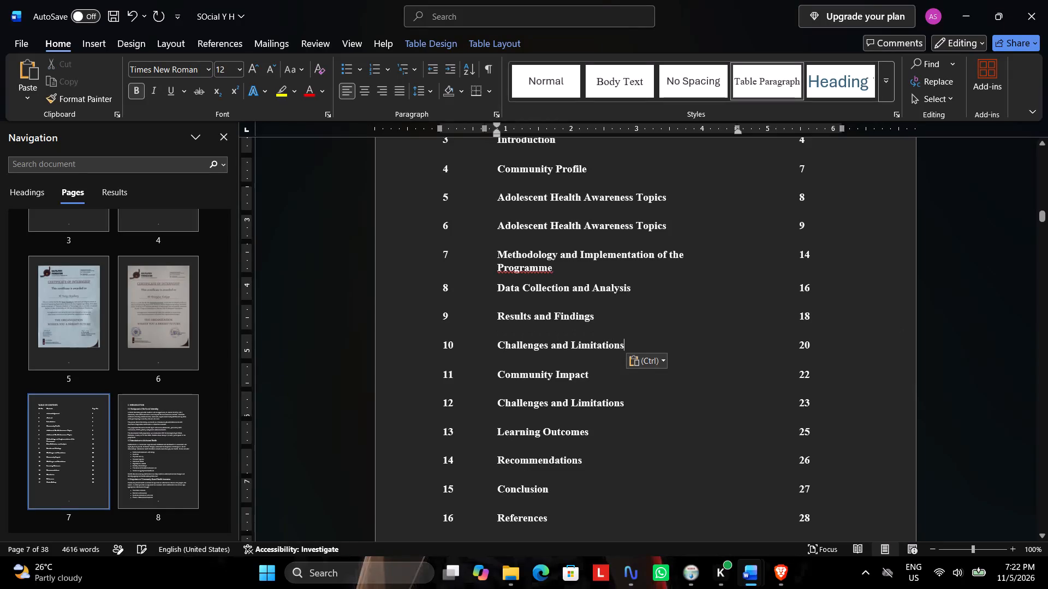
# Replace the row 11 title in the contents table with Conclusion, copied from row 15.
pyautogui.scroll(-1, 582, 357)
pyautogui.click(589, 344)
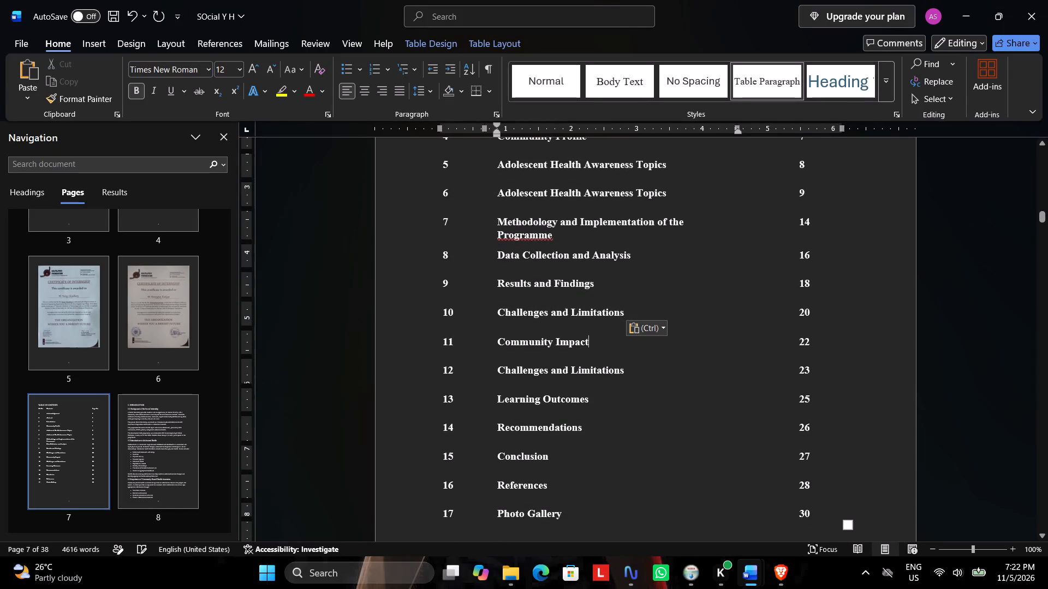
pyautogui.moveTo(548, 455); pyautogui.dragTo(493, 453)
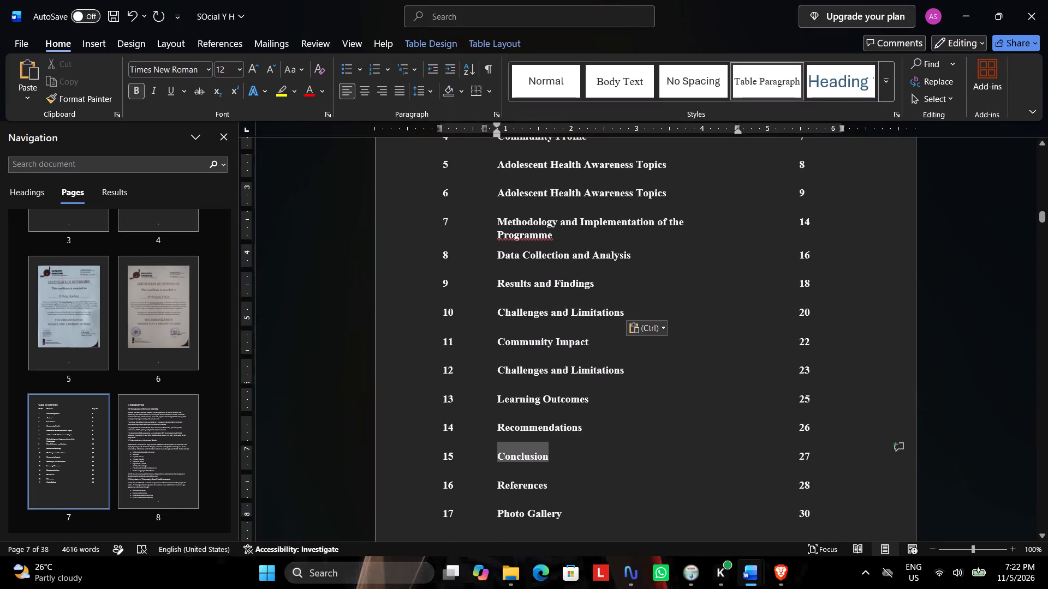
pyautogui.moveTo(493, 453); pyautogui.dragTo(493, 452)
pyautogui.hotkey('ctrl', 'c')
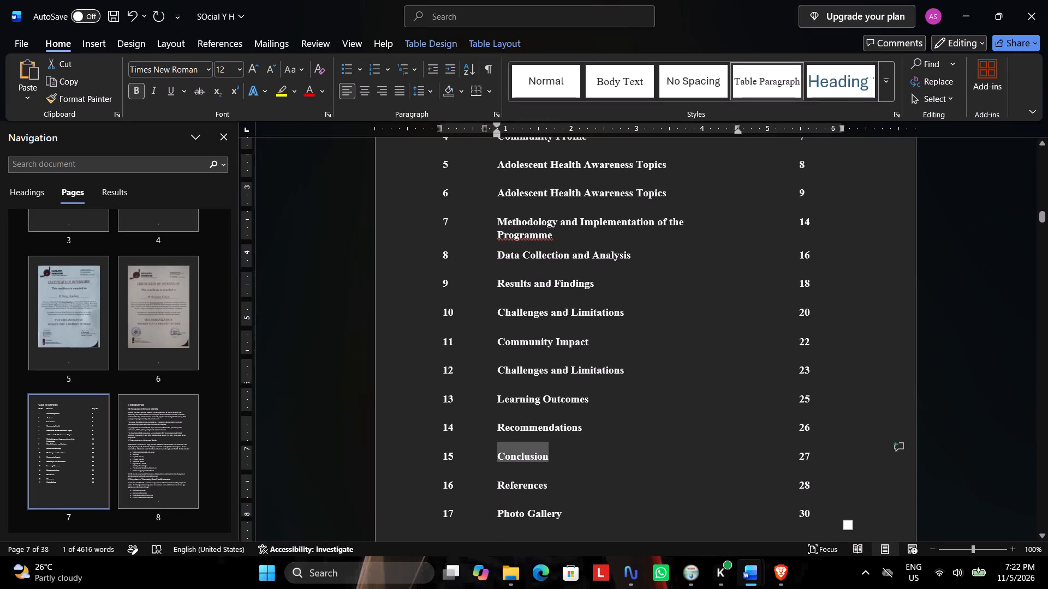
pyautogui.moveTo(588, 341); pyautogui.dragTo(498, 341)
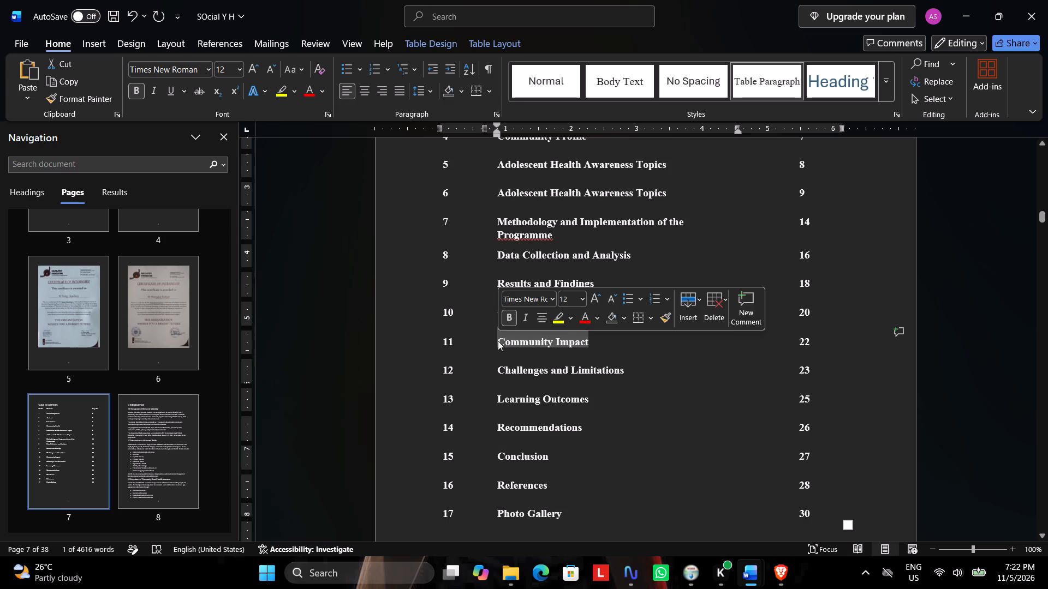
pyautogui.hotkey('ctrl', 'v')
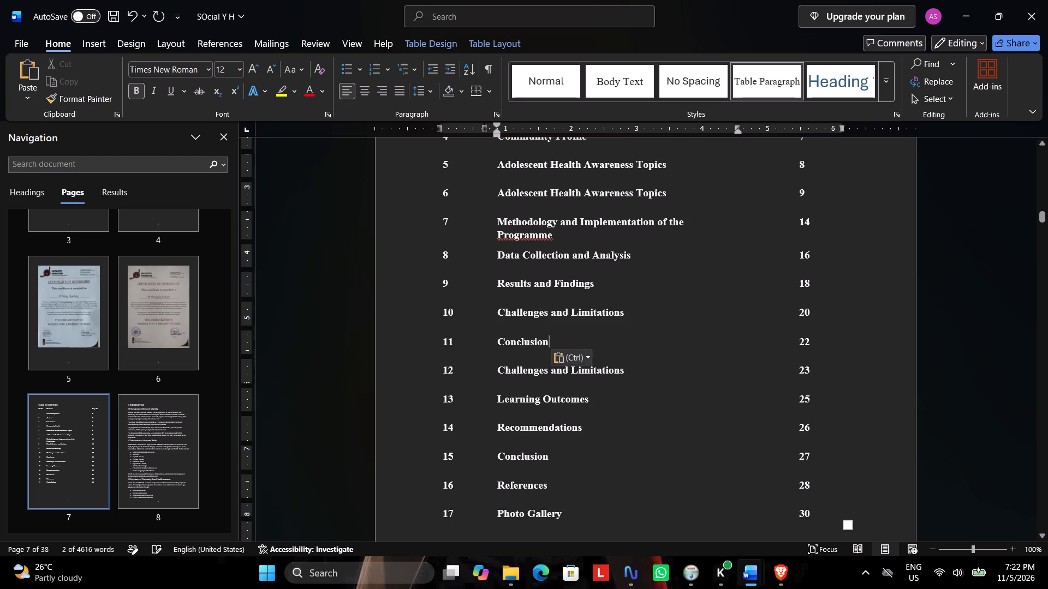
# Replace the row 12 title in the contents table with References, copied from row 16.
pyautogui.scroll(-1, 578, 478)
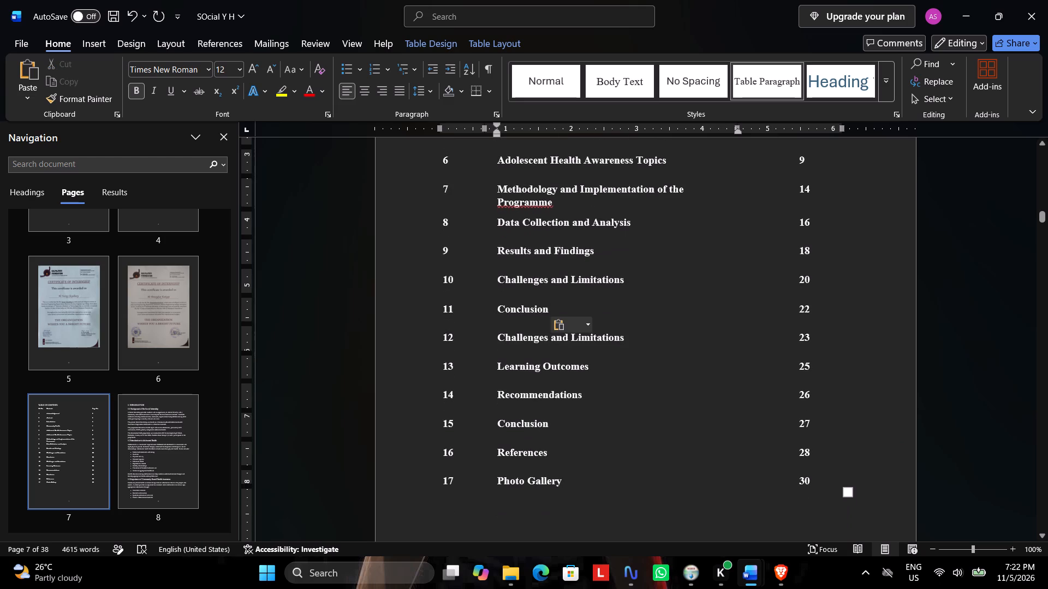
pyautogui.moveTo(824, 483); pyautogui.dragTo(812, 483)
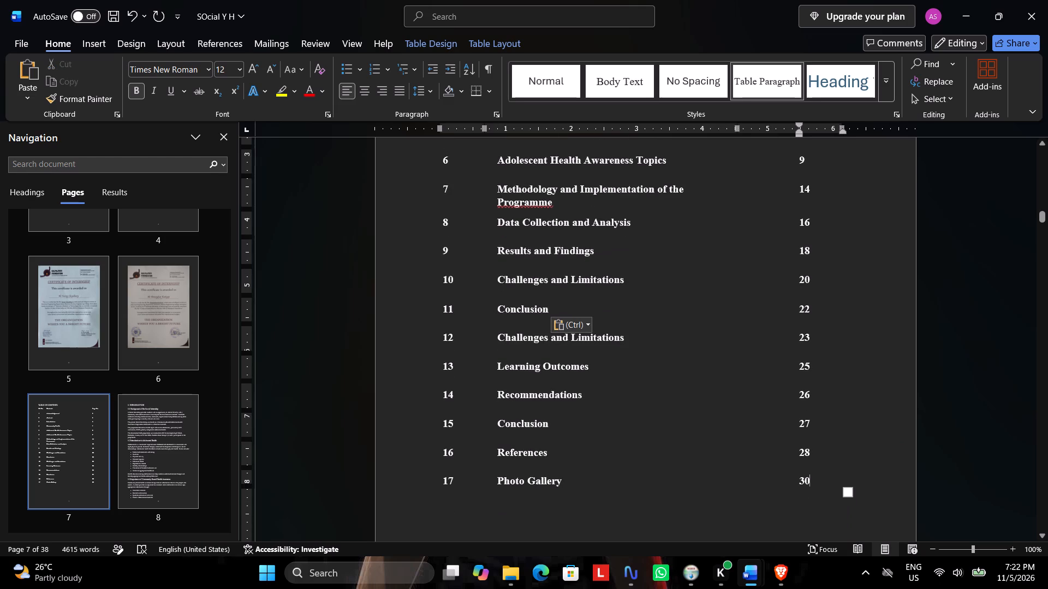
pyautogui.moveTo(552, 453); pyautogui.dragTo(533, 453)
pyautogui.moveTo(533, 453); pyautogui.dragTo(493, 442)
pyautogui.hotkey('ctrl', 'c')
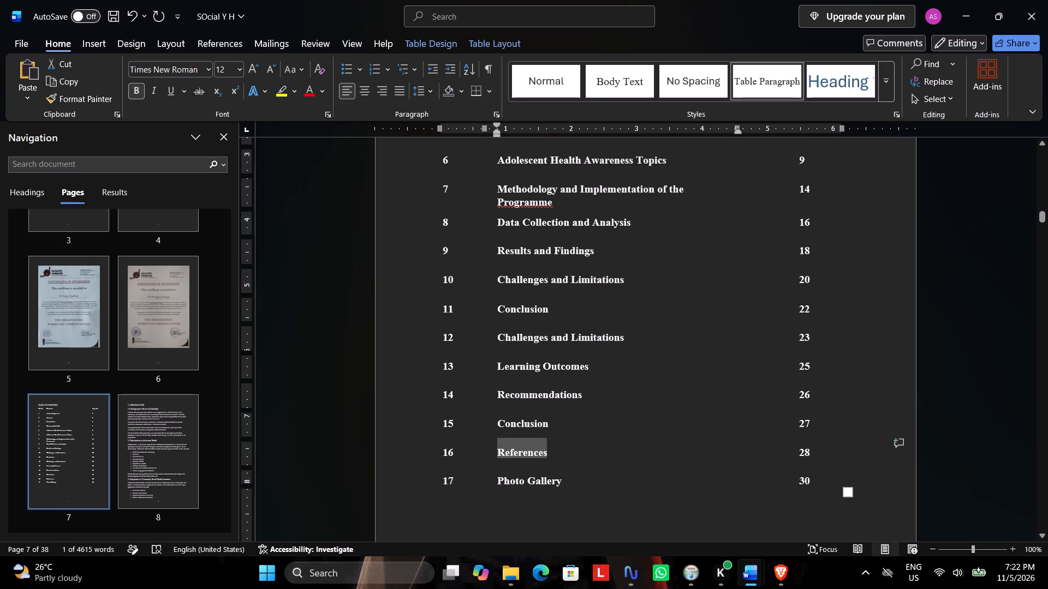
pyautogui.moveTo(626, 339); pyautogui.dragTo(505, 337)
pyautogui.hotkey('ctrl', 'v')
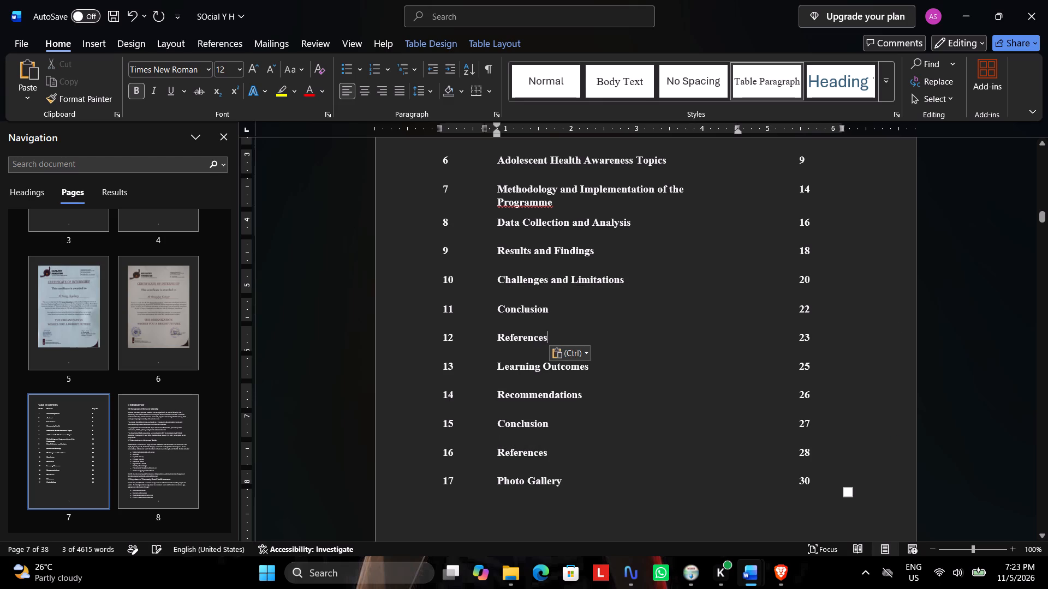
# Replace the row 13 title in the contents table with Photo Gallery, copied from row 17.
pyautogui.click(564, 485)
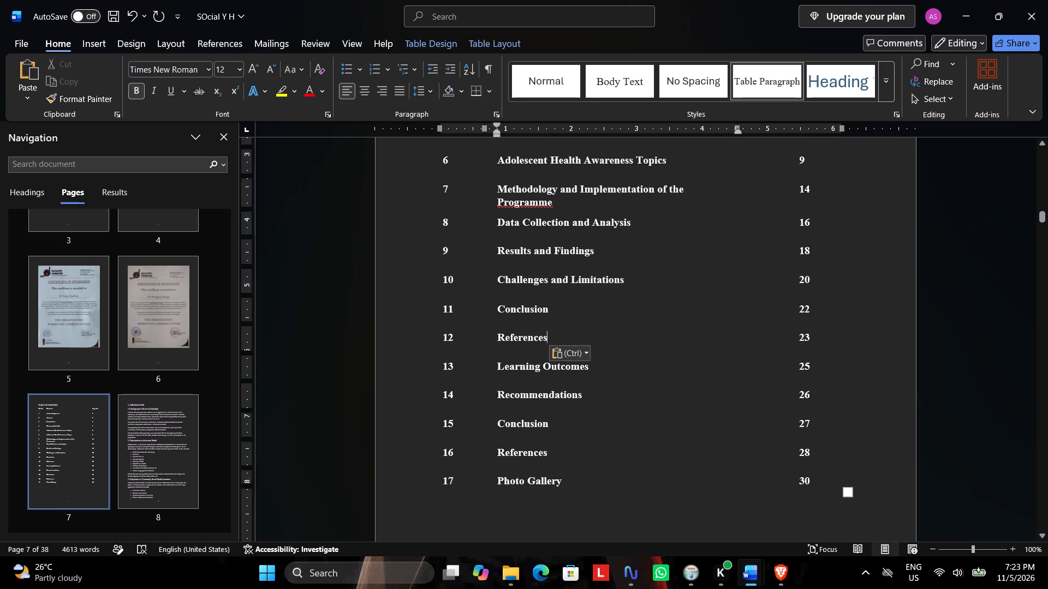
pyautogui.moveTo(562, 482); pyautogui.dragTo(499, 478)
pyautogui.hotkey('ctrl', 'c')
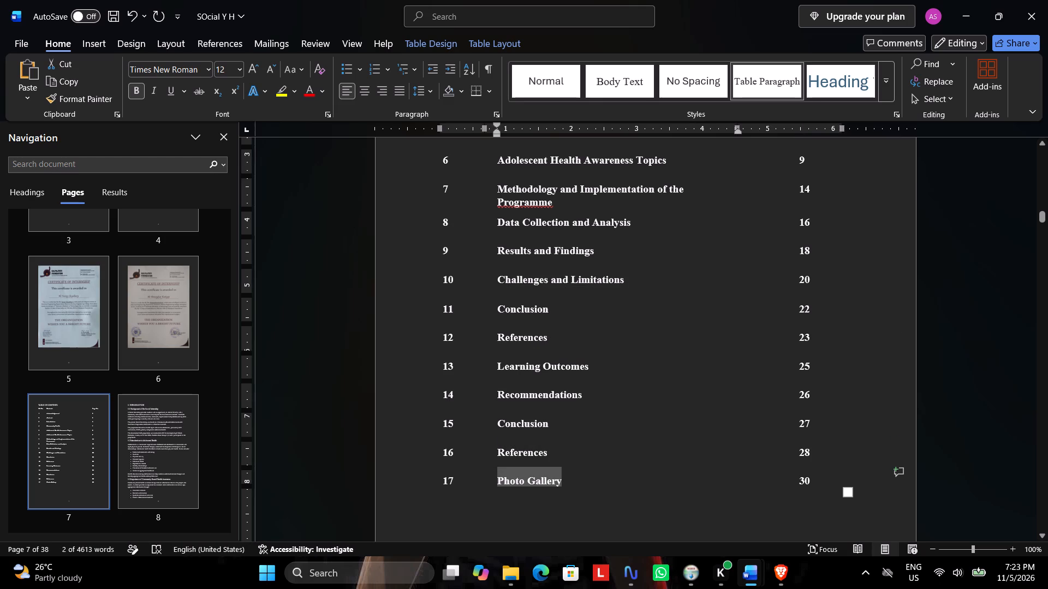
pyautogui.moveTo(587, 363); pyautogui.dragTo(499, 364)
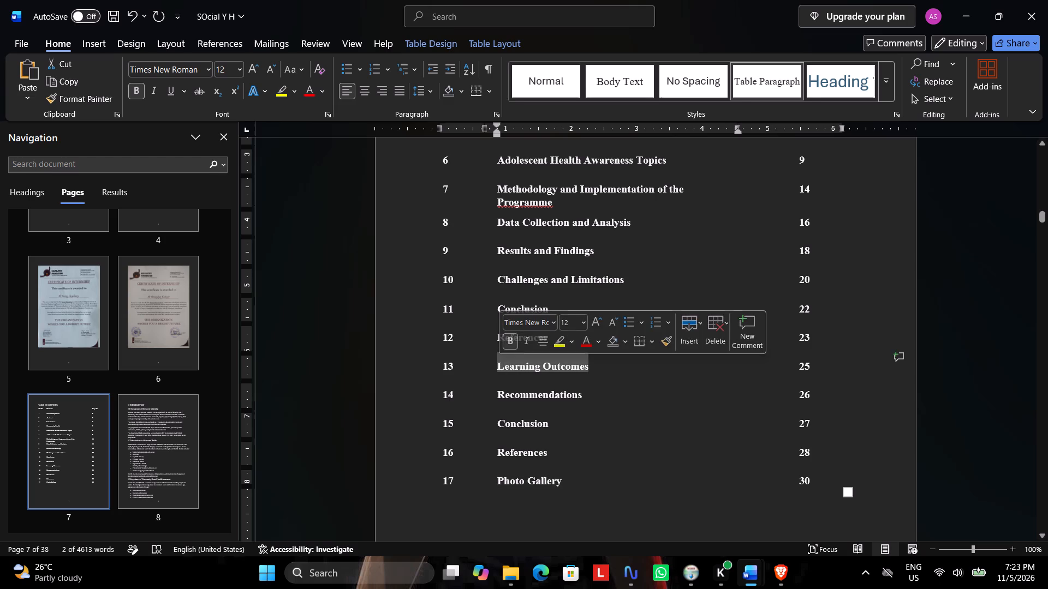
pyautogui.hotkey('ctrl', 'v')
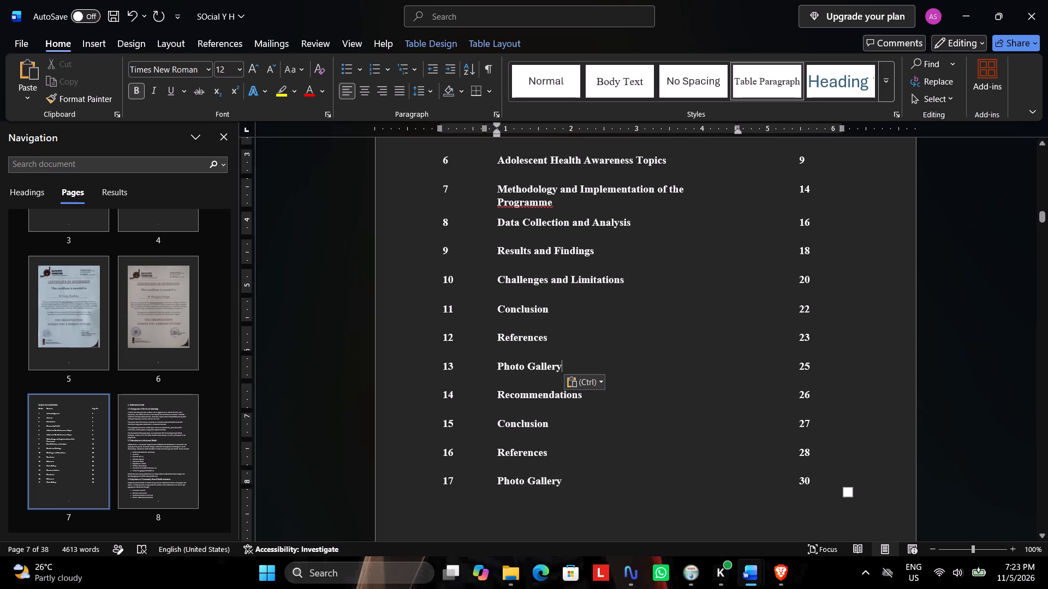
# Delete all cells of rows 14 to 17 from the contents table, including their titles, serial numbers and page numbers.
pyautogui.moveTo(569, 483); pyautogui.dragTo(501, 401)
pyautogui.press('BackSpace')
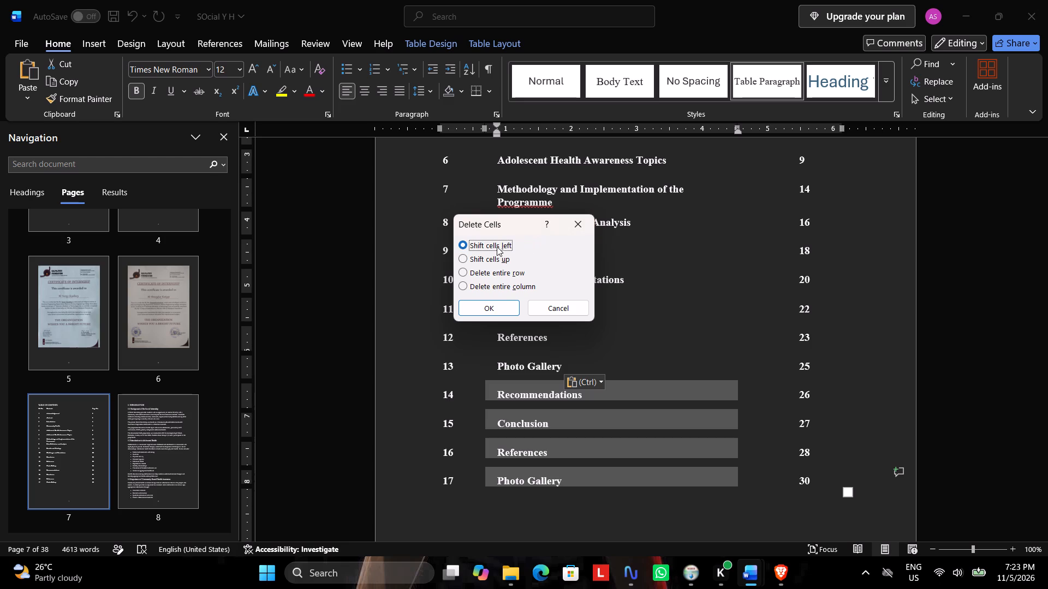
pyautogui.click(502, 311)
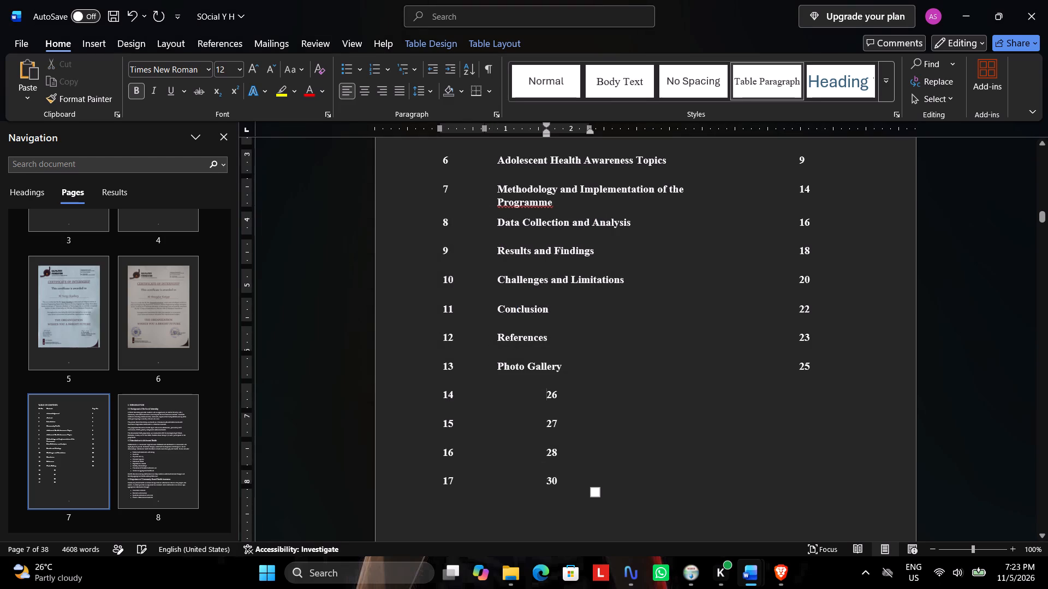
pyautogui.moveTo(566, 389); pyautogui.dragTo(430, 489)
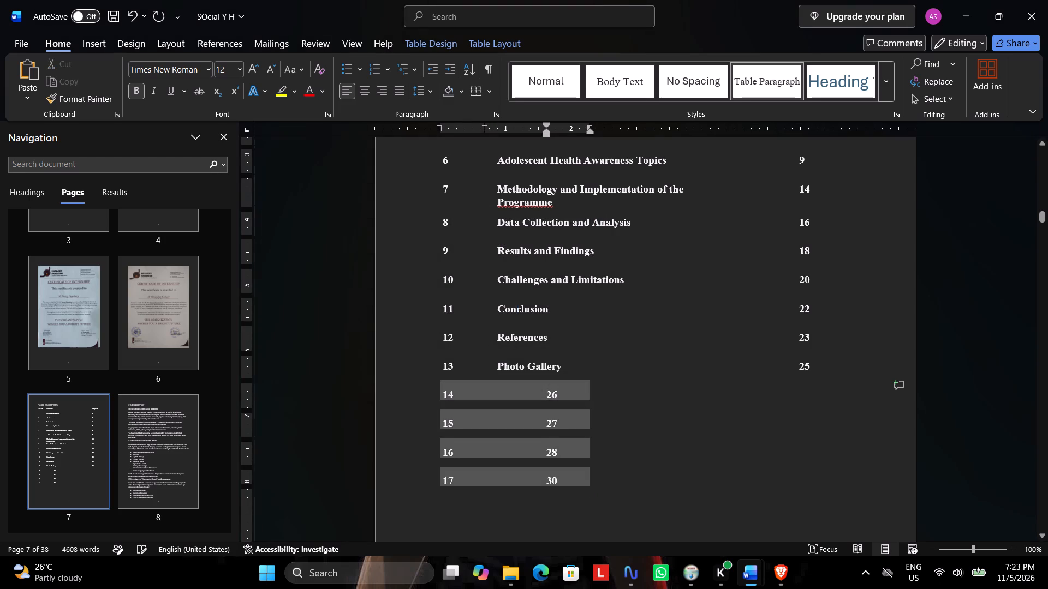
pyautogui.moveTo(430, 489); pyautogui.dragTo(427, 498)
pyautogui.press('BackSpace')
pyautogui.click(501, 305)
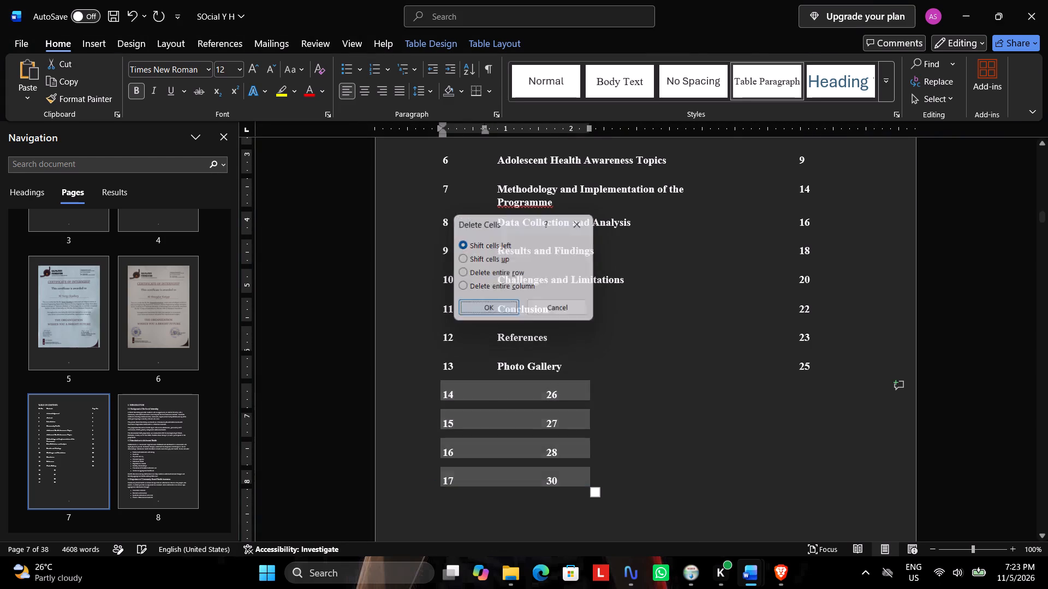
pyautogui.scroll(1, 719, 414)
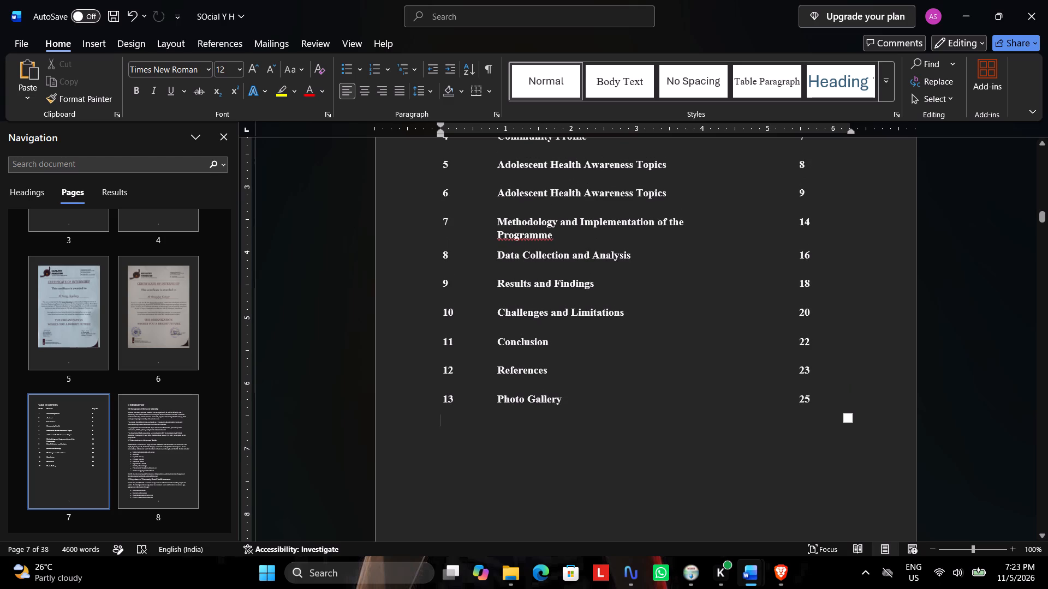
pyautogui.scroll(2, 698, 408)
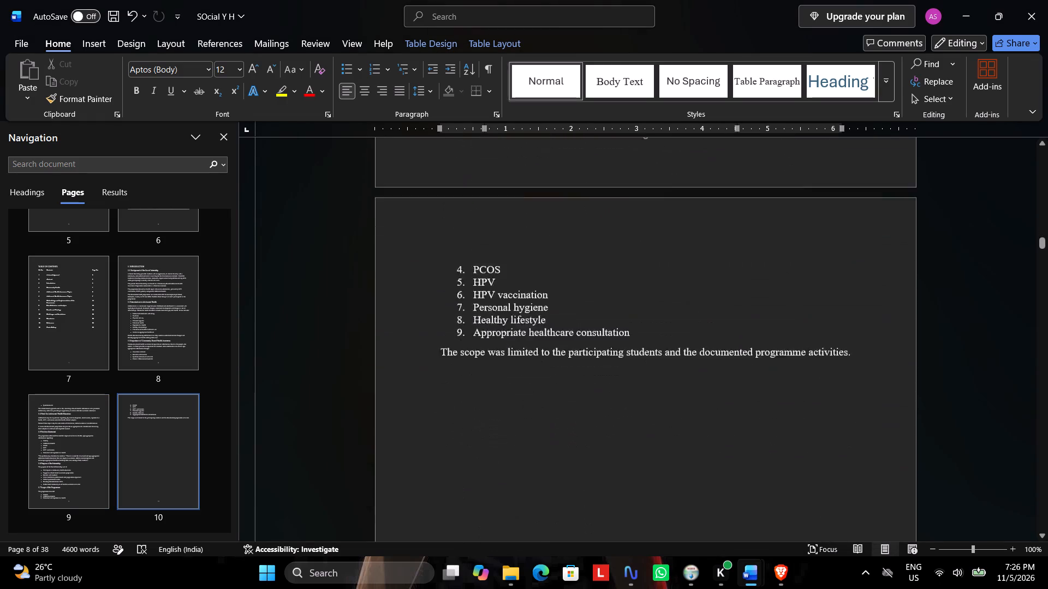
pyautogui.scroll(-18, 670, 438)
pyautogui.scroll(-20, 670, 438)
pyautogui.scroll(-1, 670, 438)
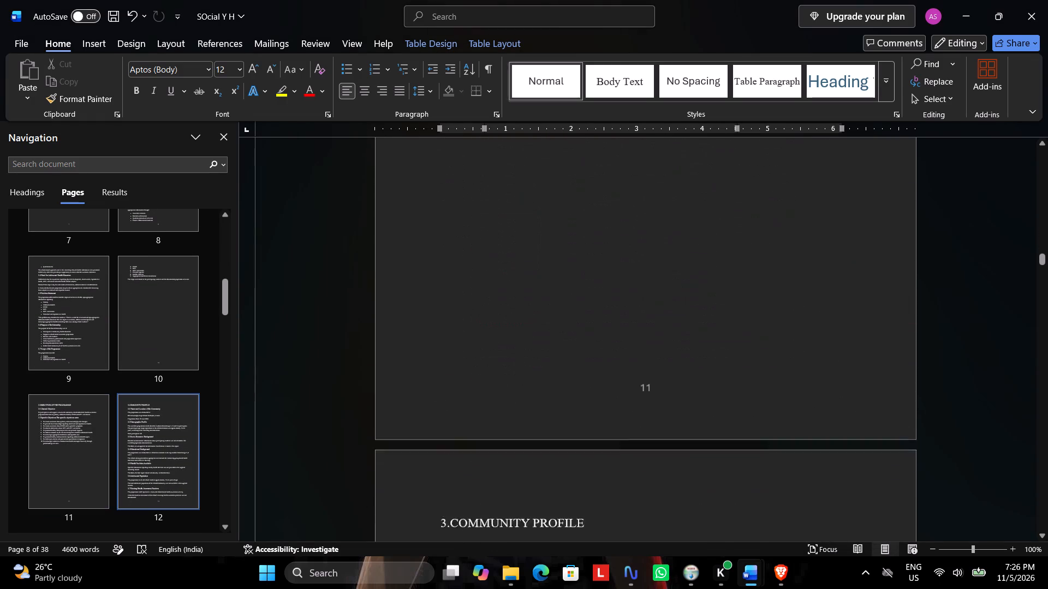
pyautogui.scroll(-20, 670, 438)
pyautogui.scroll(-7, 670, 438)
pyautogui.scroll(14, 670, 438)
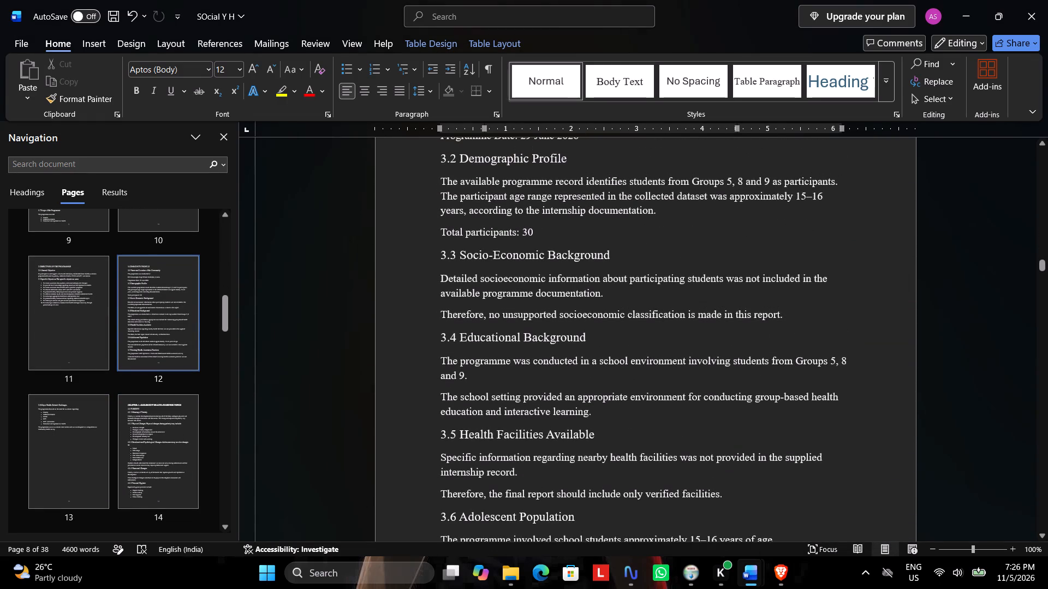
pyautogui.scroll(-20, 667, 432)
pyautogui.scroll(-20, 667, 432)
pyautogui.scroll(-3, 667, 432)
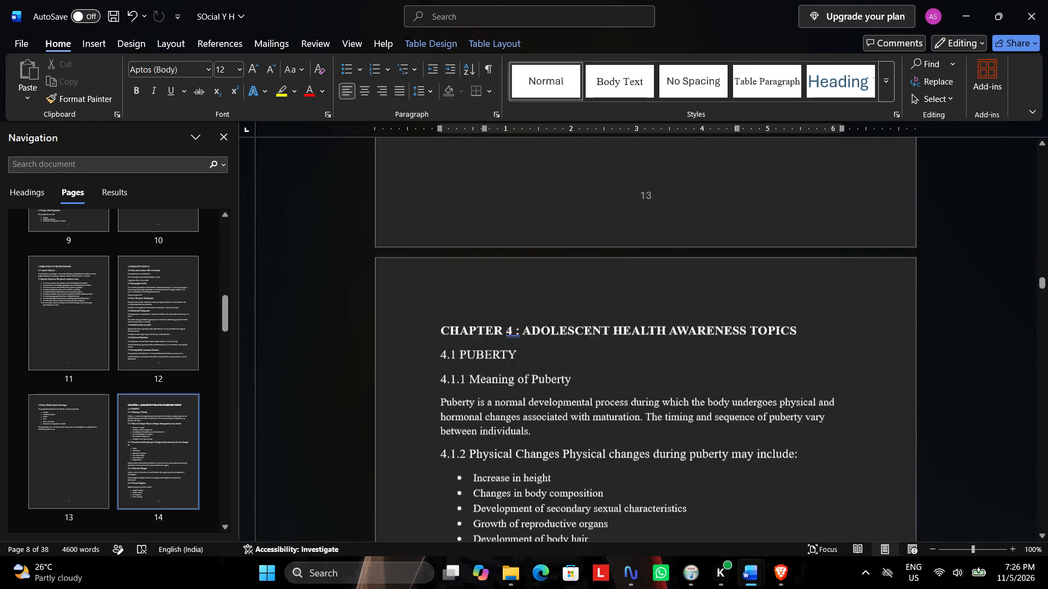
pyautogui.scroll(-6, 667, 432)
pyautogui.scroll(3, 667, 432)
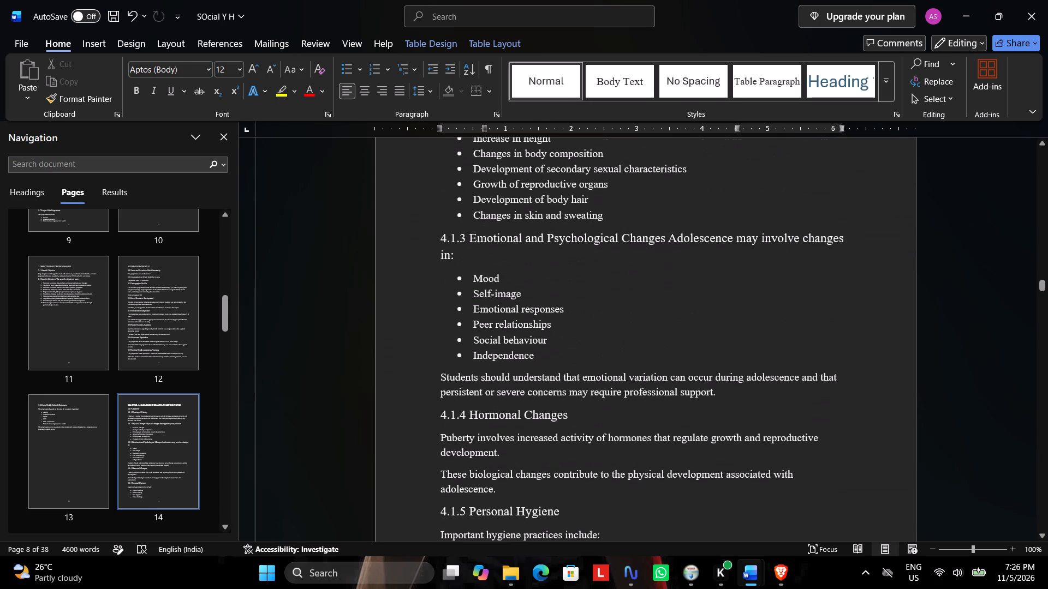
pyautogui.scroll(3, 667, 432)
pyautogui.scroll(-12, 667, 432)
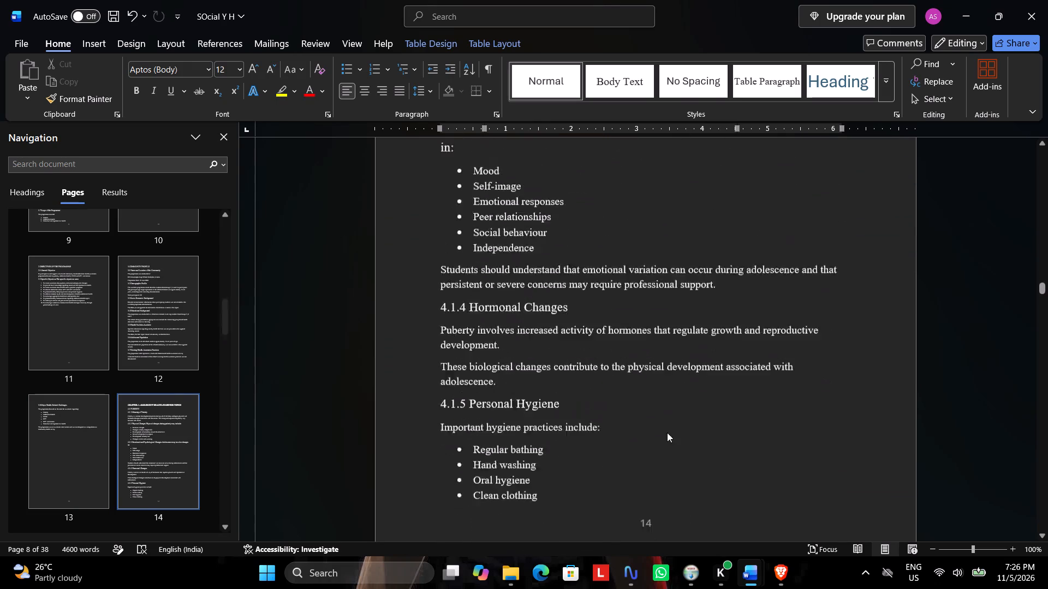
pyautogui.scroll(-15, 667, 432)
pyautogui.scroll(-20, 666, 432)
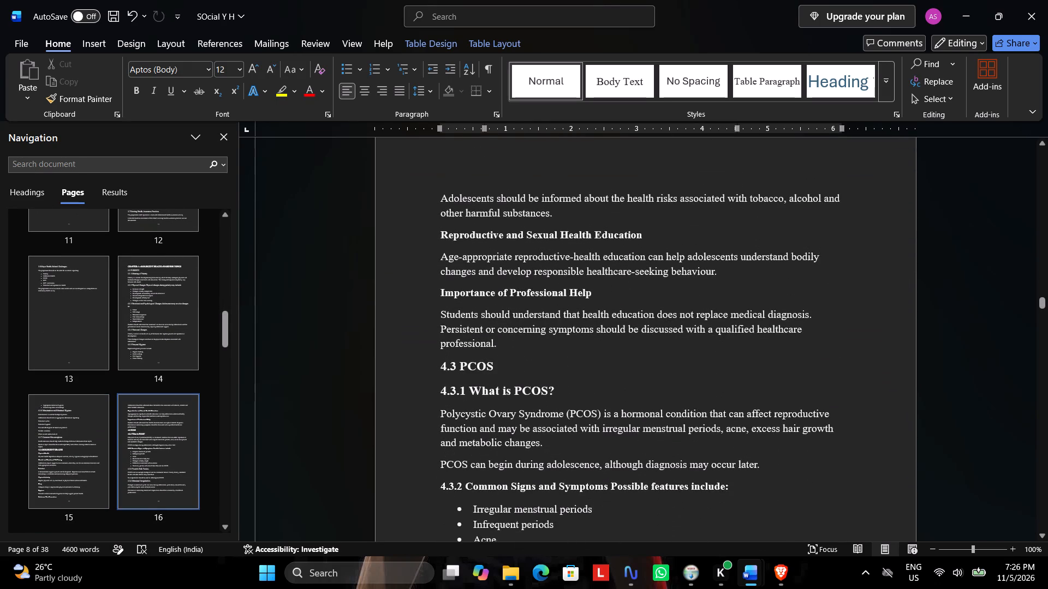
pyautogui.scroll(-20, 691, 394)
pyautogui.scroll(-3, 691, 394)
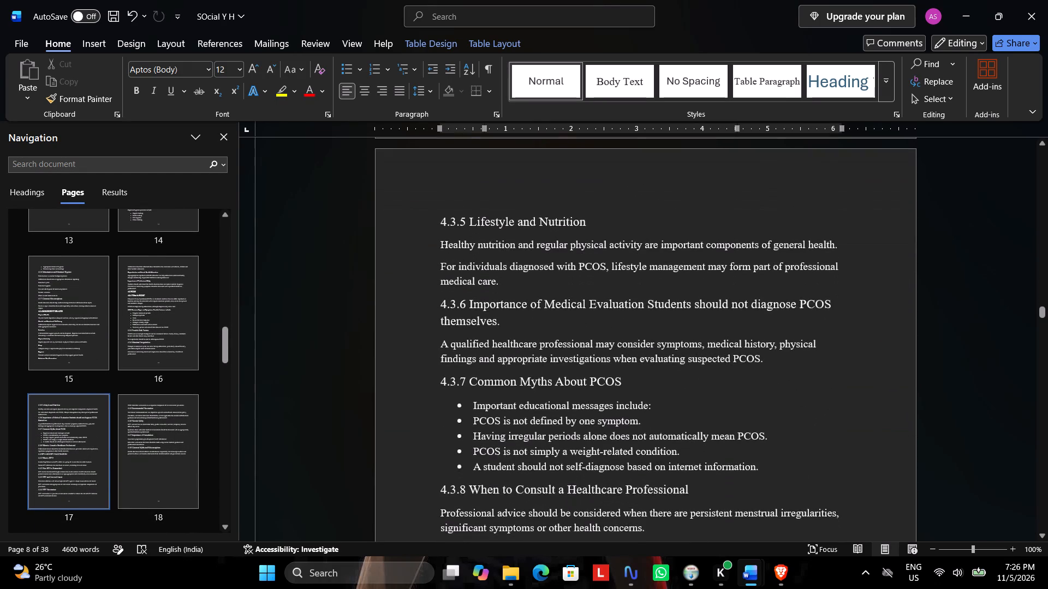
pyautogui.scroll(-8, 708, 387)
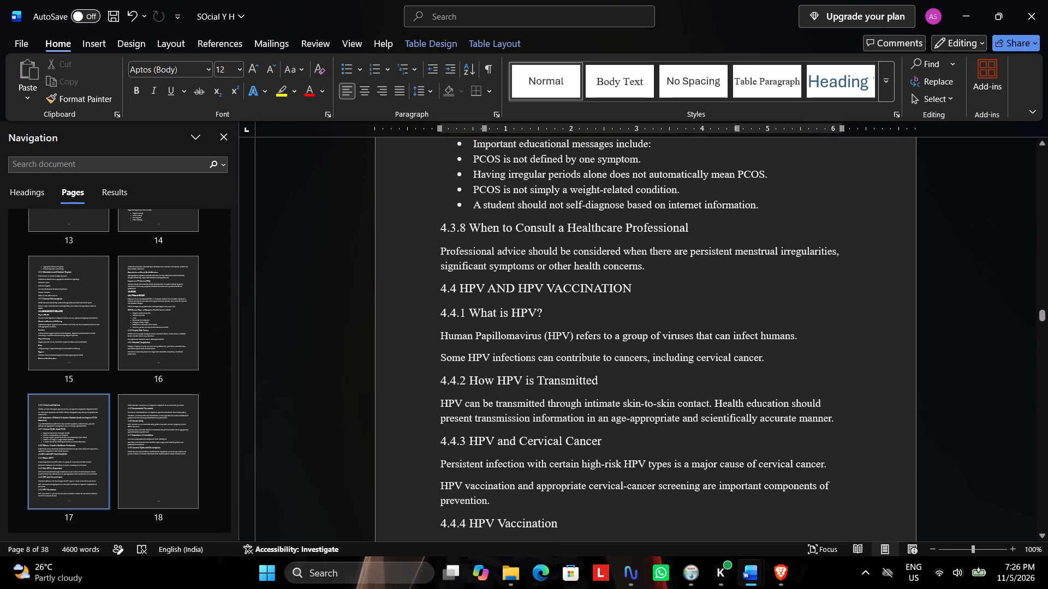
pyautogui.scroll(-20, 654, 390)
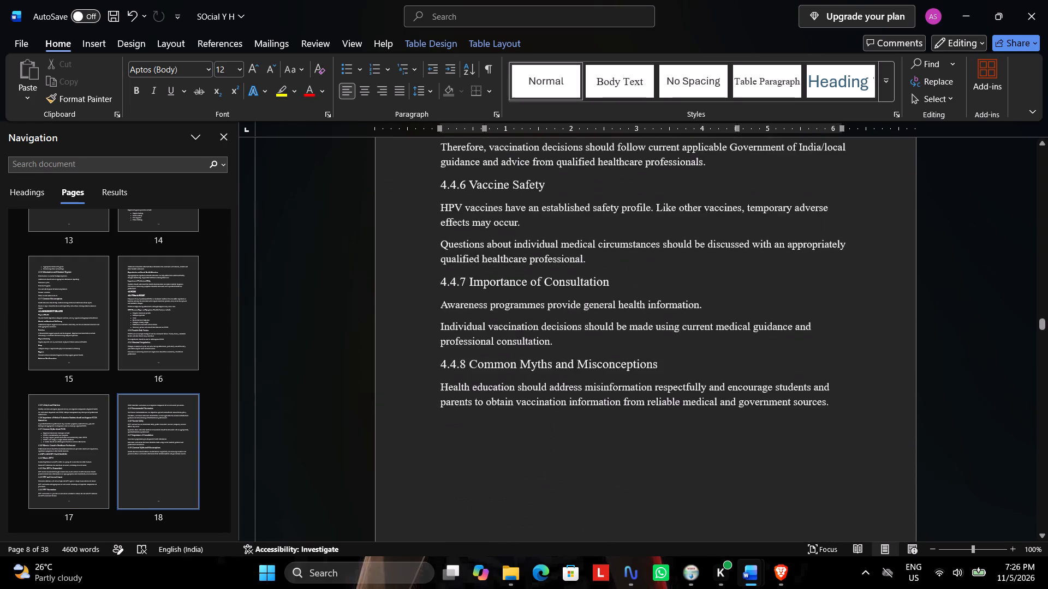
pyautogui.scroll(-17, 652, 390)
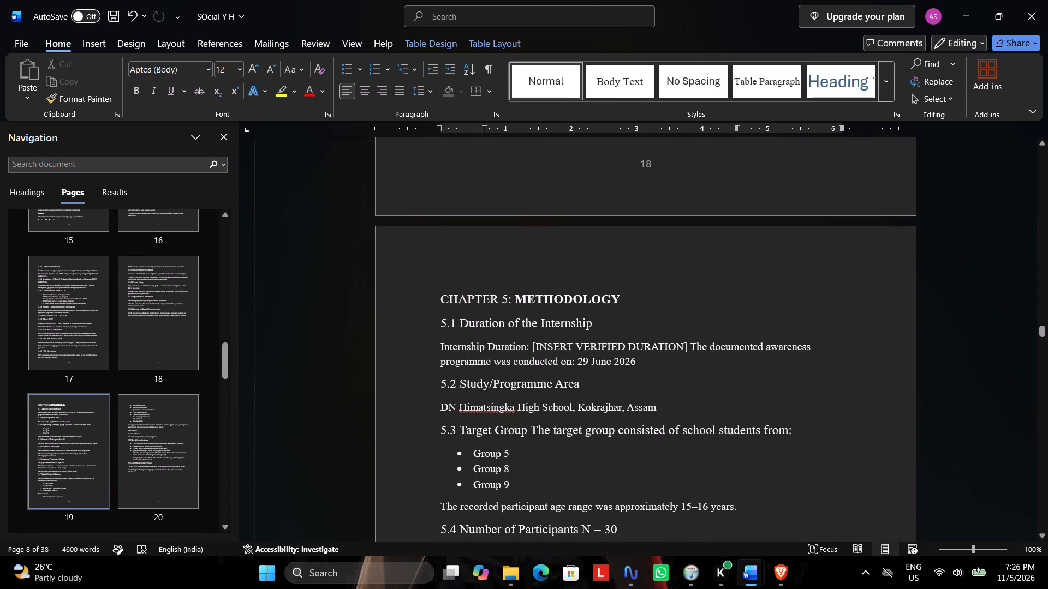
# Replace the old text from the "CHAPTER 5: METHODOLOGY" heading through the end of section 6.10 with the copied combined chapter.
pyautogui.moveTo(443, 298); pyautogui.dragTo(501, 340)
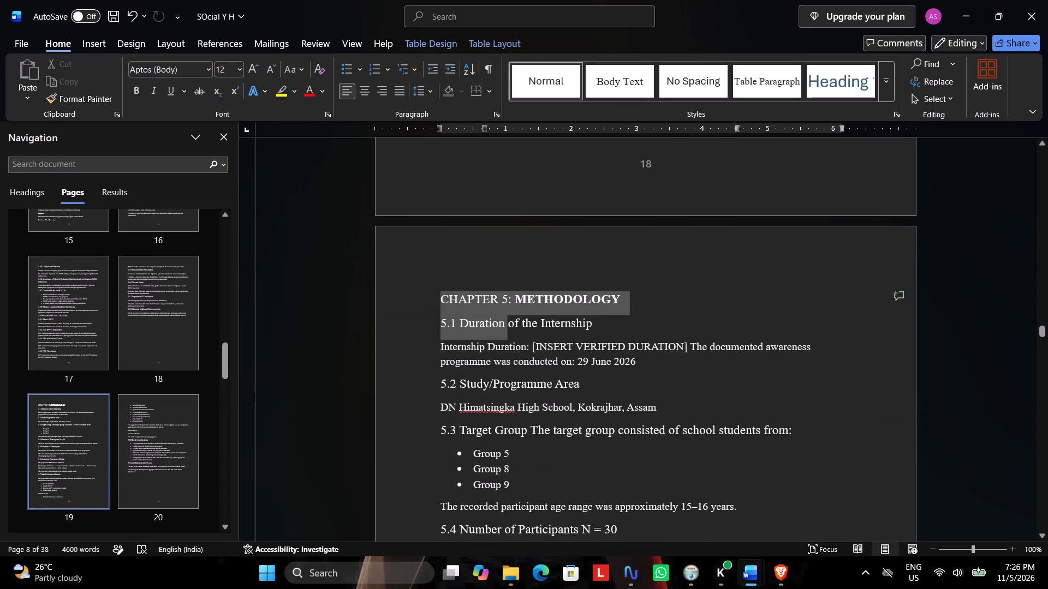
pyautogui.moveTo(501, 340); pyautogui.dragTo(704, 489)
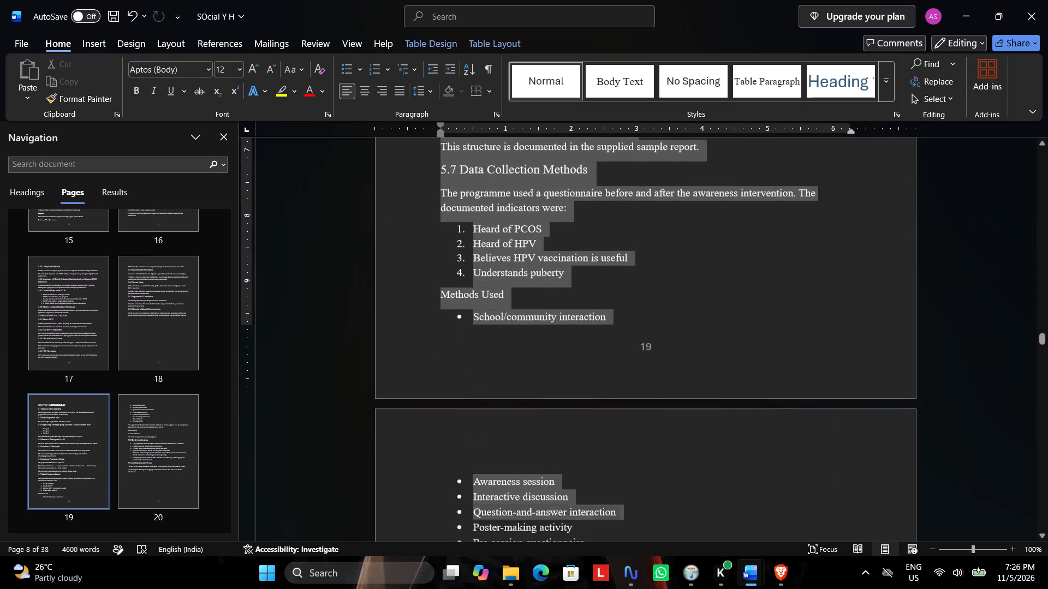
pyautogui.moveTo(704, 489); pyautogui.dragTo(721, 369)
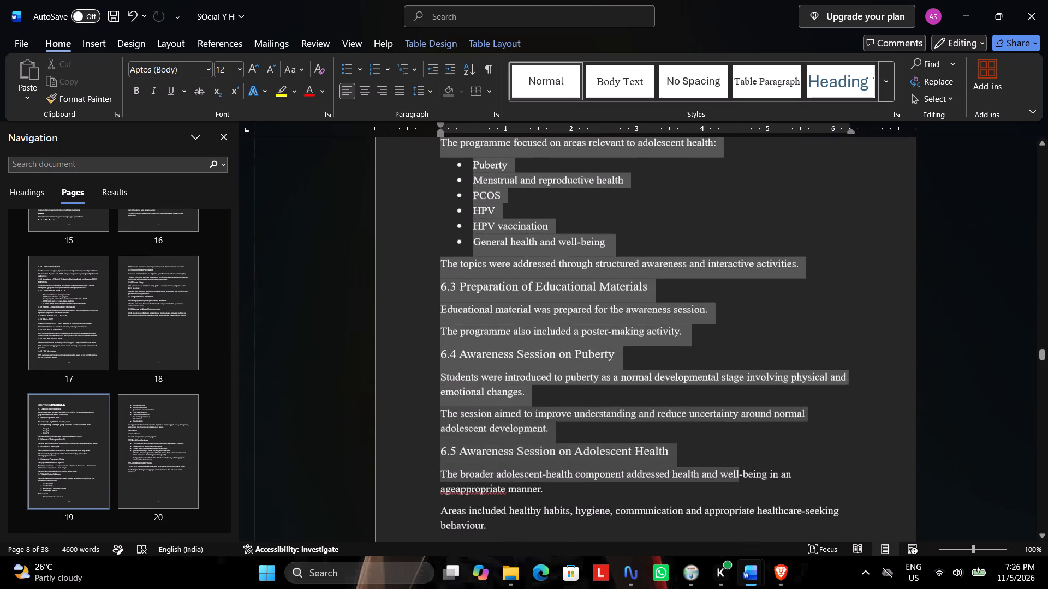
pyautogui.moveTo(721, 369); pyautogui.dragTo(721, 512)
pyautogui.scroll(-1, 719, 534)
pyautogui.scroll(2, 721, 512)
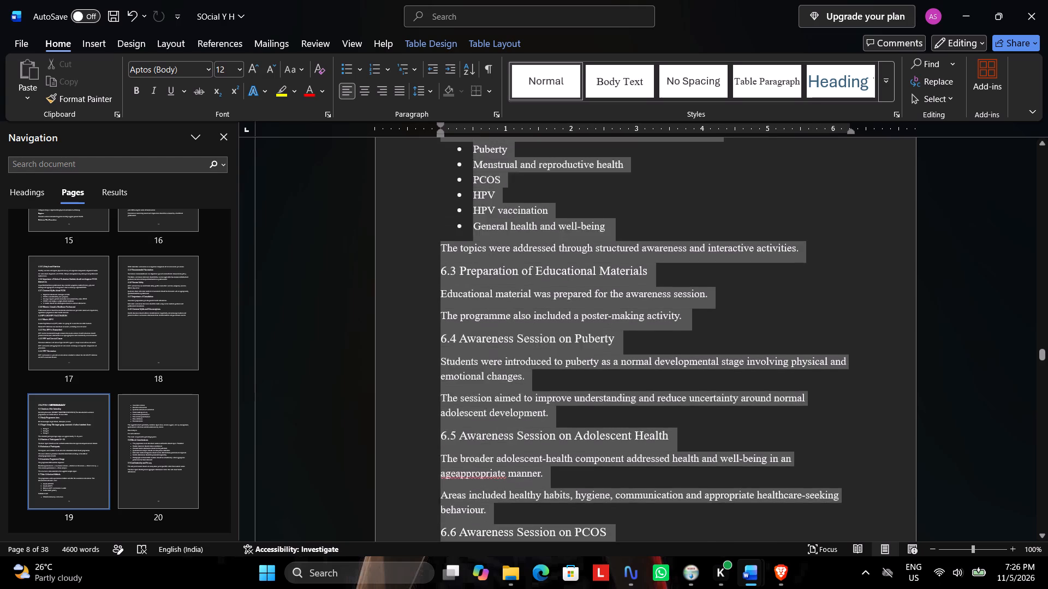
pyautogui.scroll(2, 721, 512)
pyautogui.moveTo(721, 512); pyautogui.dragTo(723, 510)
pyautogui.scroll(4, 723, 510)
pyautogui.scroll(-13, 723, 510)
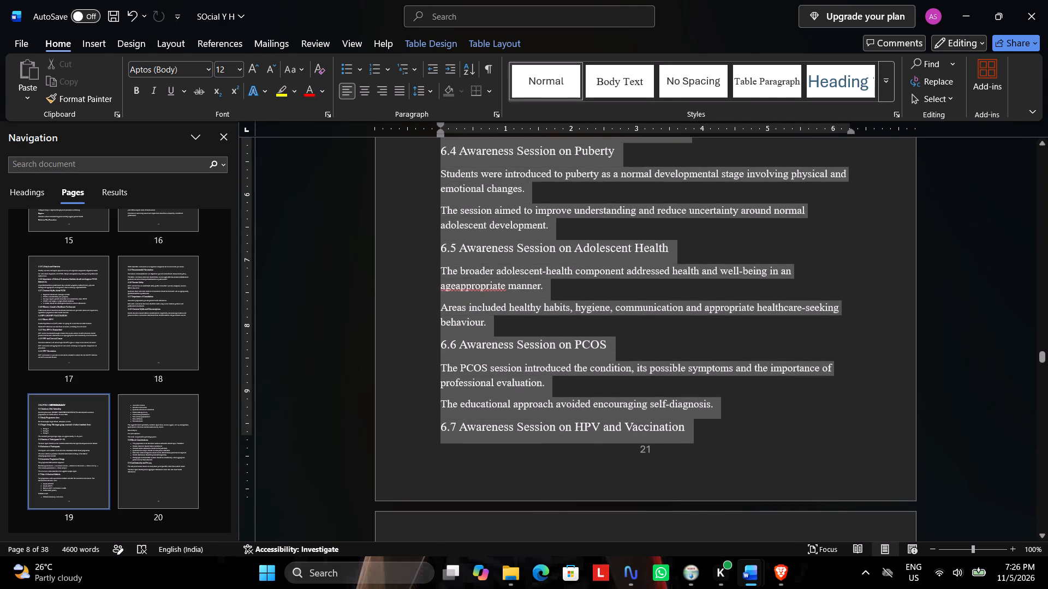
pyautogui.moveTo(723, 510); pyautogui.dragTo(727, 519)
pyautogui.scroll(-17, 723, 510)
pyautogui.scroll(-10, 727, 519)
pyautogui.scroll(13, 727, 519)
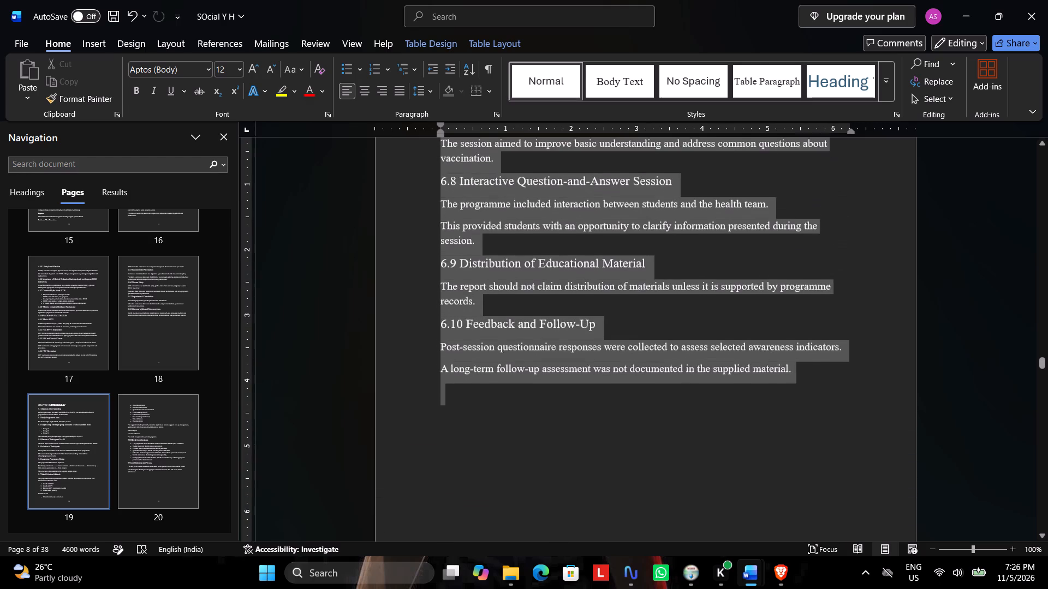
pyautogui.moveTo(727, 519); pyautogui.dragTo(794, 467)
pyautogui.scroll(3, 727, 519)
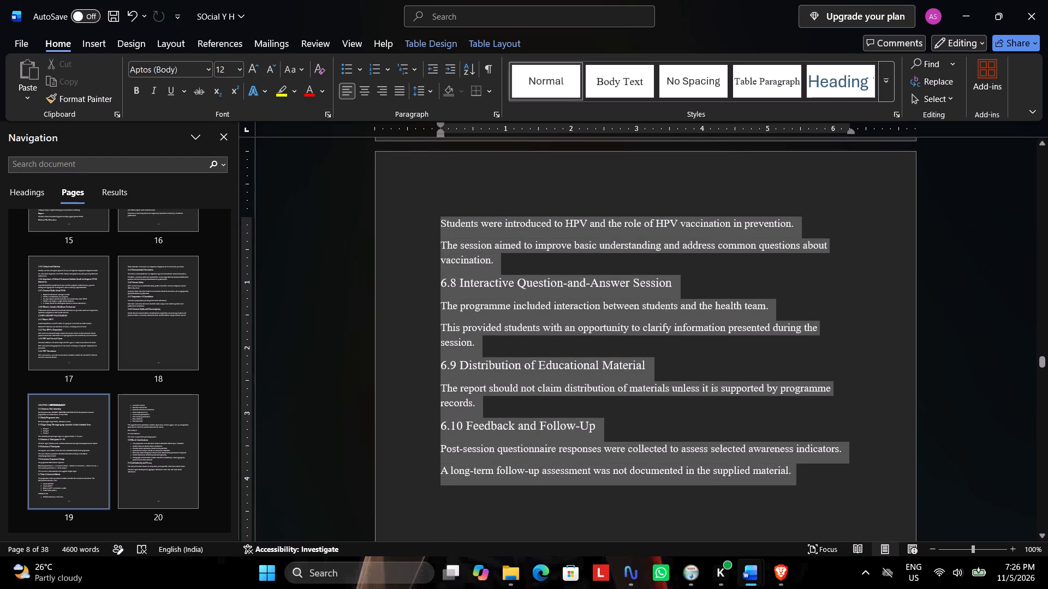
pyautogui.moveTo(794, 467); pyautogui.dragTo(793, 470)
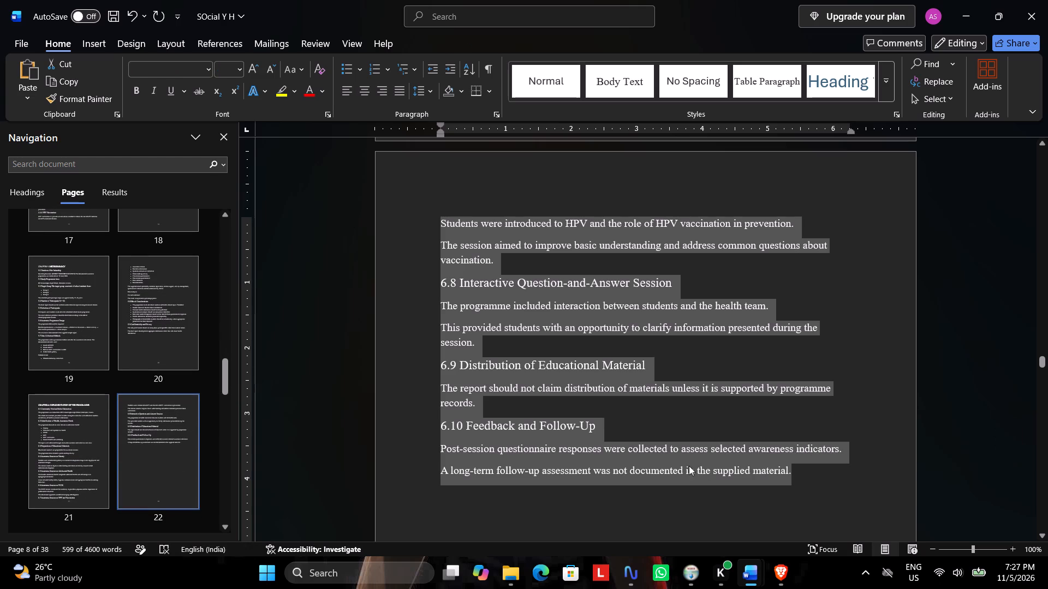
pyautogui.hotkey('ctrl', 'v')
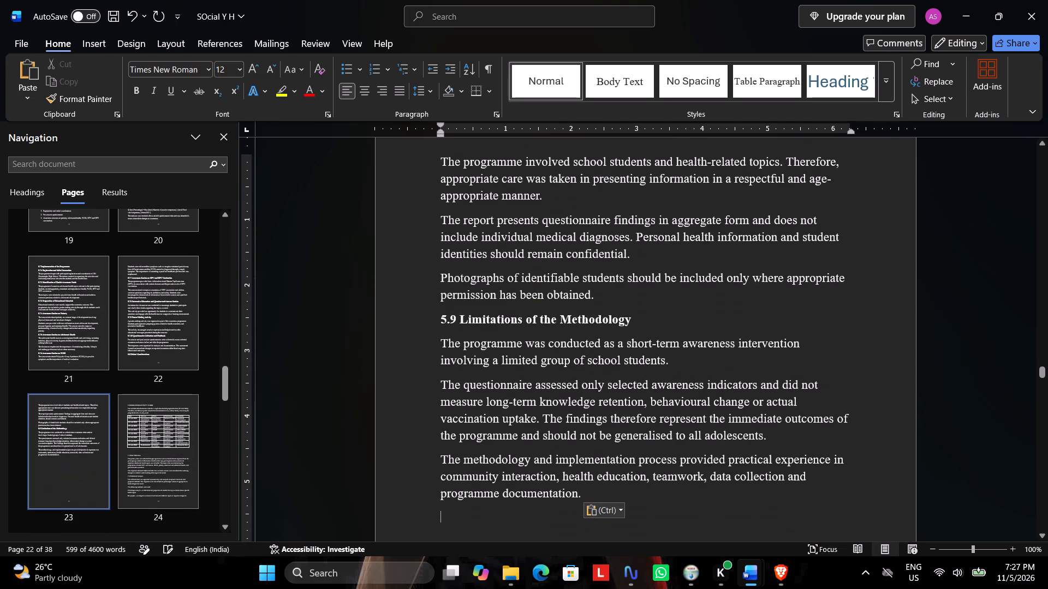
# Review the pasted chapter's sections 5.7 to 5.9 and how it runs into the Programme Activity Table page.
pyautogui.click(575, 371)
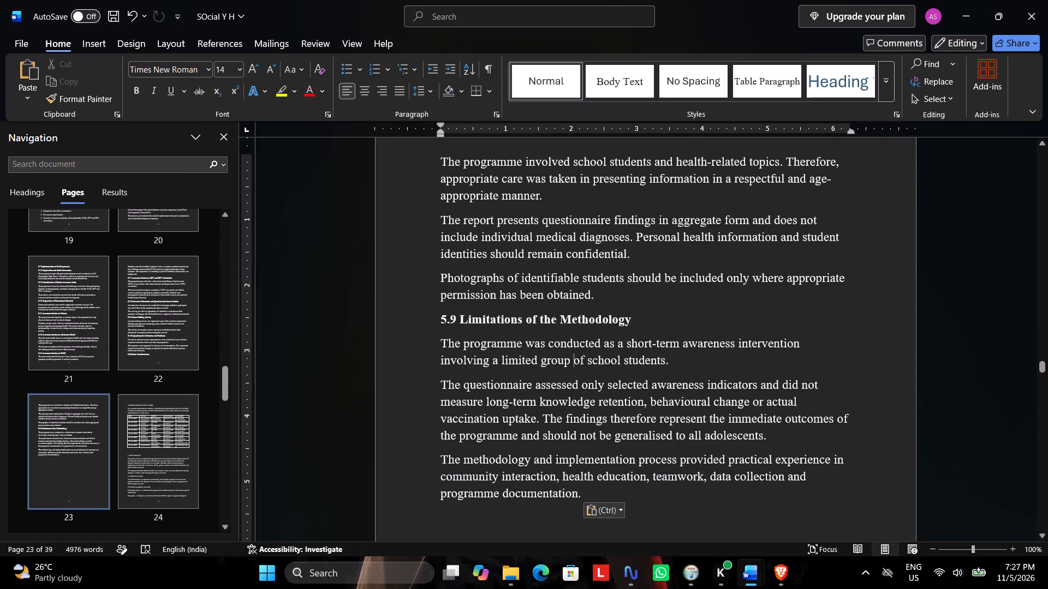
pyautogui.scroll(4, 587, 328)
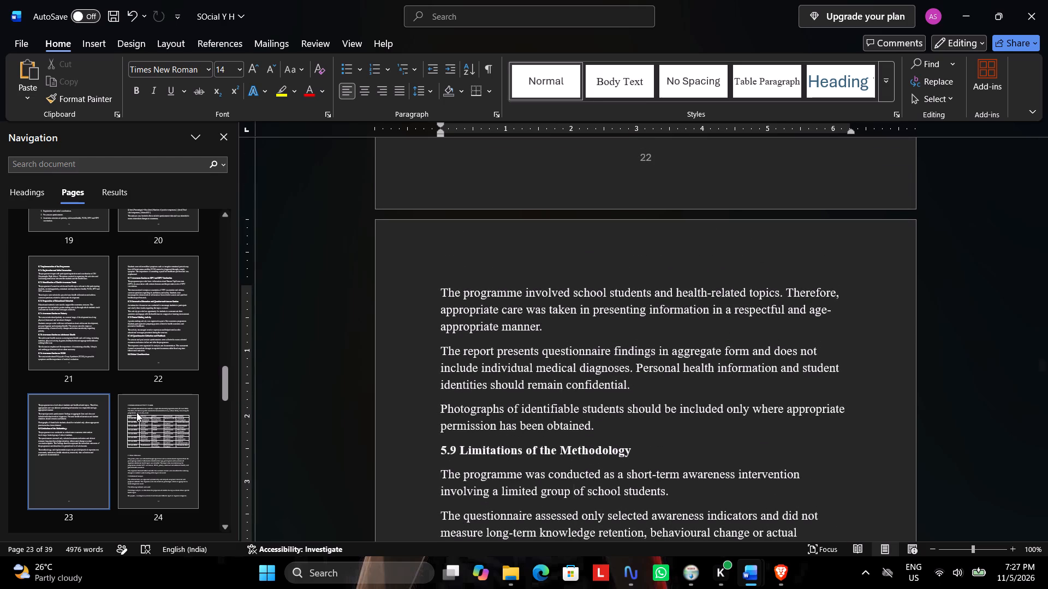
pyautogui.scroll(-20, 510, 388)
pyautogui.scroll(-1, 510, 388)
pyautogui.scroll(1, 511, 388)
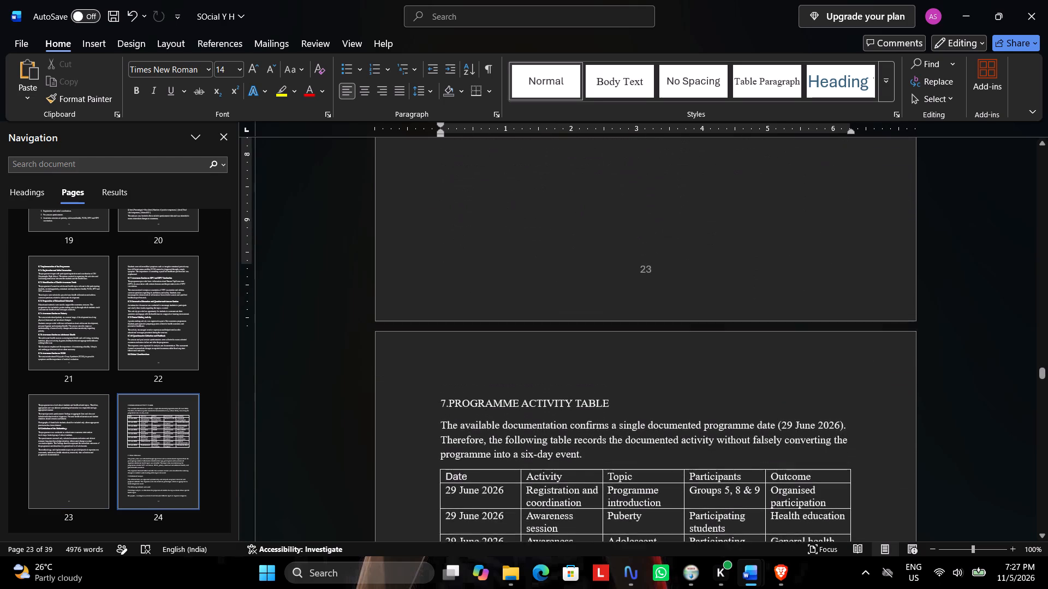
pyautogui.scroll(1, 511, 388)
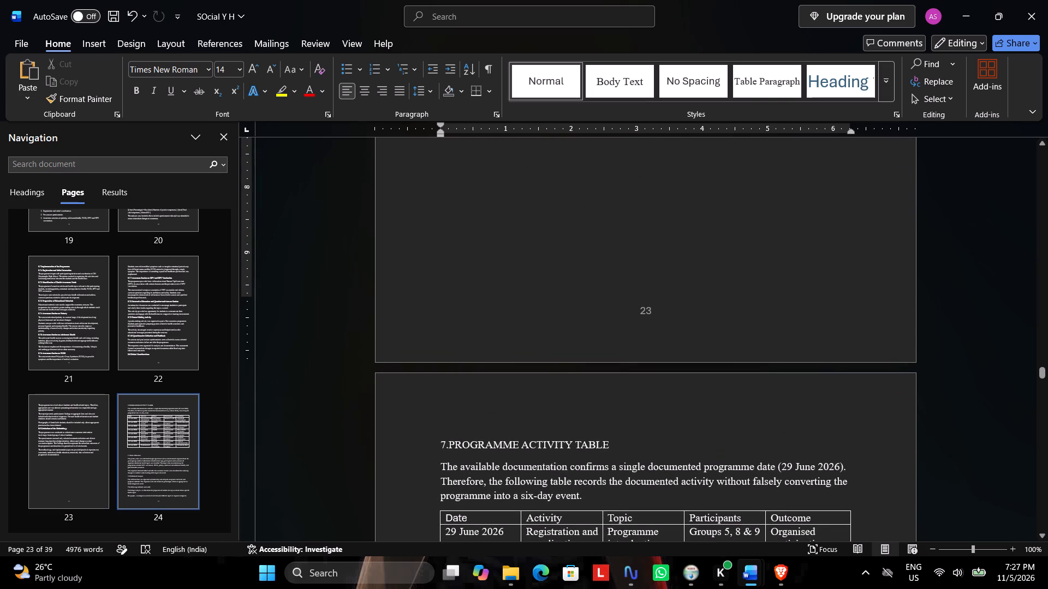
pyautogui.scroll(20, 591, 384)
pyautogui.scroll(8, 591, 384)
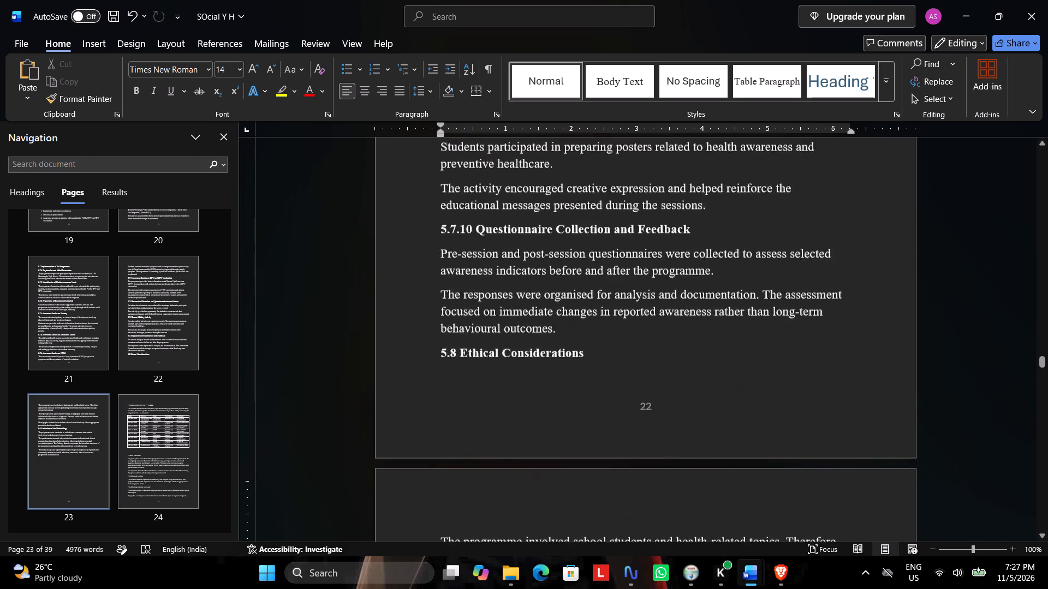
pyautogui.scroll(20, 588, 375)
pyautogui.scroll(14, 588, 375)
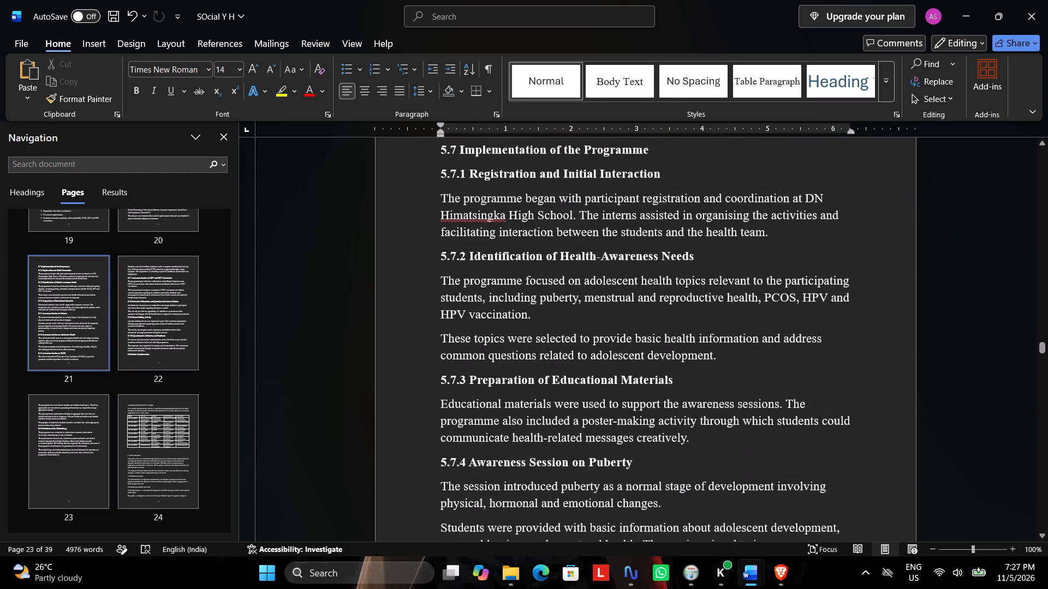
pyautogui.scroll(2, 588, 376)
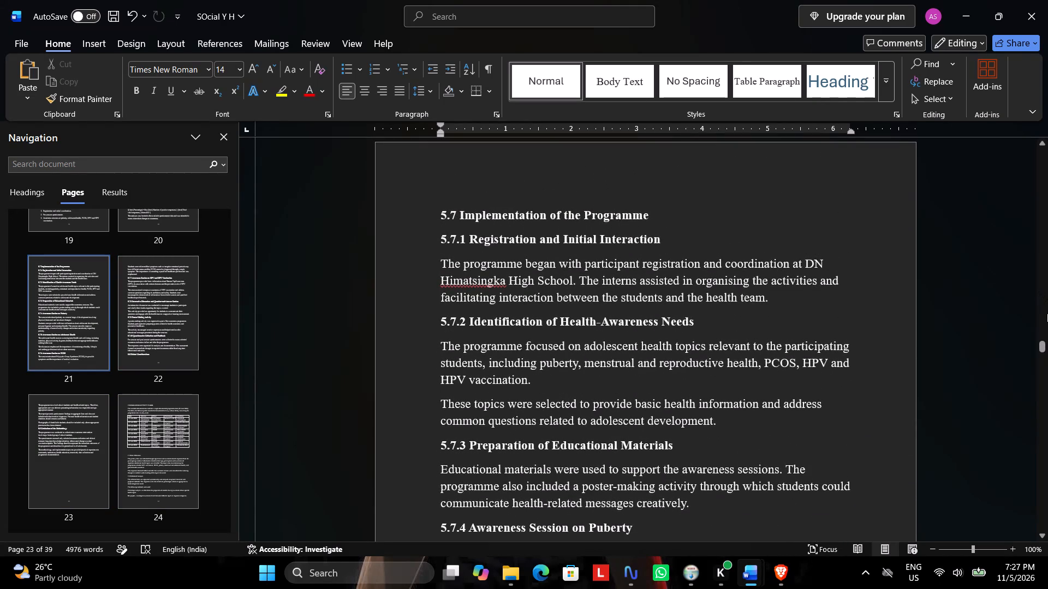
# Go back through the Chapter 4, Community Profile and Introduction pages to the table of contents and examine its entries.
pyautogui.moveTo(1044, 339); pyautogui.dragTo(1010, 226)
pyautogui.moveTo(1044, 339); pyautogui.dragTo(1029, 285)
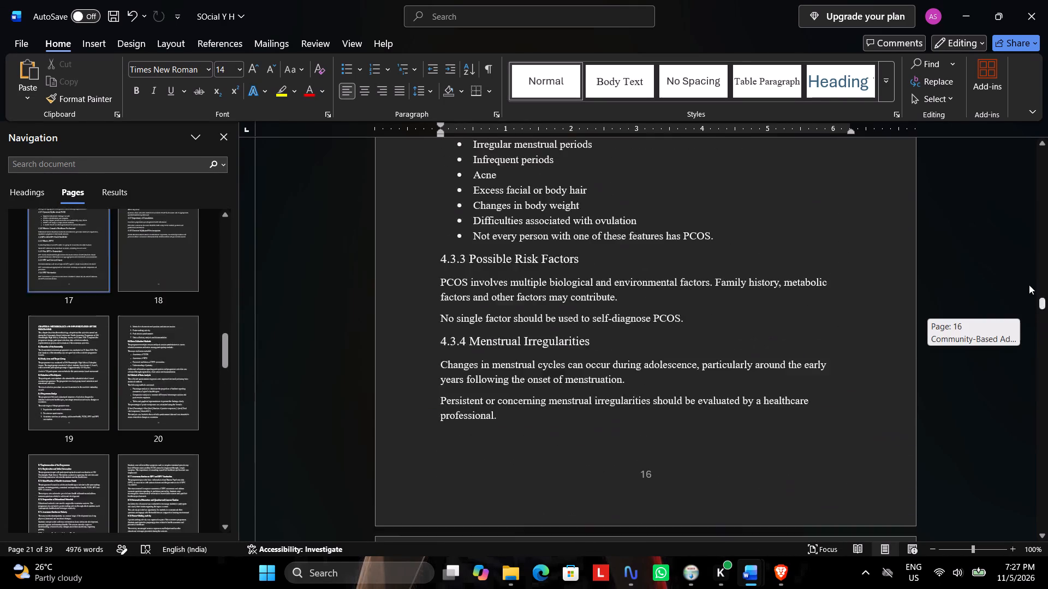
pyautogui.moveTo(1029, 285); pyautogui.dragTo(1028, 241)
pyautogui.scroll(-2, 66, 424)
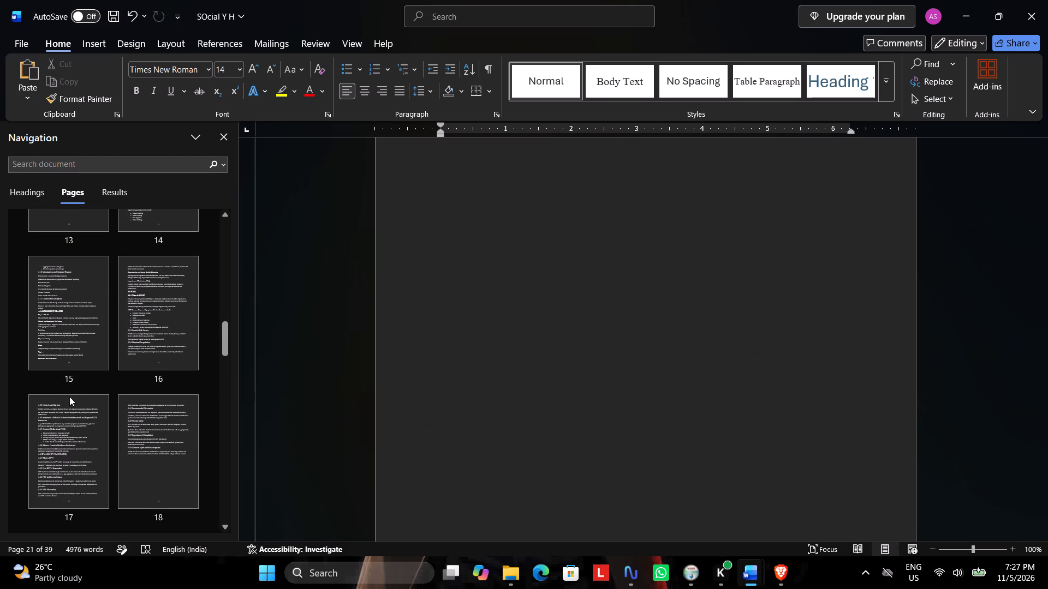
pyautogui.scroll(2, 148, 358)
pyautogui.click(156, 386)
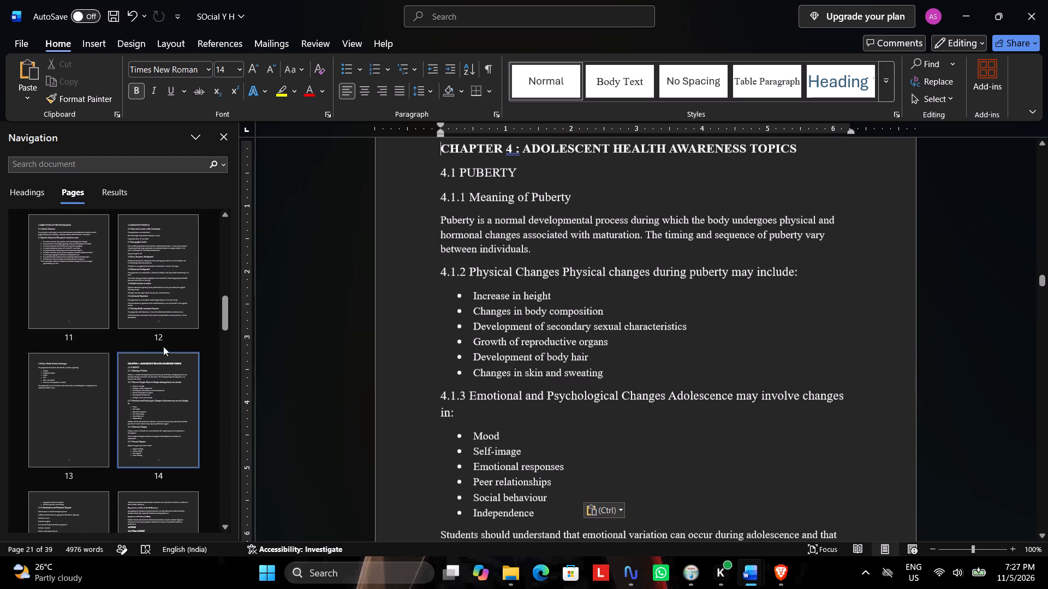
pyautogui.click(56, 292)
pyautogui.click(140, 289)
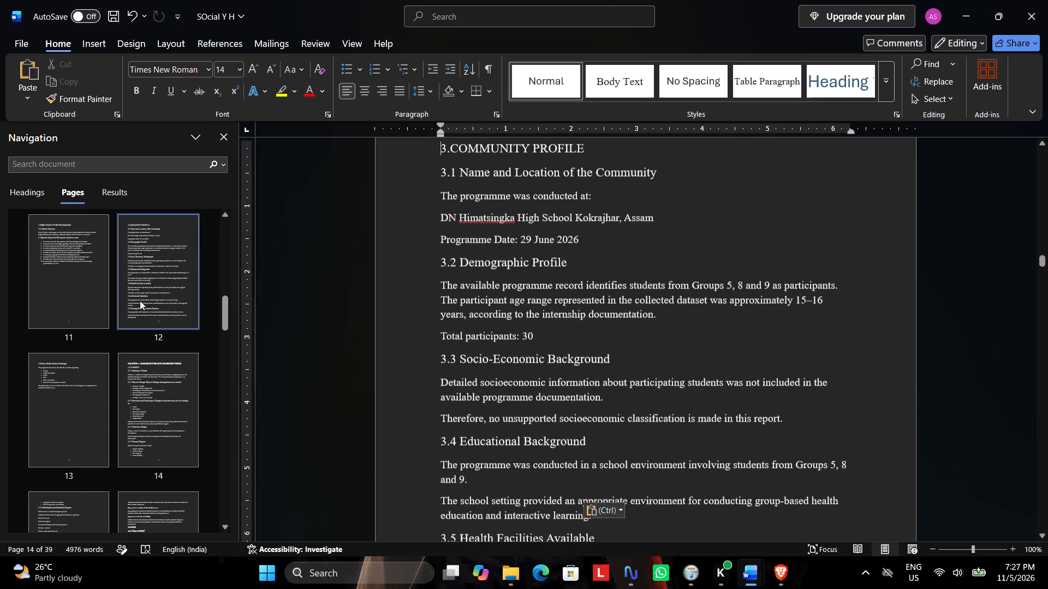
pyautogui.scroll(3, 93, 306)
pyautogui.click(151, 401)
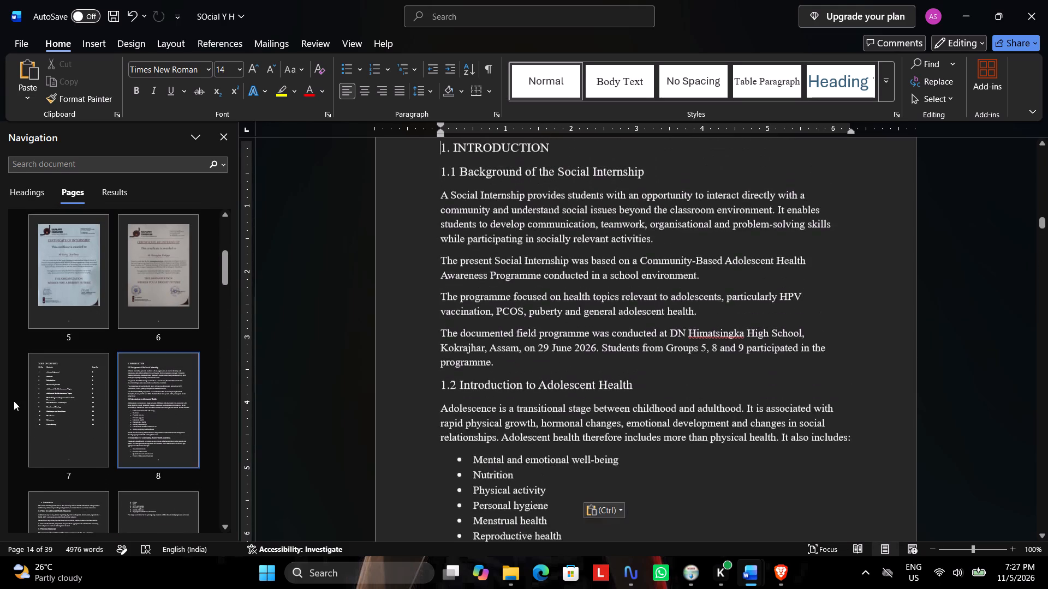
pyautogui.click(58, 399)
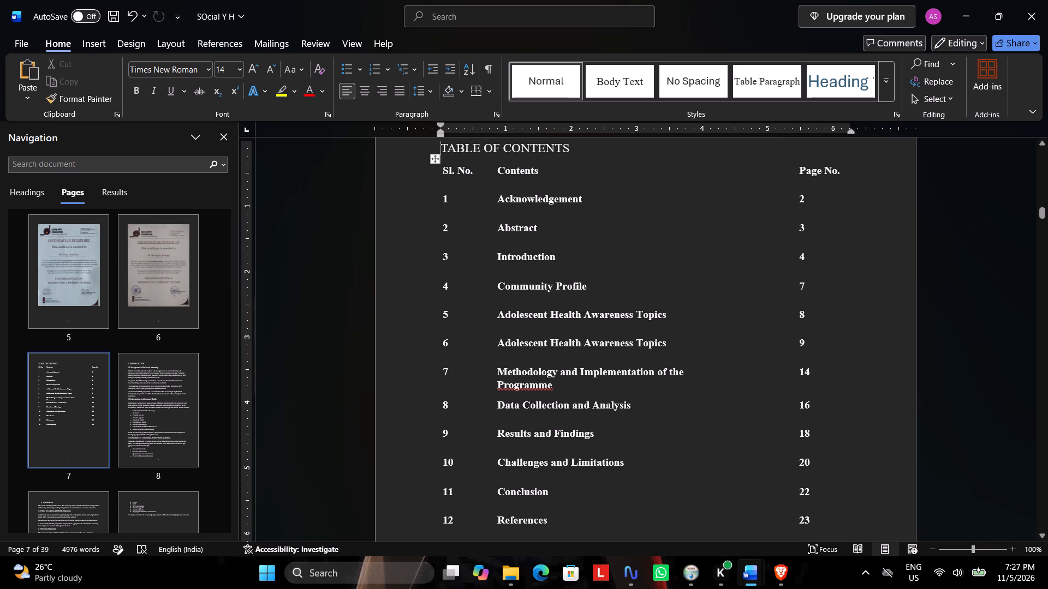
pyautogui.keyDown('ctrl'); pyautogui.scroll(-2, 653, 406); pyautogui.keyUp('ctrl')
pyautogui.scroll(1, 626, 426)
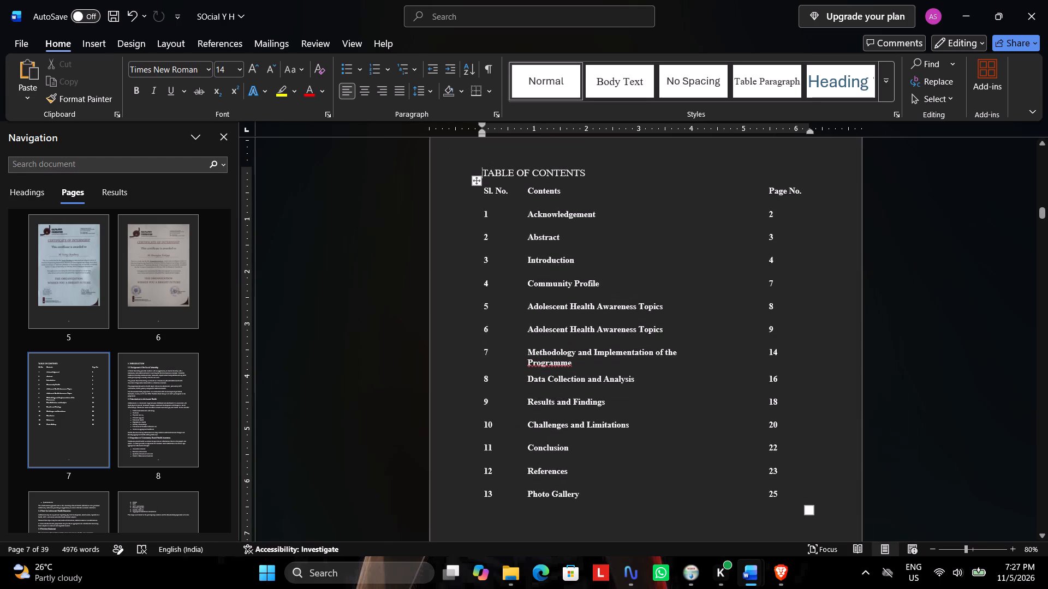
# Delete the whole "2.OBJECTIVES OF THE PROGRAMME" section, from its heading through the specific objectives list, so Community Profile follows the Introduction.
pyautogui.click(874, 303)
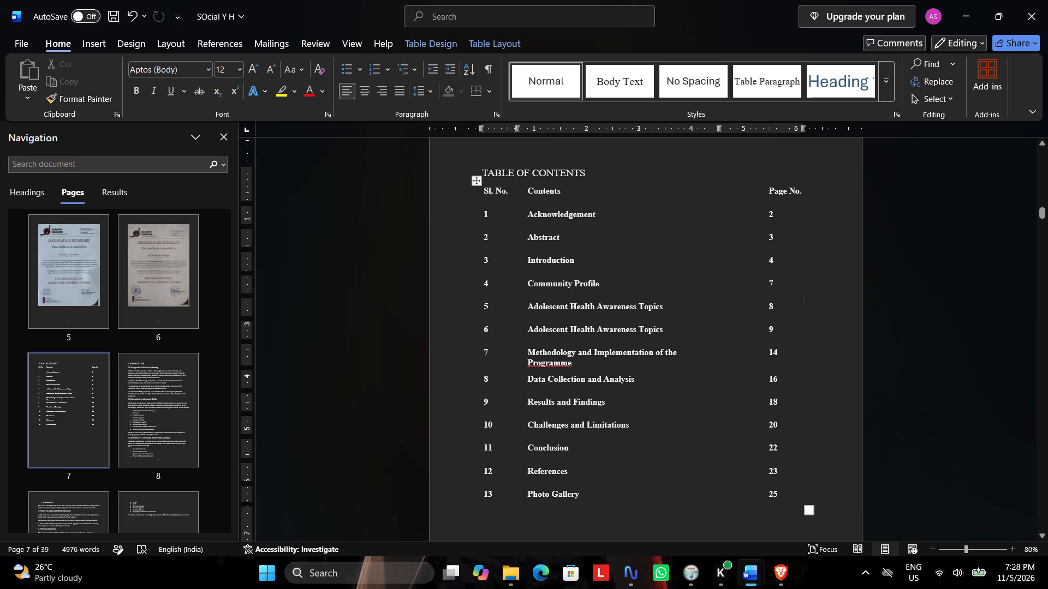
pyautogui.scroll(-20, 630, 365)
pyautogui.scroll(-4, 630, 365)
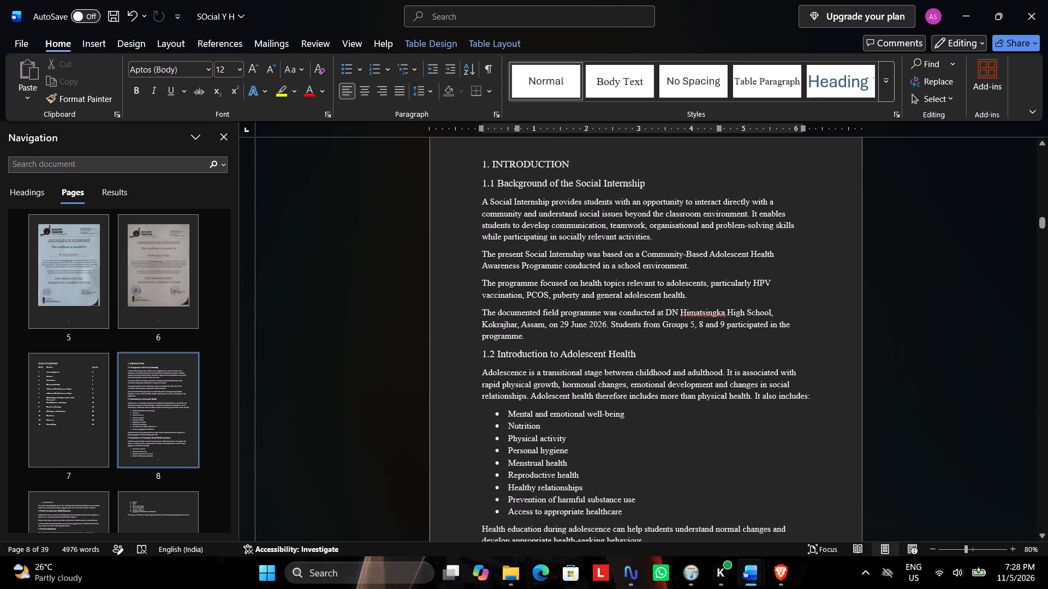
pyautogui.scroll(-19, 629, 366)
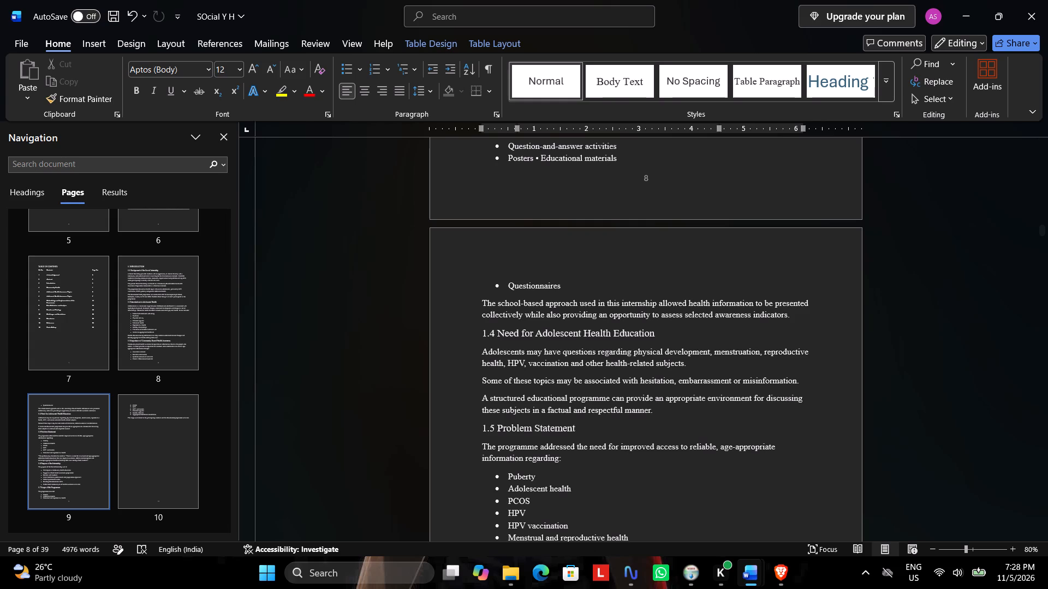
pyautogui.scroll(-20, 494, 280)
pyautogui.scroll(-2, 494, 280)
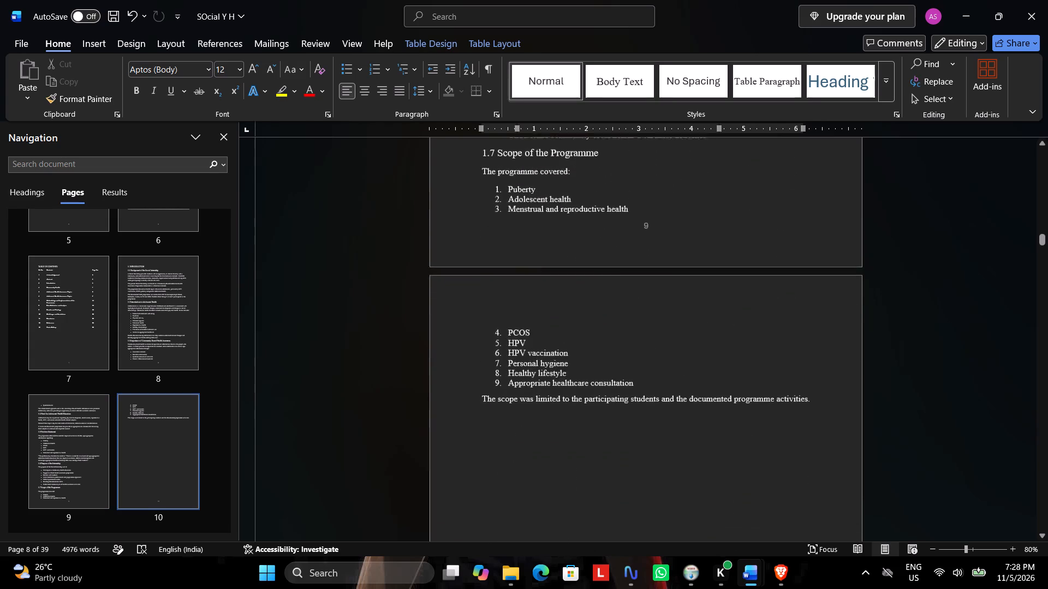
pyautogui.scroll(-20, 571, 332)
pyautogui.scroll(-4, 571, 332)
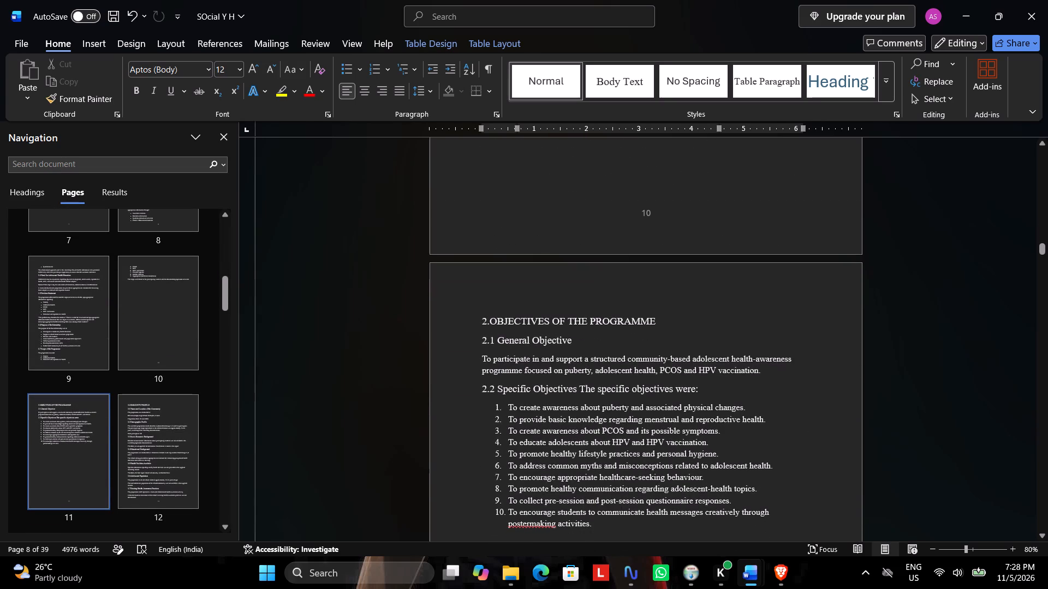
pyautogui.moveTo(481, 317); pyautogui.dragTo(670, 442)
pyautogui.scroll(-4, 666, 438)
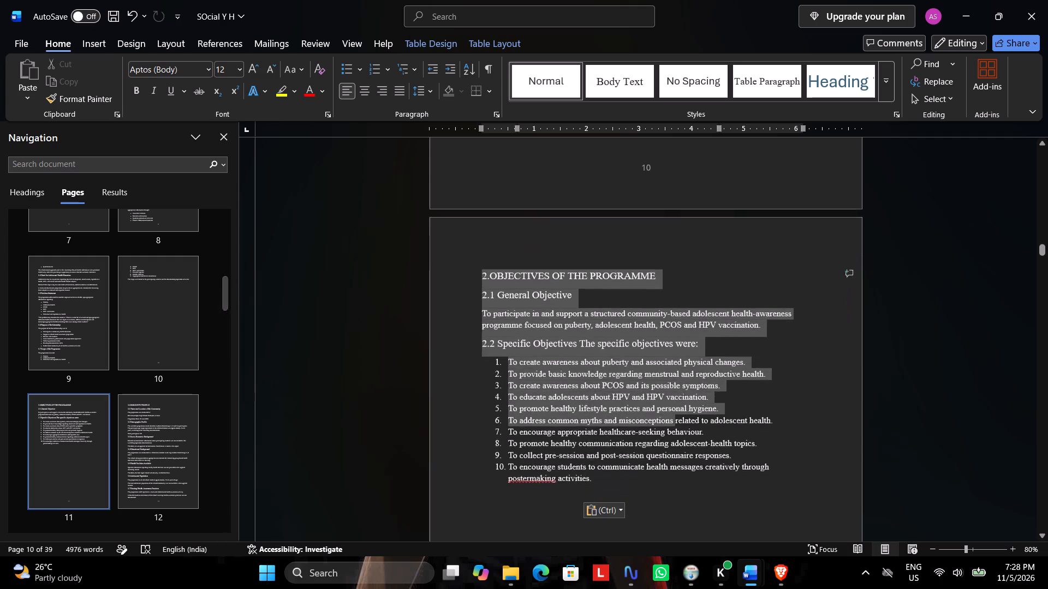
pyautogui.scroll(-2, 670, 442)
pyautogui.moveTo(670, 442); pyautogui.dragTo(668, 438)
pyautogui.scroll(-18, 669, 441)
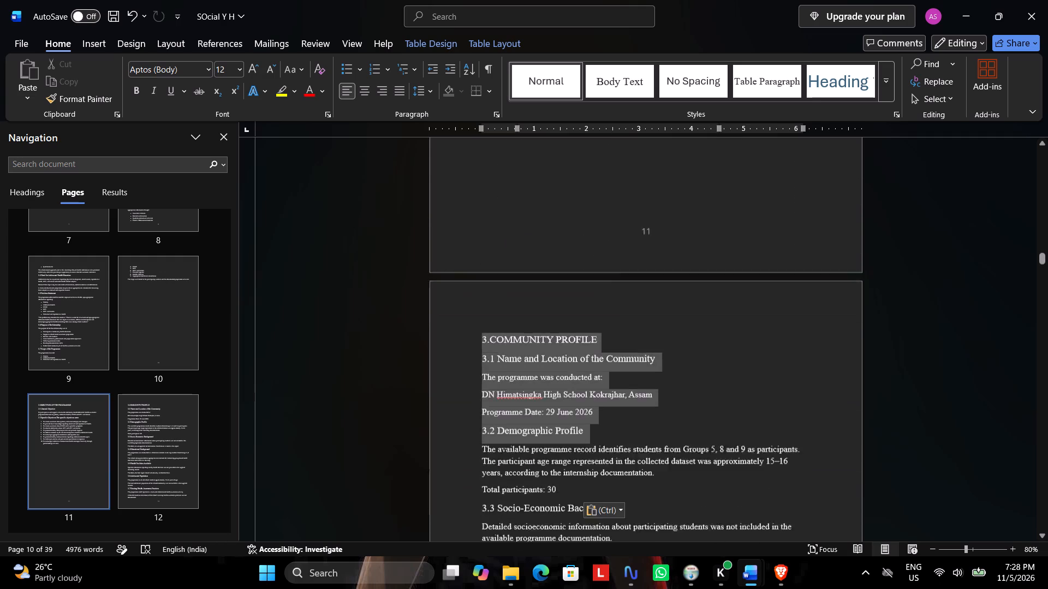
pyautogui.scroll(-2, 668, 438)
pyautogui.moveTo(668, 438); pyautogui.dragTo(658, 428)
pyautogui.scroll(10, 668, 438)
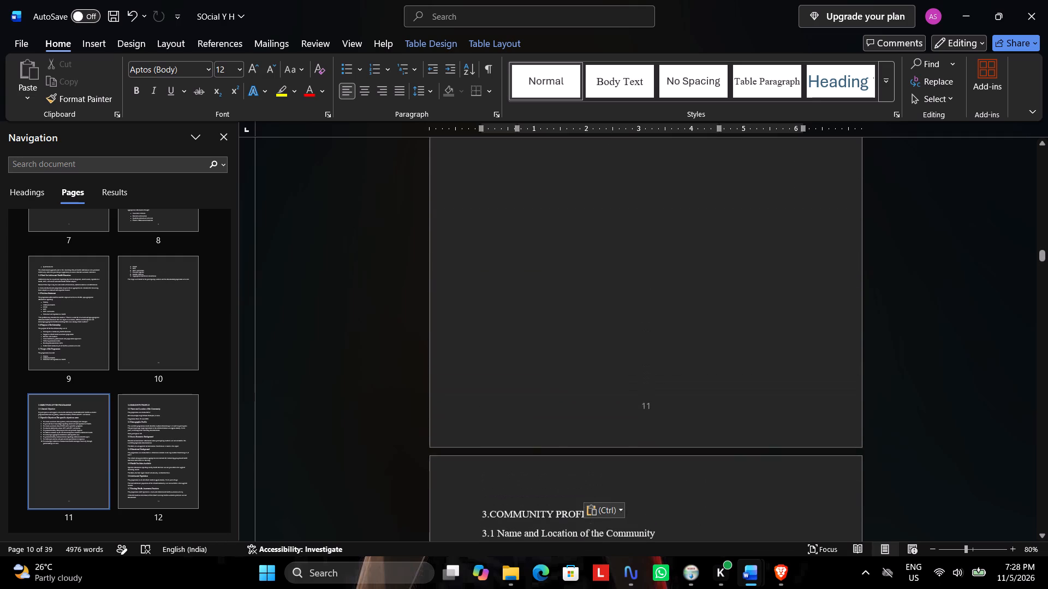
pyautogui.moveTo(658, 428); pyautogui.dragTo(650, 352)
pyautogui.scroll(5, 662, 402)
pyautogui.press('BackSpace')
# Renumber the "COMMUNITY PROFILE" chapter heading as 2 and make the heading bold.
pyautogui.scroll(5, 480, 388)
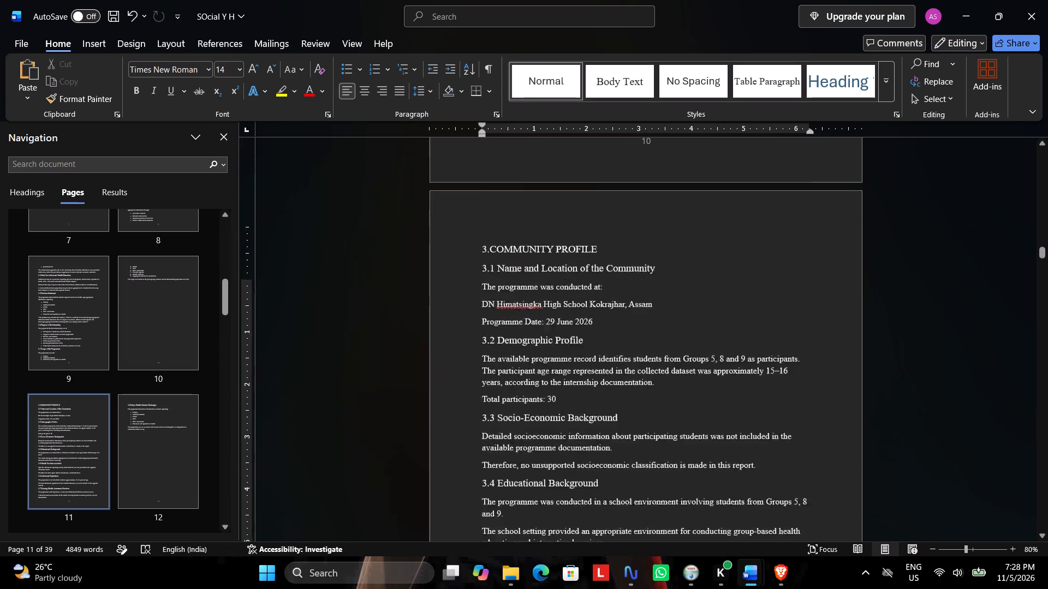
pyautogui.scroll(1, 480, 386)
pyautogui.scroll(20, 482, 385)
pyautogui.scroll(1, 482, 385)
pyautogui.scroll(-9, 482, 385)
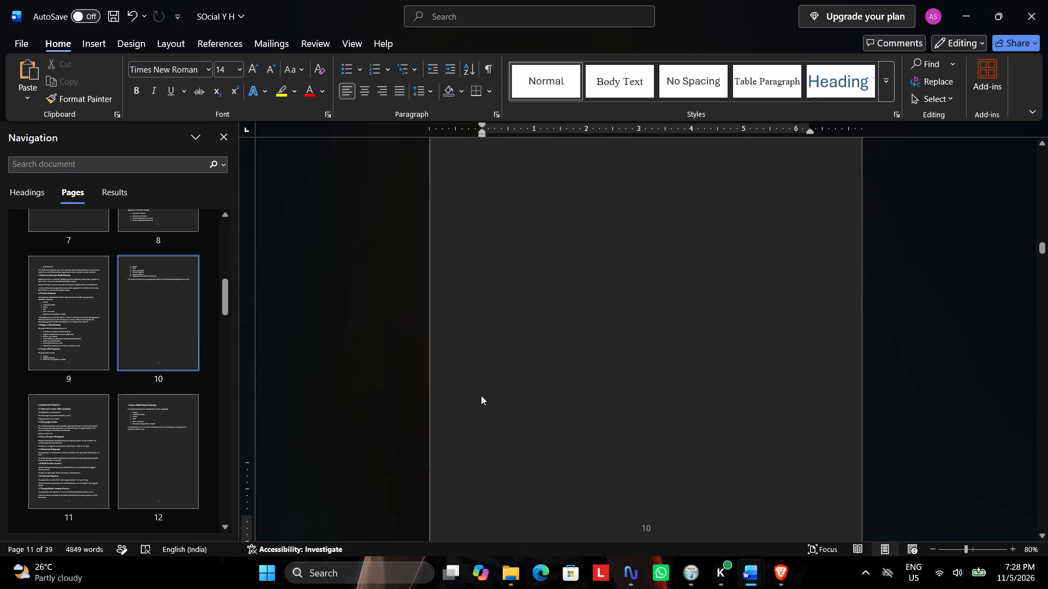
pyautogui.scroll(-10, 481, 395)
pyautogui.click(487, 364)
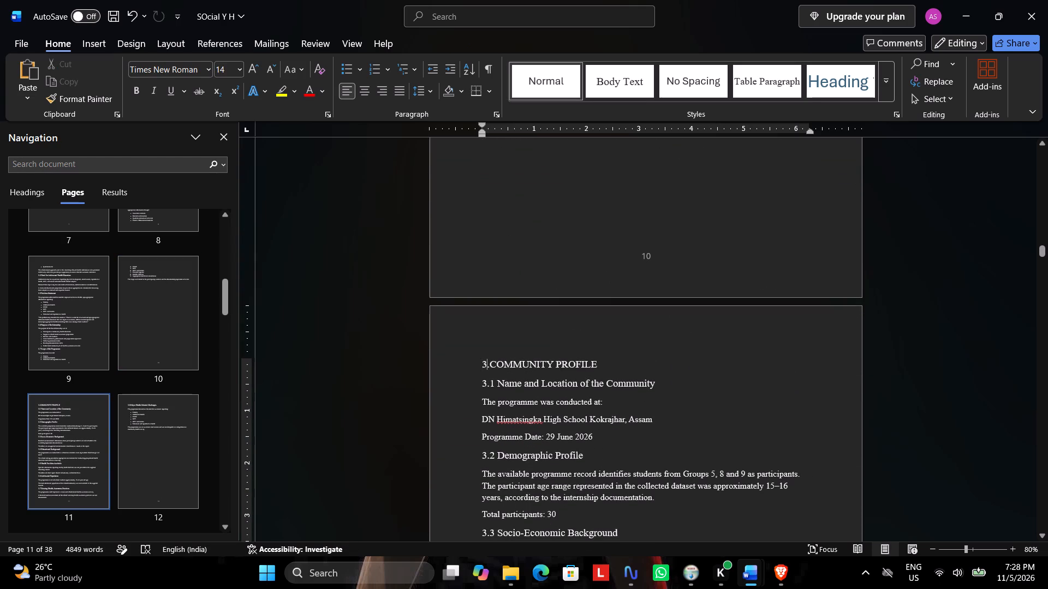
pyautogui.click(503, 381)
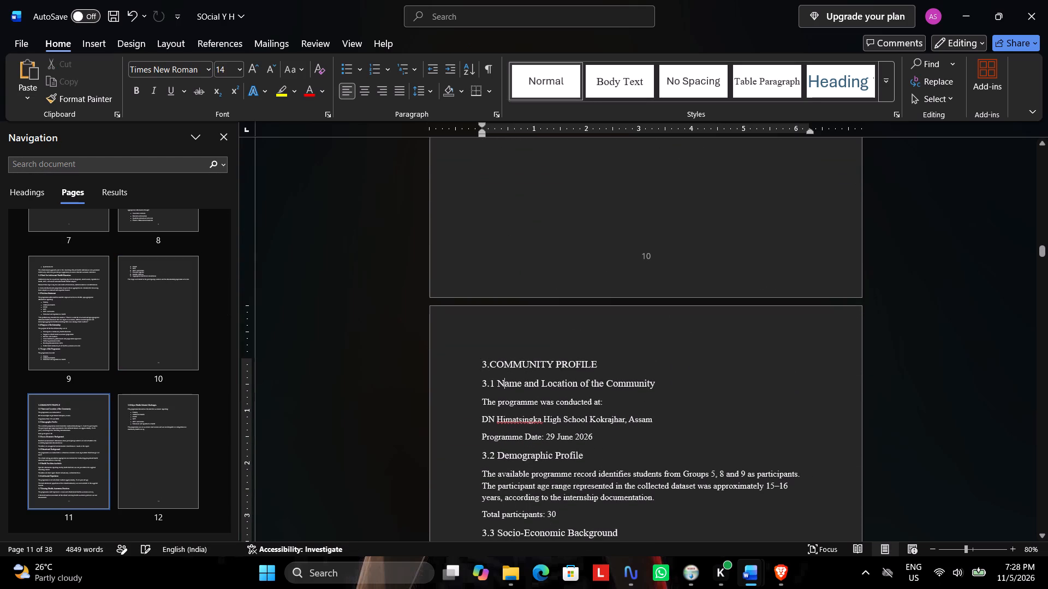
pyautogui.click(492, 381)
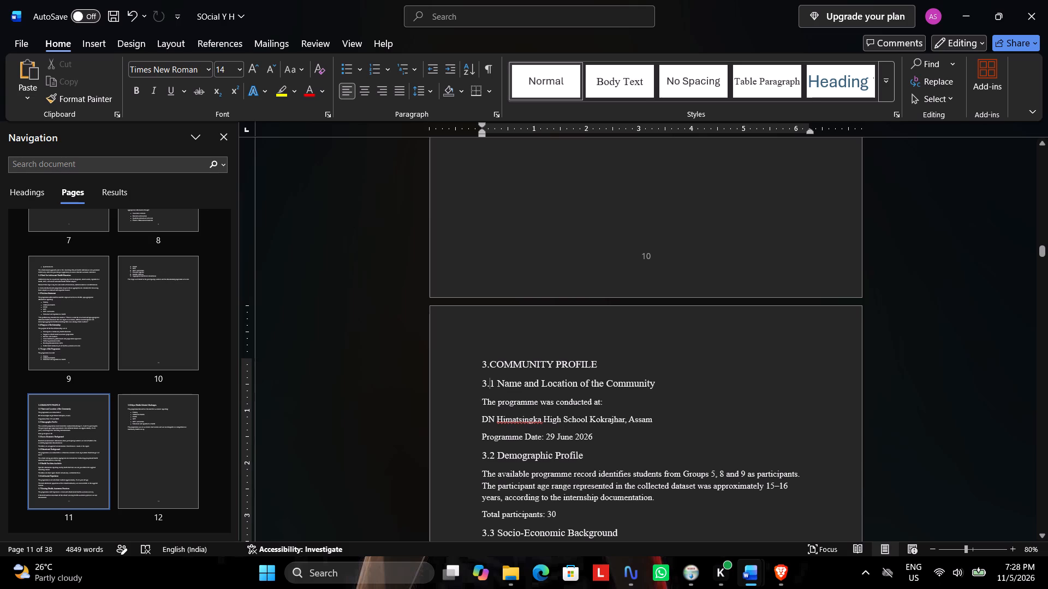
pyautogui.click(486, 363)
pyautogui.press('BackSpace')
pyautogui.press('2')
pyautogui.moveTo(600, 359); pyautogui.dragTo(482, 365)
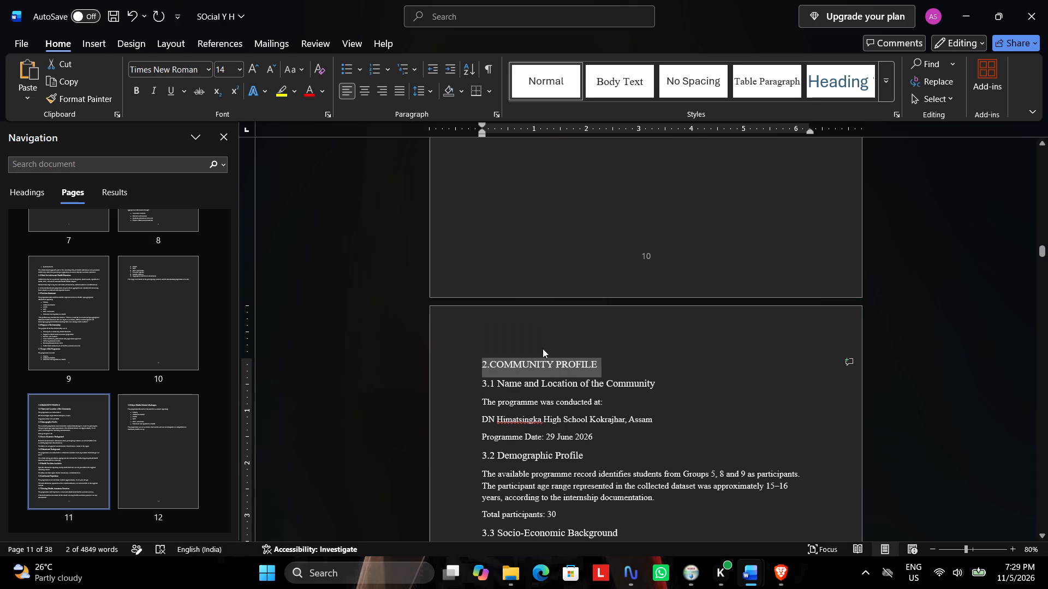
pyautogui.hotkey('ctrl', 'b')
# Renumber the Name and Location, Demographic Profile and Socio-Economic Background headings as 2.1, 2.2 and 2.3.
pyautogui.scroll(-1, 539, 371)
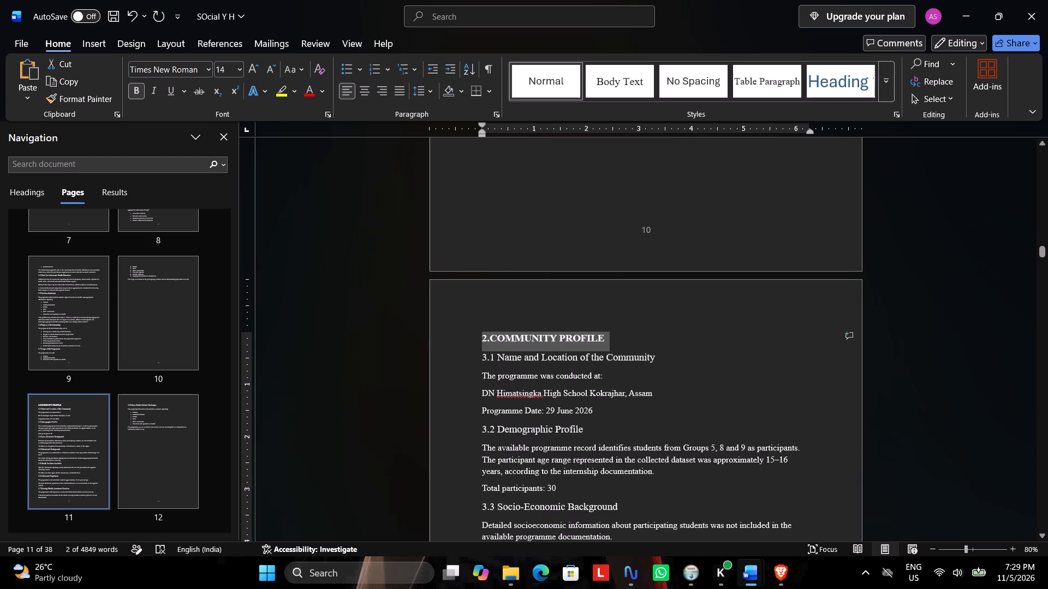
pyautogui.click(489, 355)
pyautogui.keyDown('ctrl'); pyautogui.scroll(5, 535, 364); pyautogui.keyUp('ctrl')
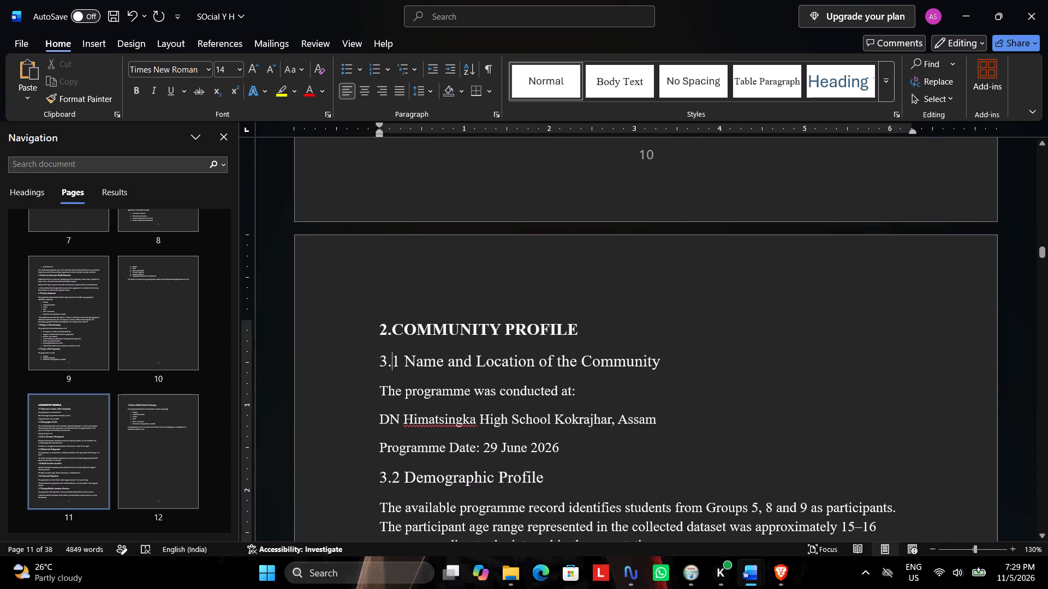
pyautogui.click(390, 360)
pyautogui.click(389, 359)
pyautogui.press('BackSpace')
pyautogui.press('2')
pyautogui.scroll(-2, 395, 408)
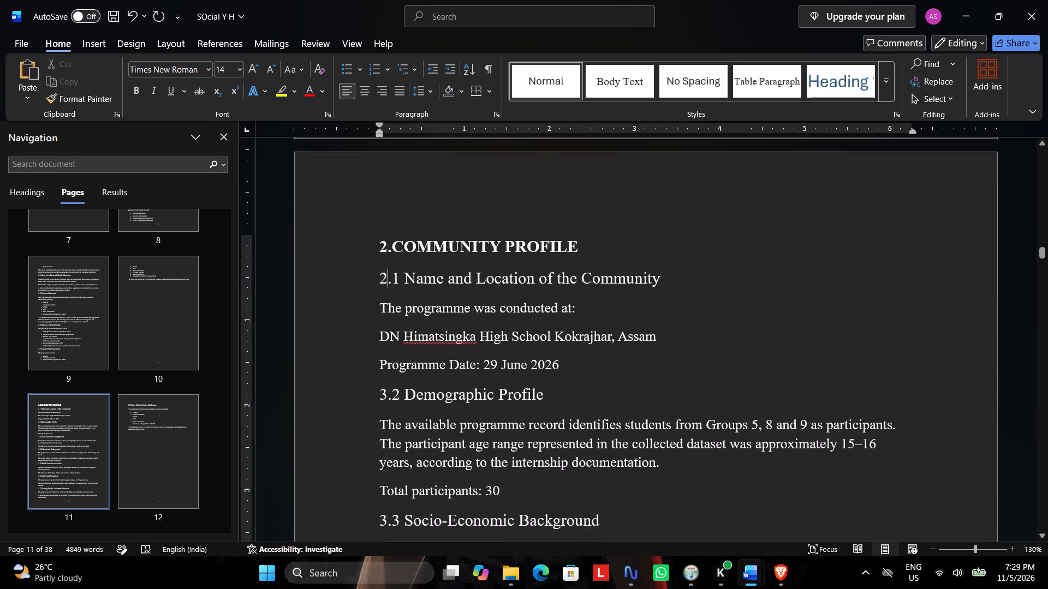
pyautogui.click(386, 392)
pyautogui.press('BackSpace')
pyautogui.press('2')
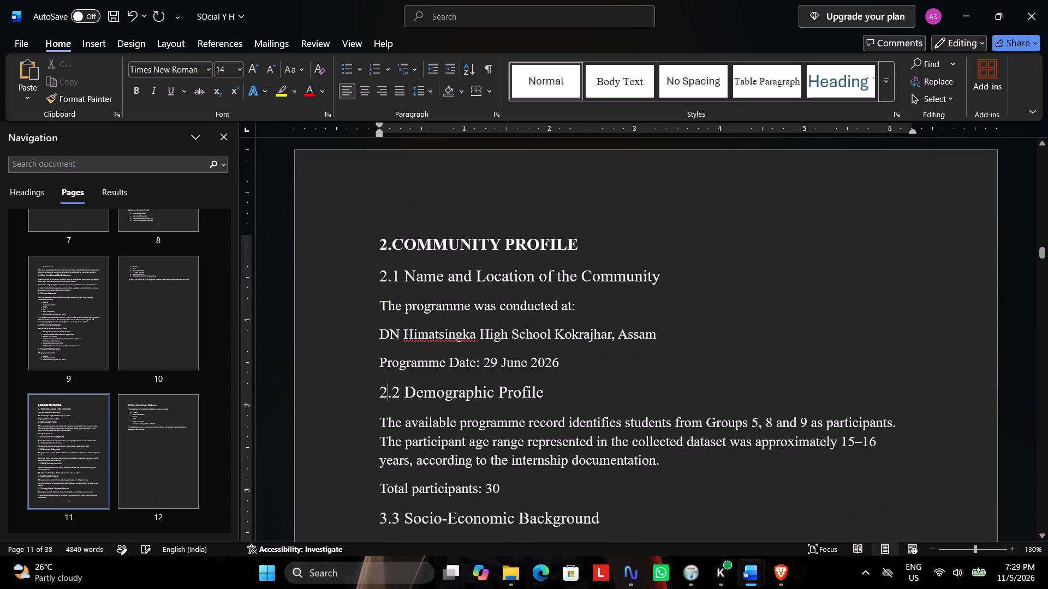
pyautogui.scroll(-3, 416, 392)
pyautogui.click(388, 387)
pyautogui.press('BackSpace')
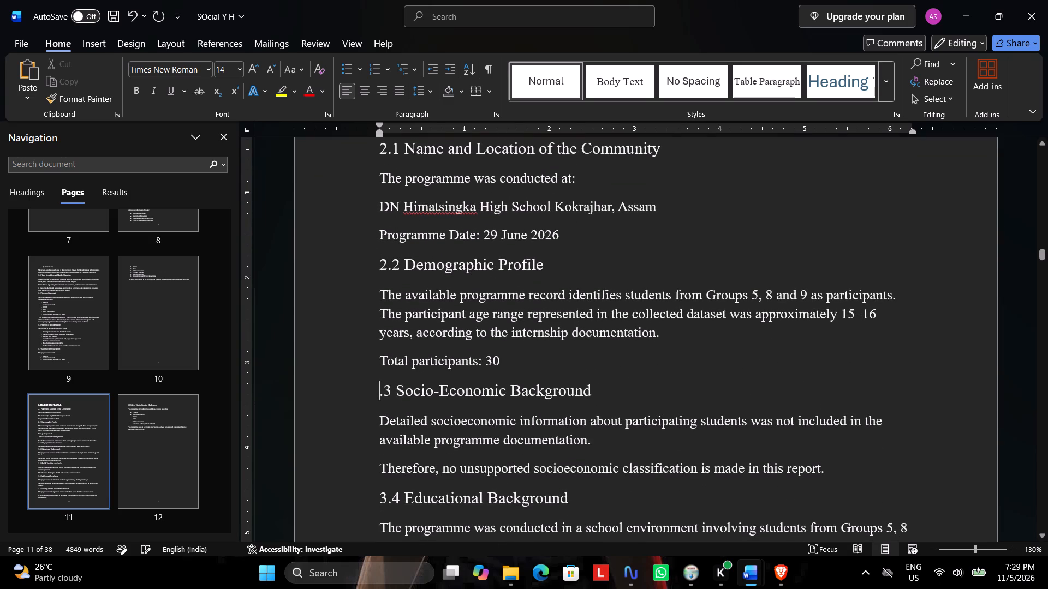
pyautogui.press('2')
# Renumber the Educational Background, Health Facilities Available and Adolescent Population headings as 2.4, 2.5 and 2.6.
pyautogui.scroll(-2, 404, 386)
pyautogui.click(386, 406)
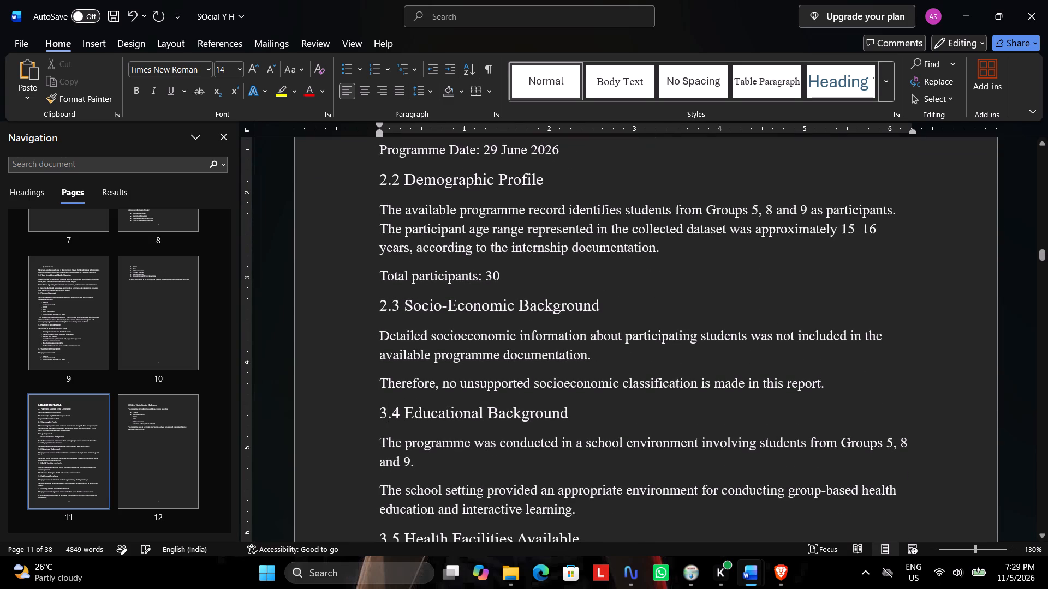
pyautogui.press('BackSpace')
pyautogui.press('2')
pyautogui.scroll(-3, 404, 395)
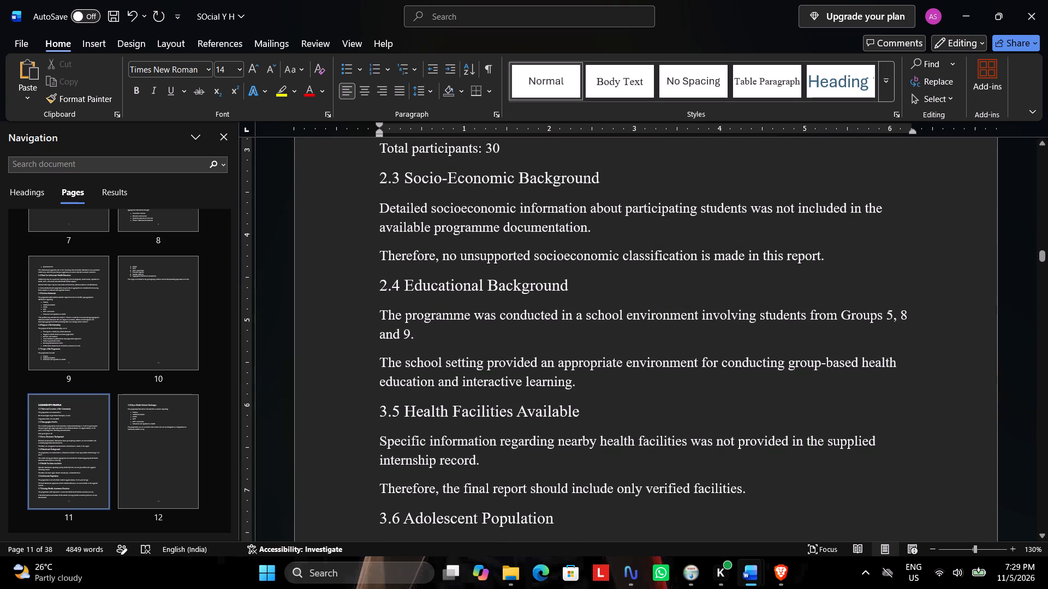
pyautogui.click(390, 406)
pyautogui.press('BackSpace')
pyautogui.press('2')
pyautogui.scroll(-3, 404, 395)
pyautogui.click(389, 388)
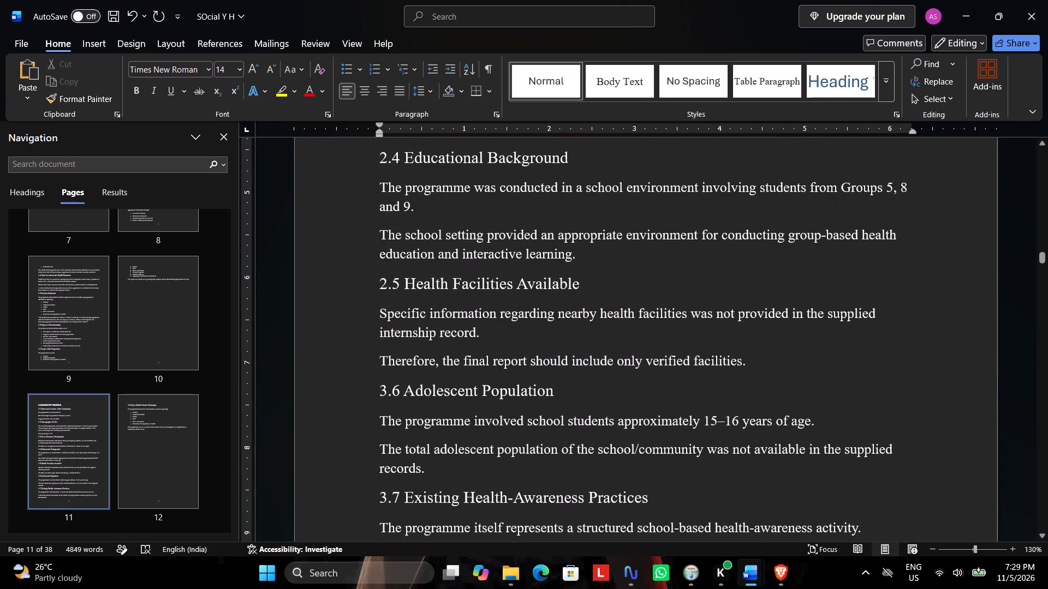
pyautogui.press('BackSpace')
pyautogui.press('2')
# Renumber the Existing Health-Awareness Practices and Major Health-Related Challenges headings as 2.7 and 2.8.
pyautogui.scroll(-3, 403, 389)
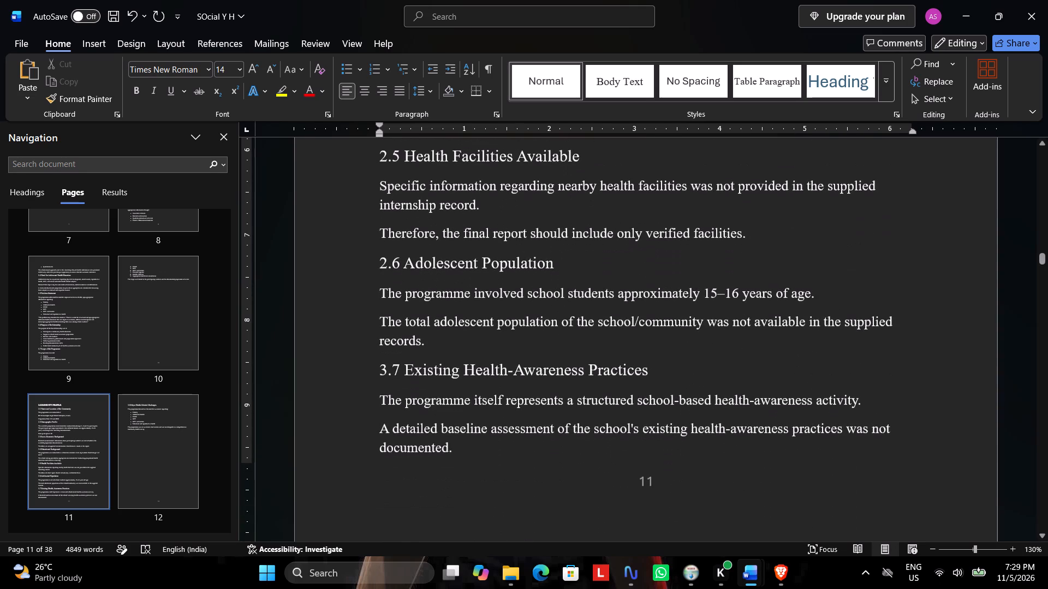
pyautogui.click(386, 372)
pyautogui.press('BackSpace')
pyautogui.press('2')
pyautogui.scroll(-2, 398, 376)
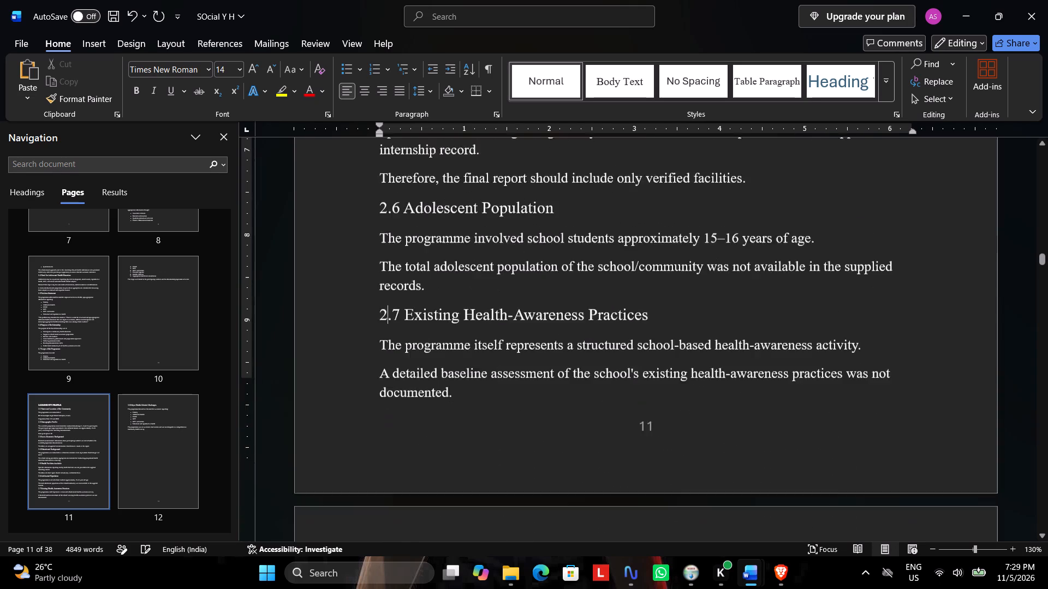
pyautogui.scroll(-5, 396, 377)
pyautogui.click(386, 359)
pyautogui.press('BackSpace')
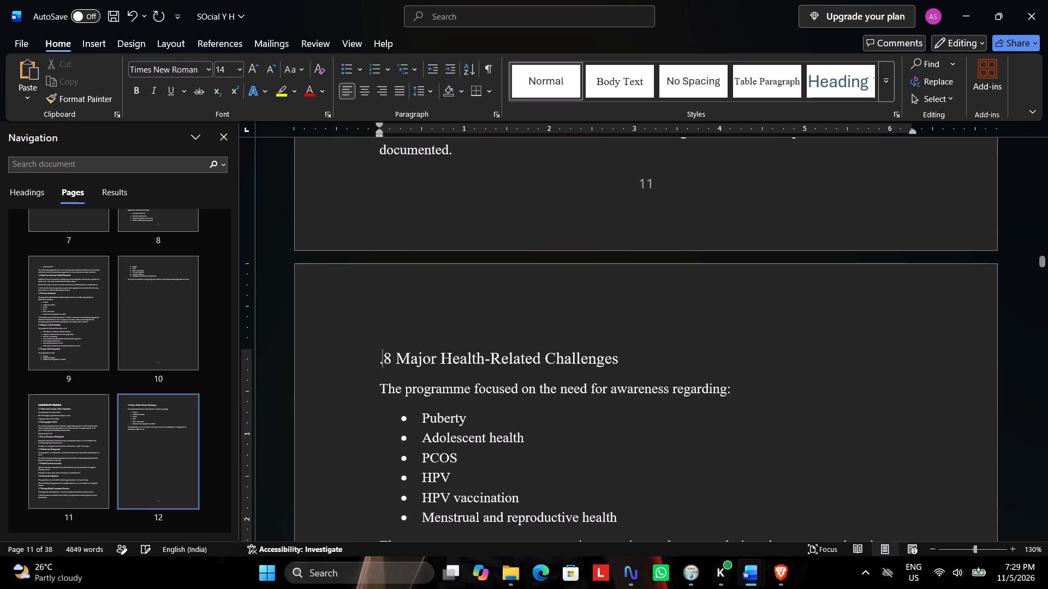
pyautogui.press('2')
# Change the chapter number in the "ADOLESCENT HEALTH AWARENESS TOPICS" heading to 3.
pyautogui.scroll(4, 394, 366)
pyautogui.scroll(-7, 396, 360)
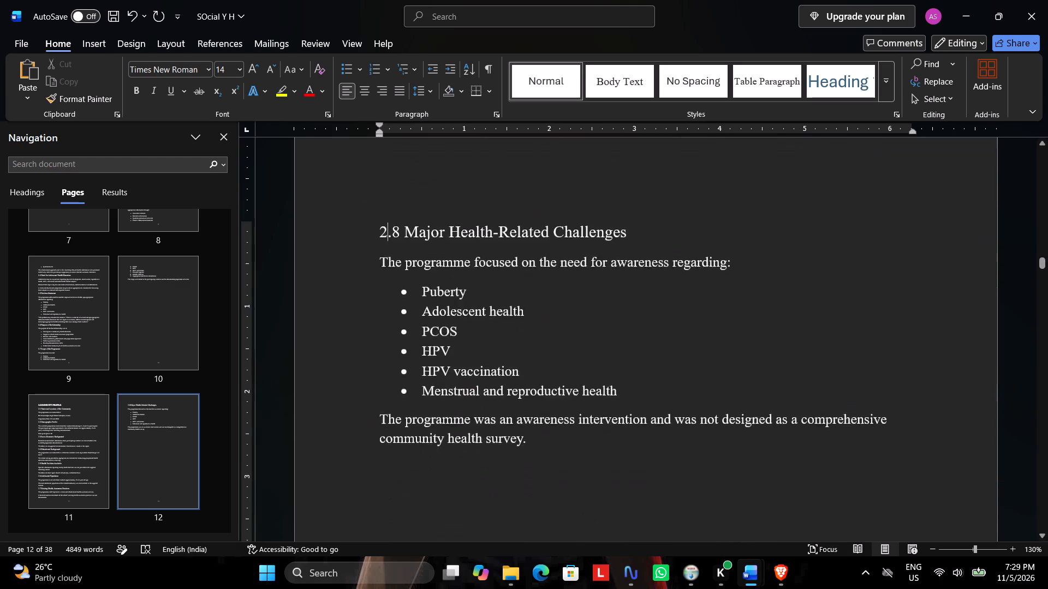
pyautogui.scroll(-19, 396, 359)
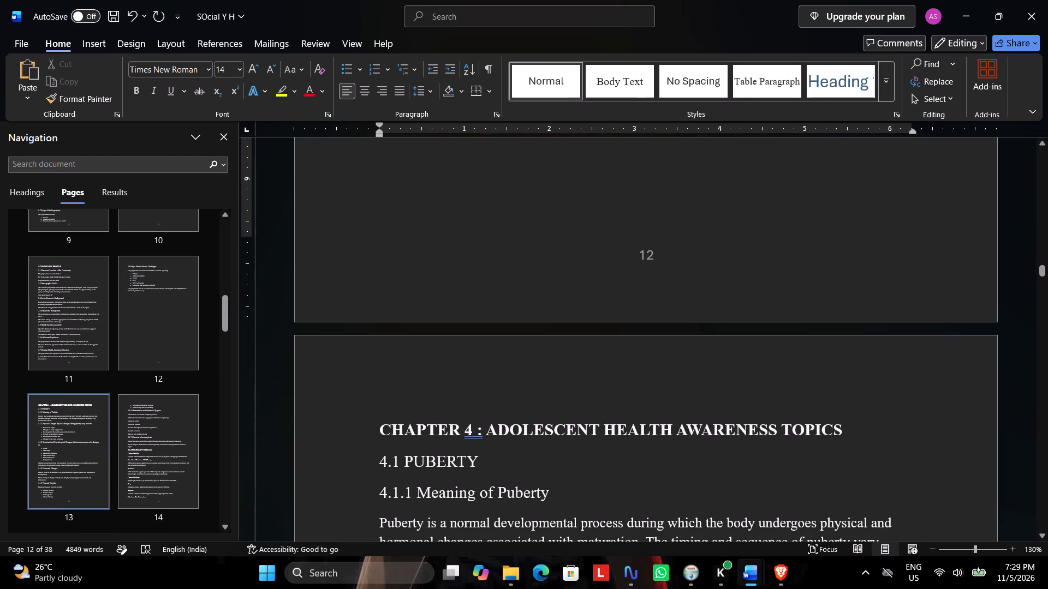
pyautogui.scroll(-2, 499, 328)
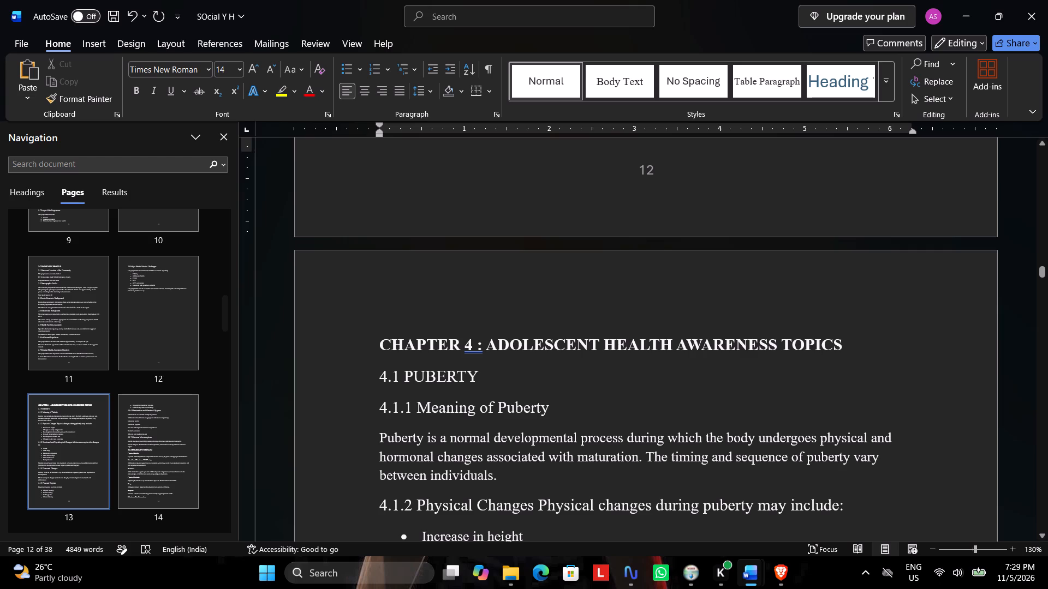
pyautogui.scroll(-1, 481, 322)
pyautogui.click(477, 298)
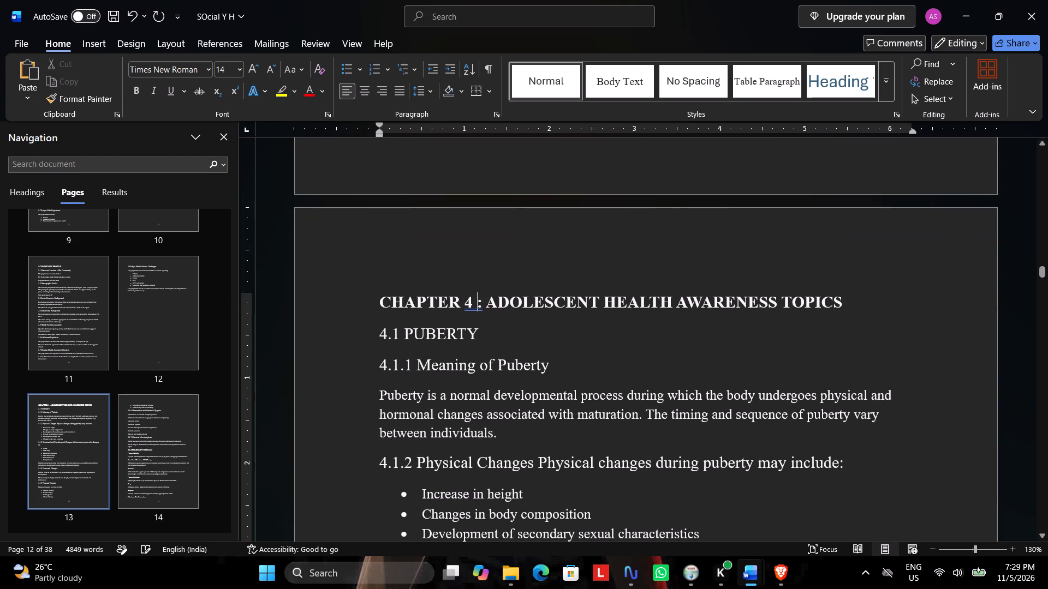
pyautogui.click(472, 296)
pyautogui.press('BackSpace')
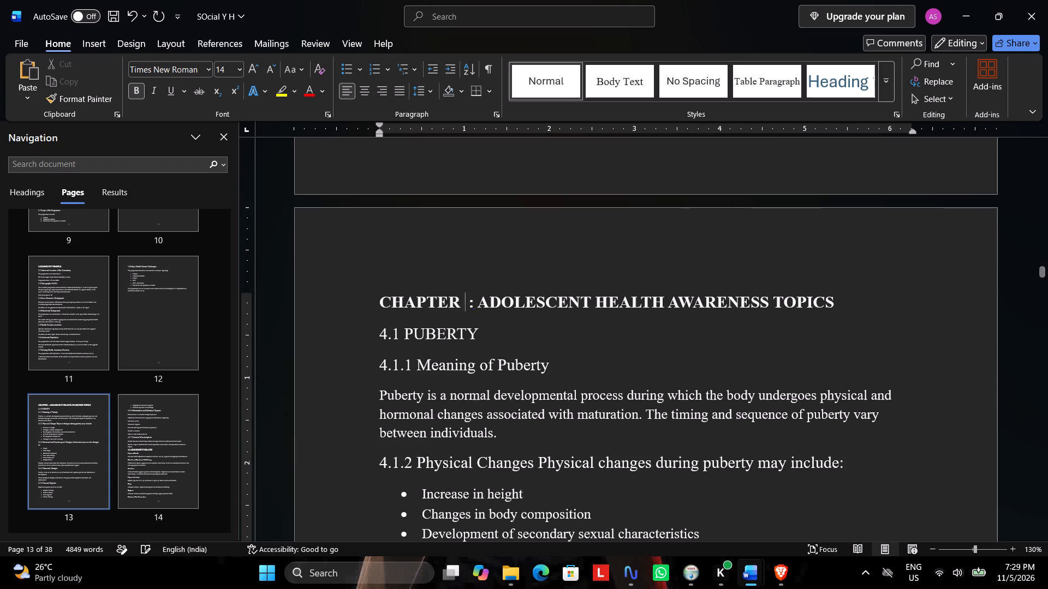
pyautogui.press('3')
# Renumber the PUBERTY, Meaning of Puberty and Physical Changes headings as 3.1, 3.1.1 and 3.1.2.
pyautogui.click(388, 333)
pyautogui.press('BackSpace')
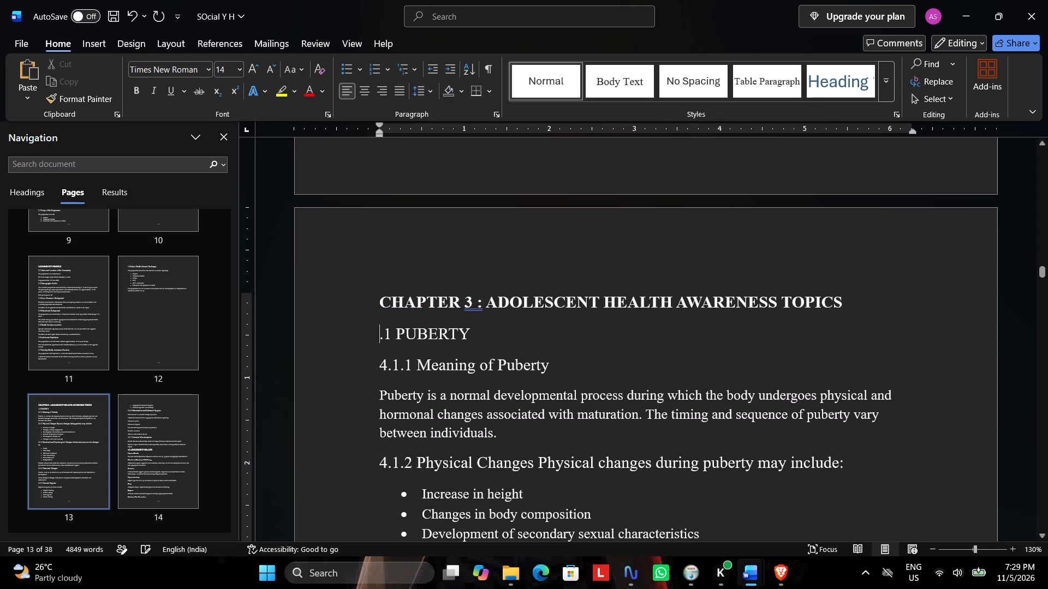
pyautogui.press('3')
pyautogui.click(388, 359)
pyautogui.press('BackSpace')
pyautogui.scroll(-1, 409, 362)
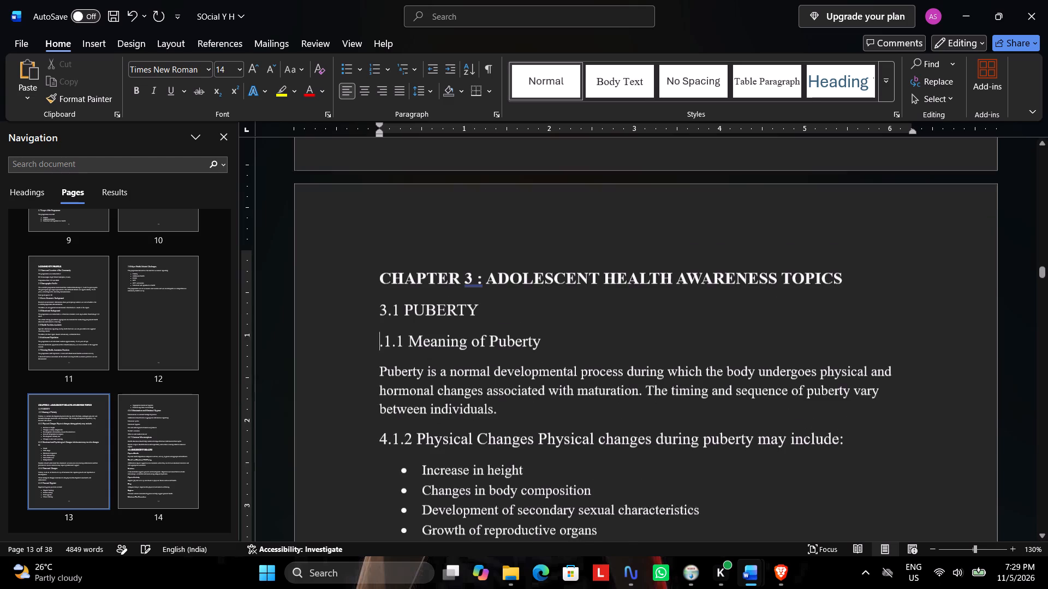
pyautogui.scroll(-1, 409, 360)
pyautogui.press('3')
pyautogui.scroll(-2, 403, 347)
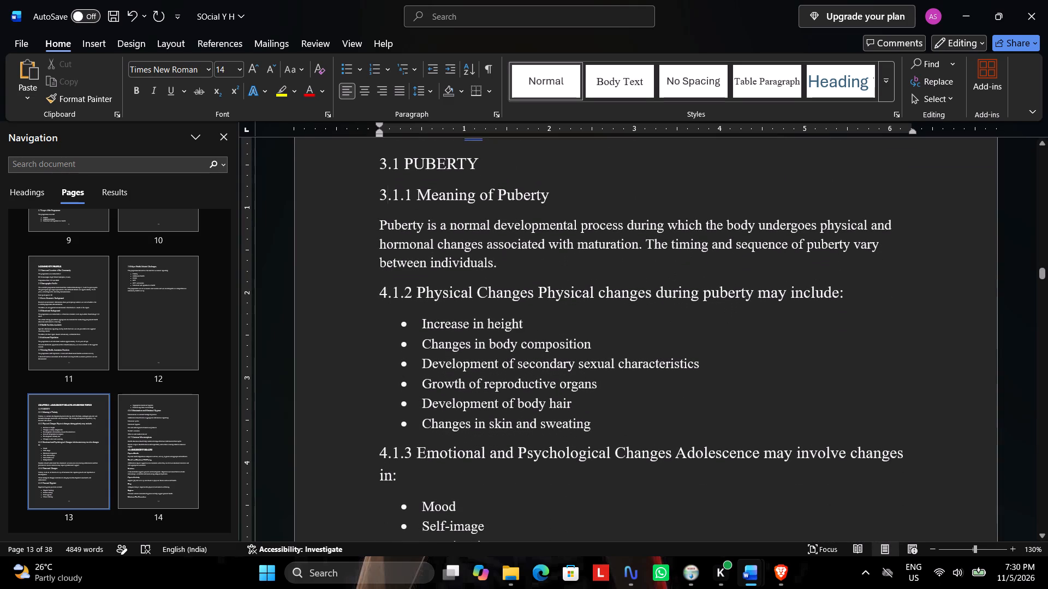
pyautogui.click(388, 293)
pyautogui.press('BackSpace')
pyautogui.press('3')
# Renumber the Emotional and Psychological Changes and Hormonal Changes headings as 3.1.3 and 3.1.4.
pyautogui.scroll(-4, 413, 302)
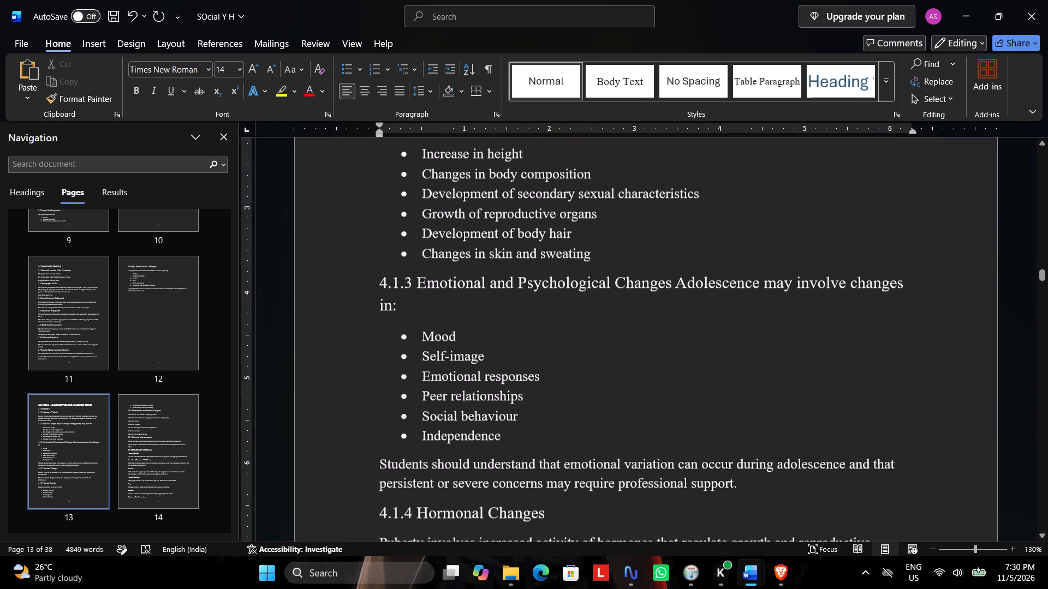
pyautogui.click(385, 284)
pyautogui.press('BackSpace')
pyautogui.press('3')
pyautogui.scroll(2, 398, 302)
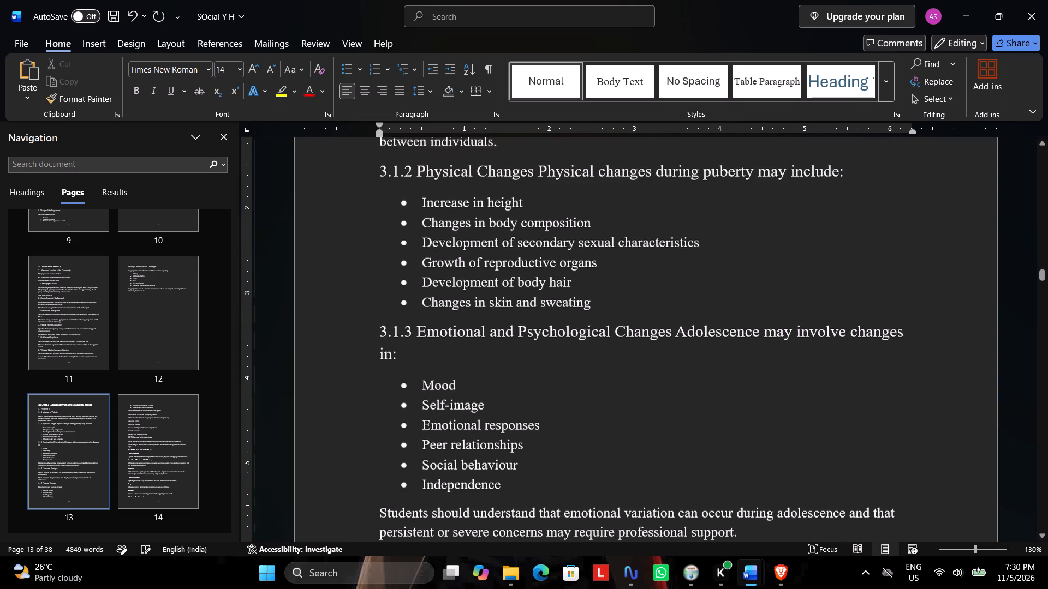
pyautogui.scroll(1, 398, 302)
pyautogui.scroll(-8, 398, 302)
pyautogui.click(391, 296)
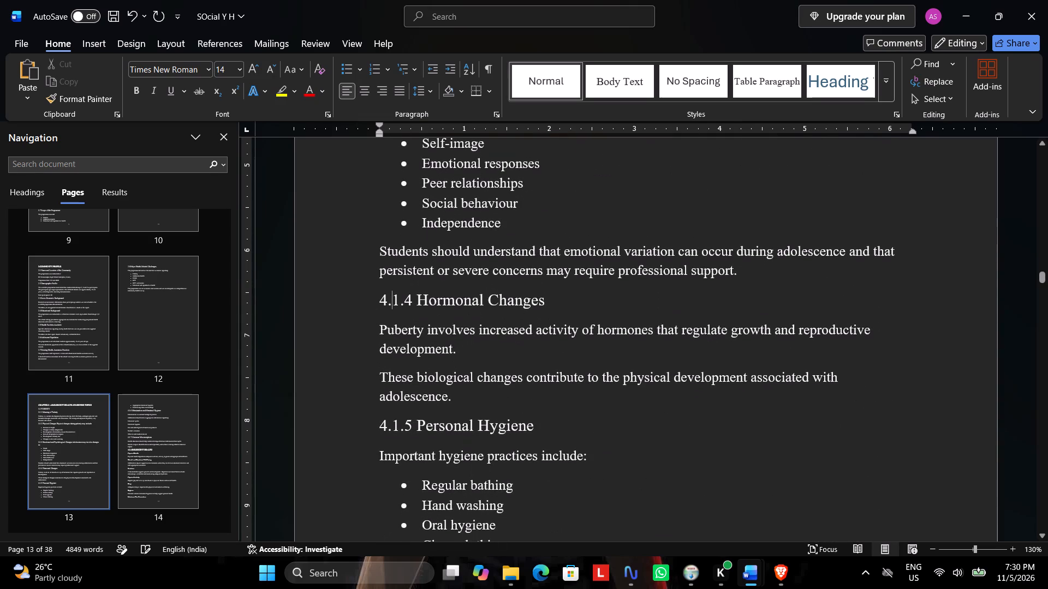
pyautogui.click(388, 298)
pyautogui.press('BackSpace')
pyautogui.press('3')
# Renumber the Personal Hygiene and Menstruation and Menstrual Hygiene headings as 3.1.5 and 3.1.6.
pyautogui.scroll(-2, 400, 298)
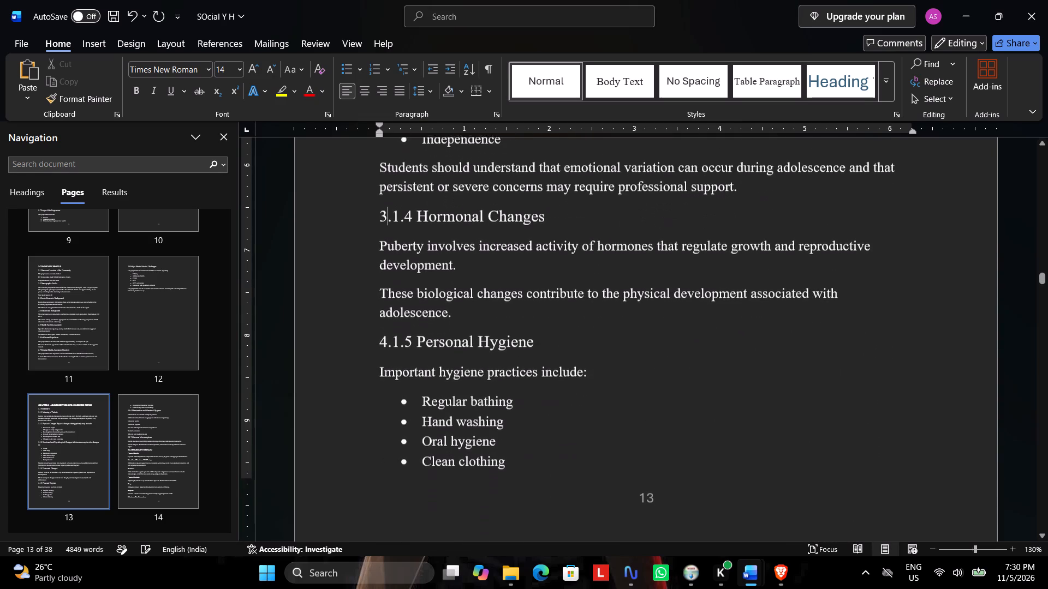
pyautogui.click(390, 336)
pyautogui.click(389, 338)
pyautogui.press('BackSpace')
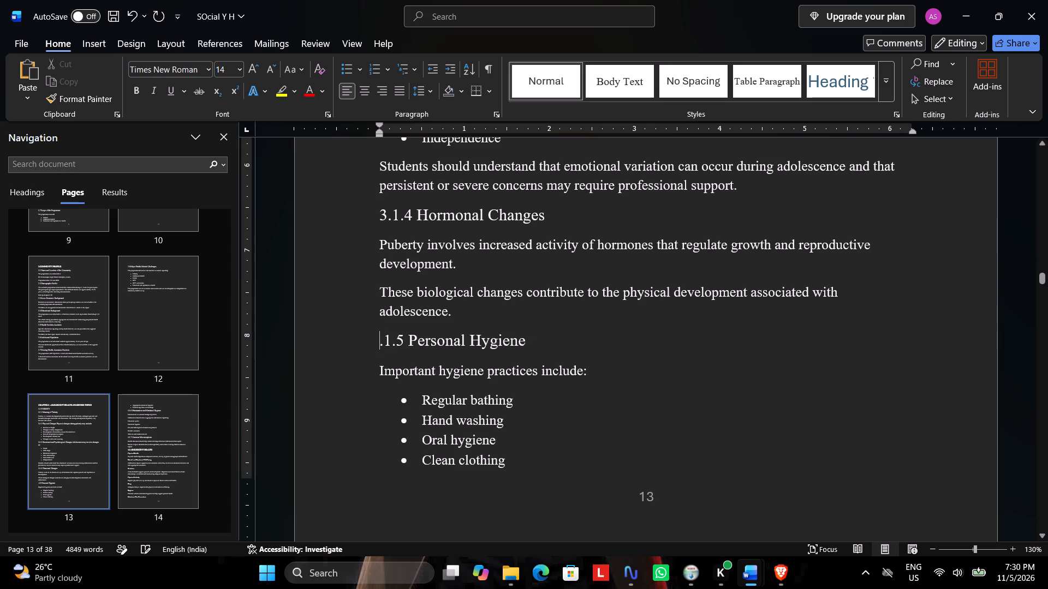
pyautogui.press('3')
pyautogui.scroll(-9, 392, 330)
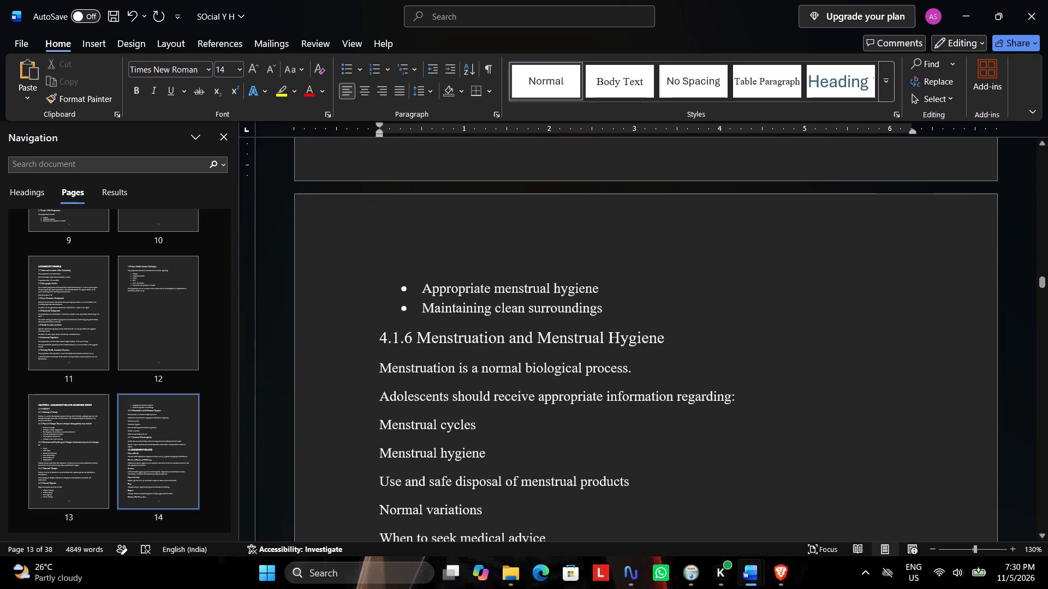
pyautogui.click(386, 333)
pyautogui.press('BackSpace')
pyautogui.press('3')
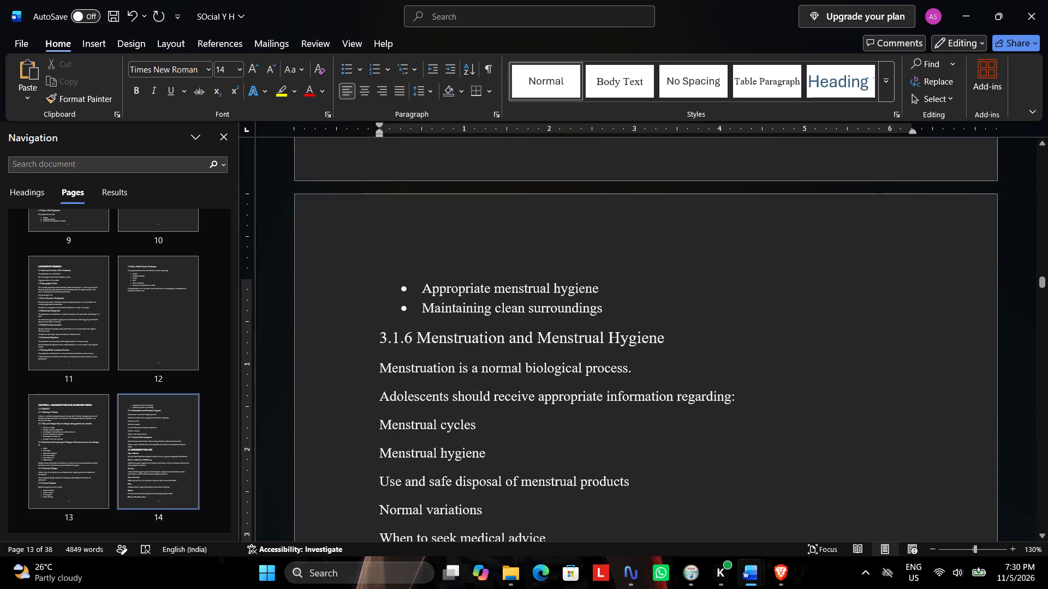
# Renumber the Common Misconceptions and ADOLESCENT HEALTH headings as 3.1.7 and 3.2.
pyautogui.scroll(4, 450, 318)
pyautogui.scroll(19, 450, 314)
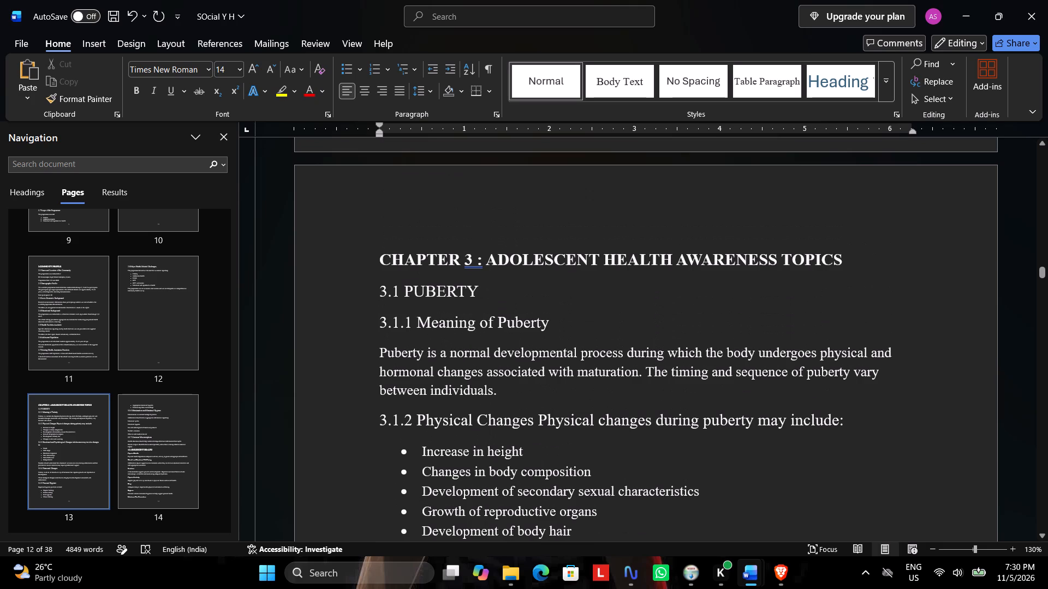
pyautogui.scroll(-14, 472, 302)
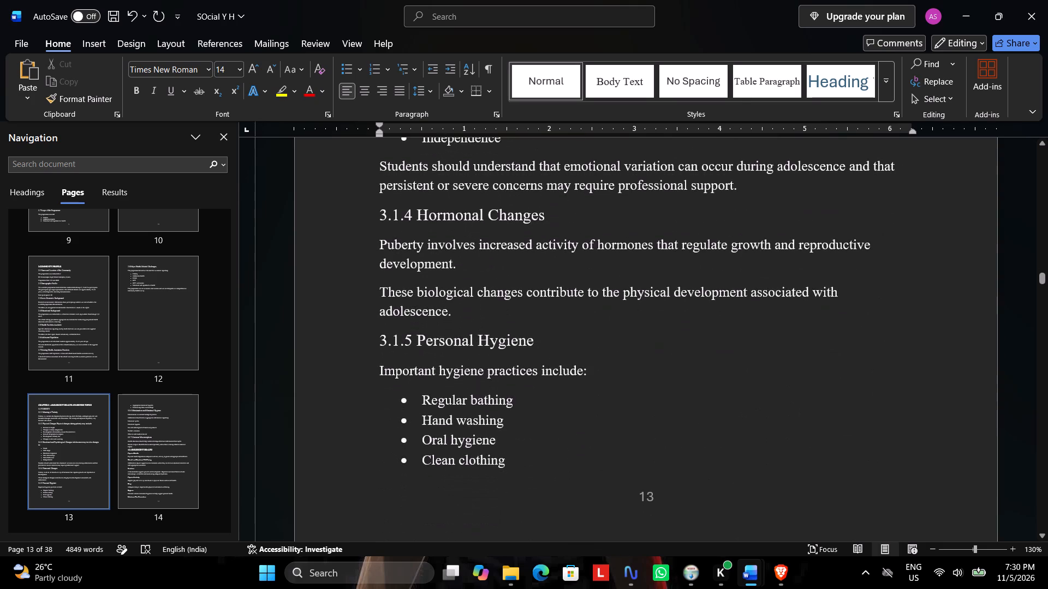
pyautogui.scroll(-13, 408, 302)
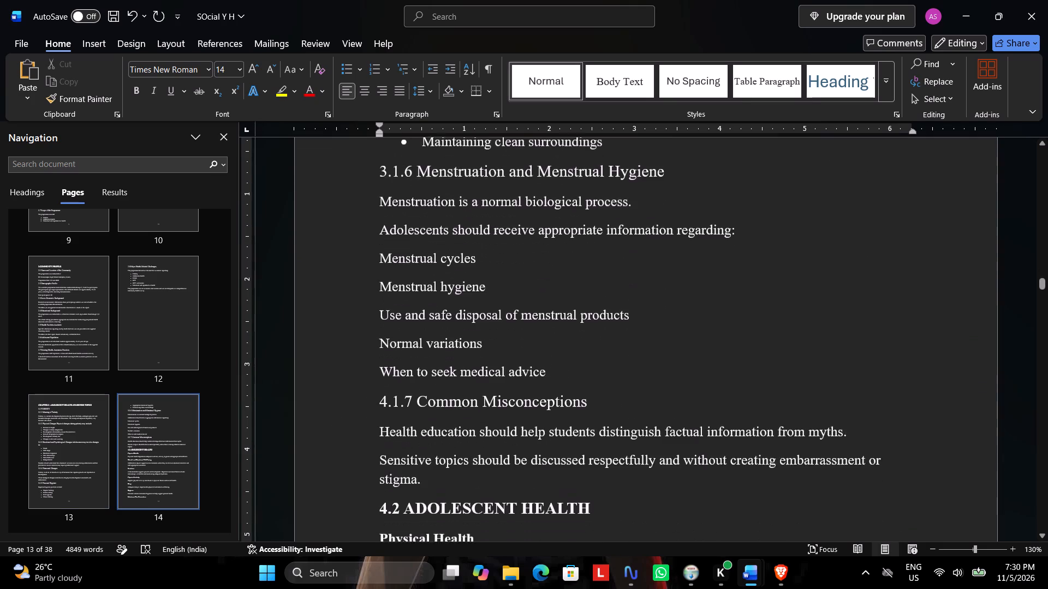
pyautogui.scroll(-2, 385, 300)
pyautogui.click(386, 309)
pyautogui.press('BackSpace')
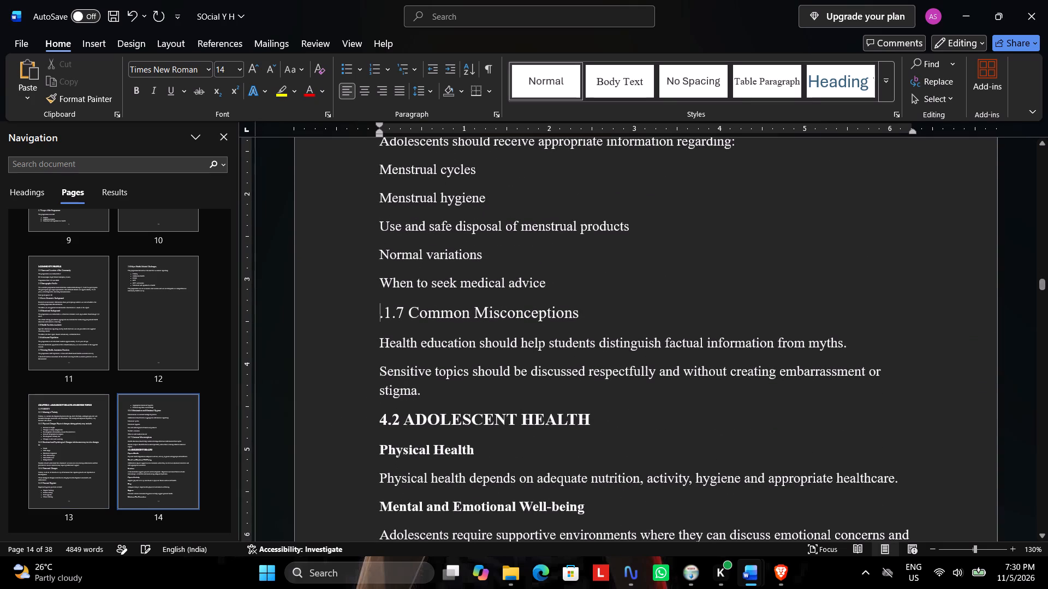
pyautogui.press('3')
pyautogui.scroll(-2, 390, 308)
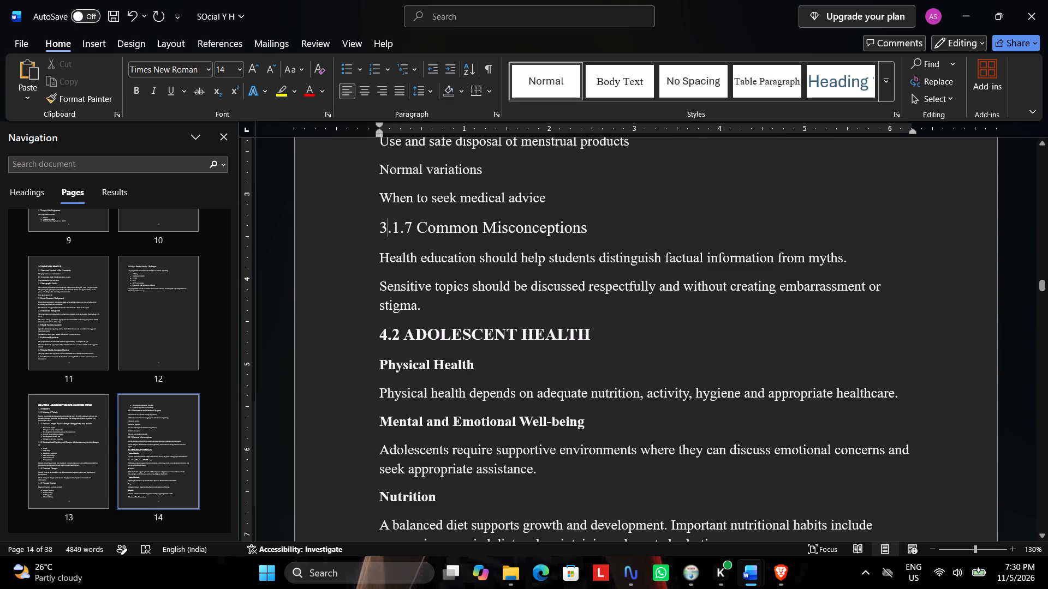
pyautogui.click(384, 330)
pyautogui.press('BackSpace')
pyautogui.press('3')
# Renumber the main PCOS section heading after Importance of Professional Help as 3.3.
pyautogui.scroll(-3, 397, 320)
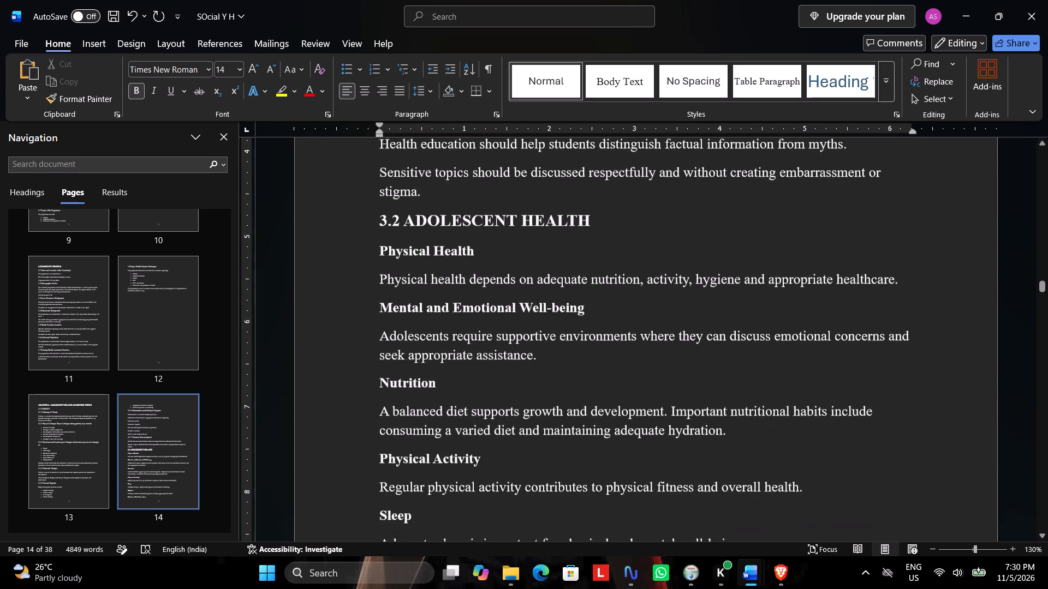
pyautogui.scroll(-15, 397, 320)
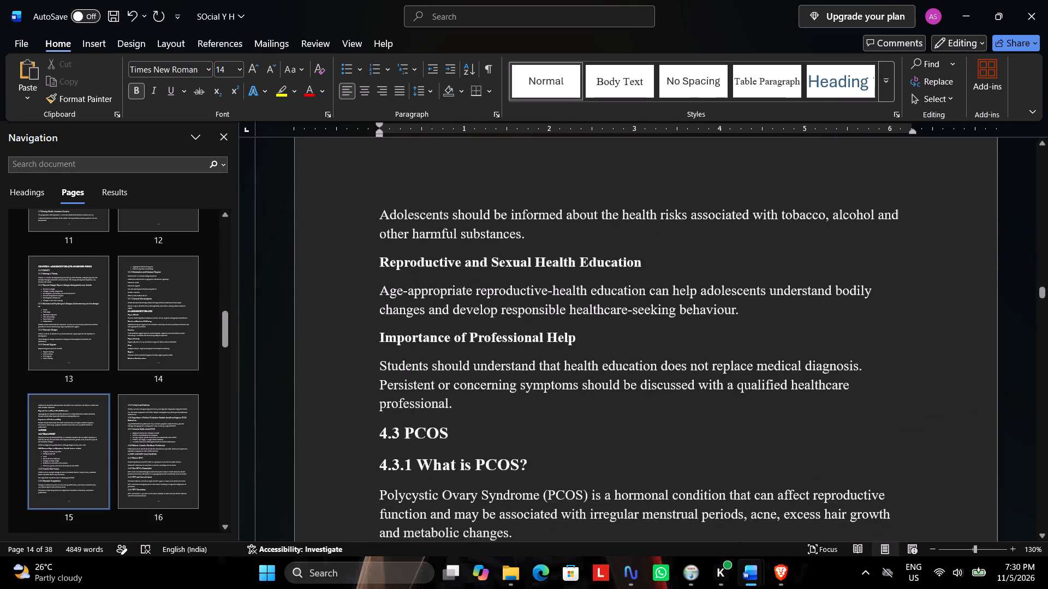
pyautogui.scroll(-3, 391, 326)
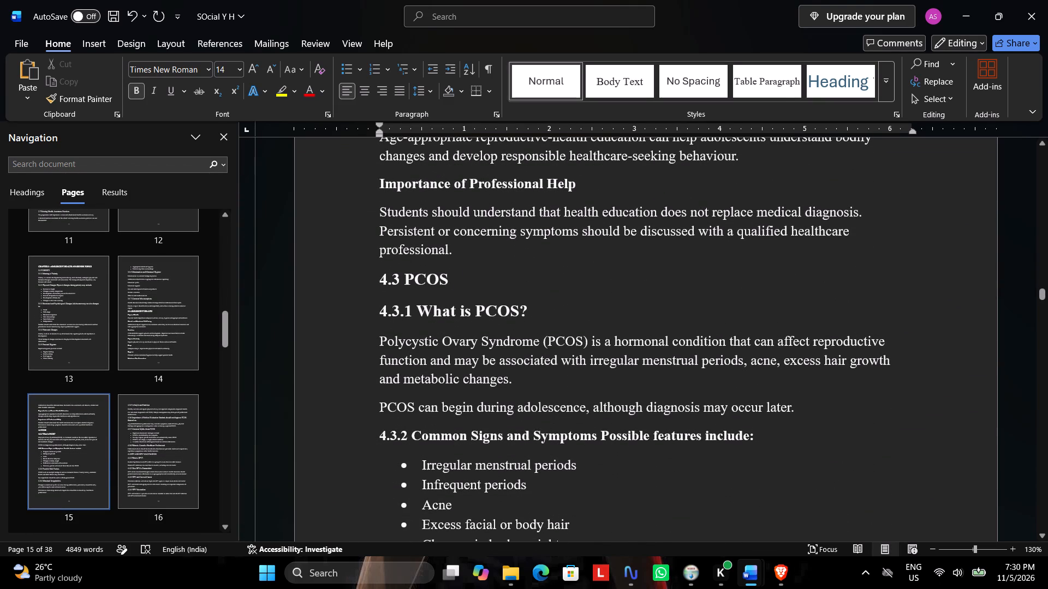
pyautogui.scroll(3, 387, 300)
pyautogui.scroll(-2, 387, 300)
pyautogui.click(386, 318)
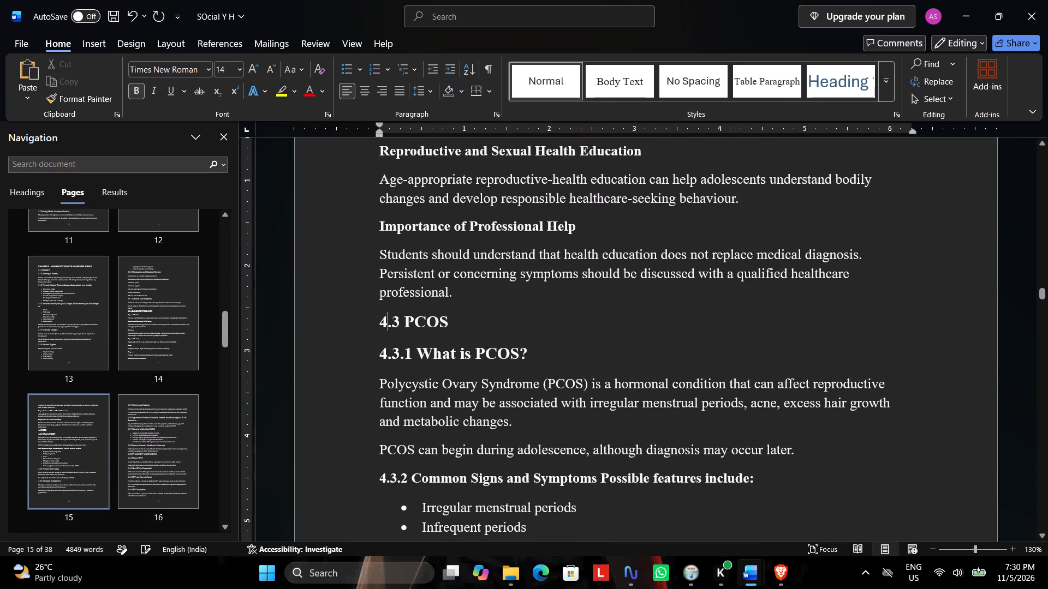
pyautogui.press('BackSpace')
pyautogui.press('3')
# Renumber the "What is PCOS?" and Common Signs and Symptoms headings as 3.3.1 and 3.3.2.
pyautogui.scroll(-2, 397, 315)
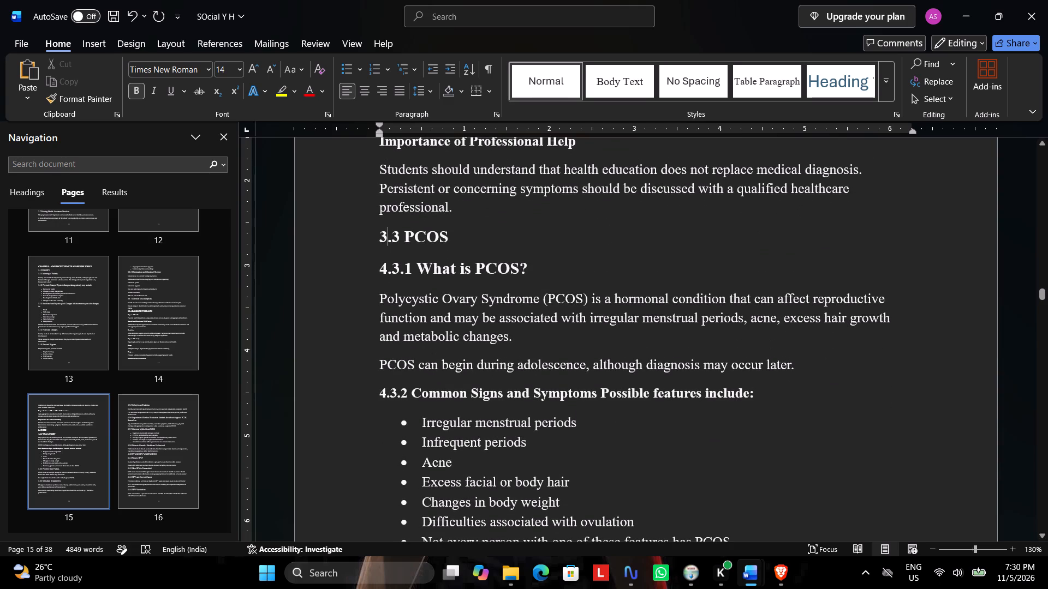
pyautogui.click(388, 268)
pyautogui.press('BackSpace')
pyautogui.press('3')
pyautogui.scroll(-2, 408, 278)
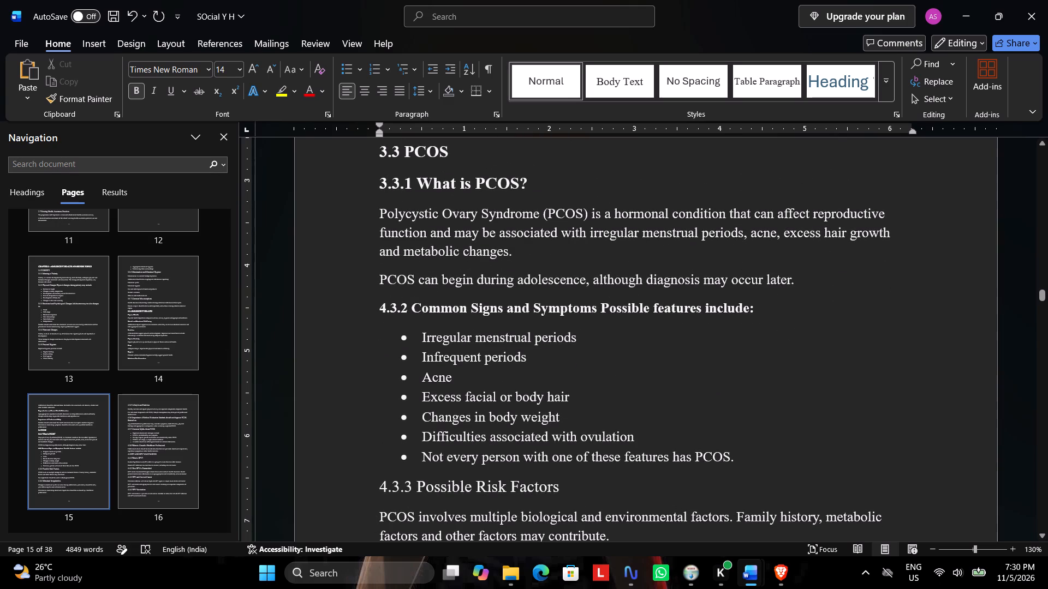
pyautogui.click(385, 308)
pyautogui.press('BackSpace')
pyautogui.press('3')
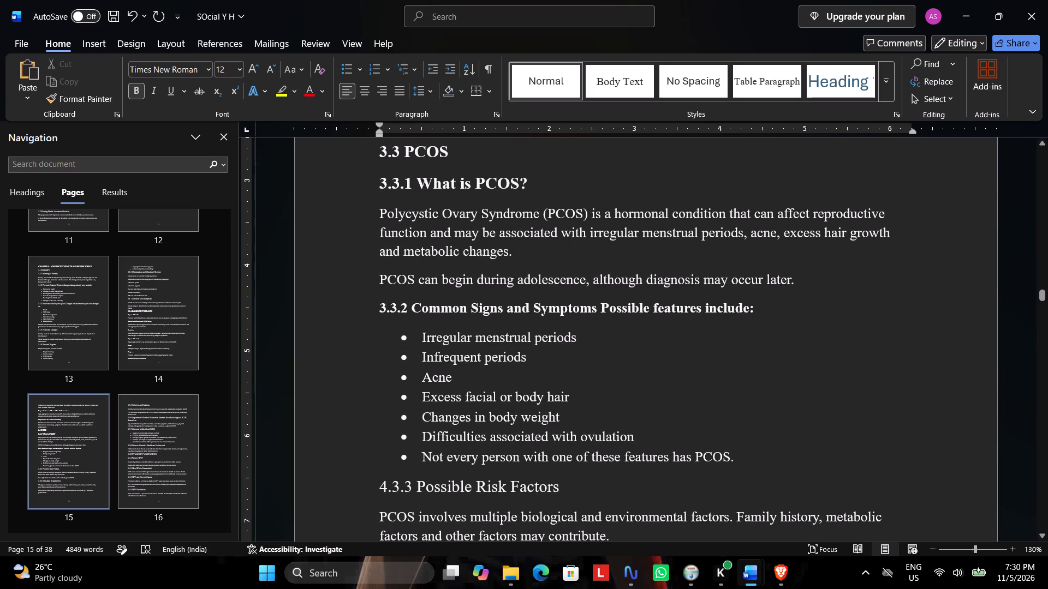
# Reduce the font size of the "3.3.1 What is PCOS?" heading to 12.
pyautogui.click(518, 182)
pyautogui.click(523, 182)
pyautogui.moveTo(530, 183); pyautogui.dragTo(376, 187)
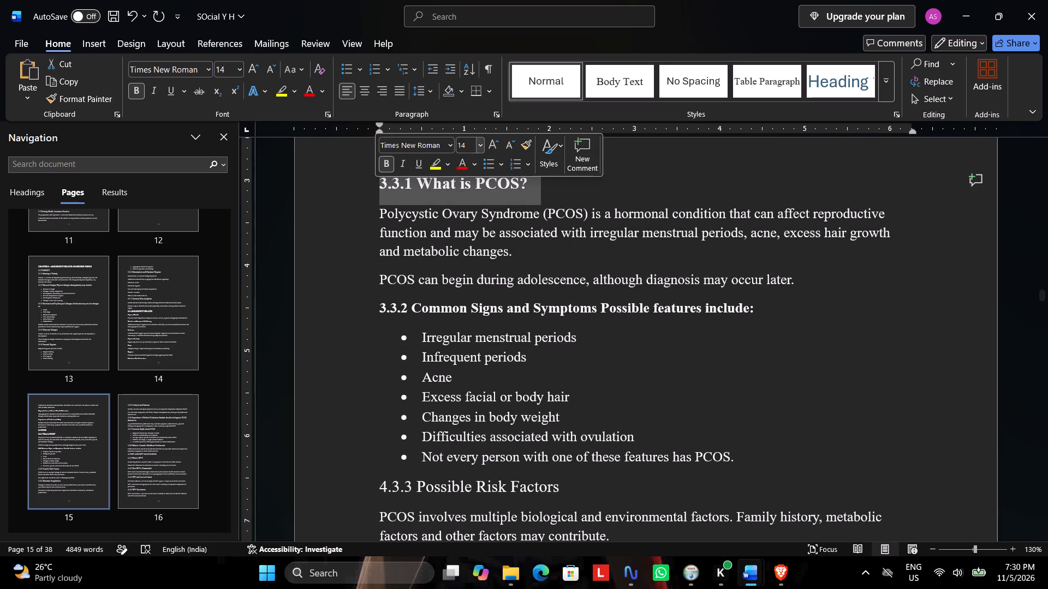
pyautogui.click(506, 143)
pyautogui.scroll(2, 448, 323)
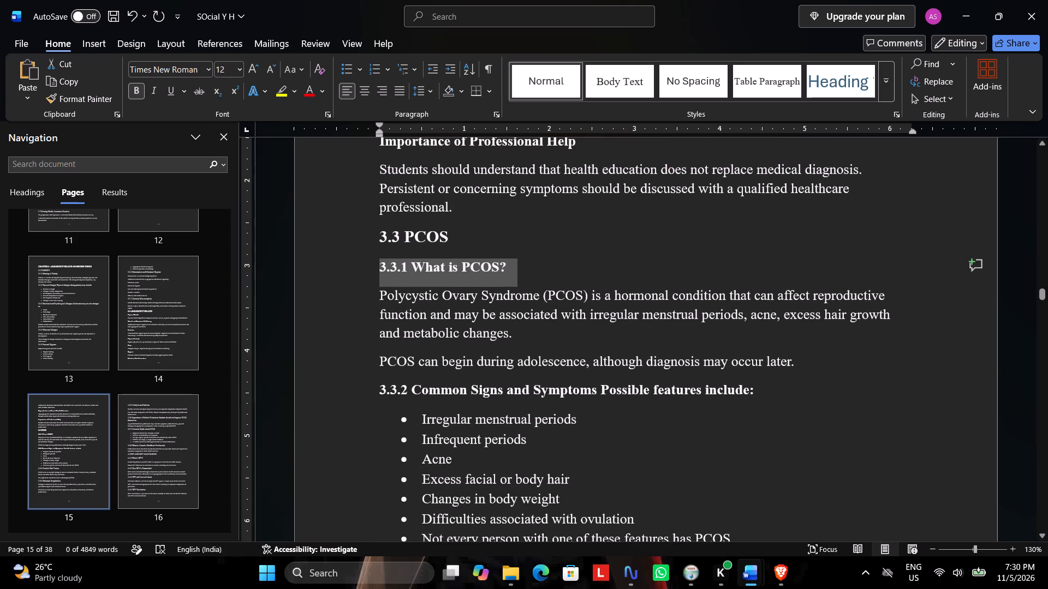
pyautogui.scroll(-2, 455, 293)
pyautogui.click(627, 354)
# Renumber the Possible Risk Factors heading as 3.3.3 and reduce its font size to 12.
pyautogui.scroll(-1, 427, 347)
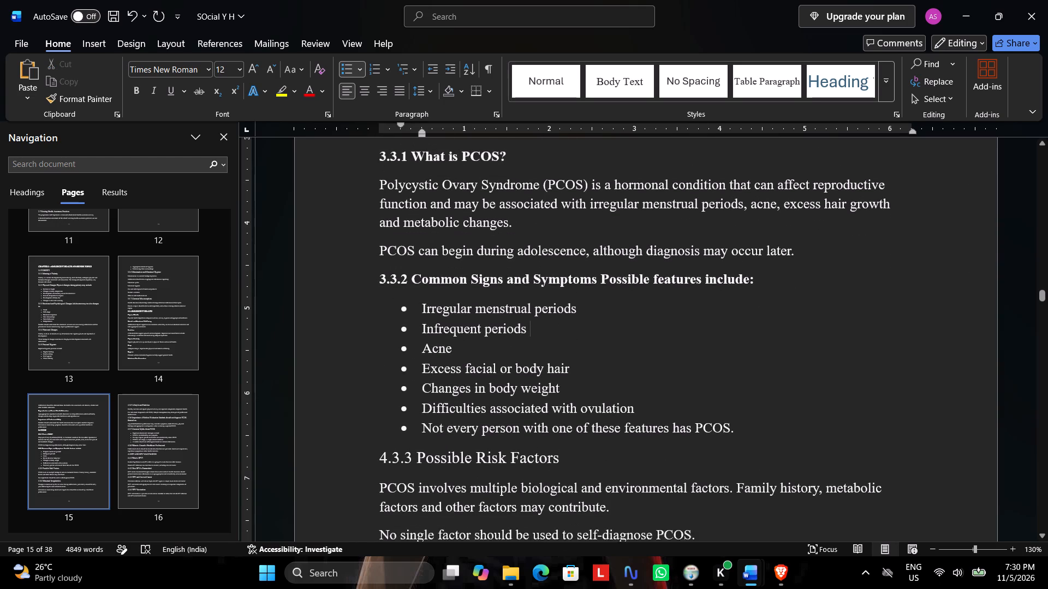
pyautogui.scroll(-1, 413, 342)
pyautogui.click(388, 398)
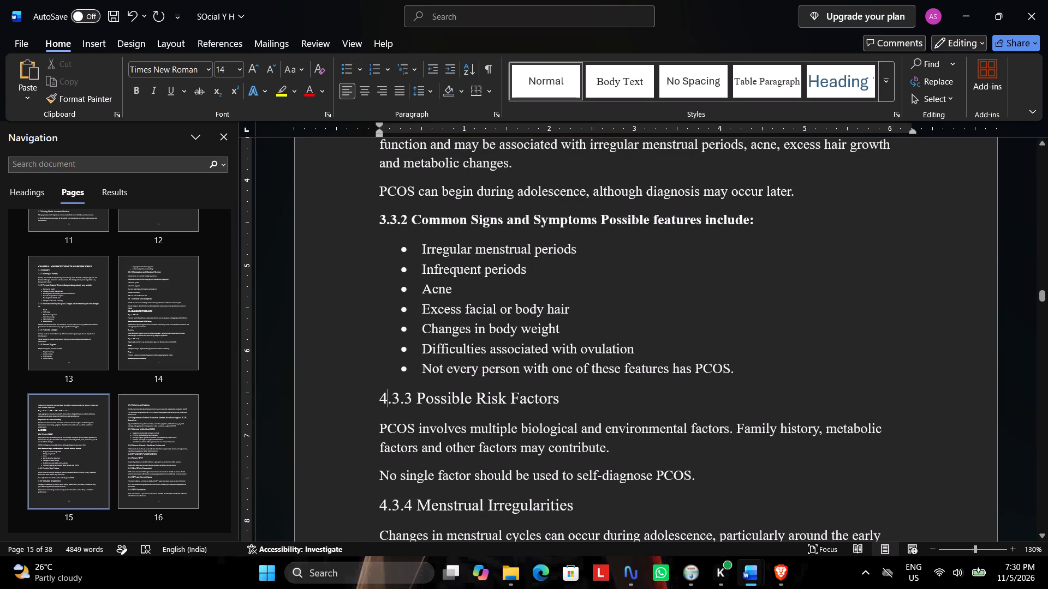
pyautogui.press('BackSpace')
pyautogui.press('3')
pyautogui.moveTo(562, 396); pyautogui.dragTo(354, 400)
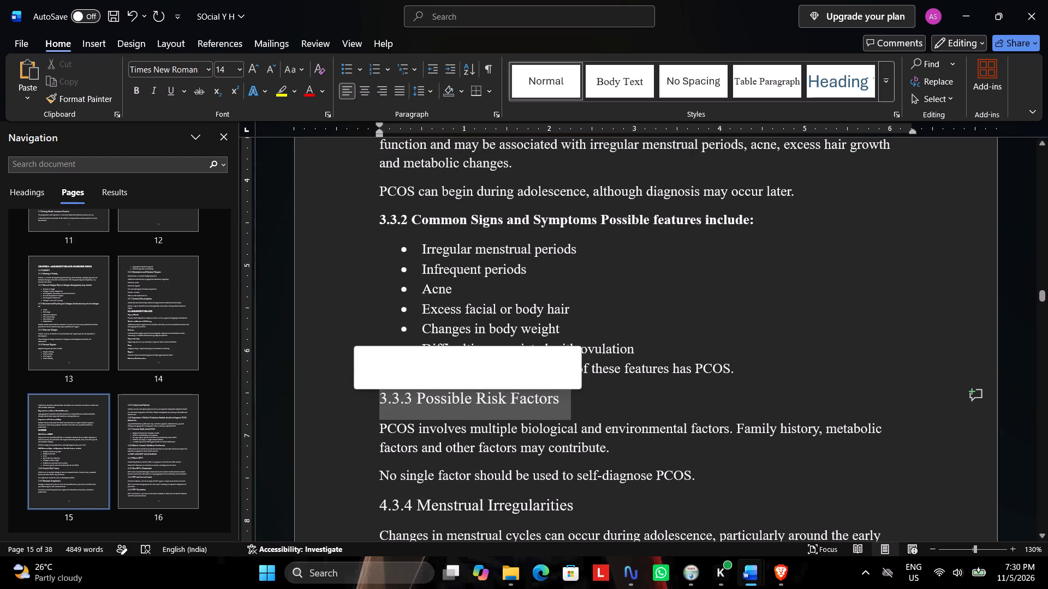
pyautogui.click(485, 354)
# Renumber the Menstrual Irregularities heading as 3.3.4 and reduce its font size to 12.
pyautogui.scroll(-3, 472, 366)
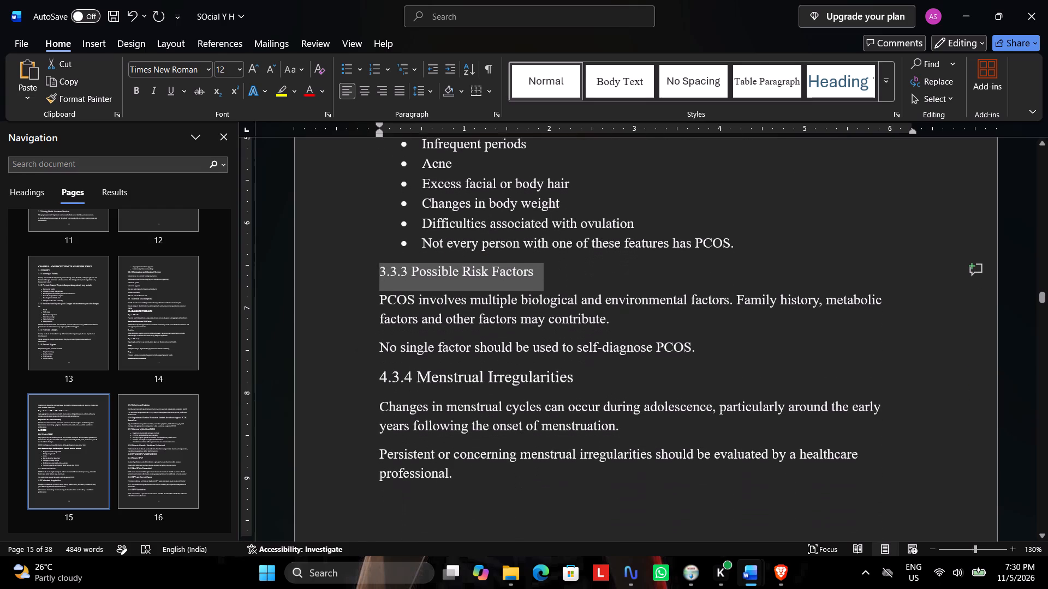
pyautogui.click(390, 376)
pyautogui.click(391, 374)
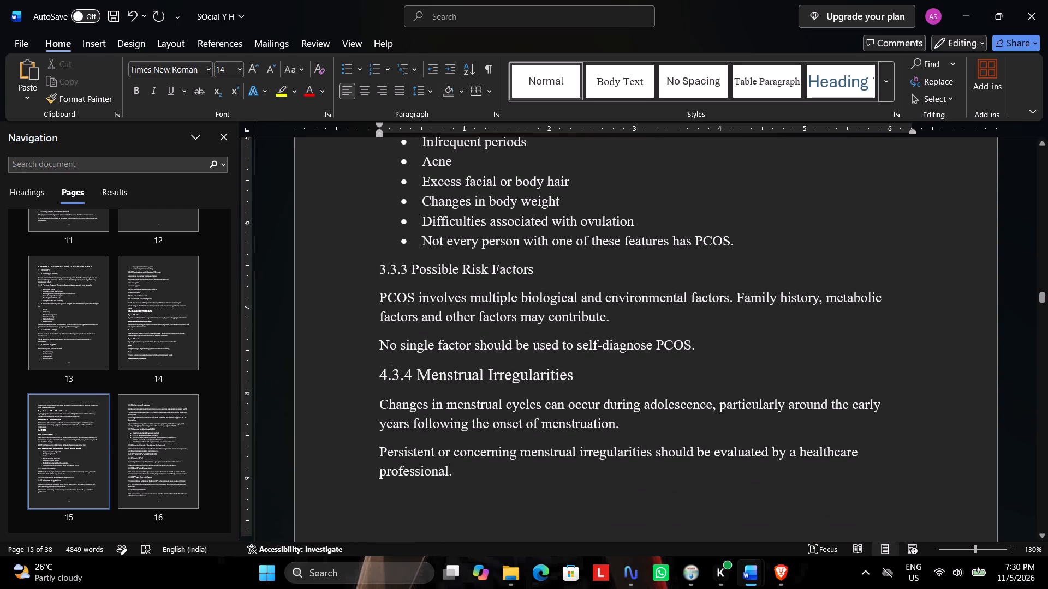
pyautogui.click(388, 376)
pyautogui.press('BackSpace')
pyautogui.press('3')
pyautogui.moveTo(575, 375); pyautogui.dragTo(379, 375)
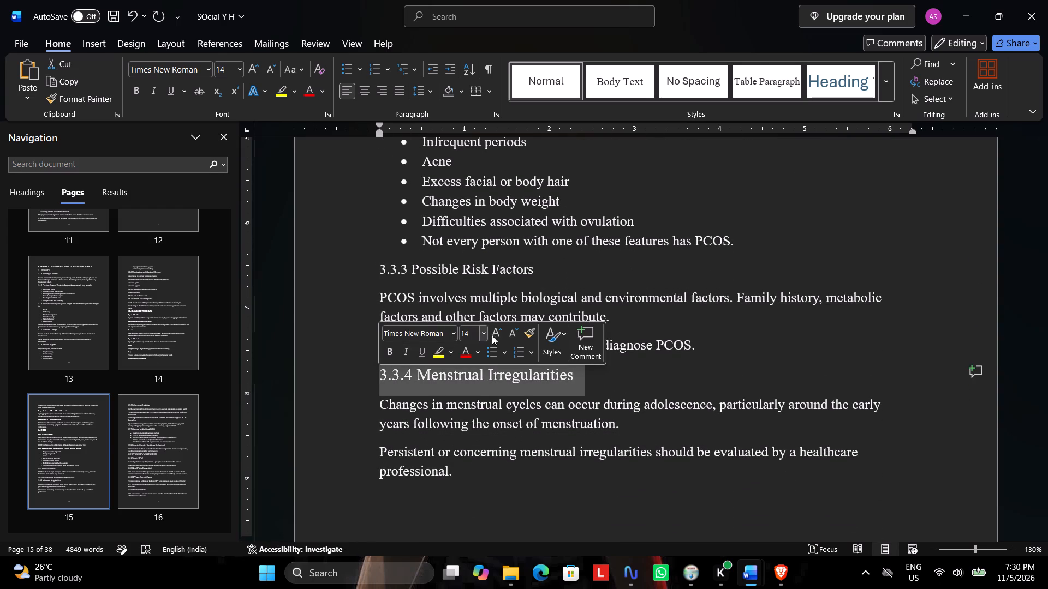
pyautogui.click(509, 332)
pyautogui.scroll(-2, 468, 353)
pyautogui.click(468, 392)
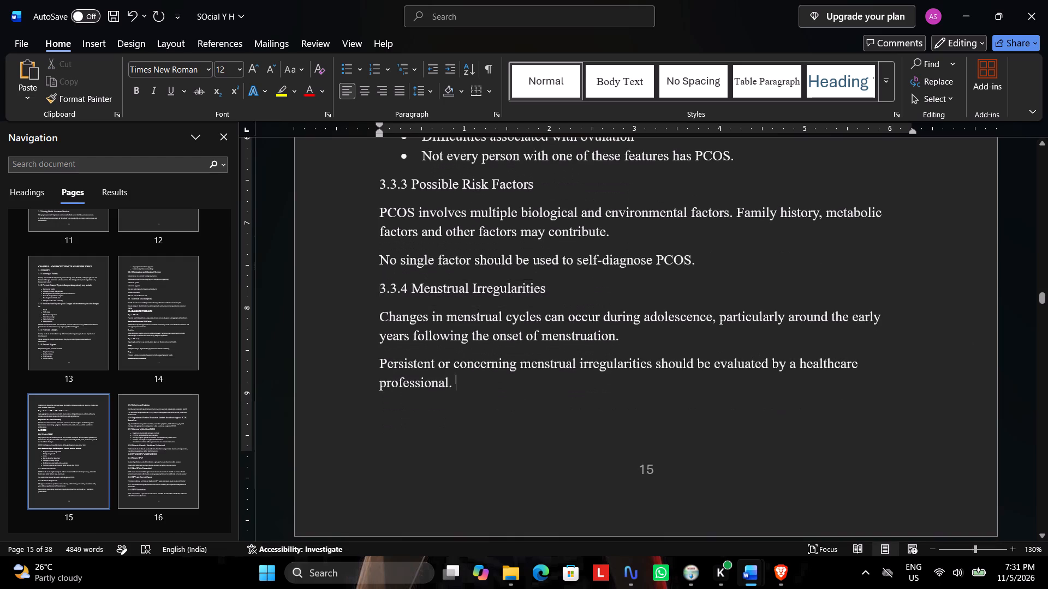
# Renumber the Lifestyle and Nutrition heading as 3.3.5 and reduce its font size to 12.
pyautogui.scroll(-7, 420, 370)
pyautogui.click(388, 342)
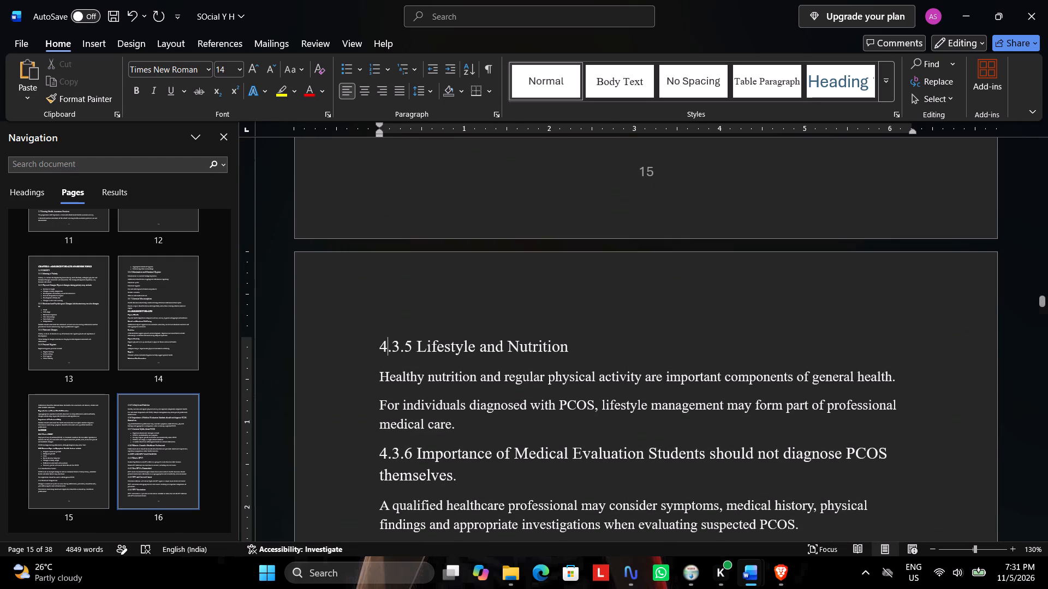
pyautogui.press('BackSpace')
pyautogui.press('3')
pyautogui.moveTo(581, 343); pyautogui.dragTo(356, 342)
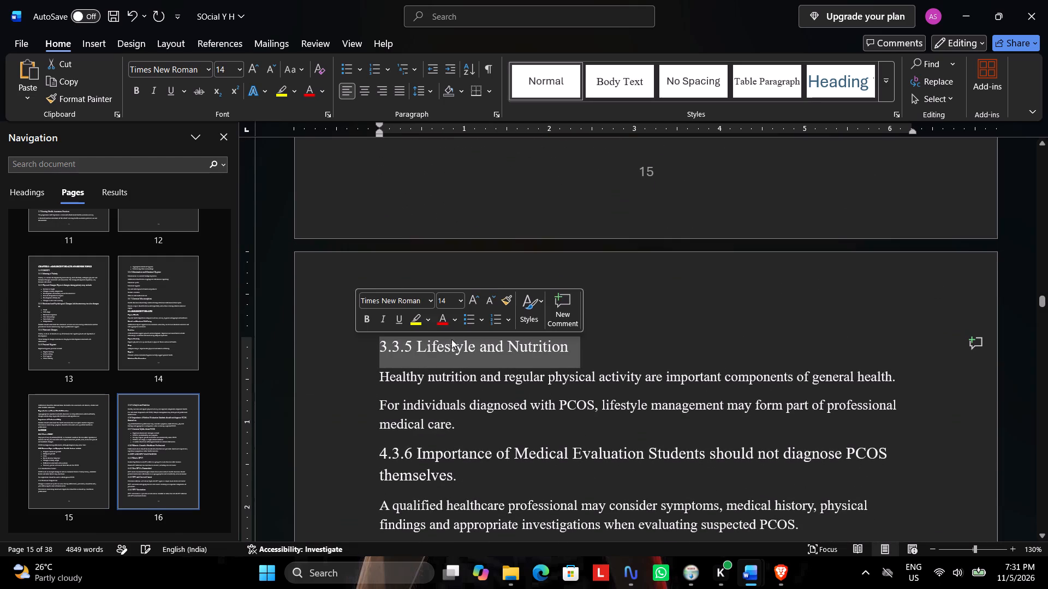
pyautogui.click(491, 302)
pyautogui.scroll(-2, 462, 338)
pyautogui.scroll(1, 449, 330)
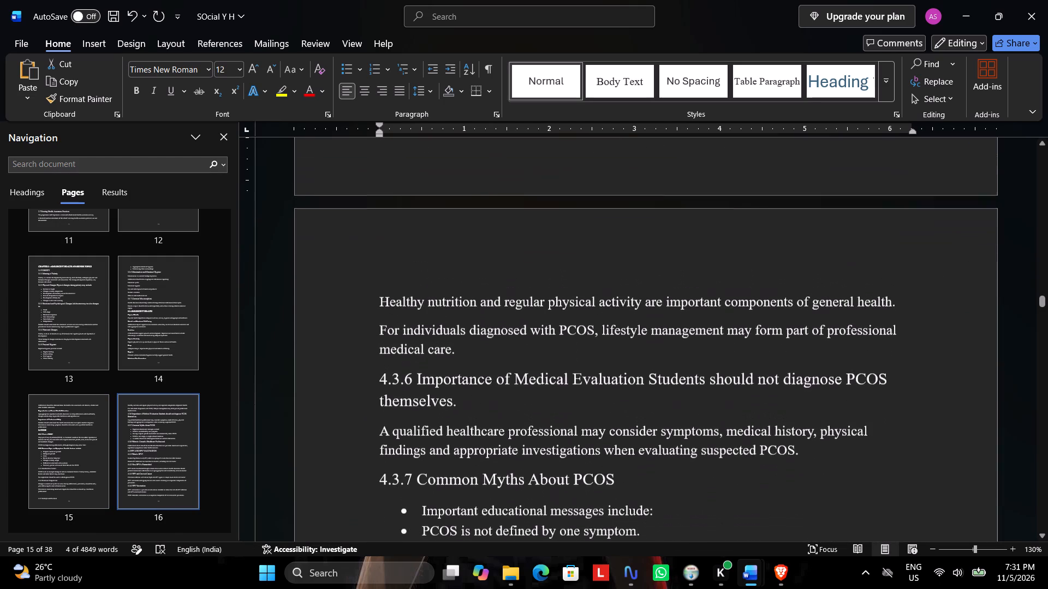
# Renumber the Importance of Medical Evaluation heading as 3.3.6.
pyautogui.click(386, 378)
pyautogui.press('BackSpace')
pyautogui.press('3')
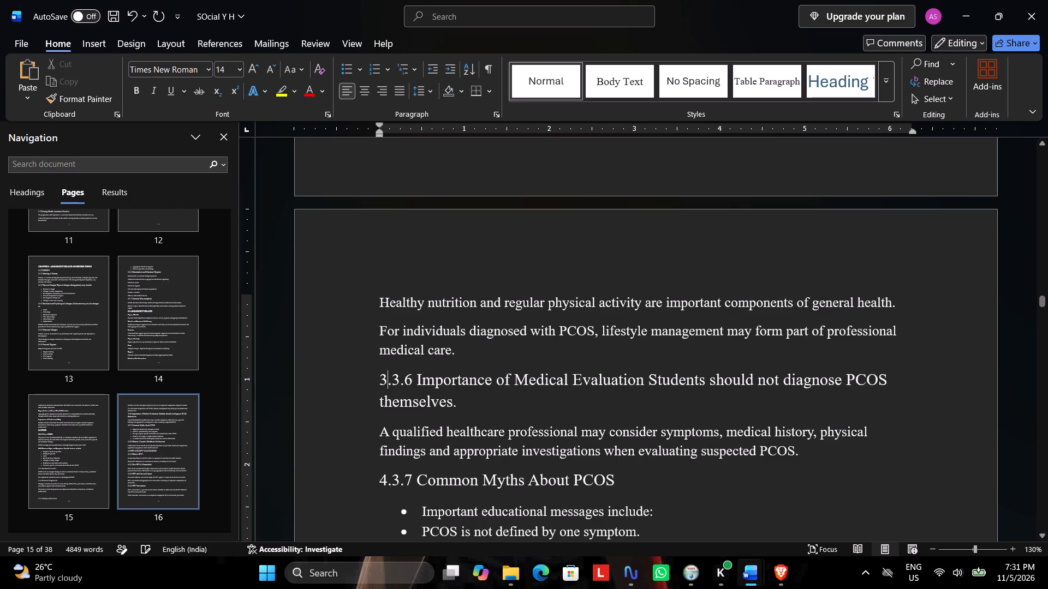
pyautogui.moveTo(446, 401); pyautogui.dragTo(360, 376)
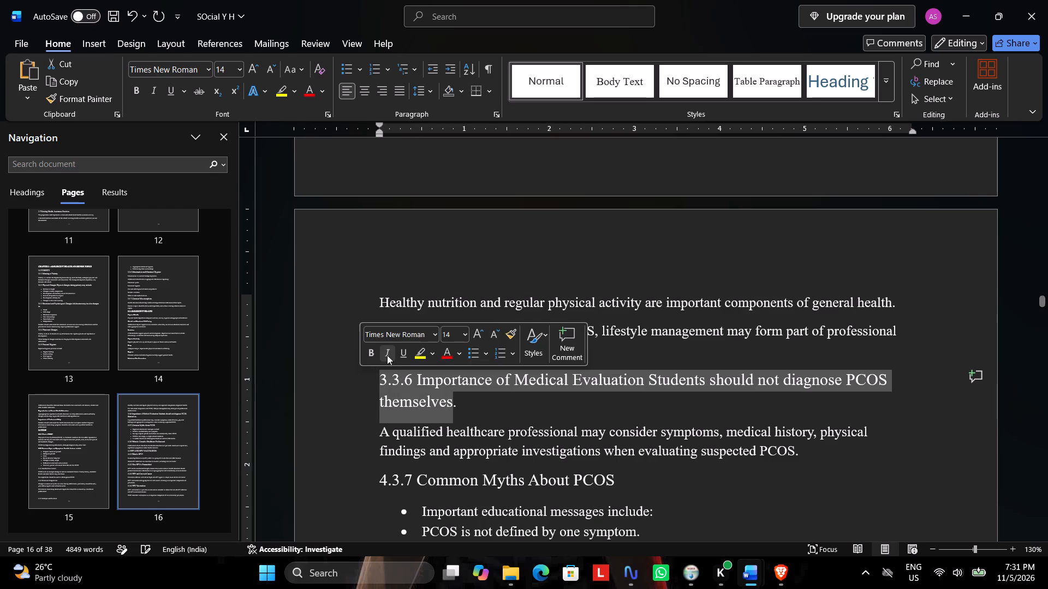
pyautogui.click(469, 389)
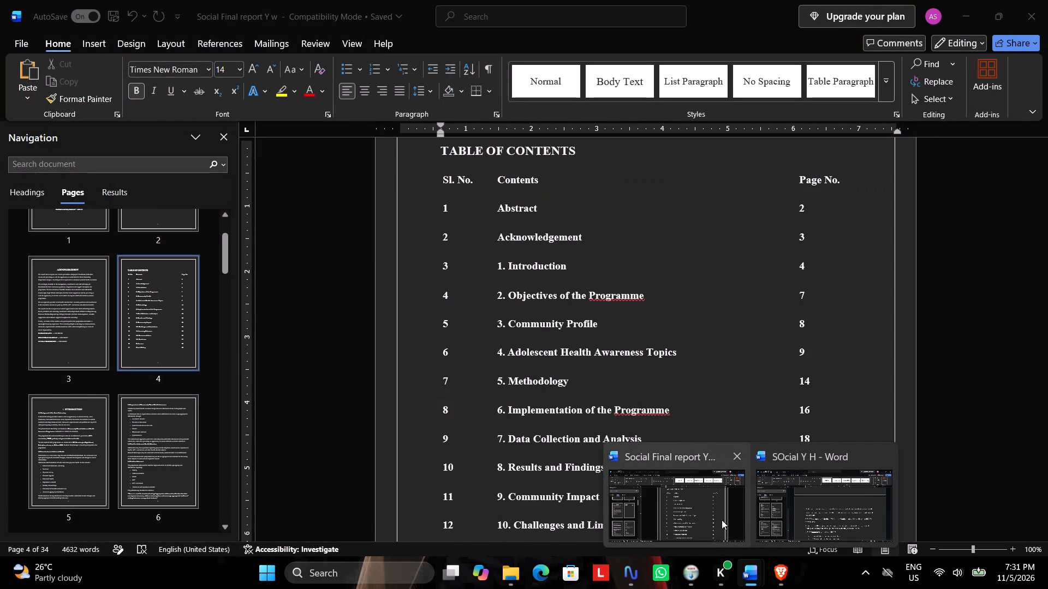
# In the Social Final report Y w document, examine how the Importance of Medical Evaluation heading and its first sentence are laid out.
pyautogui.click(722, 520)
pyautogui.scroll(-12, 617, 389)
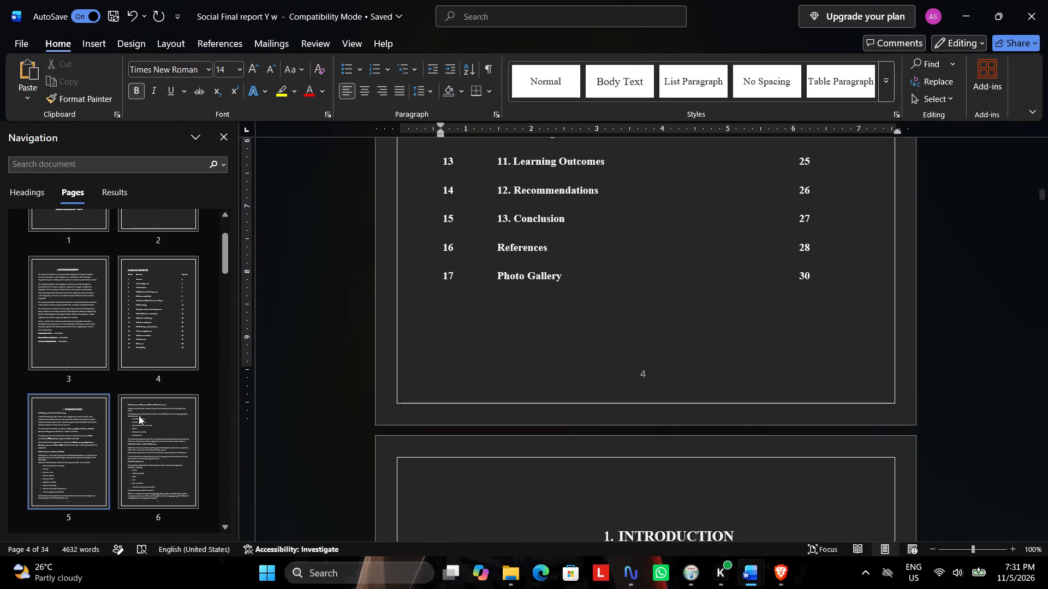
pyautogui.click(54, 466)
pyautogui.click(132, 453)
pyautogui.scroll(-6, 134, 451)
pyautogui.scroll(3, 113, 429)
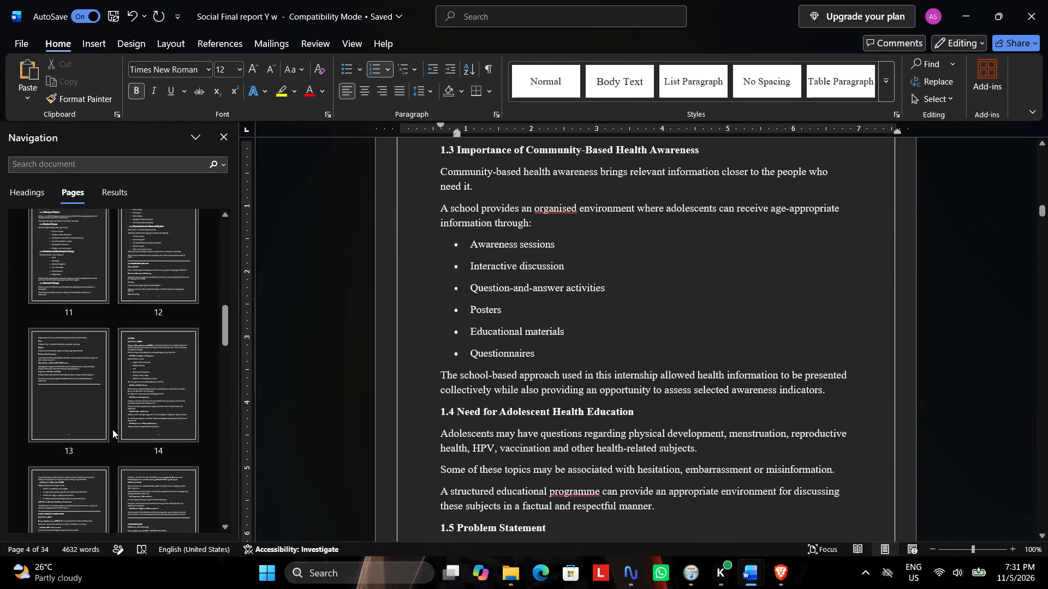
pyautogui.click(74, 394)
pyautogui.scroll(-17, 511, 389)
pyautogui.scroll(-5, 510, 387)
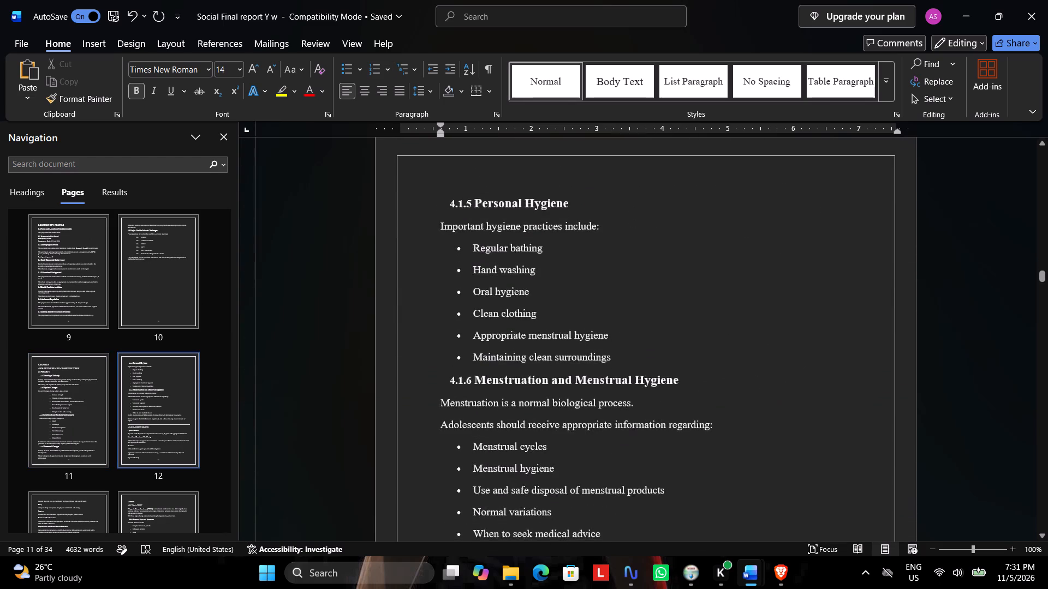
pyautogui.scroll(-12, 510, 387)
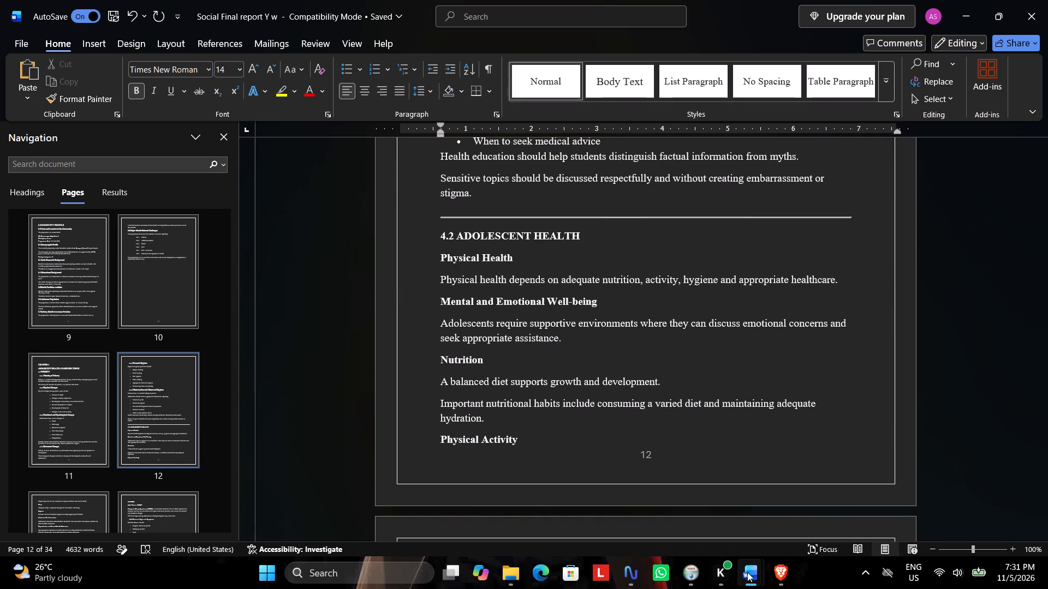
pyautogui.click(805, 516)
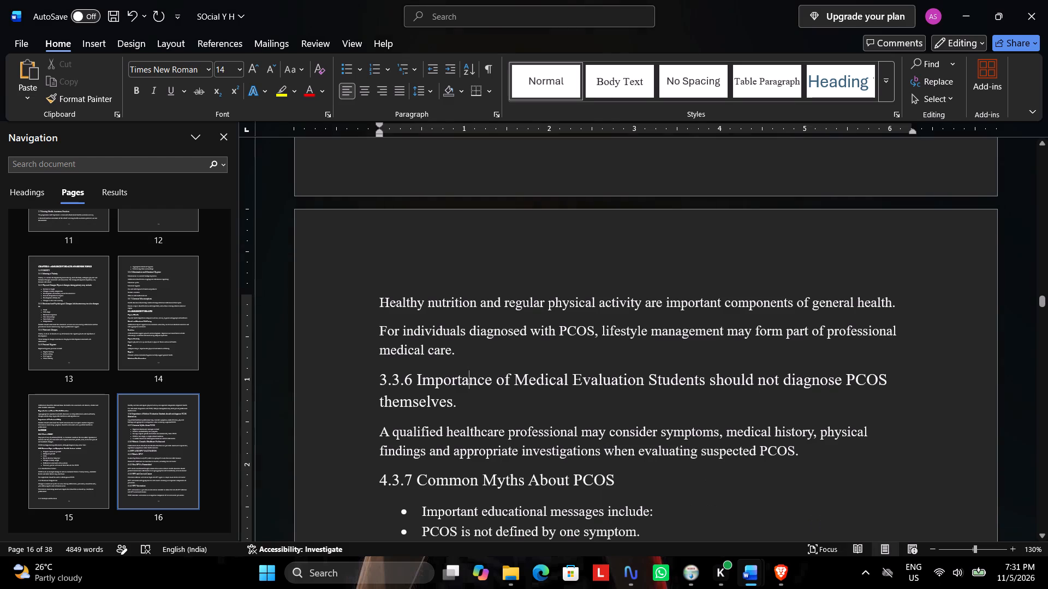
pyautogui.click(705, 525)
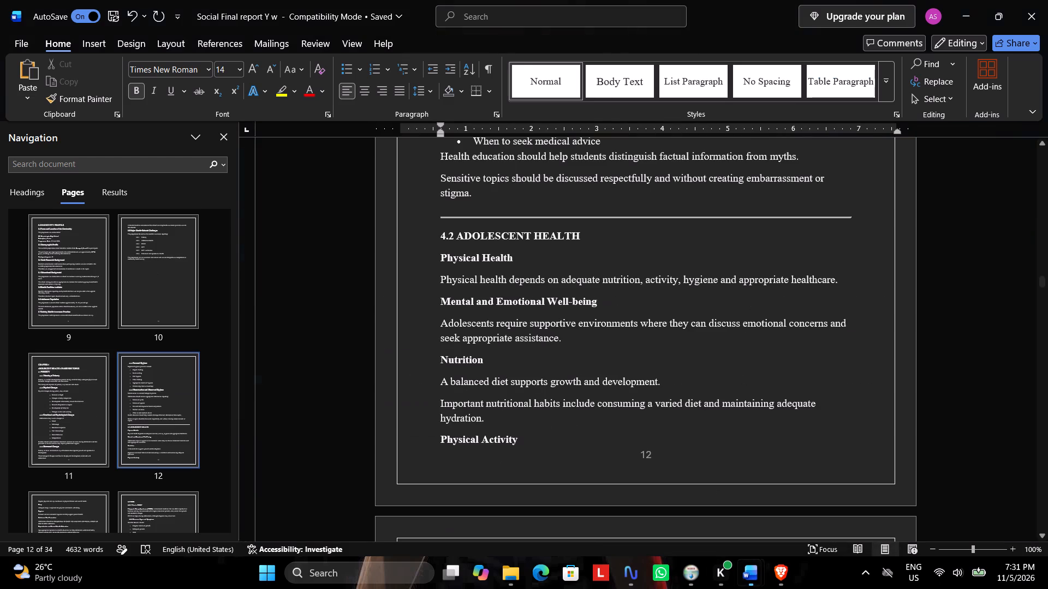
pyautogui.scroll(-12, 503, 368)
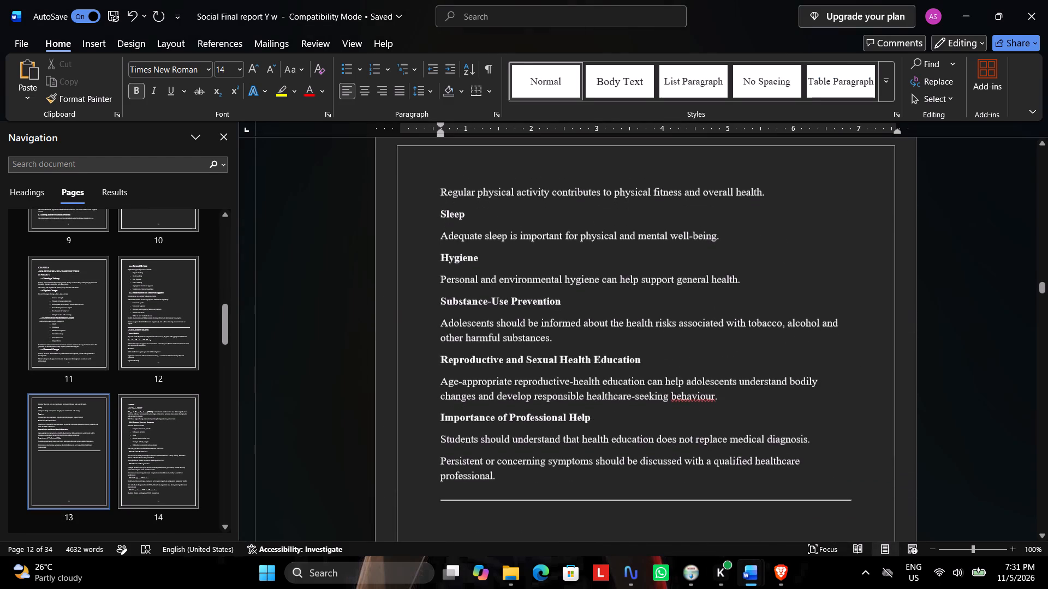
pyautogui.scroll(-17, 503, 368)
pyautogui.scroll(-5, 503, 368)
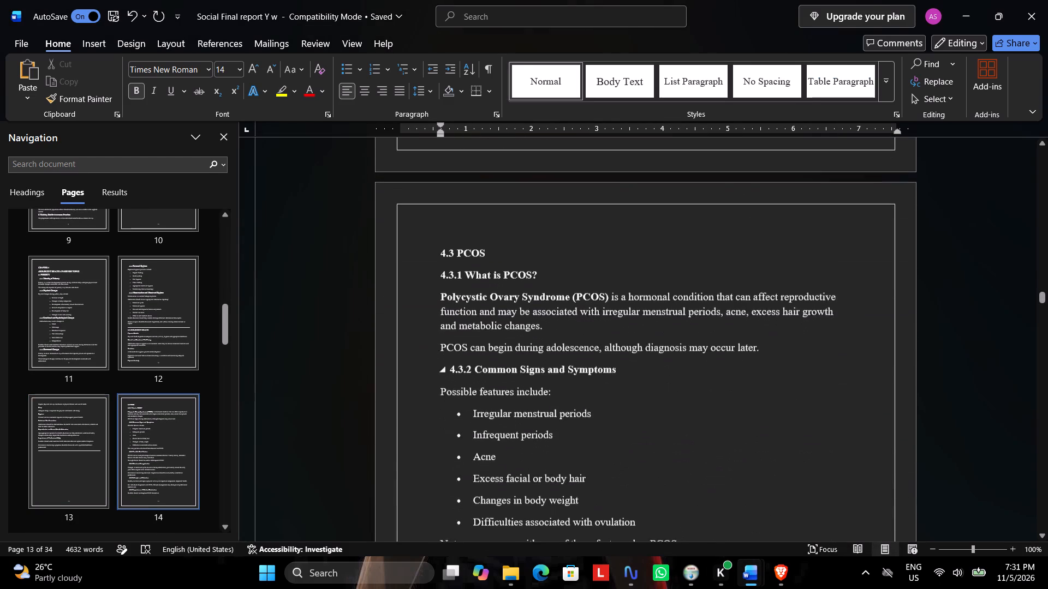
pyautogui.scroll(-10, 503, 368)
pyautogui.scroll(-3, 481, 308)
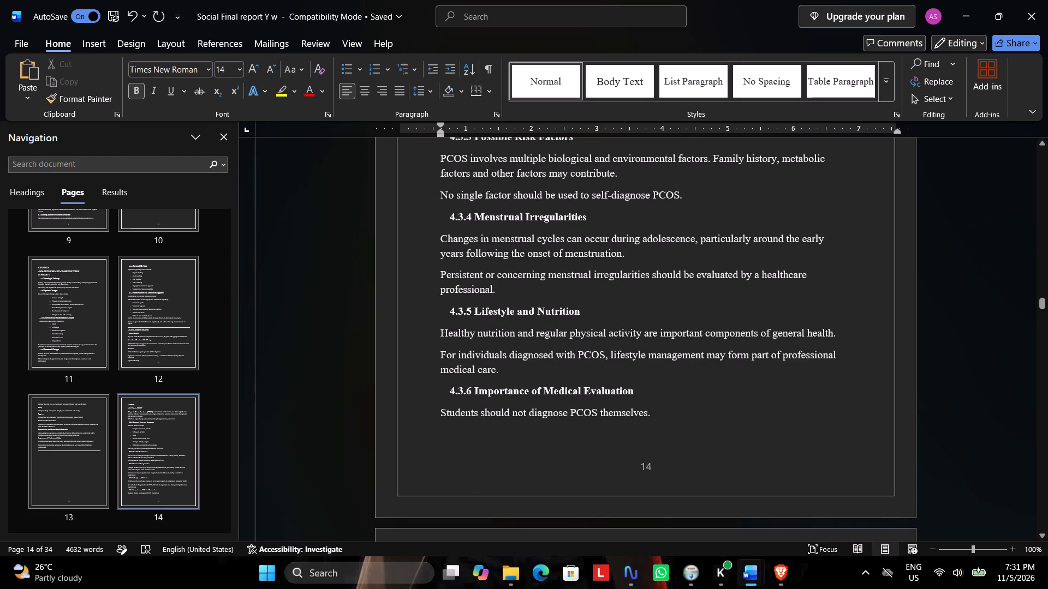
# Back in SOcial Y H, split "Students should not diagnose PCOS themselves." from the 3.3.6 heading into its own paragraph at font size 12.
pyautogui.click(803, 514)
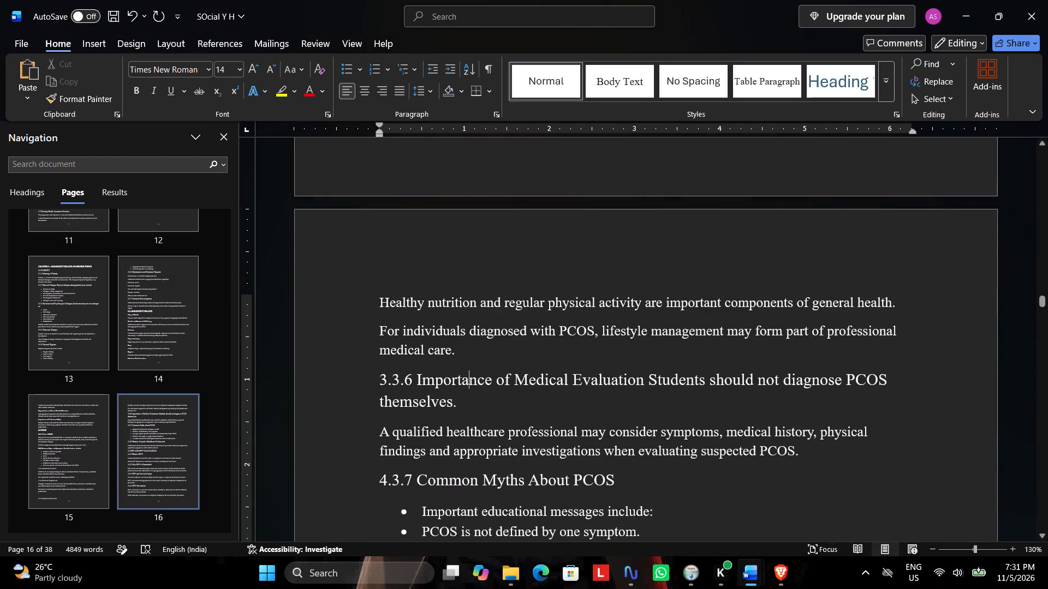
pyautogui.click(648, 377)
pyautogui.press('Return')
pyautogui.moveTo(698, 410); pyautogui.dragTo(406, 413)
pyautogui.click(269, 64)
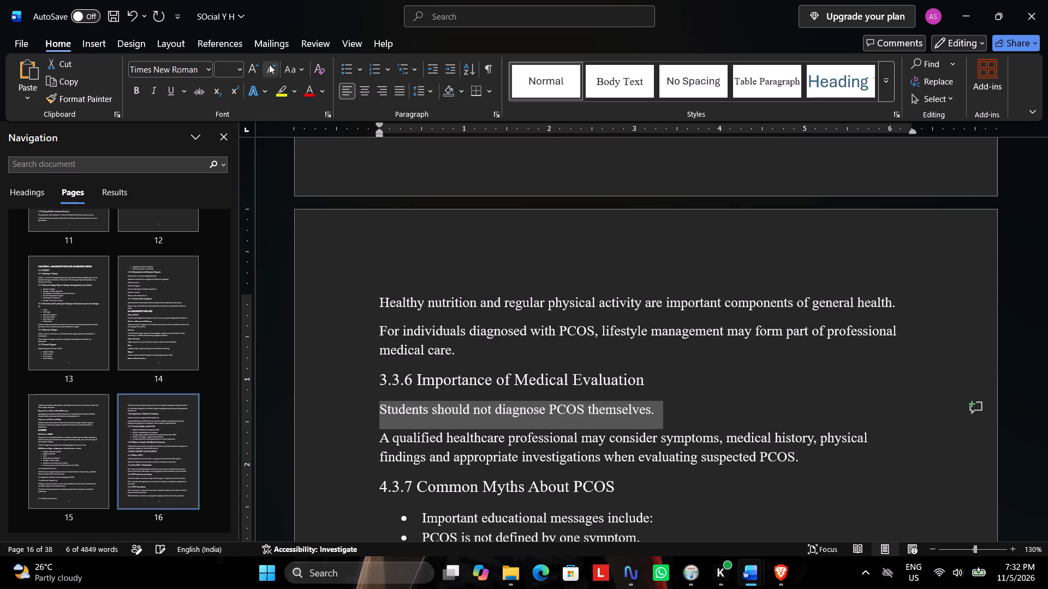
pyautogui.rightClick(467, 408)
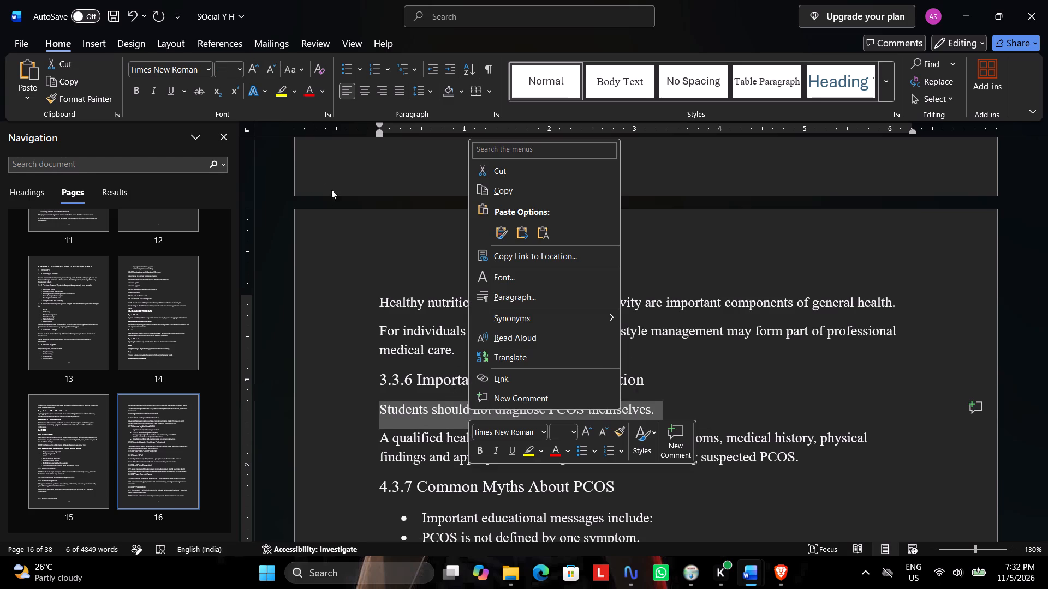
pyautogui.click(559, 429)
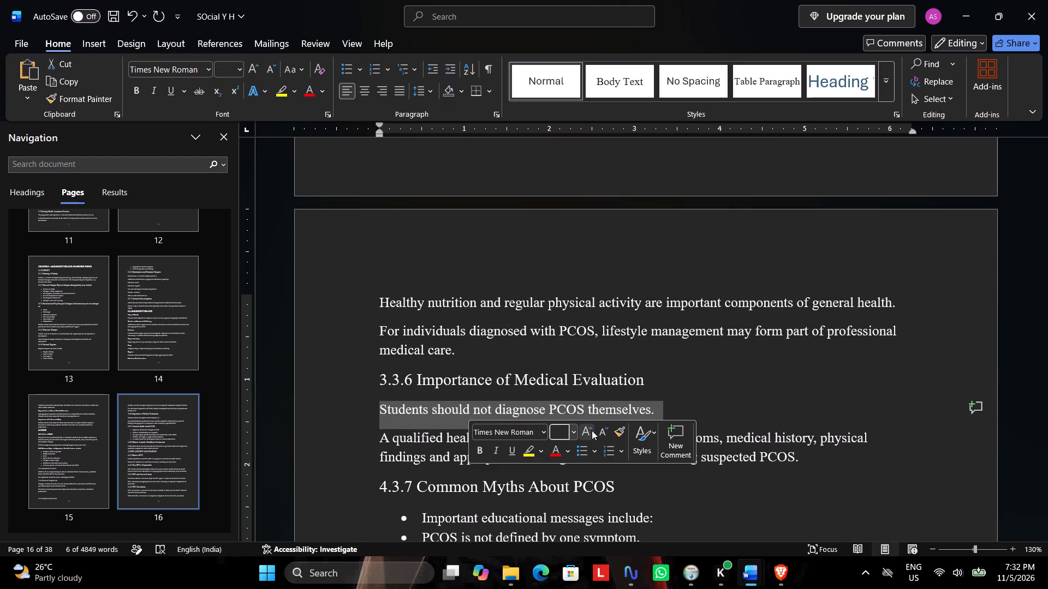
pyautogui.write('12')
pyautogui.press('Return')
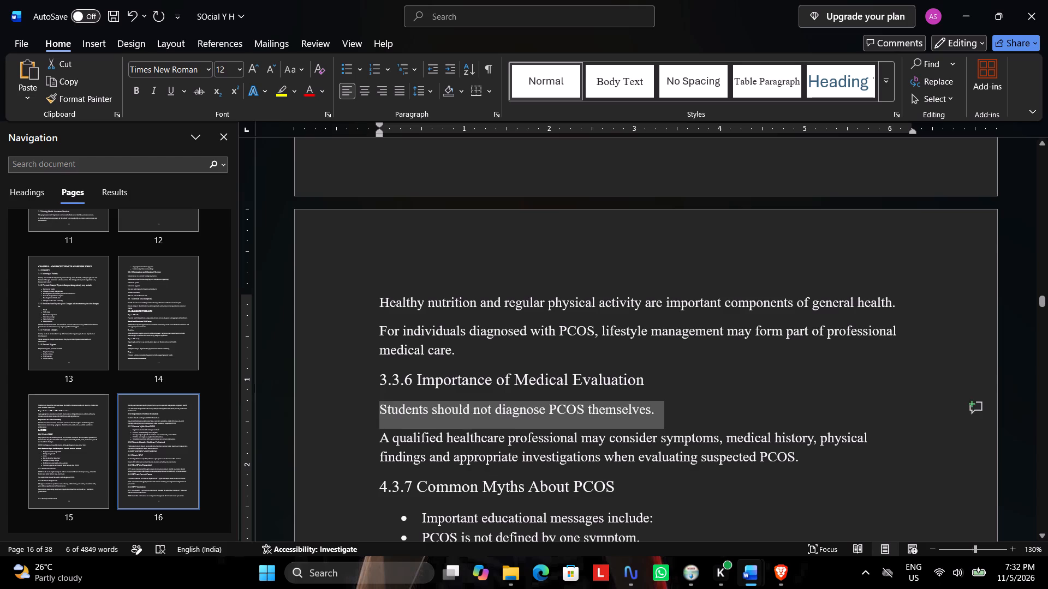
pyautogui.click(452, 377)
# Renumber the Common Myths About PCOS heading as 3.3.7 and reduce its font size to 12.
pyautogui.scroll(-2, 437, 382)
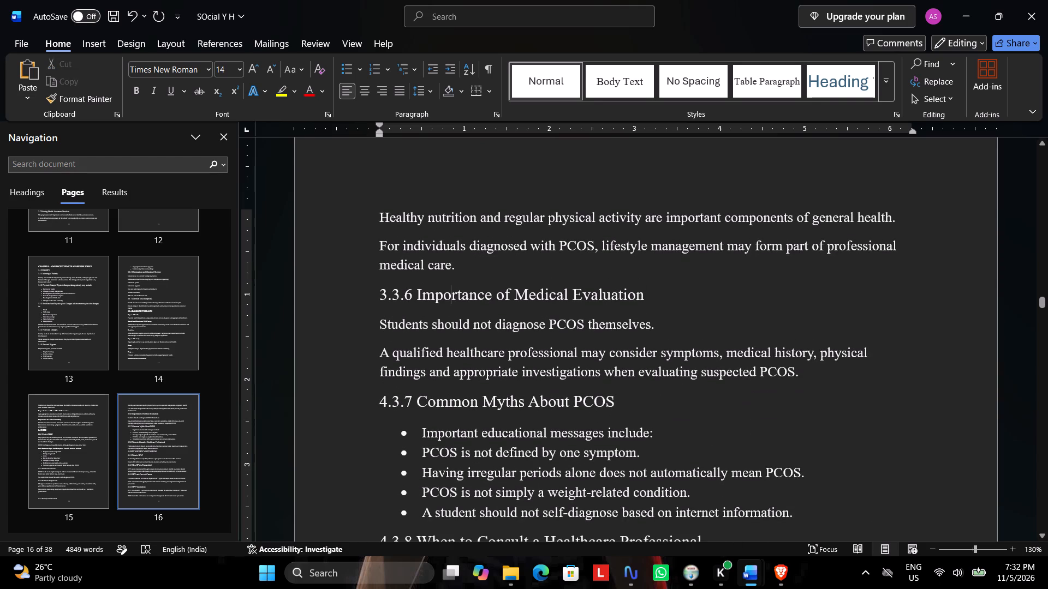
pyautogui.click(386, 398)
pyautogui.press('BackSpace')
pyautogui.press('3')
pyautogui.moveTo(626, 400); pyautogui.dragTo(379, 398)
pyautogui.click(512, 352)
# Renumber the When to Consult a Healthcare Professional heading as 3.3.8 and reduce its font size to 12.
pyautogui.scroll(-2, 508, 363)
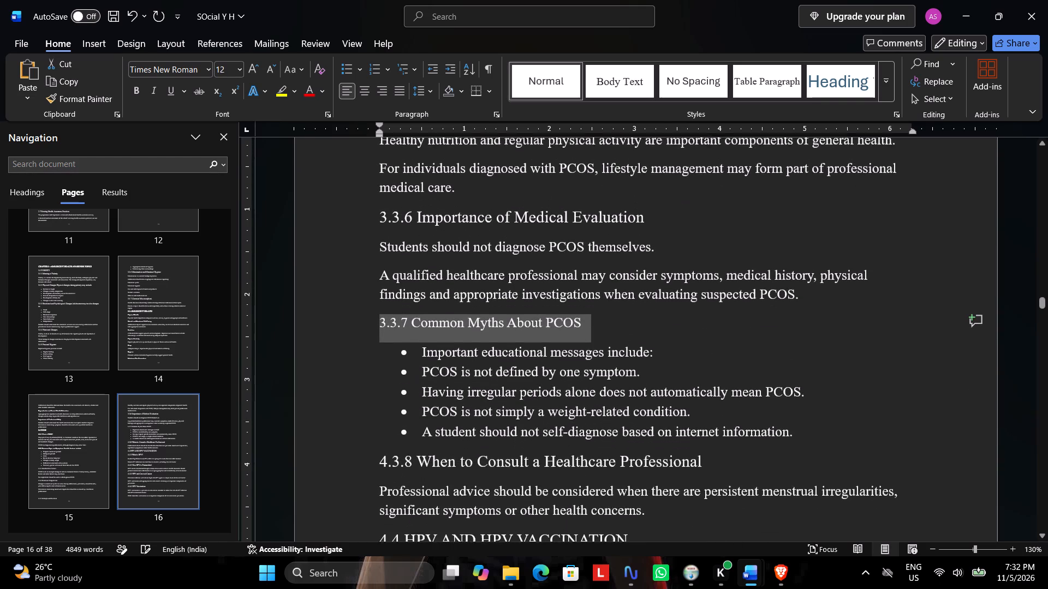
pyautogui.scroll(-1, 511, 454)
pyautogui.click(387, 413)
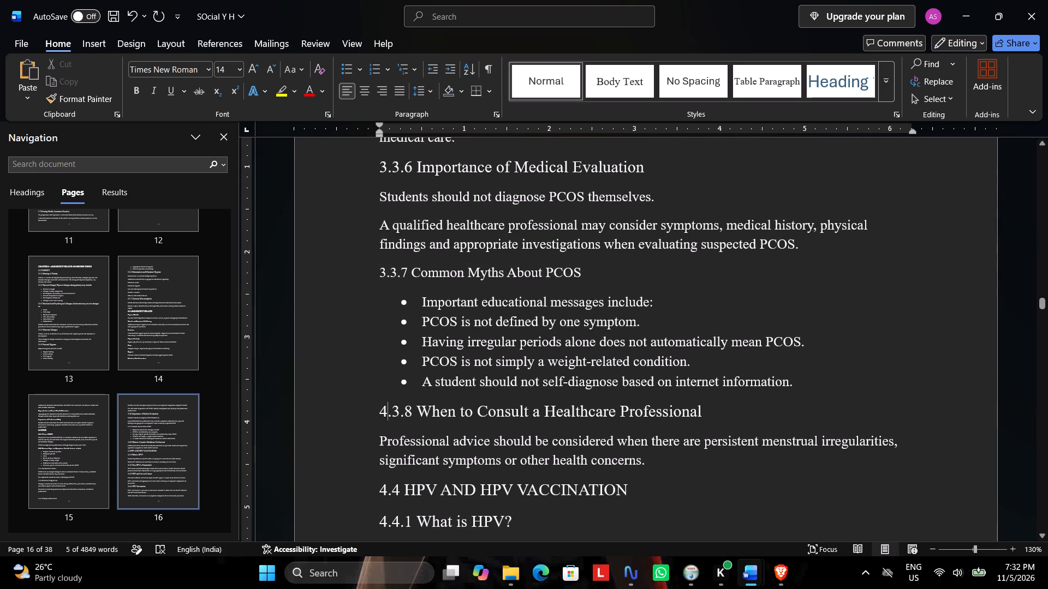
pyautogui.press('BackSpace')
pyautogui.press('3')
pyautogui.scroll(-1, 569, 418)
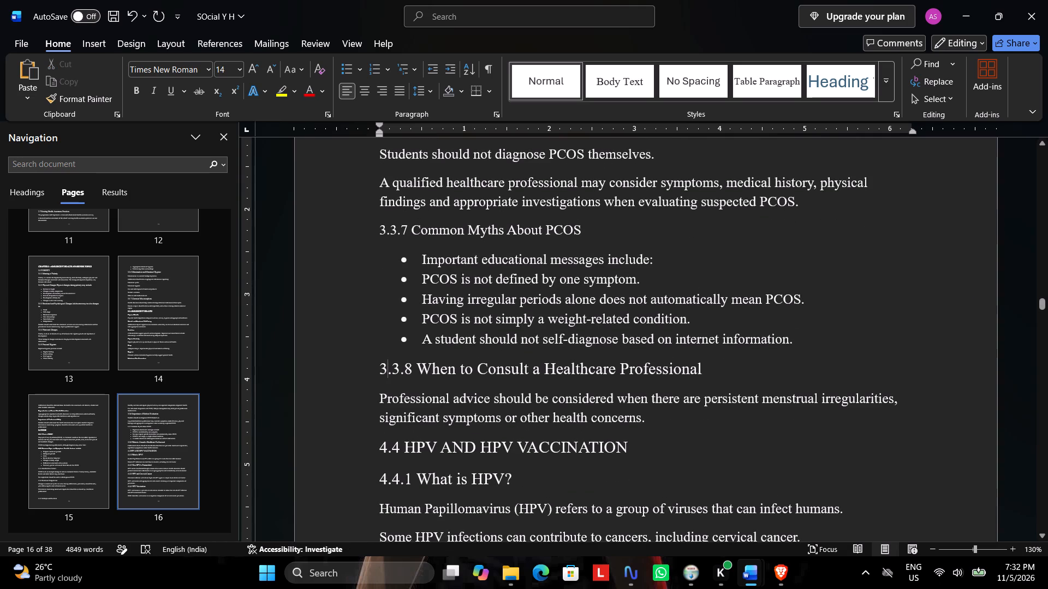
pyautogui.moveTo(382, 367); pyautogui.dragTo(652, 380)
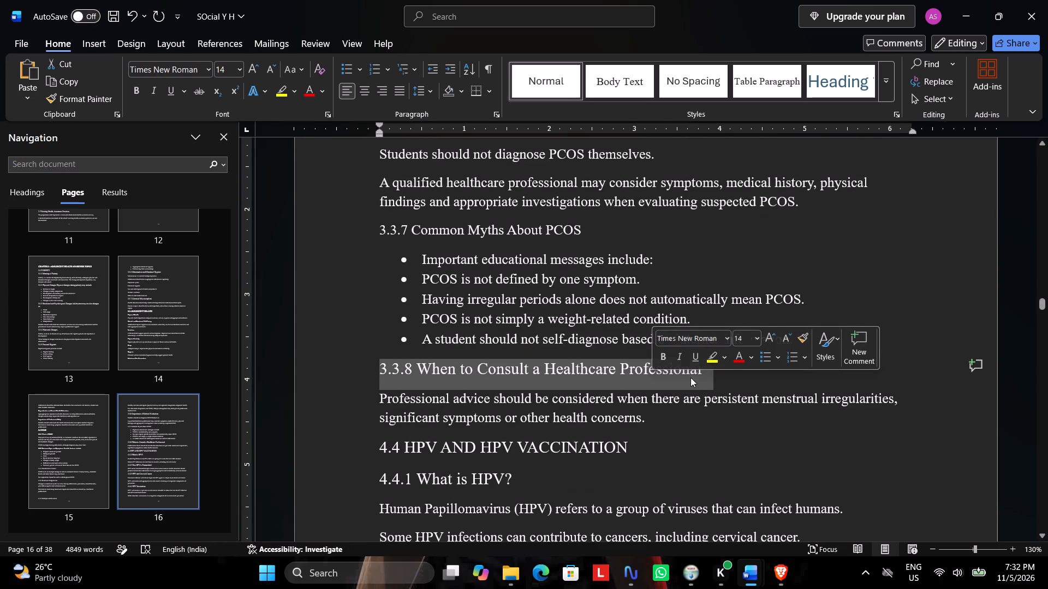
pyautogui.click(782, 334)
# Renumber the HPV AND HPV VACCINATION section heading as 3.4.
pyautogui.scroll(-2, 611, 375)
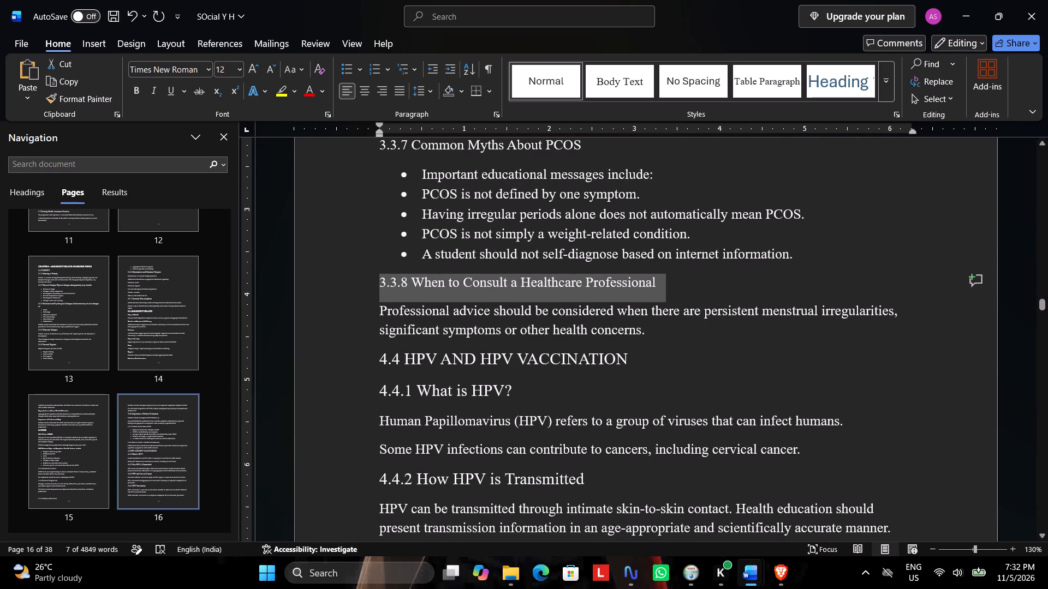
pyautogui.click(610, 383)
pyautogui.click(388, 359)
pyautogui.press('BackSpace')
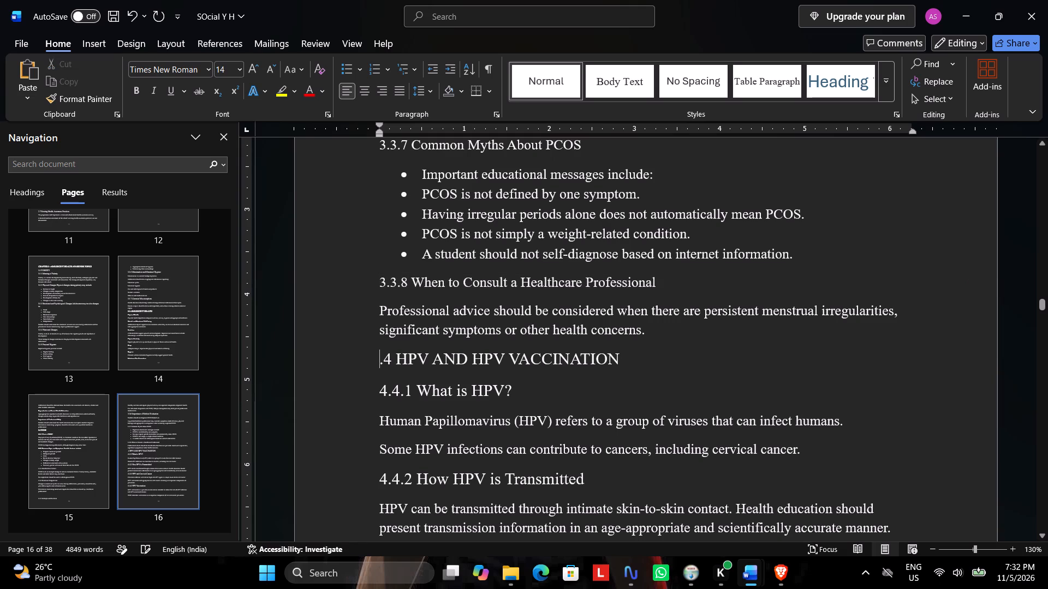
pyautogui.press('3')
# Renumber the "What is HPV?" heading as 3.4.1 and reduce its font size to 12.
pyautogui.scroll(-1, 493, 378)
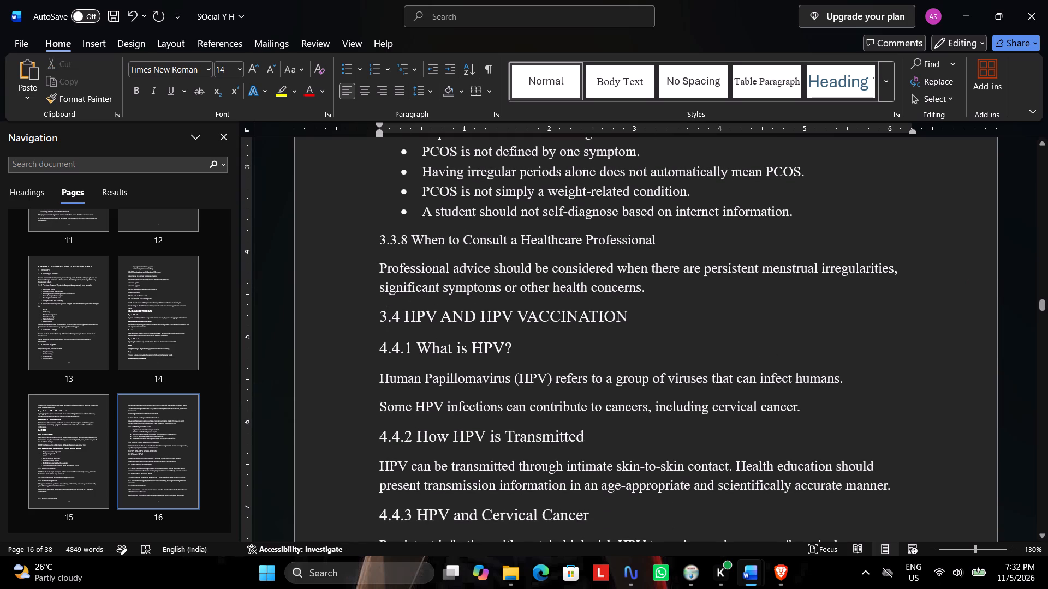
pyautogui.click(389, 347)
pyautogui.press('BackSpace')
pyautogui.press('3')
pyautogui.scroll(-1, 436, 360)
pyautogui.moveTo(528, 305); pyautogui.dragTo(382, 301)
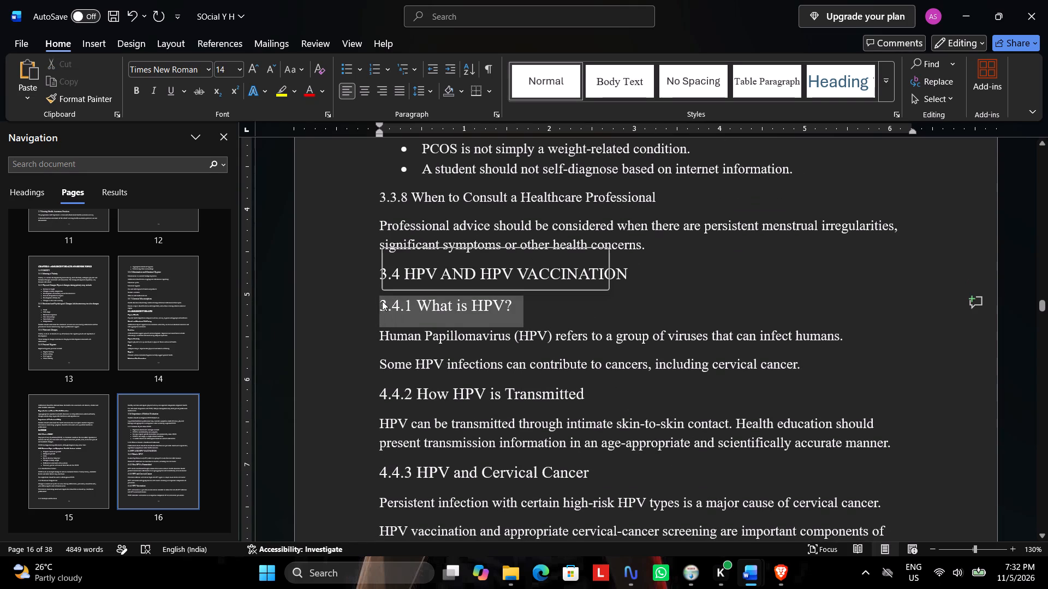
pyautogui.click(518, 258)
pyautogui.scroll(1, 515, 292)
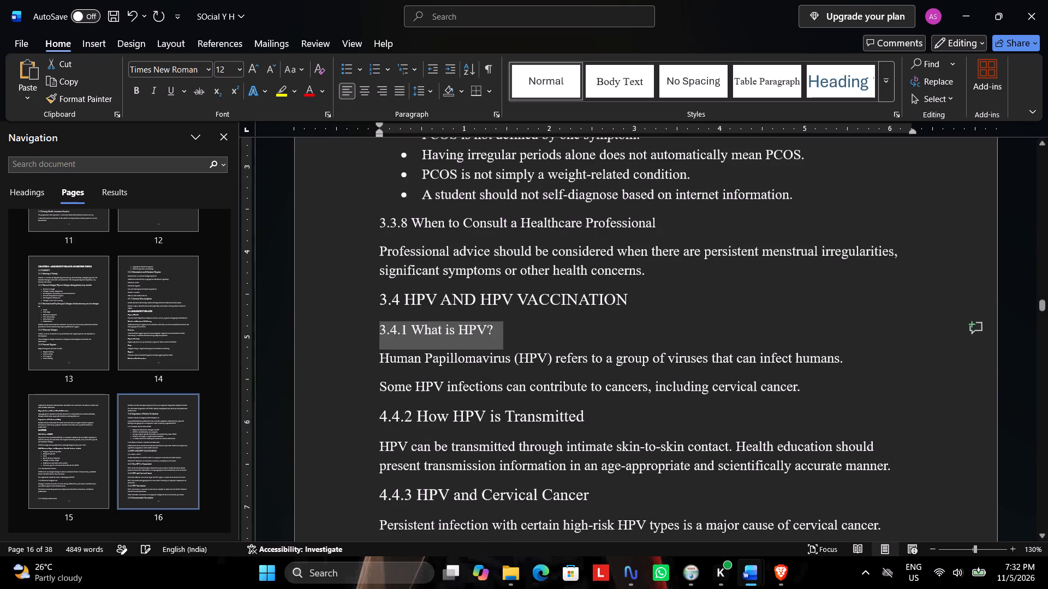
pyautogui.scroll(-1, 547, 341)
pyautogui.click(546, 305)
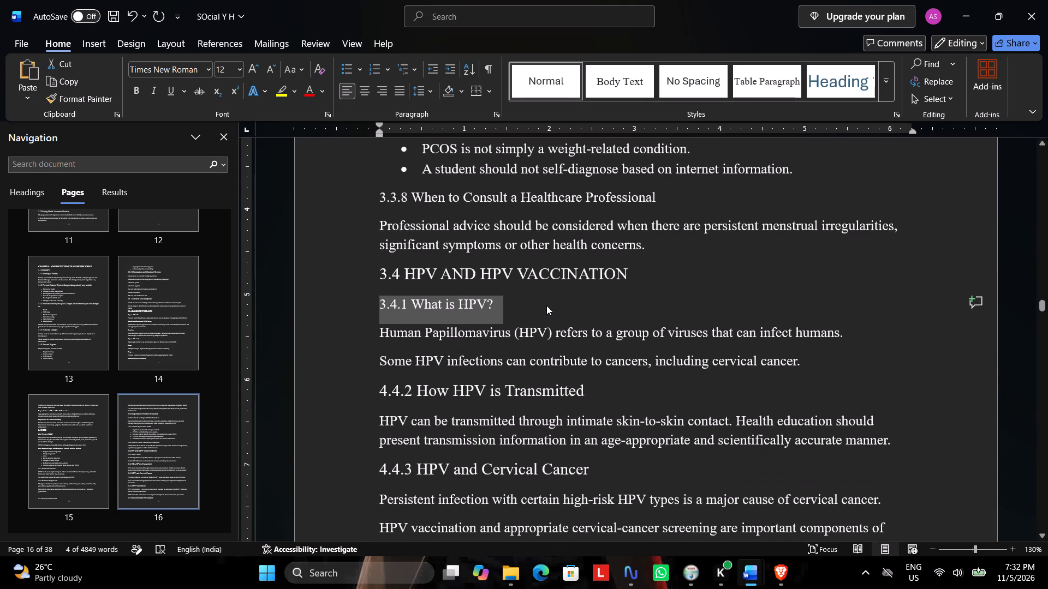
# Renumber the How HPV is Transmitted heading as 3.4.2 and reduce its font size to 12.
pyautogui.scroll(-1, 526, 308)
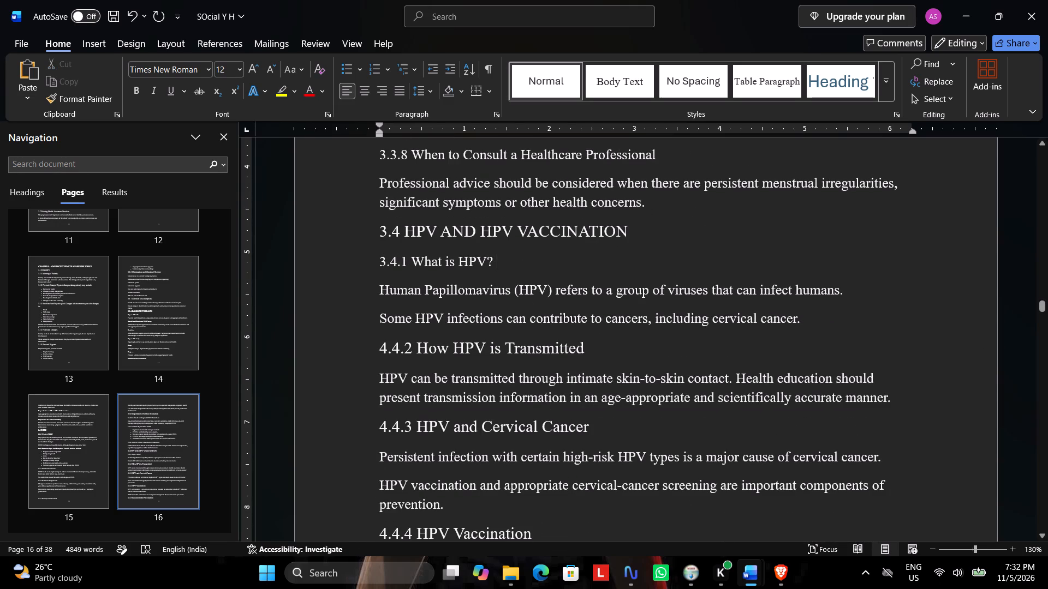
pyautogui.click(387, 348)
pyautogui.press('BackSpace')
pyautogui.press('3')
pyautogui.moveTo(594, 348); pyautogui.dragTo(377, 348)
pyautogui.click(513, 311)
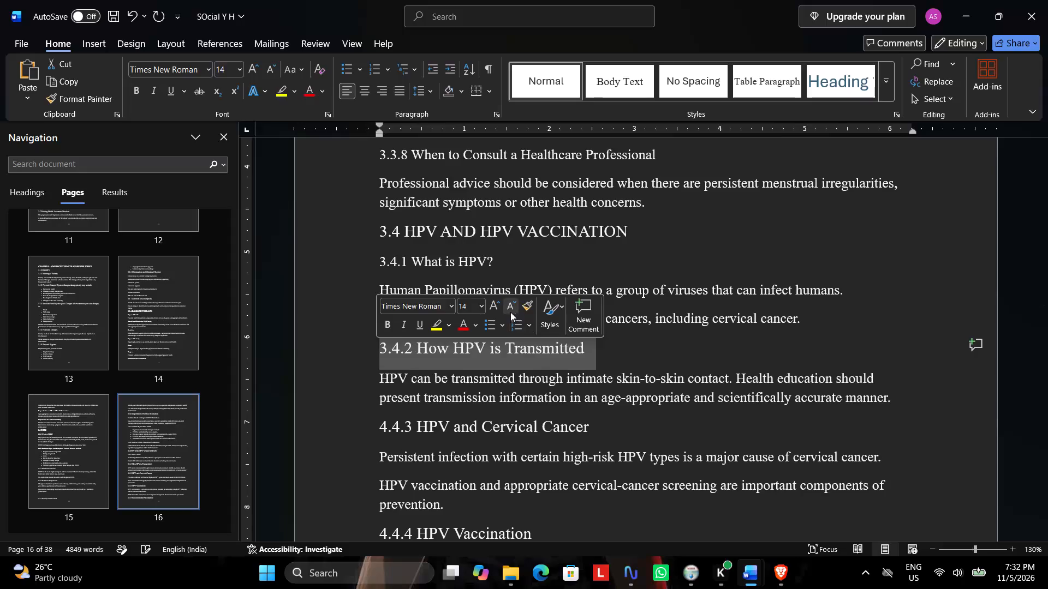
pyautogui.scroll(-2, 488, 324)
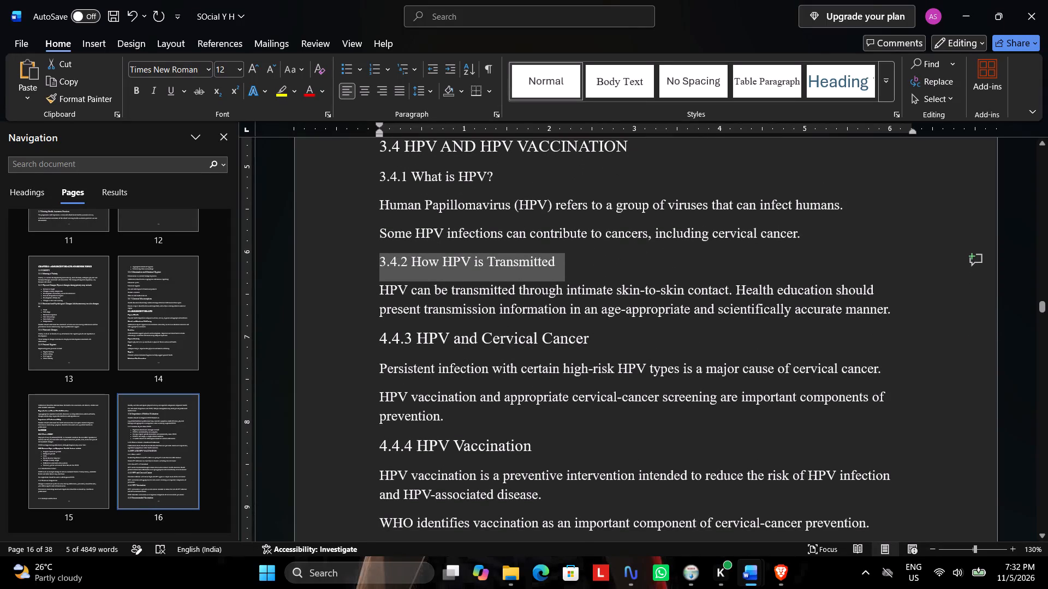
# Renumber the HPV and Cervical Cancer heading as 3.4.3 and reduce its font size to 12.
pyautogui.click(389, 337)
pyautogui.press('BackSpace')
pyautogui.press('3')
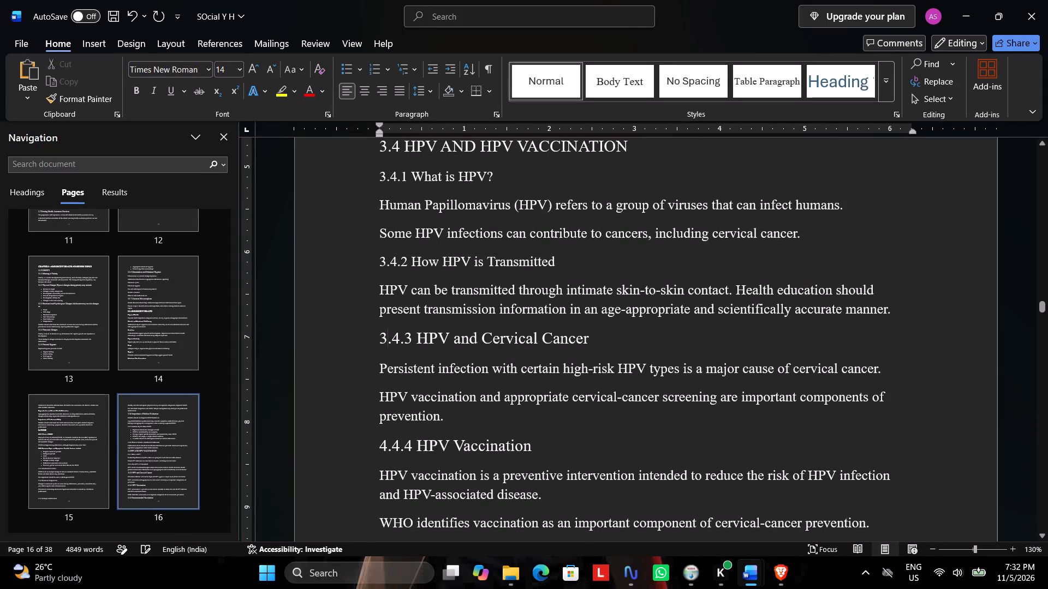
pyautogui.moveTo(591, 344); pyautogui.dragTo(374, 329)
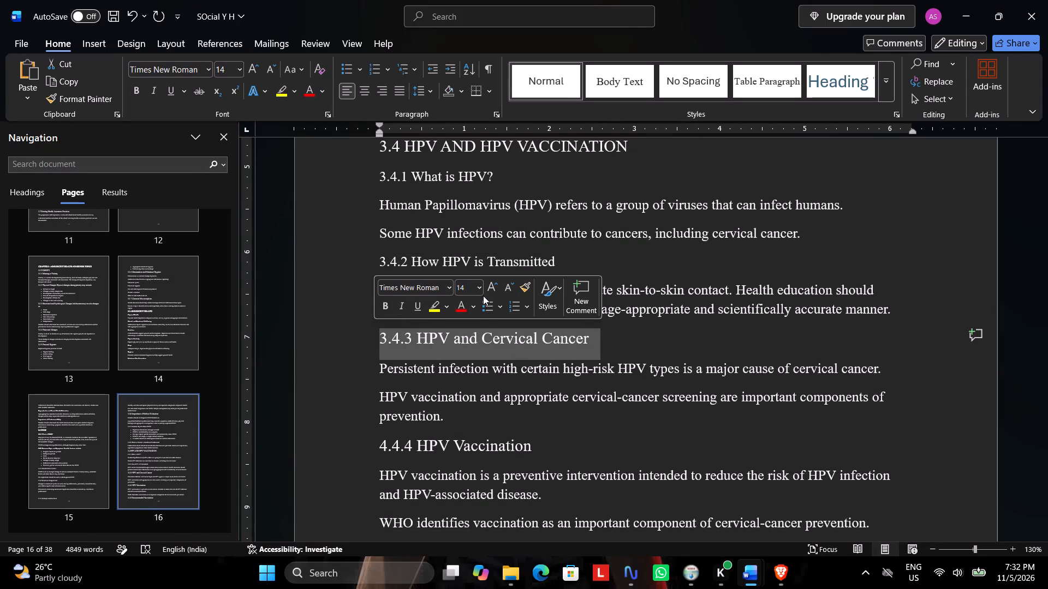
pyautogui.click(508, 287)
# Renumber the HPV Vaccination subheading as 3.4.4 and reduce its font size to 12.
pyautogui.scroll(-2, 466, 319)
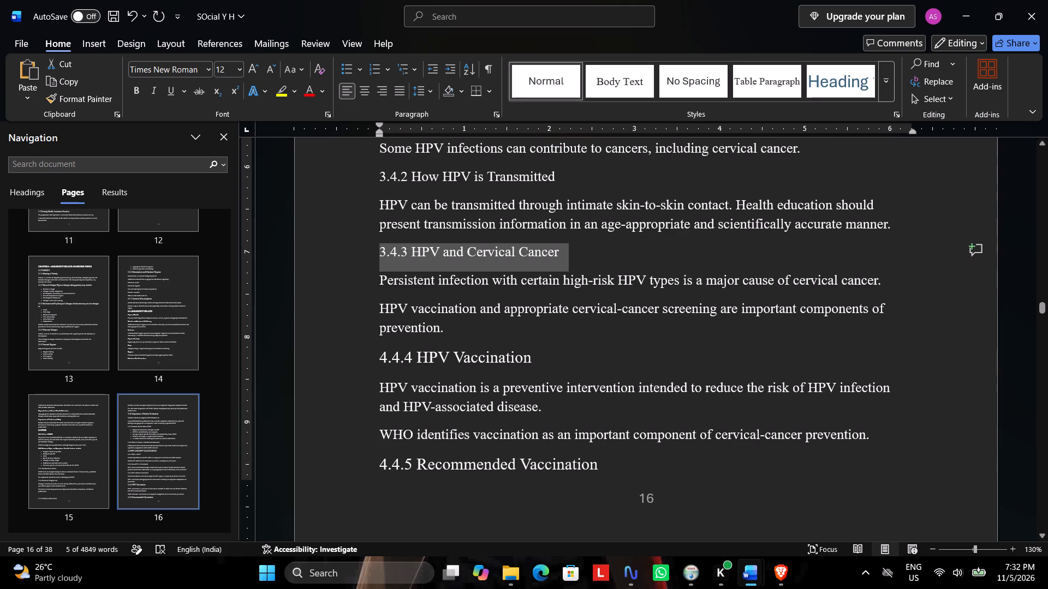
pyautogui.click(386, 350)
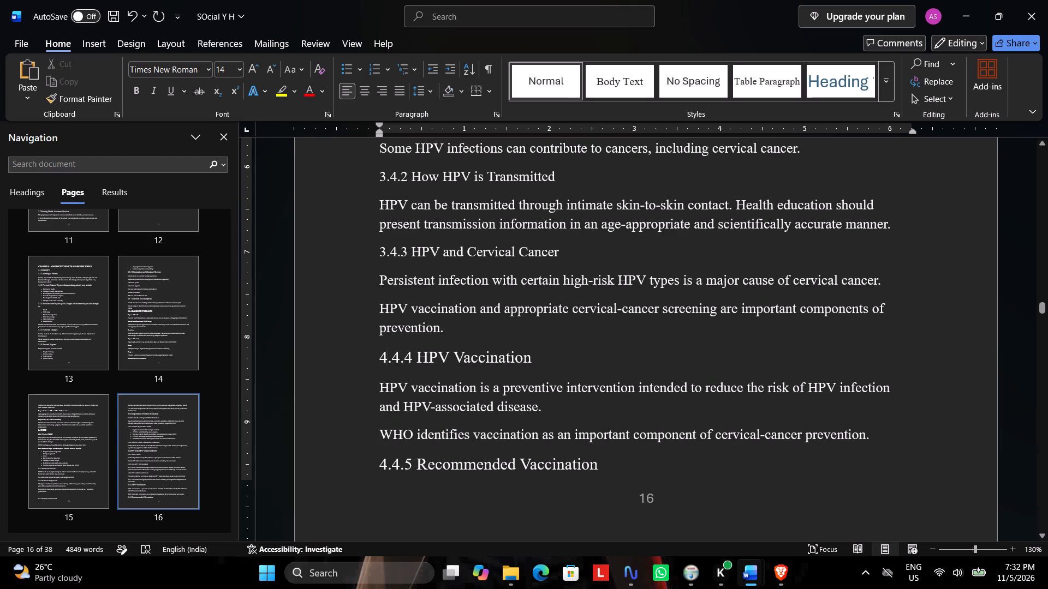
pyautogui.press('BackSpace')
pyautogui.press('3')
pyautogui.scroll(-1, 422, 343)
pyautogui.moveTo(535, 312); pyautogui.dragTo(369, 321)
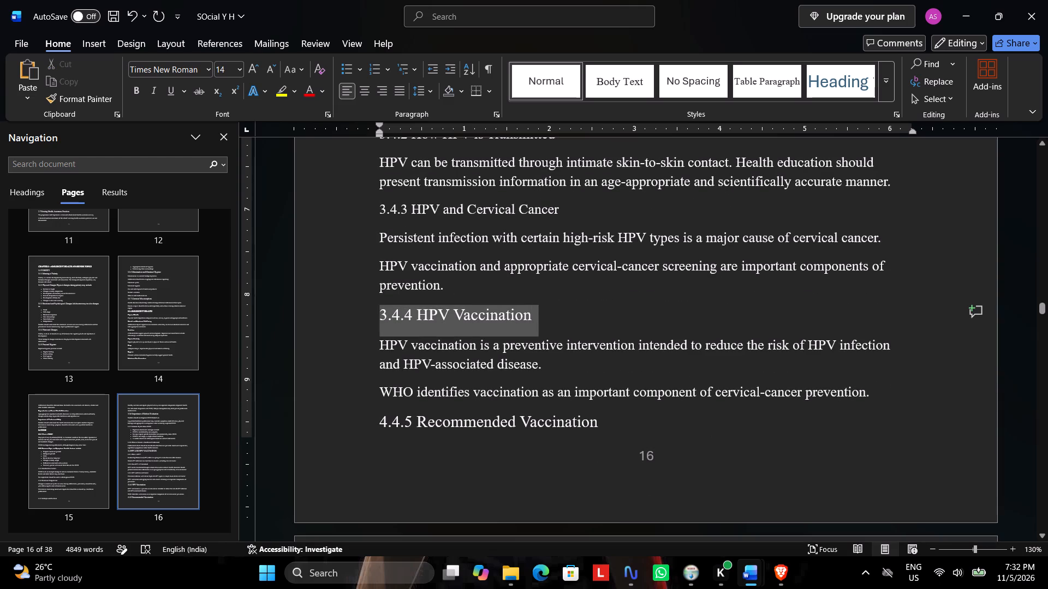
pyautogui.moveTo(369, 321); pyautogui.dragTo(367, 320)
pyautogui.click(498, 279)
# Renumber the Recommended Vaccination heading as 3.4.5 and reduce its font size to 12.
pyautogui.scroll(-1, 460, 310)
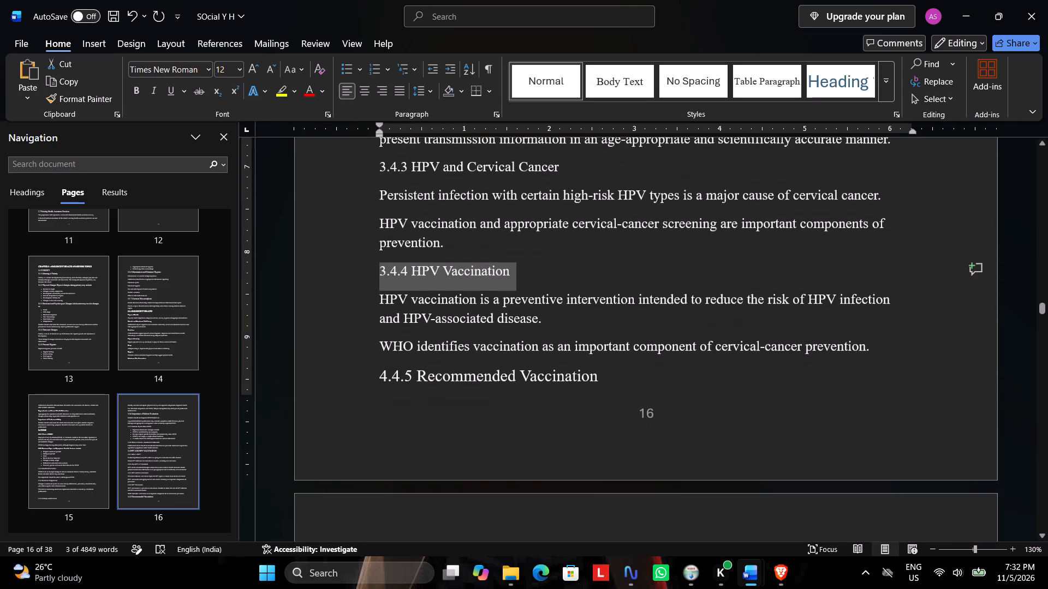
pyautogui.click(389, 375)
pyautogui.press('BackSpace')
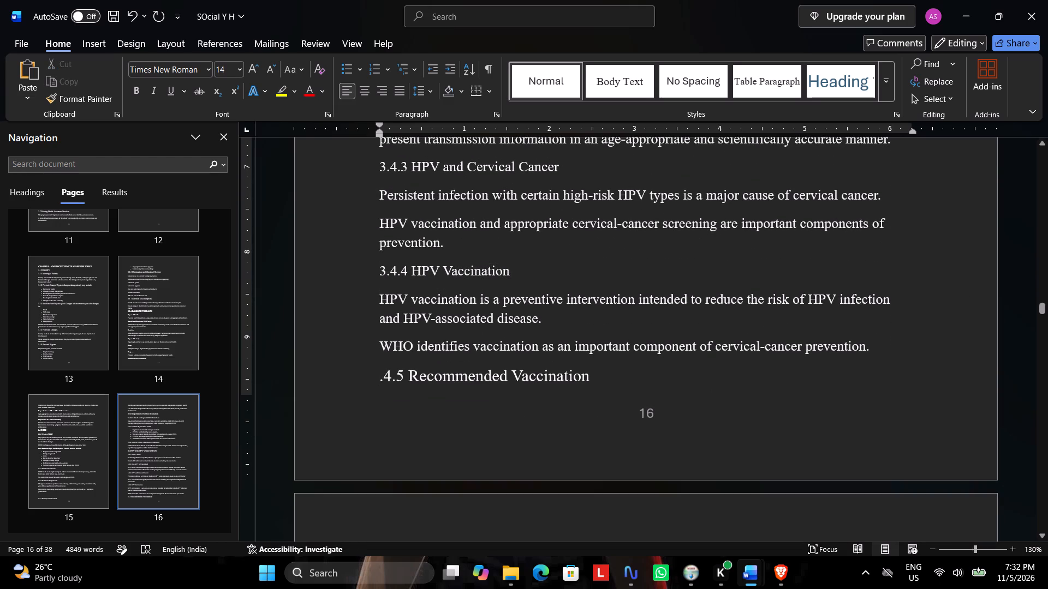
pyautogui.press('3')
pyautogui.moveTo(604, 376); pyautogui.dragTo(376, 376)
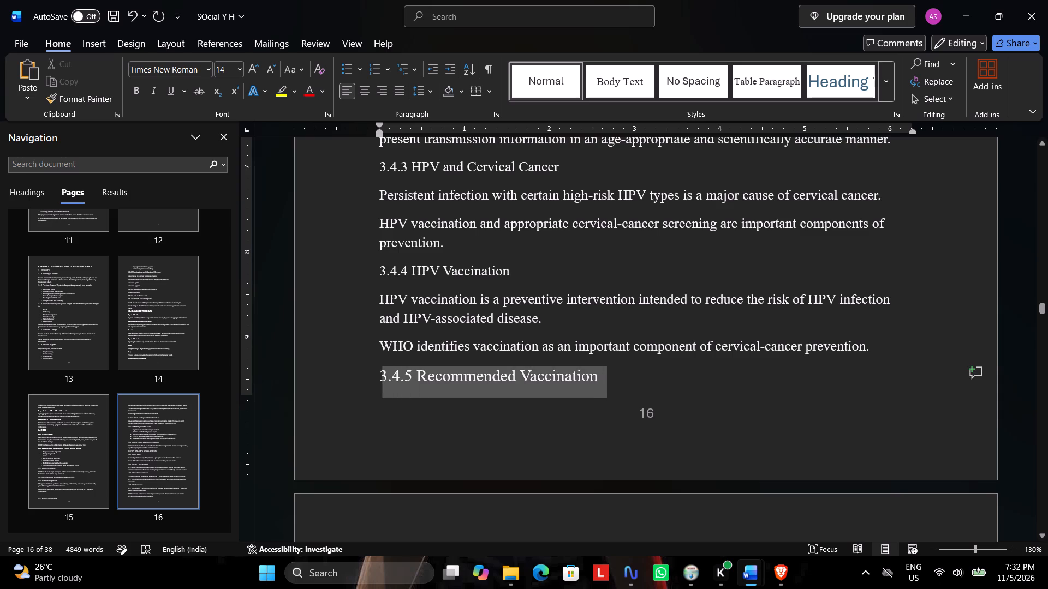
pyautogui.moveTo(376, 376); pyautogui.dragTo(372, 376)
pyautogui.click(510, 333)
# Insert a blank line before the 3.4.5 Recommended Vaccination heading to move it onto the same page as its text.
pyautogui.scroll(-2, 444, 334)
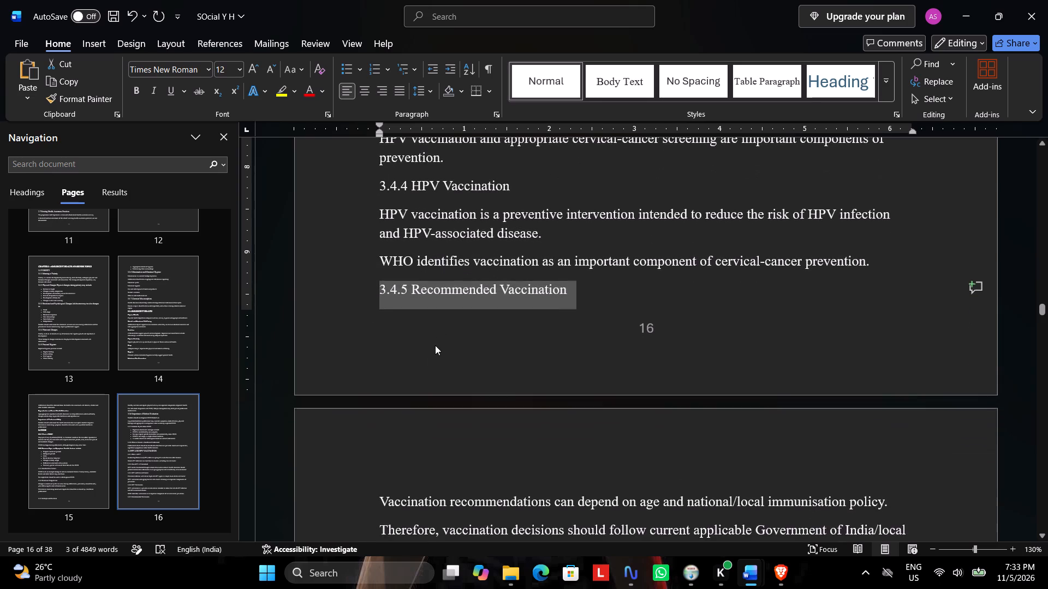
pyautogui.click(435, 345)
pyautogui.scroll(-3, 433, 343)
pyautogui.click(380, 157)
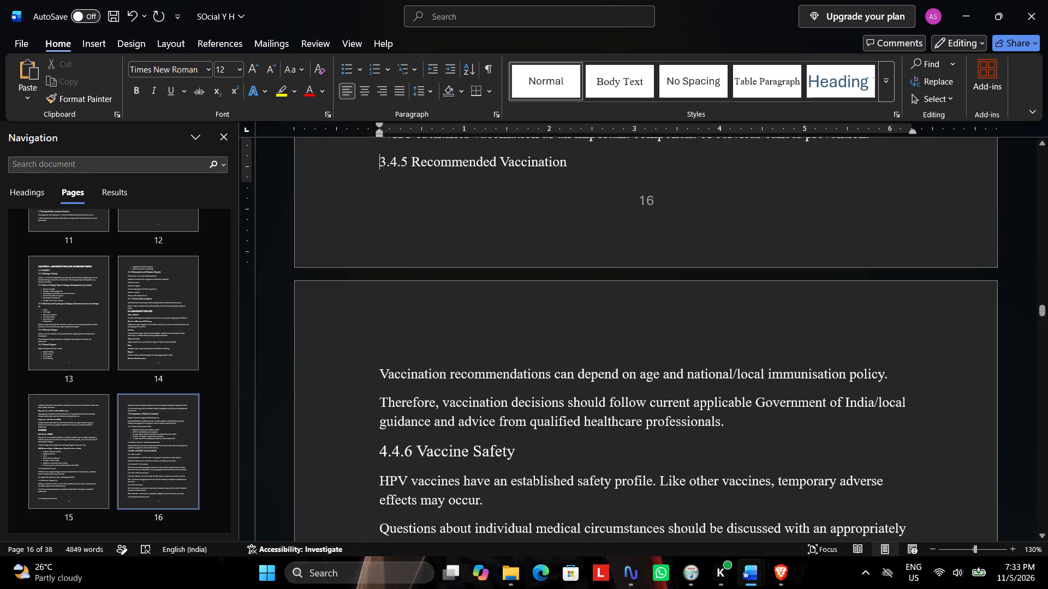
pyautogui.press('Return')
# Renumber the Vaccine Safety, Importance of Consultation, and Common Myths and Misconceptions headings as 3.4.6, 3.4.7 and 3.4.8.
pyautogui.scroll(-5, 391, 235)
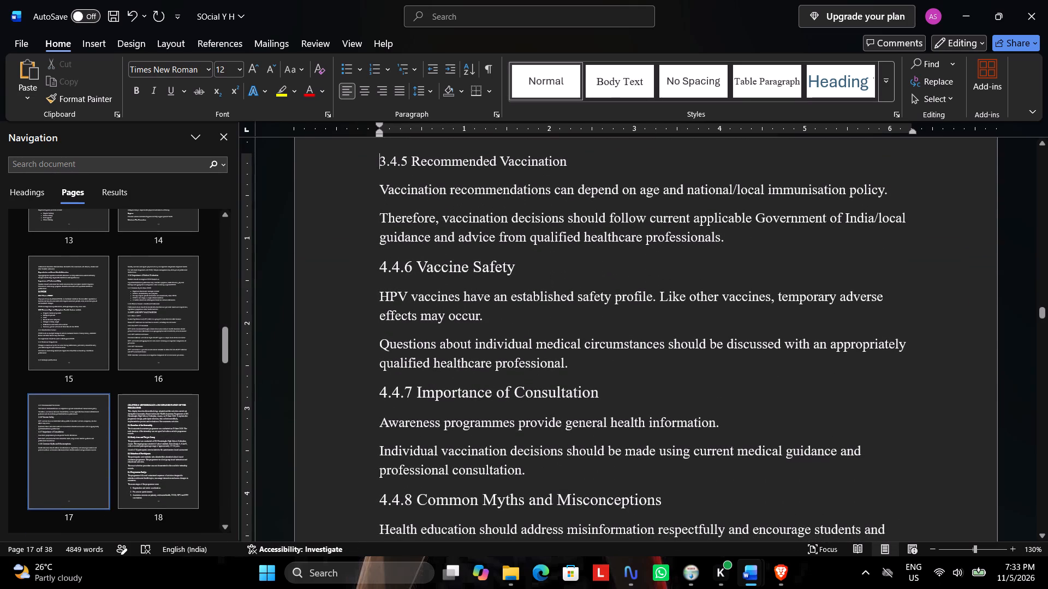
pyautogui.click(389, 259)
pyautogui.press('BackSpace')
pyautogui.press('3')
pyautogui.scroll(-2, 388, 272)
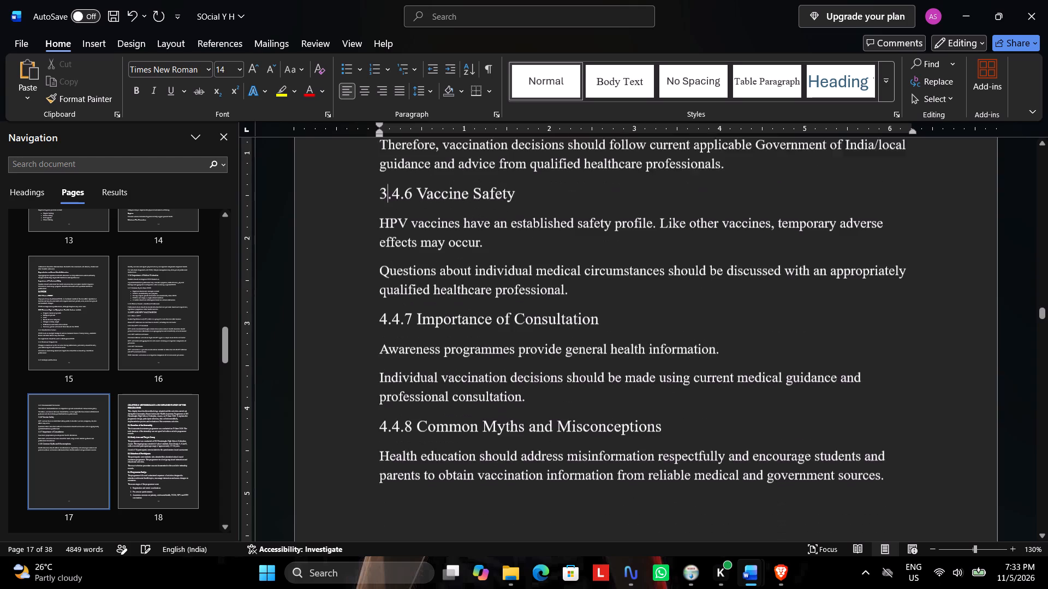
pyautogui.click(388, 303)
pyautogui.press('BackSpace')
pyautogui.press('3')
pyautogui.scroll(-2, 392, 293)
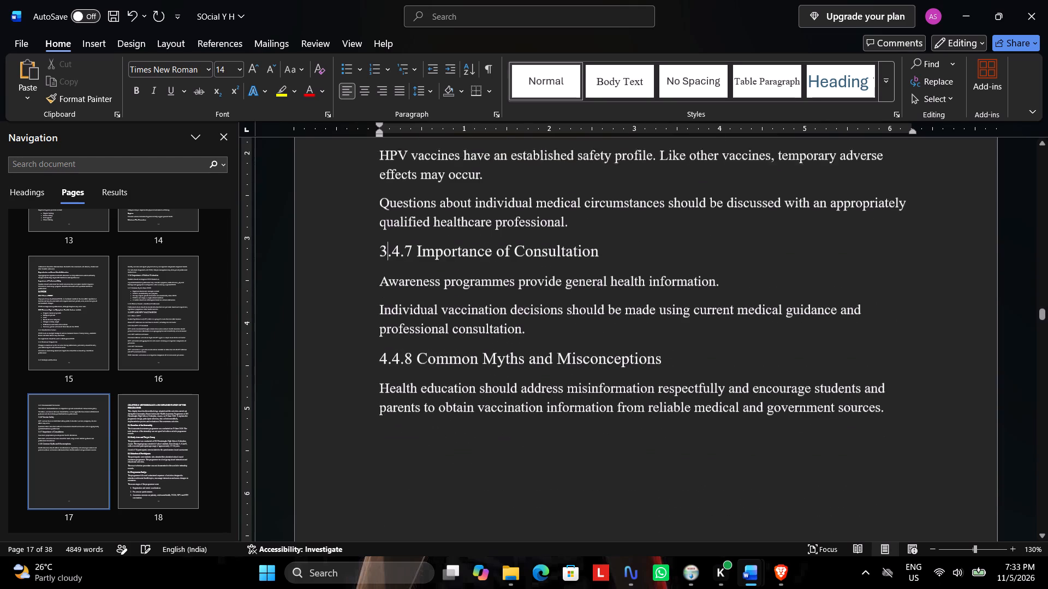
pyautogui.click(386, 327)
pyautogui.press('BackSpace')
pyautogui.press('3')
# Reduce the font size of the 3.4.6, 3.4.7 and 3.4.8 headings to 12, matching the 3.4.5 heading.
pyautogui.scroll(-1, 407, 306)
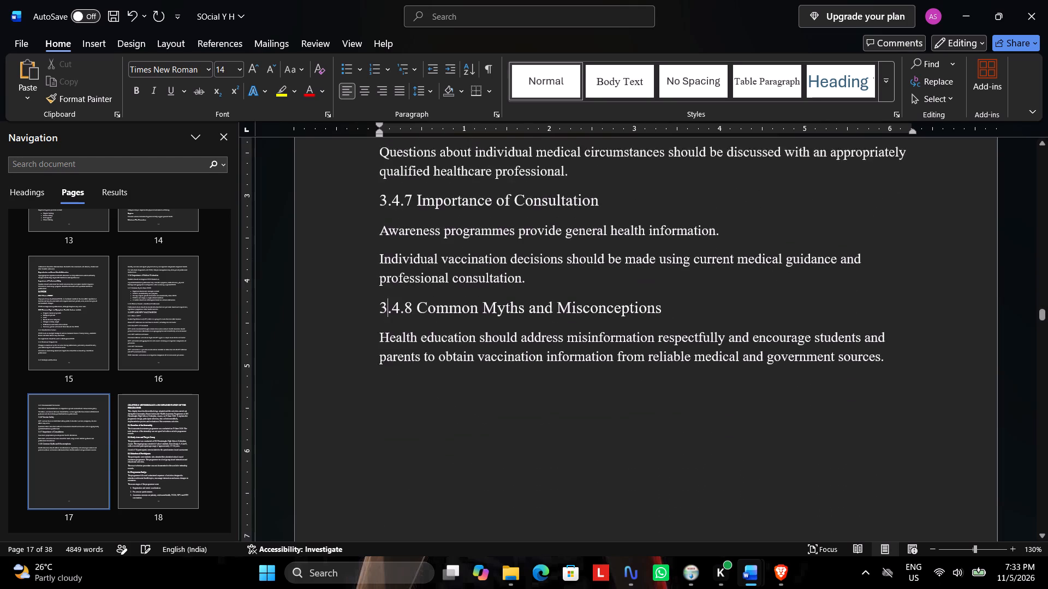
pyautogui.scroll(-1, 405, 306)
pyautogui.scroll(5, 416, 277)
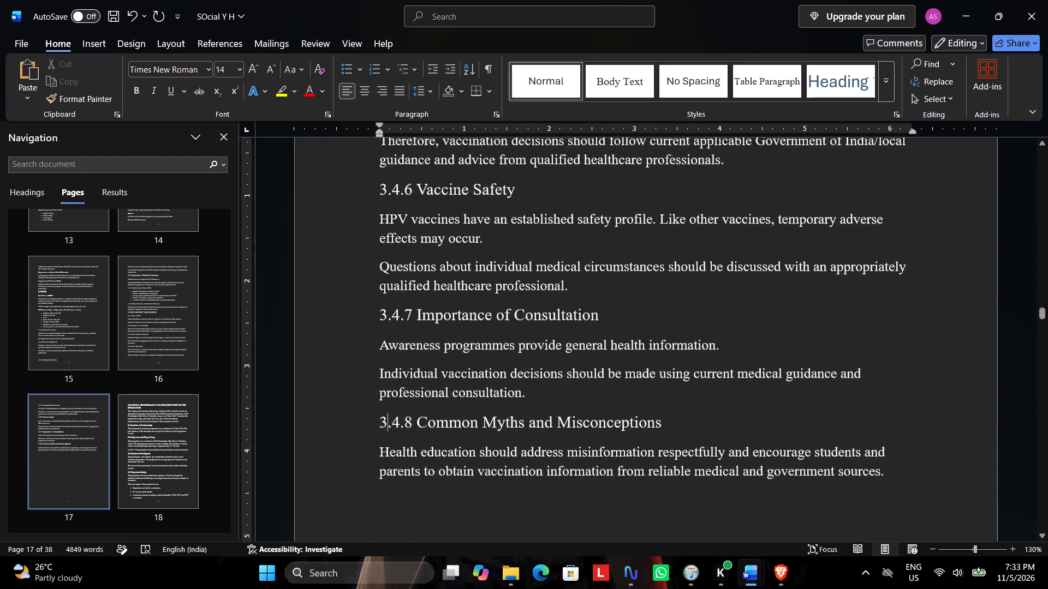
pyautogui.scroll(2, 420, 275)
pyautogui.scroll(3, 492, 211)
pyautogui.scroll(-4, 473, 231)
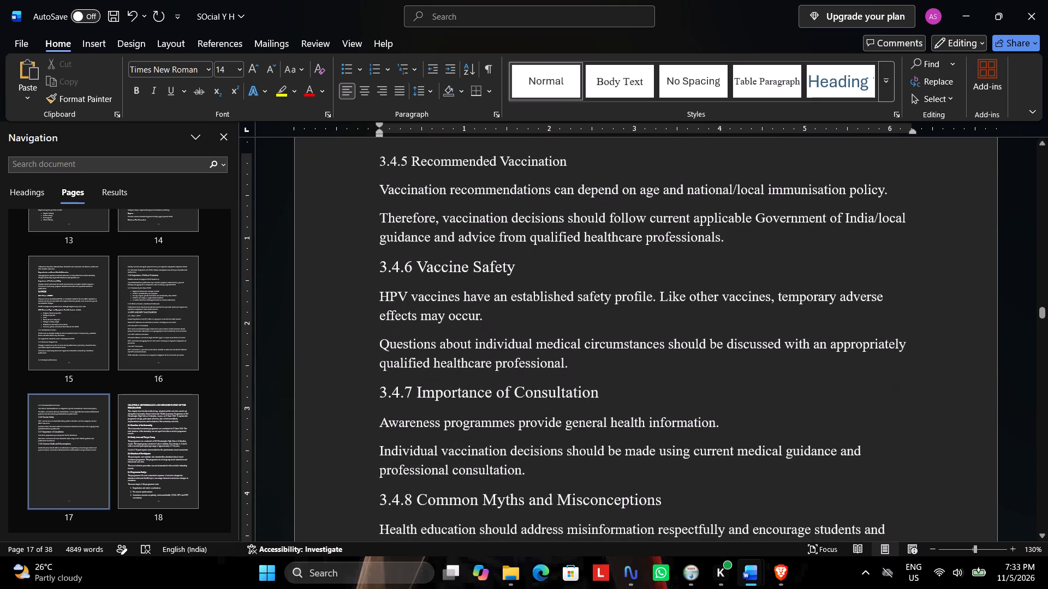
pyautogui.click(505, 161)
pyautogui.moveTo(521, 268); pyautogui.dragTo(379, 267)
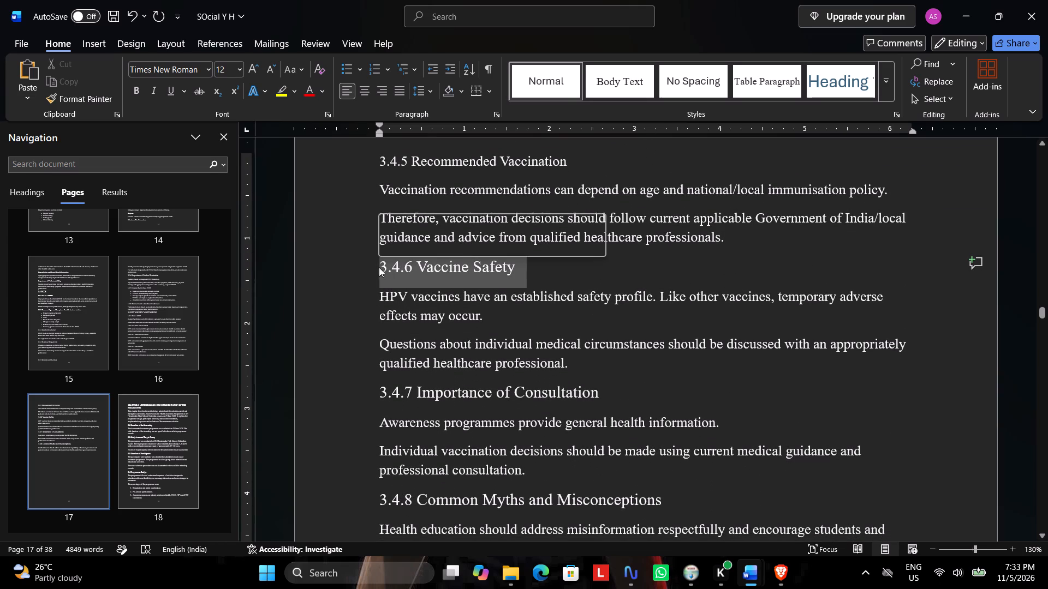
pyautogui.click(512, 226)
pyautogui.scroll(-2, 493, 244)
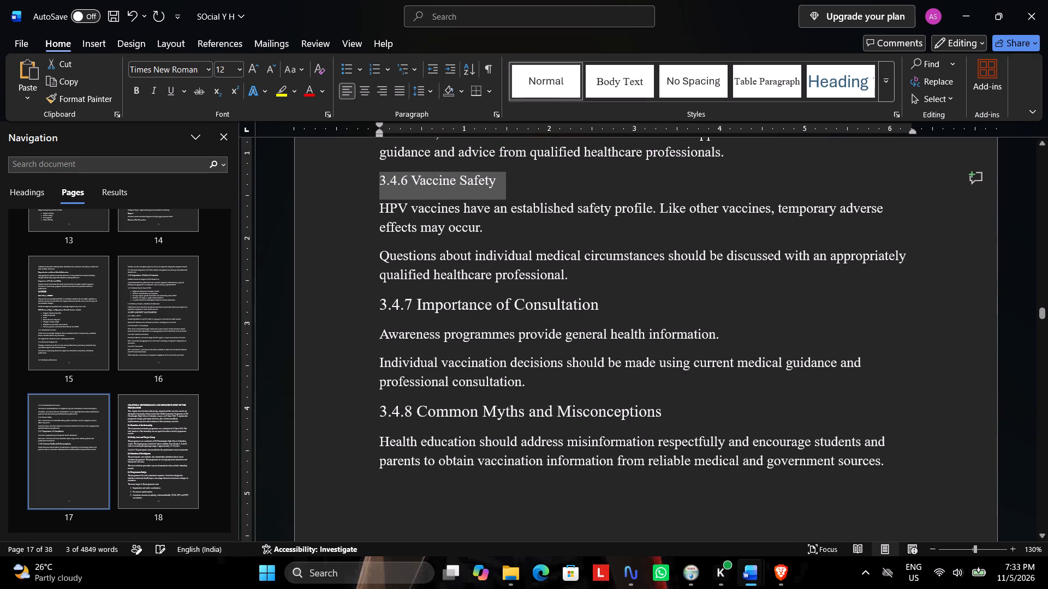
pyautogui.moveTo(600, 306); pyautogui.dragTo(361, 297)
pyautogui.click(490, 251)
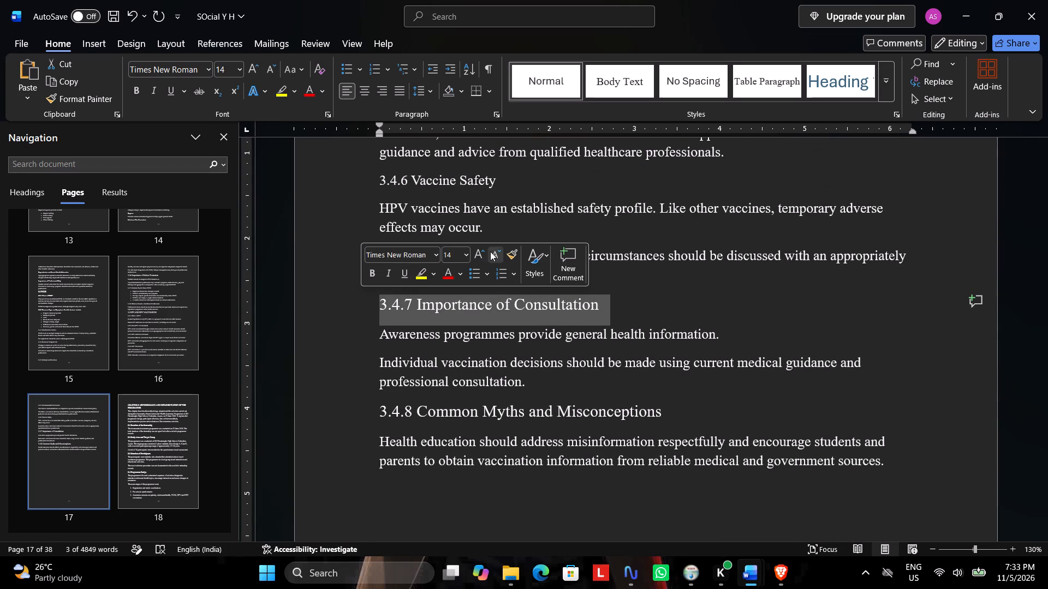
pyautogui.scroll(-3, 456, 266)
pyautogui.moveTo(671, 281); pyautogui.dragTo(380, 287)
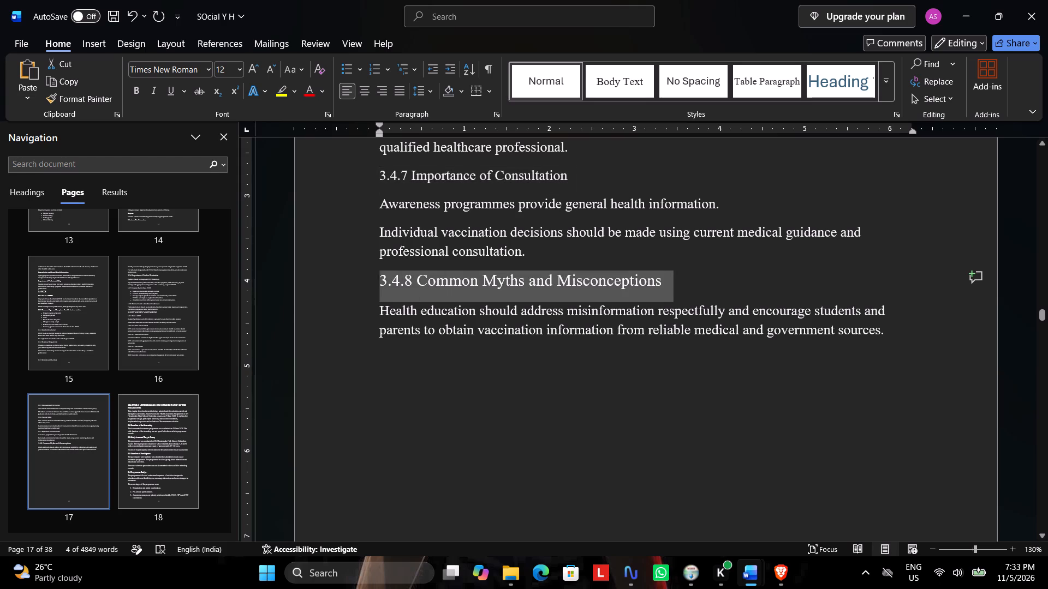
pyautogui.moveTo(380, 287); pyautogui.dragTo(379, 287)
pyautogui.click(511, 239)
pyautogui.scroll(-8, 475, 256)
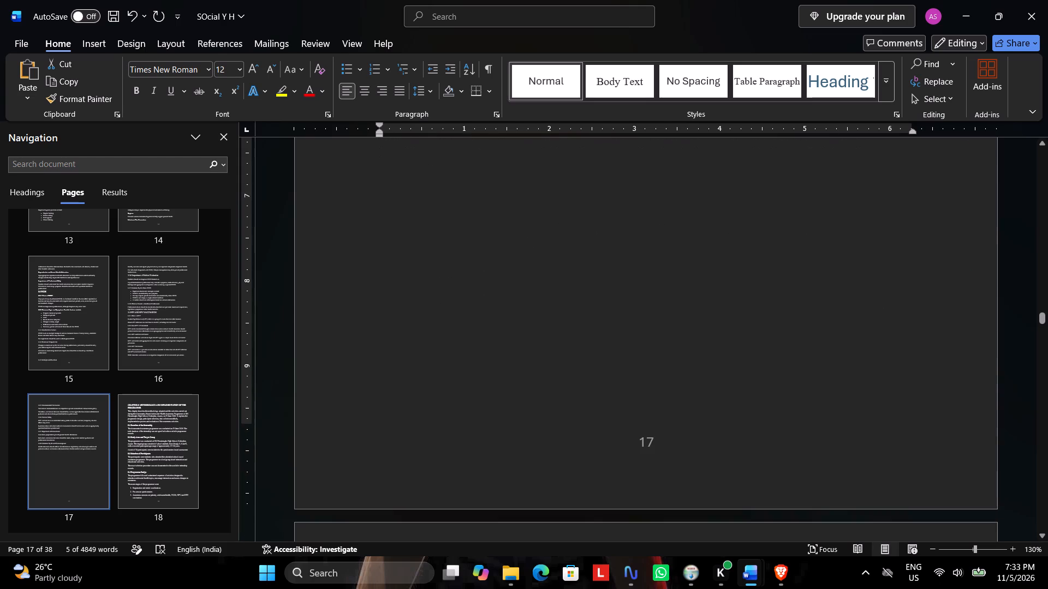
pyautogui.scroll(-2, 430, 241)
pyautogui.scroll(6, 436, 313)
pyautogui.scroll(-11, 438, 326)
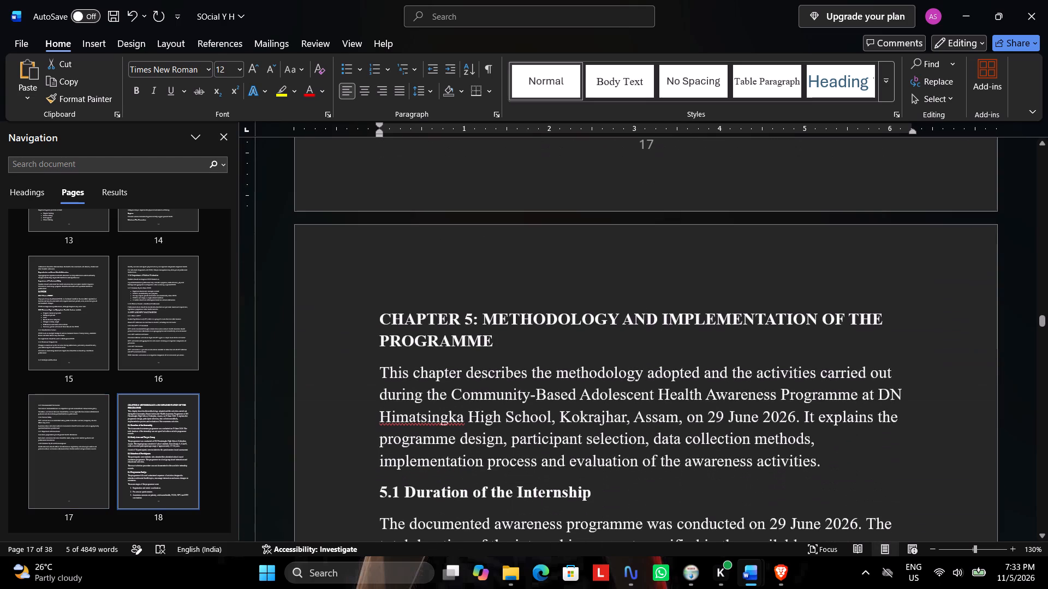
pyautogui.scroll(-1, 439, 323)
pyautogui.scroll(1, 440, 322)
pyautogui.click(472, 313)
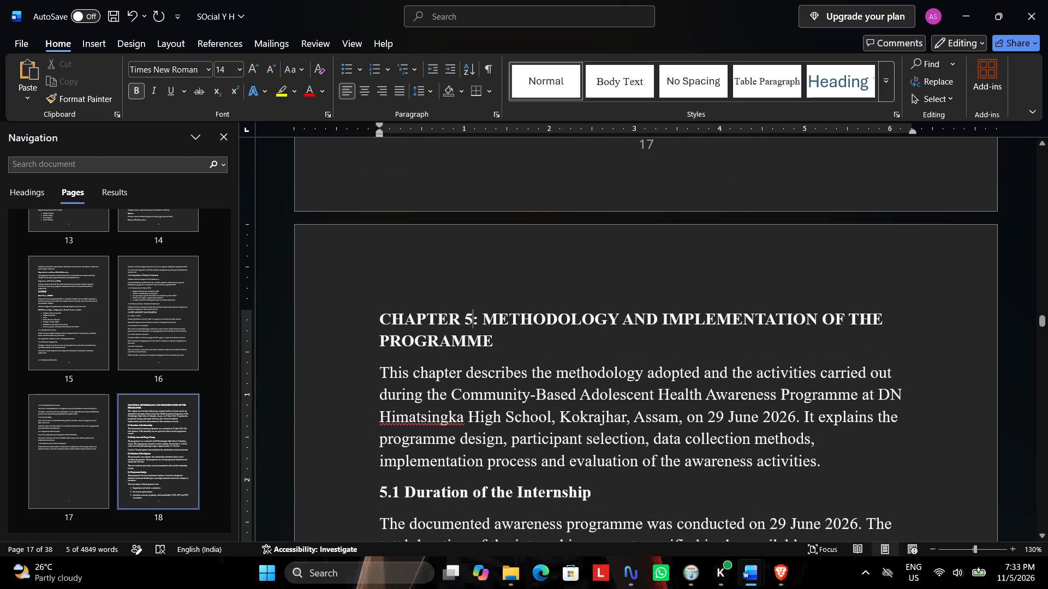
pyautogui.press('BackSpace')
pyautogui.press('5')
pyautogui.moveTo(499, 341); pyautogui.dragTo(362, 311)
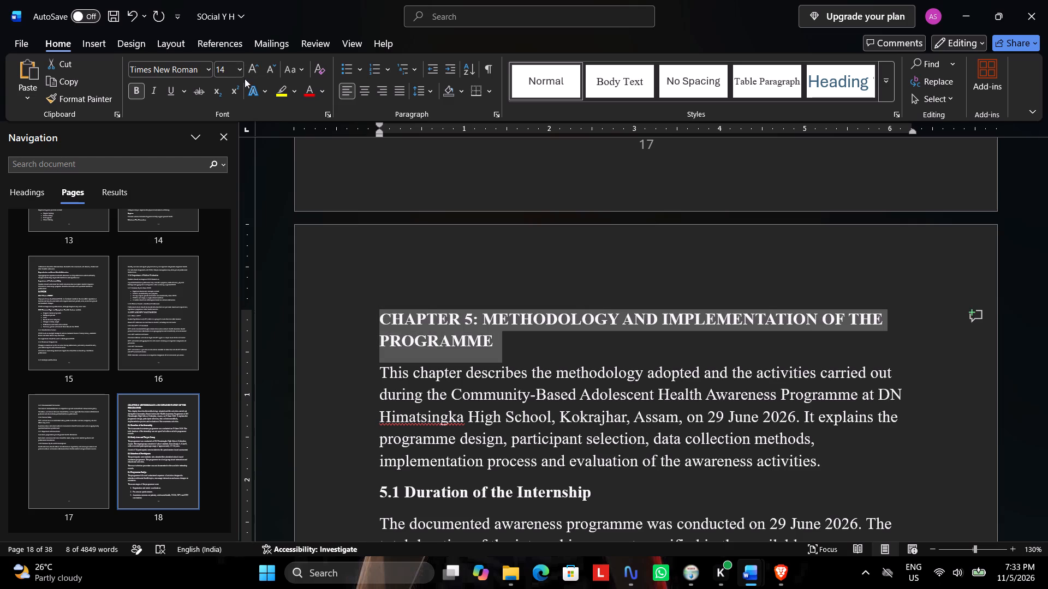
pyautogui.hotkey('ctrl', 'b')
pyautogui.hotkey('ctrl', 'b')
# Reduce the font size one step for the Methodology chapter text, from its introductory paragraph through the end of section 5.9.
pyautogui.scroll(-3, 450, 304)
pyautogui.click(435, 293)
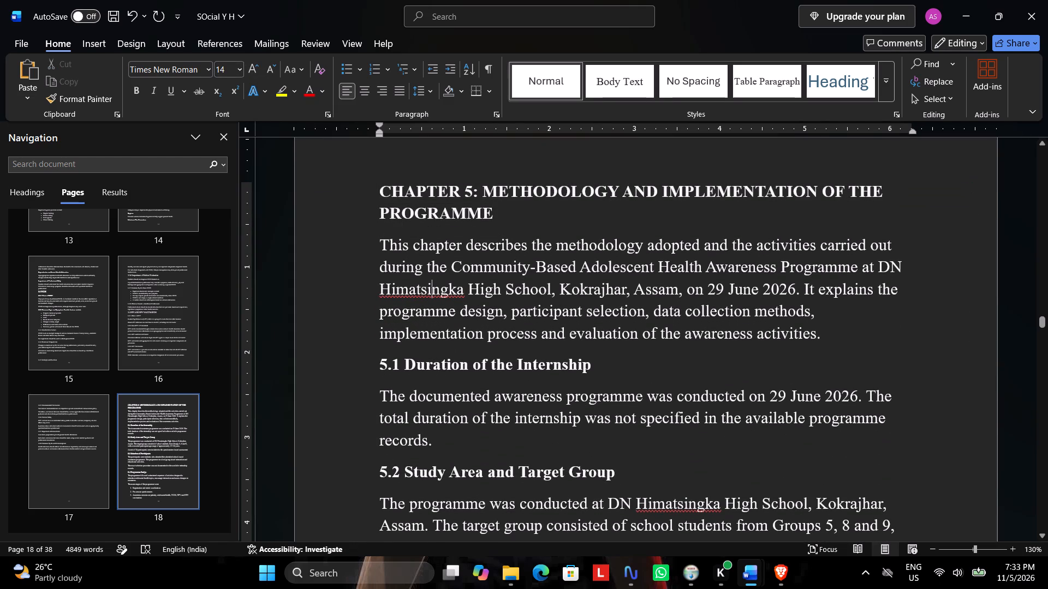
pyautogui.moveTo(382, 245); pyautogui.dragTo(456, 292)
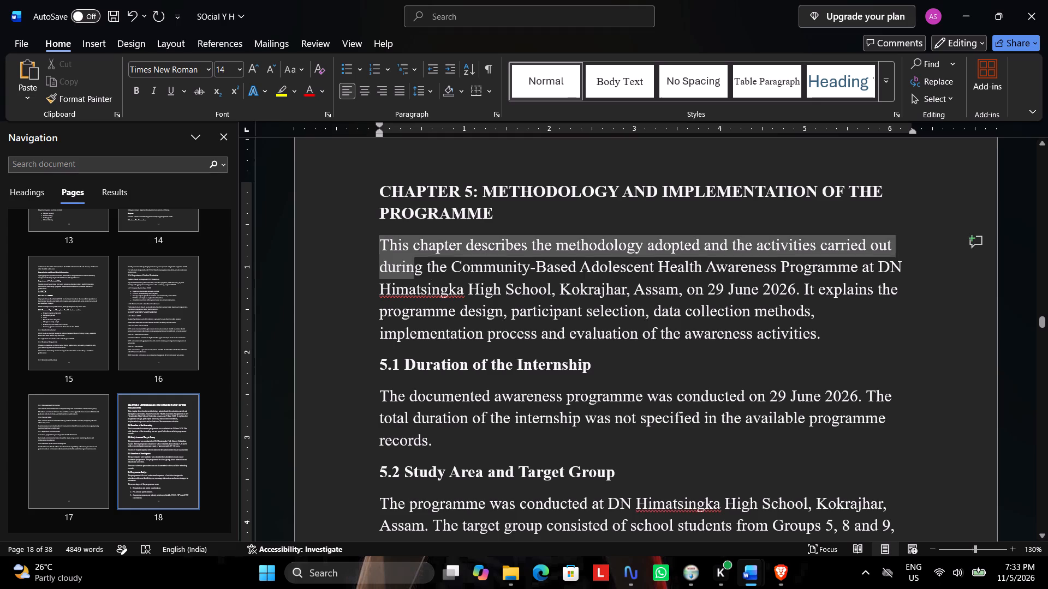
pyautogui.moveTo(456, 292); pyautogui.dragTo(671, 418)
pyautogui.scroll(-19, 649, 398)
pyautogui.scroll(-18, 671, 418)
pyautogui.scroll(-9, 671, 418)
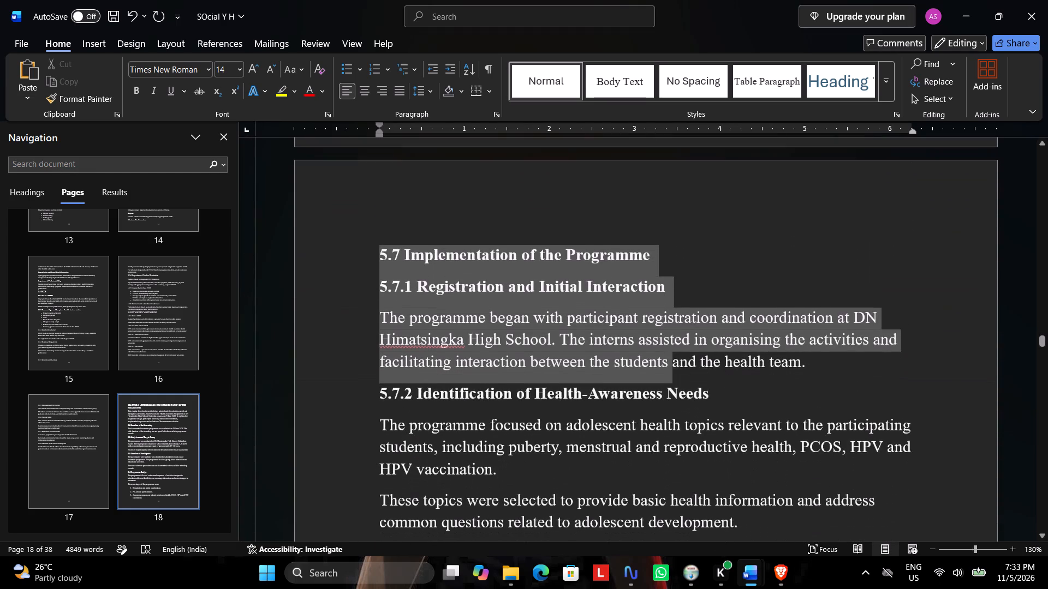
pyautogui.moveTo(671, 418); pyautogui.dragTo(667, 411)
pyautogui.scroll(-16, 671, 418)
pyautogui.scroll(-5, 667, 411)
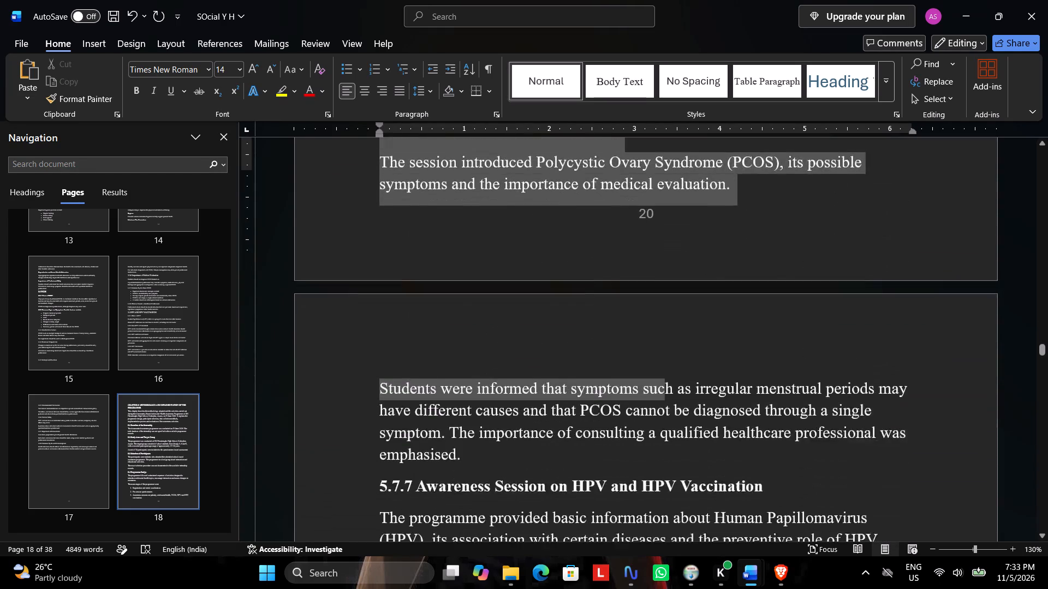
pyautogui.scroll(-5, 667, 411)
pyautogui.moveTo(667, 411); pyautogui.dragTo(663, 404)
pyautogui.scroll(-14, 667, 411)
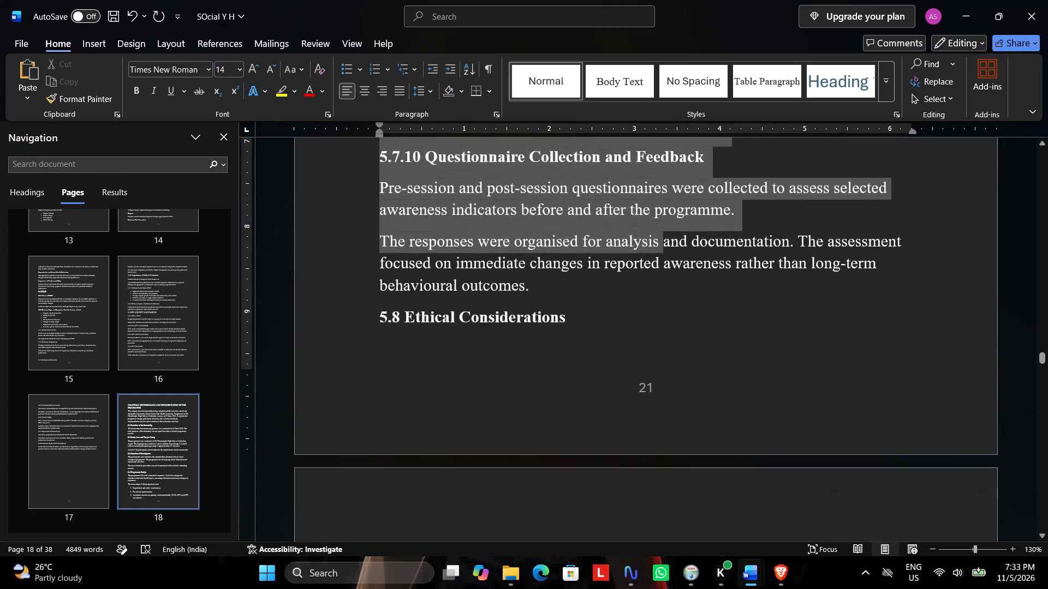
pyautogui.moveTo(663, 404); pyautogui.dragTo(659, 400)
pyautogui.scroll(-19, 663, 404)
pyautogui.scroll(-7, 659, 400)
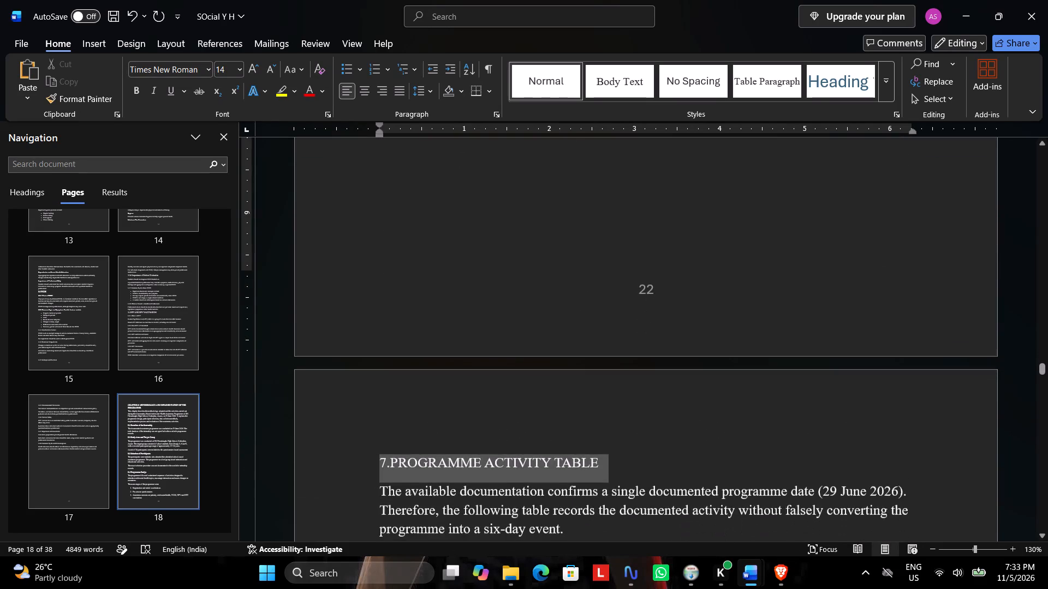
pyautogui.moveTo(659, 400); pyautogui.dragTo(585, 360)
pyautogui.scroll(11, 659, 400)
pyautogui.click(718, 317)
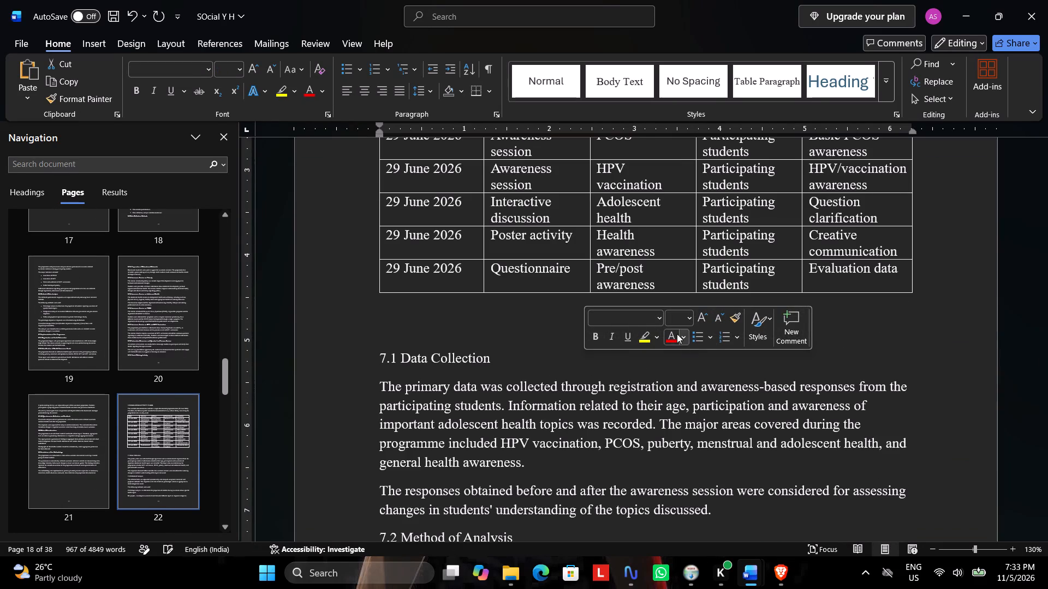
# Set the font size of the selected Methodology chapter text, from its introductory paragraph through section 5.9, to 12.
pyautogui.scroll(4, 493, 330)
pyautogui.scroll(3, 376, 228)
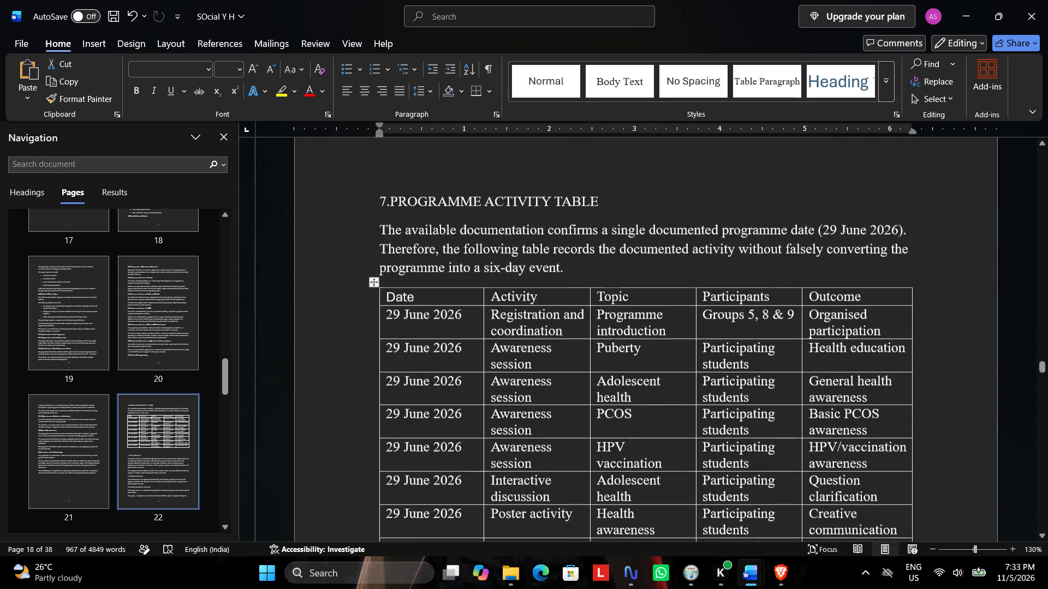
pyautogui.scroll(20, 633, 394)
pyautogui.scroll(1, 633, 394)
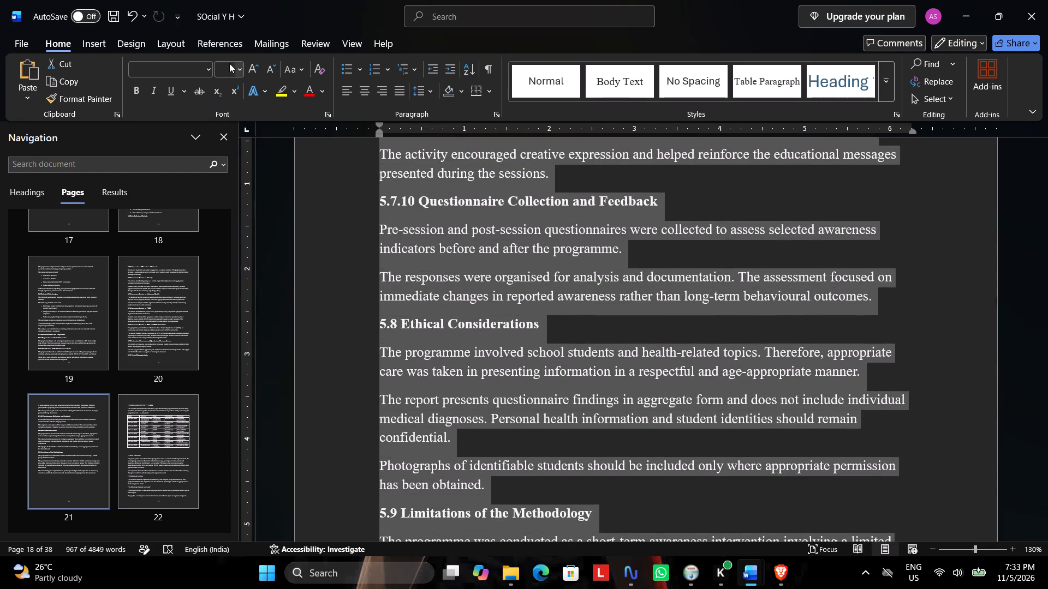
pyautogui.click(223, 65)
pyautogui.press('1')
pyautogui.press('2')
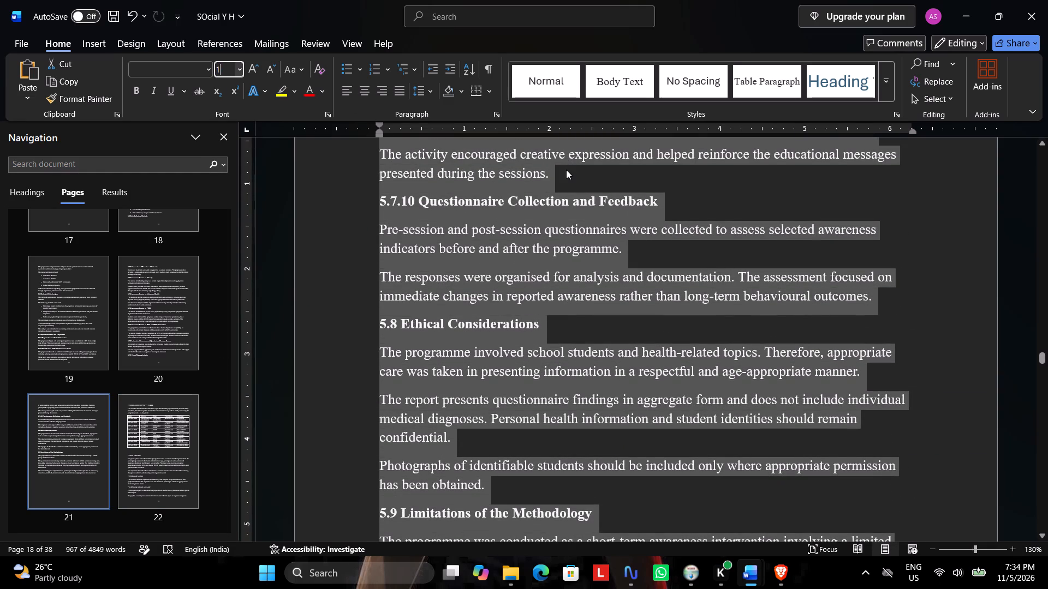
pyautogui.press('Return')
pyautogui.press('1')
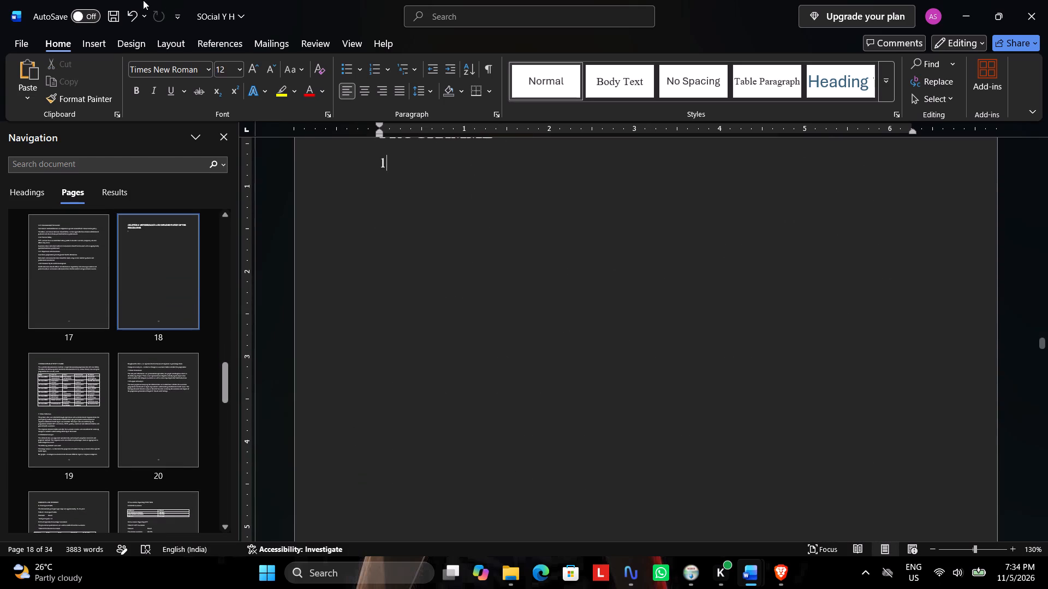
pyautogui.click(130, 15)
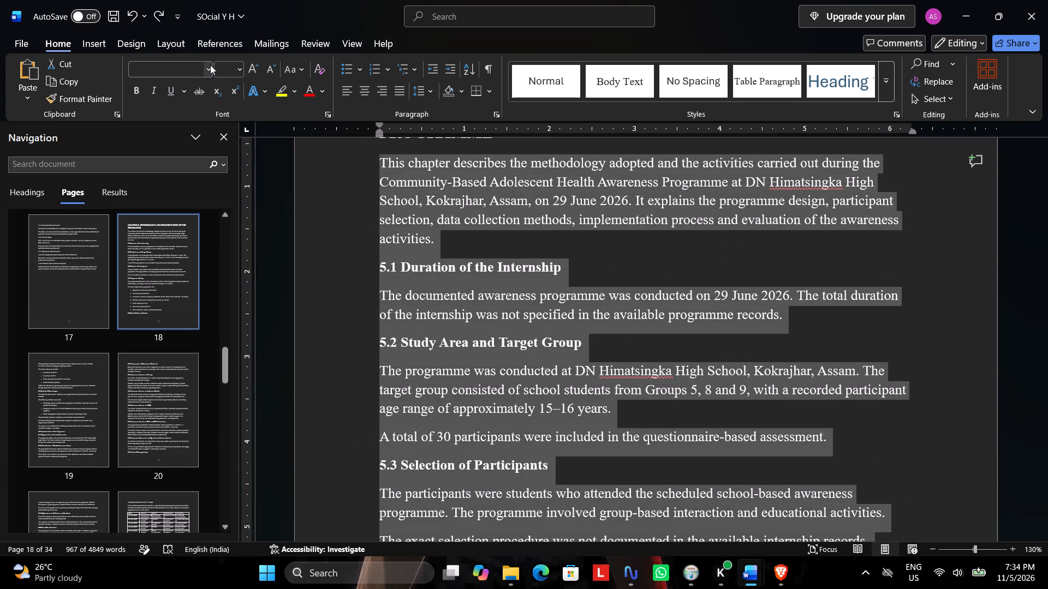
pyautogui.click(218, 64)
pyautogui.press('2')
pyautogui.press('BackSpace')
pyautogui.press('1')
pyautogui.press('2')
pyautogui.press('Return')
pyautogui.click(462, 201)
pyautogui.click(348, 231)
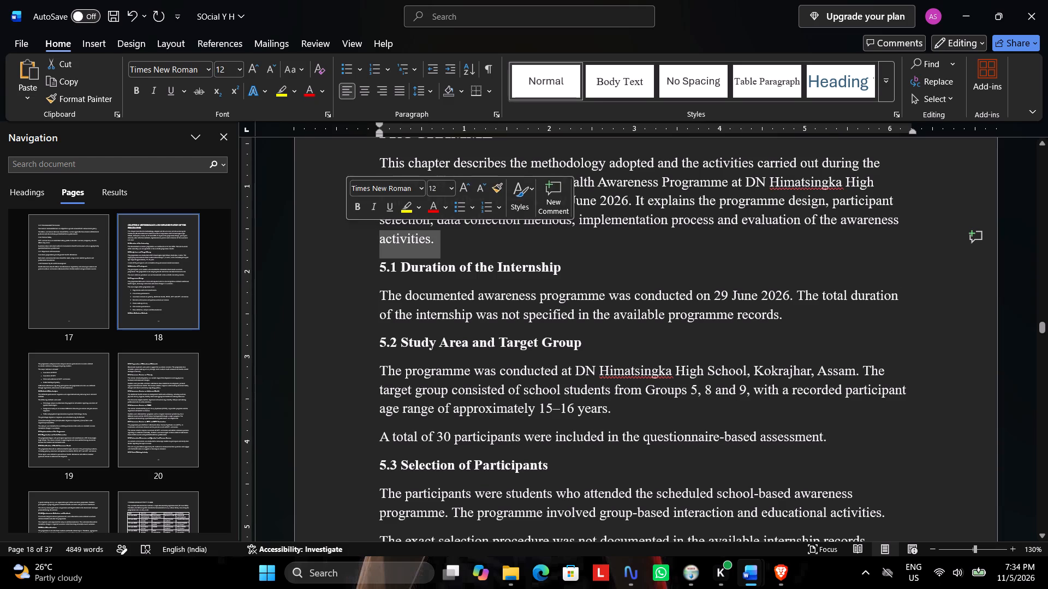
pyautogui.click(341, 229)
# Renumber the Methodology and Implementation of the Programme chapter heading as CHAPTER 4.
pyautogui.scroll(6, 386, 257)
pyautogui.scroll(-2, 396, 262)
pyautogui.scroll(5, 480, 296)
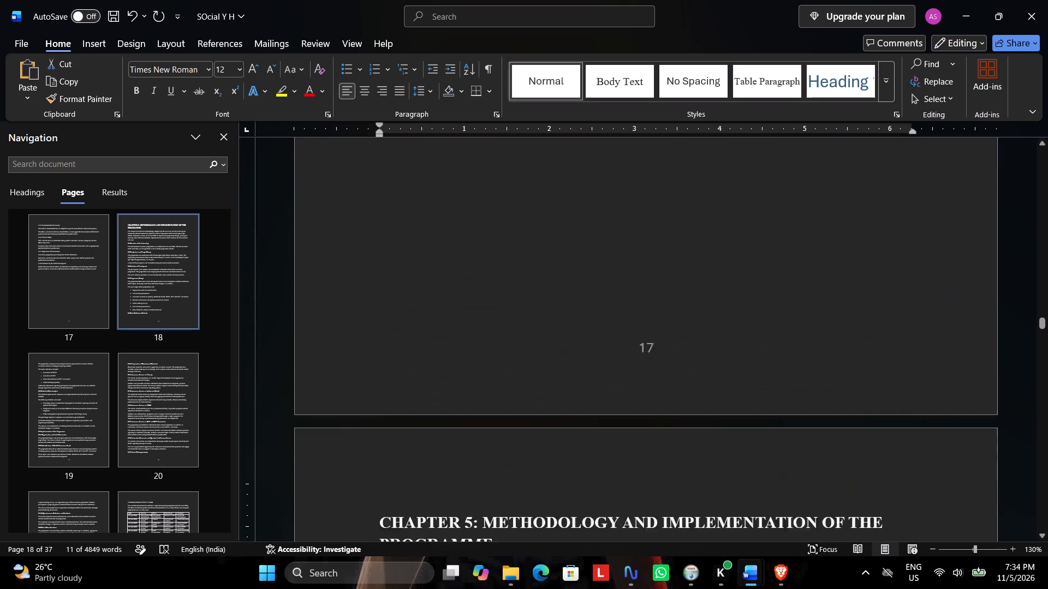
pyautogui.scroll(9, 480, 255)
pyautogui.scroll(-16, 482, 249)
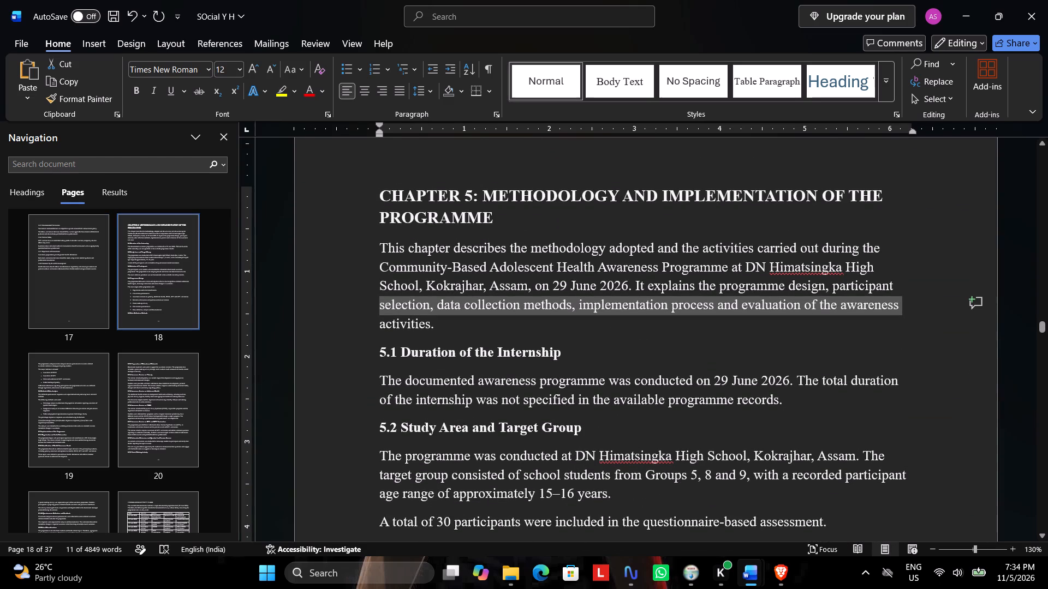
pyautogui.click(473, 188)
pyautogui.press('BackSpace')
pyautogui.press('4')
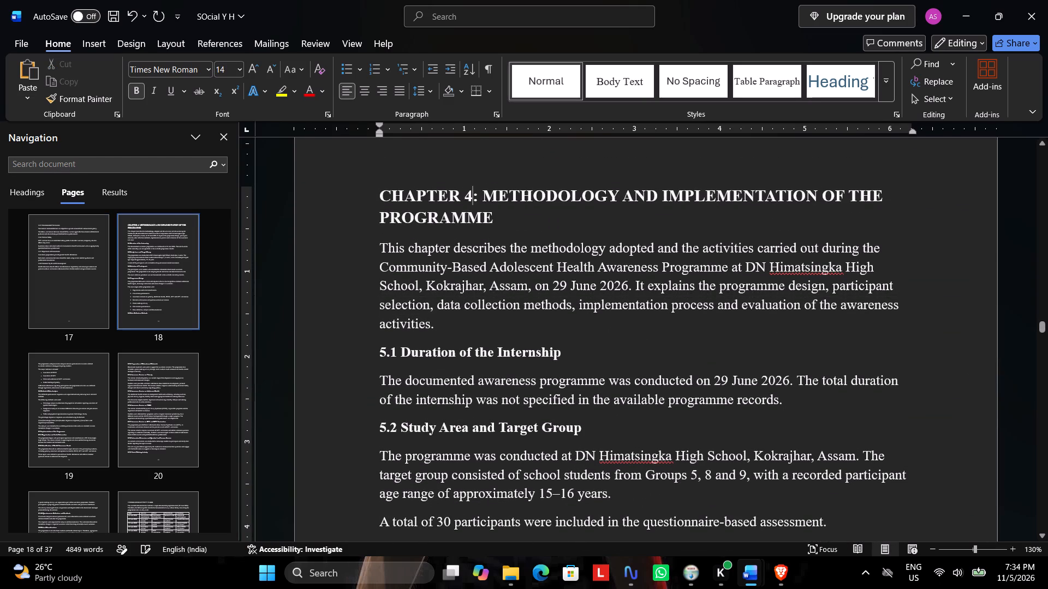
# Renumber the Duration of the Internship and Study Area and Target Group headings as 4.1 and 4.2.
pyautogui.scroll(-1, 453, 281)
pyautogui.click(384, 311)
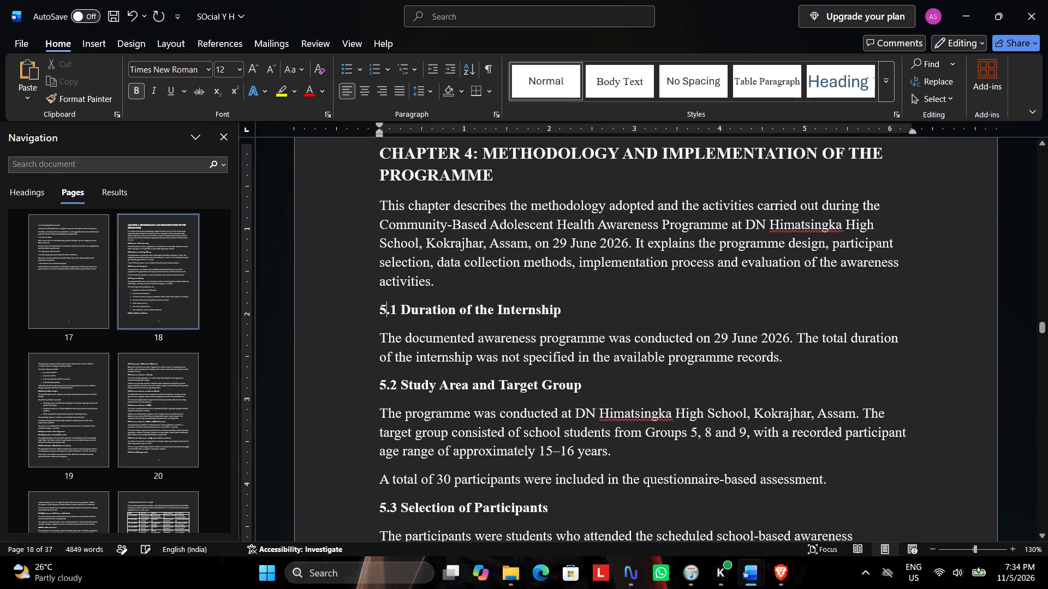
pyautogui.press('BackSpace')
pyautogui.press('4')
pyautogui.scroll(-2, 420, 292)
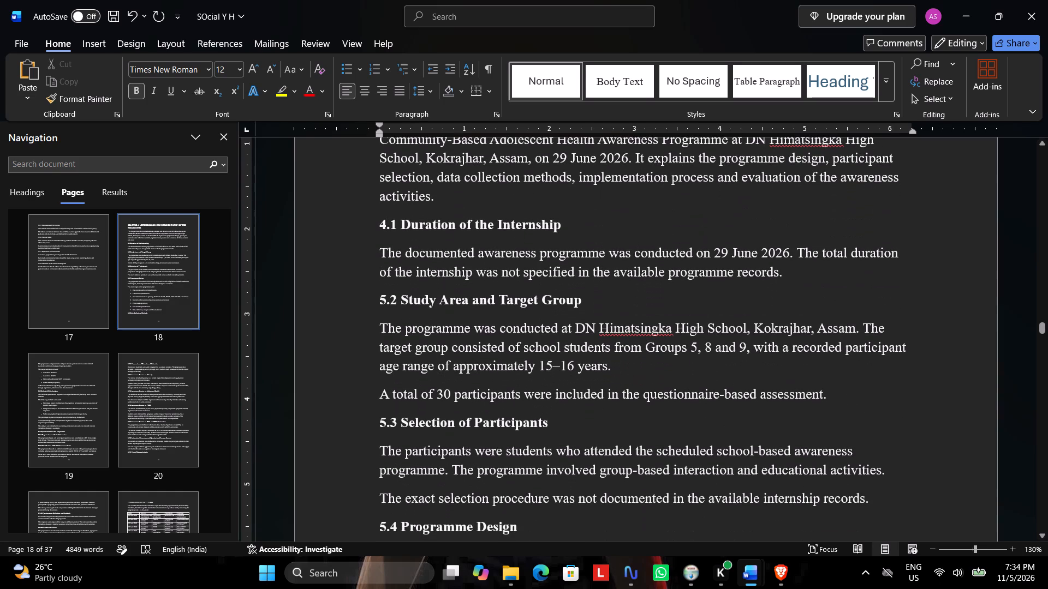
pyautogui.click(386, 299)
pyautogui.press('BackSpace')
pyautogui.press('4')
# Renumber the Selection of Participants and Programme Design headings as 4.3 and 4.4.
pyautogui.scroll(-2, 396, 300)
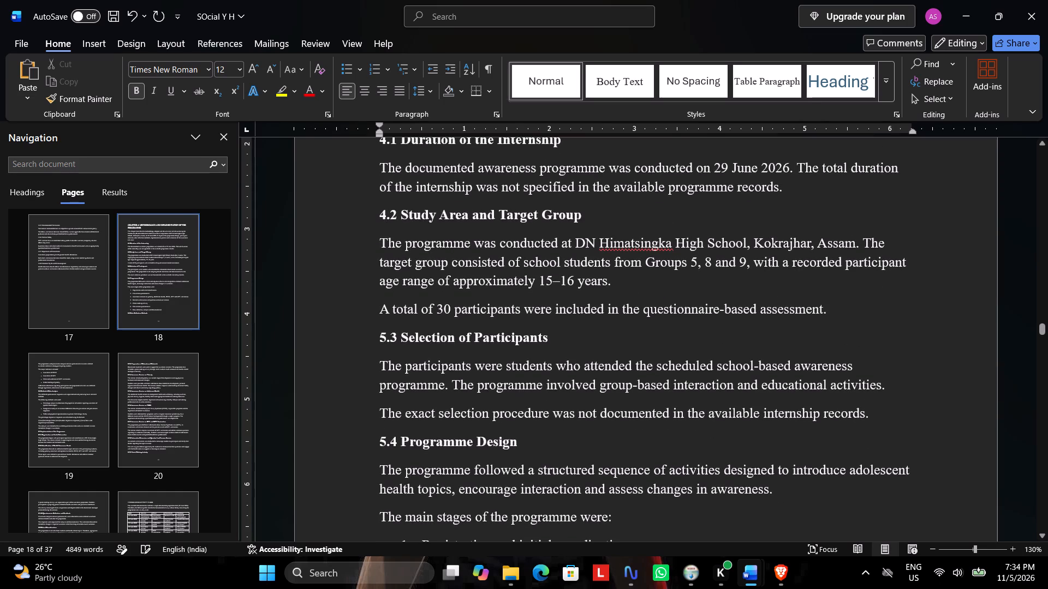
pyautogui.click(386, 335)
pyautogui.press('BackSpace')
pyautogui.press('4')
pyautogui.scroll(-2, 403, 326)
pyautogui.click(382, 357)
pyautogui.click(385, 355)
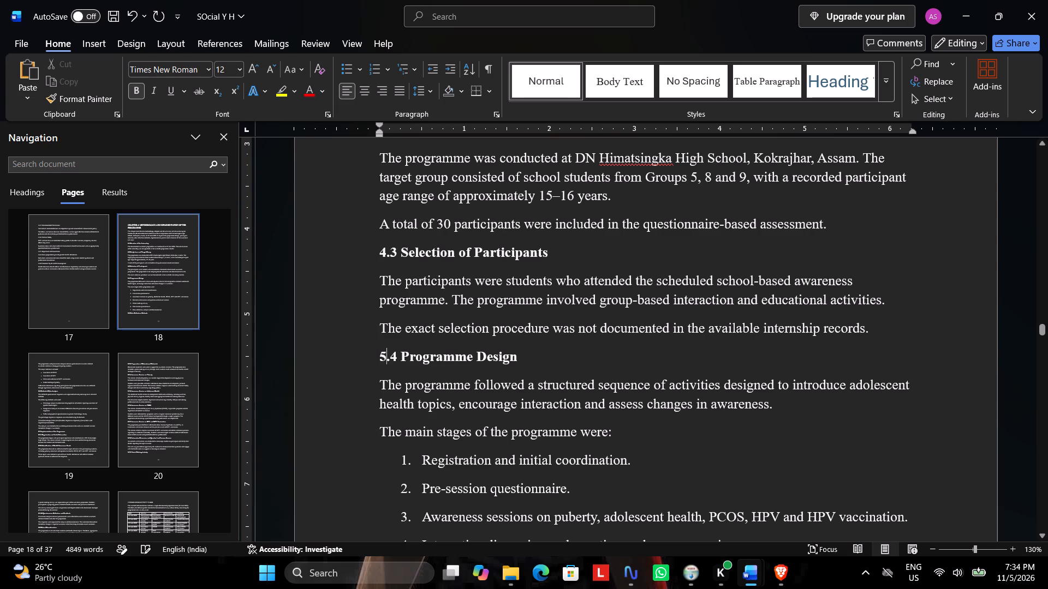
pyautogui.press('BackSpace')
pyautogui.press('4')
pyautogui.scroll(-4, 402, 350)
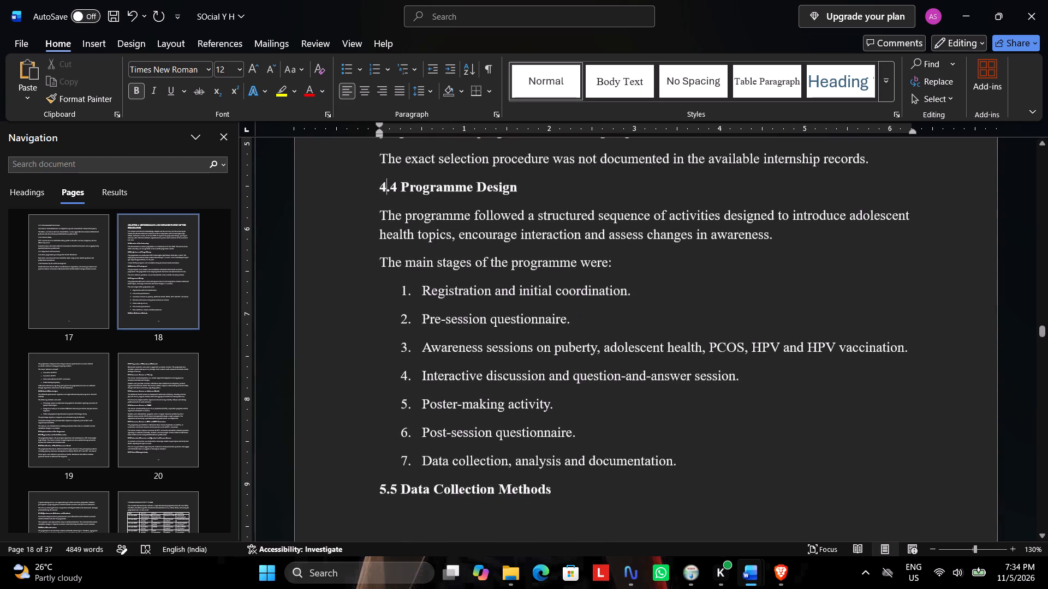
# Renumber the Data Collection Methods heading as 4.5 and push it down onto the following page with blank lines.
pyautogui.scroll(-3, 428, 292)
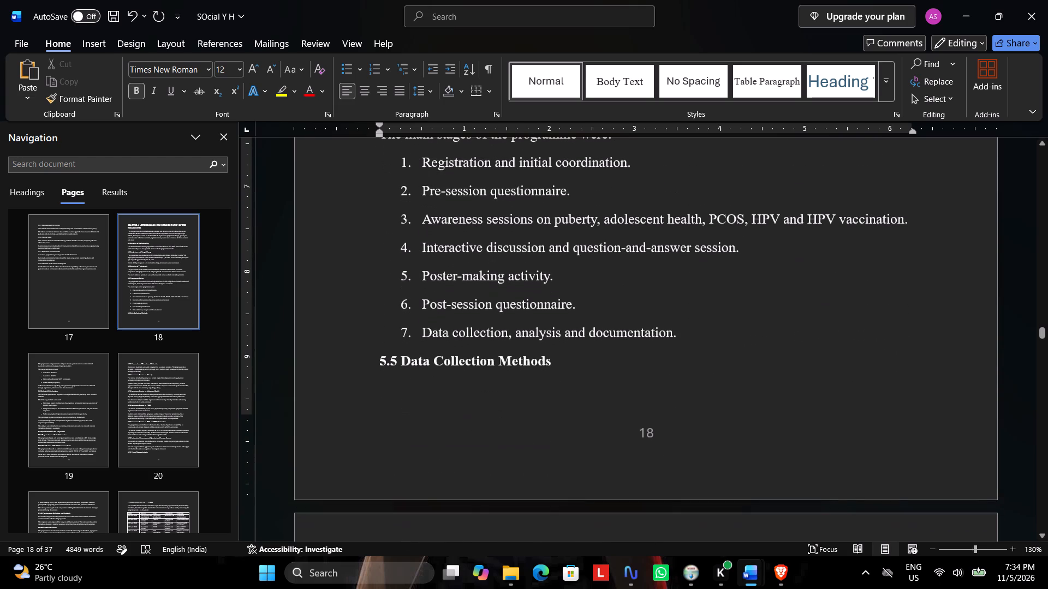
pyautogui.click(388, 359)
pyautogui.press('BackSpace')
pyautogui.press('4')
pyautogui.scroll(-1, 404, 347)
pyautogui.click(382, 322)
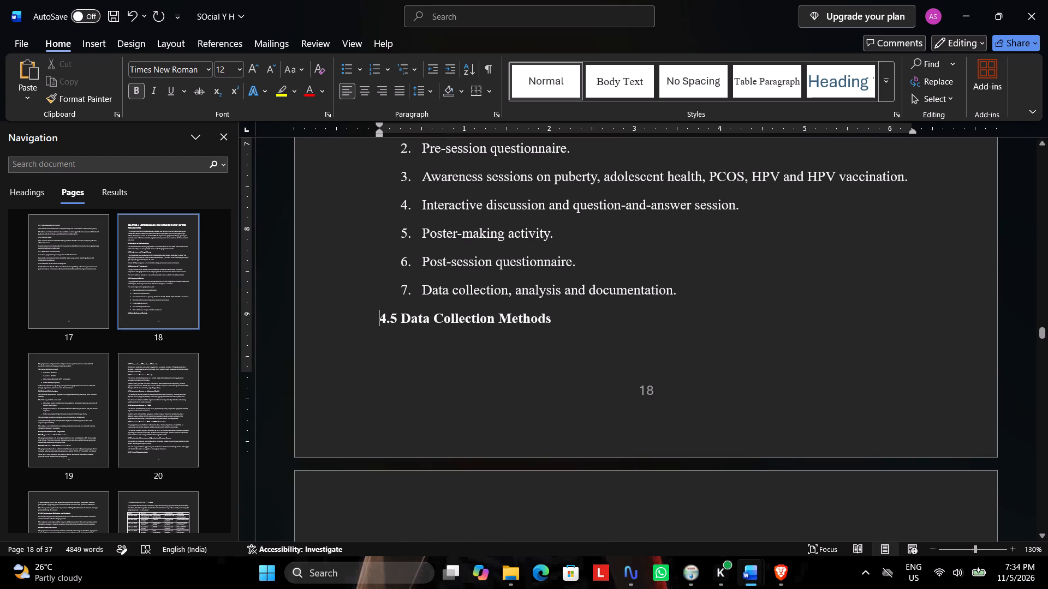
pyautogui.press('Return')
pyautogui.press('Return')
pyautogui.scroll(-5, 414, 313)
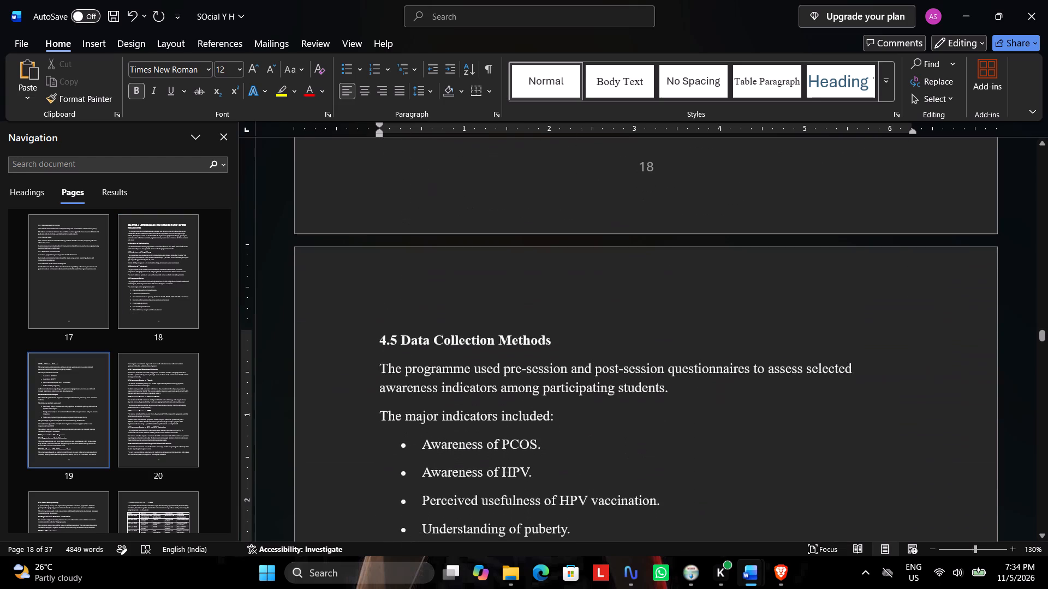
# Renumber the Method of Data Analysis heading as 4.6.
pyautogui.scroll(-6, 406, 317)
pyautogui.click(386, 309)
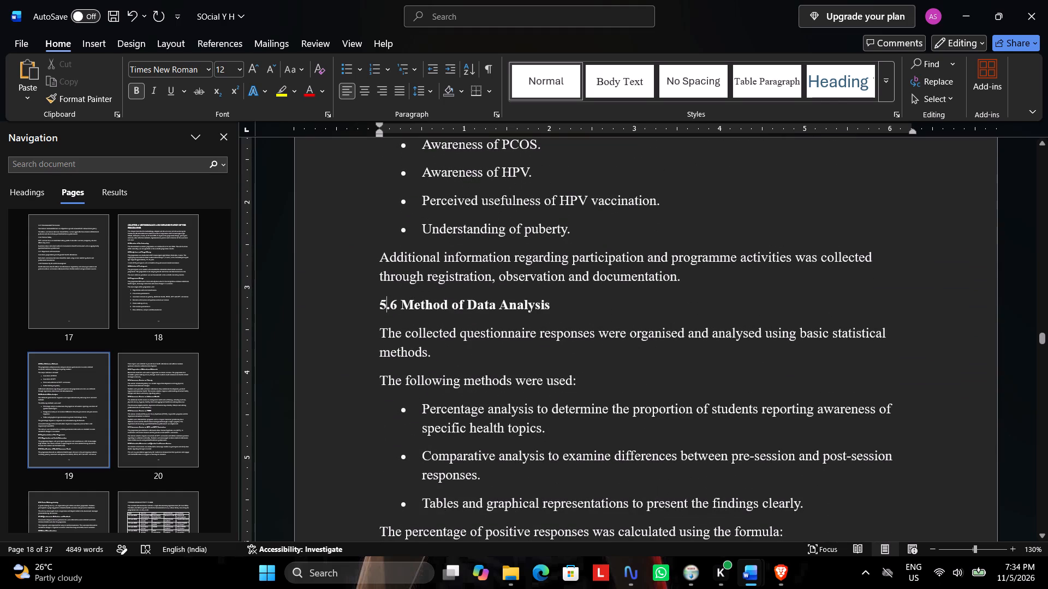
pyautogui.press('\\')
pyautogui.press('BackSpace')
pyautogui.press('BackSpace')
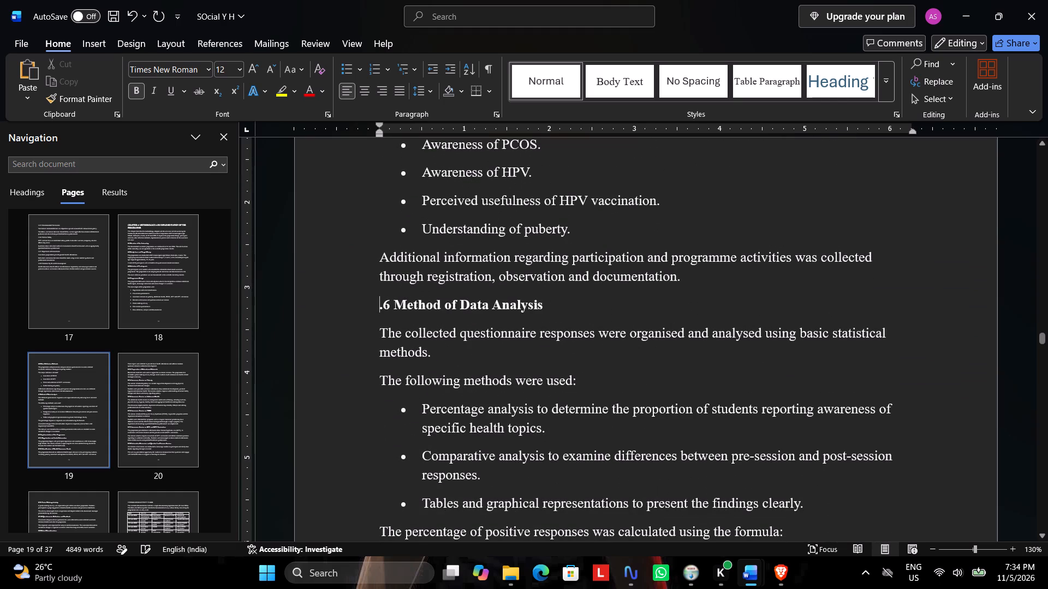
pyautogui.press('4')
pyautogui.scroll(-3, 418, 328)
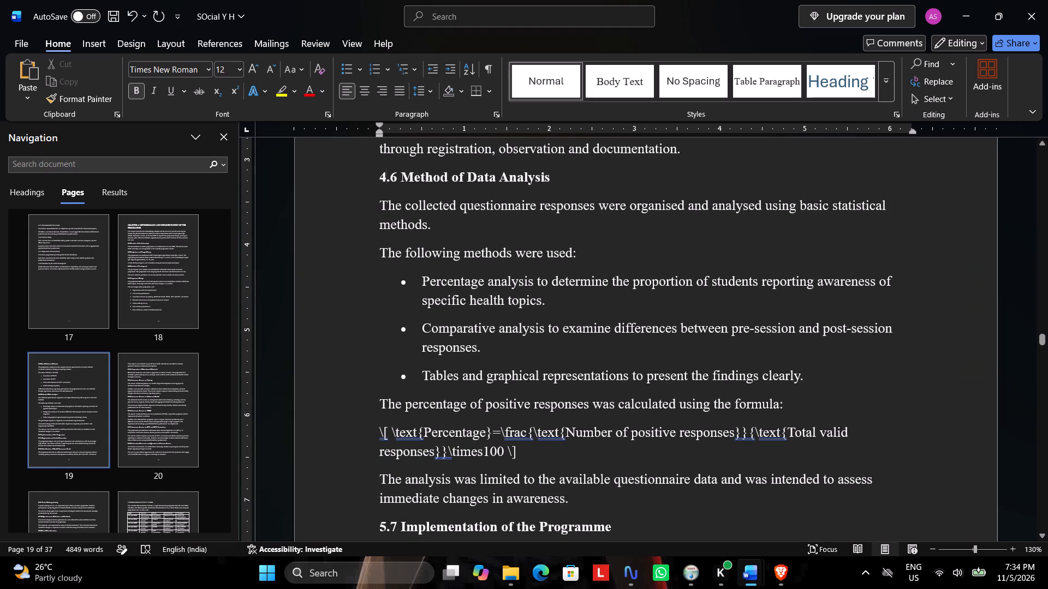
pyautogui.scroll(-1, 554, 450)
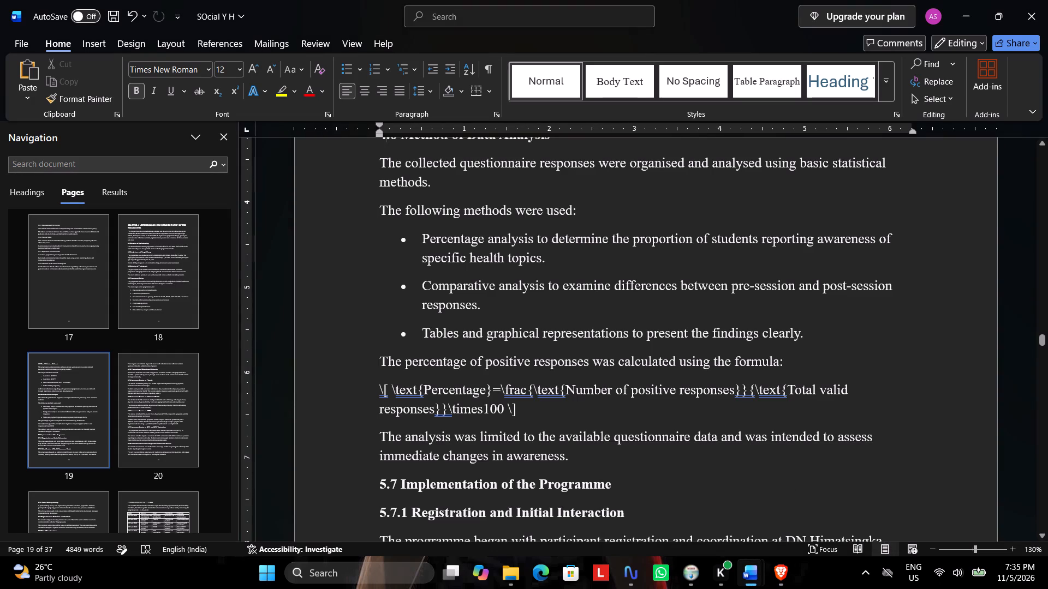
pyautogui.moveTo(527, 417); pyautogui.dragTo(373, 389)
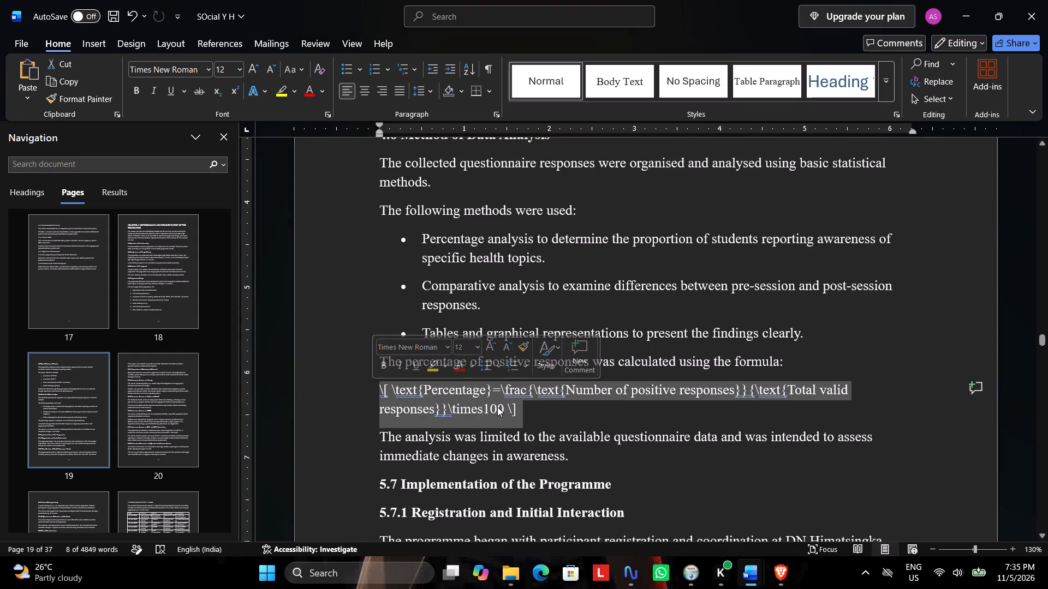
pyautogui.press('BackSpace')
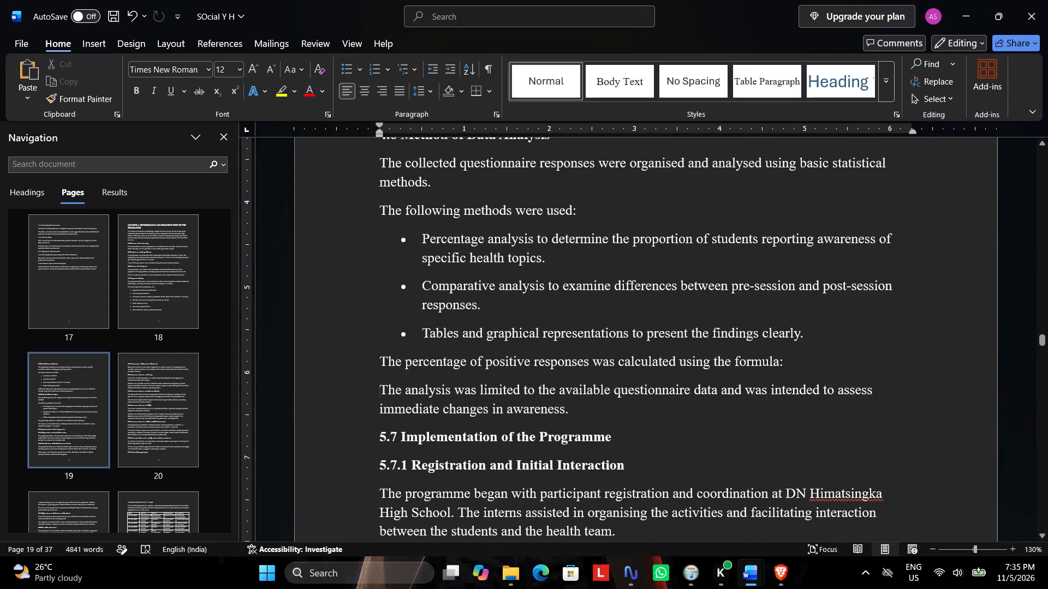
pyautogui.press('Return')
pyautogui.press('Up')
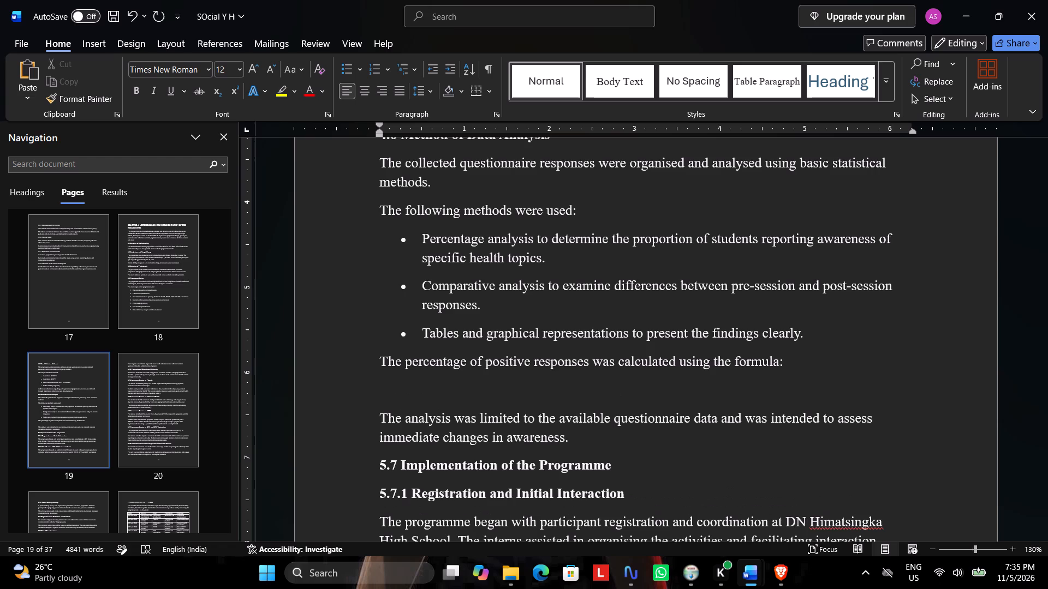
pyautogui.hotkey('ctrl', 'v')
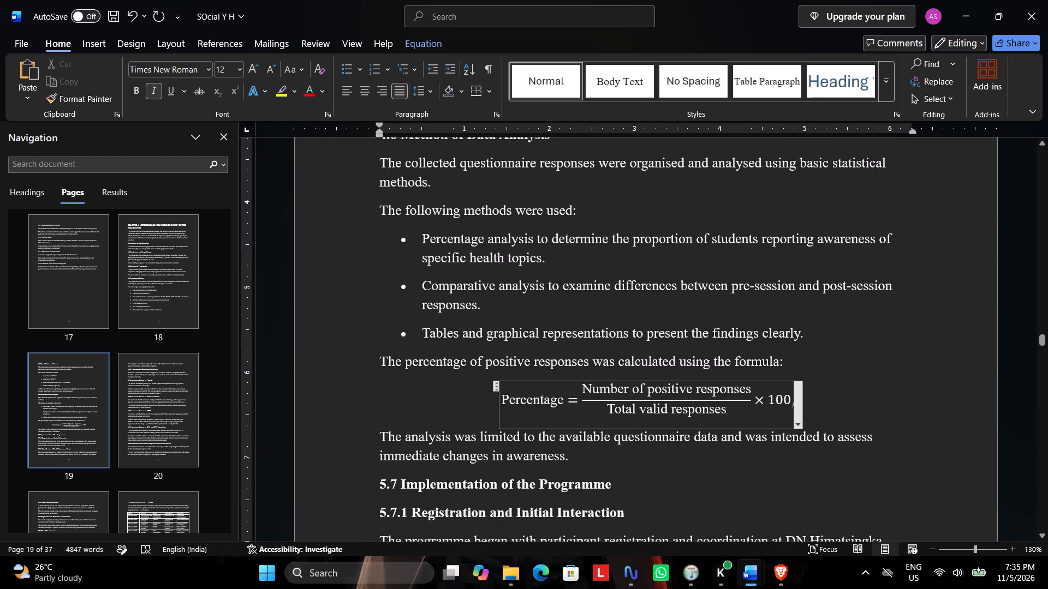
pyautogui.click(851, 393)
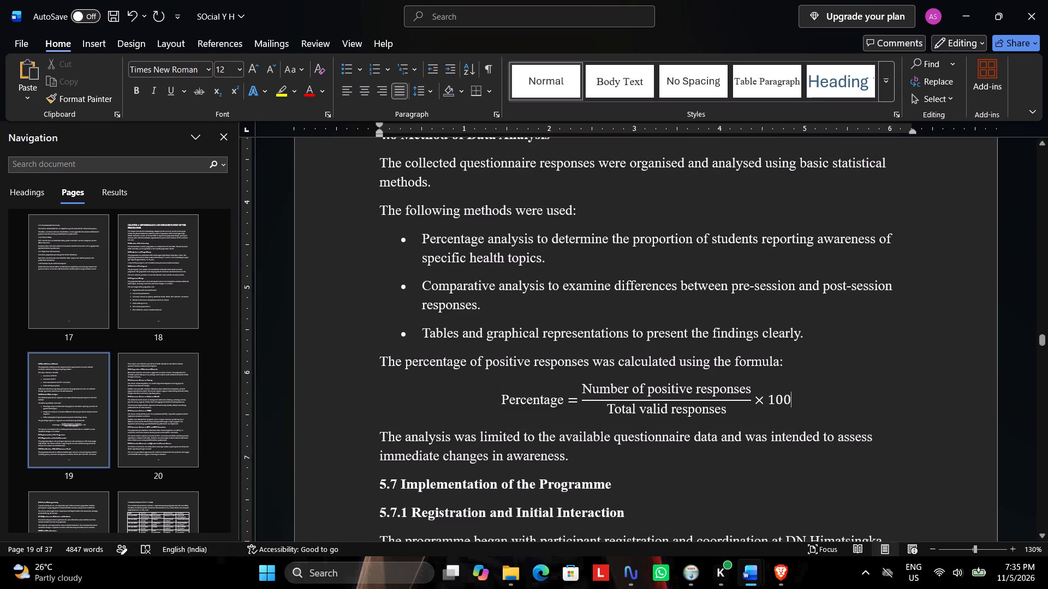
# Renumber the Implementation of the Programme and Registration and Initial Interaction headings as 4.7 and 4.7.1.
pyautogui.scroll(-1, 645, 414)
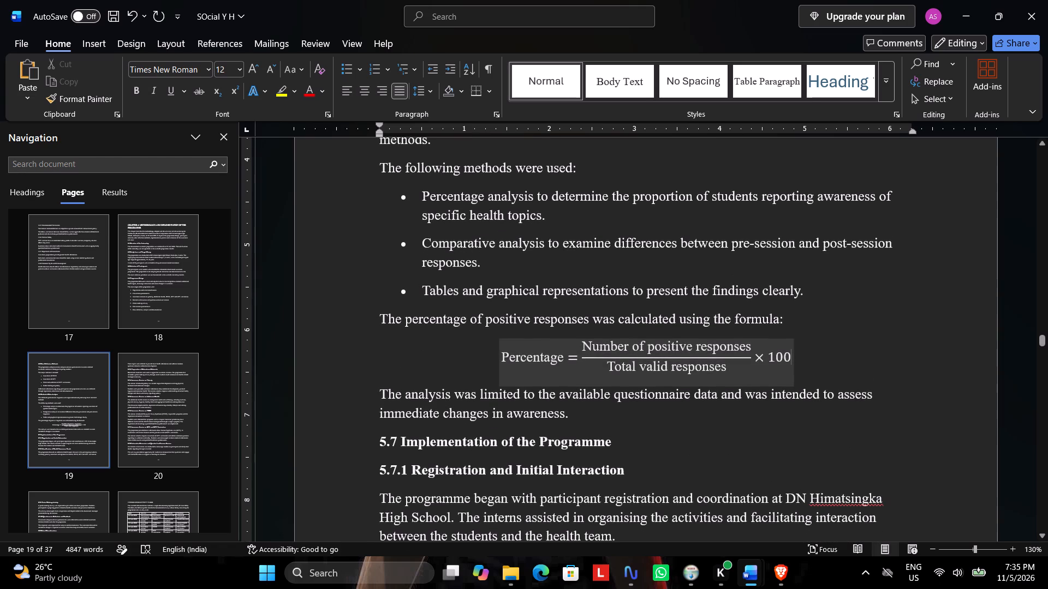
pyautogui.scroll(3, 440, 389)
pyautogui.scroll(-2, 442, 382)
pyautogui.scroll(-1, 409, 444)
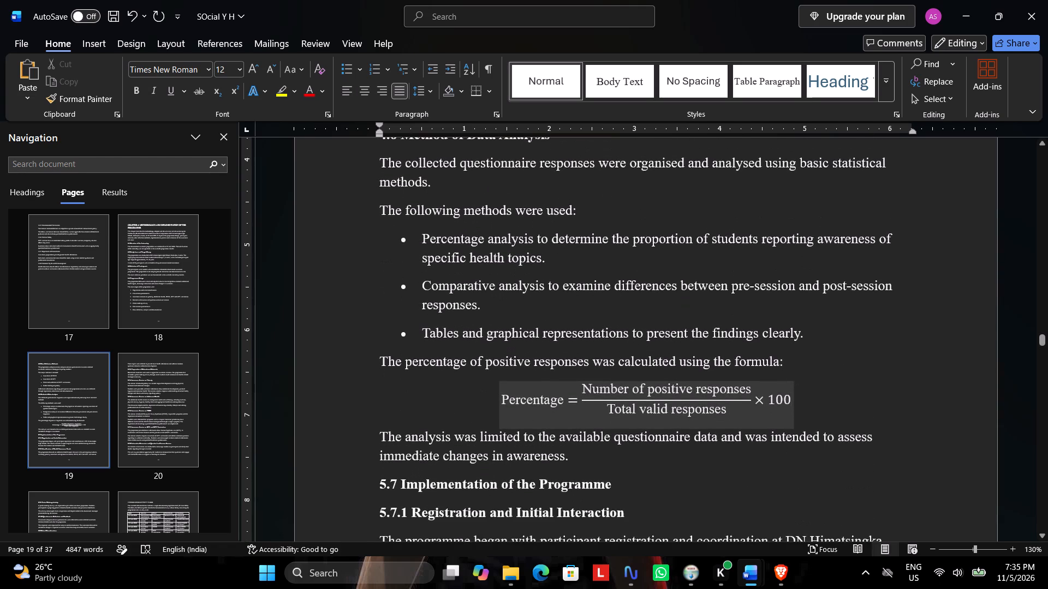
pyautogui.click(385, 438)
pyautogui.press('BackSpace')
pyautogui.press('4')
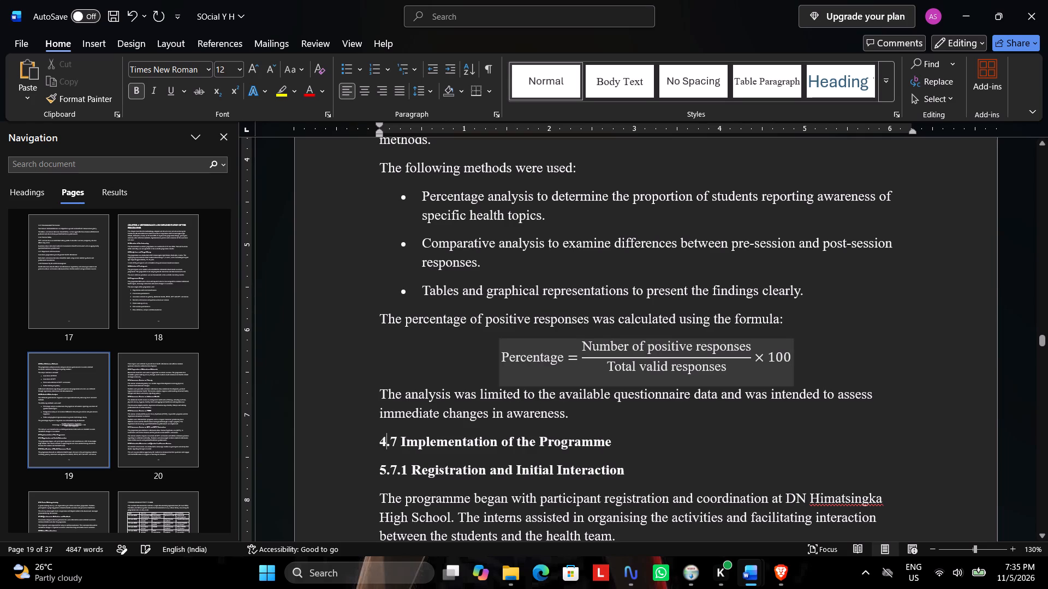
pyautogui.click(386, 464)
pyautogui.press('BackSpace')
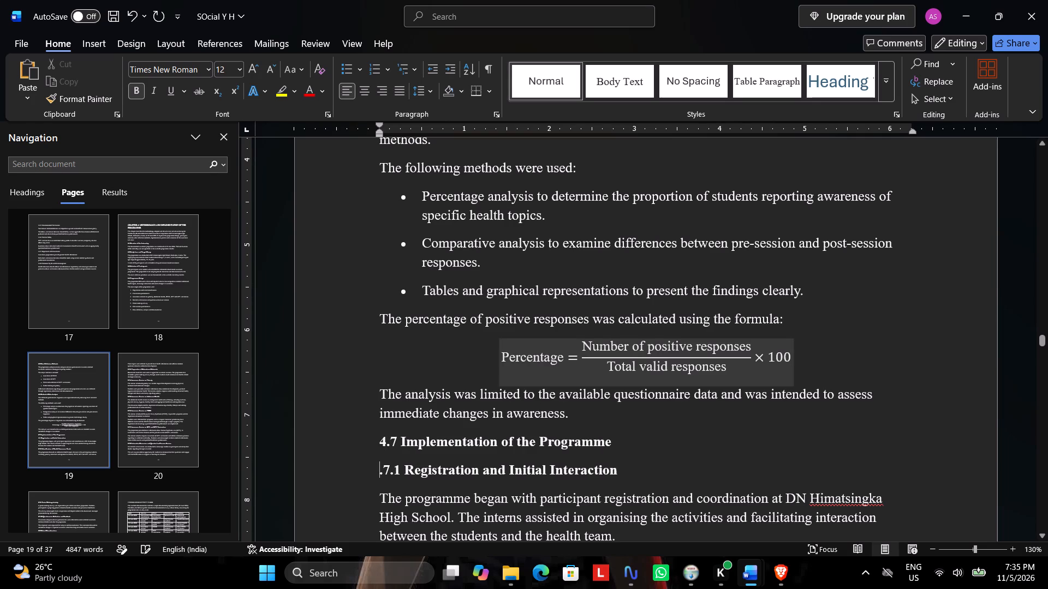
pyautogui.press('4')
# Renumber the Identification of Health-Awareness Needs and Preparation of Educational Materials headings as 4.7.2 and 4.7.3.
pyautogui.scroll(-4, 413, 464)
pyautogui.click(386, 392)
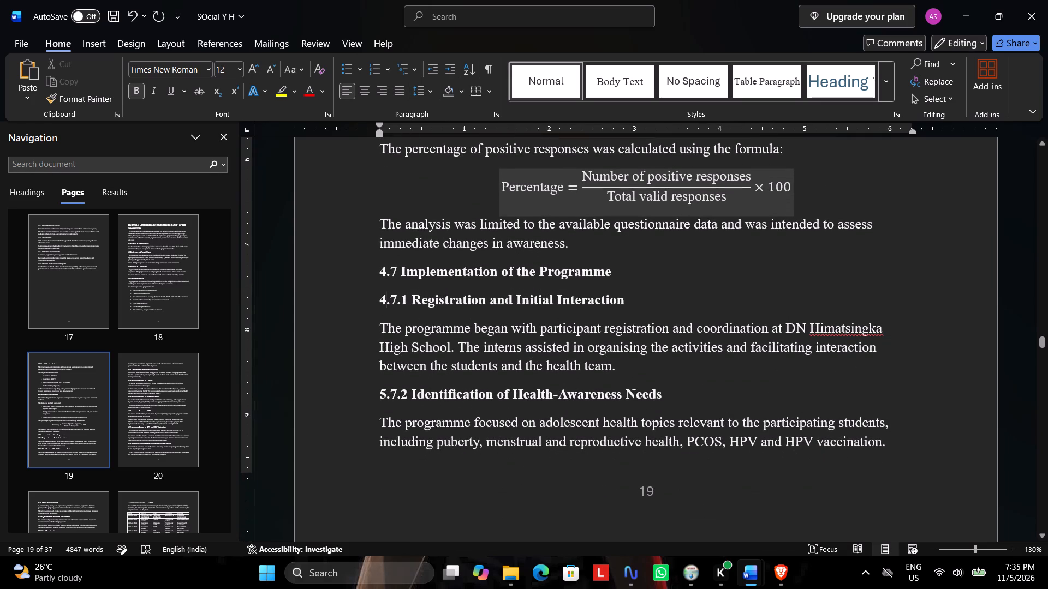
pyautogui.press('BackSpace')
pyautogui.press('4')
pyautogui.scroll(-7, 406, 411)
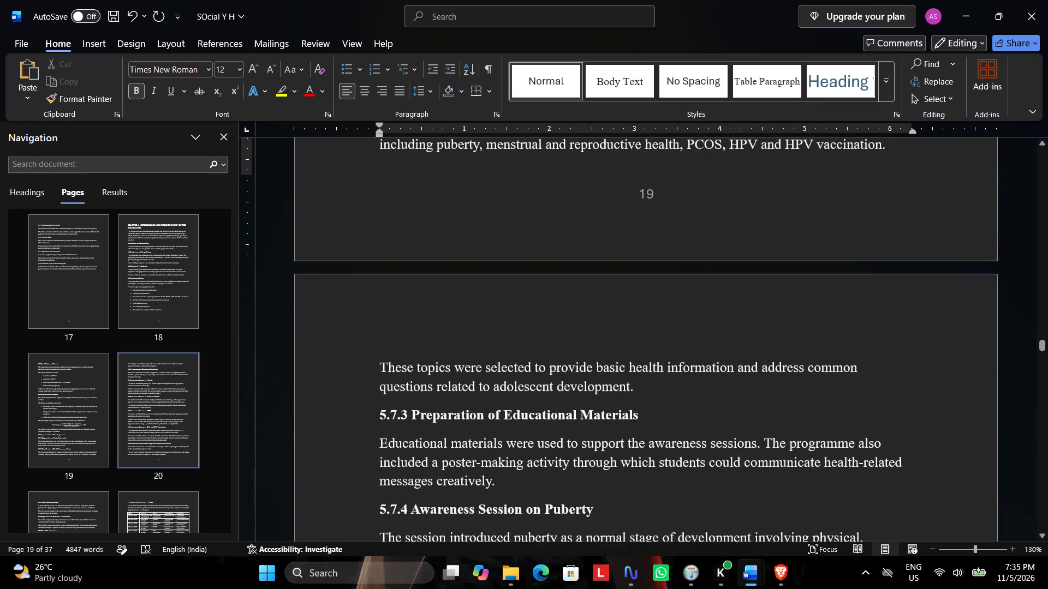
pyautogui.scroll(-2, 397, 420)
pyautogui.click(386, 326)
pyautogui.press('BackSpace')
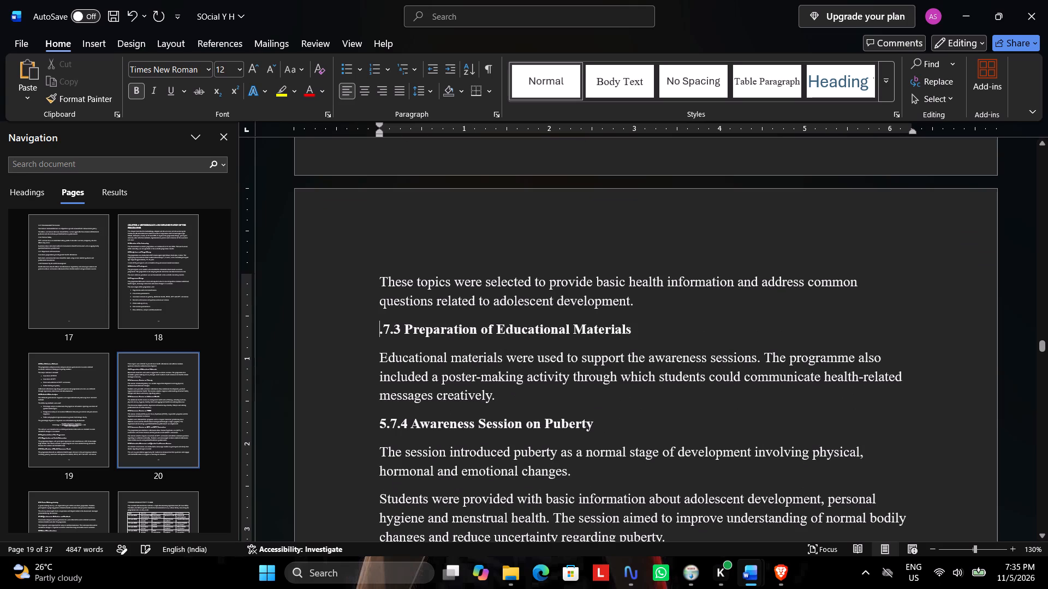
pyautogui.press('4')
# Renumber the Awareness Session headings on Puberty and on Adolescent Health as 4.7.4 and 4.7.5.
pyautogui.scroll(-2, 401, 355)
pyautogui.click(385, 333)
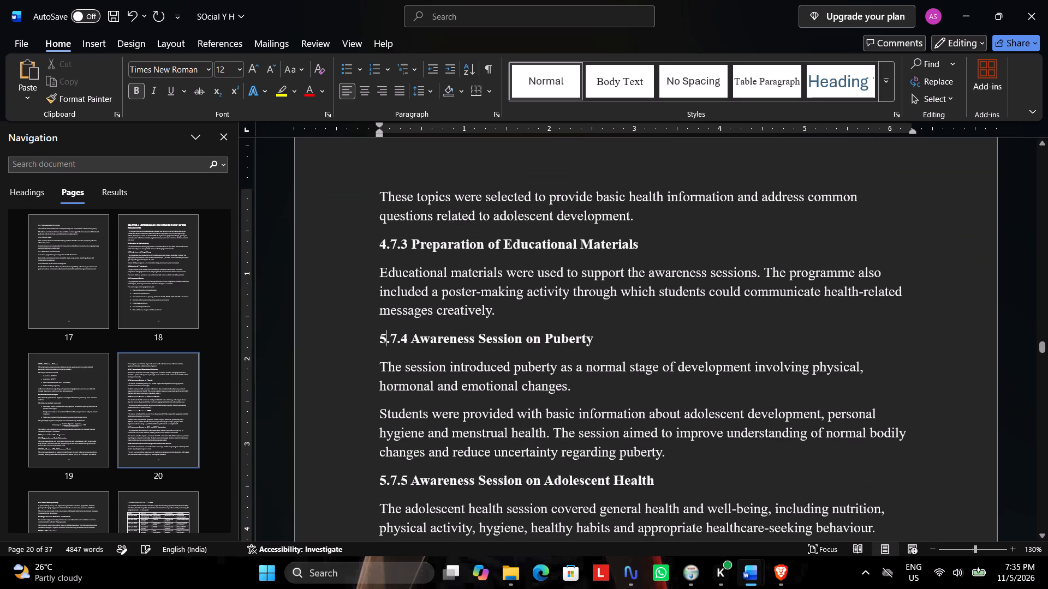
pyautogui.press('BackSpace')
pyautogui.press('4')
pyautogui.scroll(-2, 404, 357)
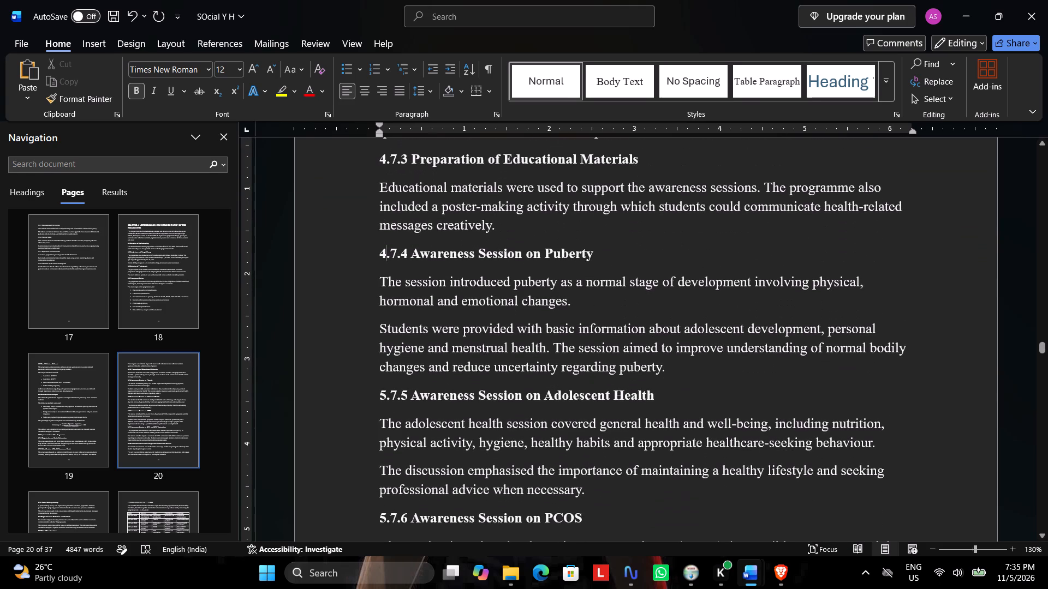
pyautogui.click(383, 392)
pyautogui.press('BackSpace')
pyautogui.press('4')
# Renumber the Awareness Session headings on PCOS and on HPV and HPV Vaccination as 4.7.6 and 4.7.7.
pyautogui.scroll(-2, 389, 388)
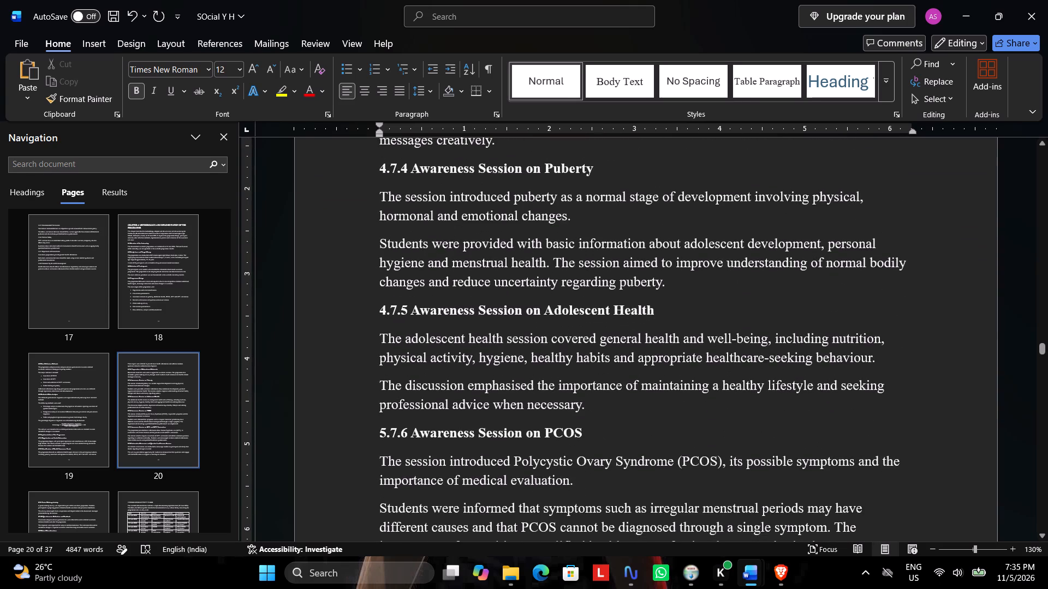
pyautogui.scroll(-2, 387, 411)
pyautogui.click(385, 351)
pyautogui.press('BackSpace')
pyautogui.press('4')
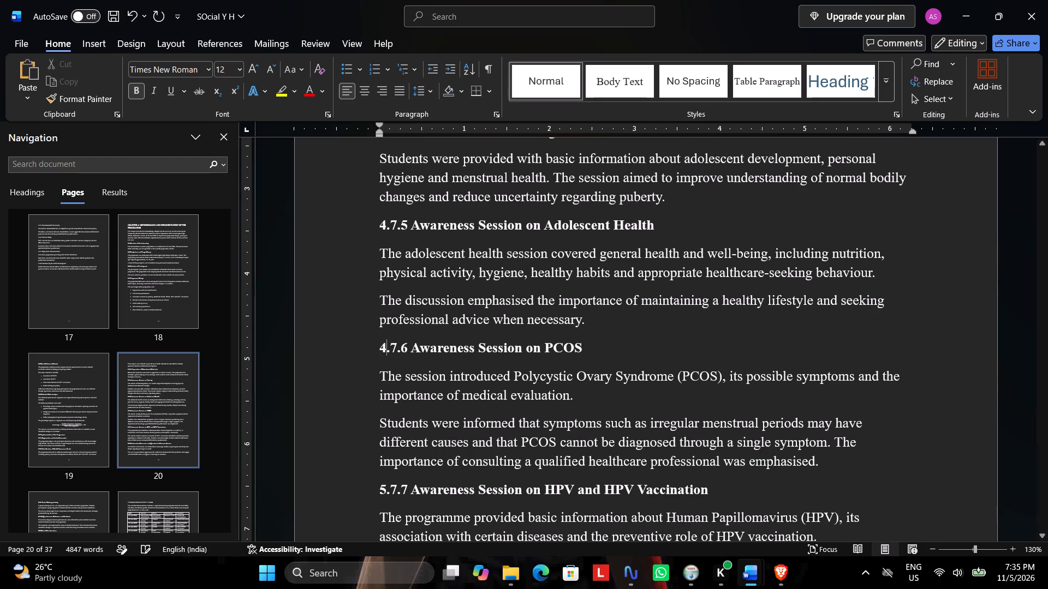
pyautogui.scroll(-1, 390, 360)
pyautogui.scroll(-1, 390, 411)
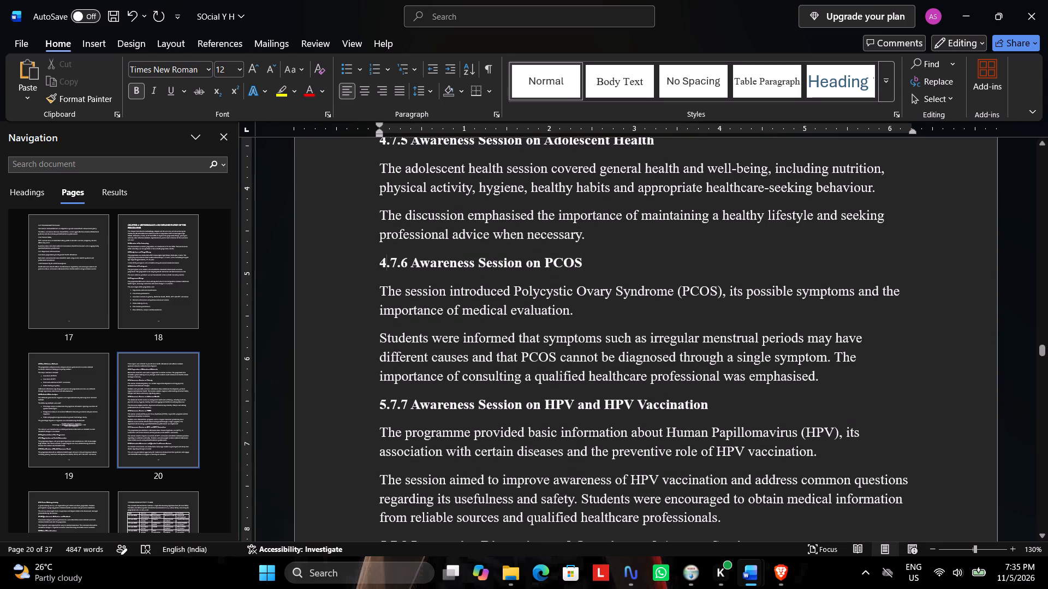
pyautogui.click(385, 405)
pyautogui.press('BackSpace')
pyautogui.press('4')
# Renumber the Interactive Discussion and Question-and-Answer Session and Poster-Making Activity headings as 4.7.8 and 4.7.9.
pyautogui.scroll(-3, 416, 432)
pyautogui.click(389, 417)
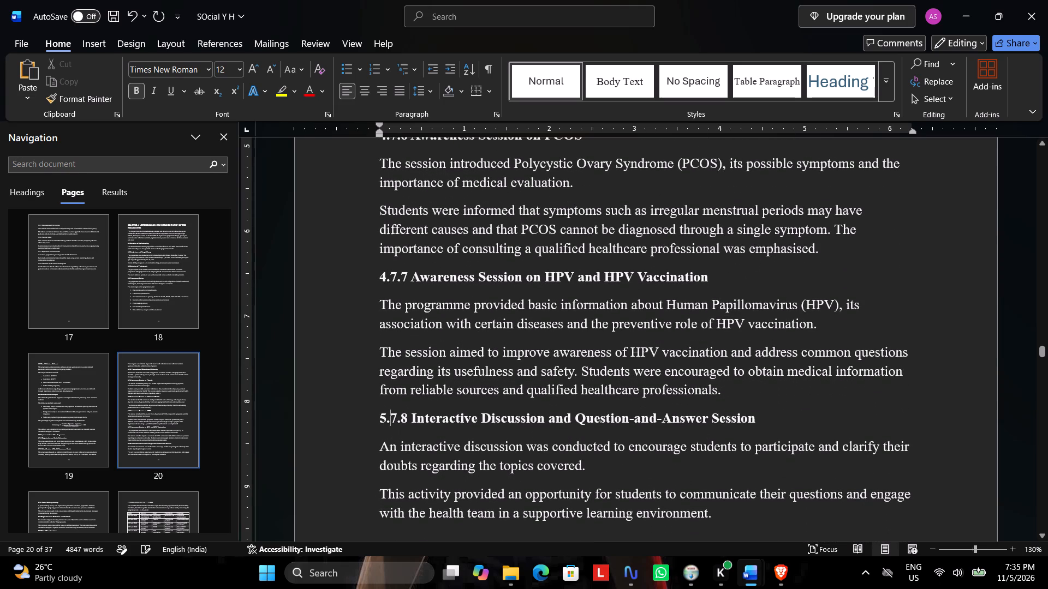
pyautogui.click(386, 420)
pyautogui.press('BackSpace')
pyautogui.press('4')
pyautogui.scroll(-7, 408, 415)
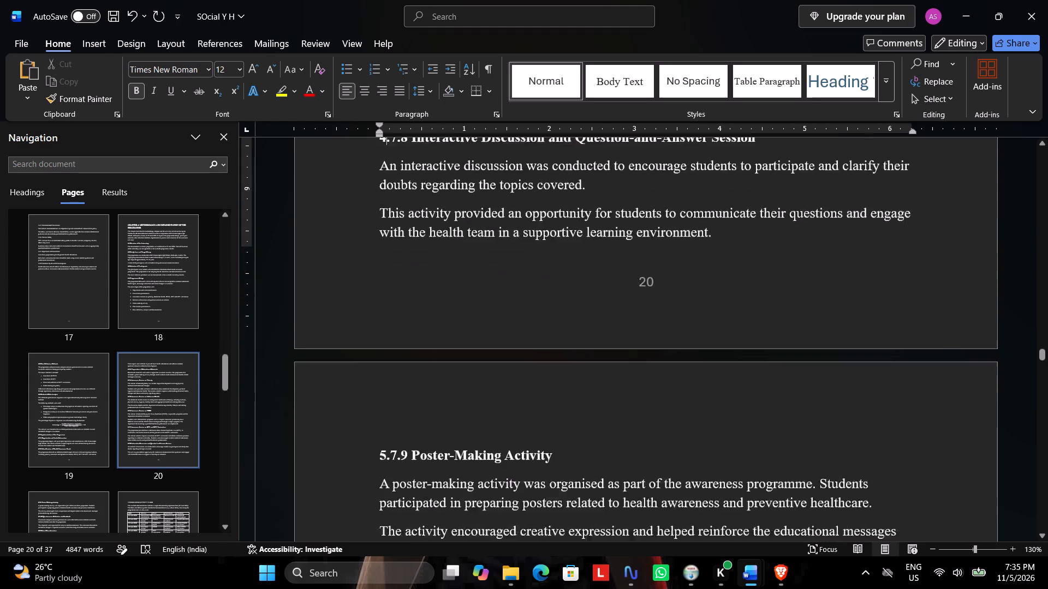
pyautogui.scroll(-1, 391, 396)
pyautogui.click(386, 396)
pyautogui.press('BackSpace')
pyautogui.press('4')
pyautogui.scroll(-2, 391, 410)
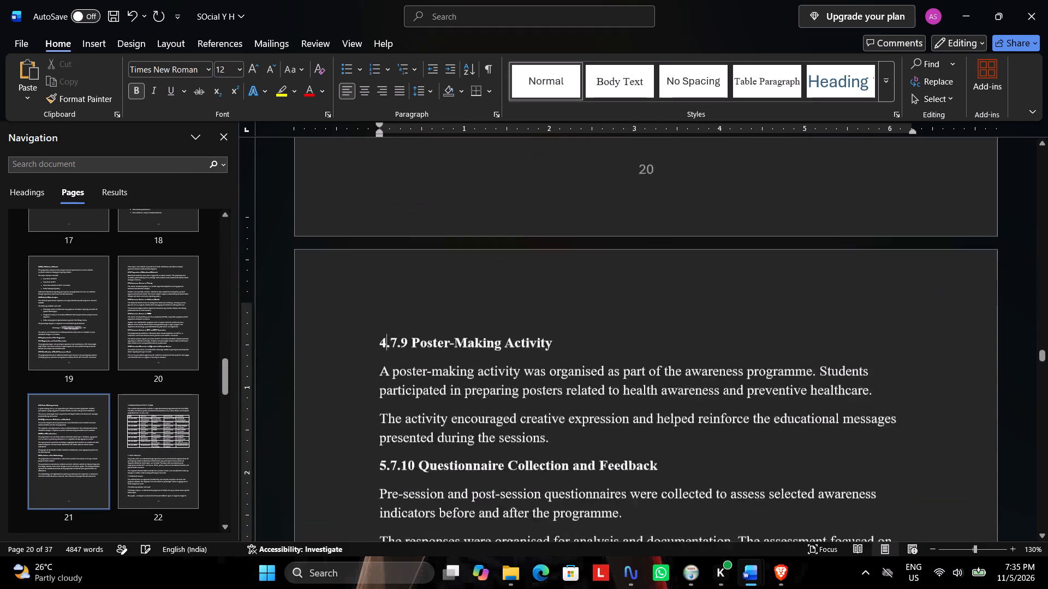
# Renumber the Questionnaire Collection and Feedback heading as 4.7.10.
pyautogui.scroll(-1, 390, 411)
pyautogui.click(386, 394)
pyautogui.press('BackSpace')
pyautogui.press('4')
# Renumber the Ethical Considerations and Limitations of the Methodology headings as 4.8 and 4.9.
pyautogui.scroll(-2, 385, 405)
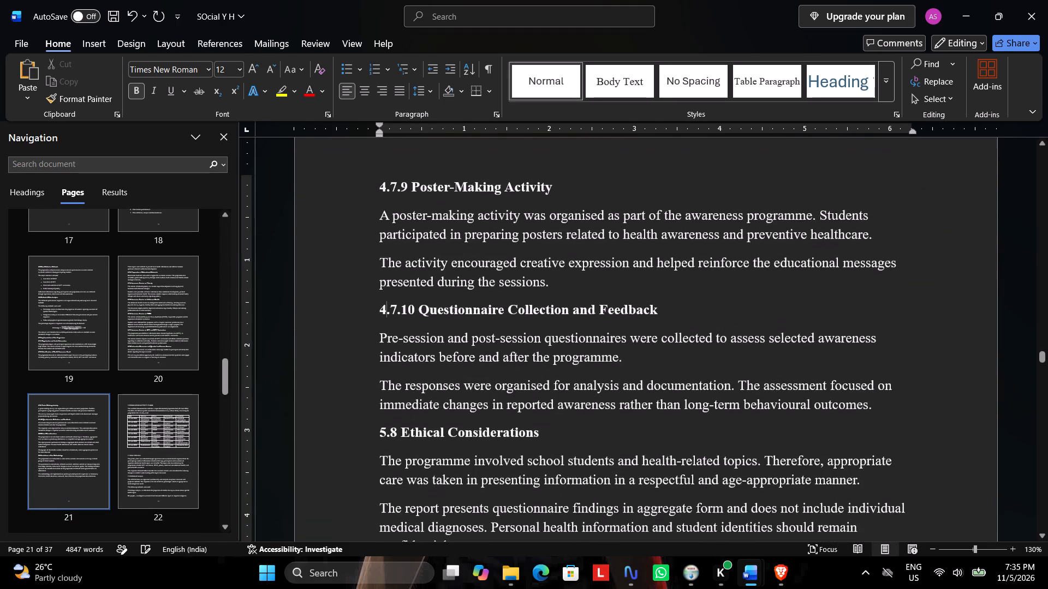
pyautogui.click(388, 429)
pyautogui.press('BackSpace')
pyautogui.press('4')
pyautogui.scroll(-2, 390, 423)
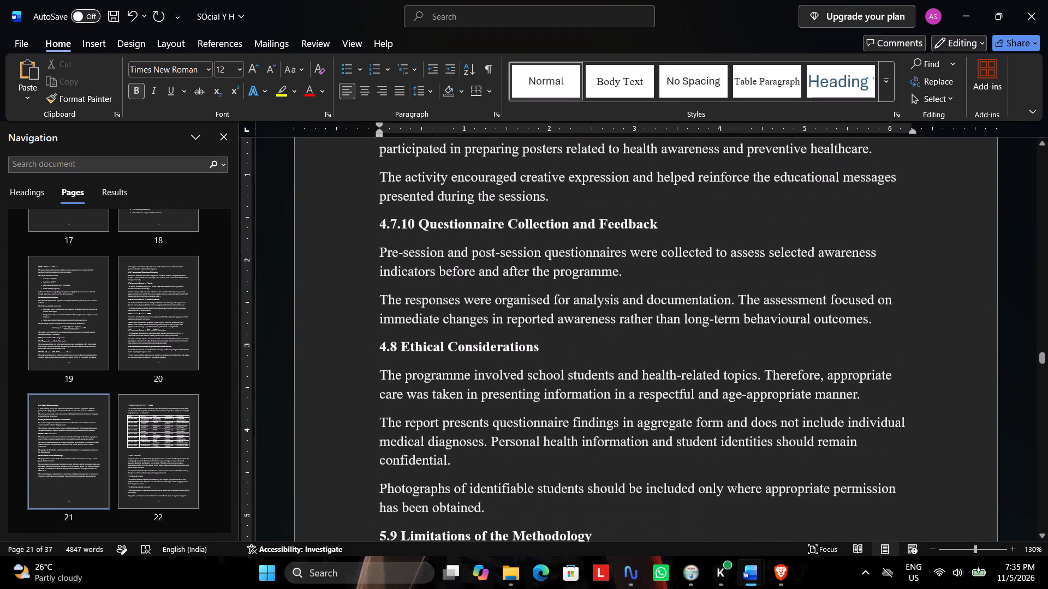
pyautogui.scroll(-3, 388, 454)
pyautogui.click(386, 408)
pyautogui.press('BackSpace')
pyautogui.press('4')
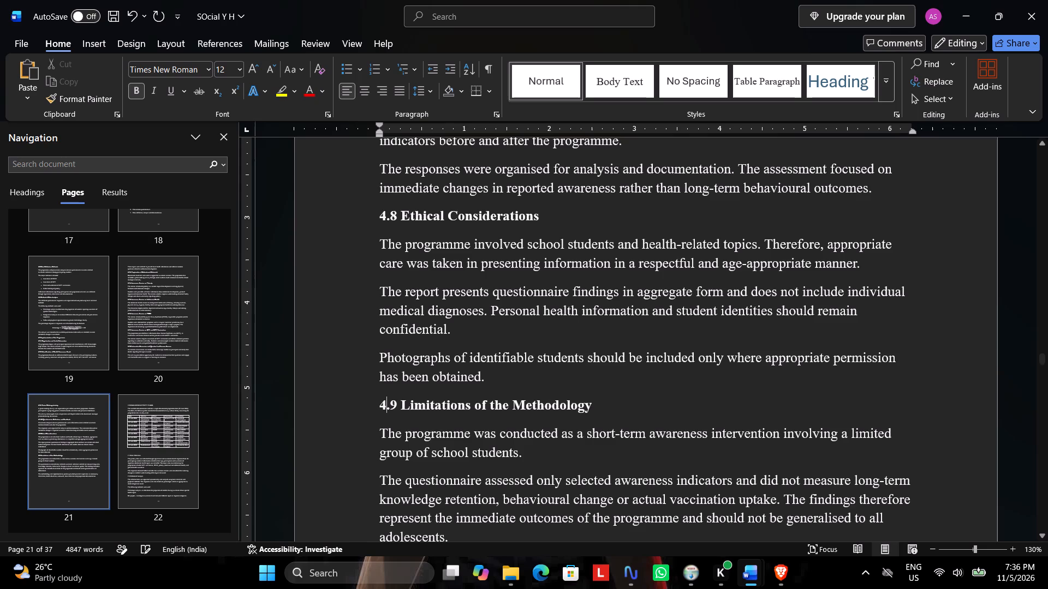
# Delete the entire chapter 7 Programme Activity Table, from its heading and table through section 7.4 Purpose of Analysis.
pyautogui.scroll(-10, 394, 410)
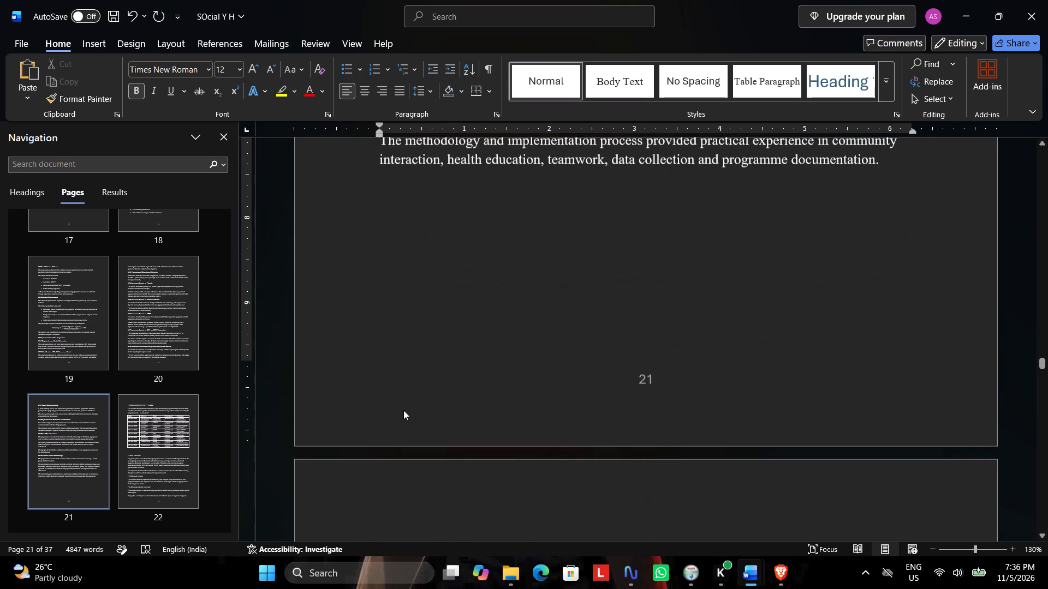
pyautogui.scroll(-5, 430, 392)
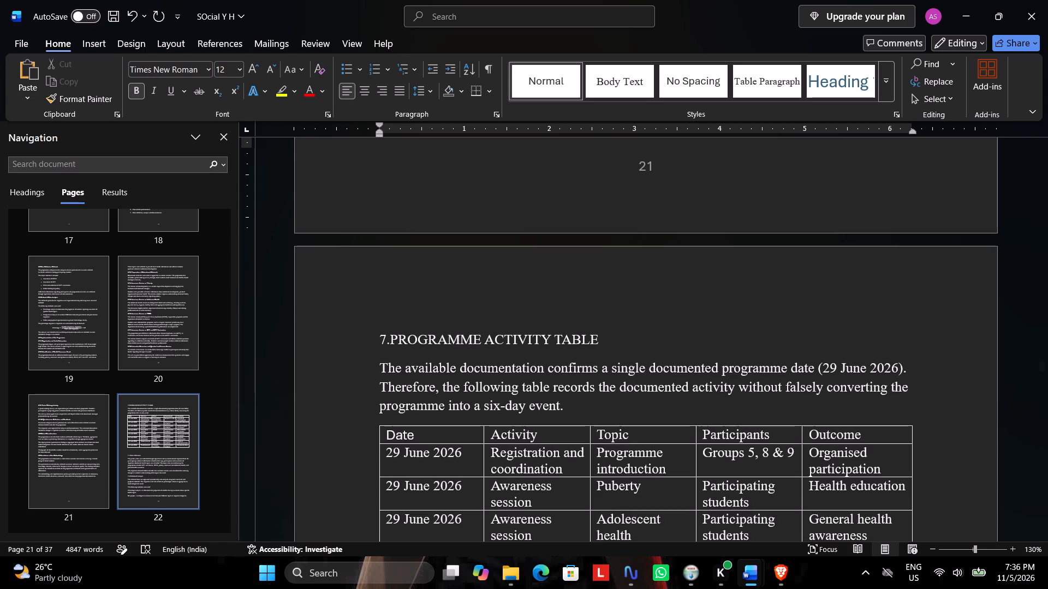
pyautogui.scroll(-6, 492, 414)
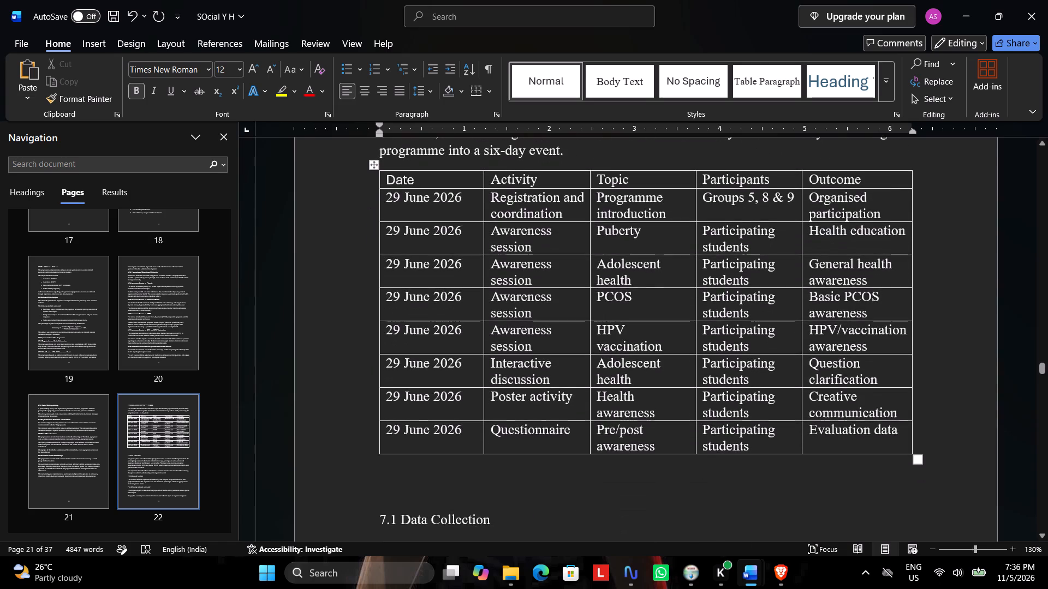
pyautogui.scroll(7, 472, 405)
pyautogui.moveTo(380, 374); pyautogui.dragTo(558, 467)
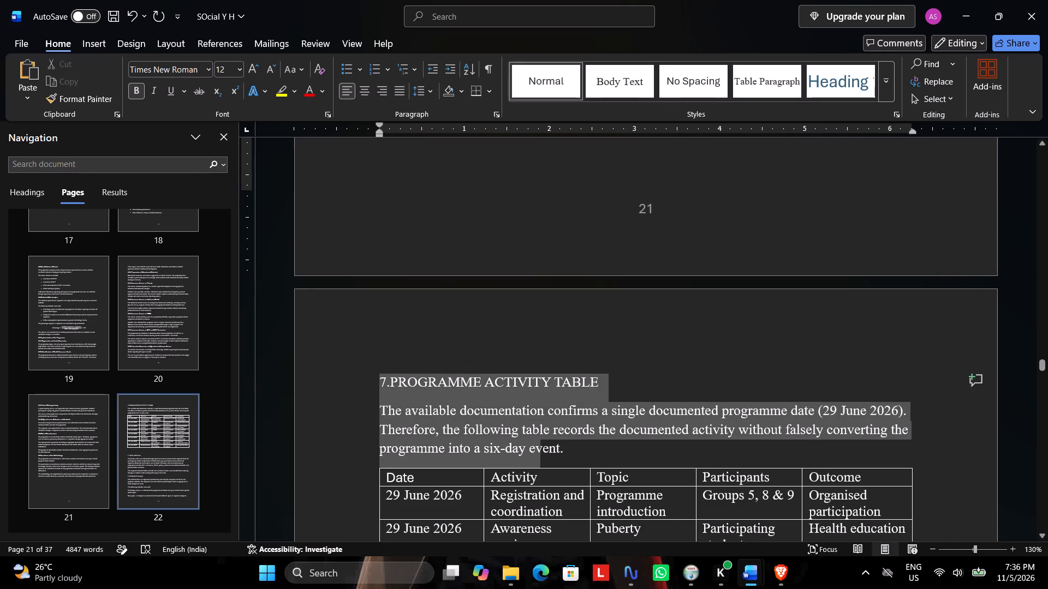
pyautogui.moveTo(558, 467); pyautogui.dragTo(621, 471)
pyautogui.scroll(-8, 566, 468)
pyautogui.scroll(-4, 621, 472)
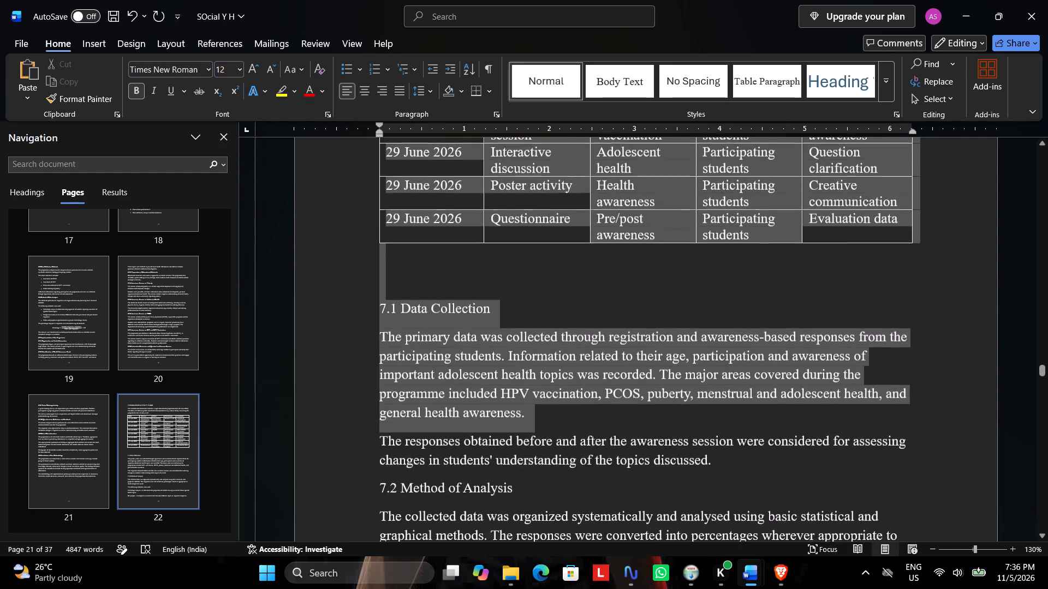
pyautogui.moveTo(621, 471); pyautogui.dragTo(621, 470)
pyautogui.scroll(-10, 621, 471)
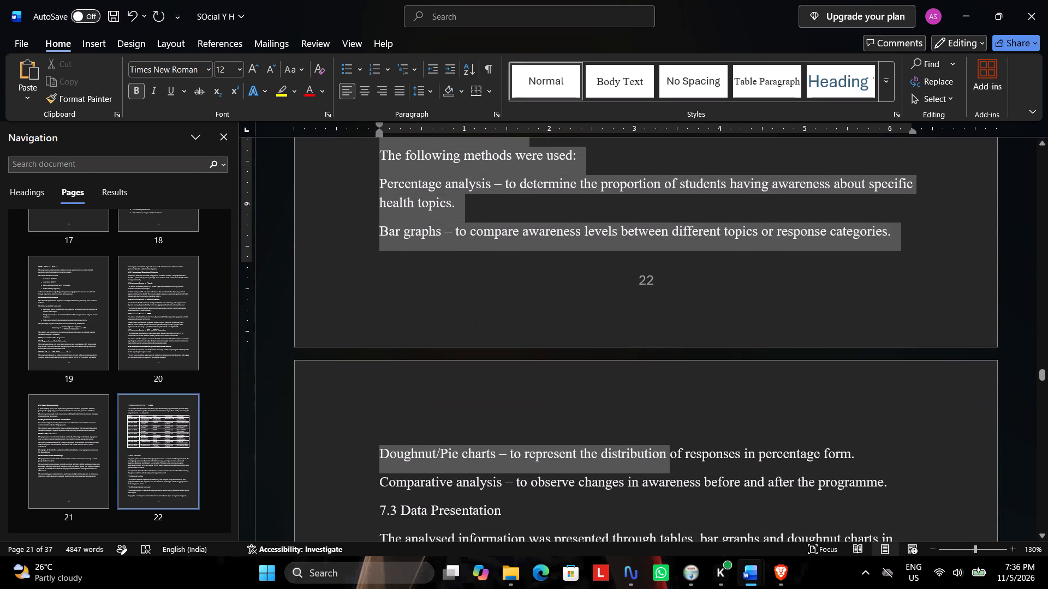
pyautogui.scroll(-1, 621, 470)
pyautogui.moveTo(621, 470); pyautogui.dragTo(699, 434)
pyautogui.scroll(-8, 621, 470)
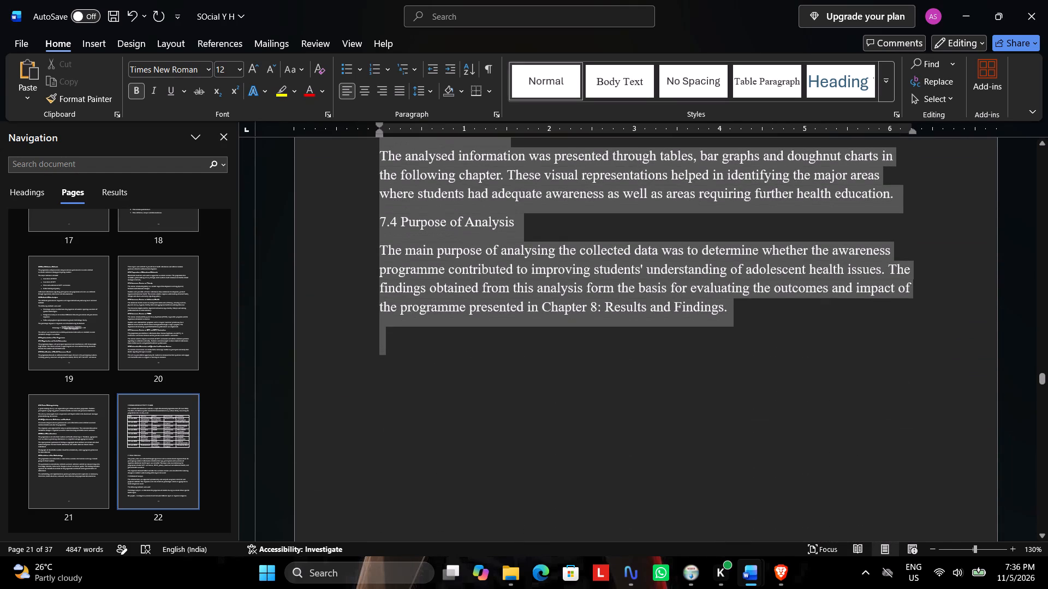
pyautogui.moveTo(699, 434); pyautogui.dragTo(700, 392)
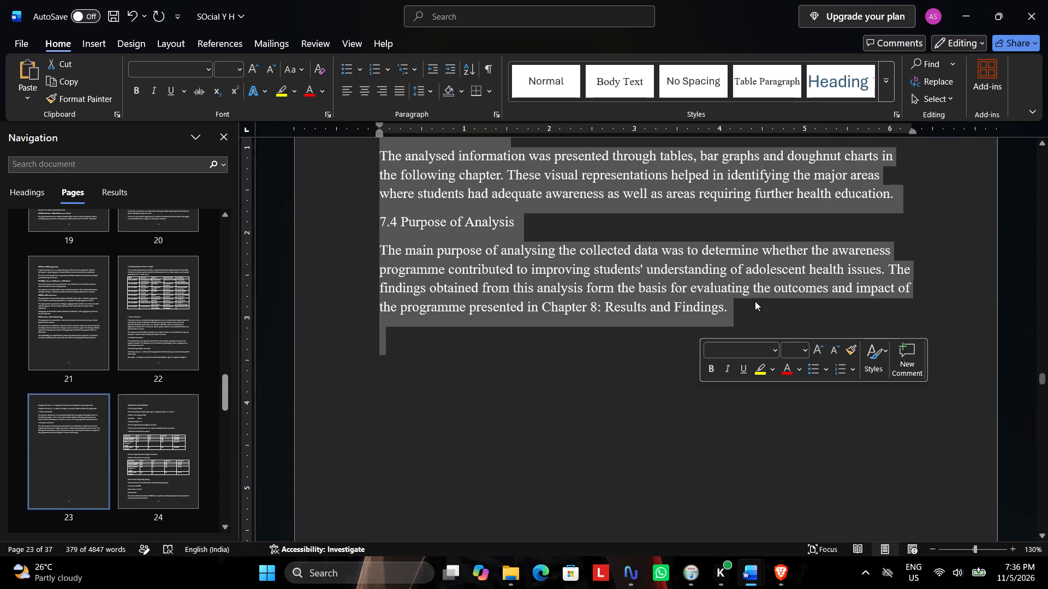
pyautogui.press('BackSpace')
# Set the font size of the whole Results and Findings chapter, from its heading through section 8.10, to 12.
pyautogui.scroll(2, 559, 338)
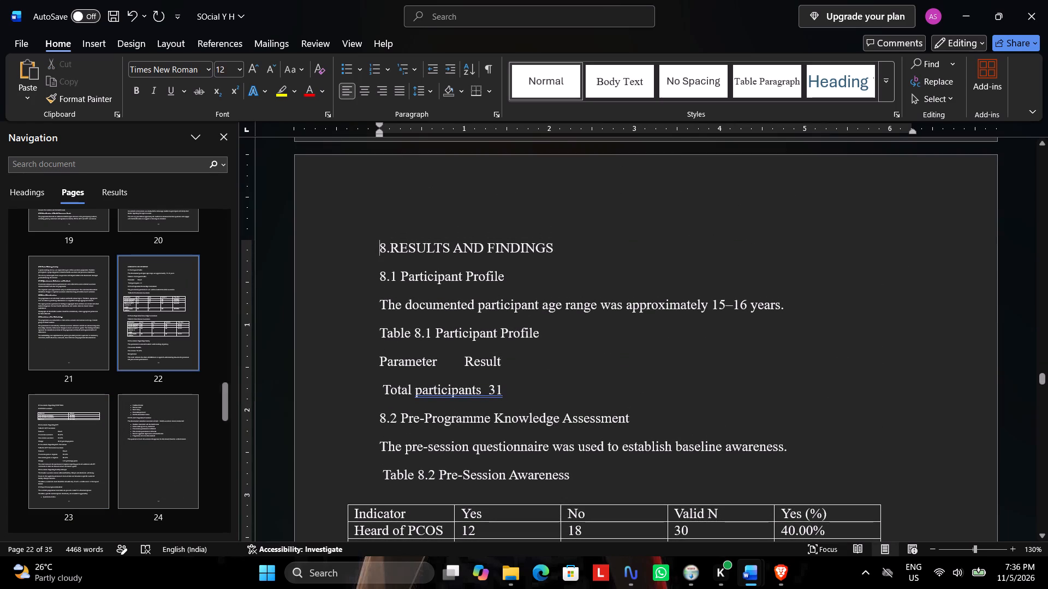
pyautogui.moveTo(378, 244); pyautogui.dragTo(646, 450)
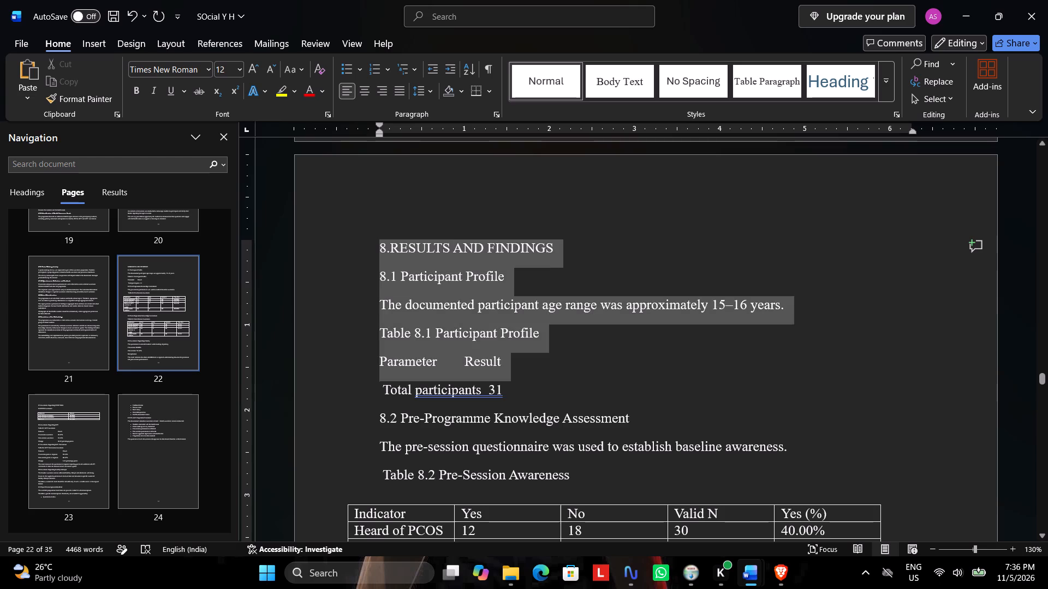
pyautogui.moveTo(646, 450); pyautogui.dragTo(663, 482)
pyautogui.scroll(-19, 656, 472)
pyautogui.scroll(-18, 663, 482)
pyautogui.scroll(-14, 663, 482)
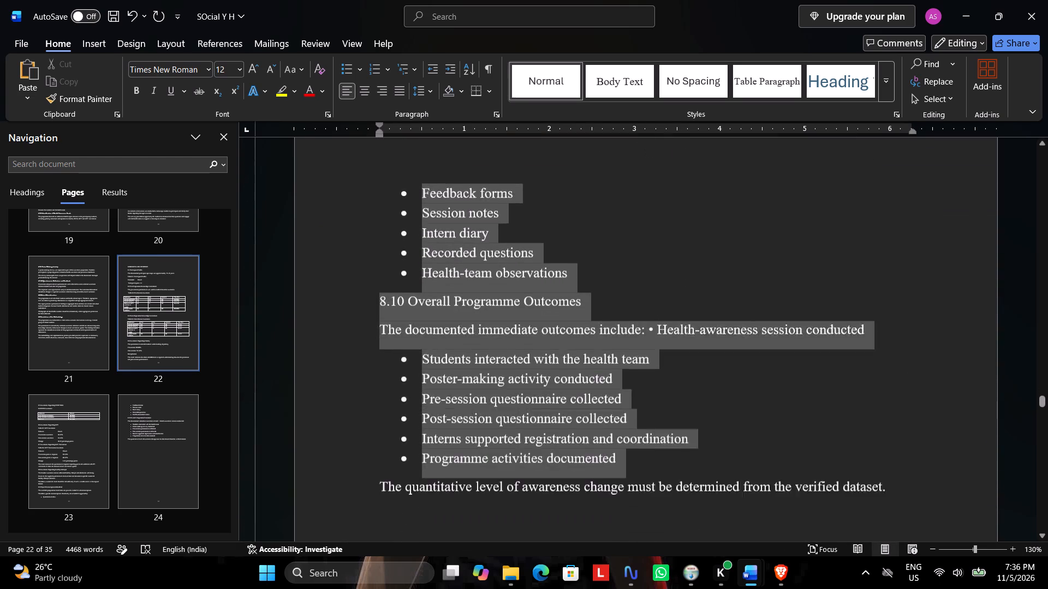
pyautogui.moveTo(663, 482); pyautogui.dragTo(664, 482)
pyautogui.scroll(-9, 663, 482)
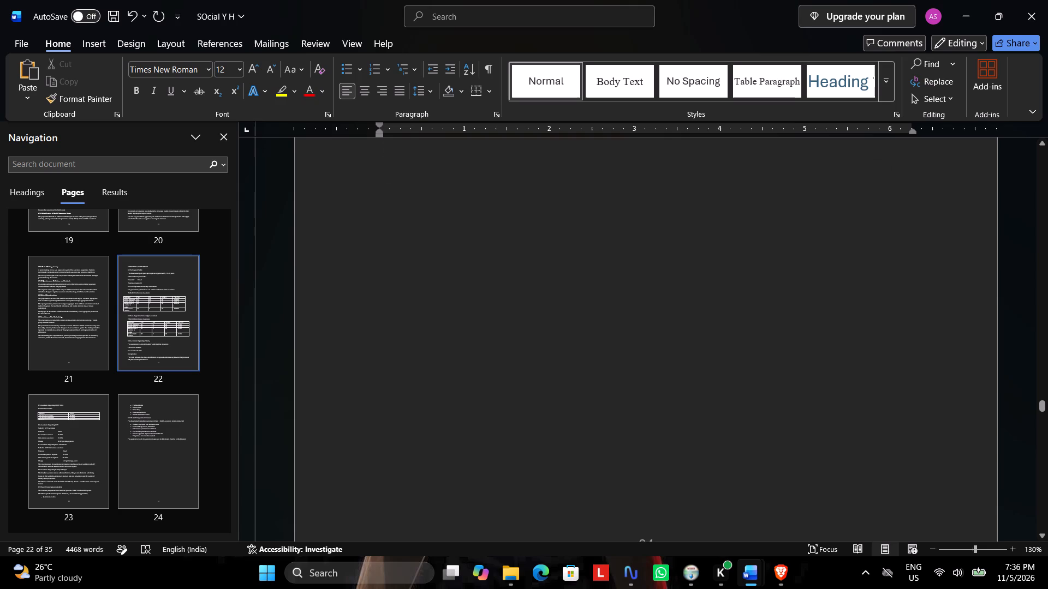
pyautogui.moveTo(664, 482); pyautogui.dragTo(662, 476)
pyautogui.scroll(-6, 664, 482)
pyautogui.scroll(9, 664, 482)
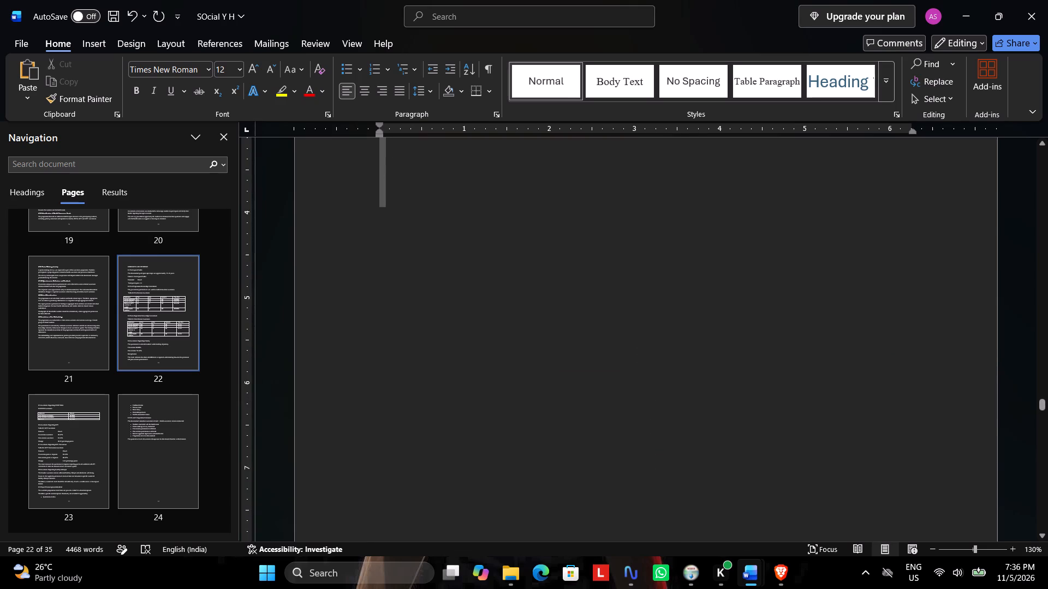
pyautogui.scroll(2, 662, 476)
pyautogui.moveTo(662, 476); pyautogui.dragTo(655, 404)
pyautogui.scroll(4, 662, 476)
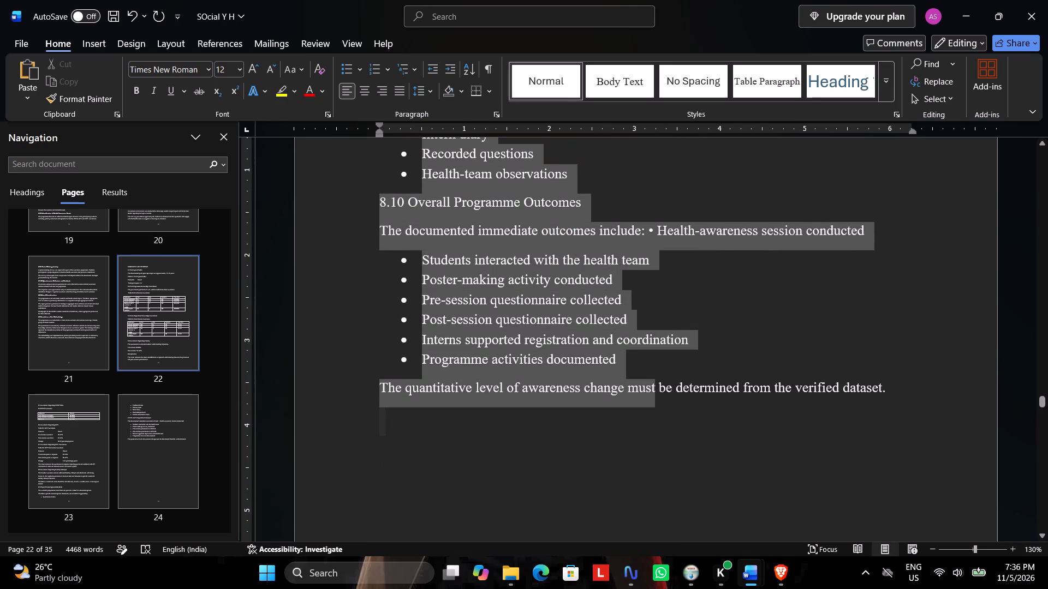
pyautogui.moveTo(655, 404); pyautogui.dragTo(898, 400)
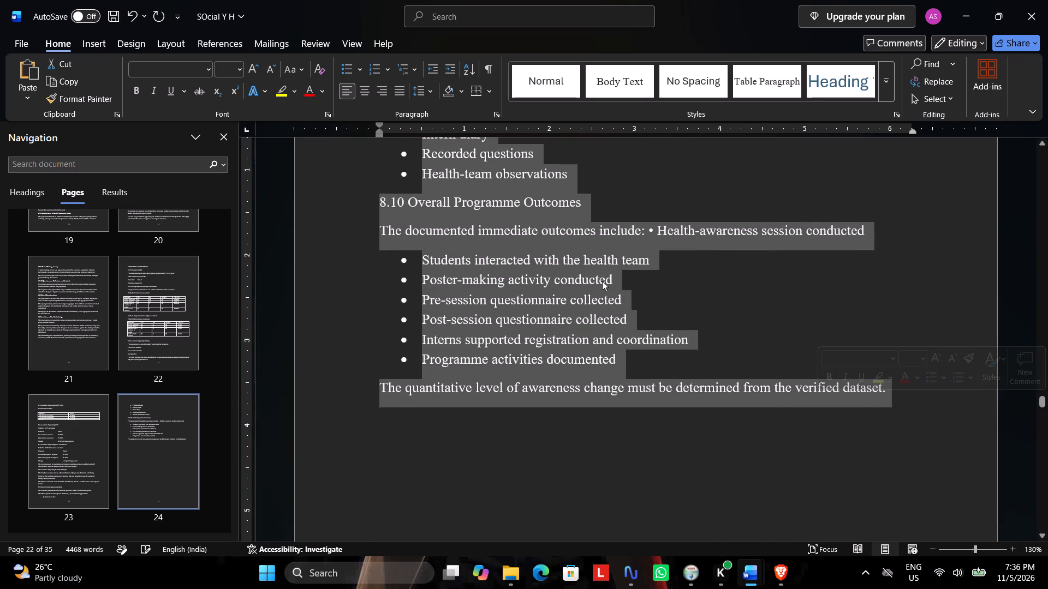
pyautogui.click(224, 69)
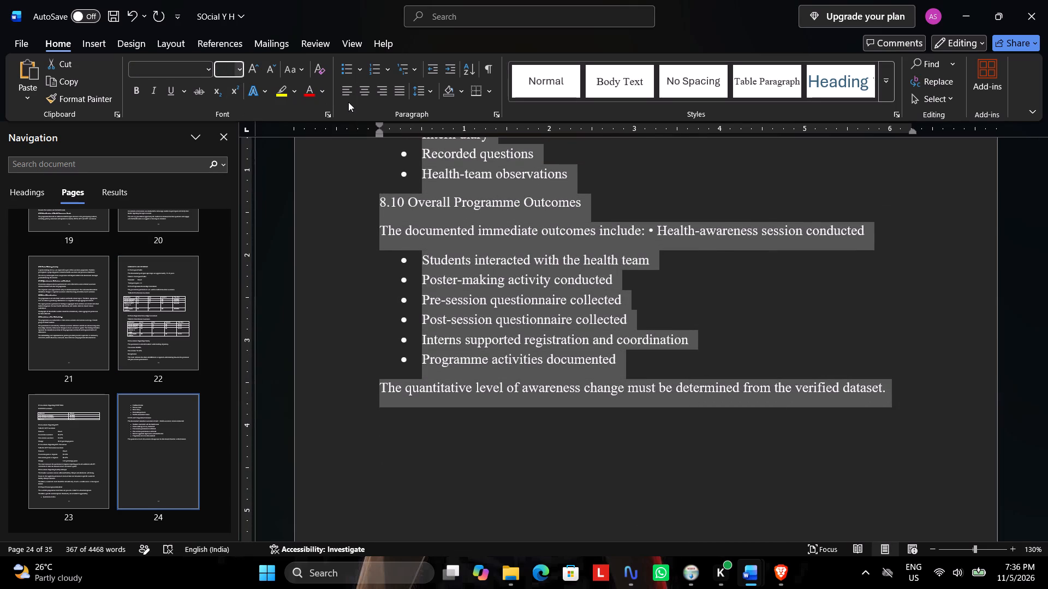
pyautogui.press('1')
pyautogui.press('2')
pyautogui.press('Return')
pyautogui.click(763, 328)
# Narrow the PCOS Awareness table in section 8.5 by bringing both outer borders inward, to about 4.8 inches wide.
pyautogui.scroll(3, 519, 343)
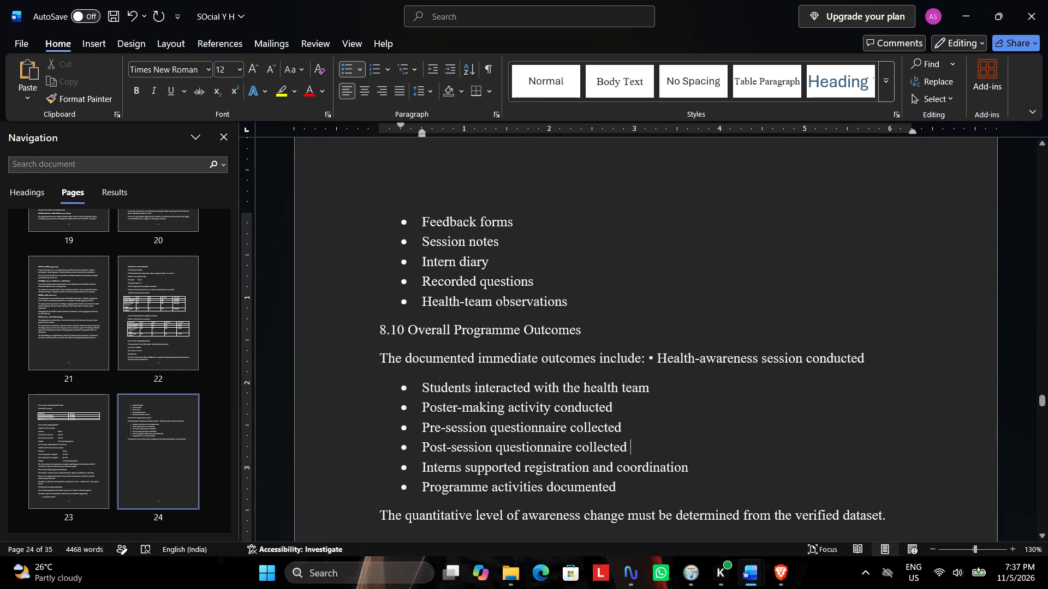
pyautogui.scroll(1, 461, 321)
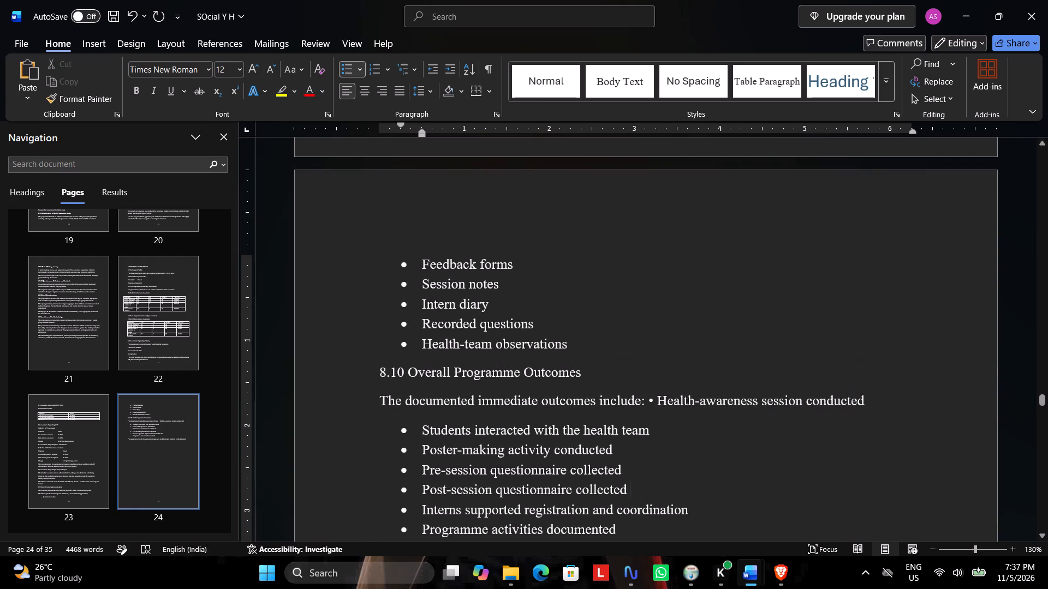
pyautogui.scroll(20, 403, 370)
pyautogui.scroll(5, 403, 370)
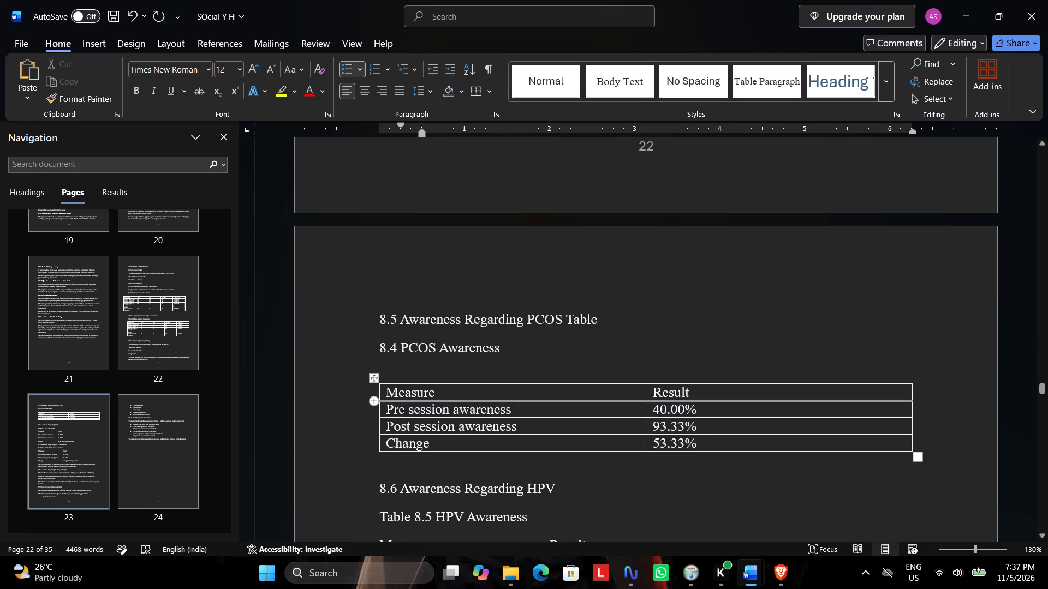
pyautogui.moveTo(379, 407); pyautogui.dragTo(410, 406)
pyautogui.scroll(17, 472, 405)
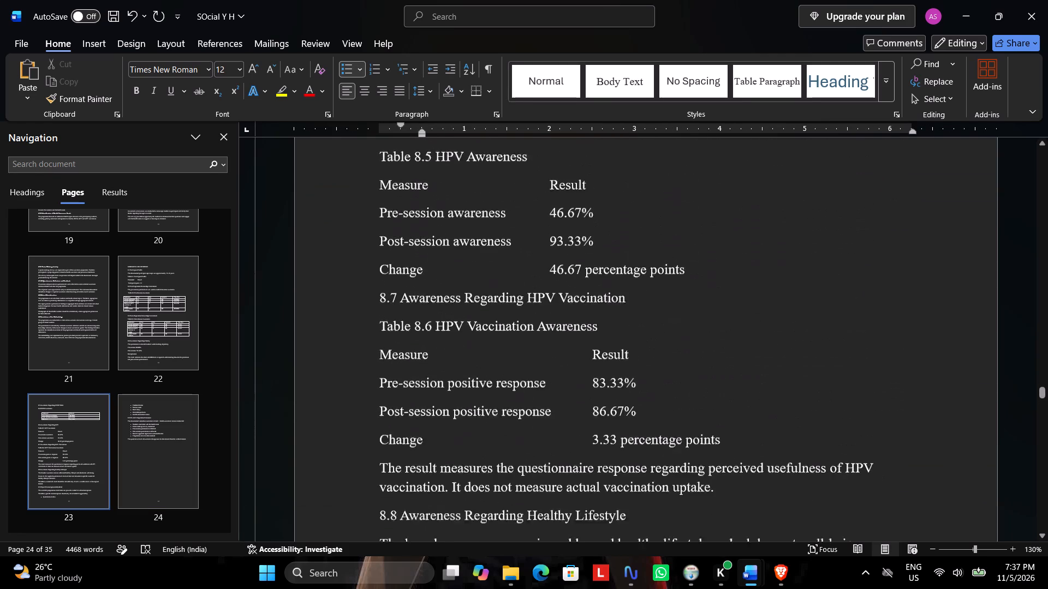
pyautogui.scroll(6, 466, 405)
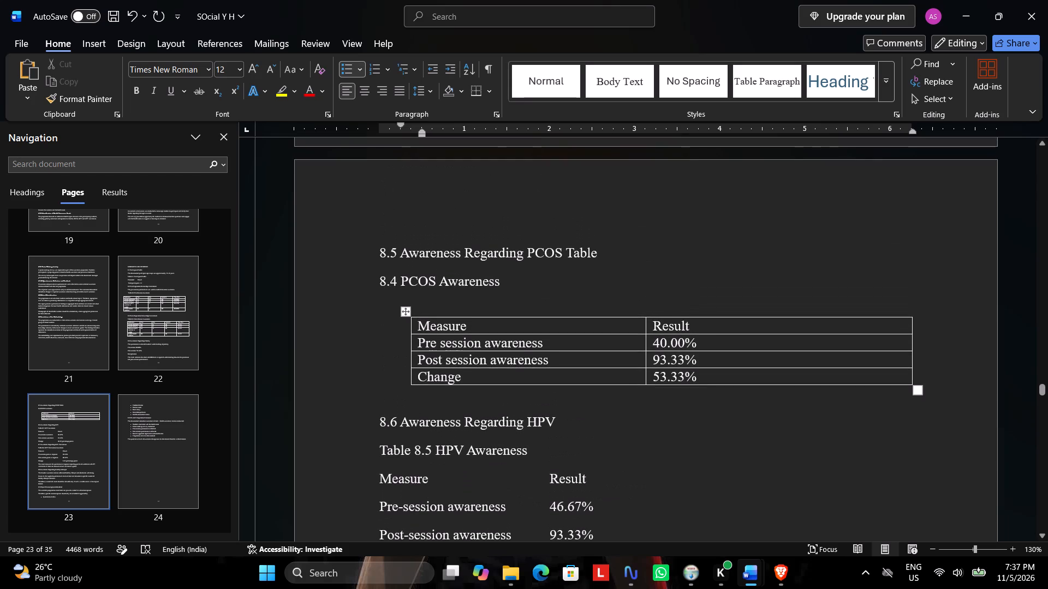
pyautogui.moveTo(912, 341); pyautogui.dragTo(882, 340)
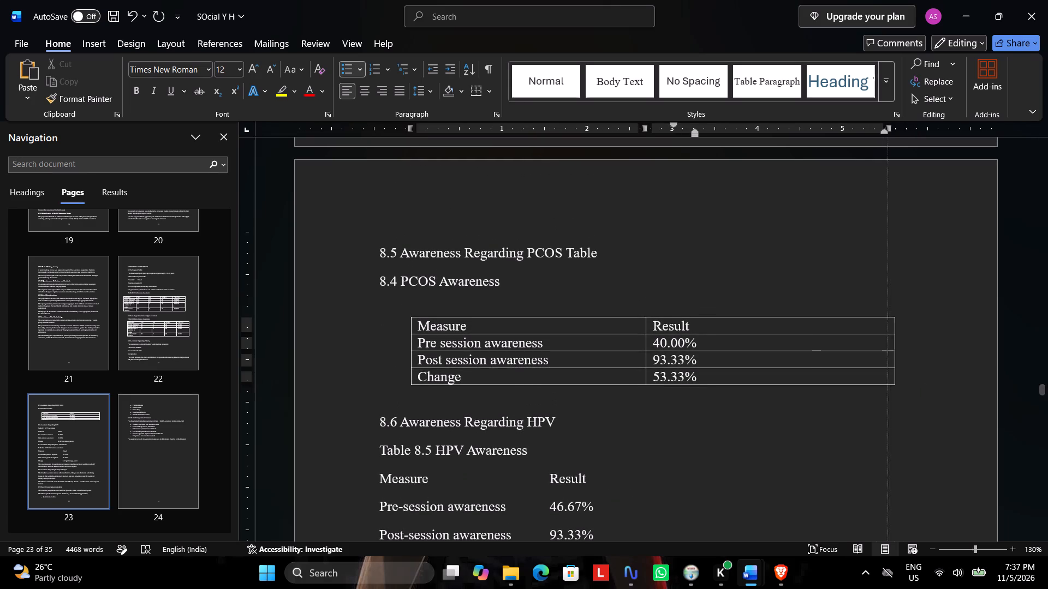
pyautogui.moveTo(882, 340); pyautogui.dragTo(821, 340)
# Insert line breaks before the 8.6 Awareness Regarding HPV heading so it sits below the PCOS table.
pyautogui.click(832, 335)
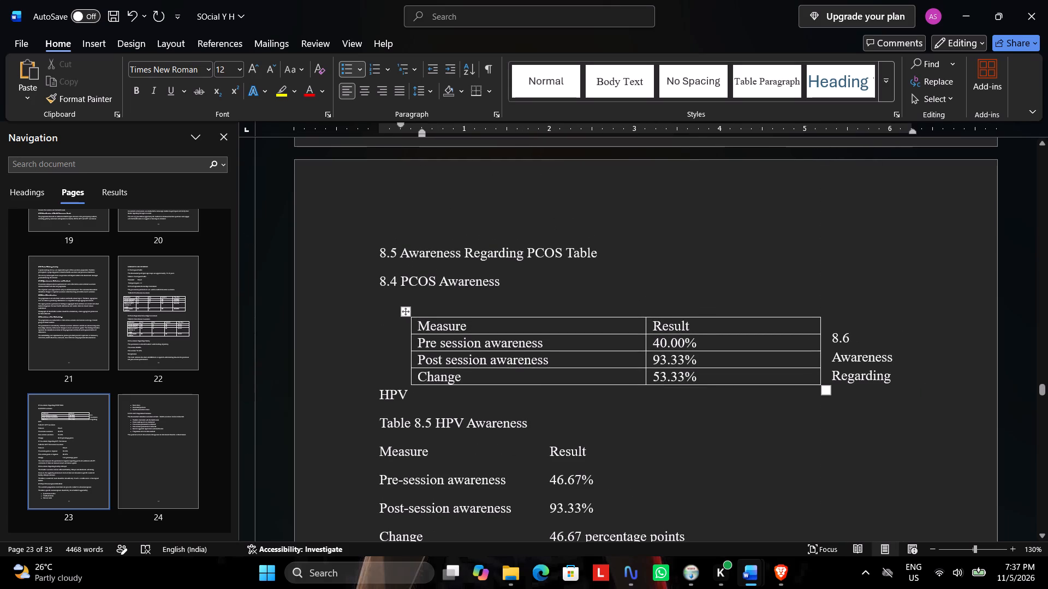
pyautogui.press('Return')
pyautogui.press('Return')
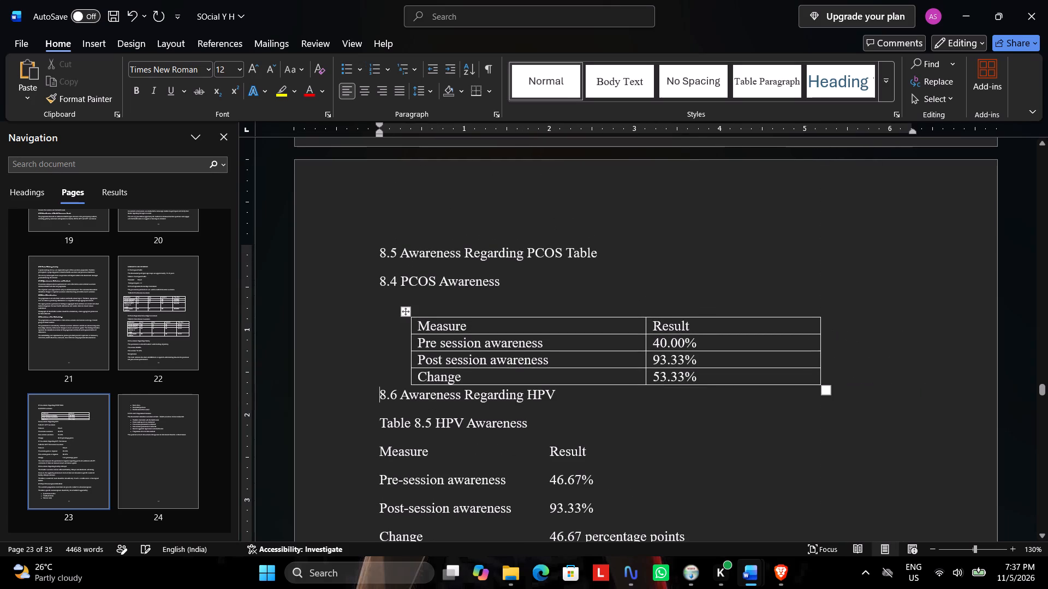
pyautogui.press('Return')
# Move the Table 8.2 Pre-Session Awareness table so its left edge lines up with the post-session table.
pyautogui.scroll(9, 415, 390)
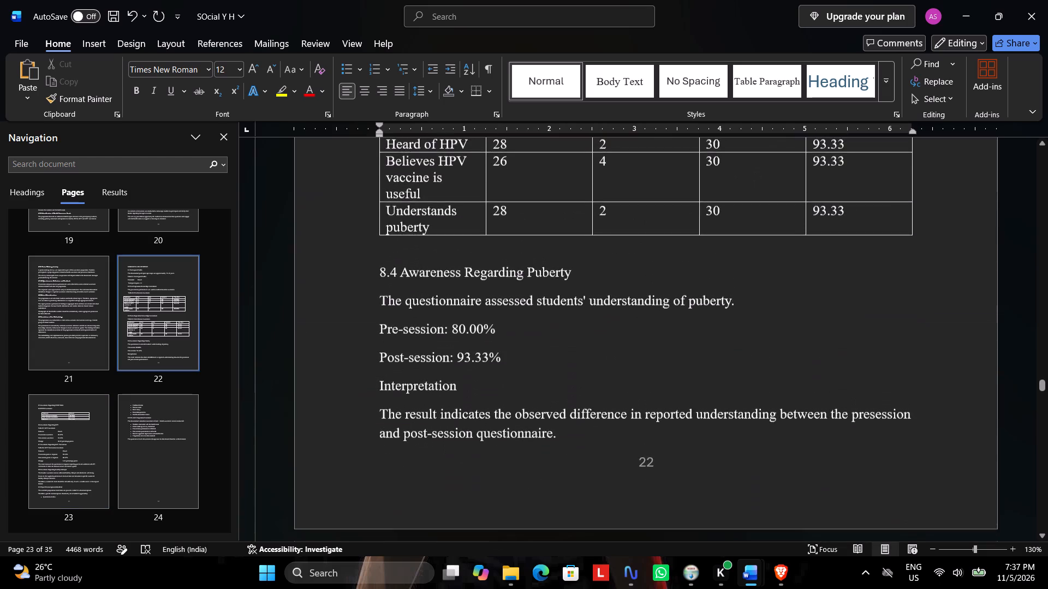
pyautogui.scroll(10, 413, 377)
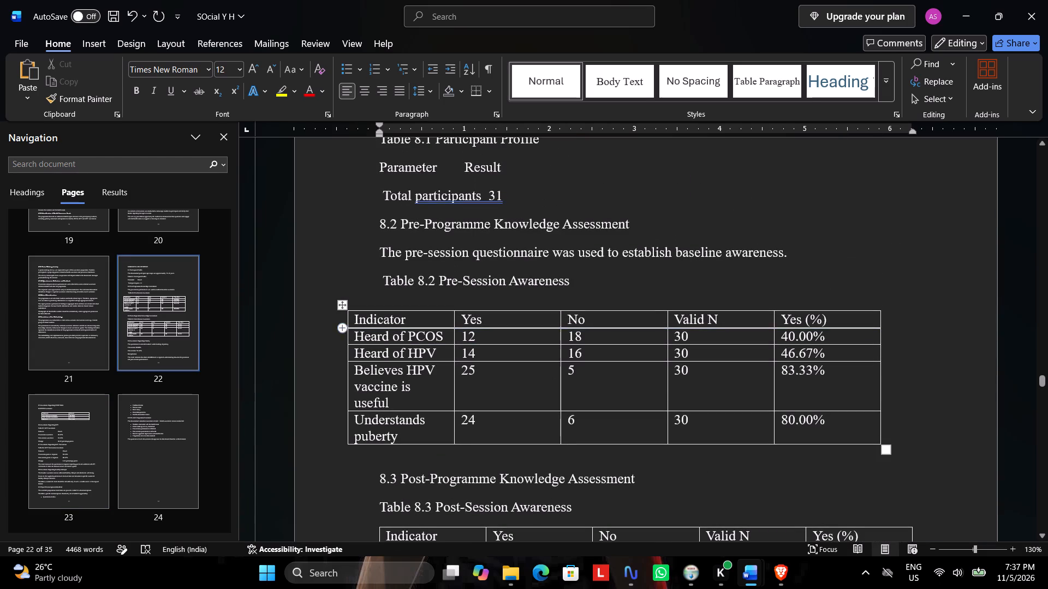
pyautogui.moveTo(340, 301); pyautogui.dragTo(375, 300)
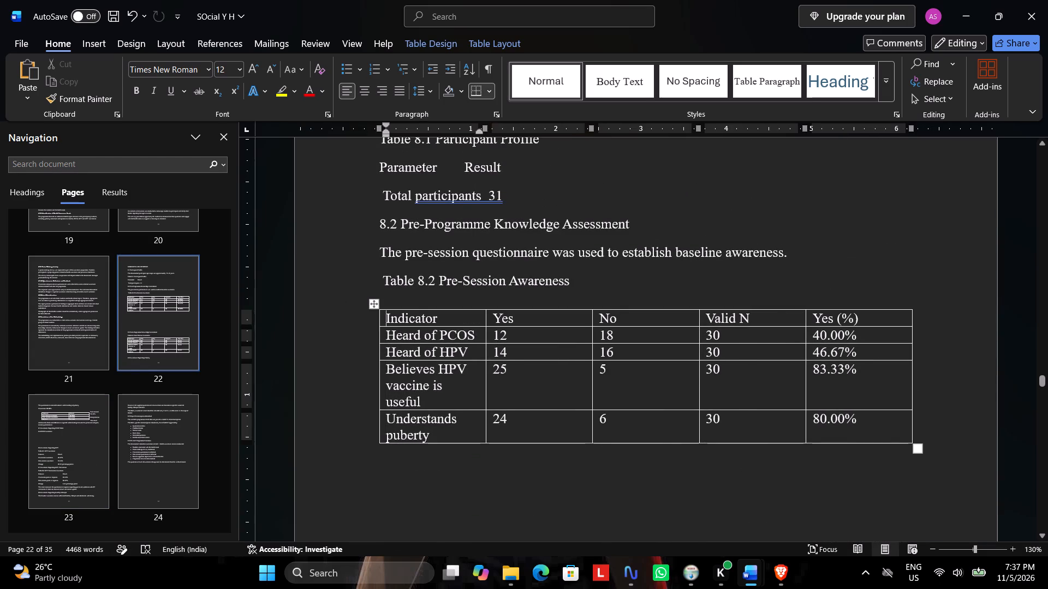
# Delete the extra blank lines between the Pre-Session Awareness table and the 8.3 Post-Programme Knowledge Assessment heading.
pyautogui.scroll(-3, 528, 406)
pyautogui.click(397, 419)
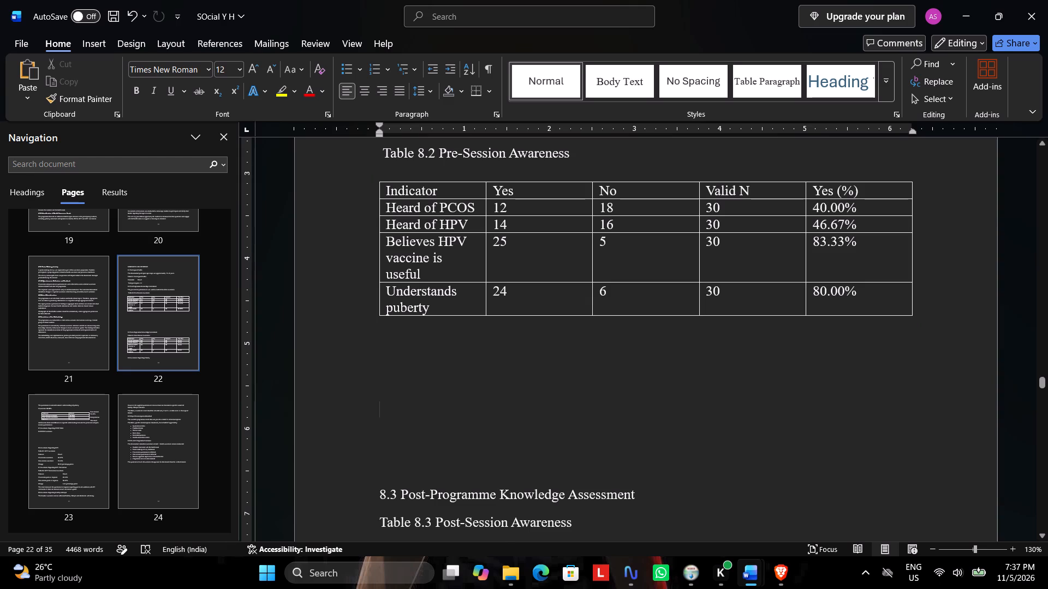
pyautogui.press('BackSpace')
pyautogui.moveTo(385, 421); pyautogui.dragTo(383, 426)
pyautogui.click(380, 443)
pyautogui.press('BackSpace')
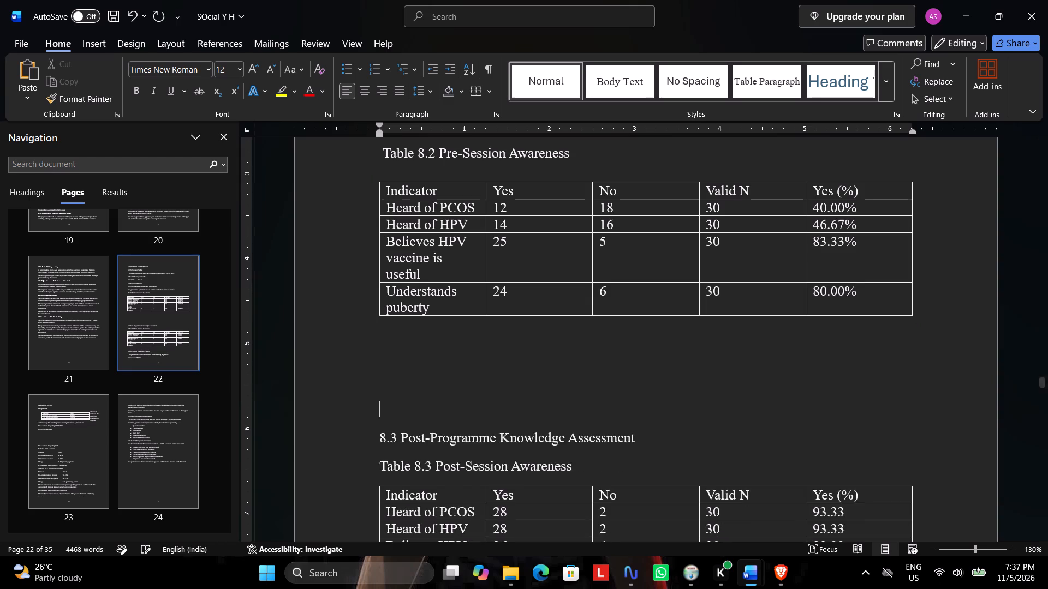
pyautogui.press('BackSpace')
pyautogui.press('BackSpace')
pyautogui.click(380, 359)
pyautogui.press('BackSpace')
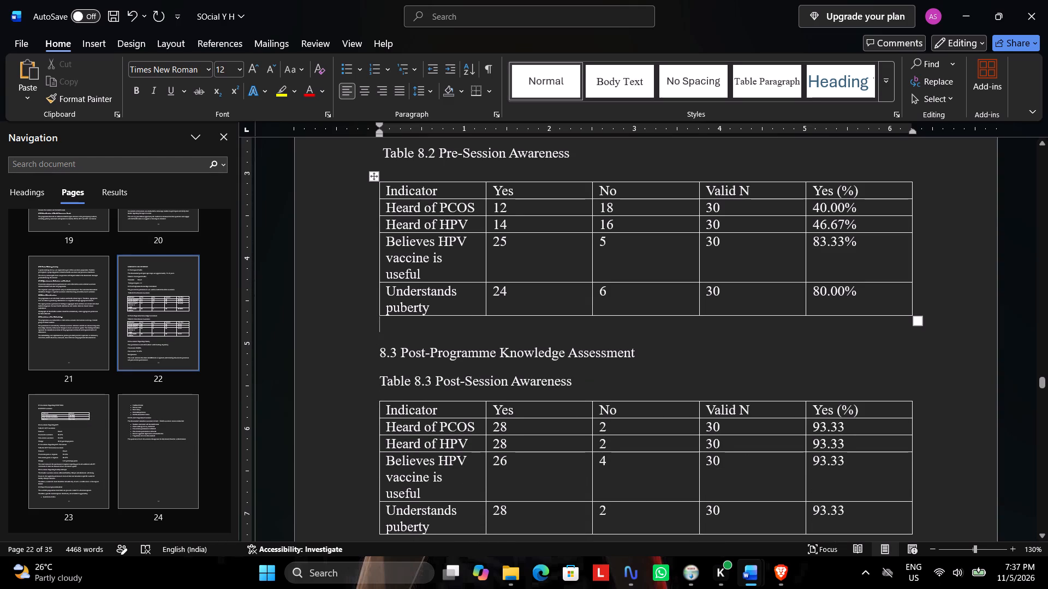
# Narrow the Yes (%) column of the Pre-Session Awareness table by bringing its outer border slightly inward.
pyautogui.moveTo(912, 243); pyautogui.dragTo(894, 243)
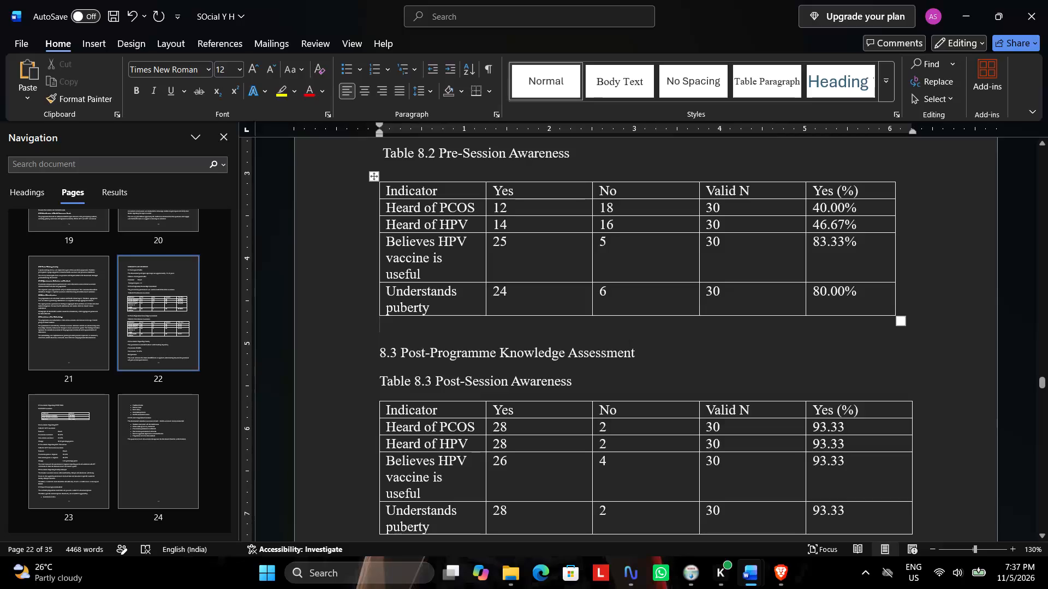
# Widen the Yes (%) column of the Pre-Session Awareness table so its outer border lines up with the post-session table.
pyautogui.moveTo(895, 254); pyautogui.dragTo(911, 254)
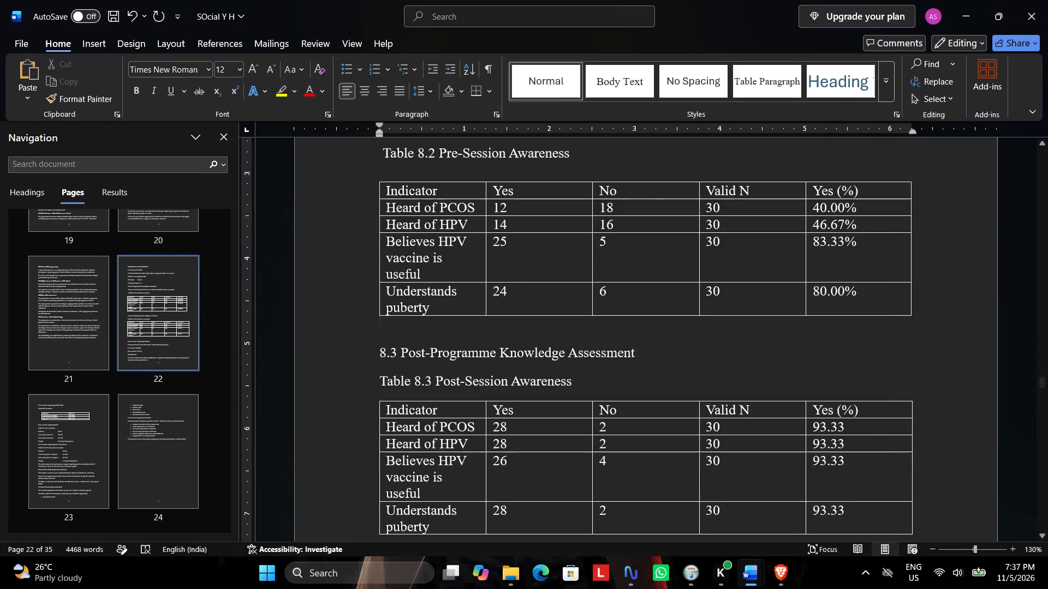
# Renumber the RESULTS AND FINDINGS chapter heading from 8 to 5.
pyautogui.scroll(10, 402, 352)
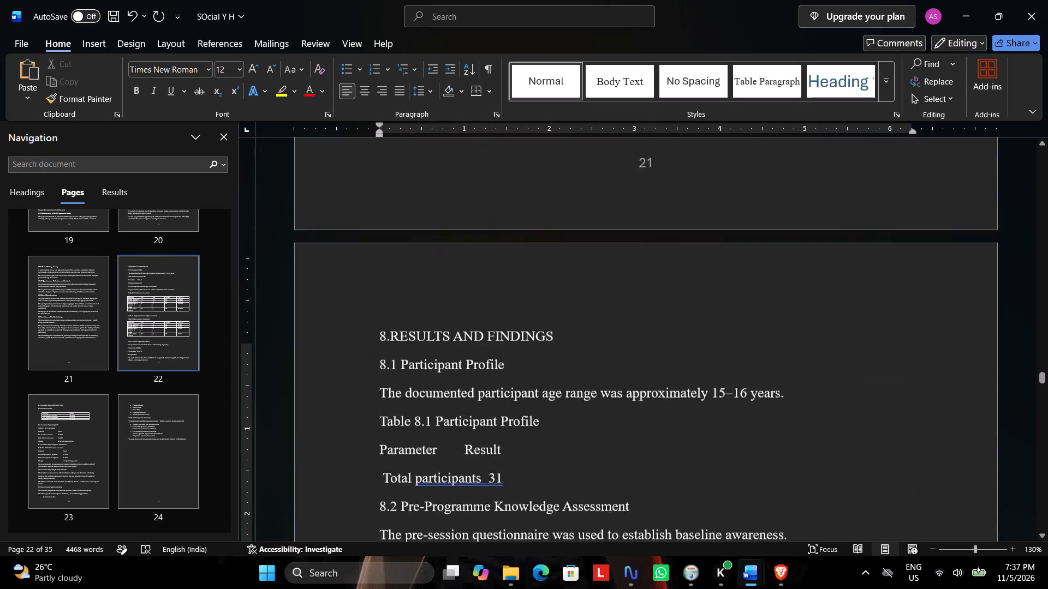
pyautogui.scroll(12, 402, 352)
pyautogui.scroll(-10, 402, 353)
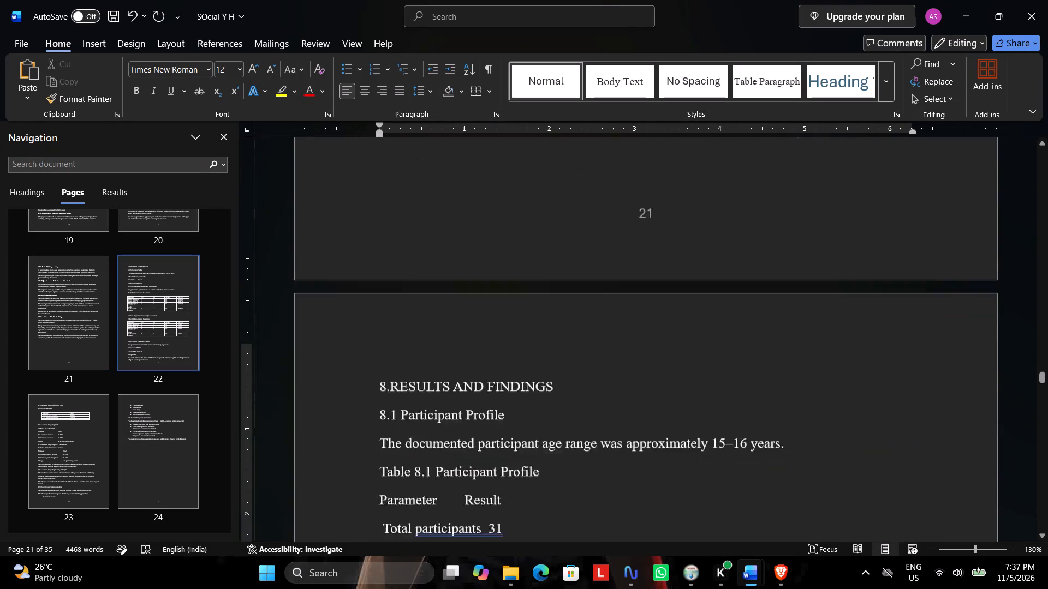
pyautogui.scroll(-3, 400, 354)
pyautogui.click(387, 304)
pyautogui.press('BackSpace')
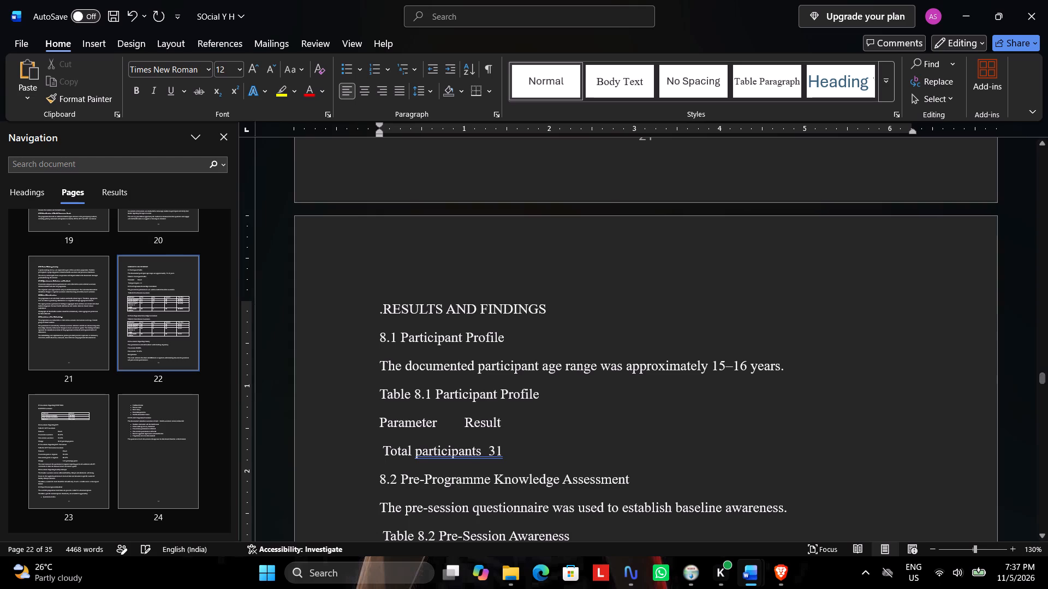
pyautogui.press('5')
# Format the 5.RESULTS AND FINDINGS heading as 14 pt bold.
pyautogui.moveTo(561, 302); pyautogui.dragTo(412, 309)
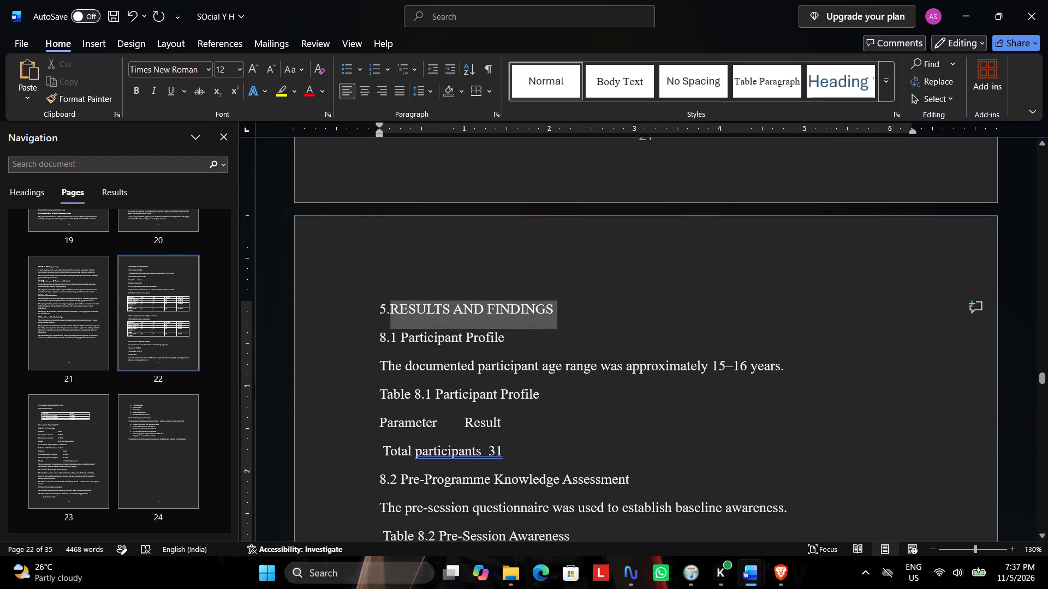
pyautogui.moveTo(412, 309); pyautogui.dragTo(409, 309)
pyautogui.click(408, 311)
pyautogui.moveTo(573, 308); pyautogui.dragTo(360, 316)
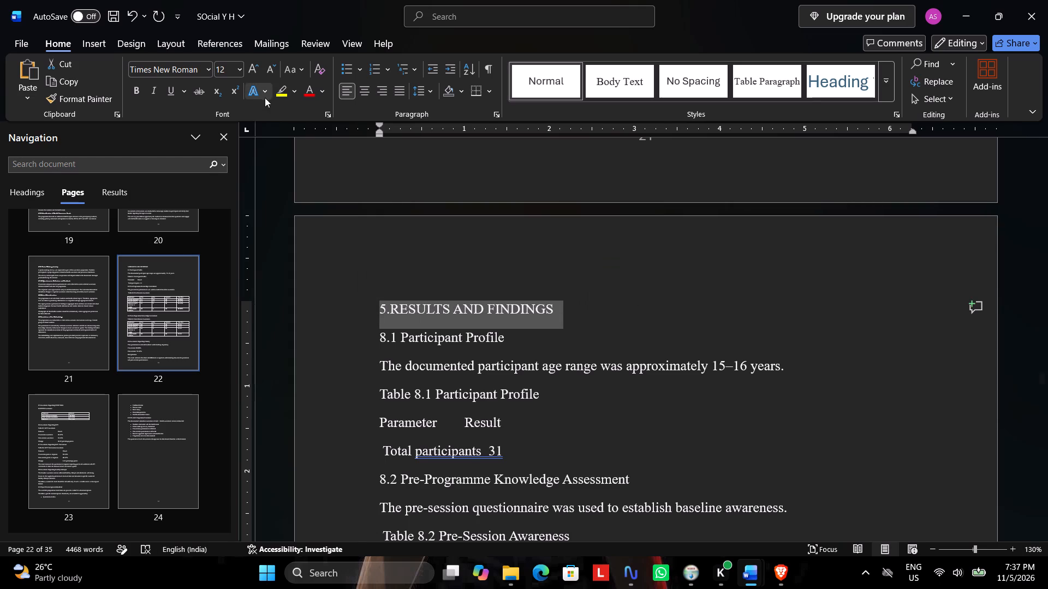
pyautogui.click(254, 67)
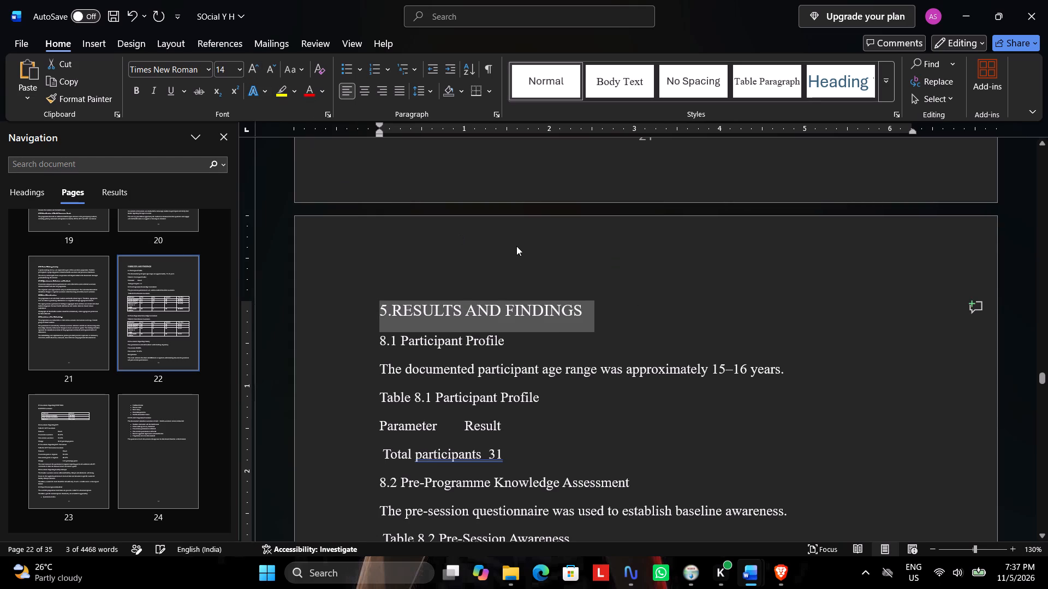
pyautogui.hotkey('ctrl', 'b')
pyautogui.click(689, 254)
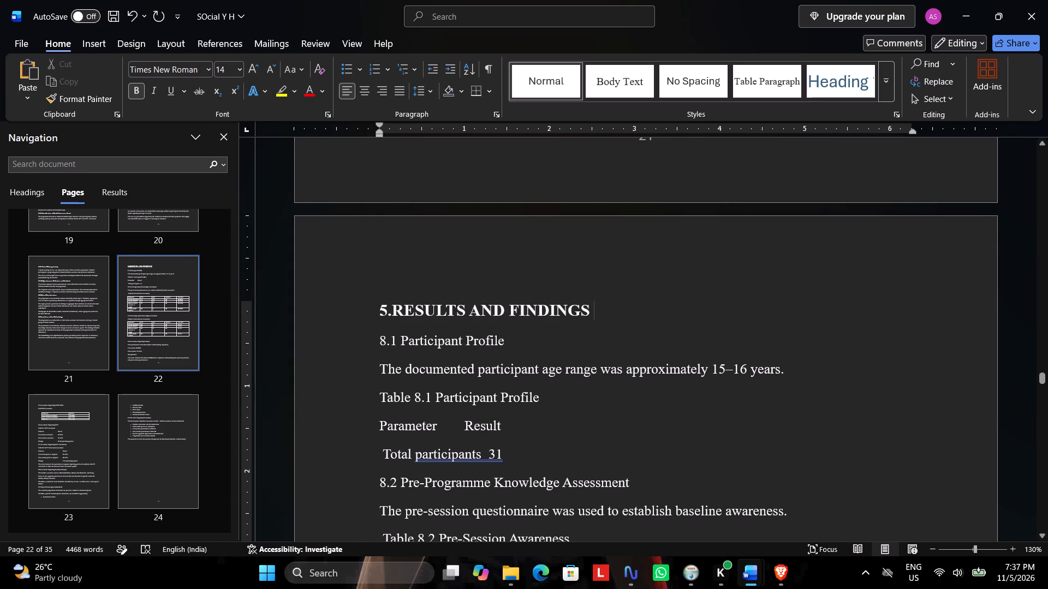
# Renumber the Participant Profile heading as 5.1 and the Pre-Programme Knowledge Assessment heading as 5.2.
pyautogui.click(387, 340)
pyautogui.press('BackSpace')
pyautogui.press('5')
pyautogui.scroll(-2, 478, 406)
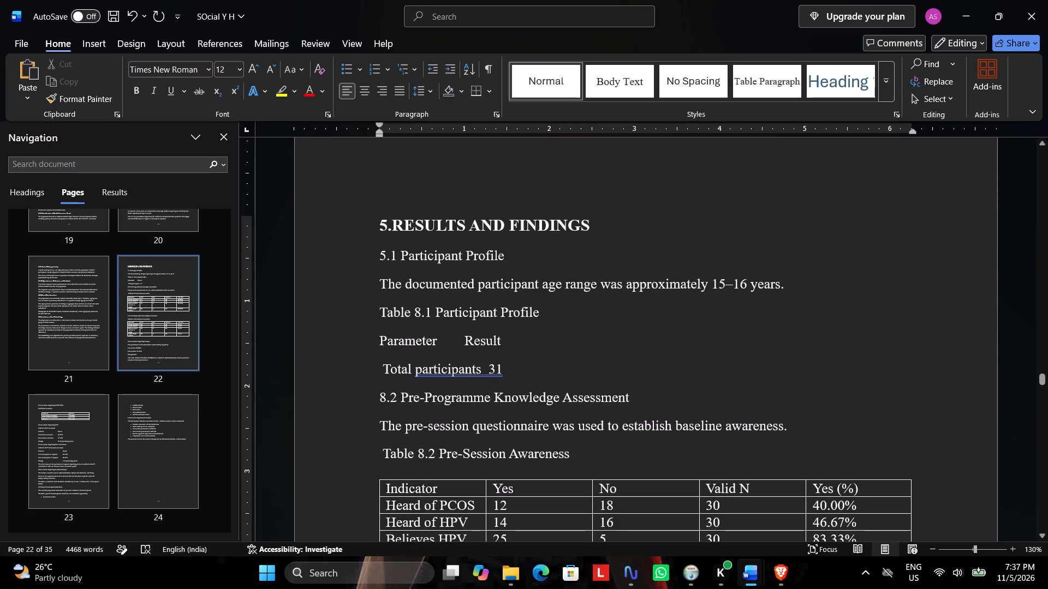
pyautogui.click(382, 393)
pyautogui.click(391, 393)
pyautogui.click(387, 394)
pyautogui.press('BackSpace')
pyautogui.press('5')
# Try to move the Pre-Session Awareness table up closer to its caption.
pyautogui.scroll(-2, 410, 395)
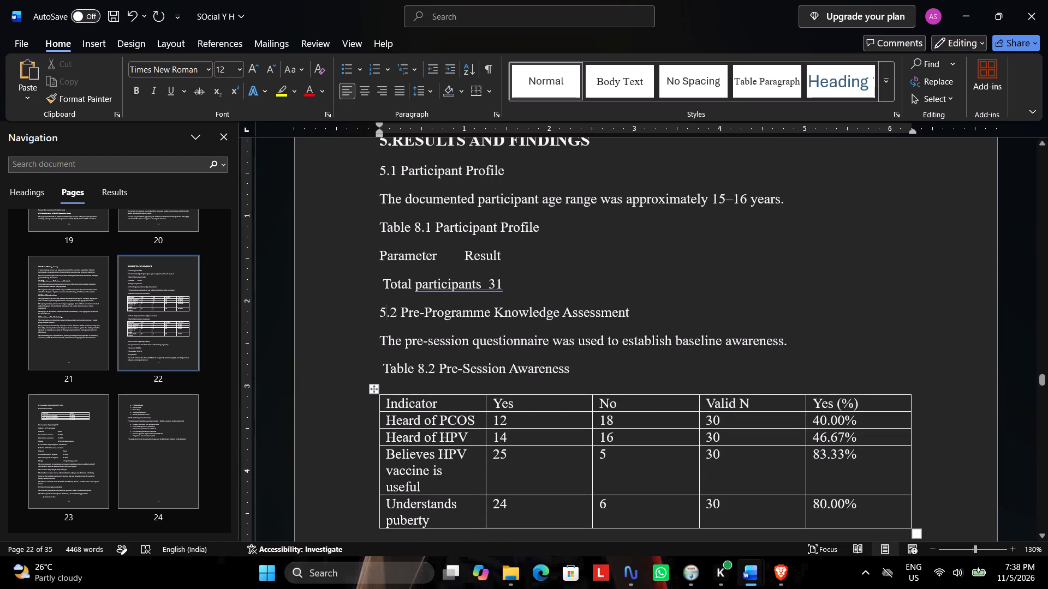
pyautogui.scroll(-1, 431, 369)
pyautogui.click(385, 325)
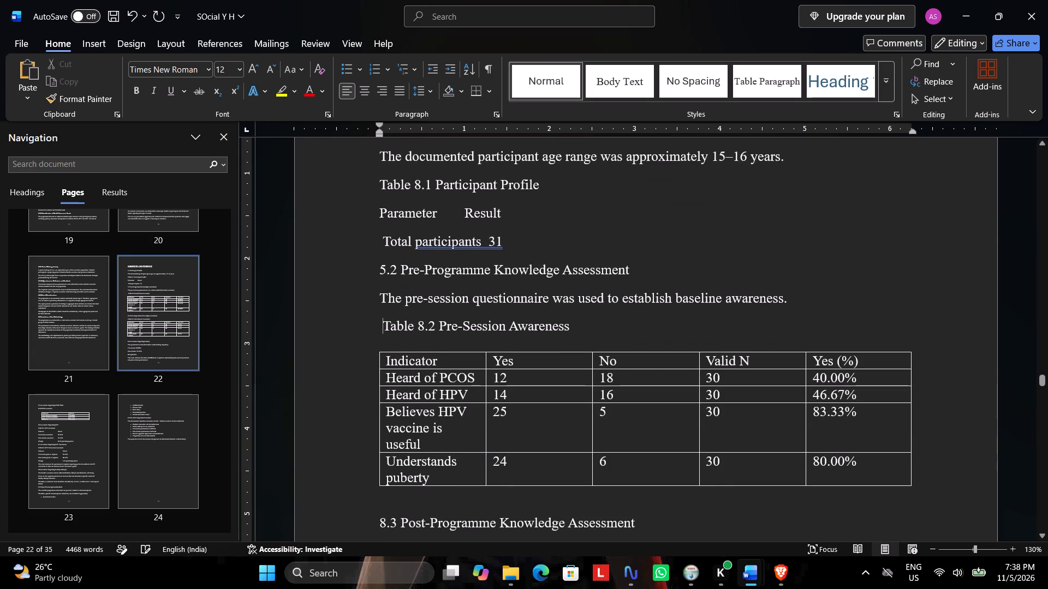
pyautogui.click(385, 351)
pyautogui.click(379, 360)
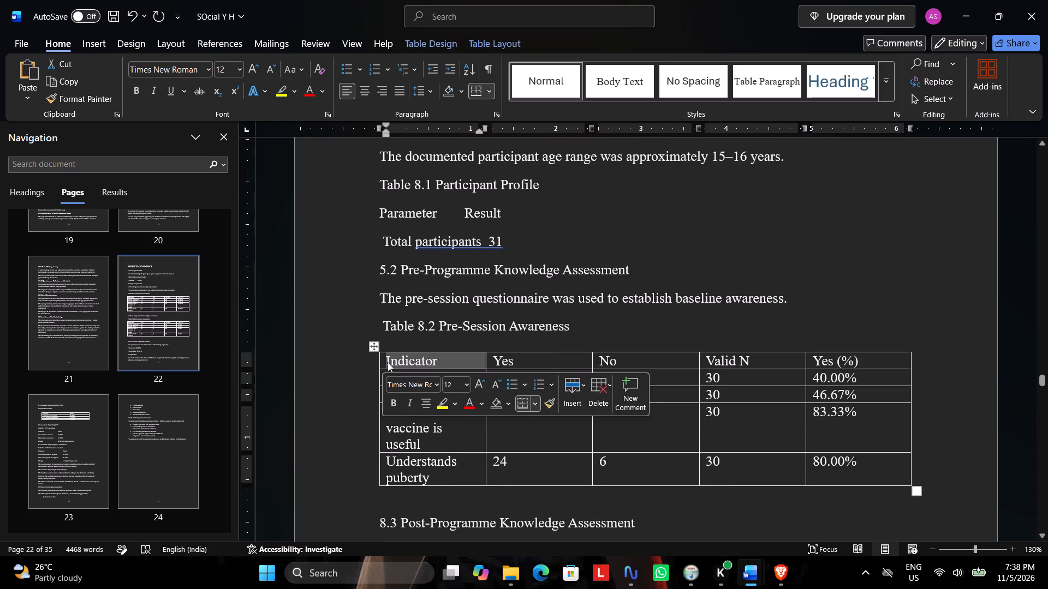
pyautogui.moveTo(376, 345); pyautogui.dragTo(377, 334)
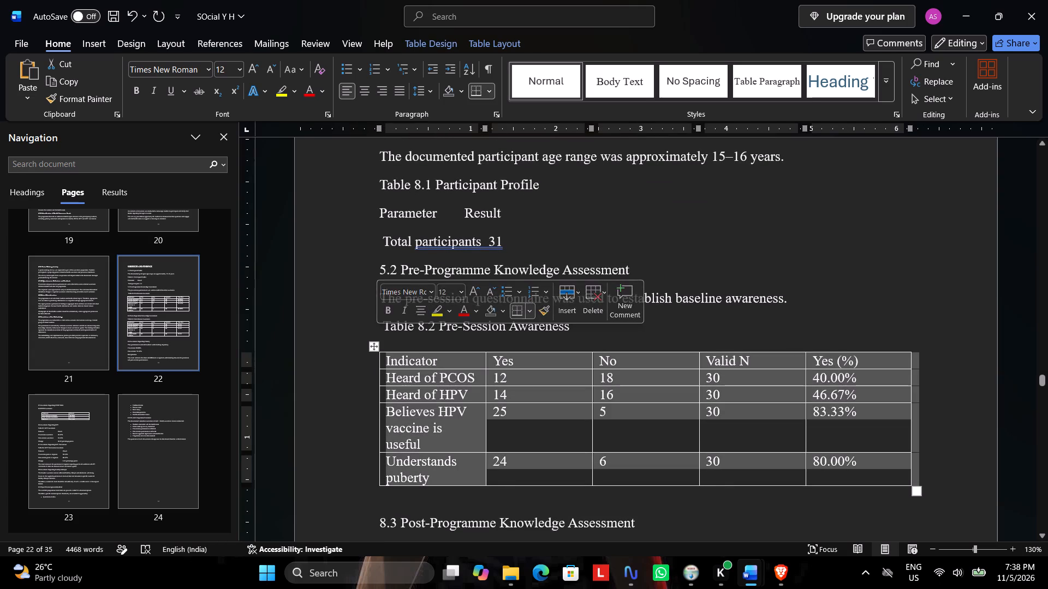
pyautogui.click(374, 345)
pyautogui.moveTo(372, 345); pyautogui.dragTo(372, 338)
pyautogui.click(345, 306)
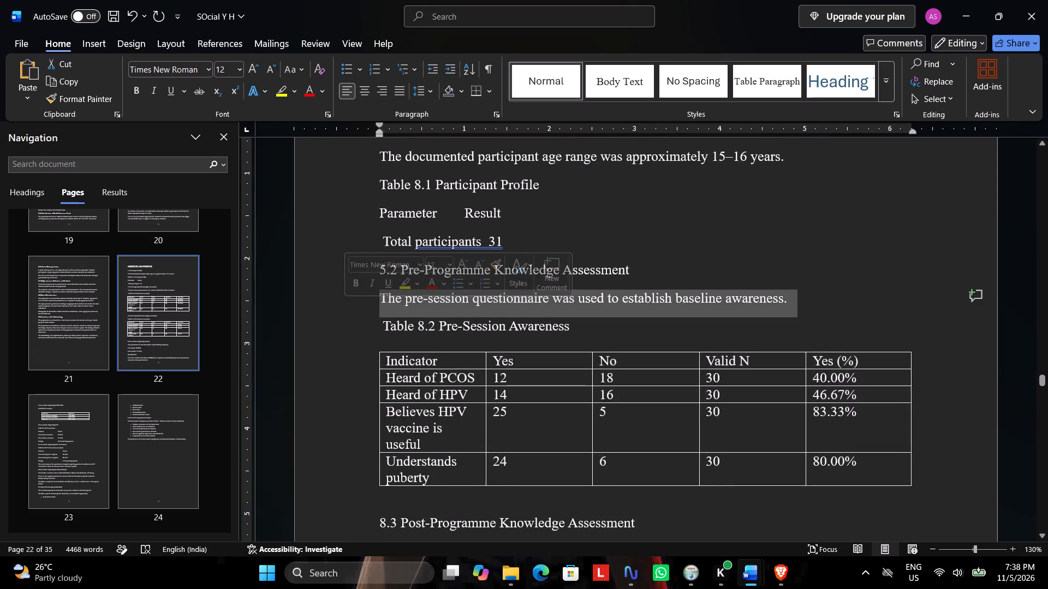
# Renumber the Post-Programme Knowledge Assessment heading as 5.3.
pyautogui.scroll(-2, 414, 331)
pyautogui.click(681, 422)
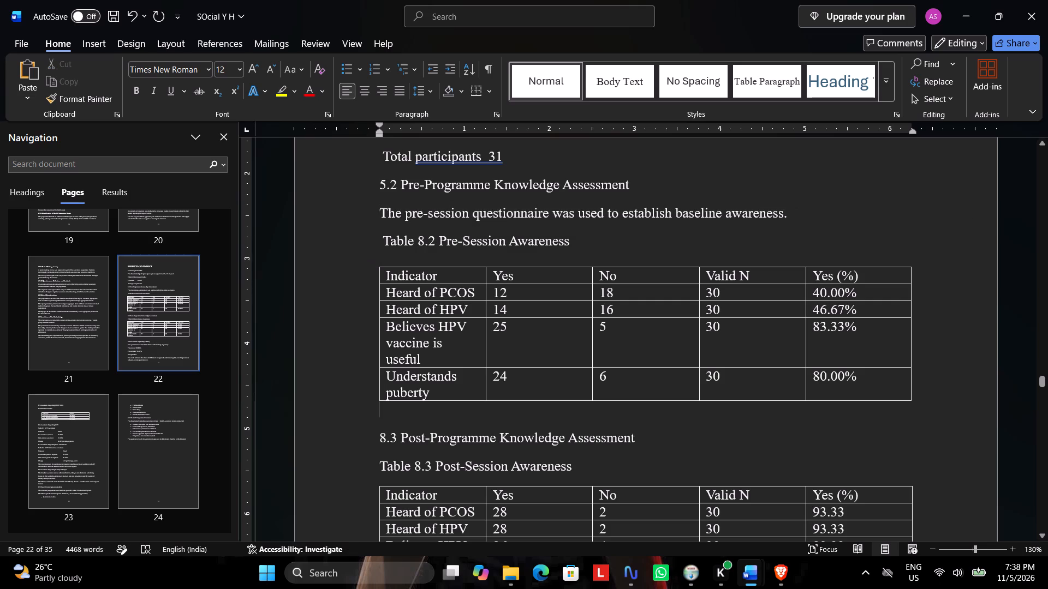
pyautogui.click(385, 435)
pyautogui.press('BackSpace')
pyautogui.press('5')
# Renumber the captions of the Pre-Session and Post-Session Awareness tables as Table 5.2 and Table 5.3.
pyautogui.click(424, 238)
pyautogui.press('BackSpace')
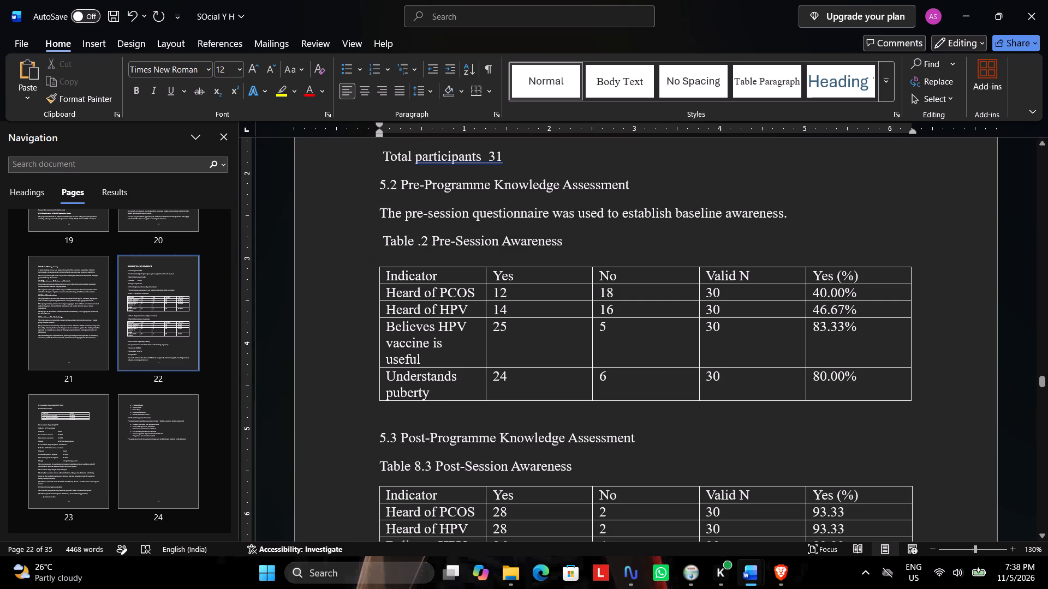
pyautogui.press('5')
pyautogui.scroll(6, 425, 266)
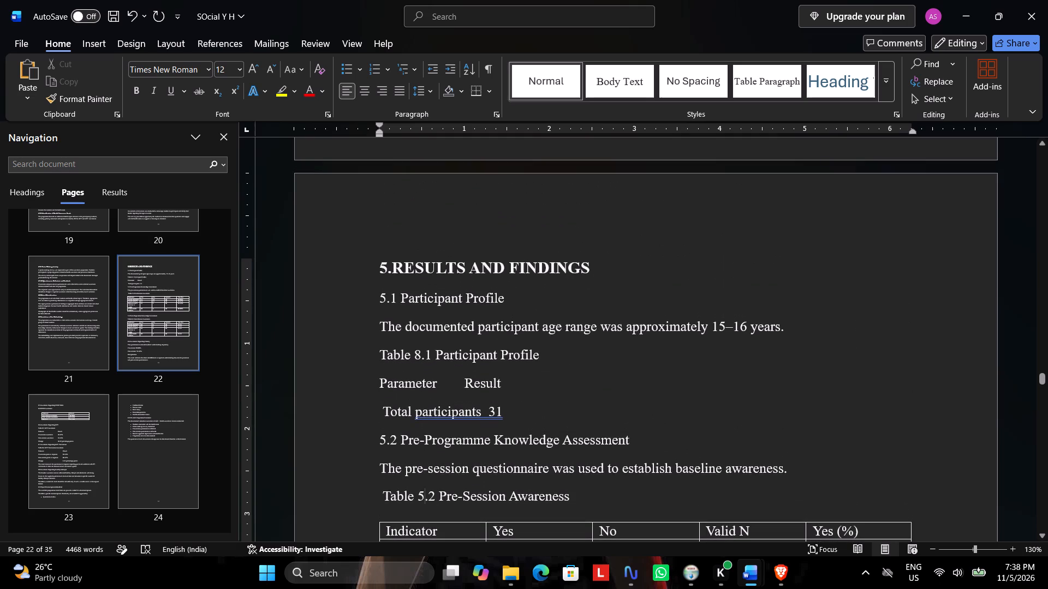
pyautogui.scroll(-1, 425, 266)
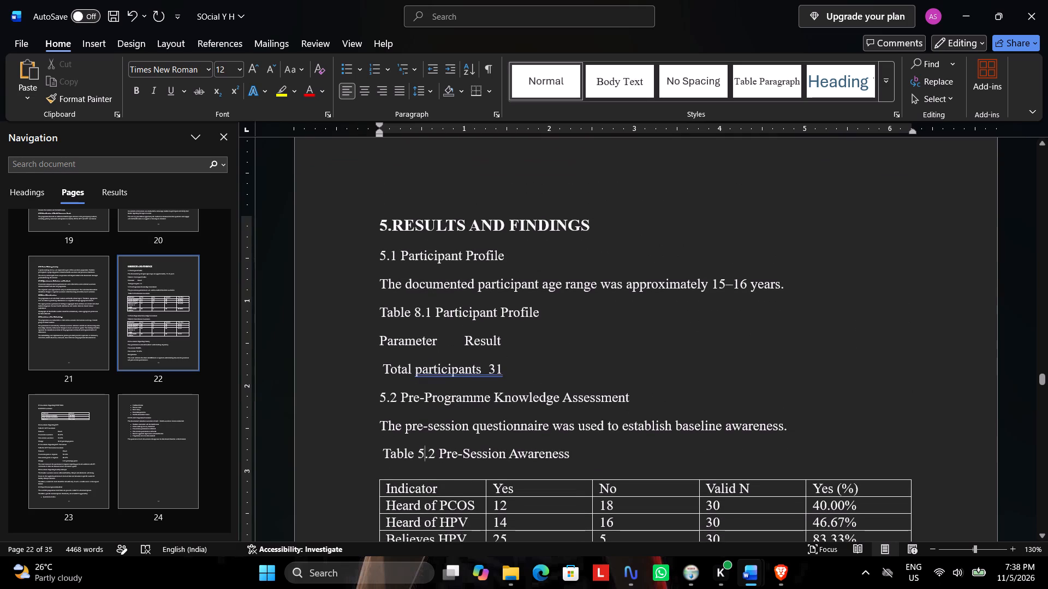
pyautogui.scroll(-1, 425, 266)
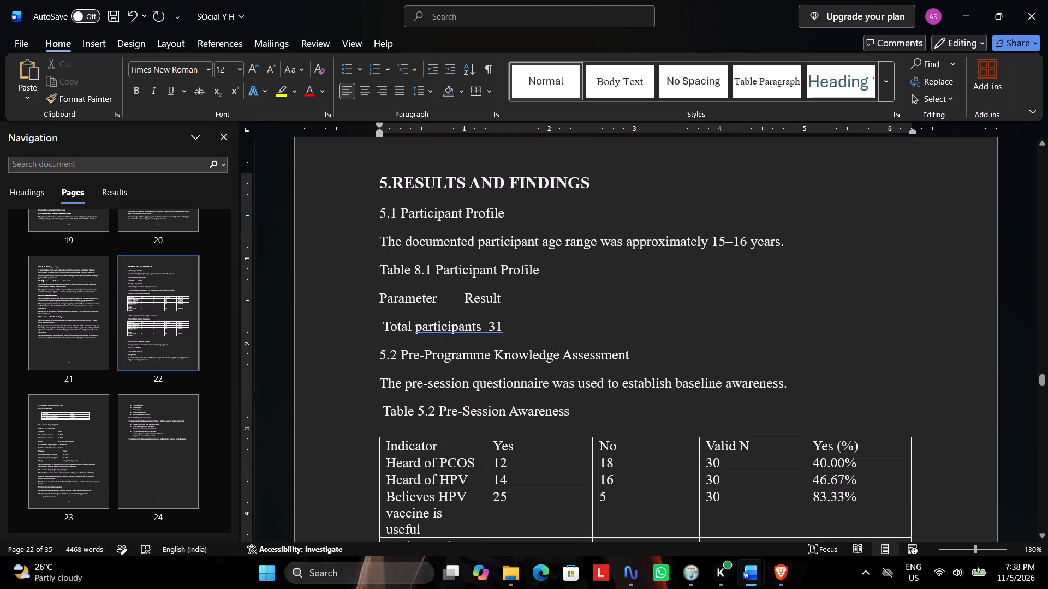
pyautogui.scroll(1, 470, 361)
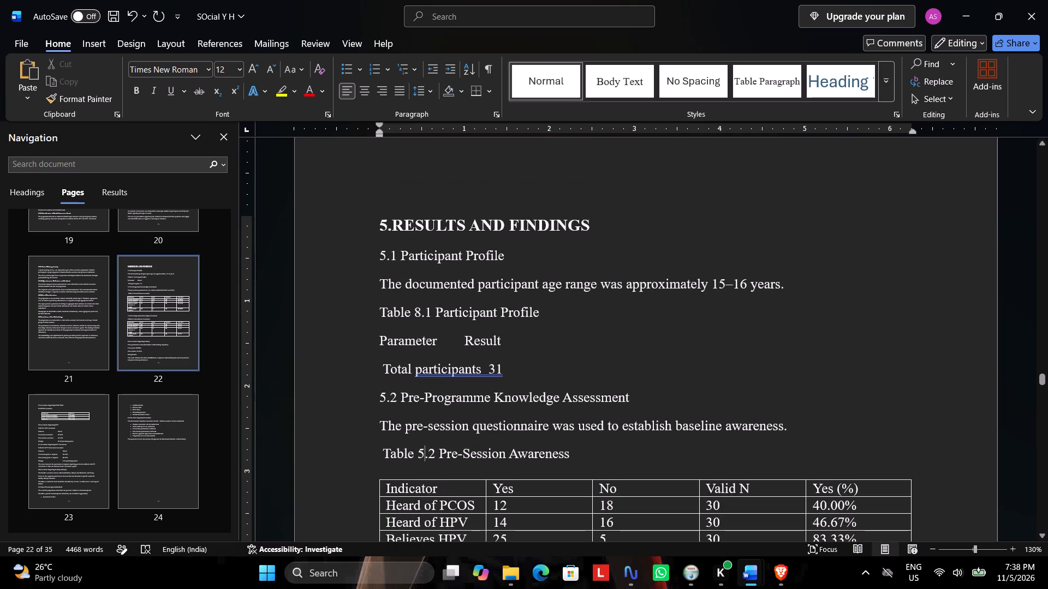
pyautogui.scroll(-5, 469, 362)
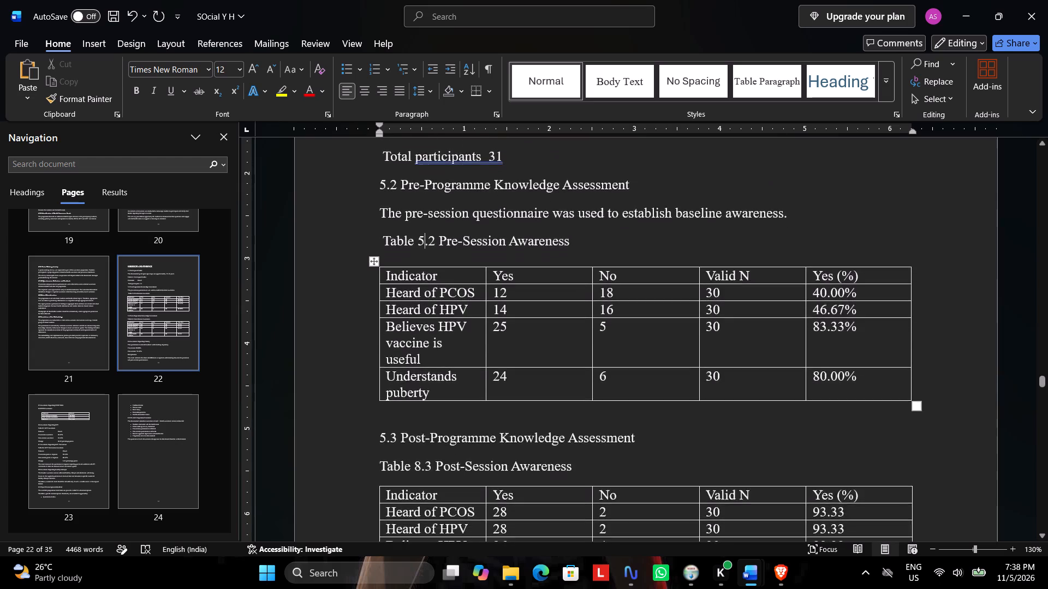
pyautogui.scroll(-3, 468, 364)
pyautogui.click(419, 339)
pyautogui.press('BackSpace')
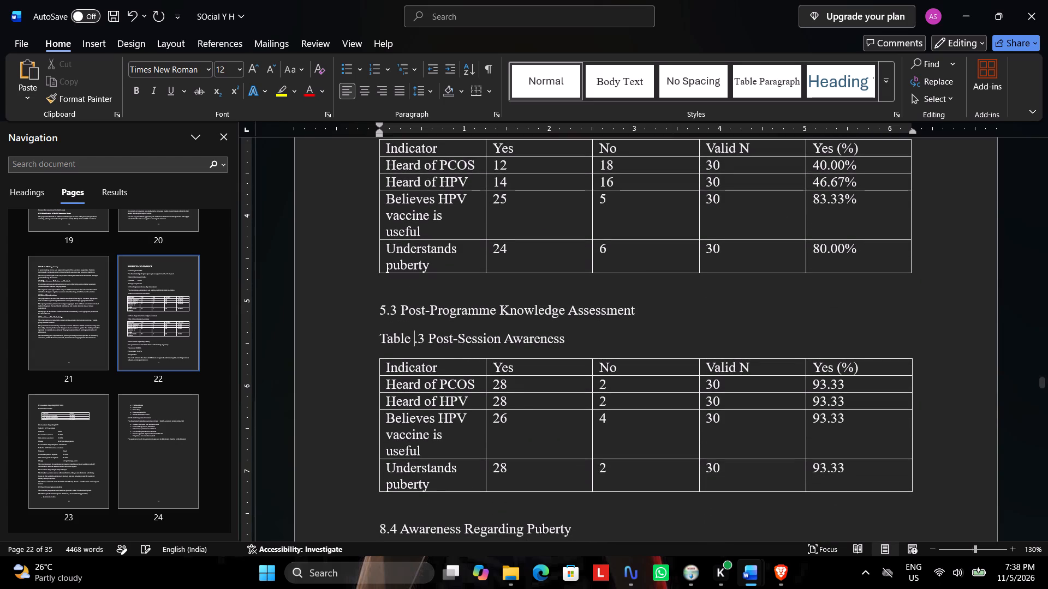
pyautogui.press('5')
# Renumber the Awareness Regarding Puberty heading as 5.4.
pyautogui.scroll(-5, 419, 339)
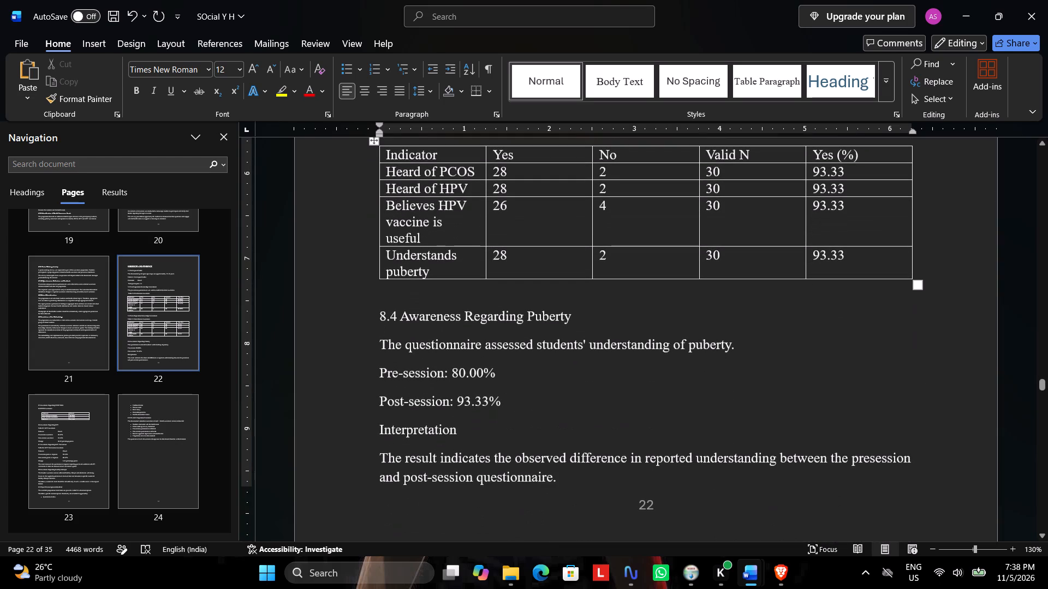
pyautogui.click(386, 316)
pyautogui.press('BackSpace')
pyautogui.press('5')
# Renumber the Awareness Regarding PCOS Table heading as 5.5 and the PCOS Awareness line below it as 5.4.
pyautogui.scroll(-3, 388, 322)
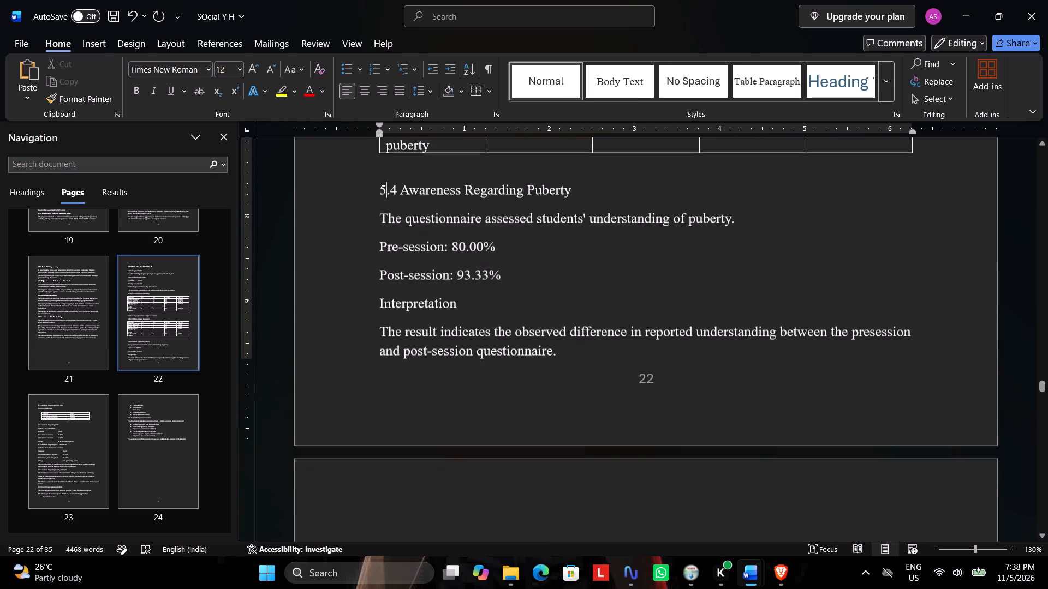
pyautogui.scroll(-7, 402, 334)
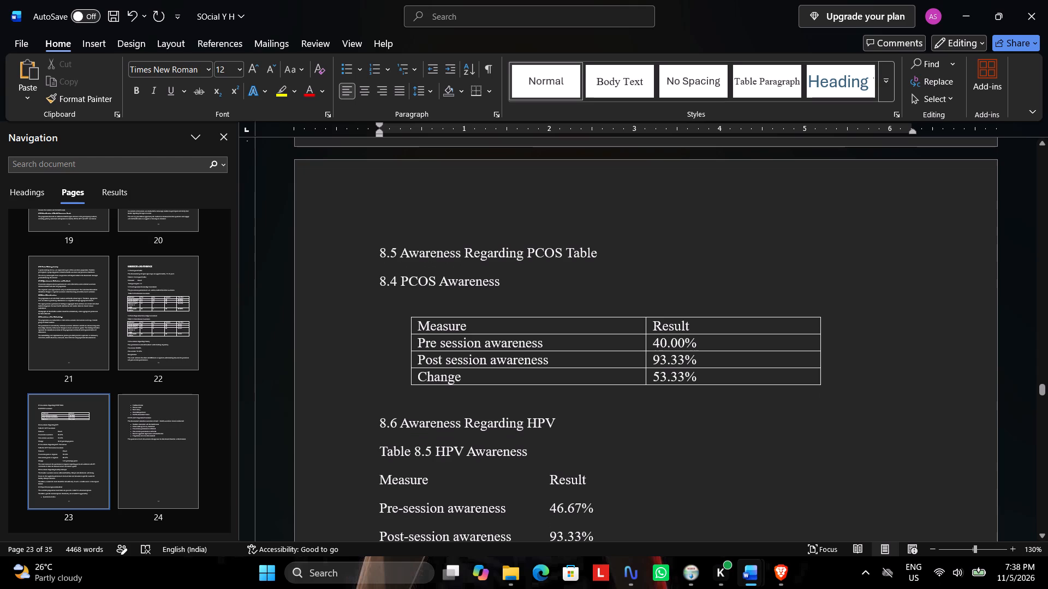
pyautogui.click(387, 255)
pyautogui.press('BackSpace')
pyautogui.press('5')
pyautogui.click(384, 281)
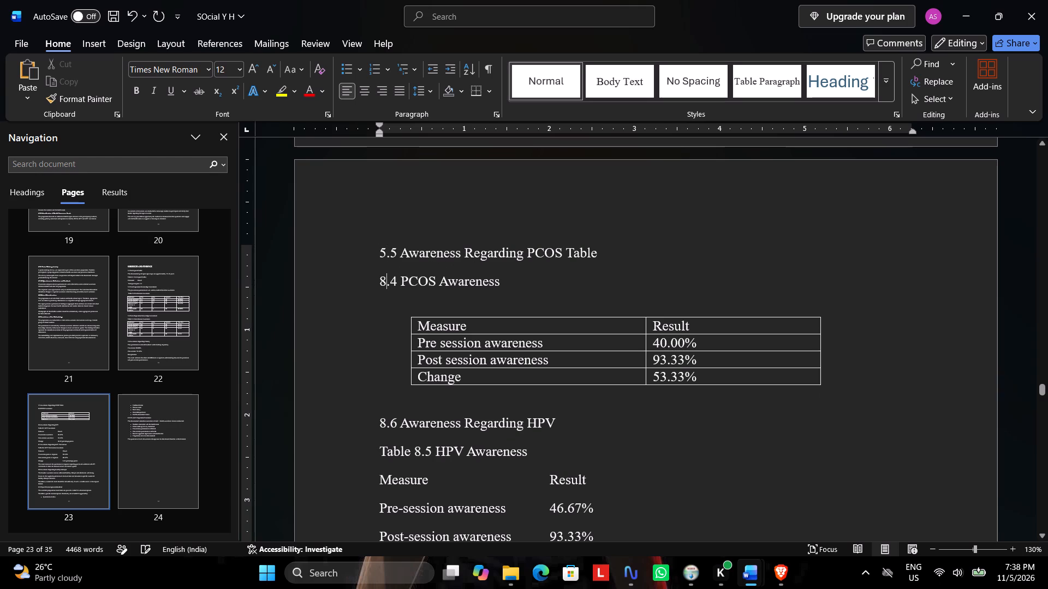
pyautogui.press('BackSpace')
pyautogui.press('5')
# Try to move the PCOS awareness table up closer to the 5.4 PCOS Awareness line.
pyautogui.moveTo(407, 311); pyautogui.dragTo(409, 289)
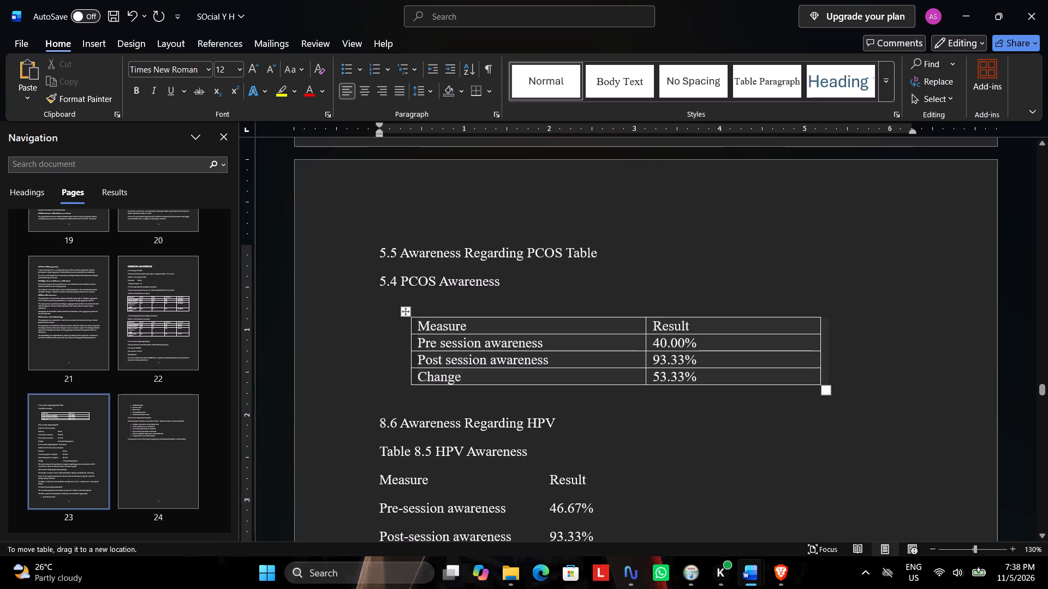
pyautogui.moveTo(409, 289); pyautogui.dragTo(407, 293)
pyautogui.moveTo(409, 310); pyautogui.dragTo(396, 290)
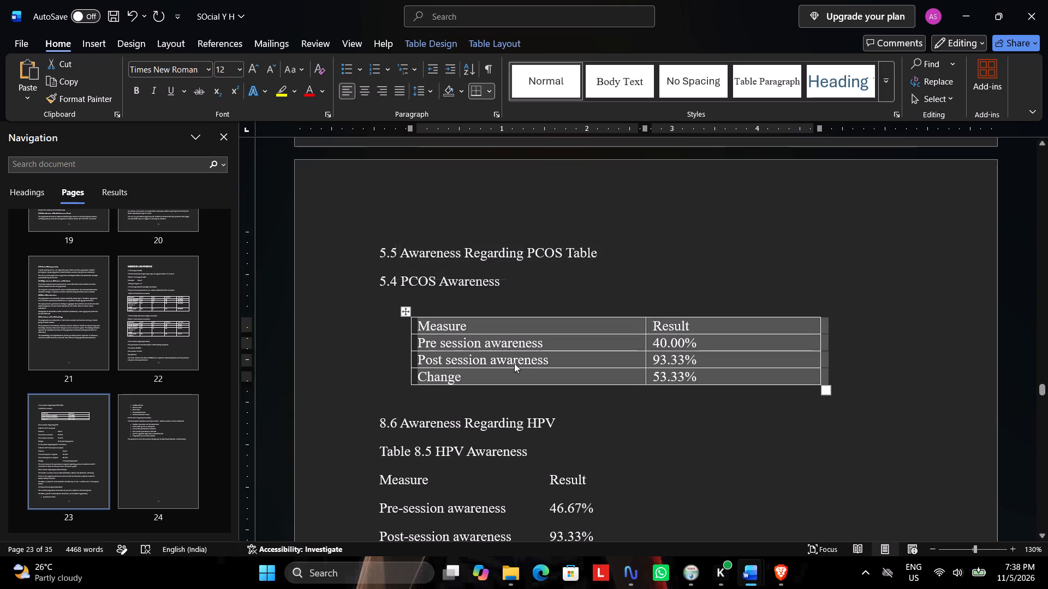
# Switch to the Social Final report Y w document and review the tables and captions in its Results and Findings chapter.
pyautogui.click(700, 521)
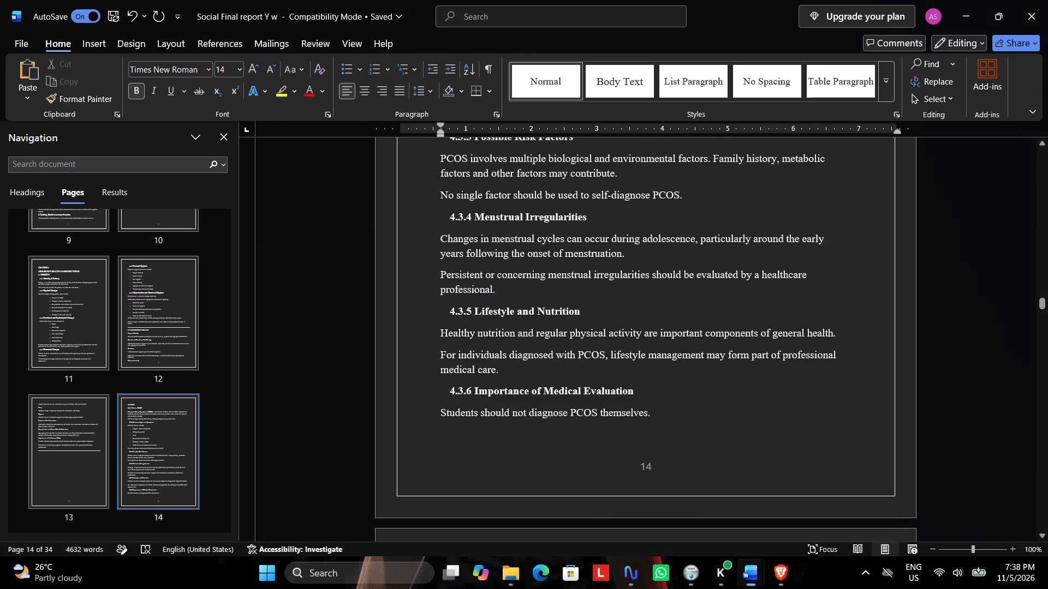
pyautogui.scroll(-6, 239, 320)
pyautogui.scroll(3, 187, 327)
pyautogui.scroll(-5, 166, 327)
pyautogui.click(154, 338)
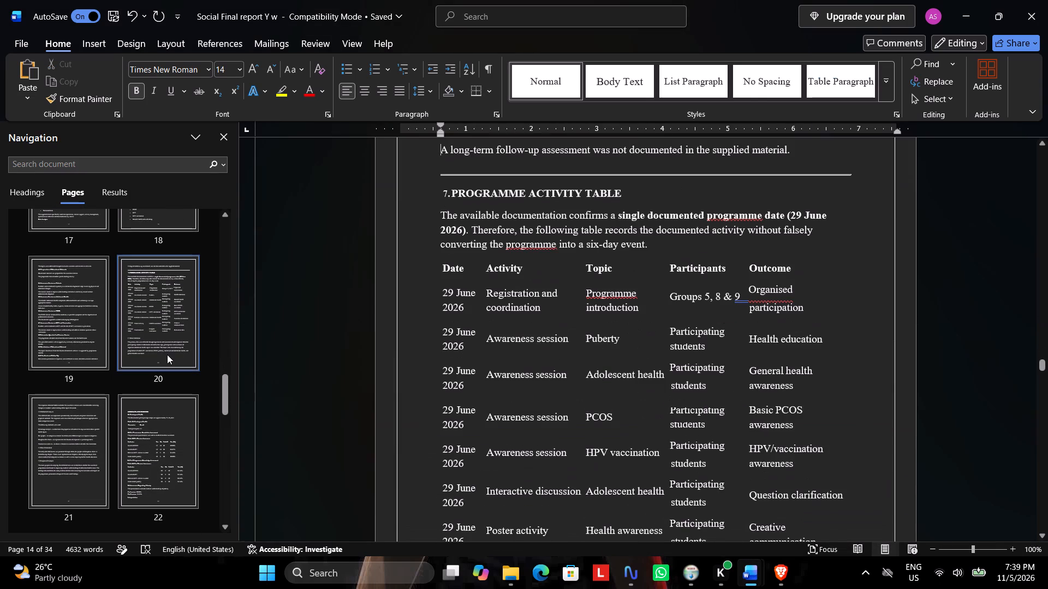
pyautogui.scroll(-2, 191, 363)
pyautogui.scroll(1, 119, 316)
pyautogui.click(144, 302)
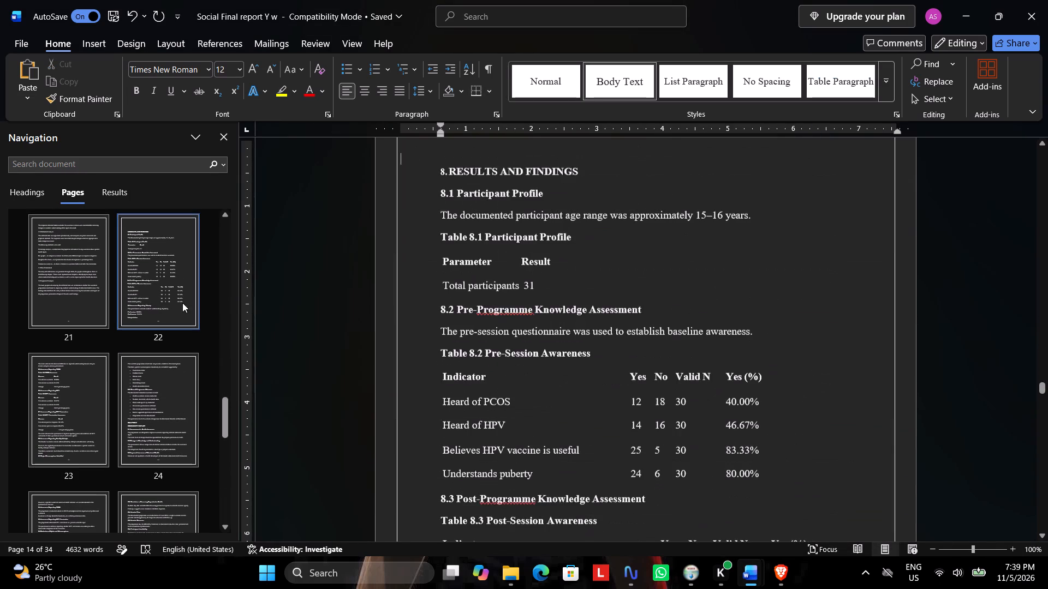
pyautogui.scroll(-4, 515, 328)
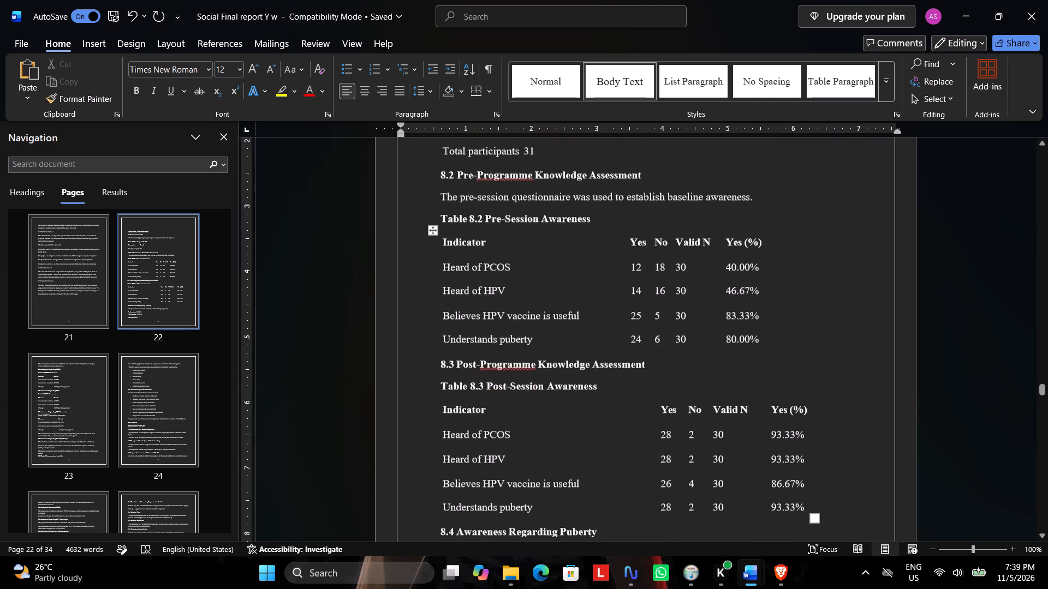
pyautogui.scroll(-3, 513, 326)
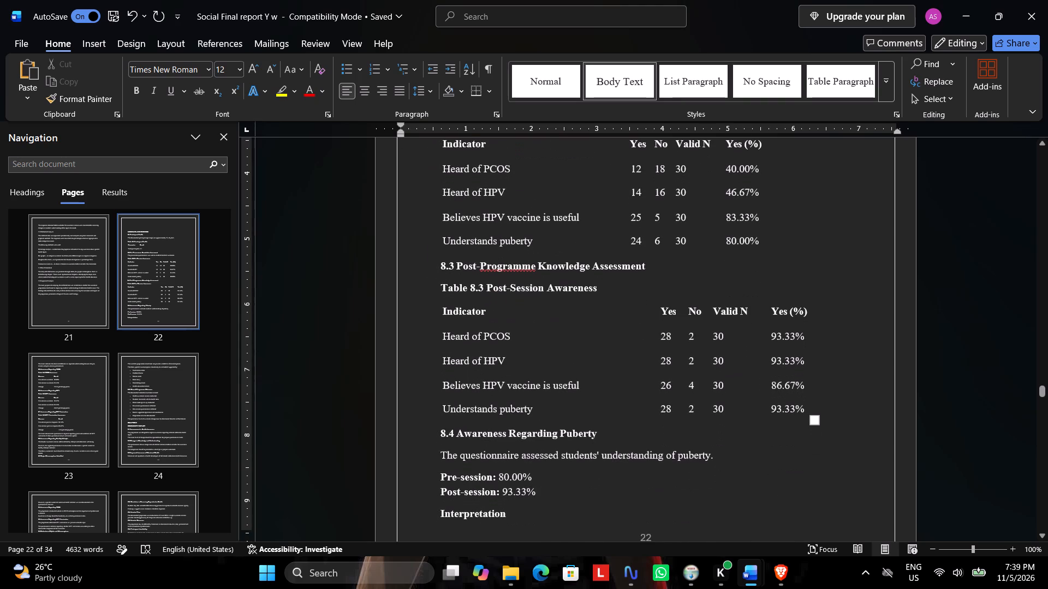
# Compare the Post-Session Awareness table and the Awareness Regarding Puberty section between SOcial Y H and Social Final report Y w.
pyautogui.click(830, 511)
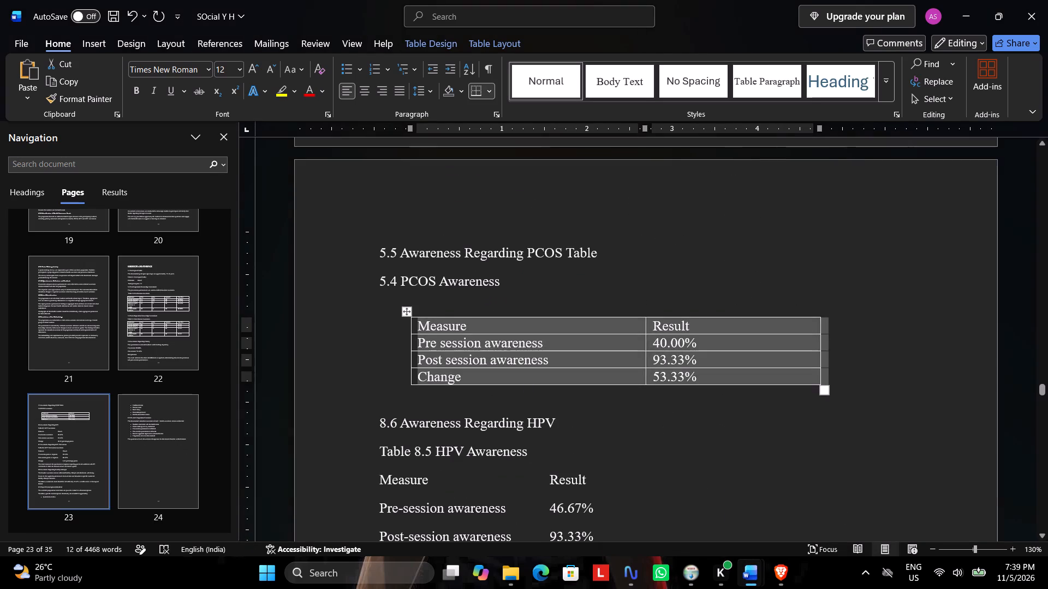
pyautogui.scroll(13, 525, 380)
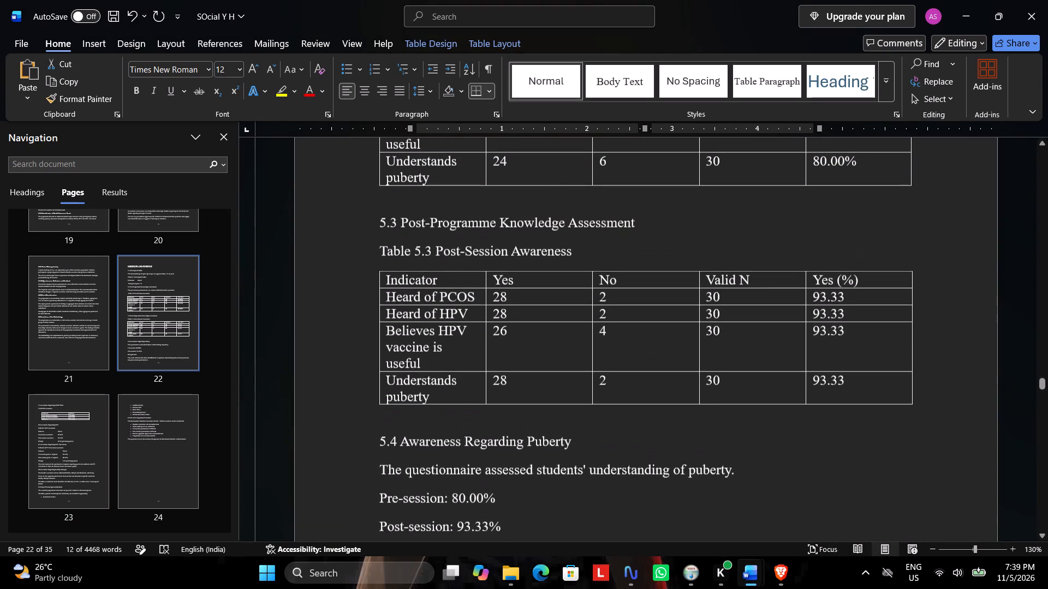
pyautogui.scroll(-2, 543, 353)
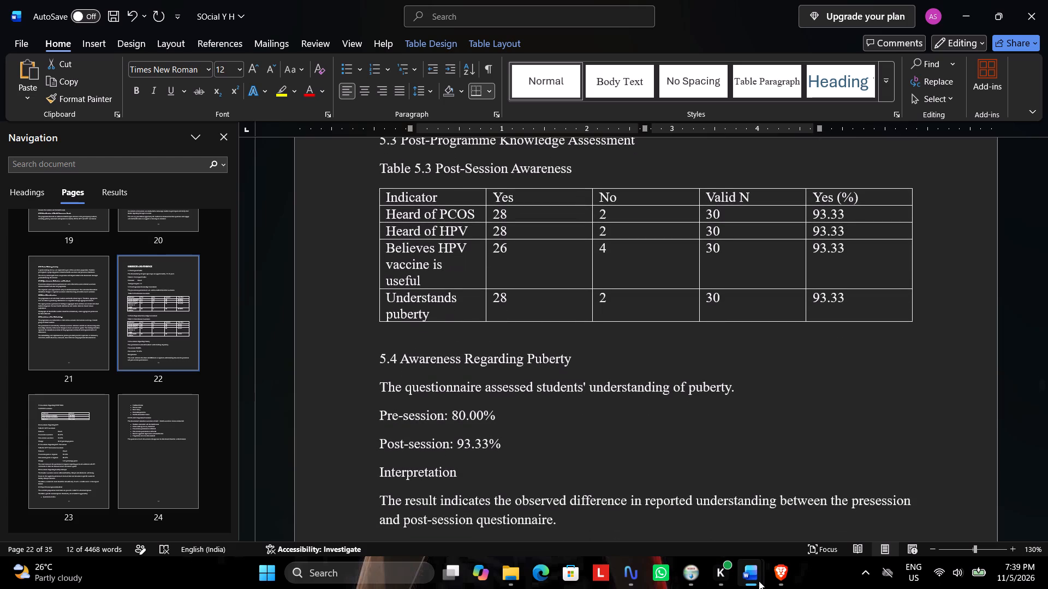
pyautogui.click(693, 522)
pyautogui.scroll(-1, 493, 381)
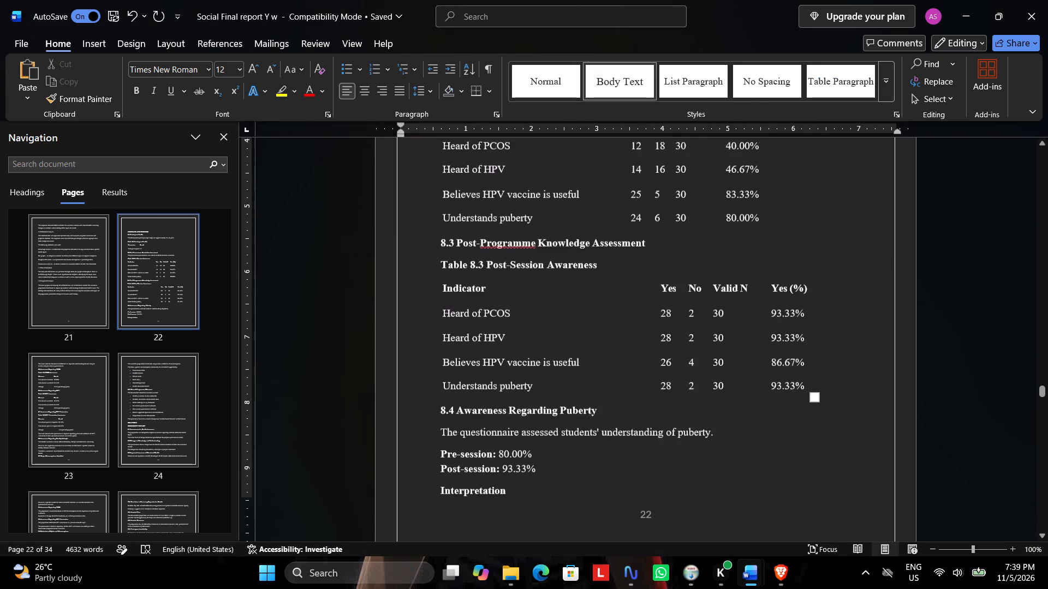
pyautogui.scroll(-4, 493, 381)
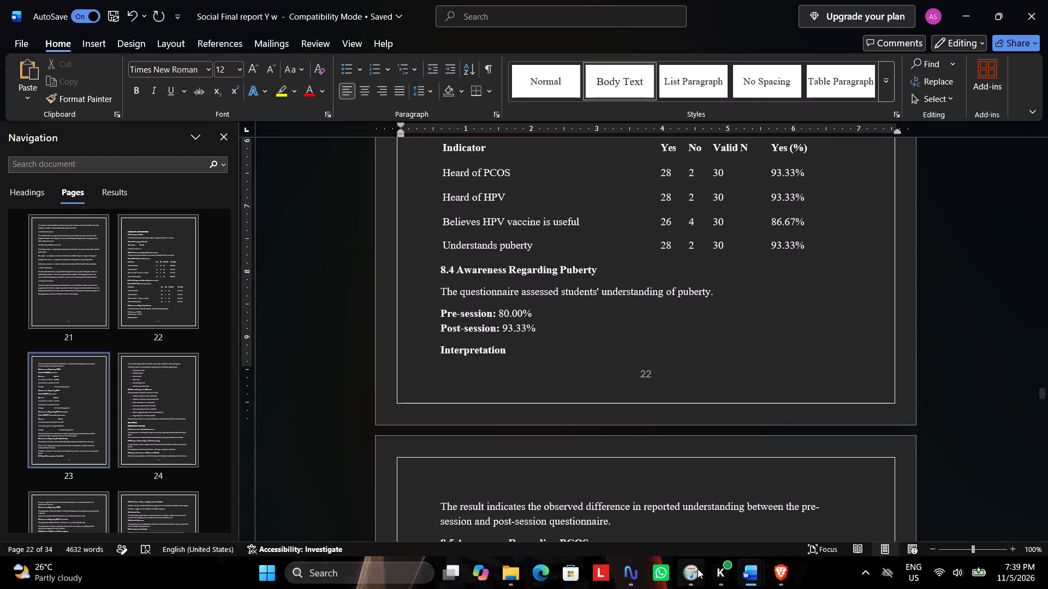
pyautogui.click(780, 523)
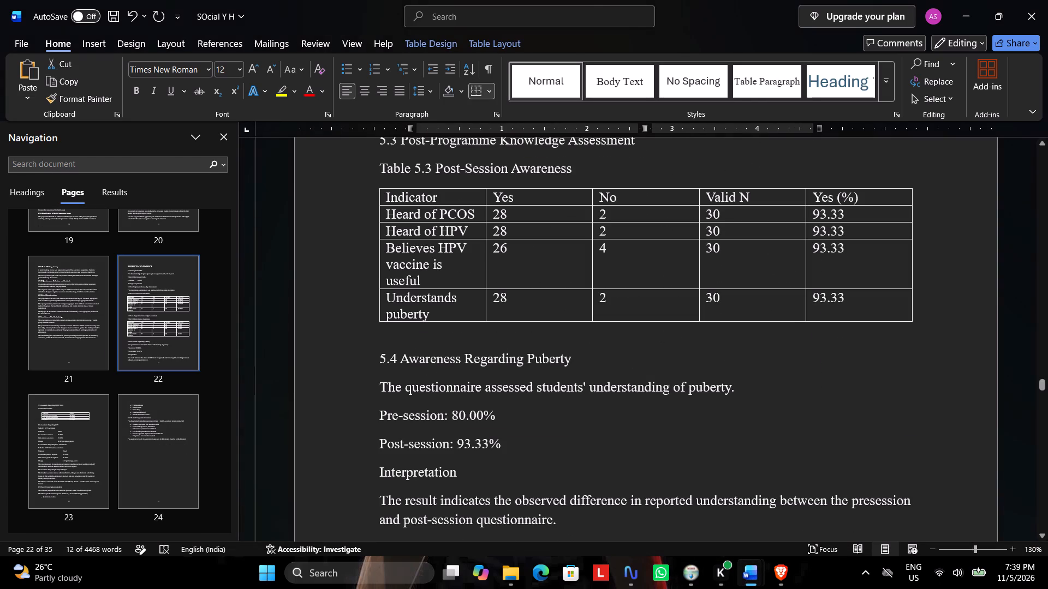
pyautogui.scroll(1, 432, 416)
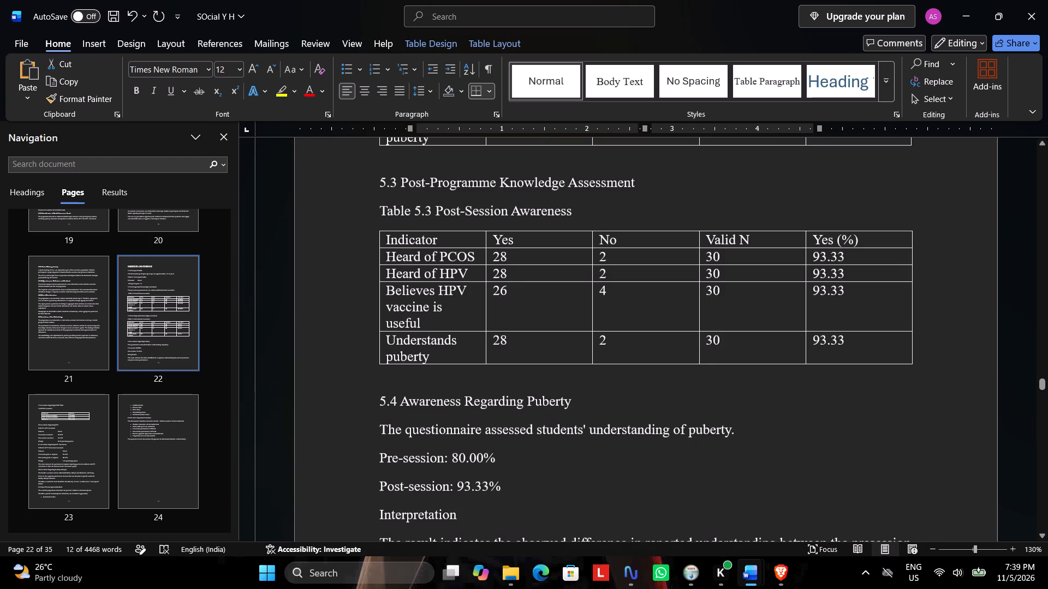
pyautogui.scroll(-4, 432, 416)
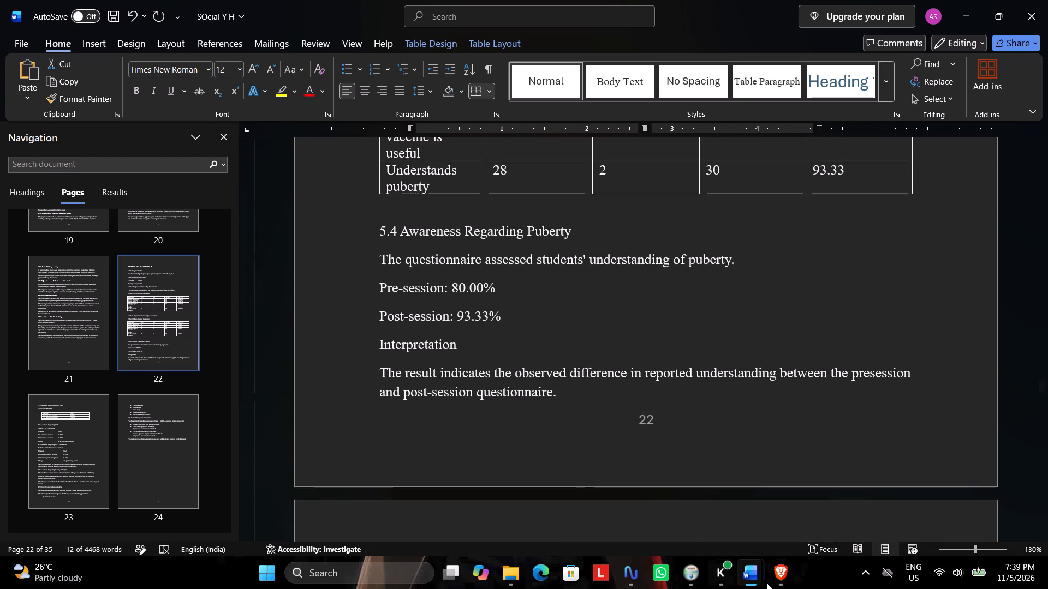
# In Social Final report Y w, copy the word Table from the Table 8.4 PCOS Awareness caption.
pyautogui.click(693, 528)
pyautogui.scroll(-1, 476, 423)
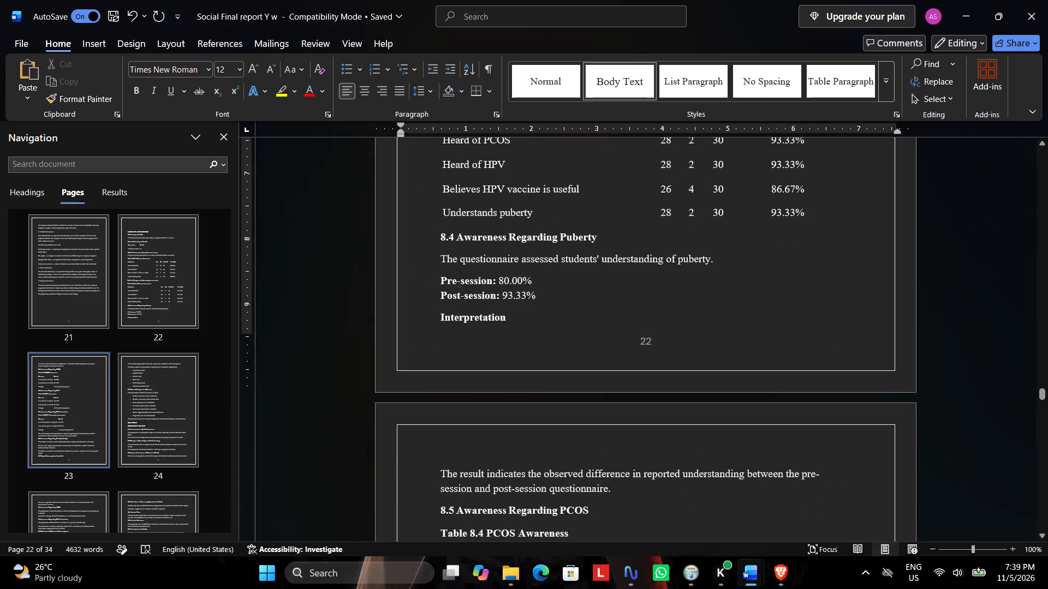
pyautogui.scroll(-5, 476, 423)
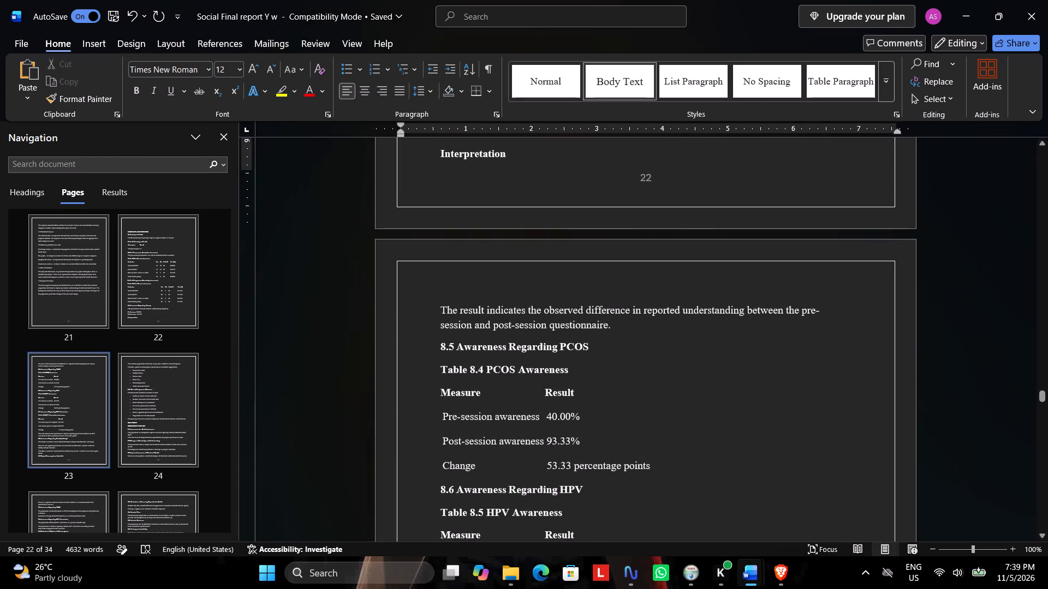
pyautogui.scroll(-1, 562, 455)
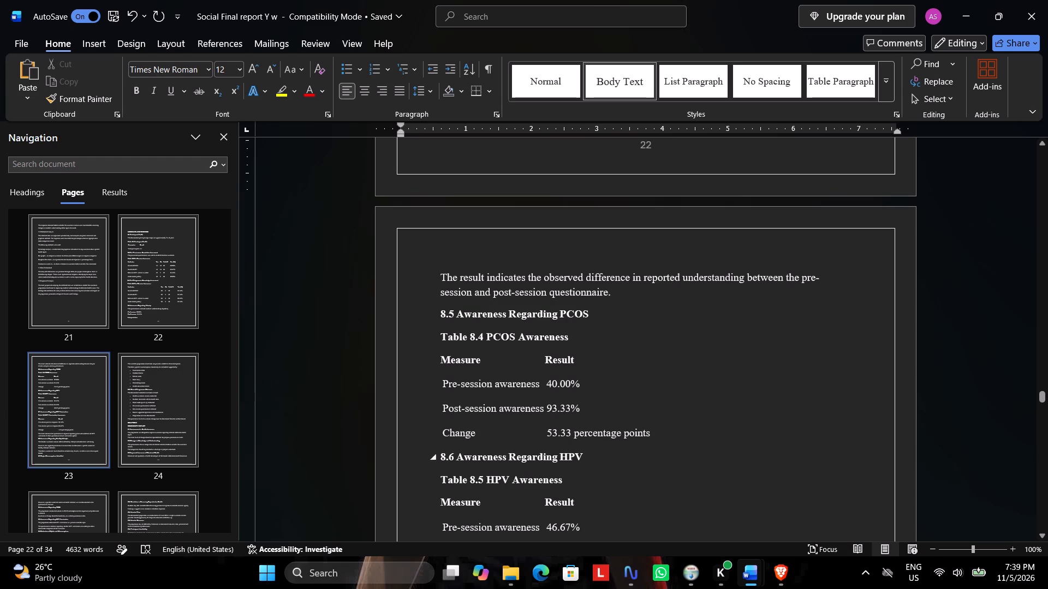
pyautogui.moveTo(467, 336); pyautogui.dragTo(437, 330)
pyautogui.moveTo(437, 330); pyautogui.dragTo(436, 330)
pyautogui.hotkey('ctrl', 'c')
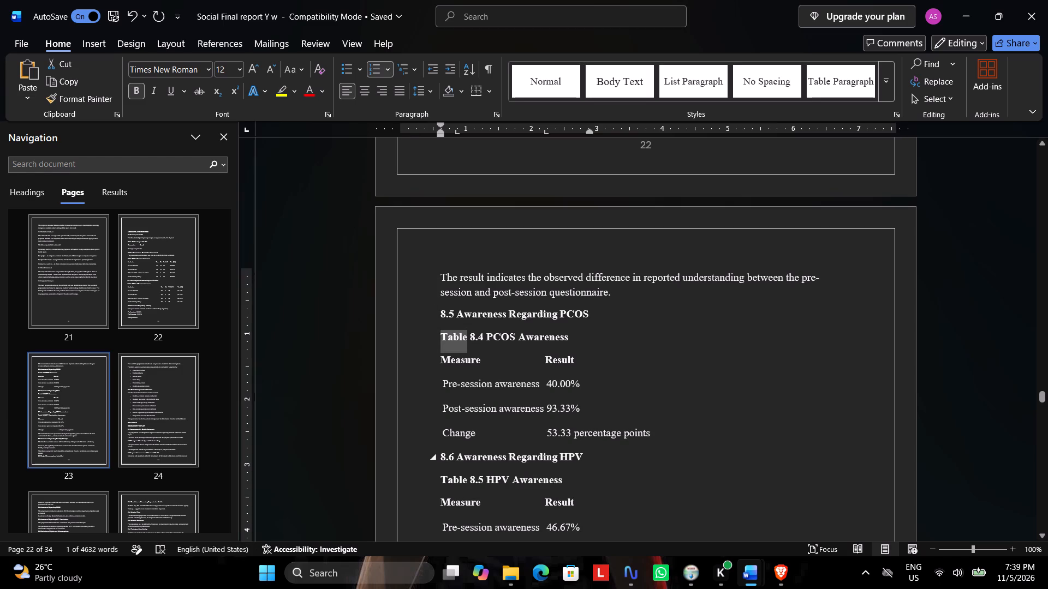
# Back in SOcial Y H, paste the word Table before 5.4 PCOS Awareness, with a leading space, so it reads Table 5.4 PCOS Awareness.
pyautogui.click(783, 519)
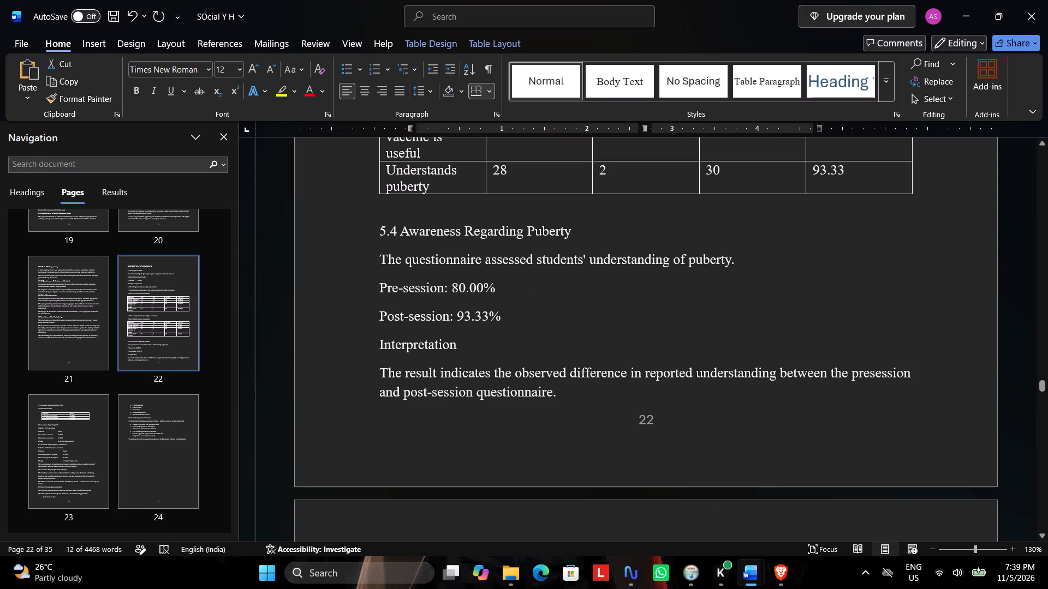
pyautogui.scroll(4, 425, 304)
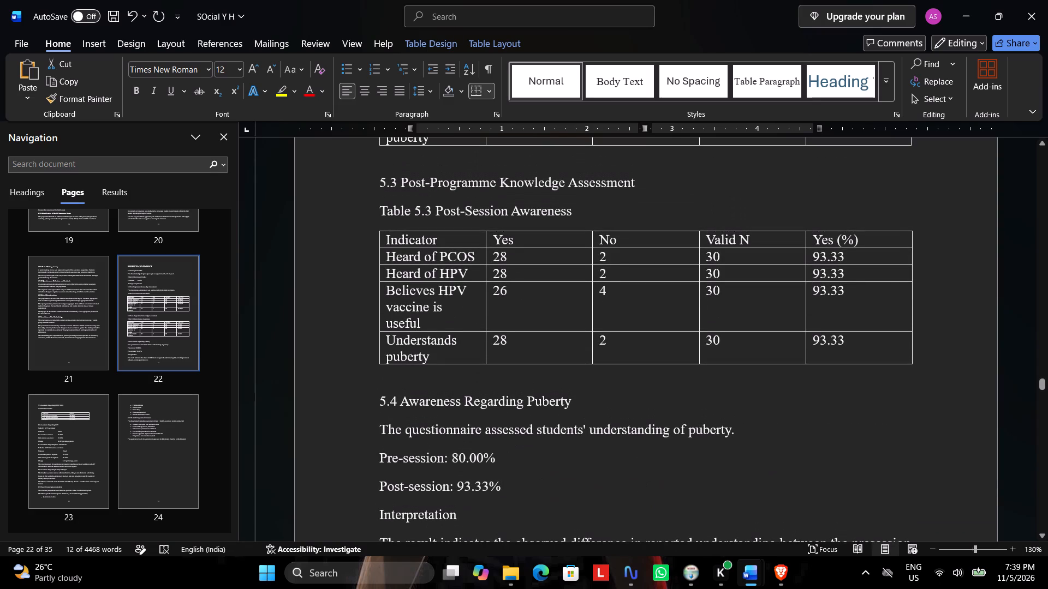
pyautogui.scroll(4, 425, 304)
pyautogui.scroll(-13, 425, 304)
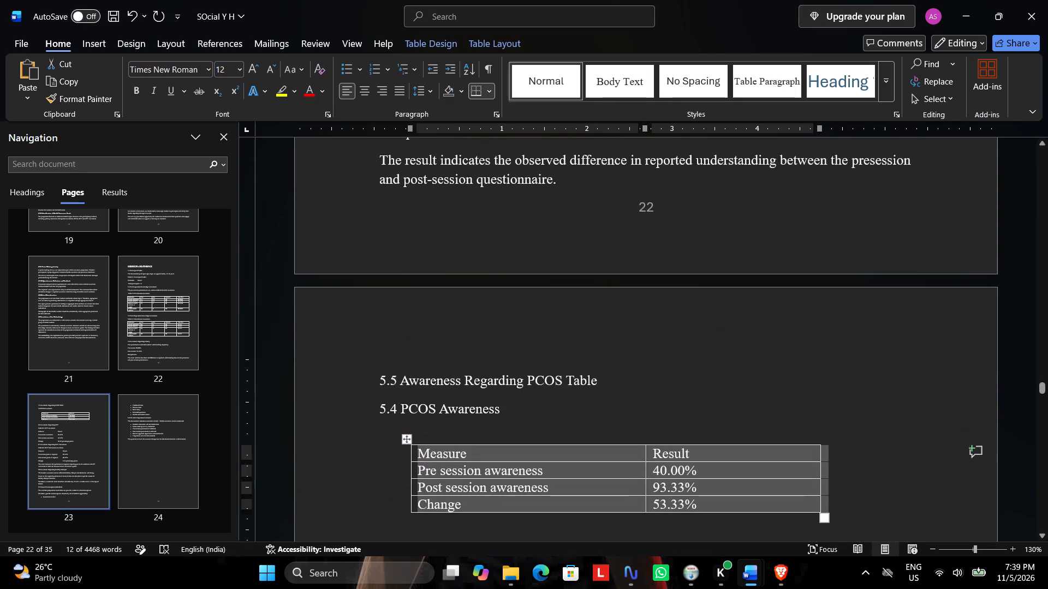
pyautogui.scroll(-3, 418, 371)
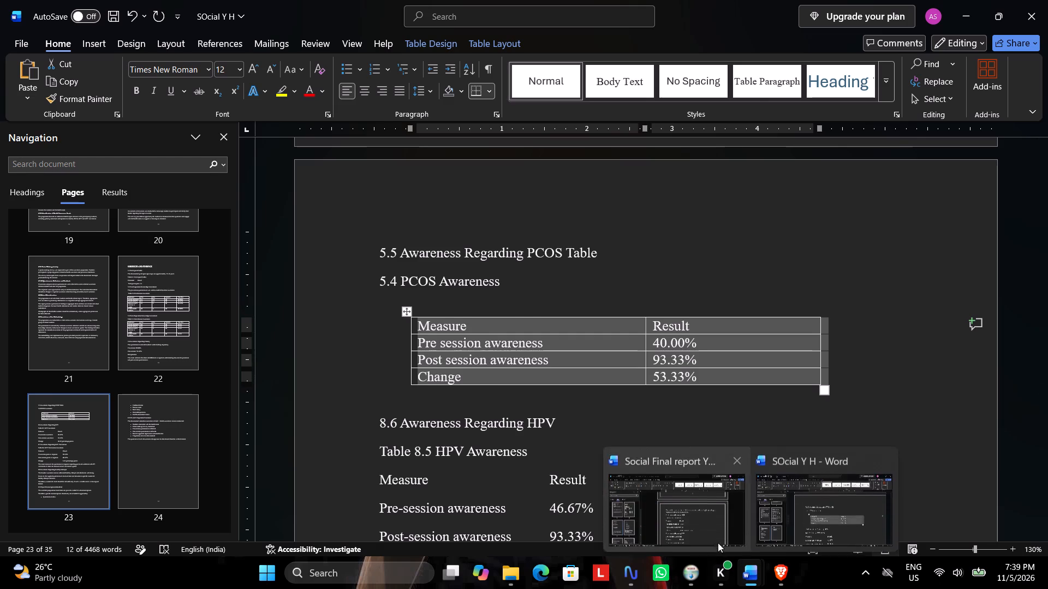
pyautogui.click(707, 523)
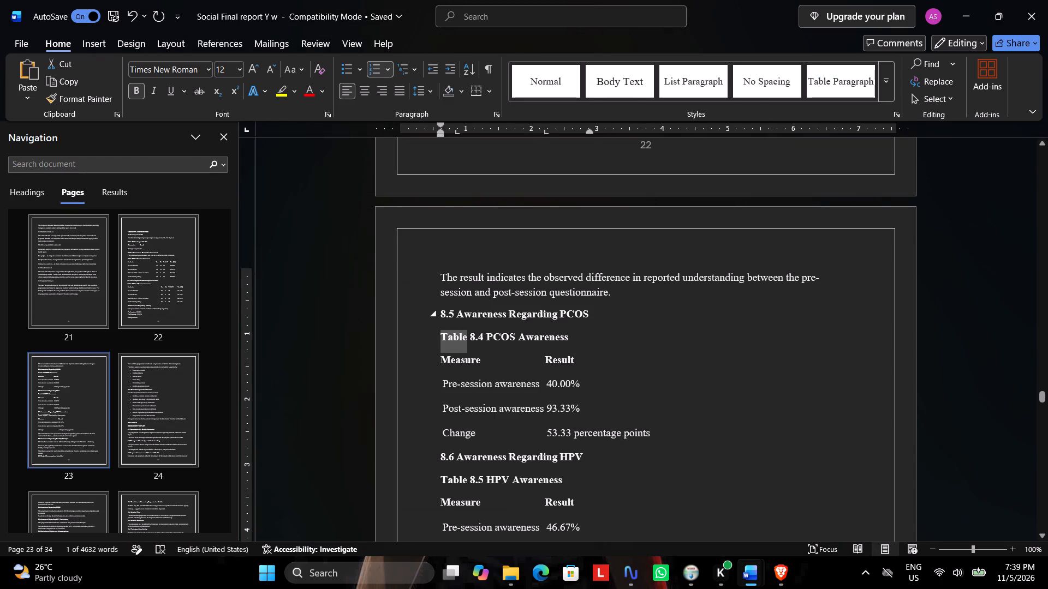
pyautogui.click(783, 513)
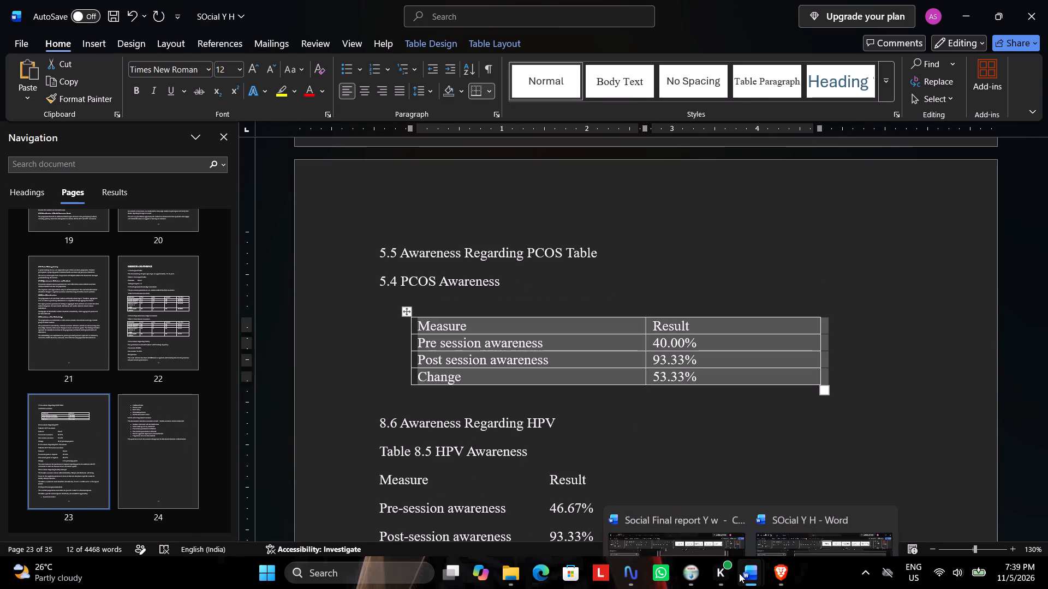
pyautogui.click(691, 516)
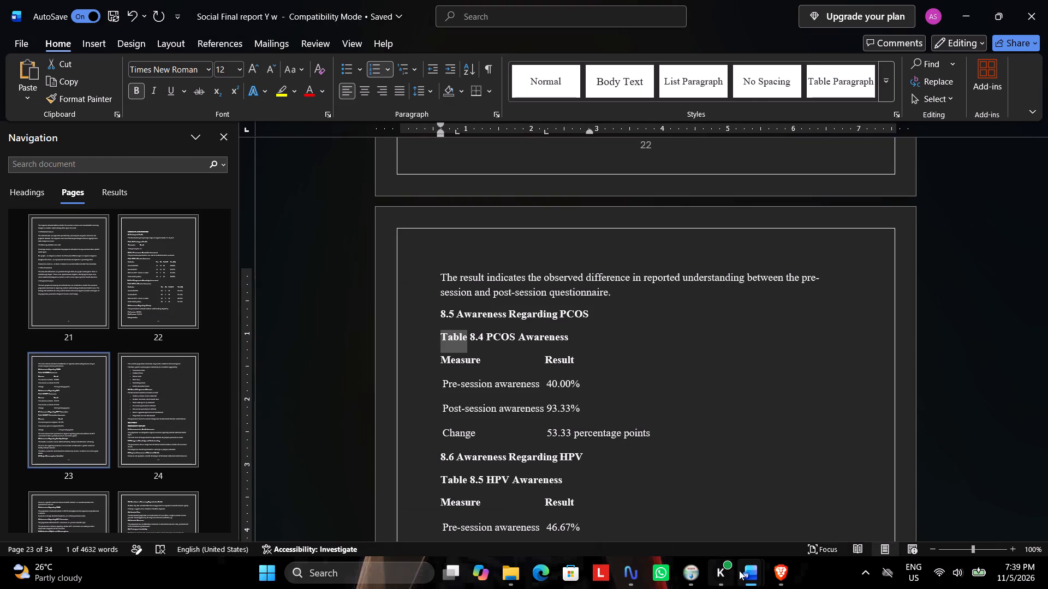
pyautogui.click(771, 514)
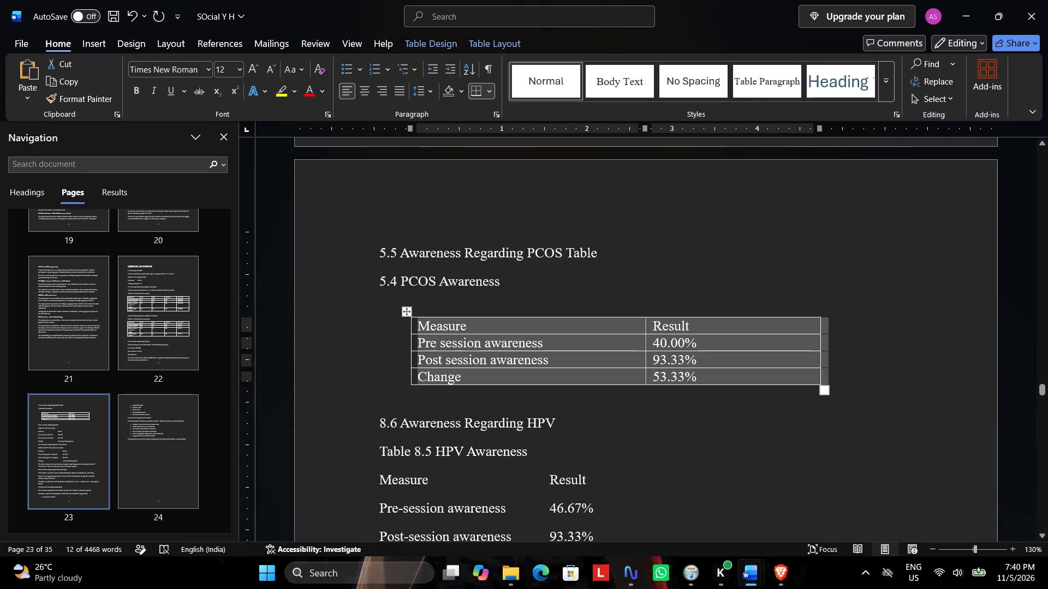
pyautogui.click(377, 279)
pyautogui.press('space')
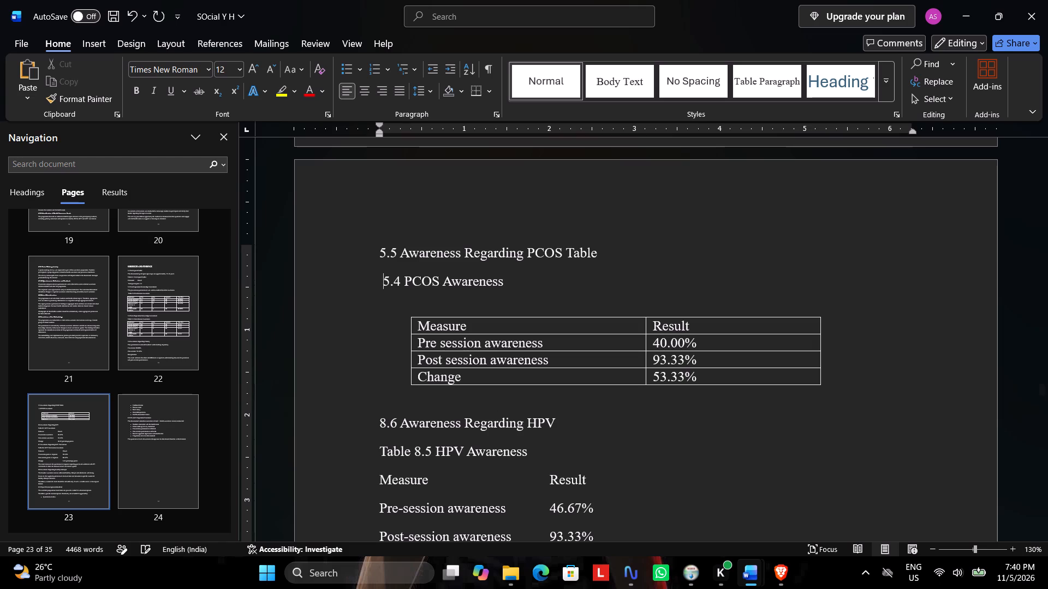
pyautogui.hotkey('ctrl', 'v')
pyautogui.click(502, 291)
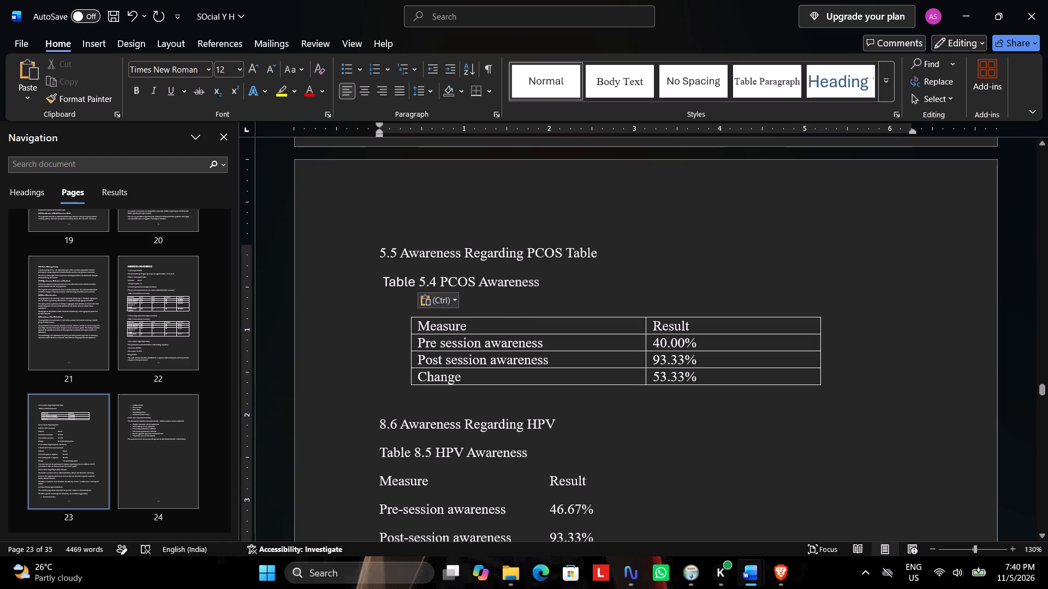
pyautogui.click(407, 306)
pyautogui.click(411, 315)
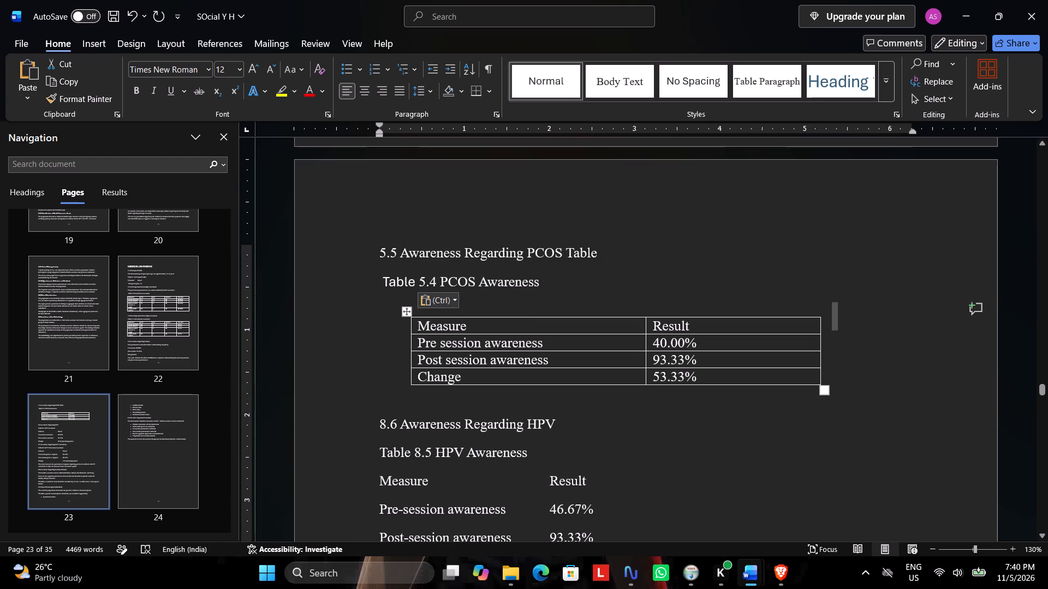
pyautogui.click(683, 438)
pyautogui.click(415, 277)
# Review the Post-Session Awareness table, the Awareness Regarding Puberty section and the start of the PCOS section in SOcial Y H.
pyautogui.scroll(3, 449, 277)
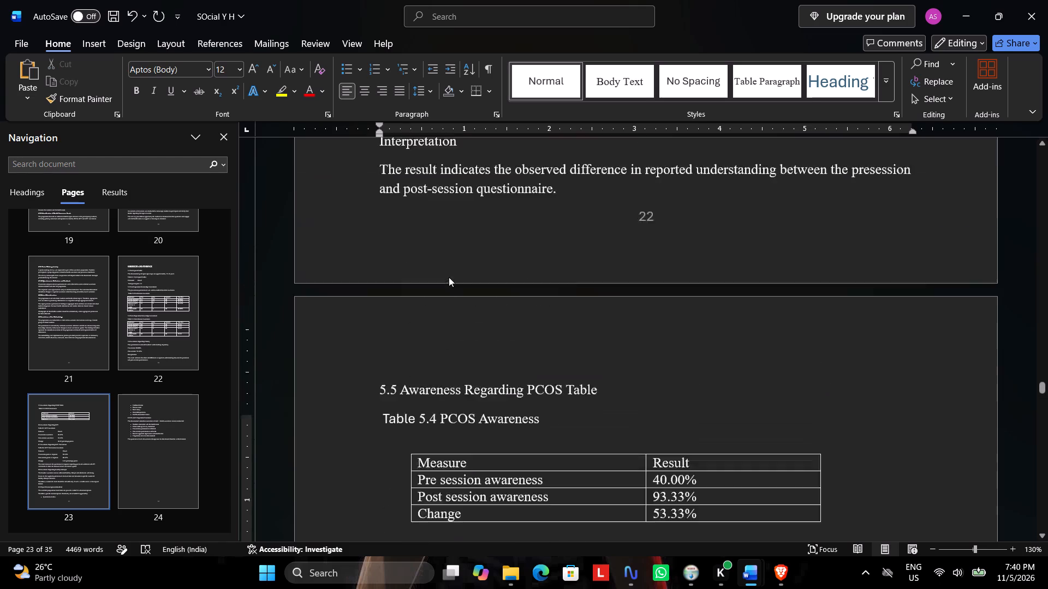
pyautogui.scroll(6, 449, 277)
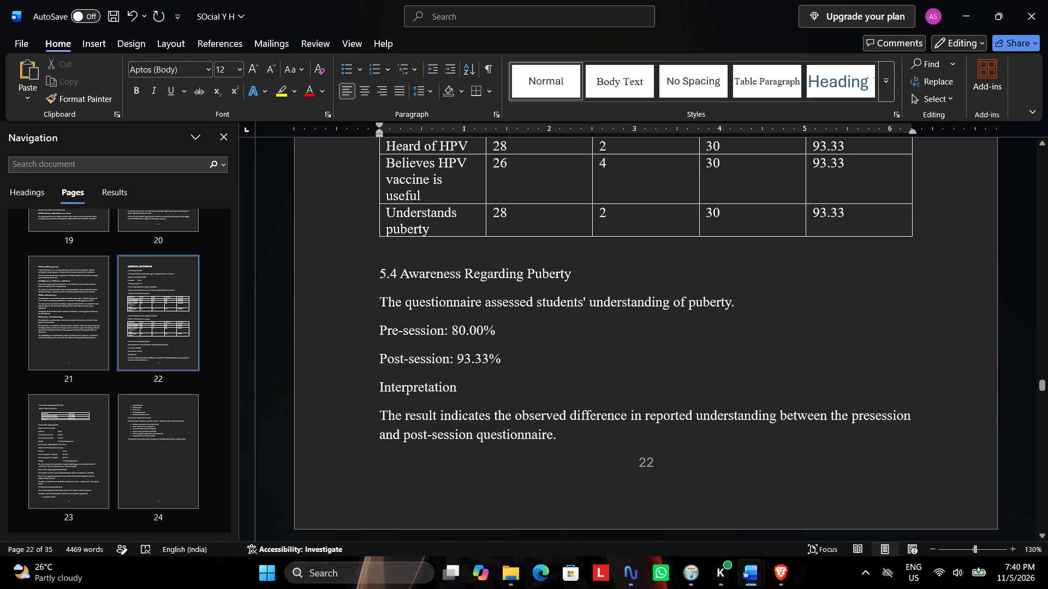
pyautogui.scroll(4, 449, 277)
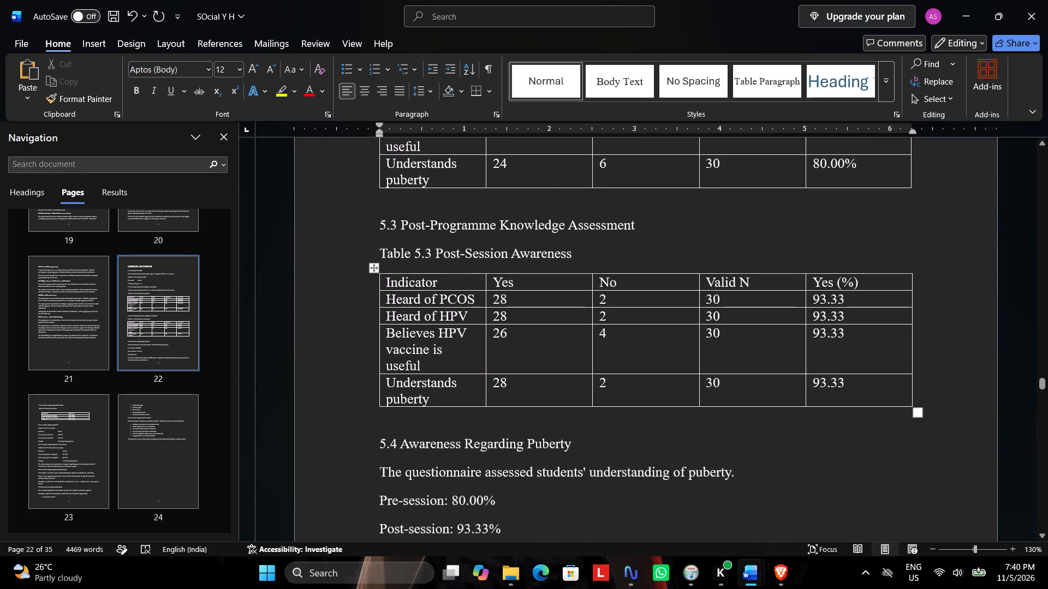
pyautogui.scroll(-7, 449, 277)
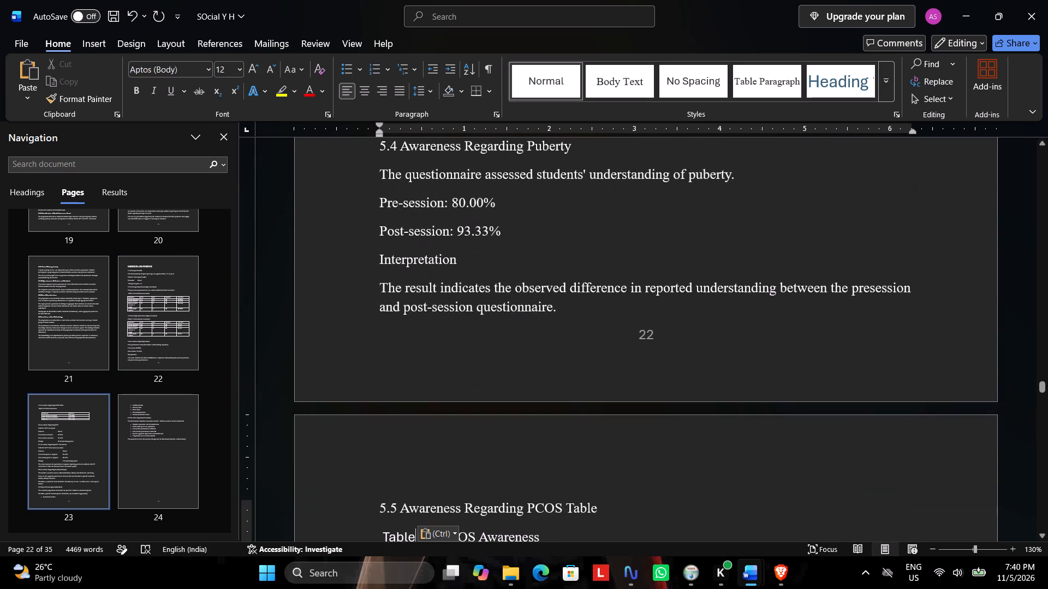
pyautogui.scroll(-7, 449, 277)
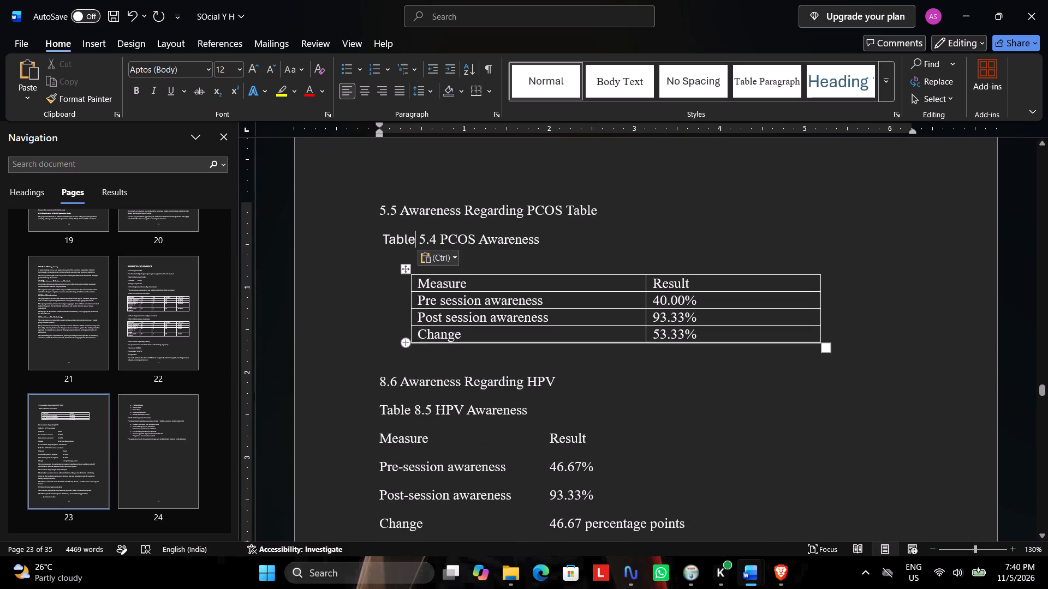
# Renumber the Awareness Regarding HPV heading as 5.6 and the Awareness Regarding HPV Vaccination heading as 5.7.
pyautogui.click(383, 383)
pyautogui.press('BackSpace')
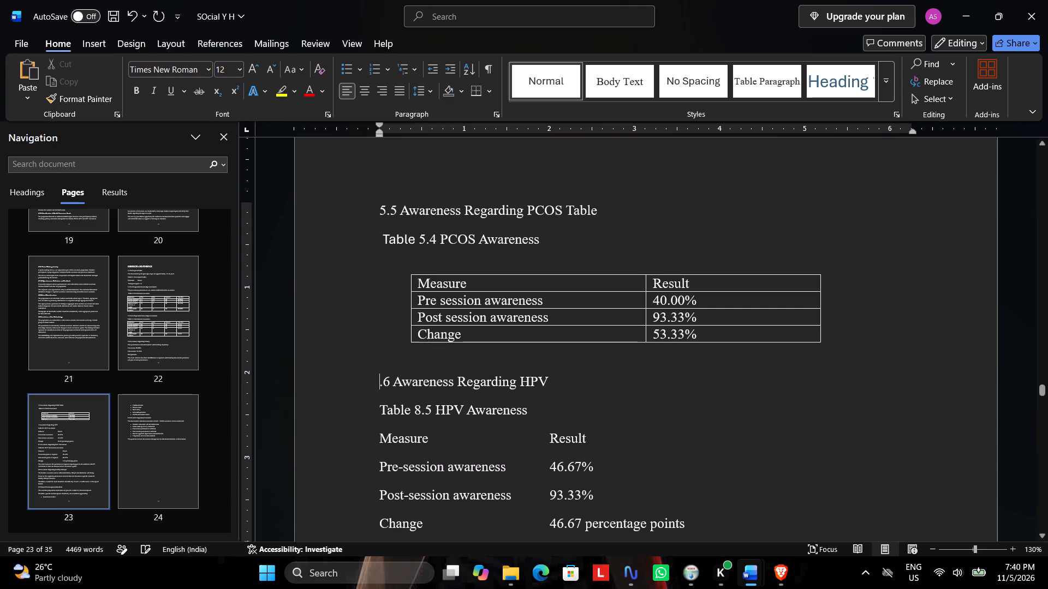
pyautogui.press('5')
pyautogui.scroll(-2, 422, 357)
pyautogui.scroll(1, 399, 384)
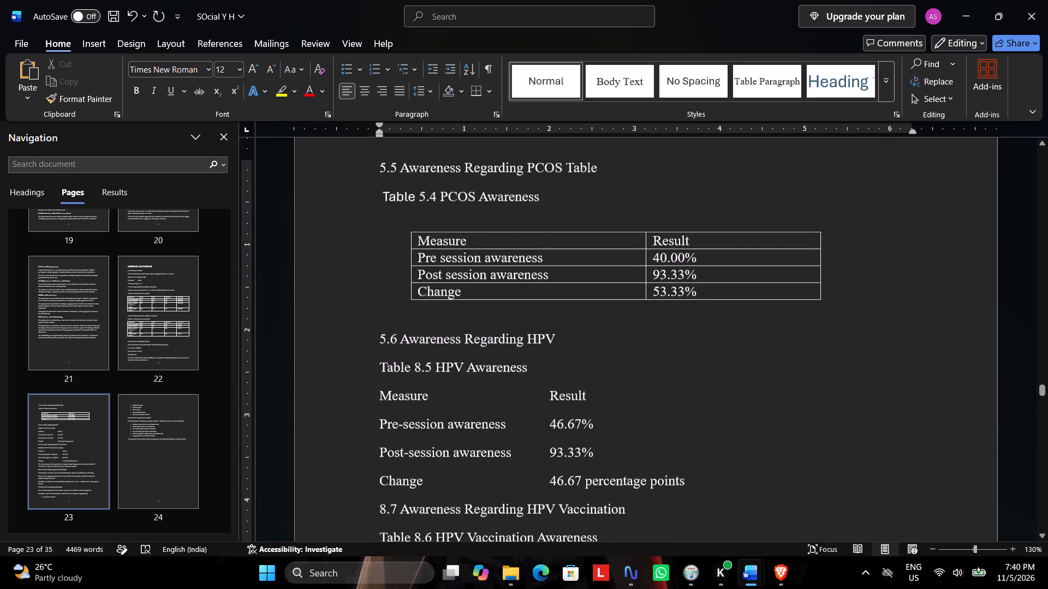
pyautogui.scroll(-2, 398, 382)
pyautogui.click(384, 414)
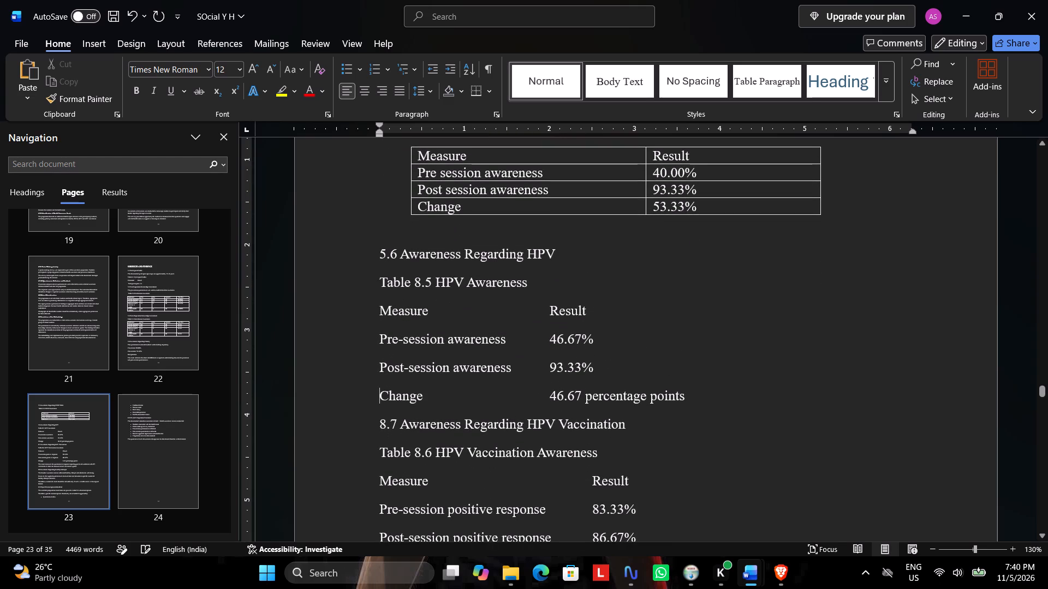
pyautogui.click(385, 422)
pyautogui.press('BackSpace')
pyautogui.press('5')
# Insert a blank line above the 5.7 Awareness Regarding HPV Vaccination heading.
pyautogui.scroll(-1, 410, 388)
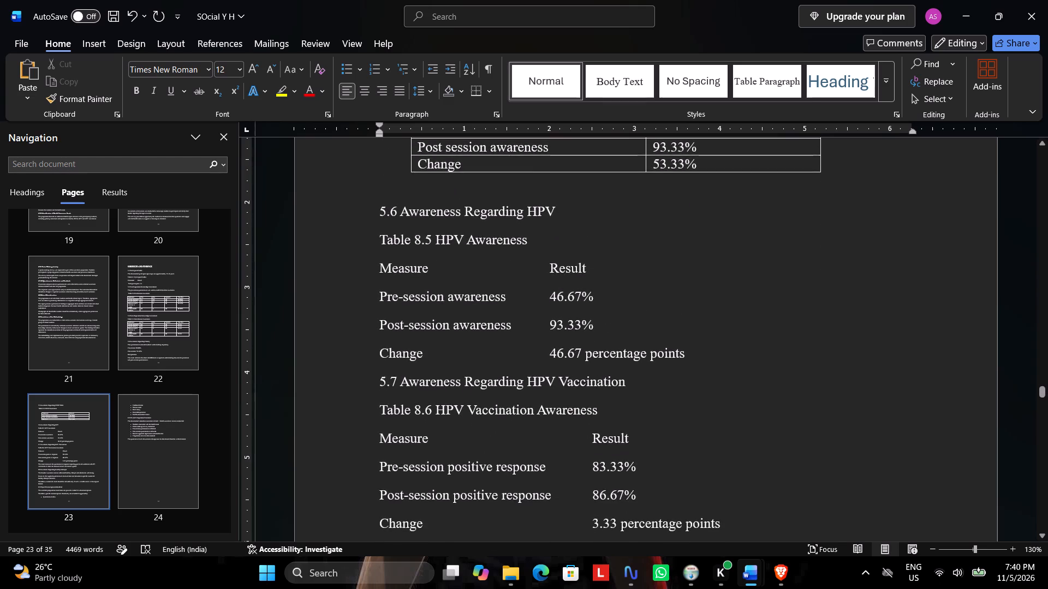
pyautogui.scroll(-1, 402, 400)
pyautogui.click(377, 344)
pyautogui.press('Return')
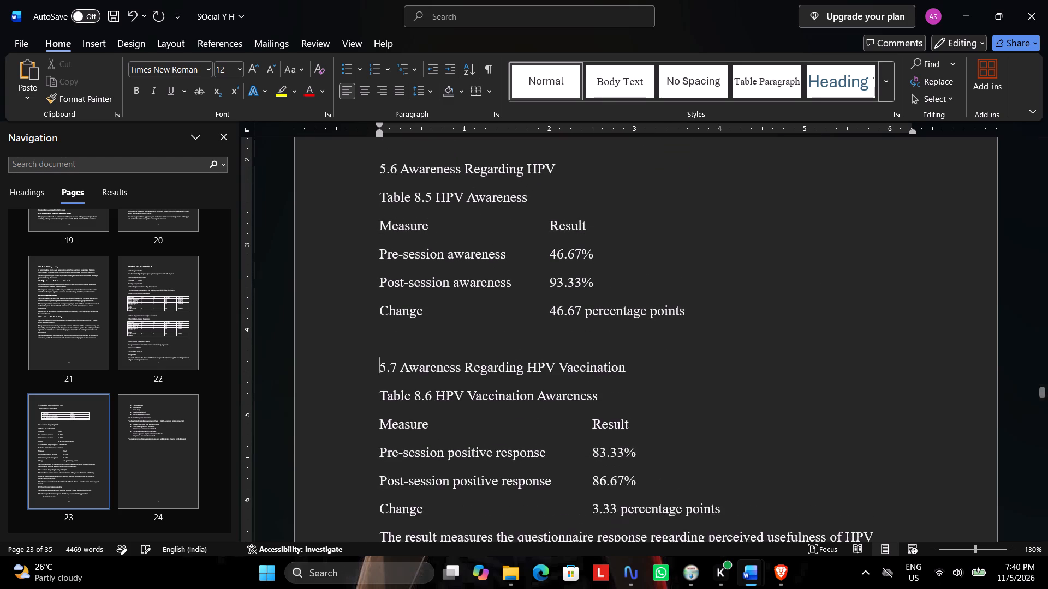
# Renumber the HPV Vaccination Awareness caption as Table 5.6 and the Awareness Regarding Healthy Lifestyle heading as 5.8.
pyautogui.scroll(-2, 395, 348)
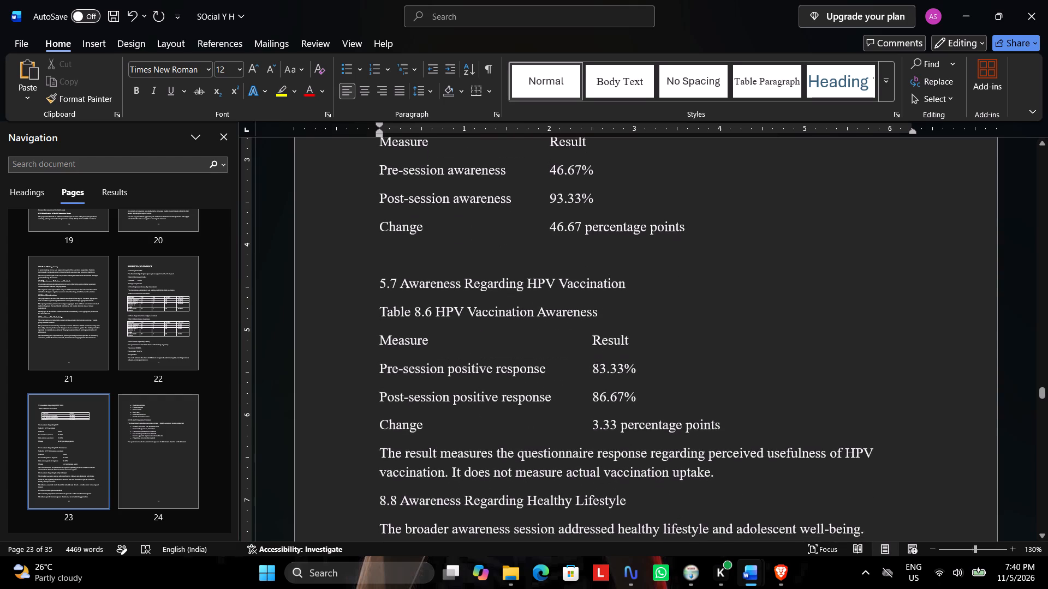
pyautogui.click(420, 310)
pyautogui.press('BackSpace')
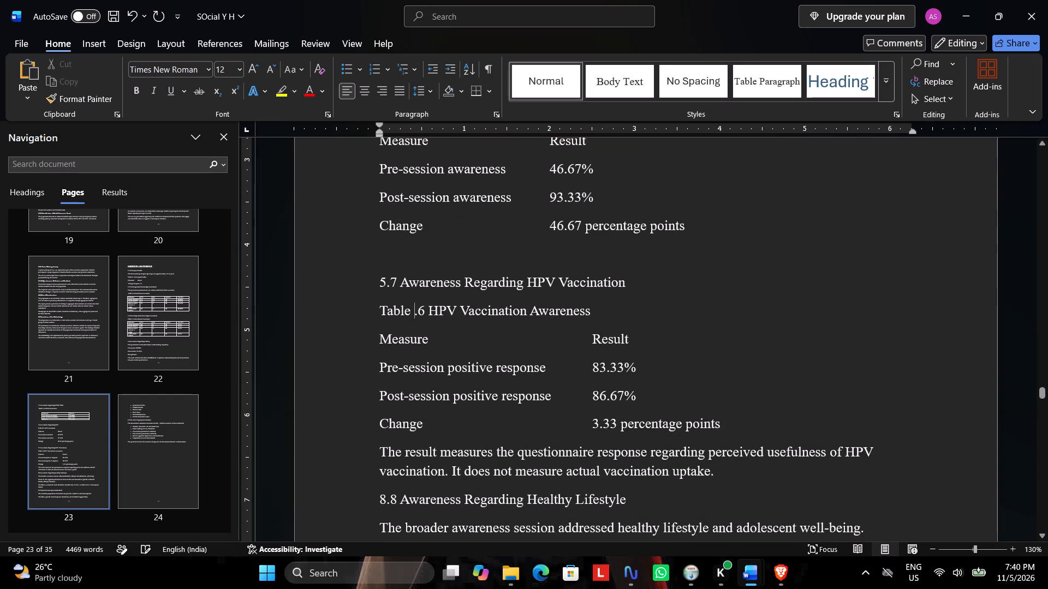
pyautogui.press('5')
pyautogui.scroll(-2, 419, 325)
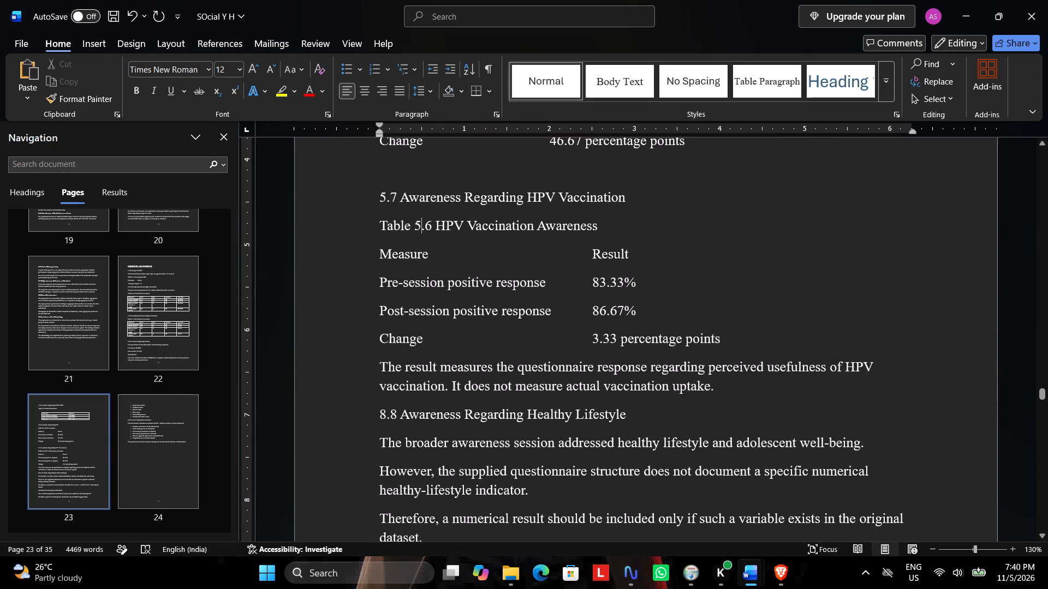
pyautogui.click(385, 416)
pyautogui.press('BackSpace')
pyautogui.press('5')
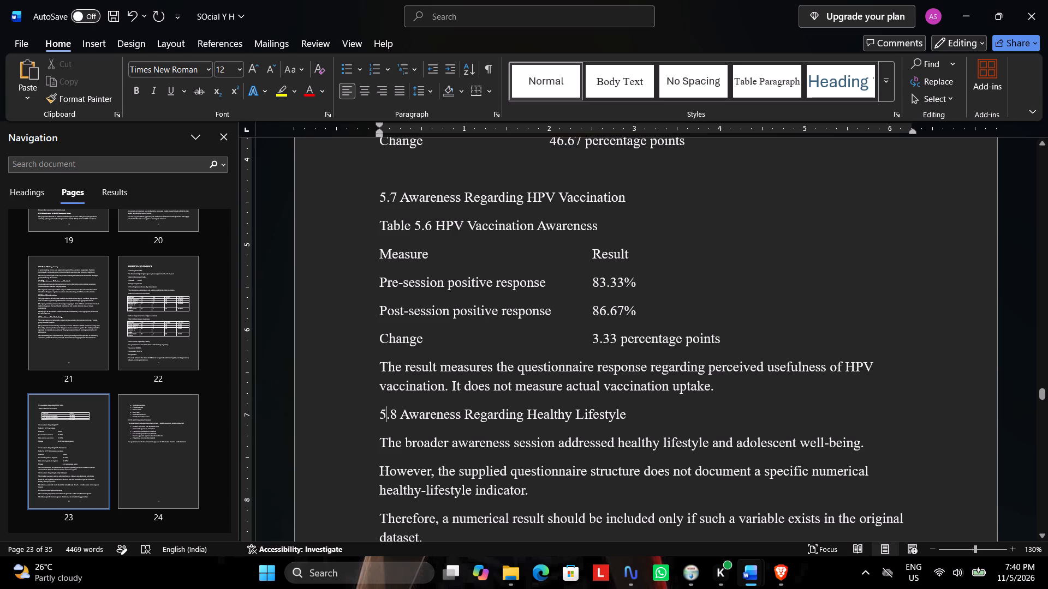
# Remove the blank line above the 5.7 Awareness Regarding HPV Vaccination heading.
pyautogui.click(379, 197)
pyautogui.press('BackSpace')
# Renumber the Major Misconceptions Identified heading as 5.9 and the Overall Programme Outcomes heading as 5.10.
pyautogui.scroll(-4, 405, 383)
pyautogui.click(384, 362)
pyautogui.press('BackSpace')
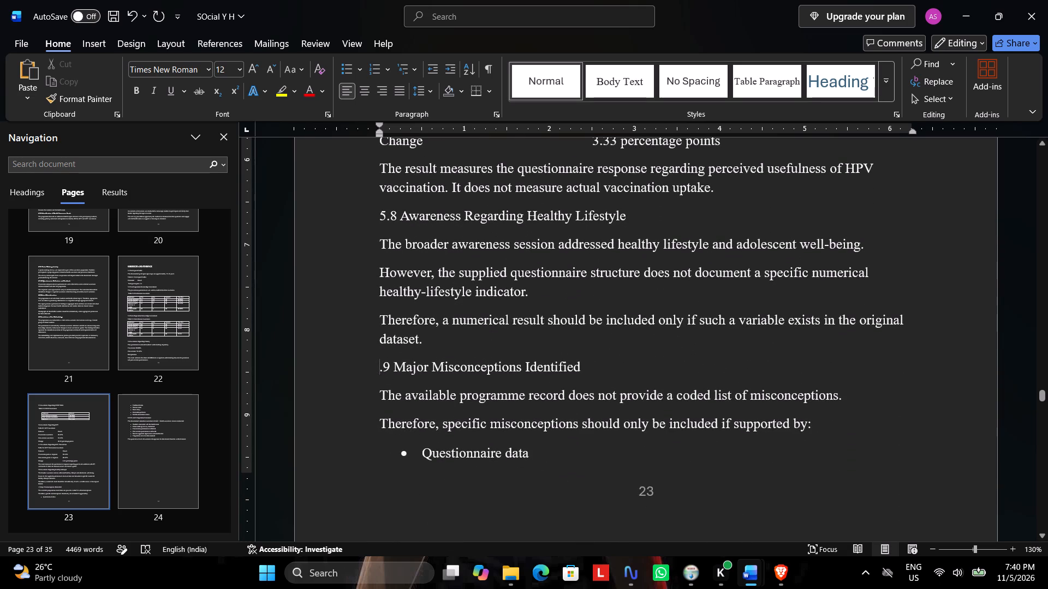
pyautogui.press('5')
pyautogui.scroll(-6, 389, 374)
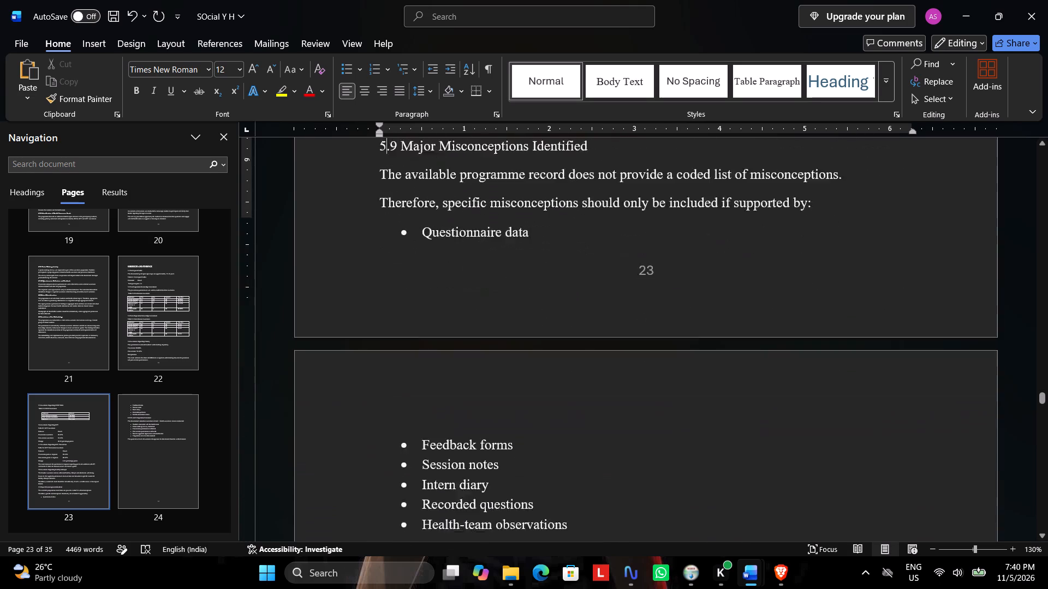
pyautogui.scroll(-3, 389, 373)
pyautogui.click(389, 390)
pyautogui.click(387, 388)
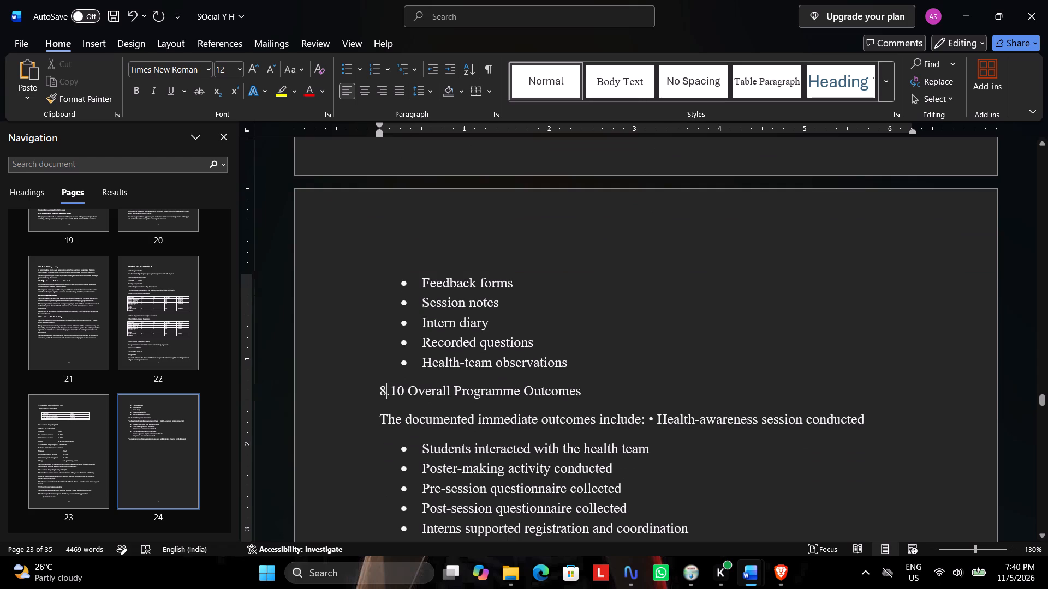
pyautogui.press('BackSpace')
pyautogui.press('5')
# Check the numbering across the Results and Findings chapter and at the start of the Community Impact chapter.
pyautogui.scroll(2, 510, 334)
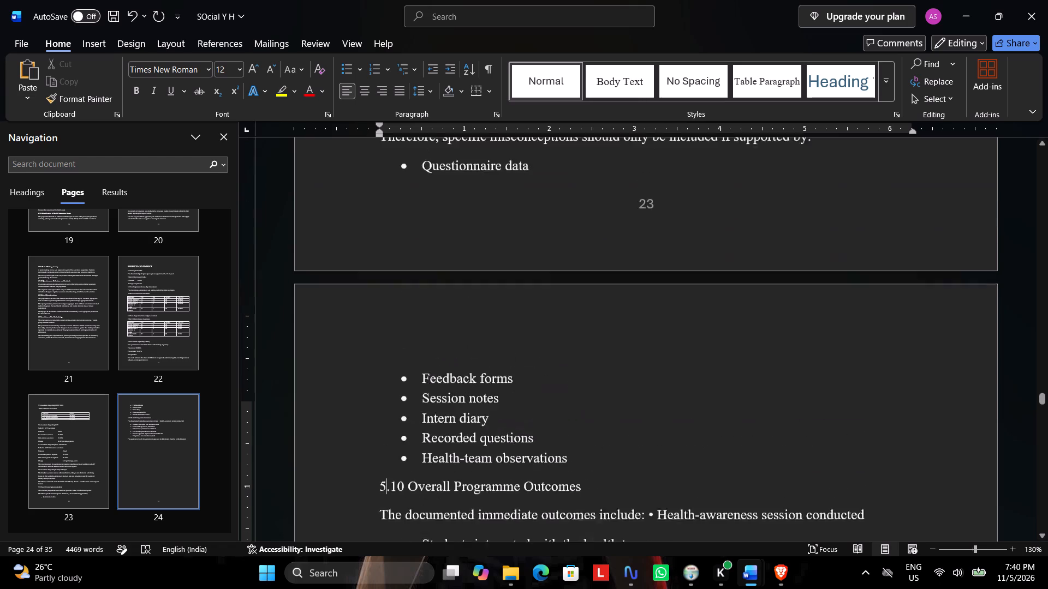
pyautogui.scroll(3, 510, 334)
pyautogui.scroll(-15, 510, 334)
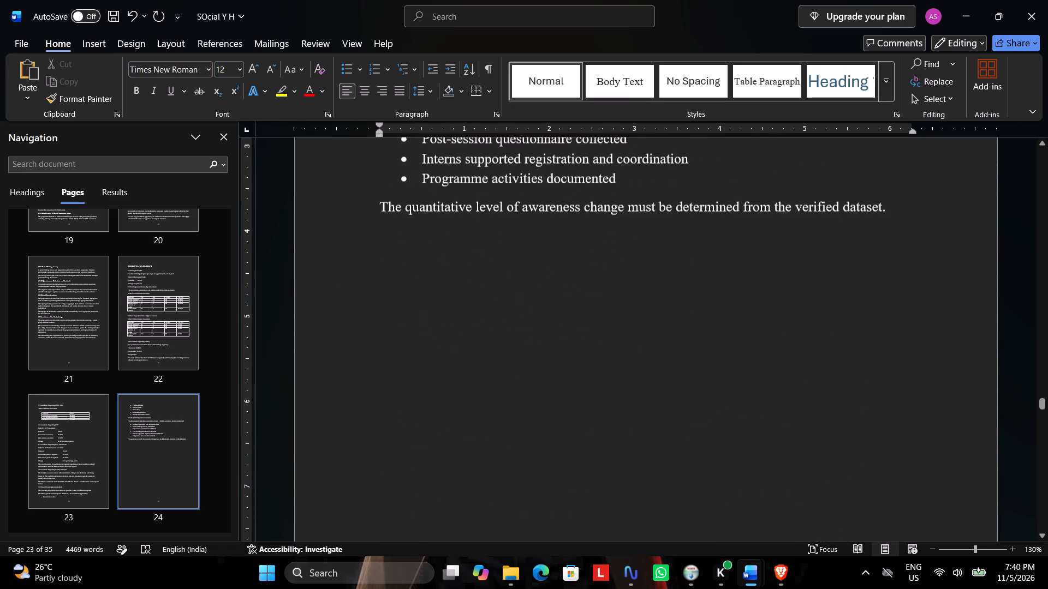
pyautogui.scroll(-11, 503, 329)
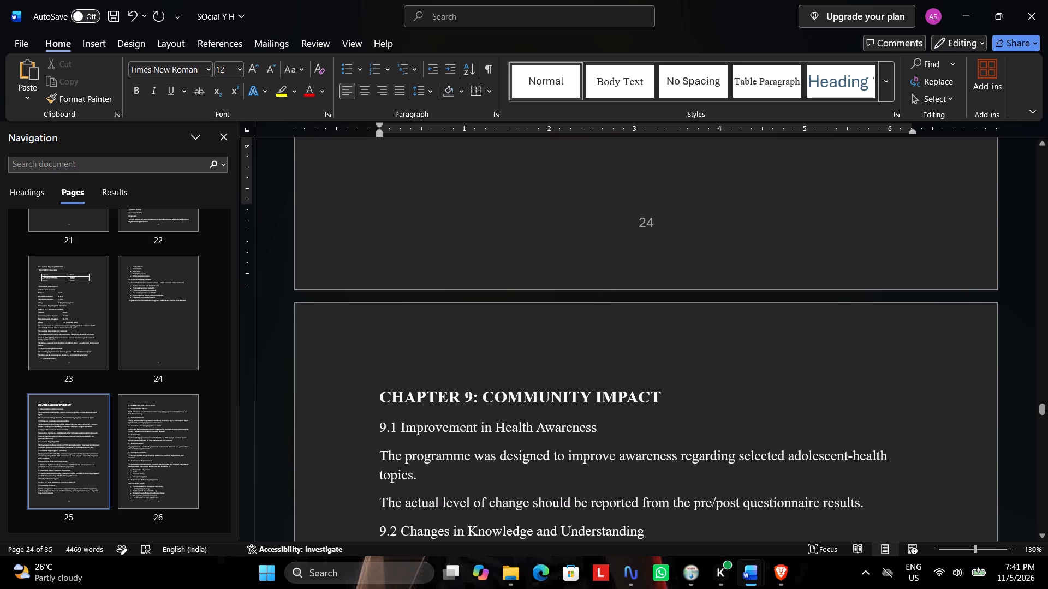
pyautogui.scroll(2, 591, 337)
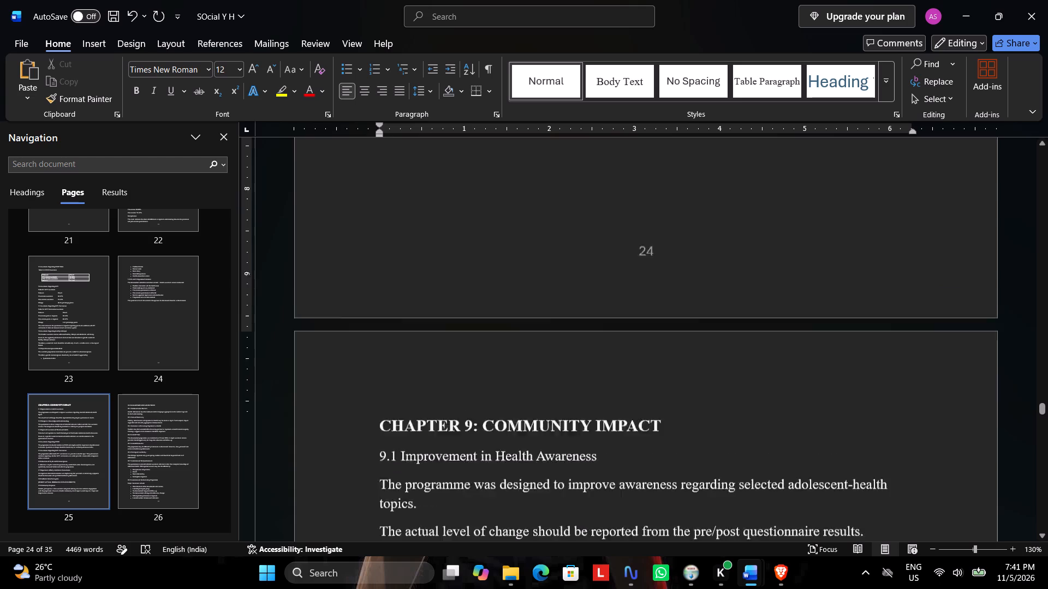
pyautogui.scroll(20, 591, 337)
pyautogui.scroll(18, 591, 337)
pyautogui.scroll(15, 569, 307)
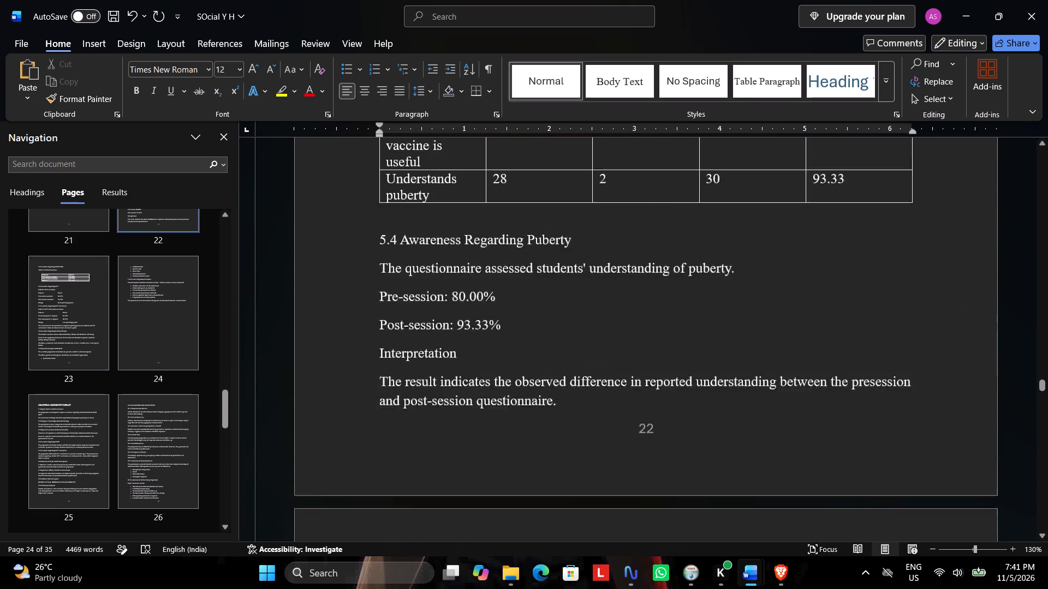
pyautogui.scroll(19, 560, 264)
pyautogui.scroll(-3, 558, 257)
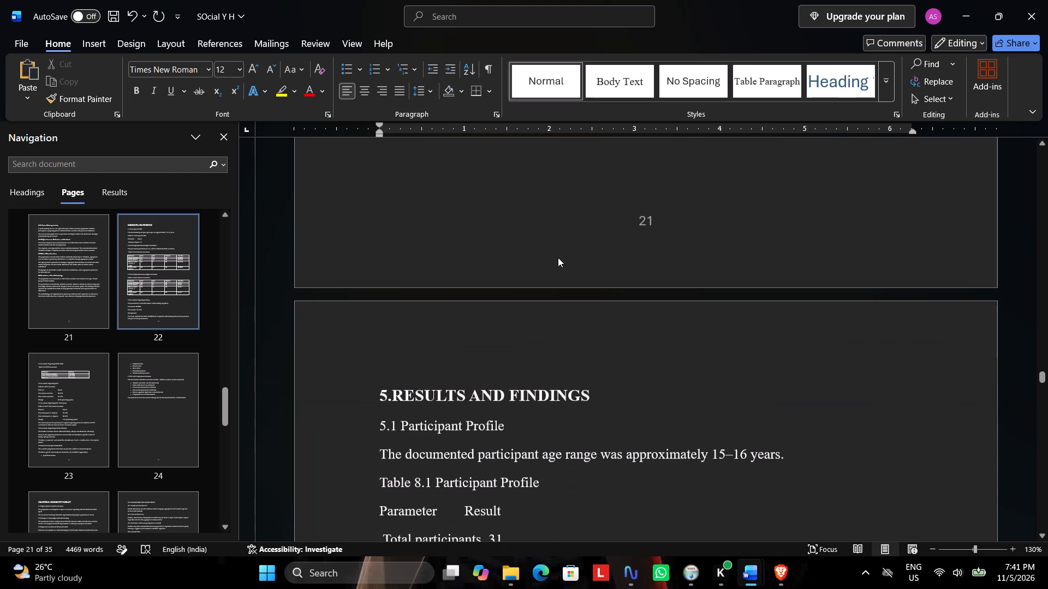
# Review the Chapter 4 sections on study area, data collection, analysis, programme implementation, ethics and limitations.
pyautogui.scroll(8, 558, 257)
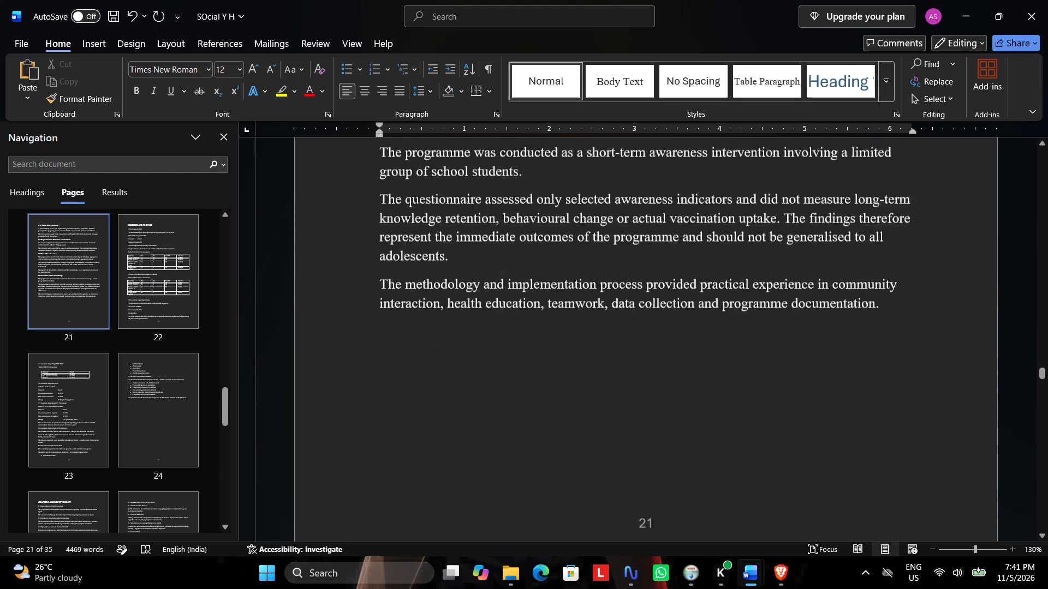
pyautogui.scroll(20, 558, 257)
pyautogui.scroll(17, 558, 257)
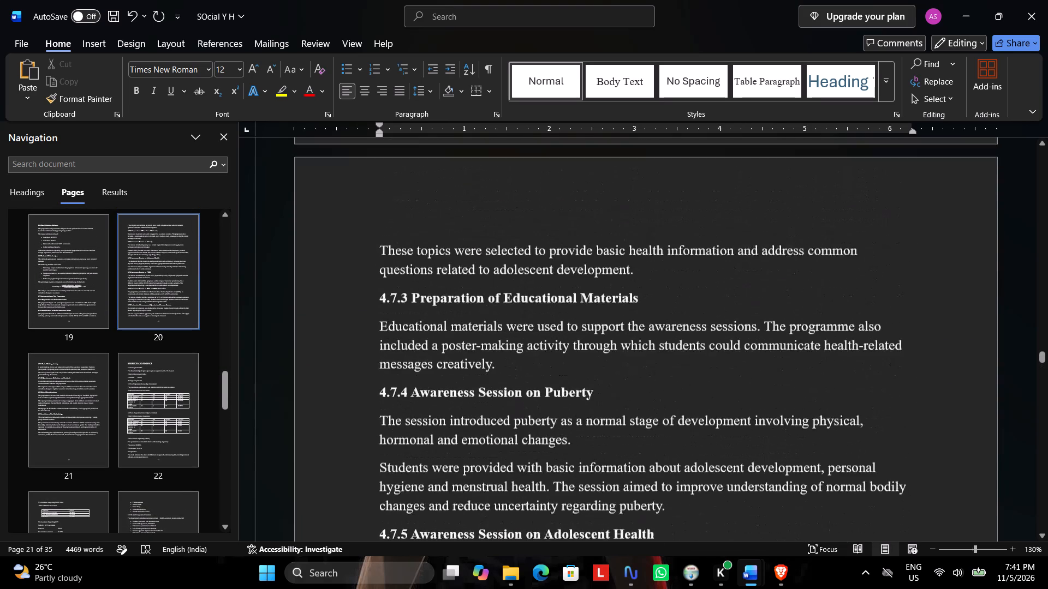
pyautogui.scroll(19, 558, 257)
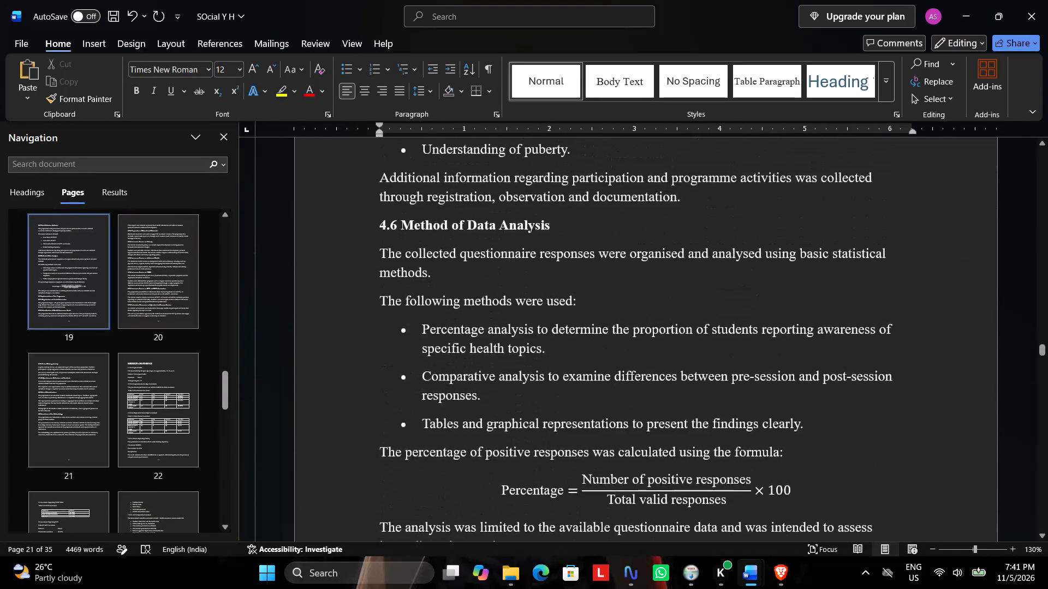
pyautogui.scroll(16, 558, 257)
pyautogui.scroll(5, 558, 257)
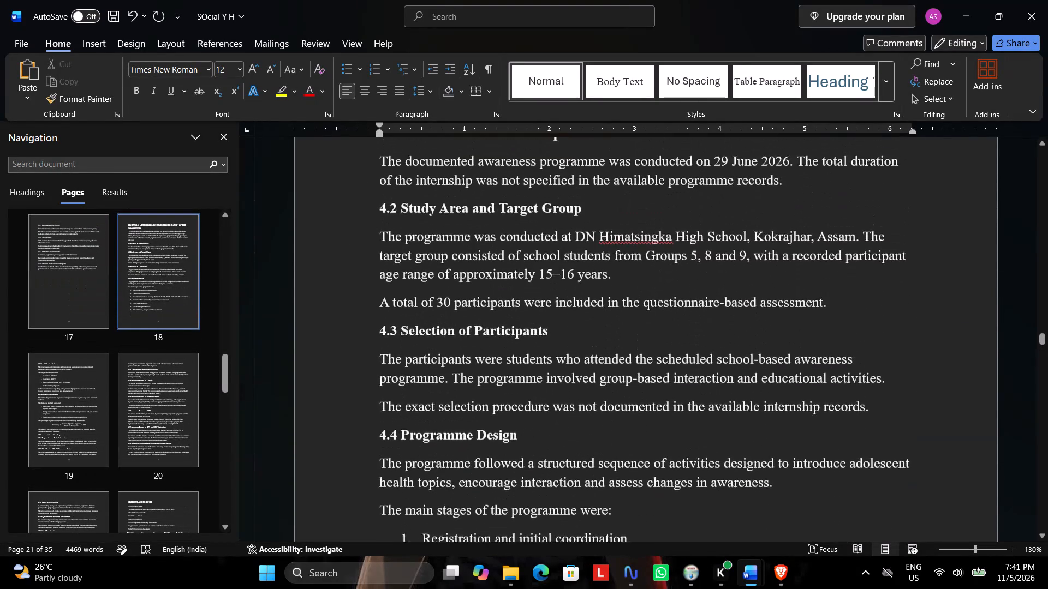
pyautogui.scroll(5, 558, 257)
pyautogui.scroll(-18, 558, 257)
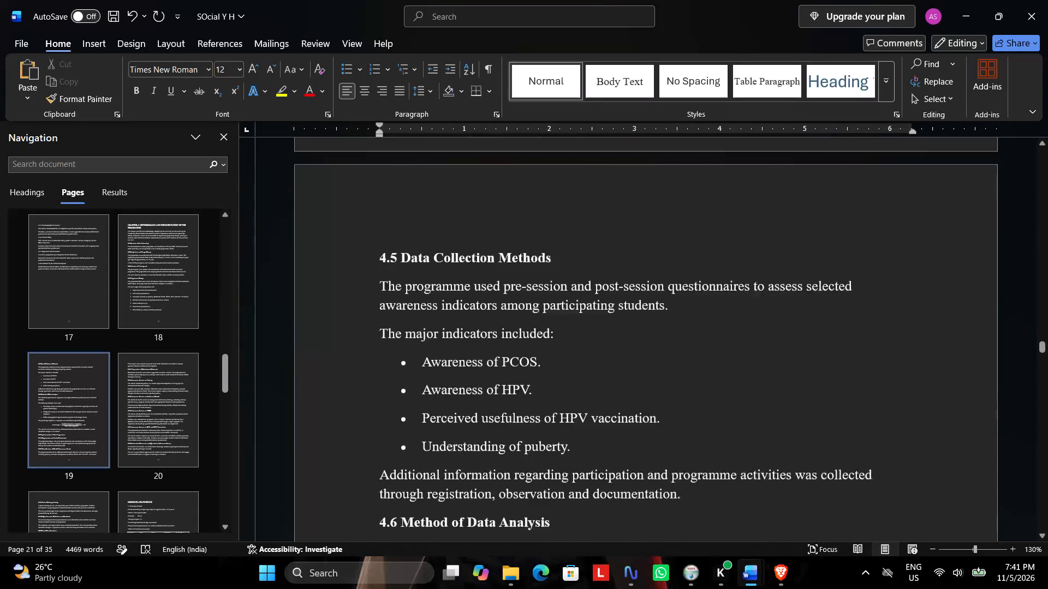
pyautogui.scroll(-17, 549, 279)
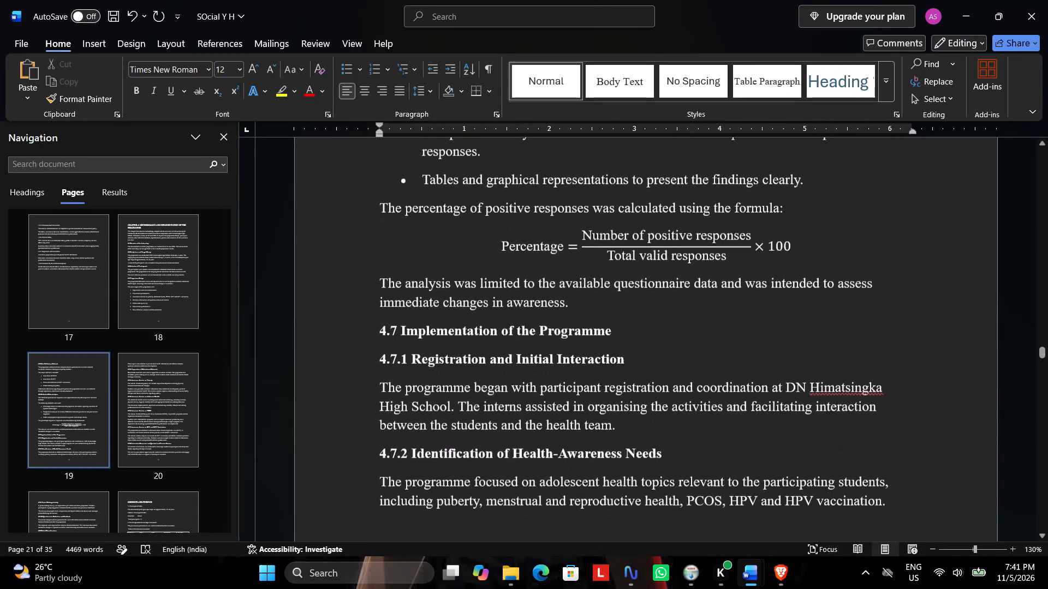
pyautogui.scroll(-15, 544, 287)
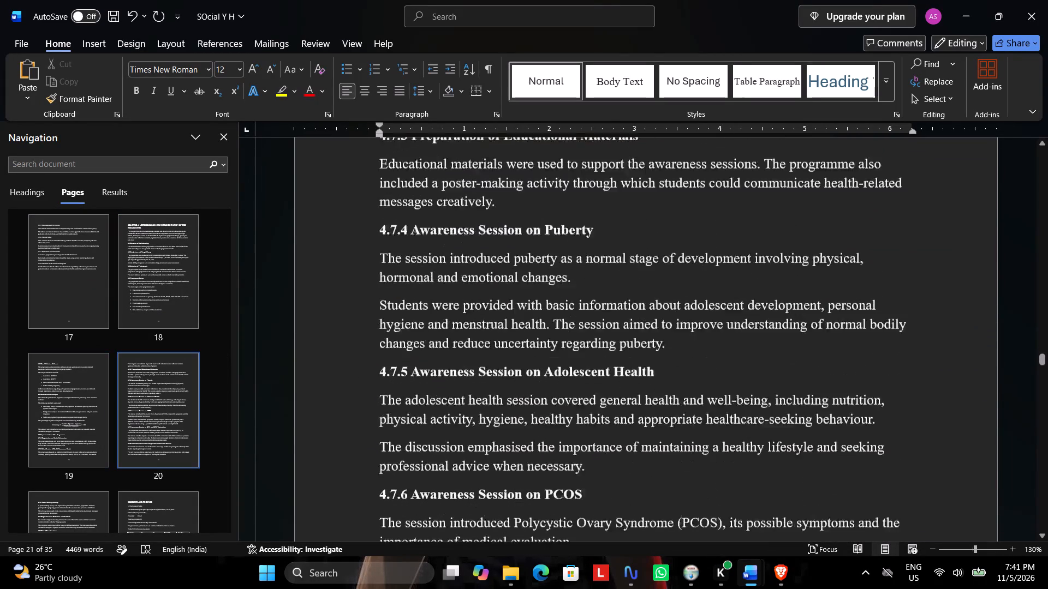
pyautogui.scroll(-20, 552, 287)
pyautogui.scroll(-1, 552, 287)
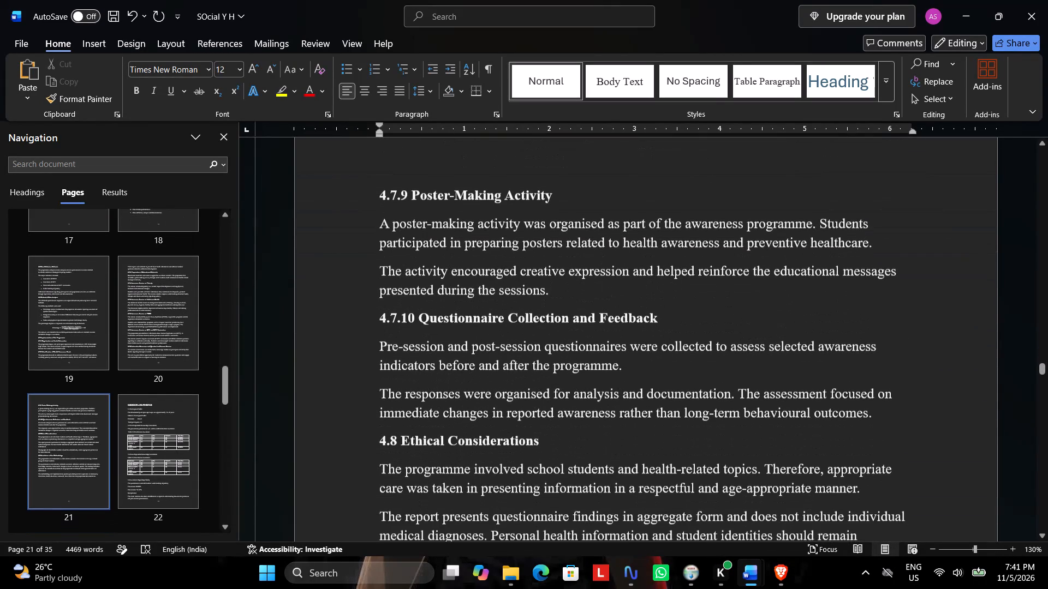
pyautogui.scroll(-10, 550, 290)
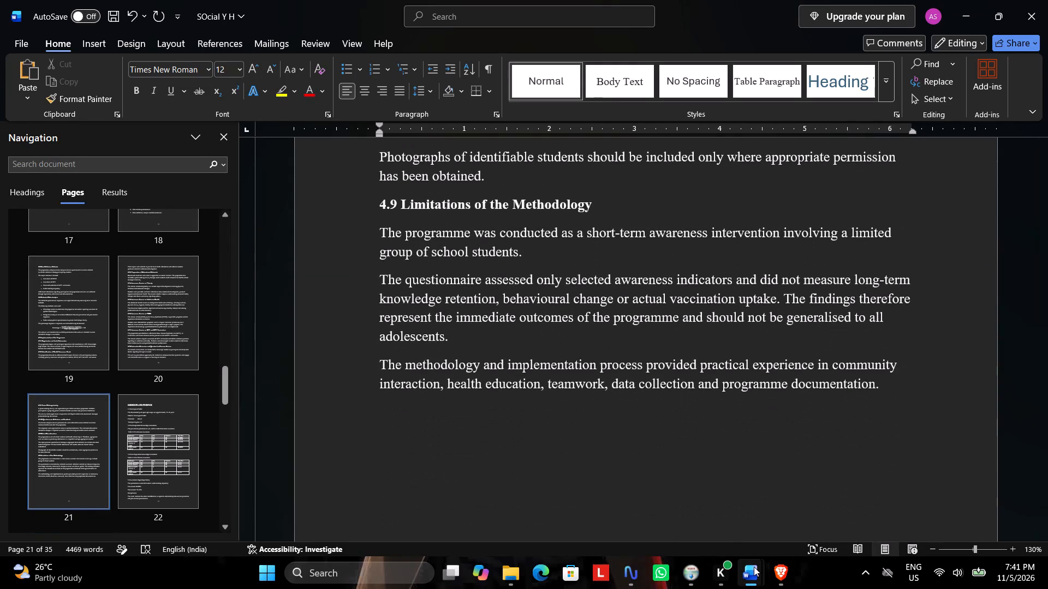
# Switch to the Social Final report Y w document and look back from the results chapter to the Programme Activity Table chapter.
pyautogui.click(708, 477)
pyautogui.scroll(2, 605, 423)
pyautogui.scroll(-2, 605, 423)
pyautogui.scroll(7, 605, 422)
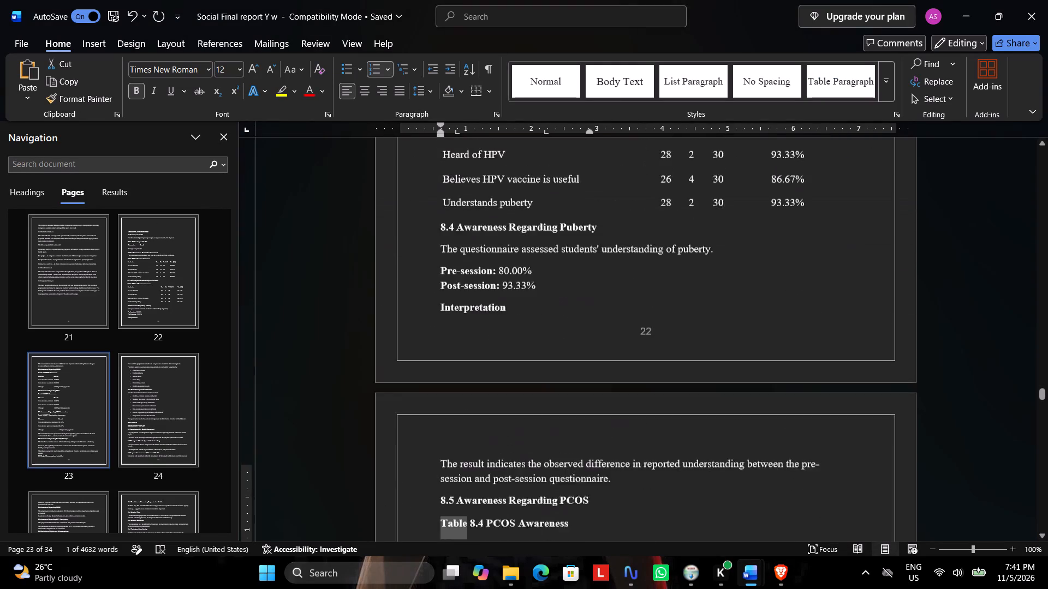
pyautogui.scroll(19, 600, 417)
pyautogui.scroll(7, 600, 417)
pyautogui.scroll(-4, 600, 417)
pyautogui.scroll(19, 600, 417)
pyautogui.scroll(3, 600, 417)
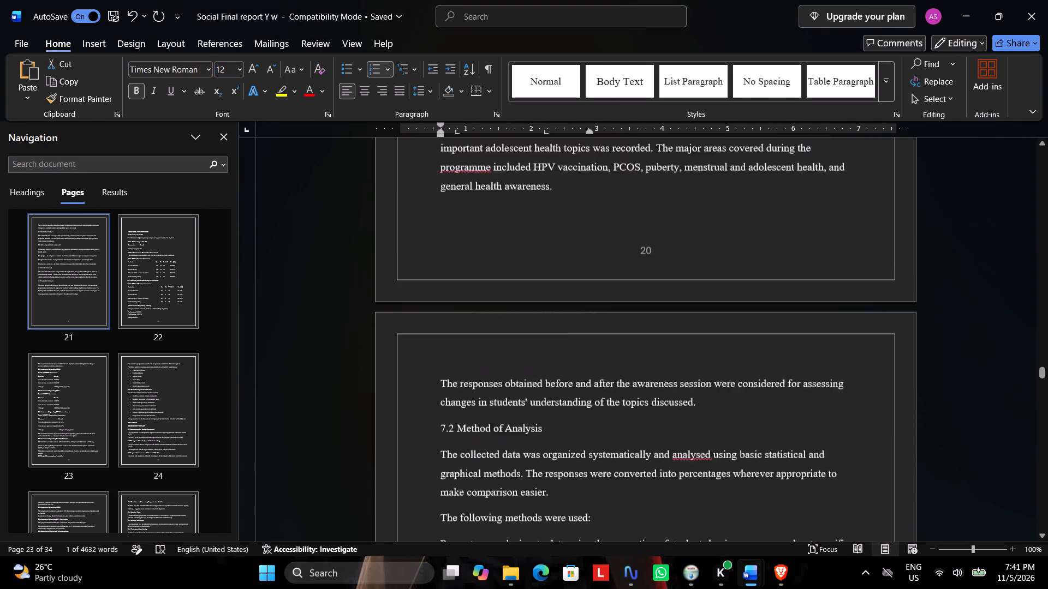
pyautogui.scroll(12, 600, 417)
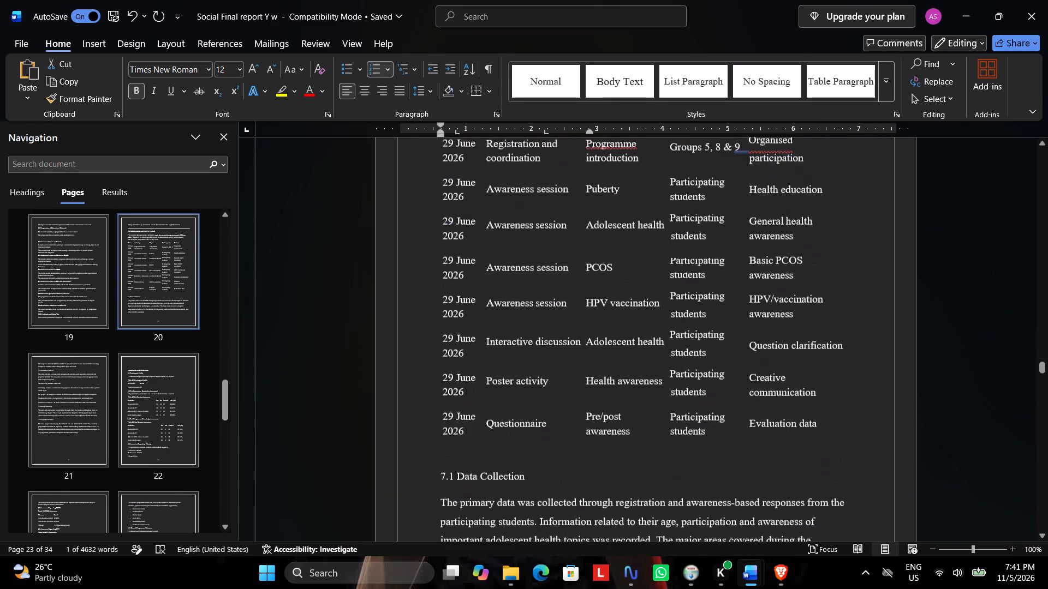
pyautogui.scroll(4, 600, 417)
pyautogui.scroll(-5, 600, 417)
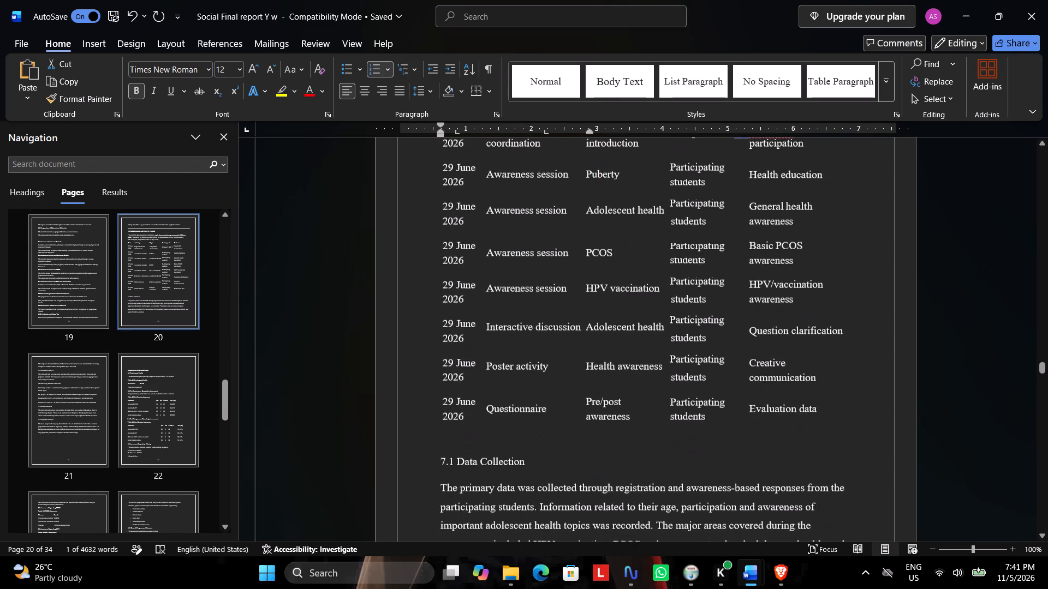
pyautogui.scroll(5, 600, 417)
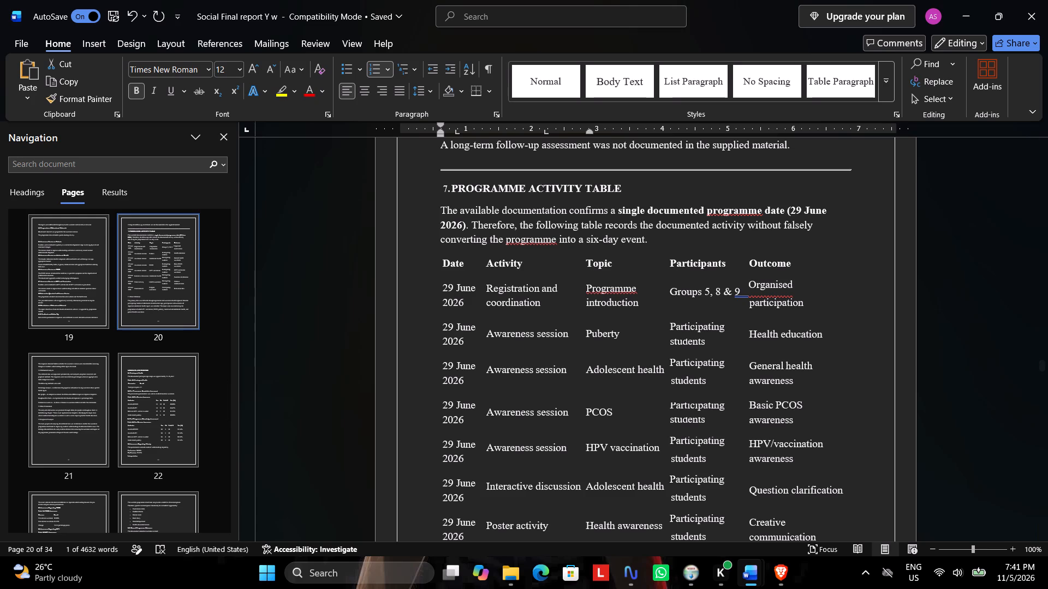
# Review the Chapter 7 data collection and analysis sections and the Chapter 8 results numbering in Social Final report Y w.
pyautogui.scroll(-6, 676, 375)
pyautogui.scroll(-5, 564, 289)
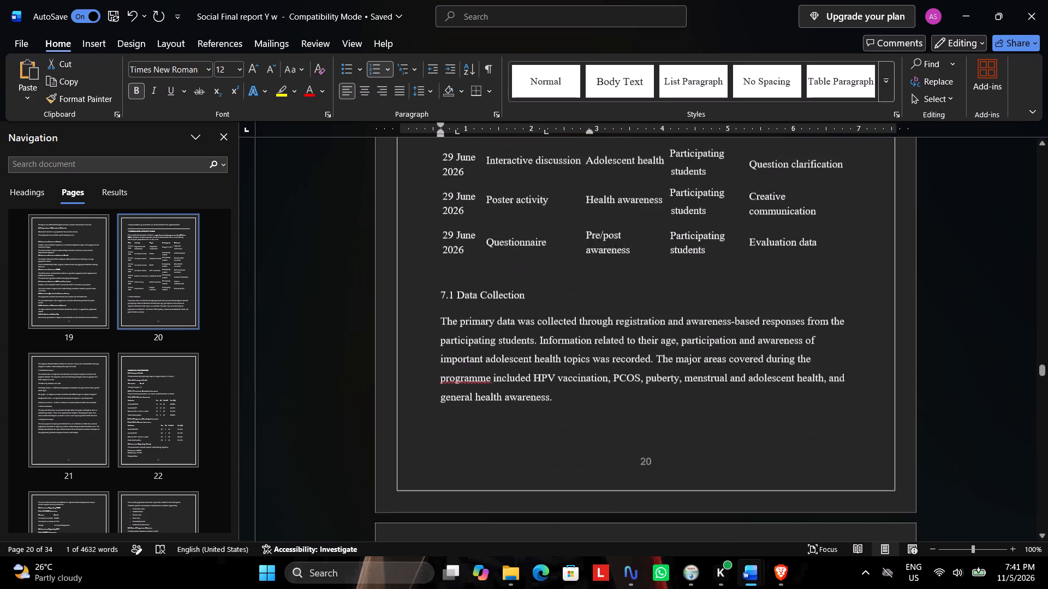
pyautogui.scroll(-4, 544, 374)
pyautogui.scroll(1, 558, 377)
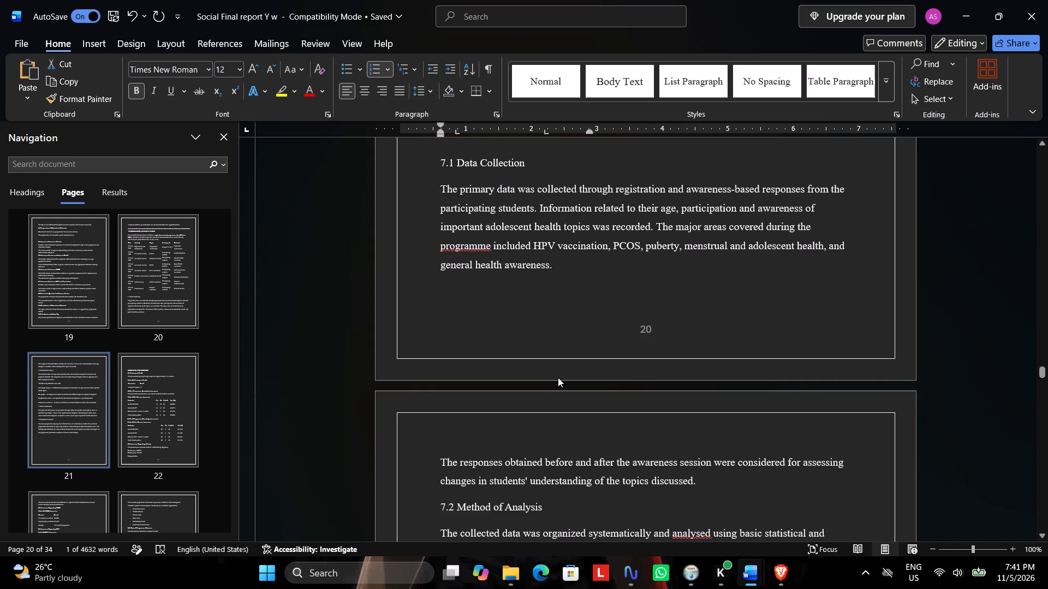
pyautogui.scroll(-15, 558, 377)
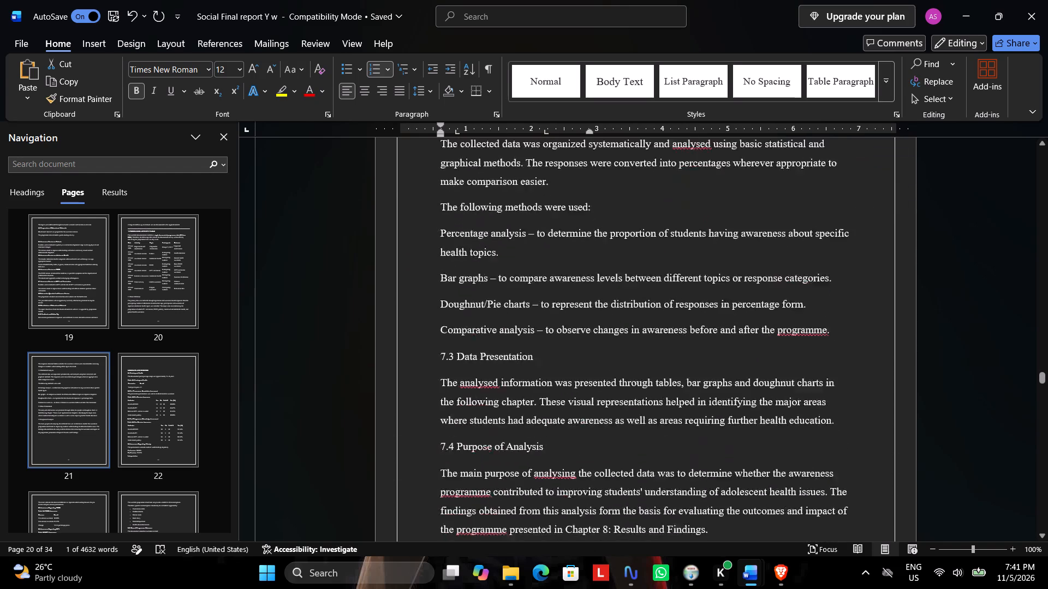
pyautogui.scroll(-6, 558, 377)
pyautogui.scroll(-20, 558, 376)
pyautogui.scroll(-5, 558, 376)
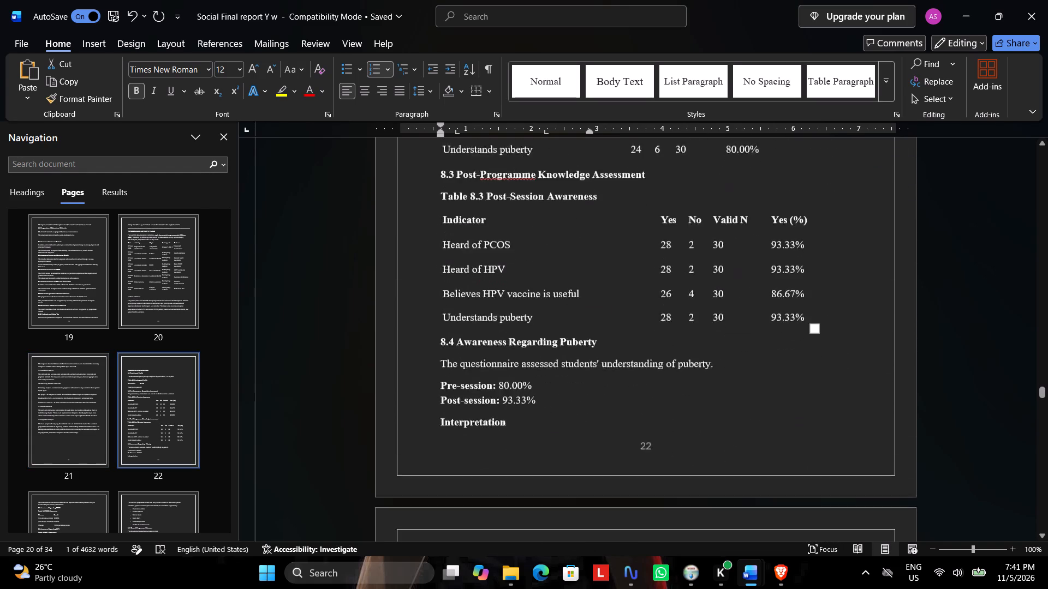
pyautogui.scroll(-19, 557, 378)
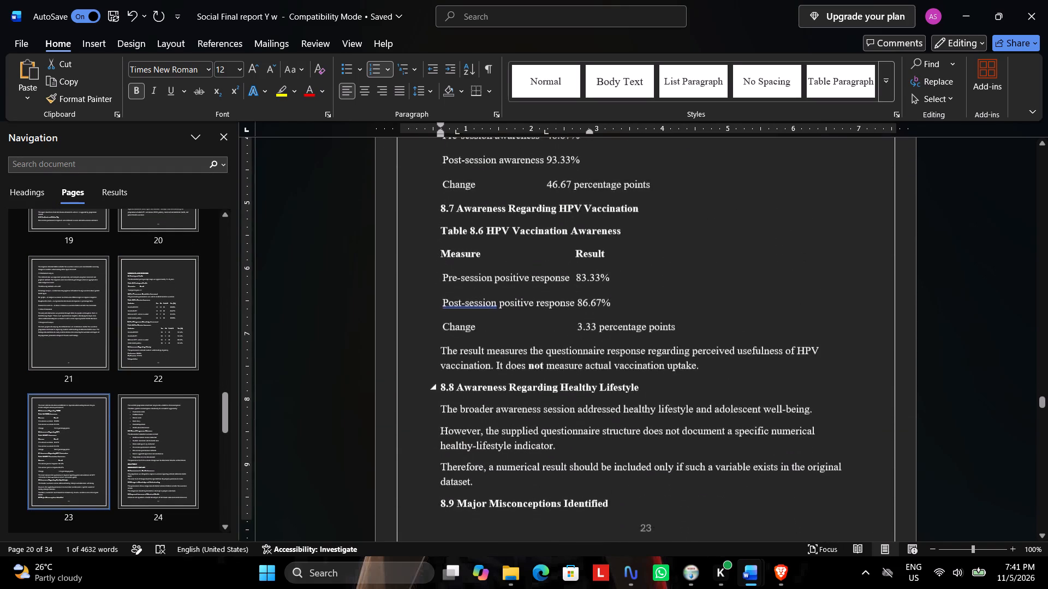
pyautogui.scroll(-16, 556, 381)
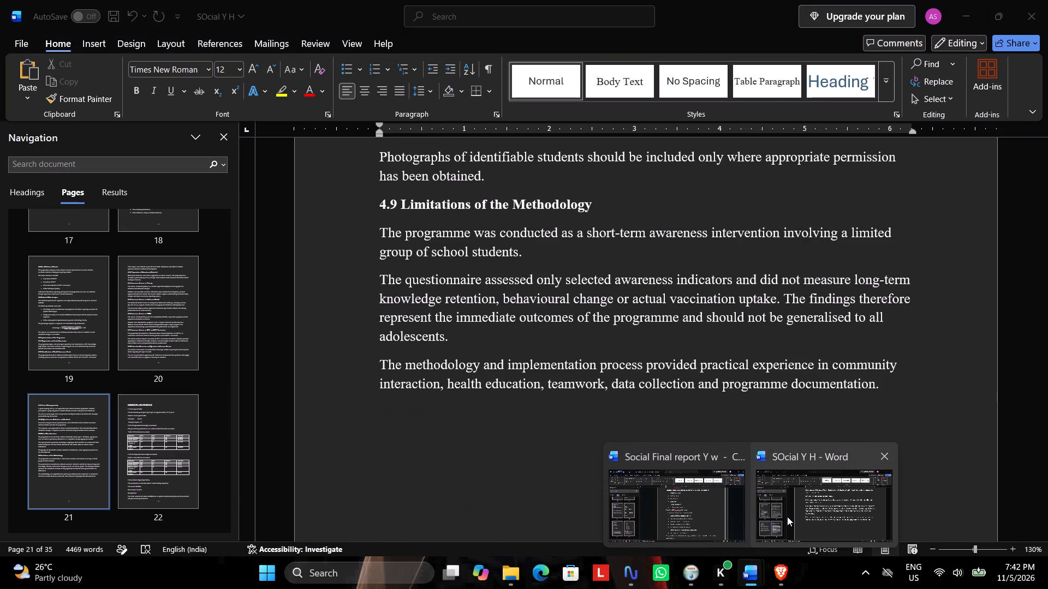
# Return to the SOcial Y H document and examine the heading and table numbering in its Results and Findings chapter.
pyautogui.click(787, 516)
pyautogui.scroll(-2, 561, 450)
pyautogui.scroll(7, 559, 449)
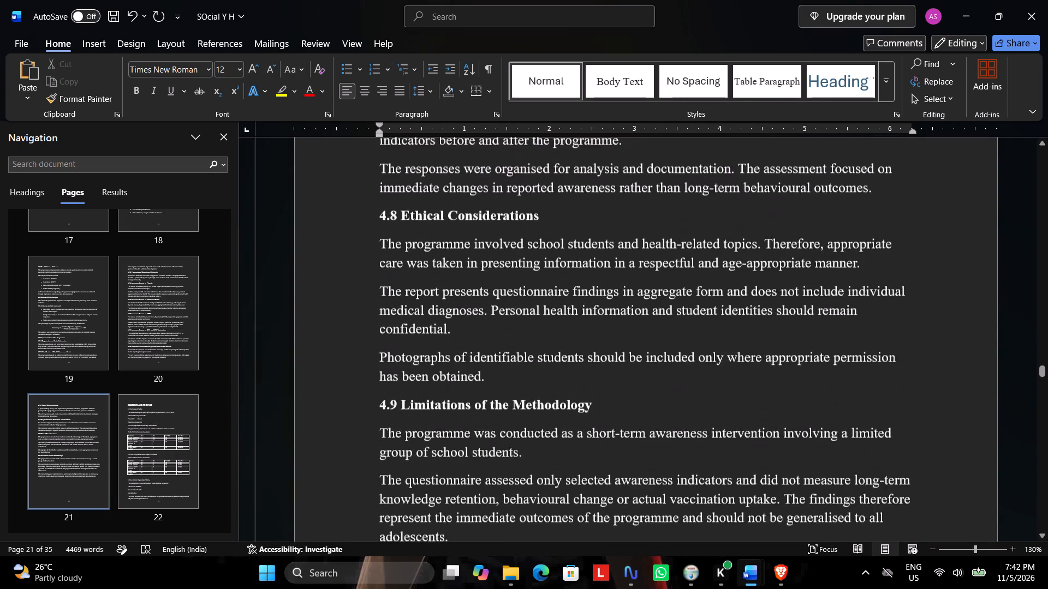
pyautogui.scroll(-15, 558, 449)
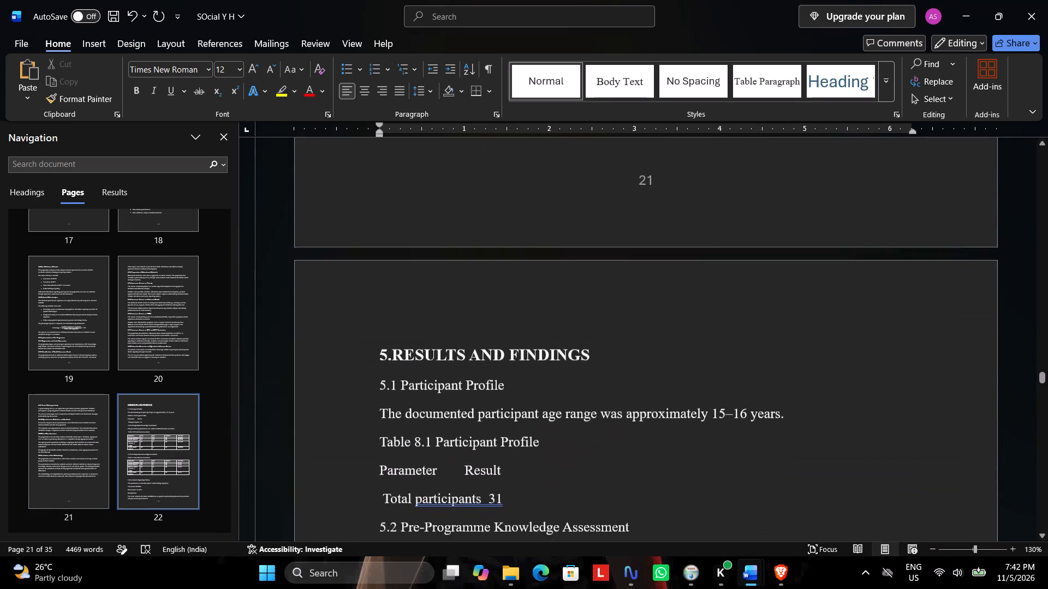
pyautogui.scroll(-20, 558, 449)
pyautogui.scroll(-3, 558, 449)
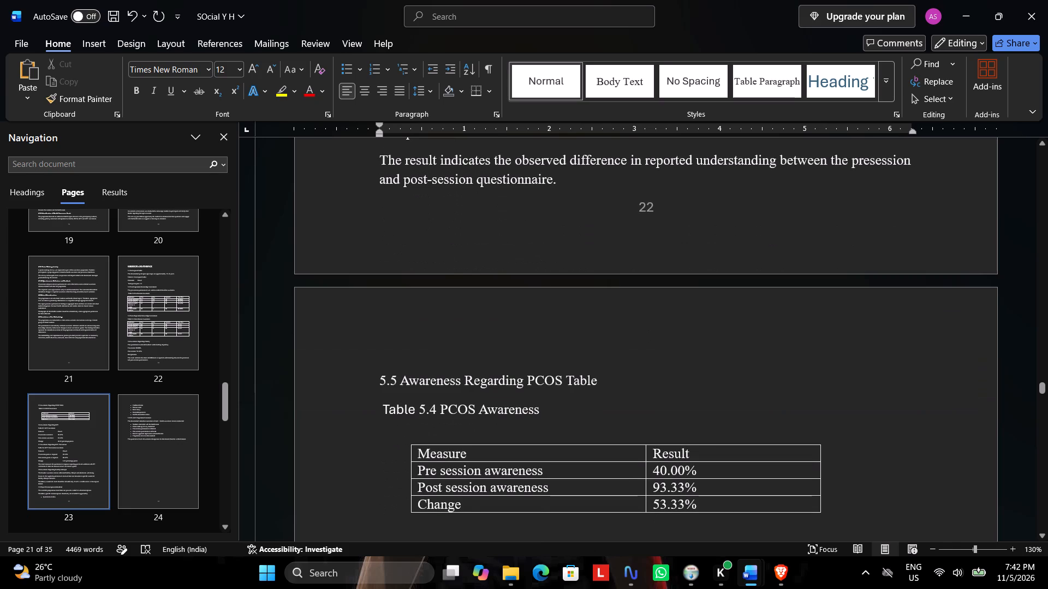
pyautogui.scroll(5, 558, 449)
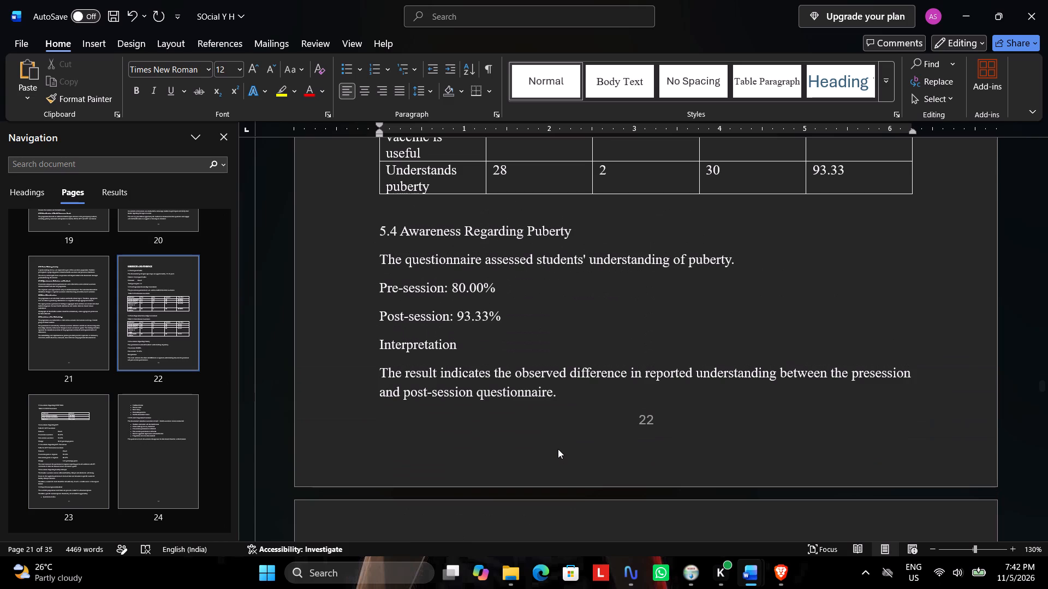
pyautogui.scroll(3, 558, 449)
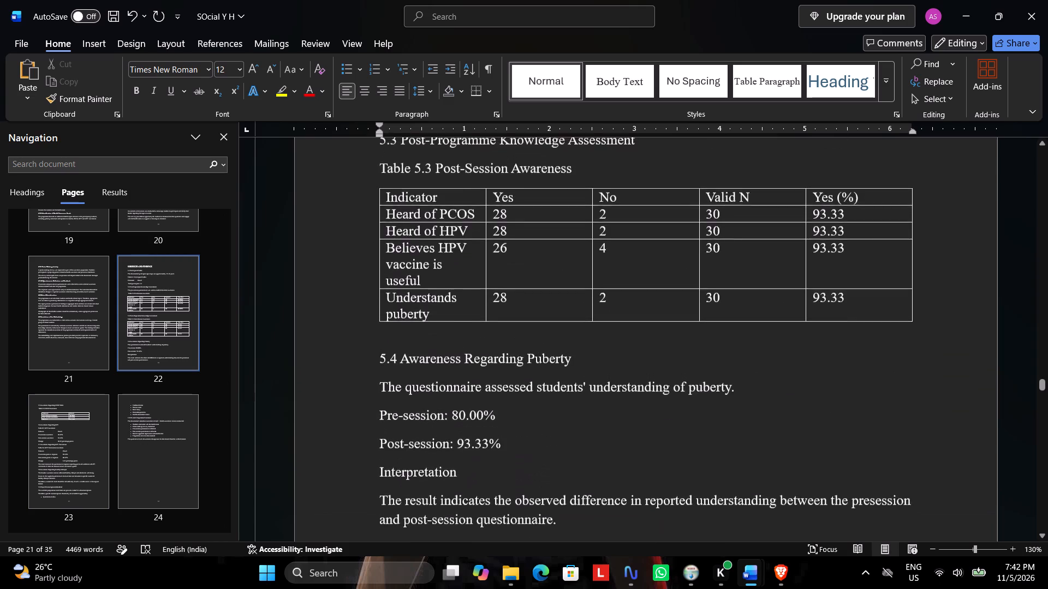
pyautogui.scroll(15, 558, 449)
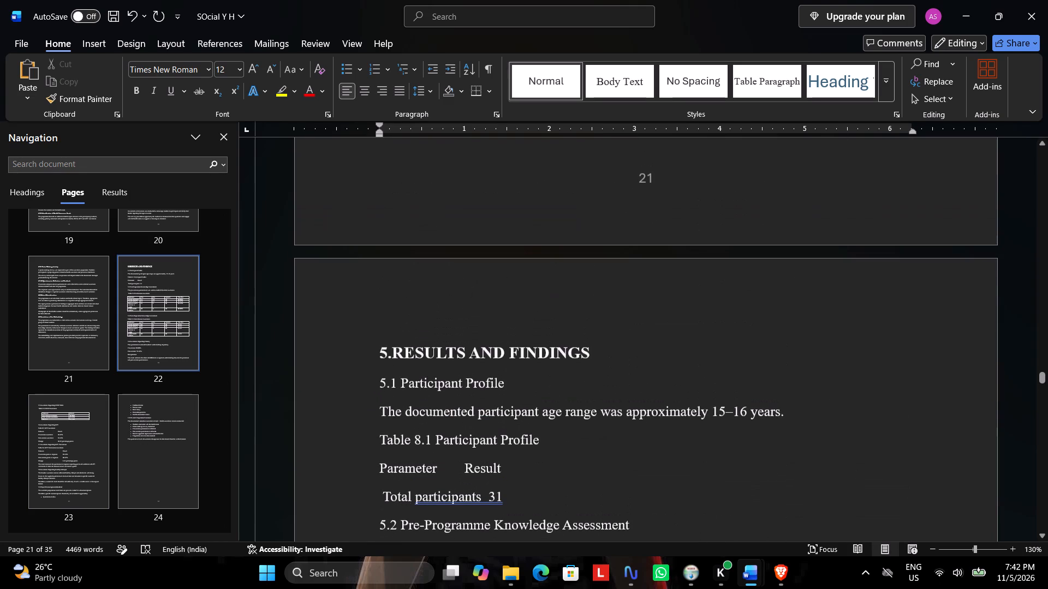
# Renumber the Results and Findings chapter heading as 6 and its Participant Profile heading as 6.1.
pyautogui.click(386, 349)
pyautogui.press('BackSpace')
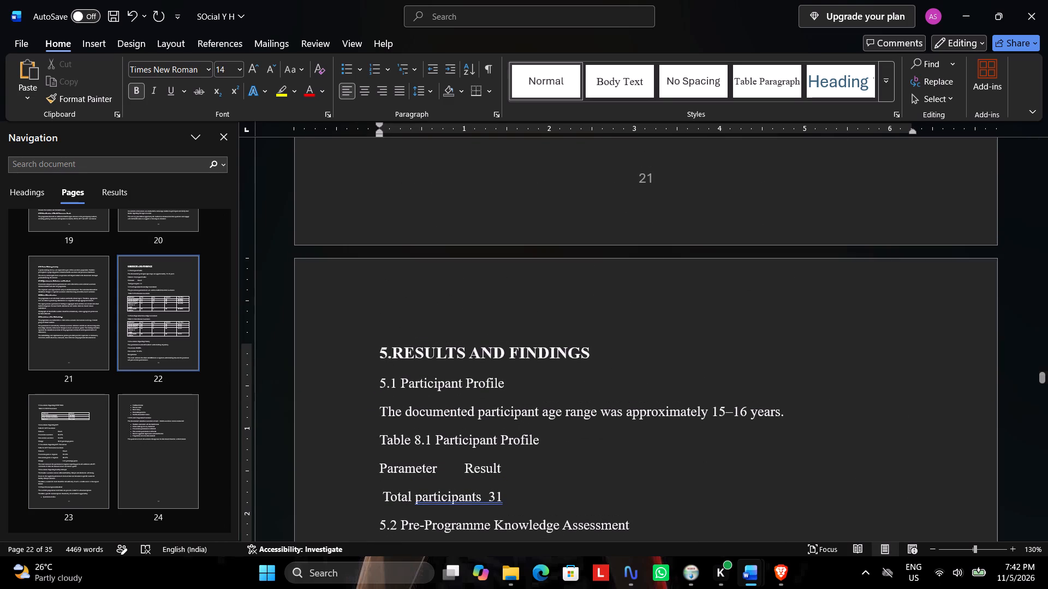
pyautogui.press('6')
pyautogui.click(388, 382)
pyautogui.press('BackSpace')
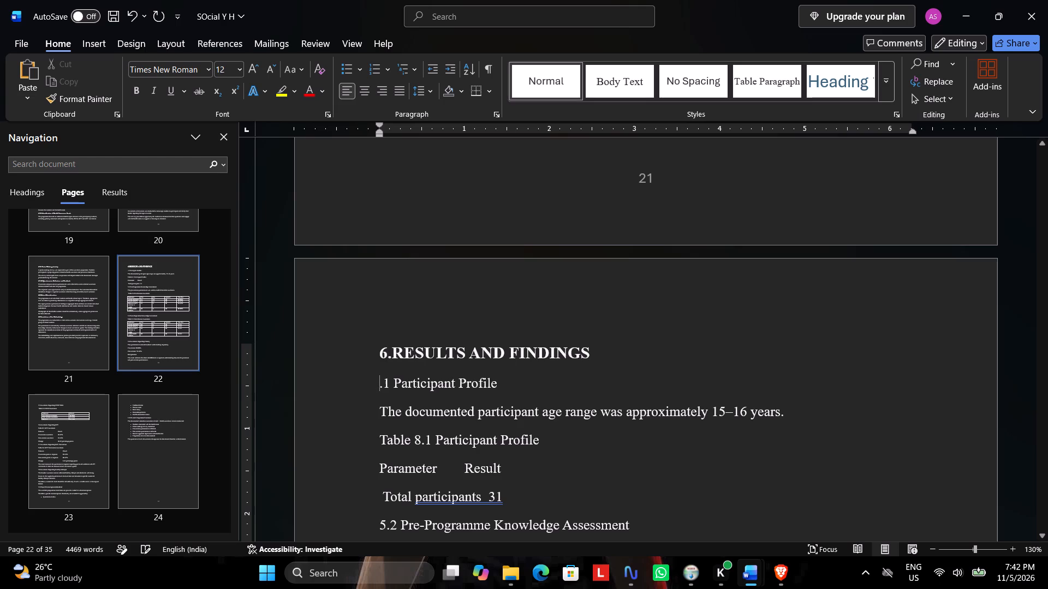
pyautogui.press('6')
# Renumber the Pre-Programme Knowledge Assessment heading as 6.2 and the Participant Profile table caption as Table 6.1.
pyautogui.scroll(-2, 393, 377)
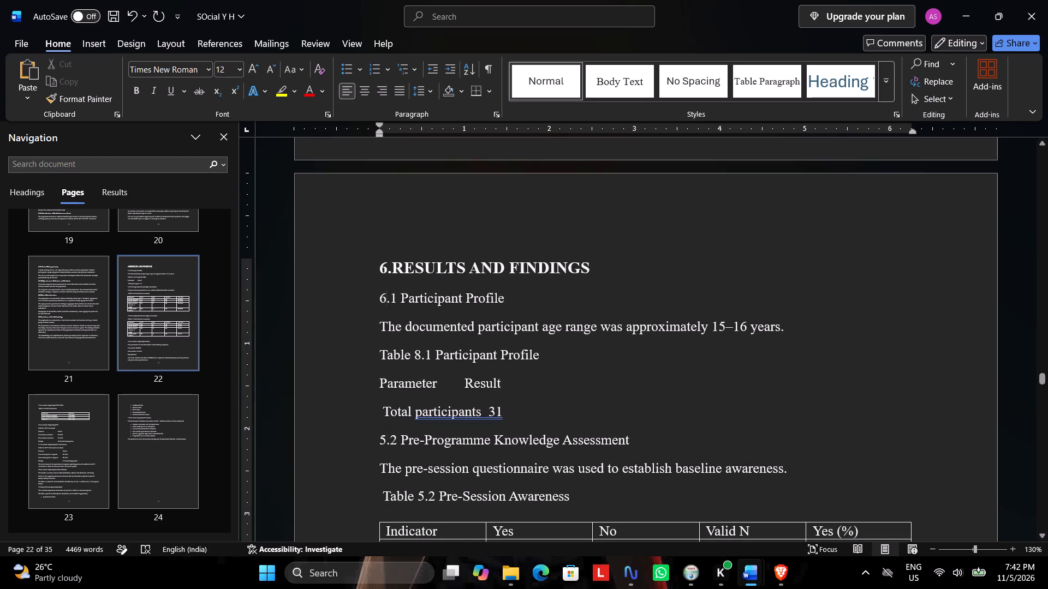
pyautogui.click(387, 441)
pyautogui.press('BackSpace')
pyautogui.press('6')
pyautogui.click(420, 354)
pyautogui.press('BackSpace')
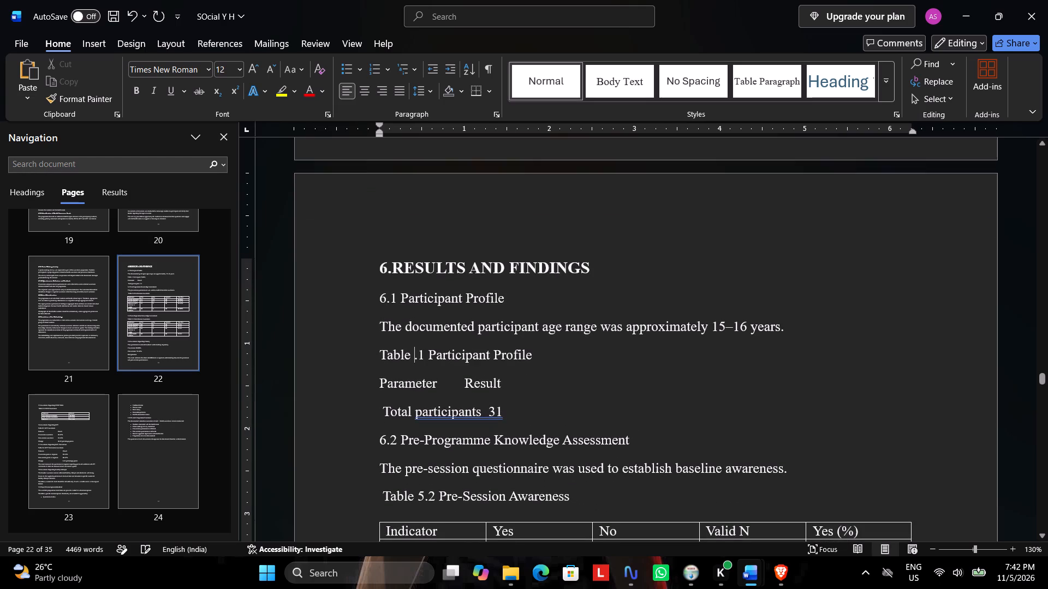
pyautogui.press('6')
# Align the Result label and the total participants value 31 in one column under the Participant Profile caption using tab spacing.
pyautogui.scroll(-2, 424, 370)
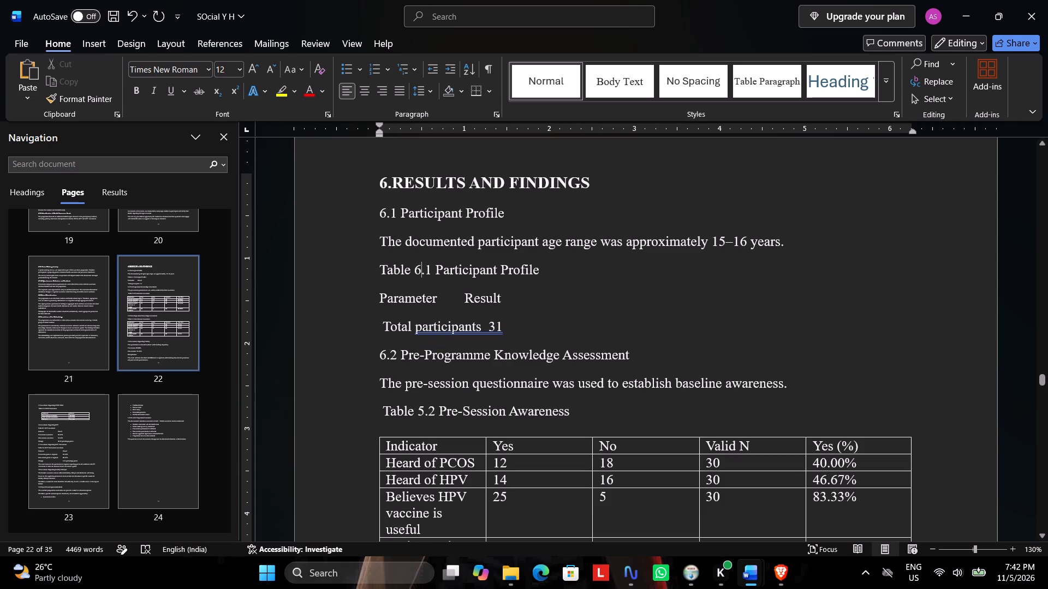
pyautogui.moveTo(507, 322); pyautogui.dragTo(493, 323)
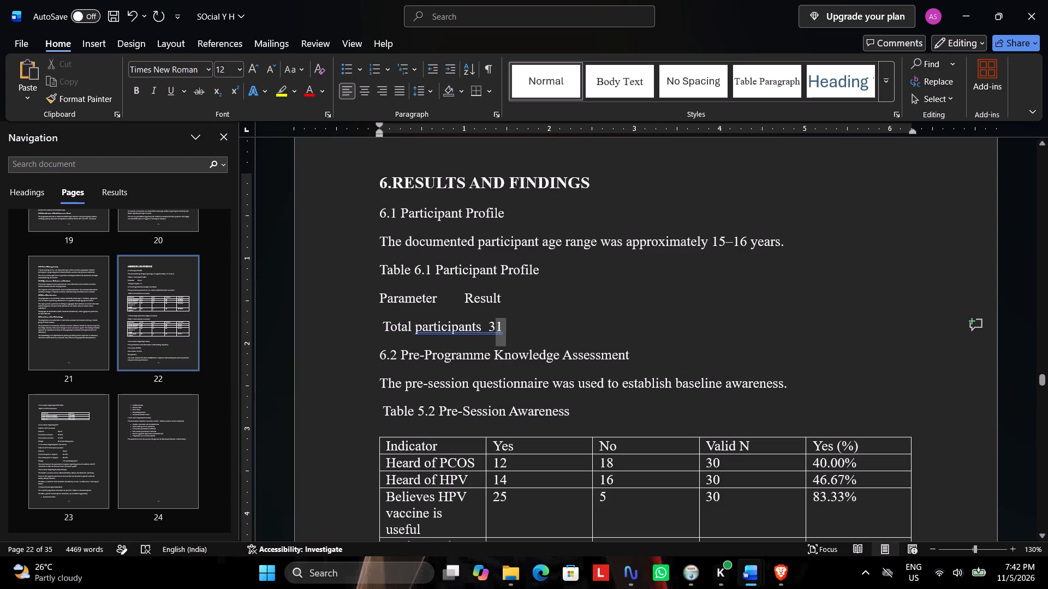
pyautogui.moveTo(493, 323); pyautogui.dragTo(491, 323)
pyautogui.click(490, 323)
pyautogui.press('BackSpace')
pyautogui.press('Tab')
pyautogui.click(464, 302)
pyautogui.press('Tab')
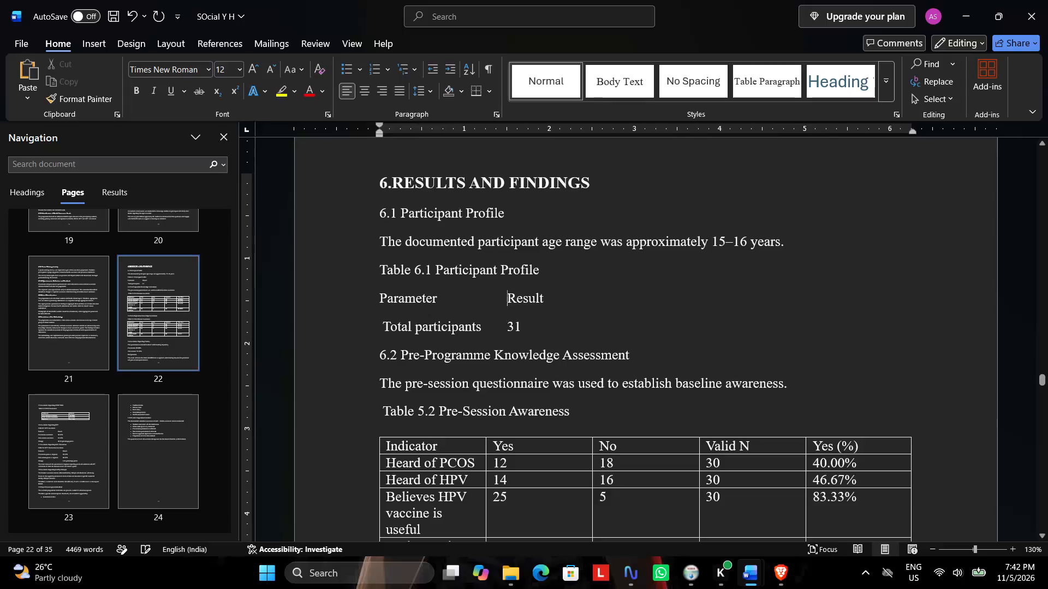
# Renumber the Pre-Session Awareness table caption as Table 6.2.
pyautogui.scroll(-1, 497, 373)
pyautogui.click(426, 368)
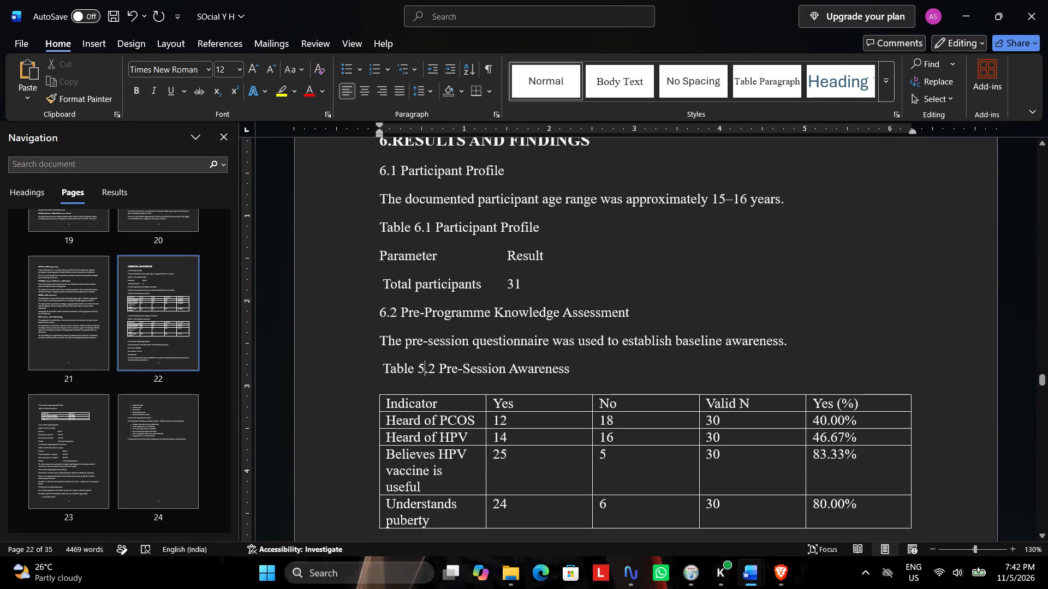
pyautogui.press('BackSpace')
pyautogui.press('6')
# Renumber the Post-Programme Knowledge Assessment heading as 6.3 and the Post-Session Awareness caption as Table 6.3.
pyautogui.scroll(-4, 473, 368)
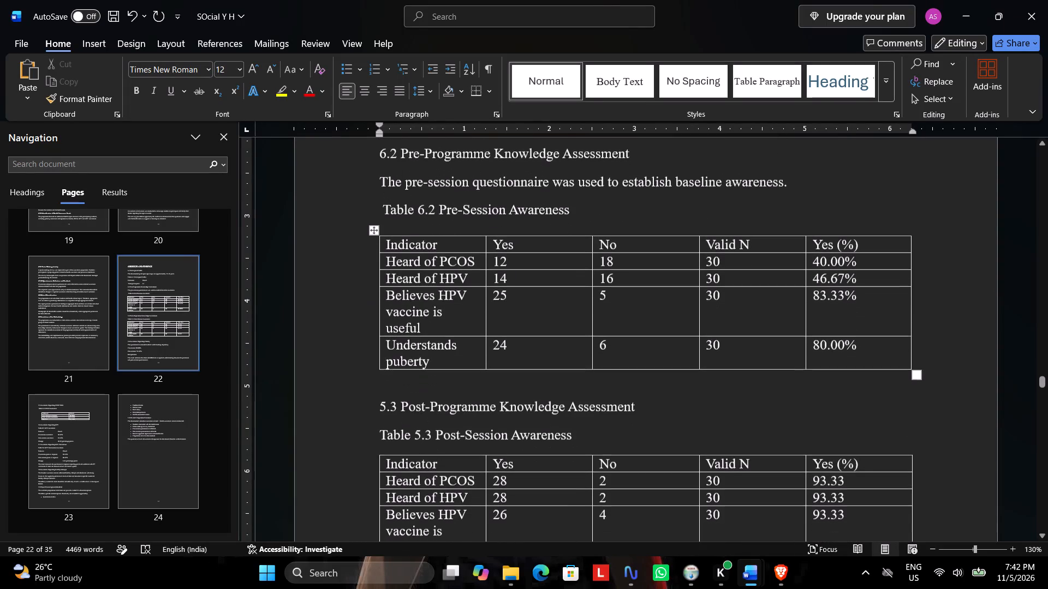
pyautogui.click(384, 394)
pyautogui.press('BackSpace')
pyautogui.press('6')
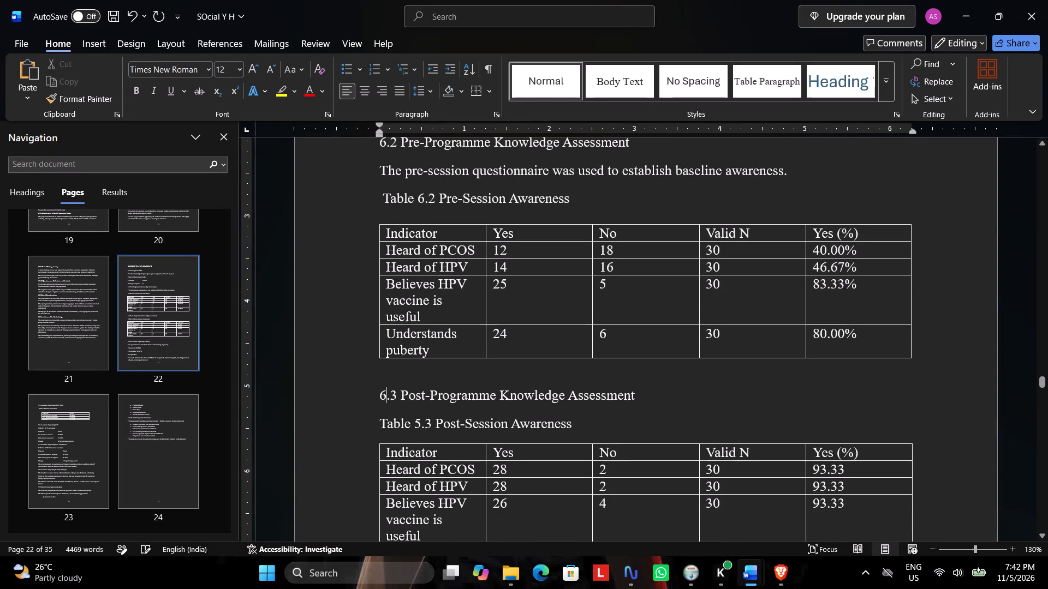
pyautogui.scroll(-2, 411, 405)
pyautogui.click(420, 335)
pyautogui.press('BackSpace')
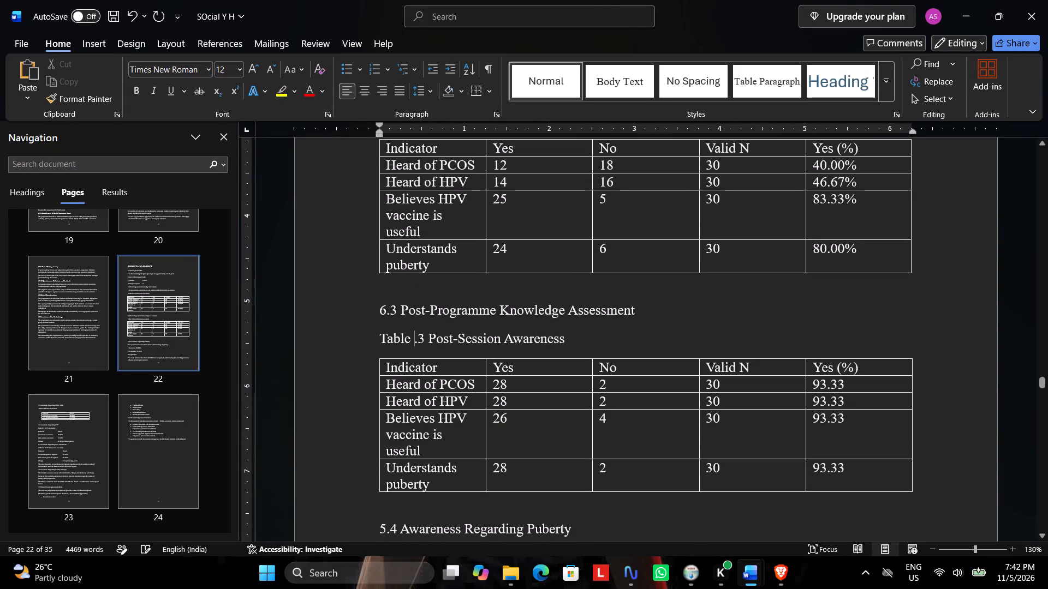
pyautogui.press('6')
# Renumber the Awareness Regarding Puberty heading as 6.4 and the Awareness Regarding PCOS heading as 6.5.
pyautogui.scroll(-4, 428, 352)
pyautogui.click(385, 359)
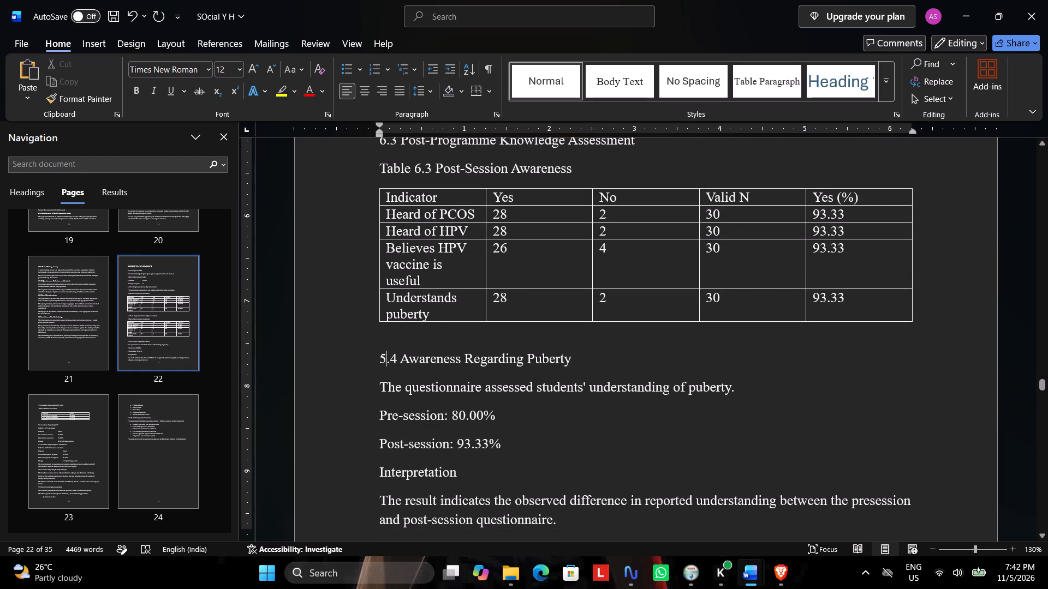
pyautogui.press('BackSpace')
pyautogui.press('6')
pyautogui.scroll(-5, 401, 370)
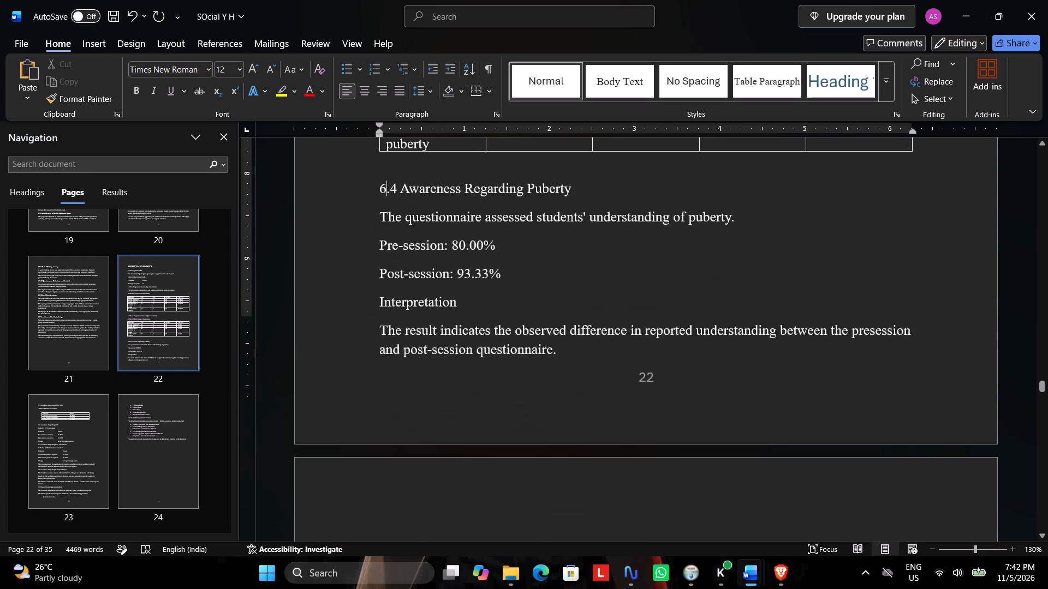
pyautogui.scroll(-5, 397, 383)
pyautogui.click(388, 293)
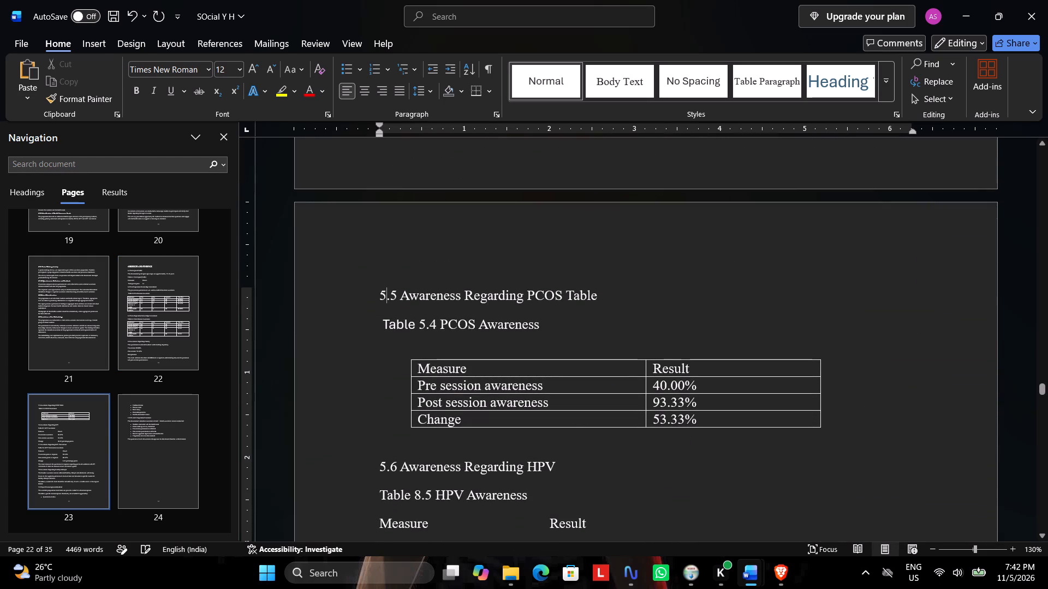
pyautogui.press('BackSpace')
pyautogui.press('6')
# Renumber the Awareness Regarding HPV heading as 6.6.
pyautogui.scroll(-2, 388, 298)
pyautogui.click(388, 380)
pyautogui.press('BackSpace')
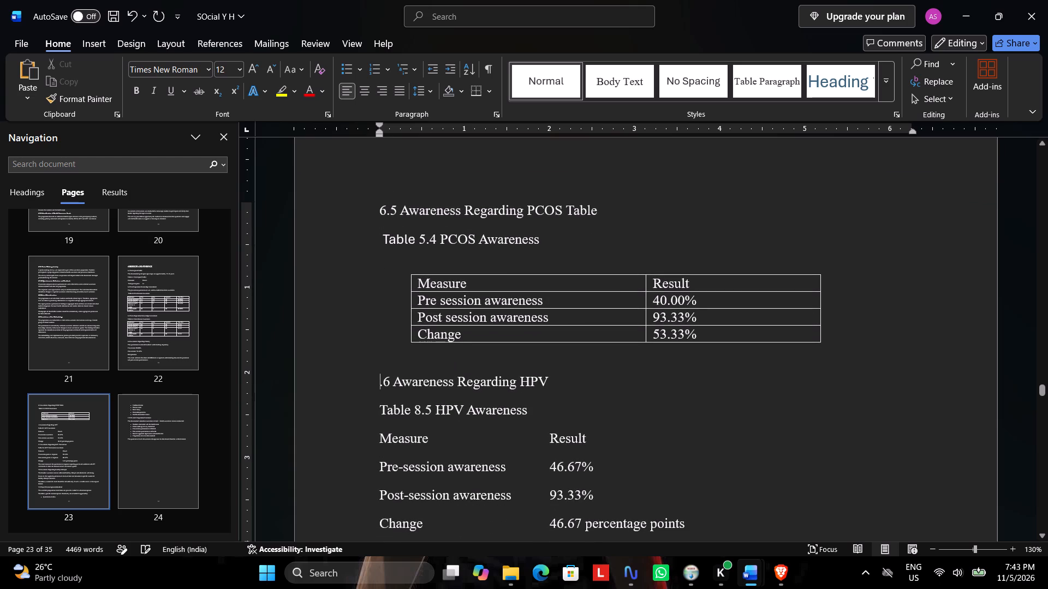
pyautogui.press('6')
# Renumber the PCOS Awareness table caption as Table 6.4.
pyautogui.scroll(-3, 377, 359)
pyautogui.scroll(7, 407, 307)
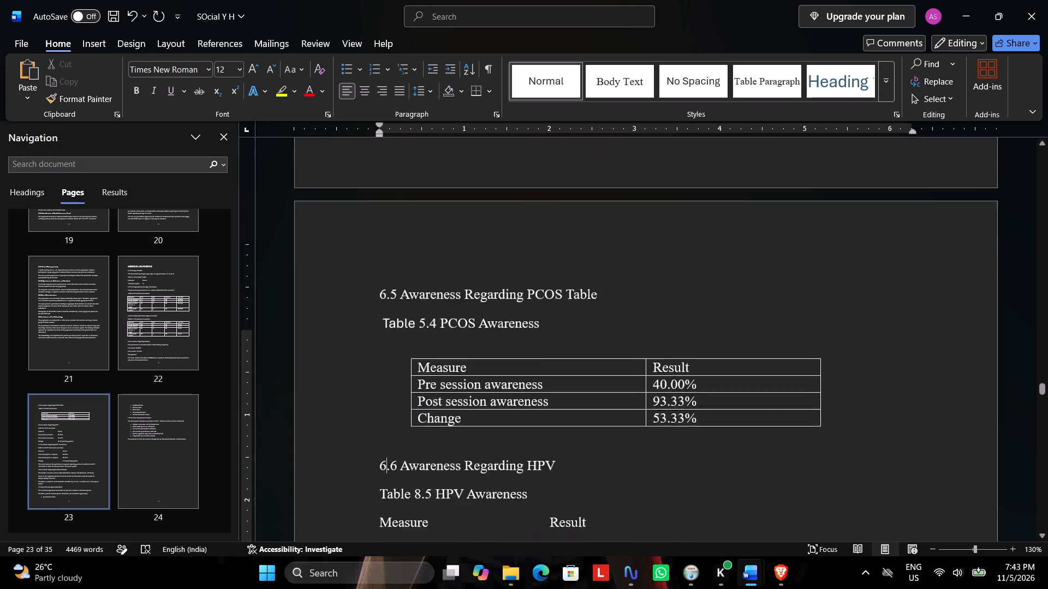
pyautogui.scroll(16, 411, 297)
pyautogui.scroll(-11, 412, 295)
pyautogui.scroll(4, 412, 300)
pyautogui.scroll(-3, 412, 300)
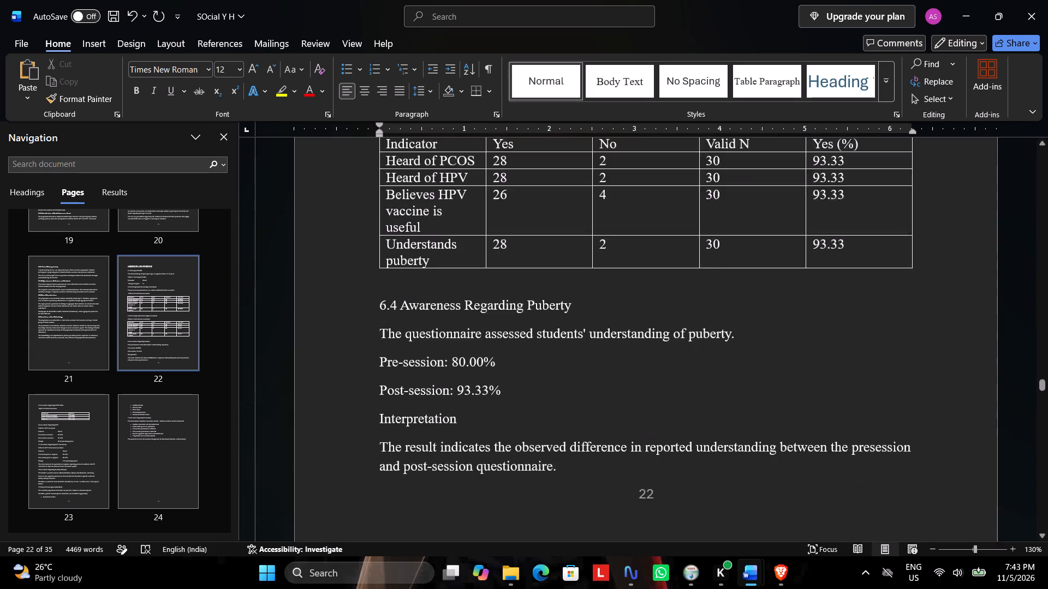
pyautogui.scroll(-8, 412, 300)
pyautogui.click(424, 324)
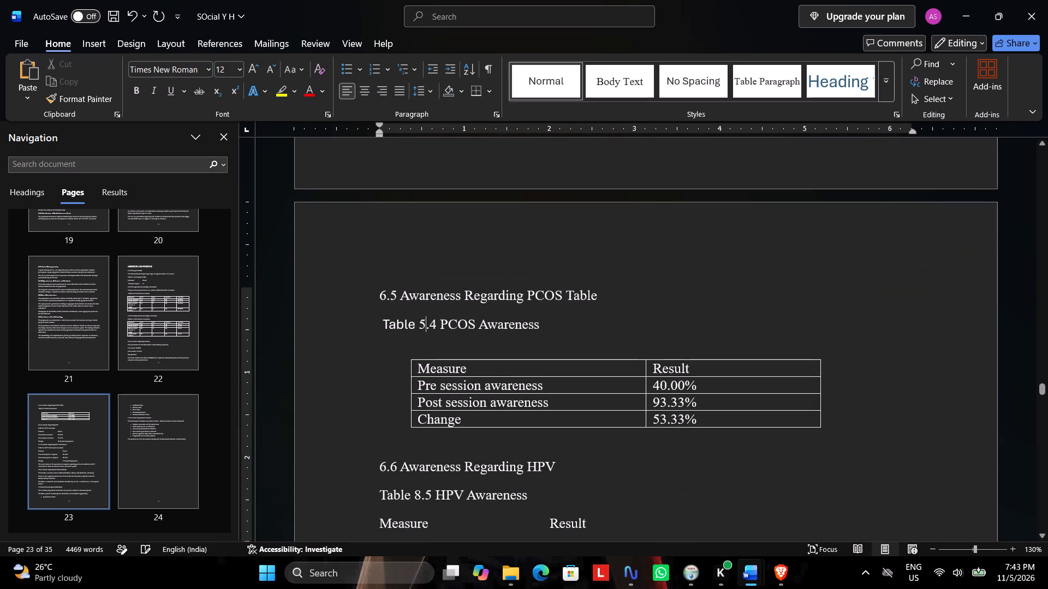
pyautogui.press('BackSpace')
pyautogui.press('6')
# Renumber the Awareness Regarding HPV Vaccination heading as 6.7 and the HPV Vaccination Awareness caption as Table 6.6.
pyautogui.scroll(-6, 429, 324)
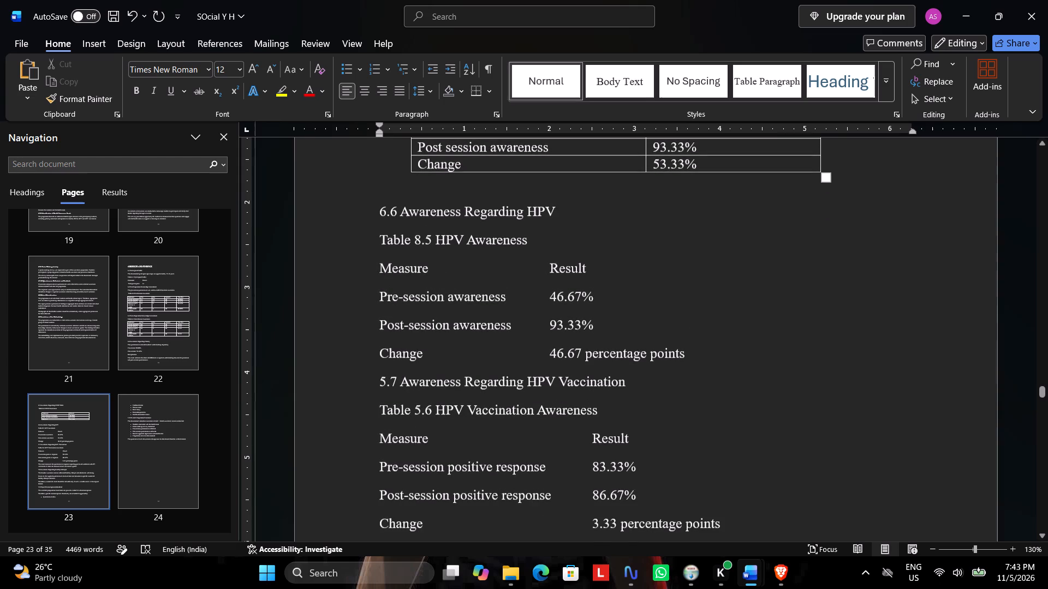
pyautogui.click(389, 382)
pyautogui.click(384, 381)
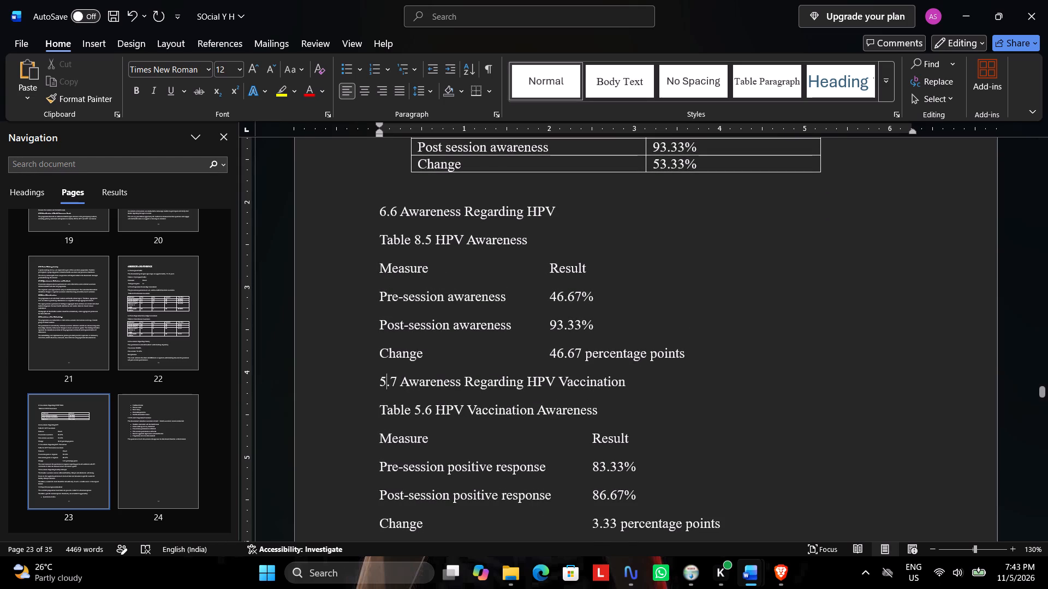
pyautogui.press('BackSpace')
pyautogui.press('6')
pyautogui.scroll(-2, 401, 371)
pyautogui.click(420, 326)
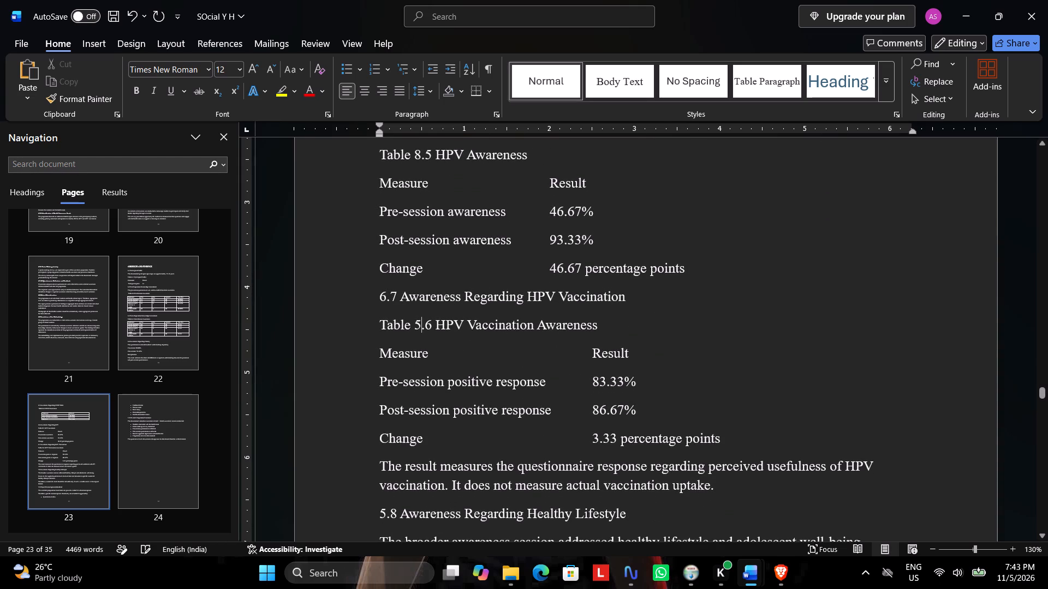
pyautogui.press('BackSpace')
pyautogui.press('6')
# Renumber the Awareness Regarding Healthy Lifestyle heading as 6.8 and the Major Misconceptions Identified heading as 6.9.
pyautogui.scroll(-3, 428, 336)
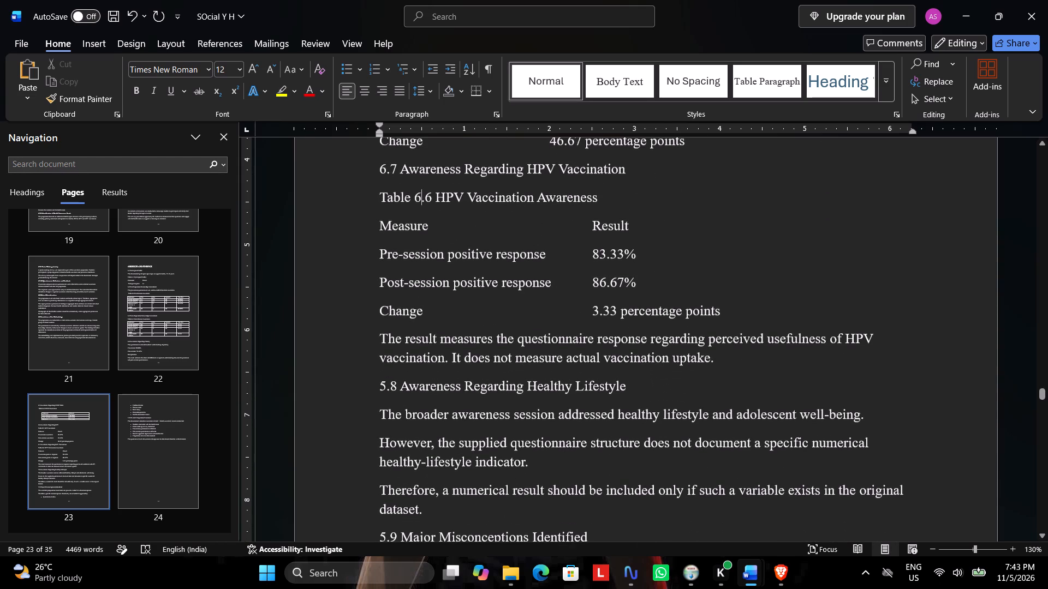
pyautogui.click(383, 389)
pyautogui.press('BackSpace')
pyautogui.press('6')
pyautogui.scroll(-2, 394, 382)
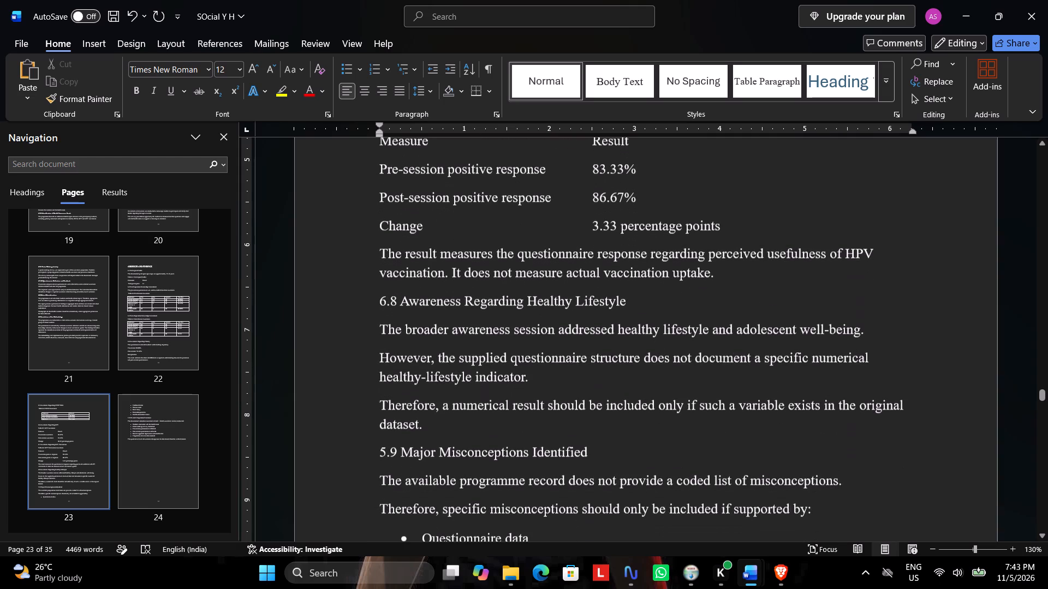
pyautogui.click(385, 453)
pyautogui.press('BackSpace')
pyautogui.press('6')
# Renumber the Overall Programme Outcomes heading as 6.10.
pyautogui.scroll(-2, 401, 430)
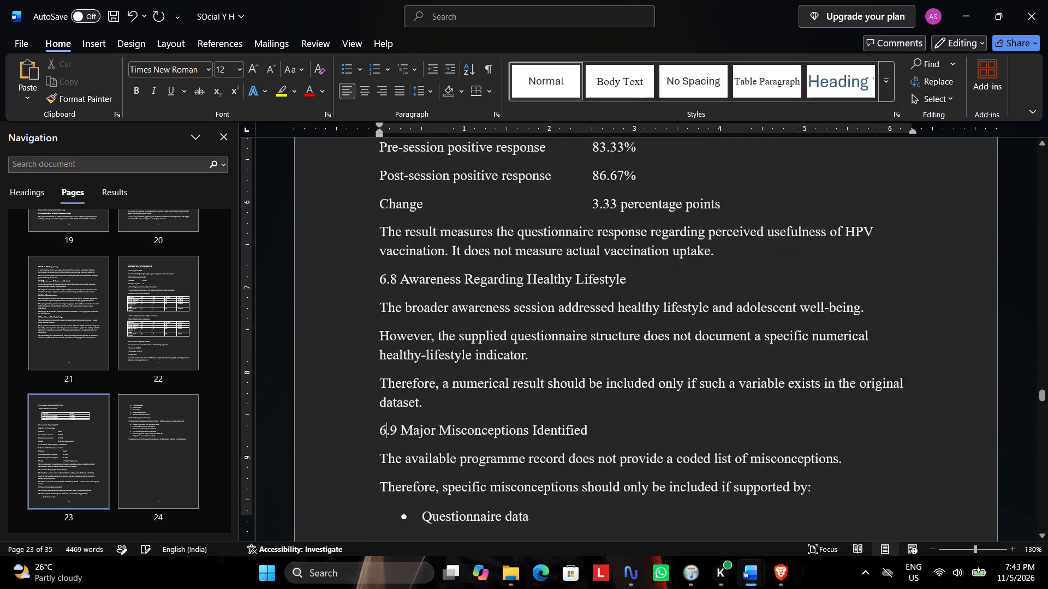
pyautogui.scroll(-2, 409, 440)
pyautogui.scroll(3, 401, 435)
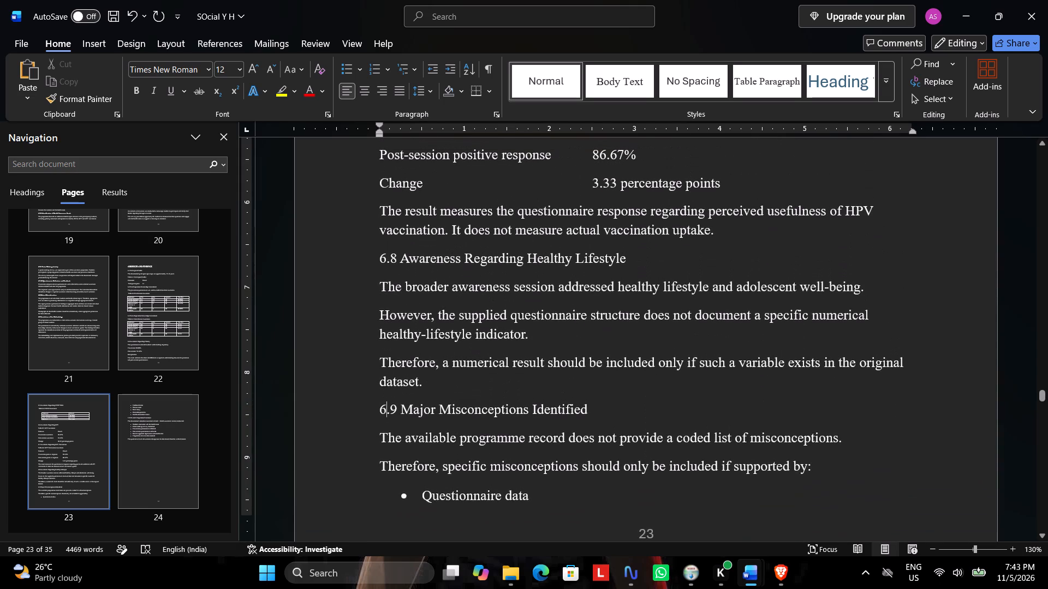
pyautogui.scroll(-11, 440, 387)
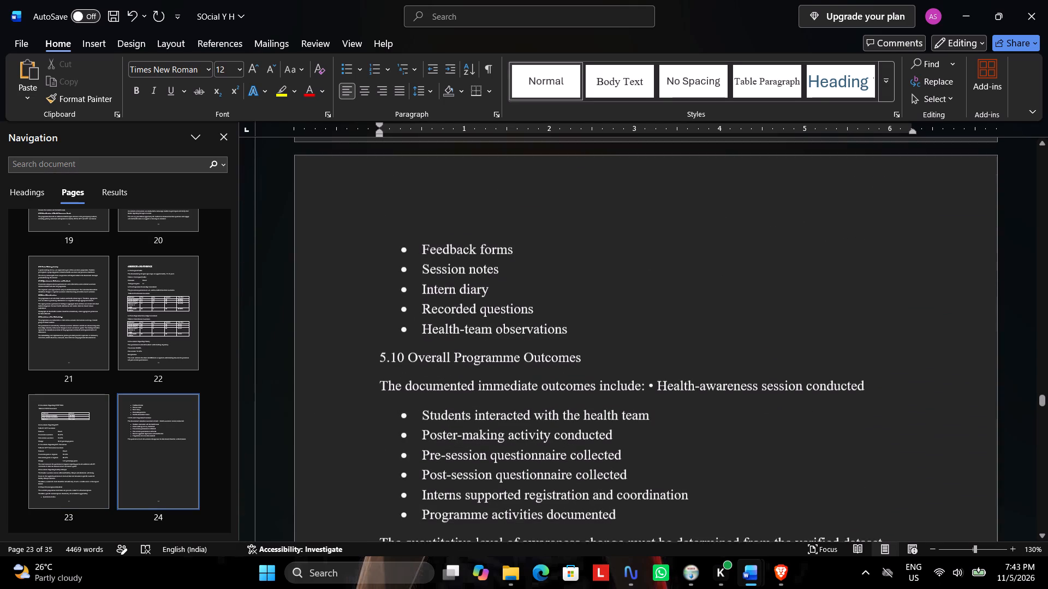
pyautogui.click(386, 349)
pyautogui.press('BackSpace')
pyautogui.press('6')
# Review the chapters after Results and Findings, from Community Impact through Challenges and Limitations, Learning Outcomes and Recommendations.
pyautogui.scroll(-2, 420, 357)
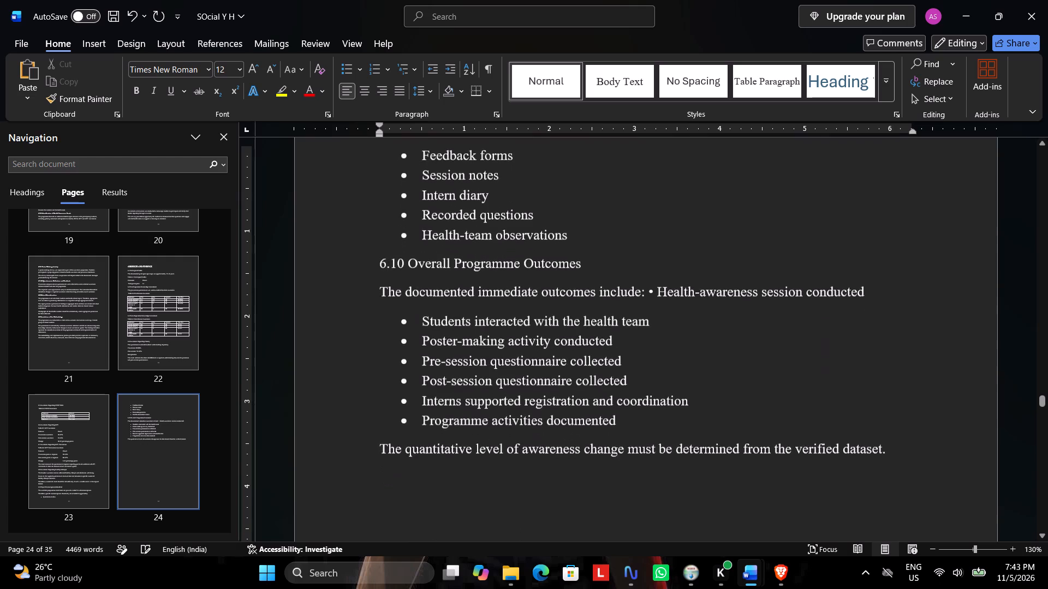
pyautogui.scroll(-16, 390, 411)
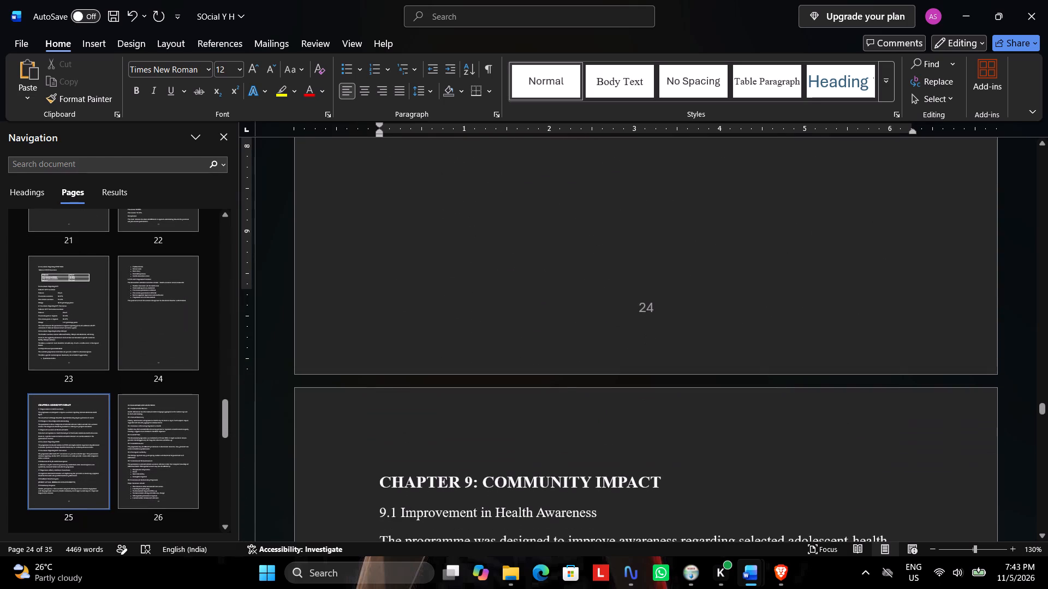
pyautogui.scroll(-1, 451, 385)
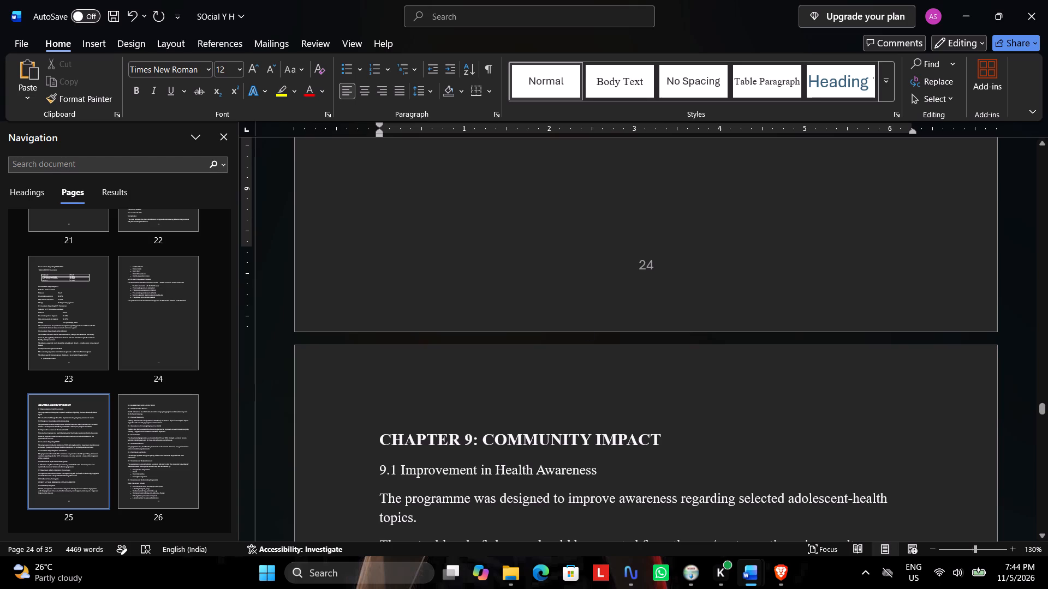
pyautogui.scroll(-14, 531, 345)
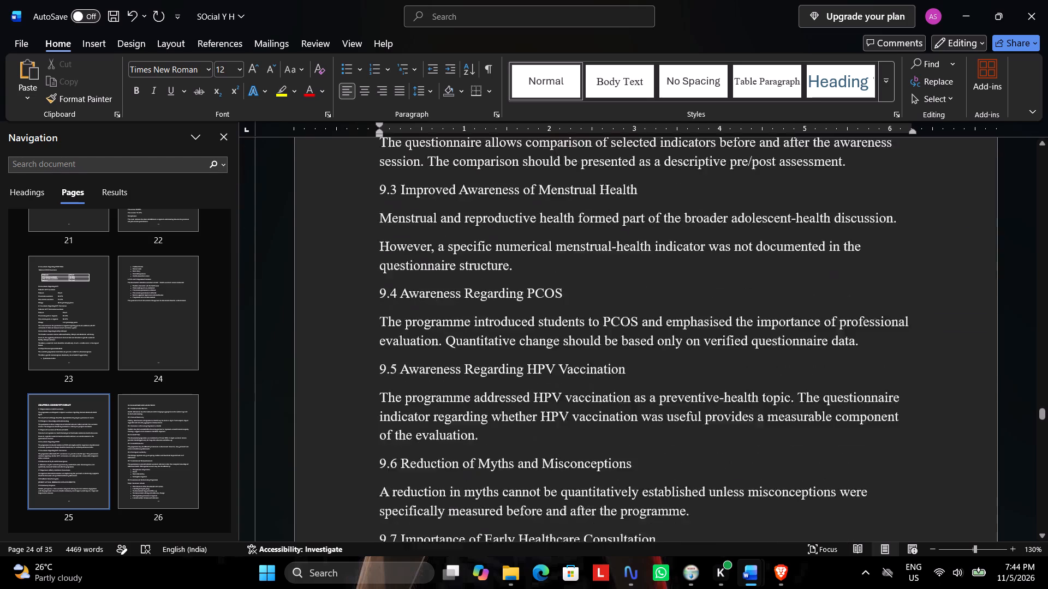
pyautogui.scroll(-20, 522, 353)
pyautogui.scroll(-12, 515, 349)
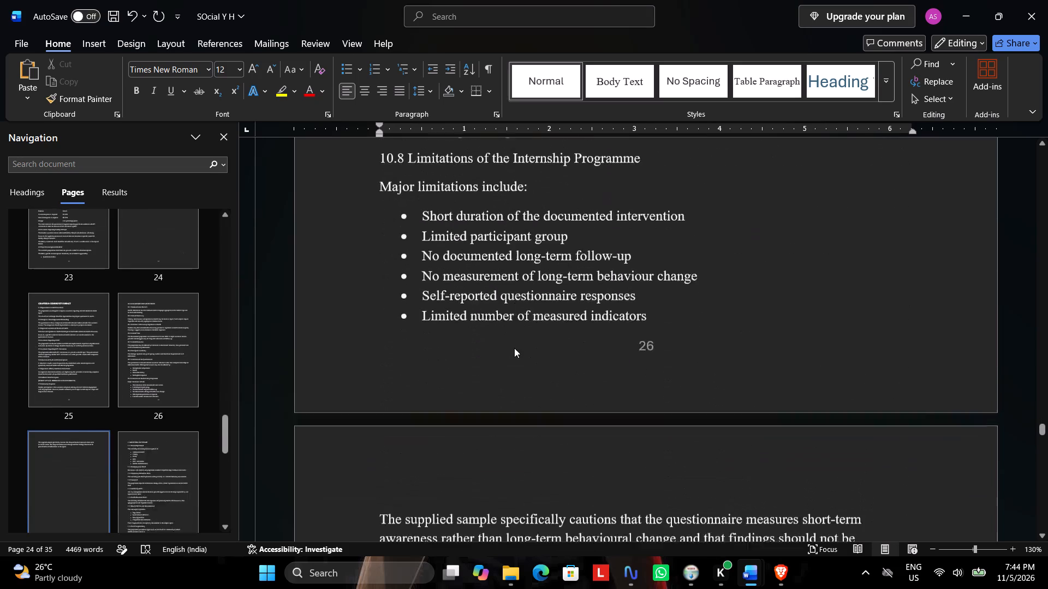
pyautogui.scroll(-5, 514, 348)
pyautogui.scroll(-20, 515, 349)
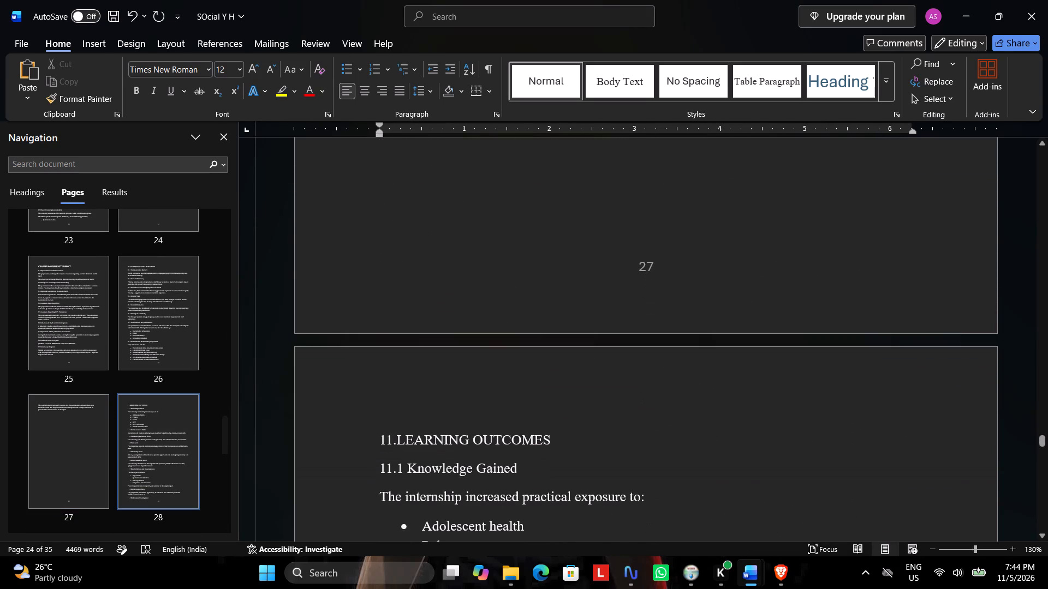
pyautogui.scroll(-20, 515, 349)
pyautogui.scroll(-16, 515, 349)
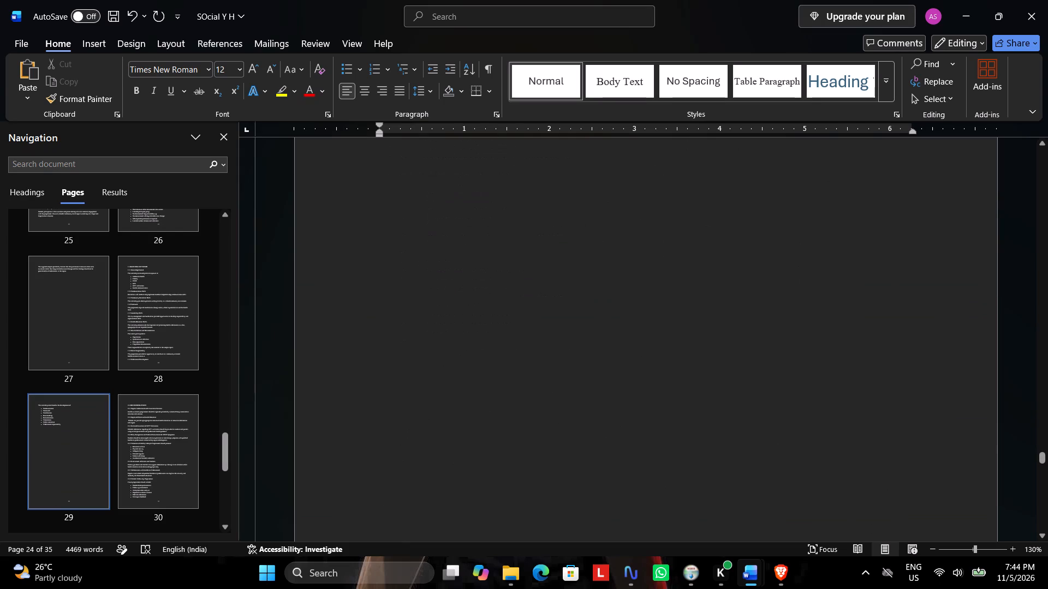
pyautogui.scroll(-12, 513, 350)
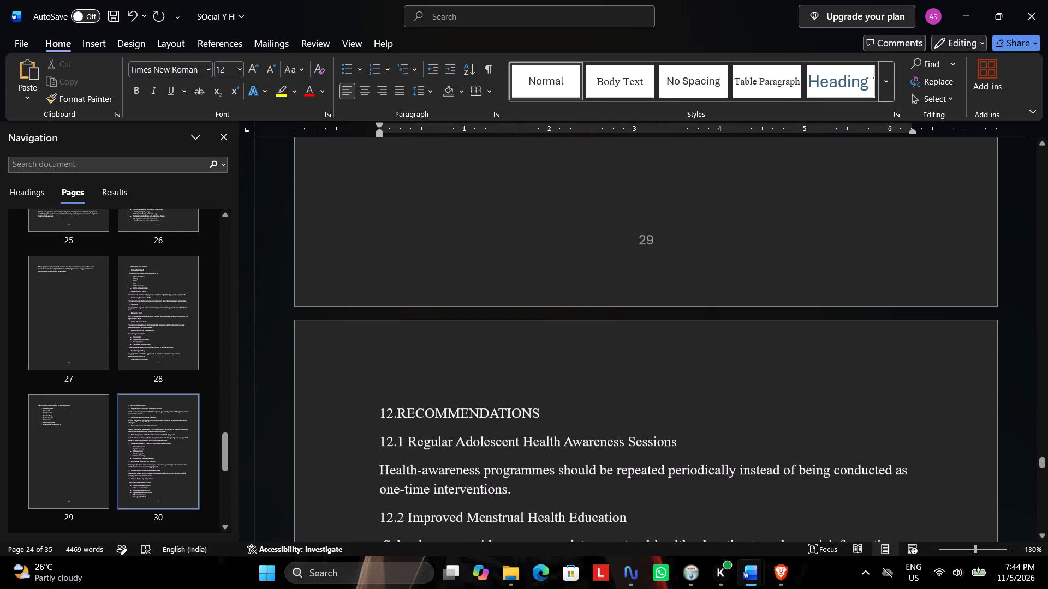
pyautogui.scroll(-19, 513, 350)
pyautogui.scroll(-7, 504, 356)
pyautogui.scroll(-20, 504, 356)
pyautogui.scroll(6, 504, 357)
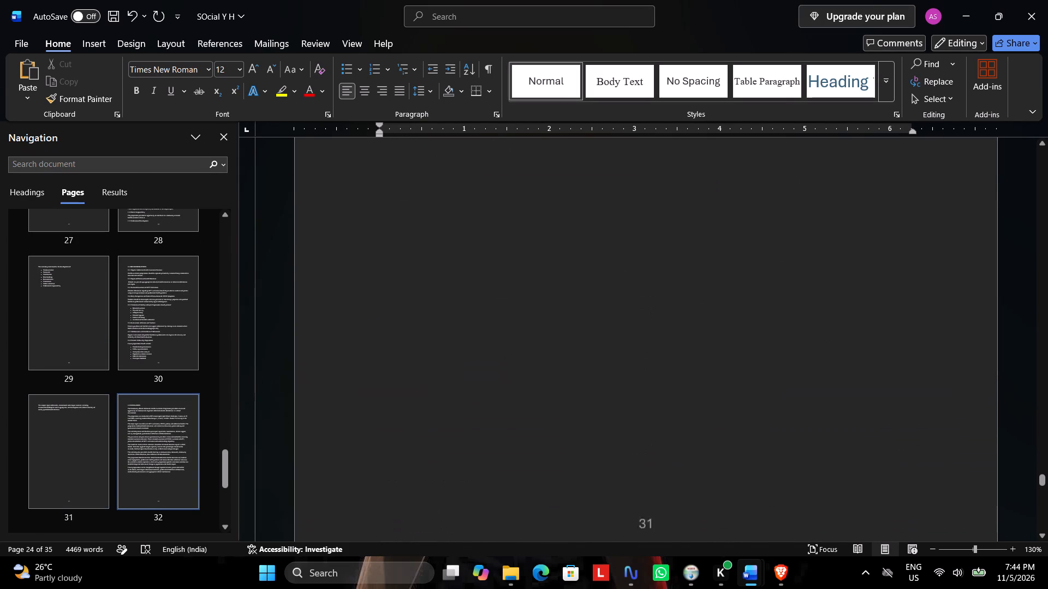
pyautogui.scroll(10, 504, 357)
pyautogui.scroll(20, 495, 357)
pyautogui.scroll(20, 495, 357)
pyautogui.scroll(7, 495, 357)
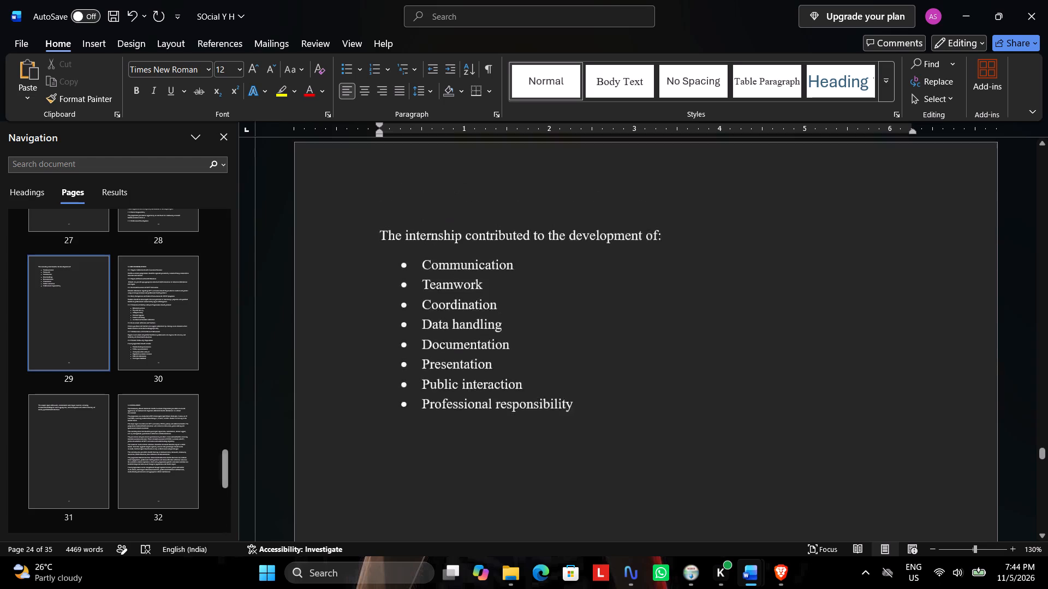
pyautogui.scroll(20, 466, 304)
pyautogui.scroll(20, 466, 304)
pyautogui.scroll(20, 466, 304)
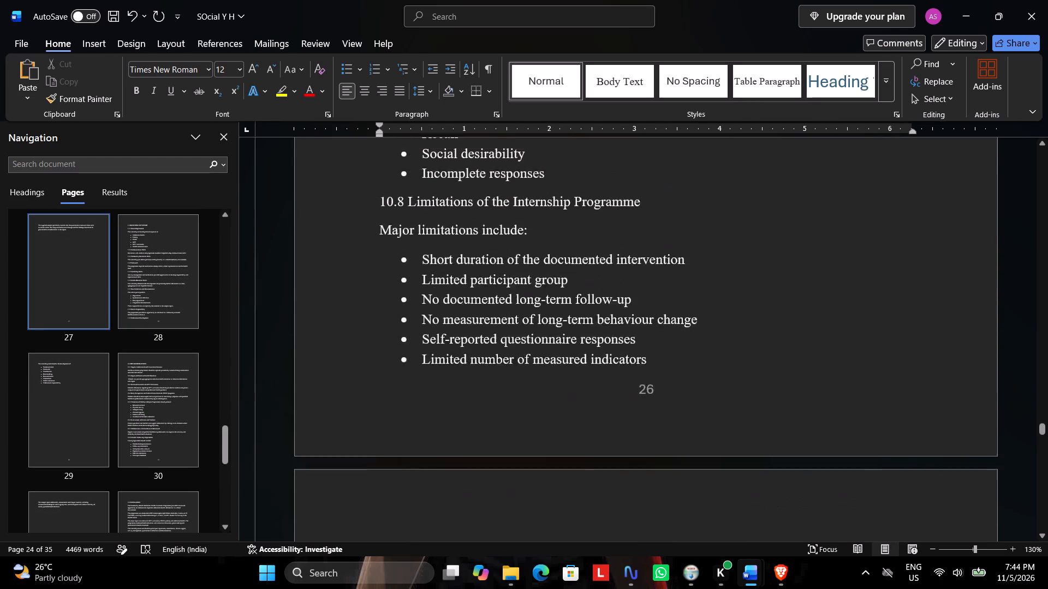
pyautogui.scroll(16, 455, 278)
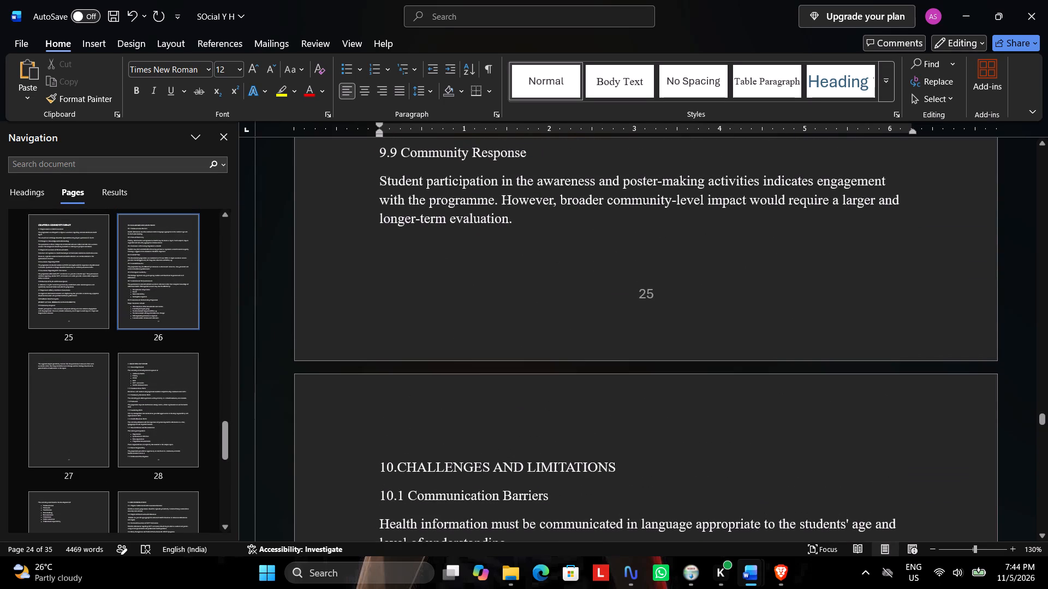
pyautogui.scroll(2, 468, 277)
pyautogui.scroll(-1, 468, 277)
pyautogui.scroll(11, 468, 277)
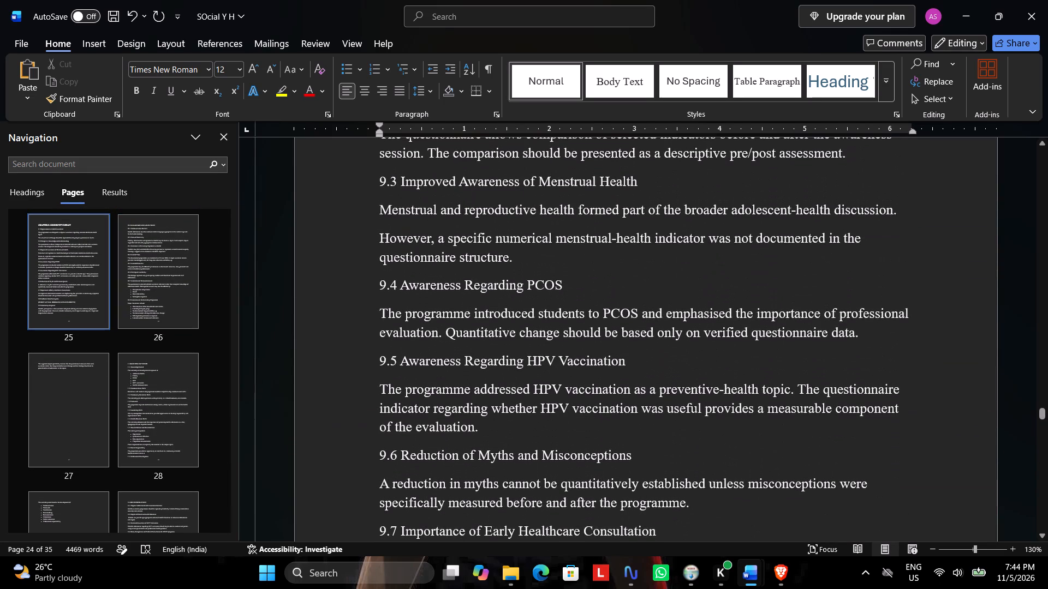
pyautogui.scroll(7, 467, 277)
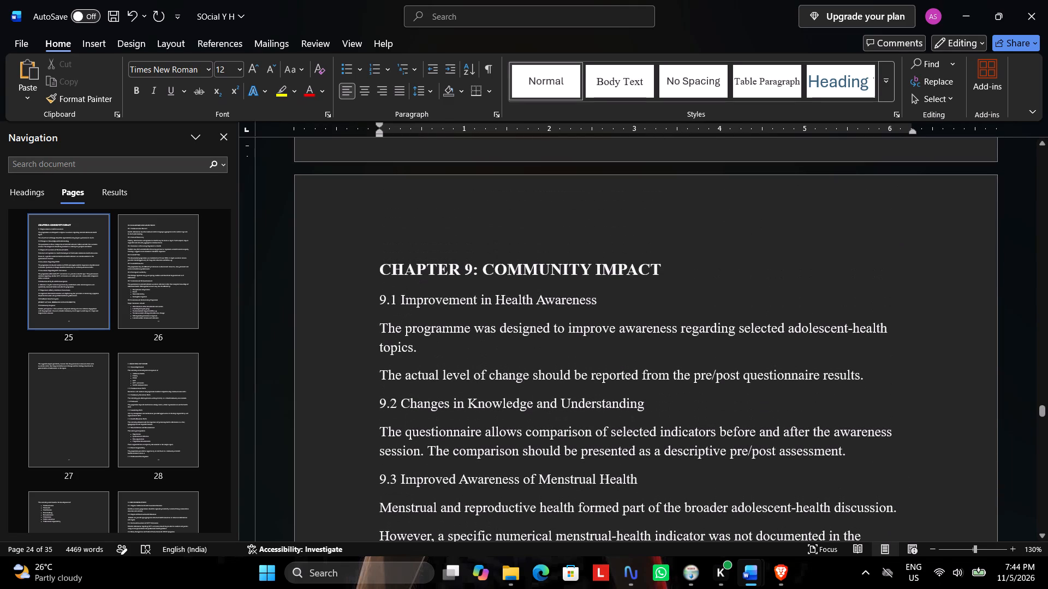
# Delete all of Chapter 9: Community Impact, from its title through the paragraph under 9.9 Community Response.
pyautogui.moveTo(380, 260); pyautogui.dragTo(551, 370)
pyautogui.scroll(-2, 545, 371)
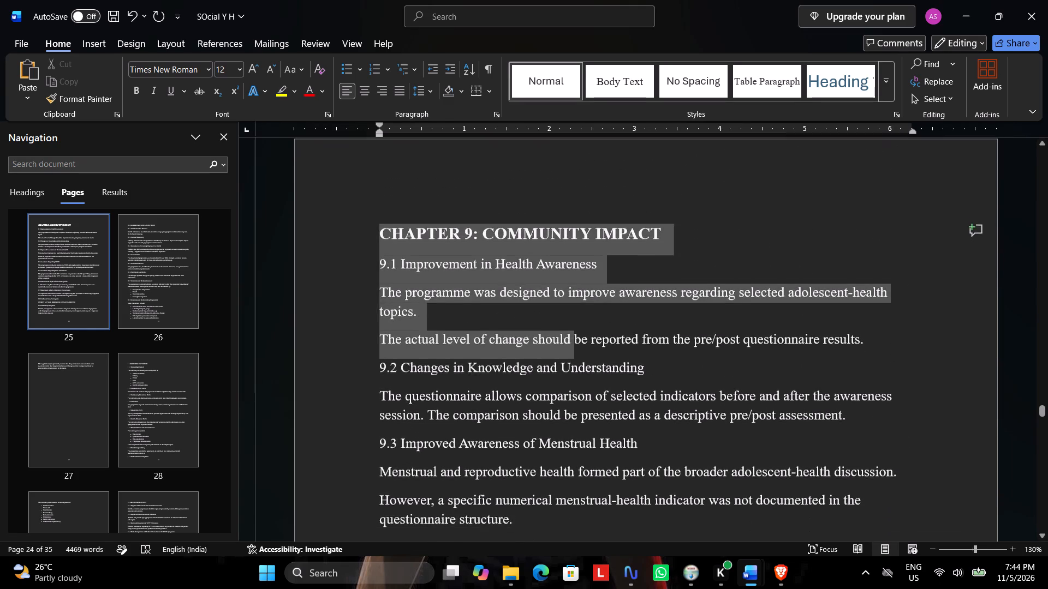
pyautogui.scroll(-2, 551, 370)
pyautogui.moveTo(551, 370); pyautogui.dragTo(611, 454)
pyautogui.scroll(-11, 609, 449)
pyautogui.moveTo(611, 454); pyautogui.dragTo(562, 280)
pyautogui.scroll(-3, 611, 454)
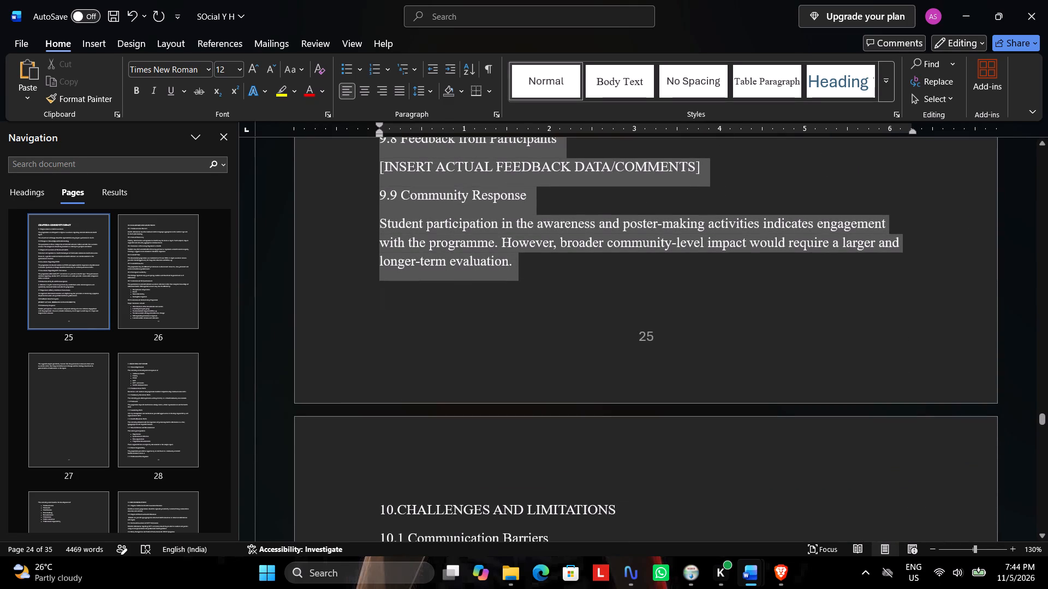
pyautogui.moveTo(562, 280); pyautogui.dragTo(561, 274)
pyautogui.press('BackSpace')
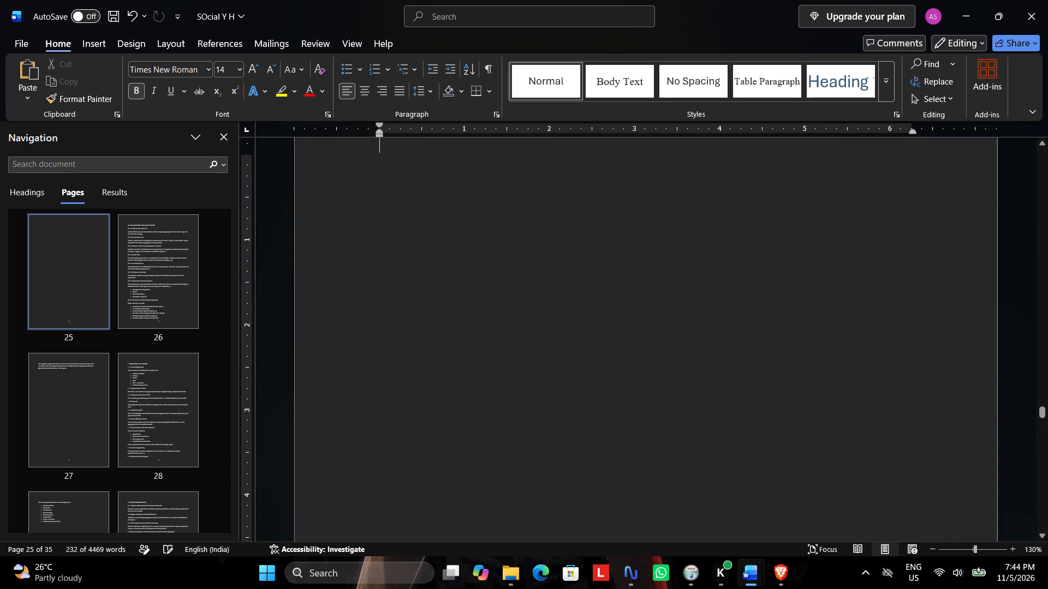
# Remove the blank page between the Overall Programme Outcomes section and the Challenges and Limitations chapter.
pyautogui.scroll(5, 504, 295)
pyautogui.press('BackSpace')
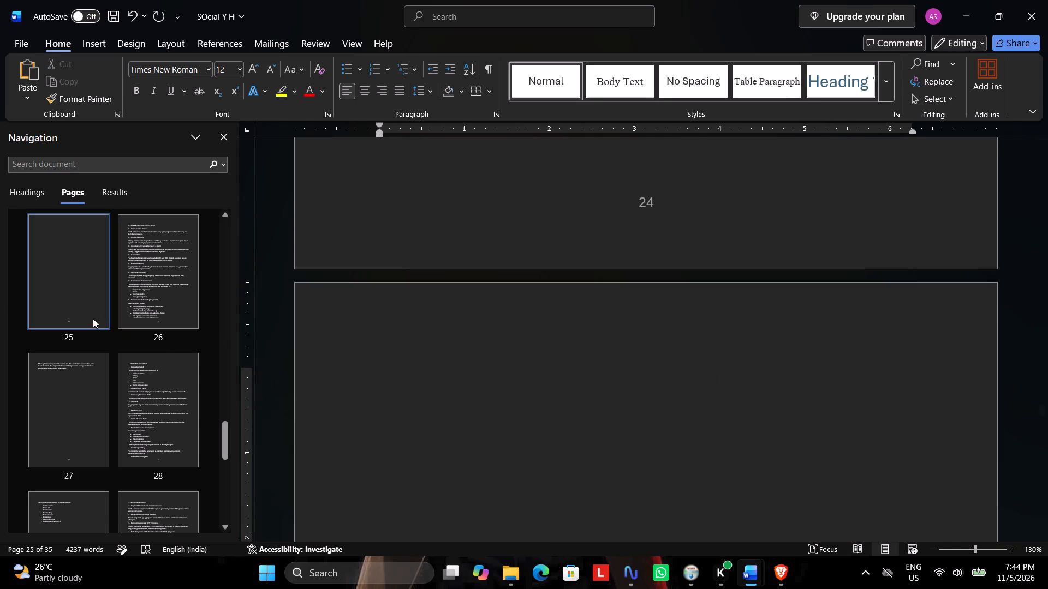
pyautogui.click(80, 296)
pyautogui.press('Delete')
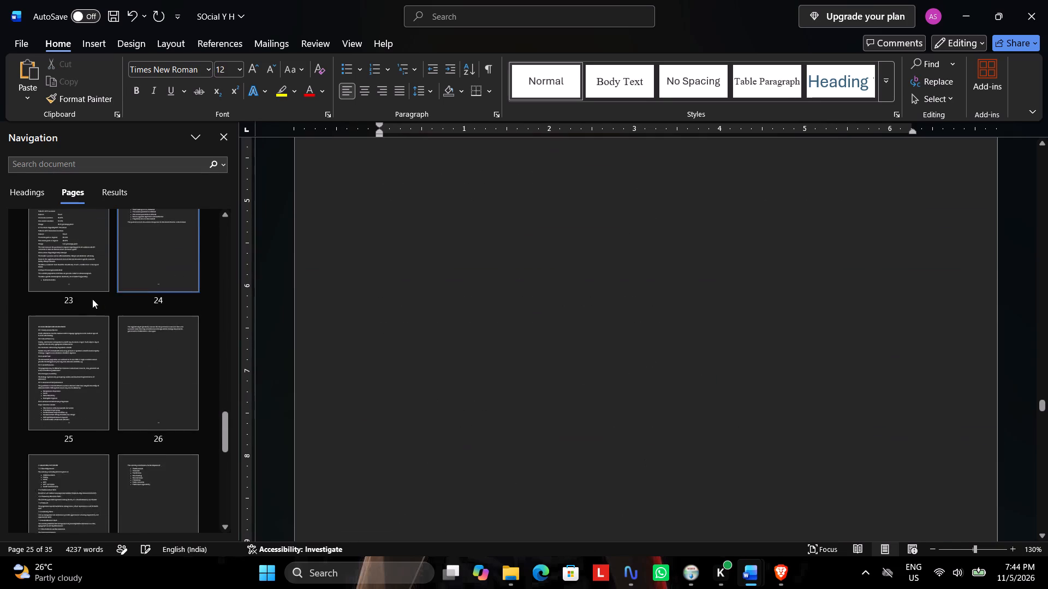
pyautogui.scroll(5, 180, 326)
pyautogui.scroll(6, 434, 289)
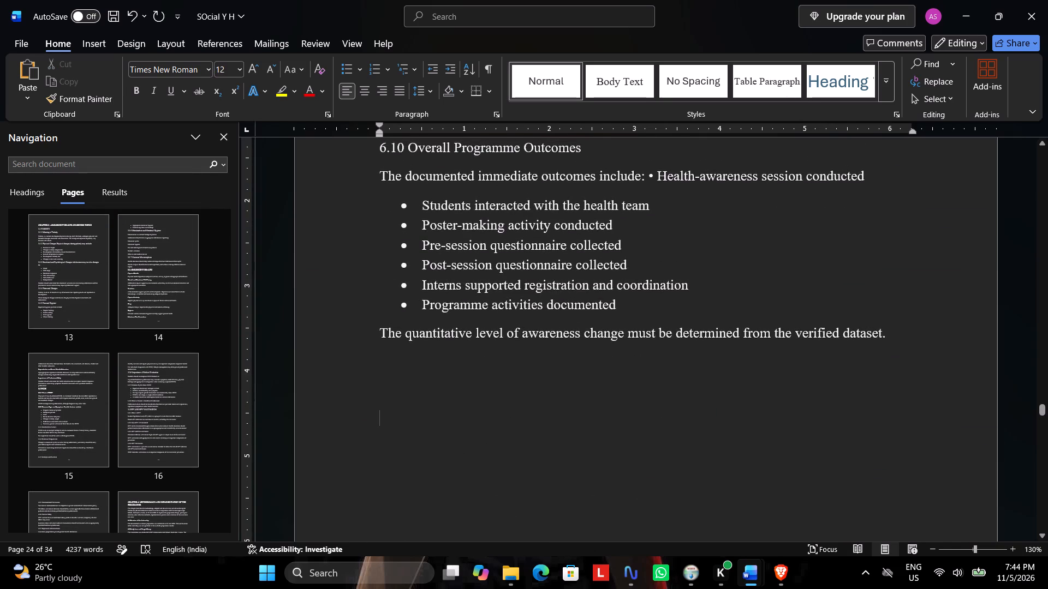
pyautogui.scroll(-18, 434, 289)
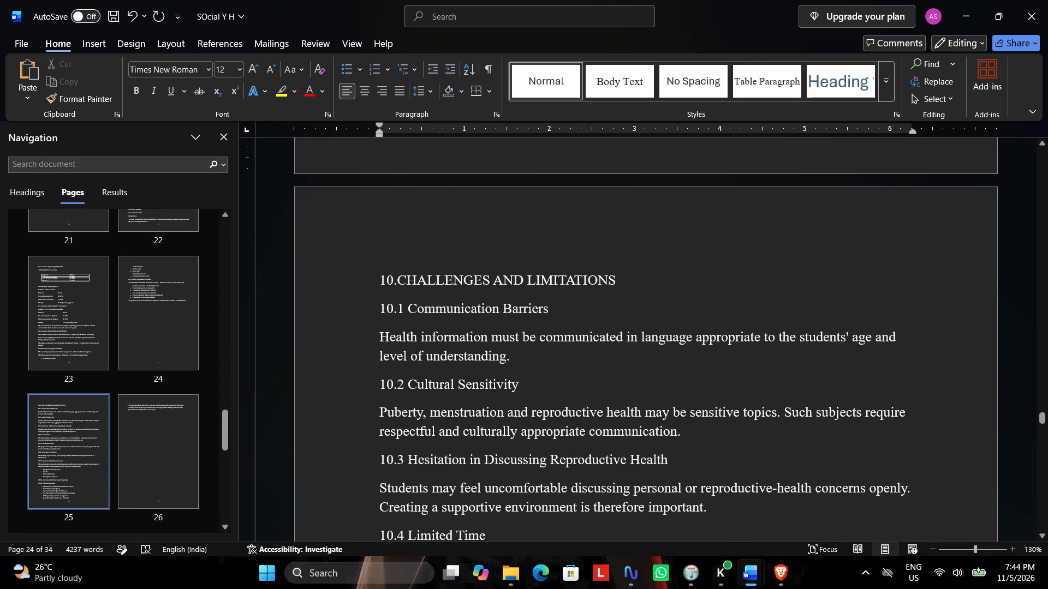
pyautogui.scroll(20, 414, 278)
pyautogui.scroll(1, 414, 278)
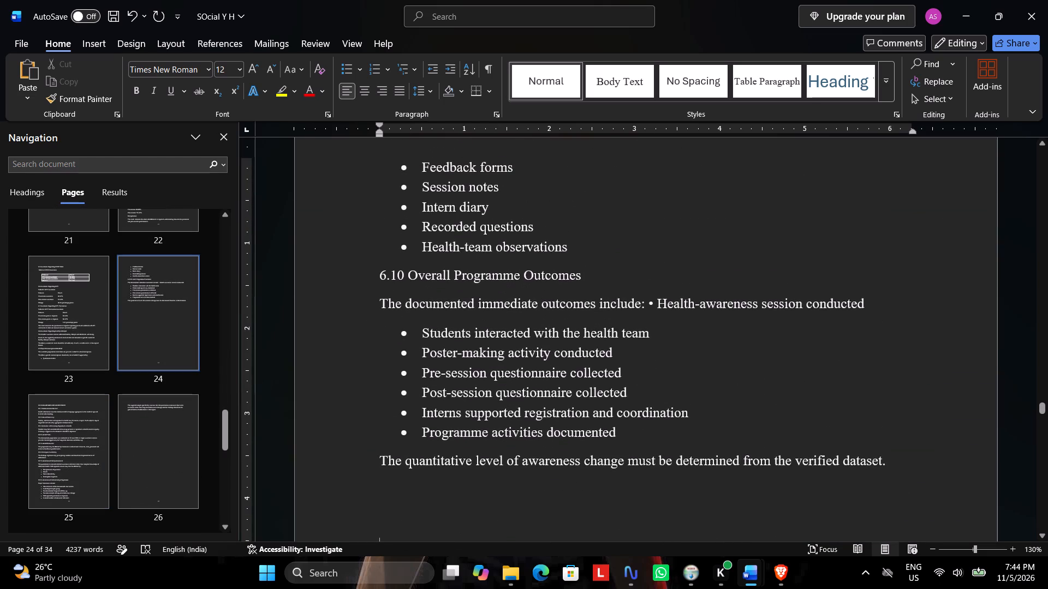
pyautogui.scroll(-20, 445, 265)
pyautogui.scroll(-1, 445, 265)
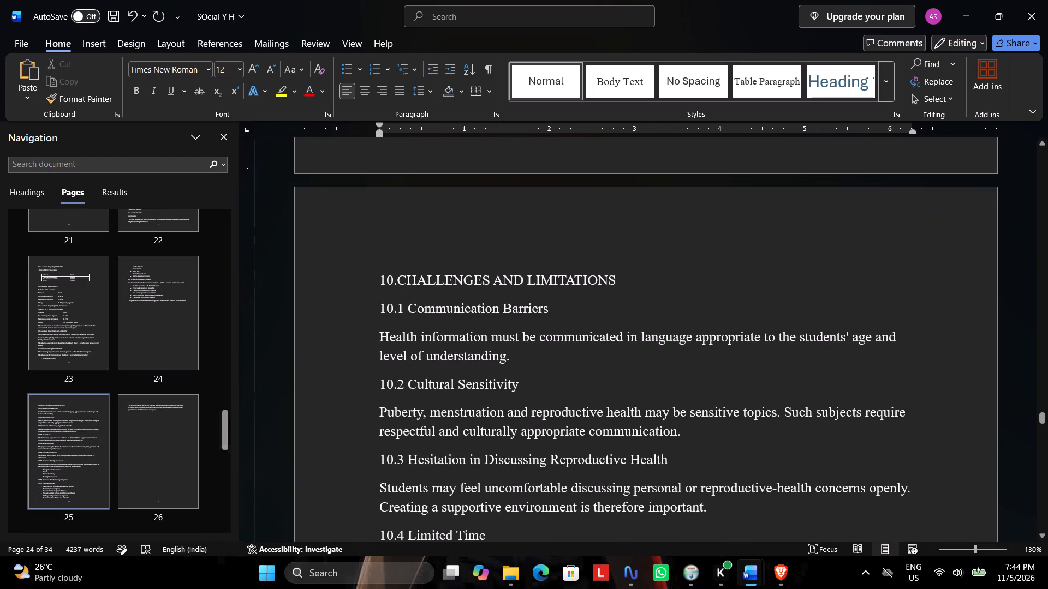
# Renumber the Challenges and Limitations chapter title as 7 and its Communication Barriers heading as 7.1.
pyautogui.click(394, 275)
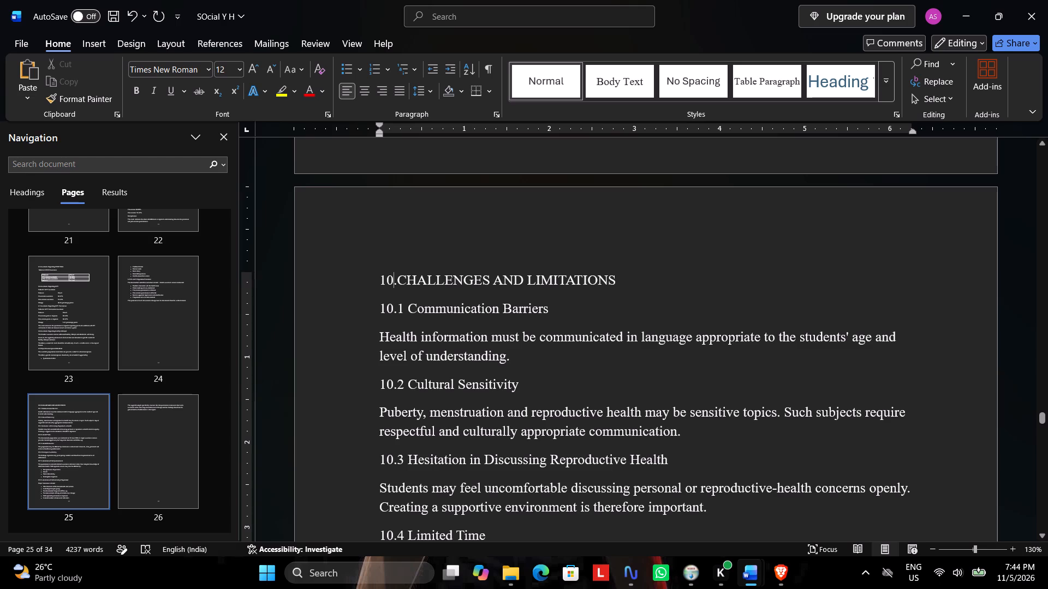
pyautogui.press('BackSpace')
pyautogui.press('BackSpace')
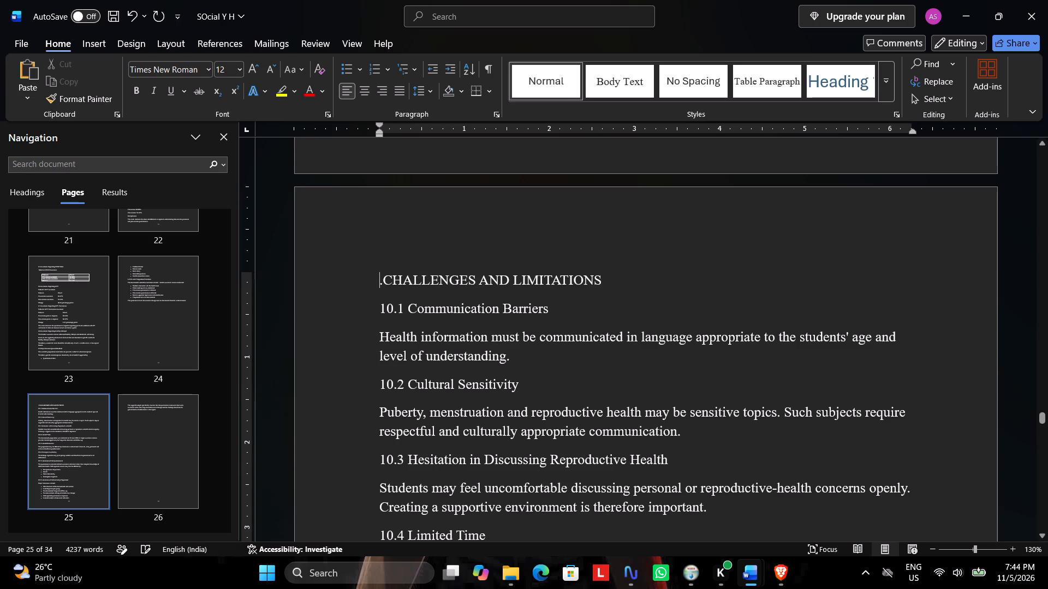
pyautogui.press('7')
pyautogui.click(391, 306)
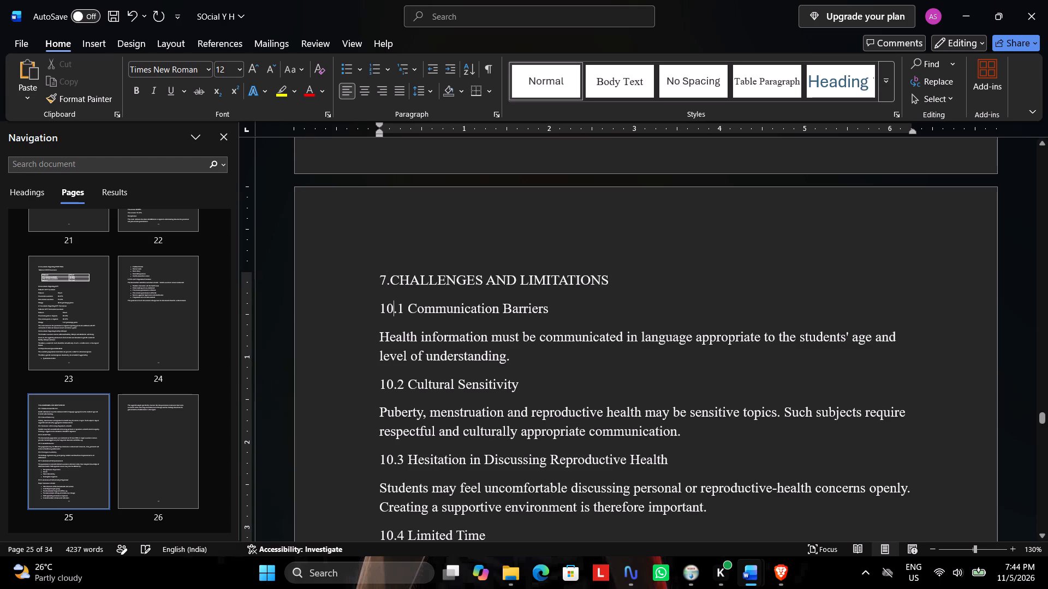
pyautogui.press('BackSpace')
pyautogui.press('BackSpace')
pyautogui.press('7')
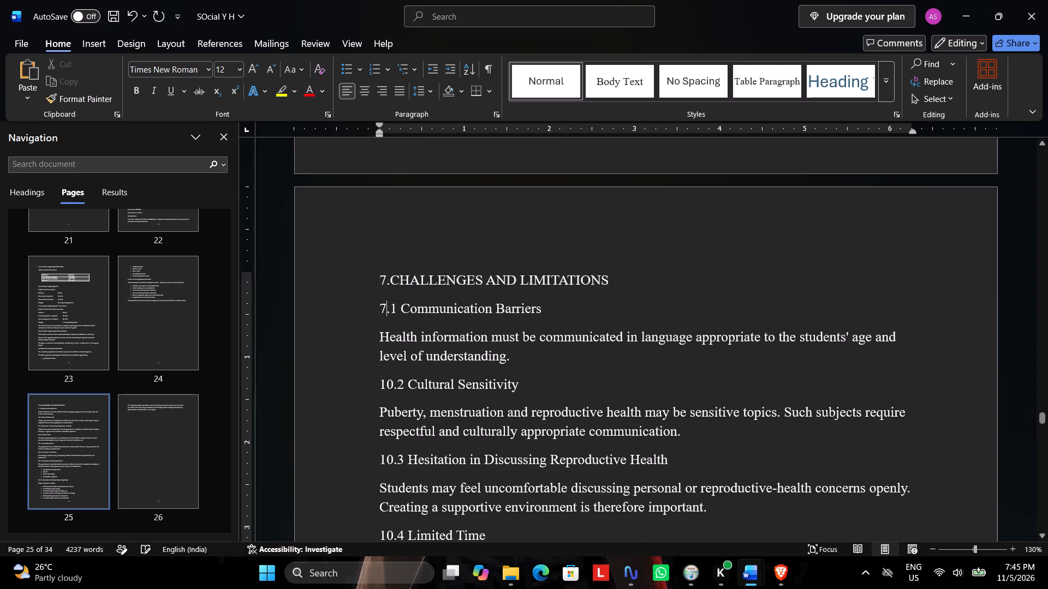
# Renumber the Cultural Sensitivity heading as 7.2 and the Hesitation in Discussing Reproductive Health heading as 7.3.
pyautogui.scroll(-2, 397, 311)
pyautogui.click(393, 299)
pyautogui.press('BackSpace')
pyautogui.press('BackSpace')
pyautogui.press('7')
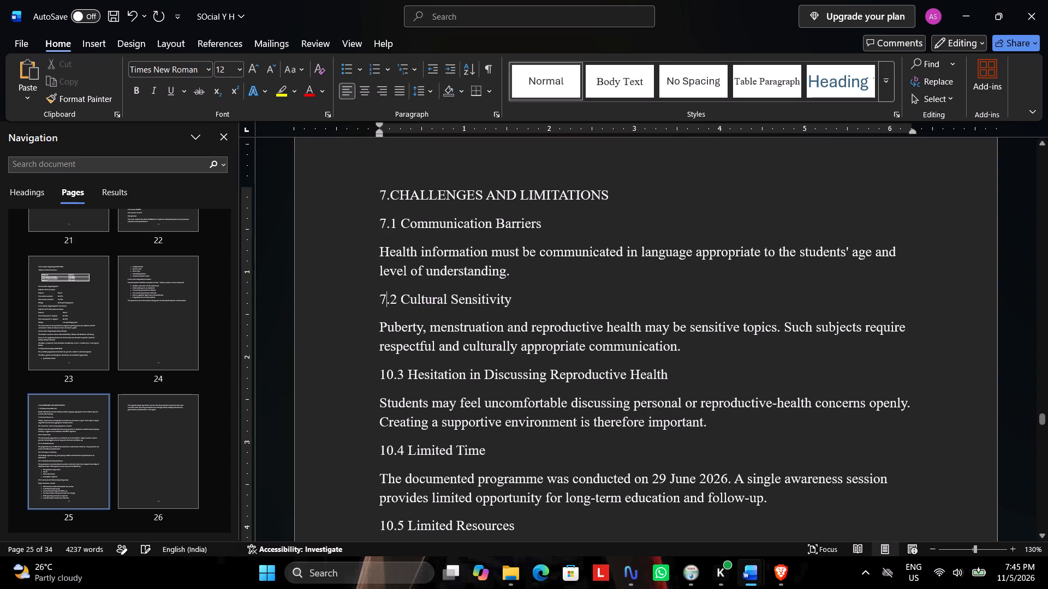
pyautogui.scroll(-1, 390, 317)
pyautogui.click(394, 326)
pyautogui.press('BackSpace')
pyautogui.press('BackSpace')
pyautogui.press('7')
# Renumber the Limited Time heading as 7.4 and the Limited Resources heading as 7.5.
pyautogui.scroll(-1, 395, 325)
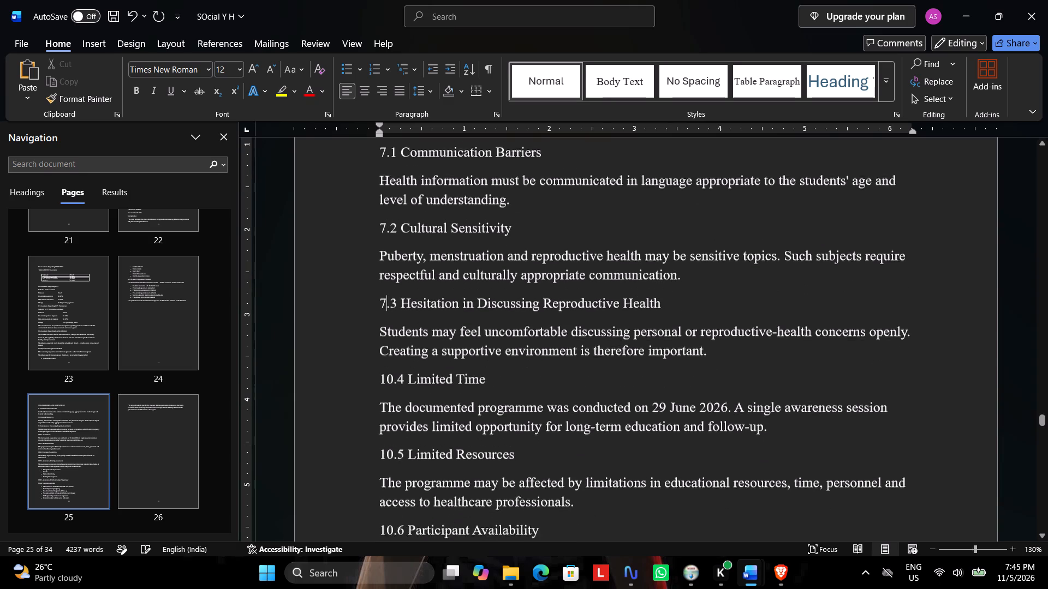
pyautogui.scroll(-1, 394, 326)
pyautogui.click(395, 316)
pyautogui.press('BackSpace')
pyautogui.press('BackSpace')
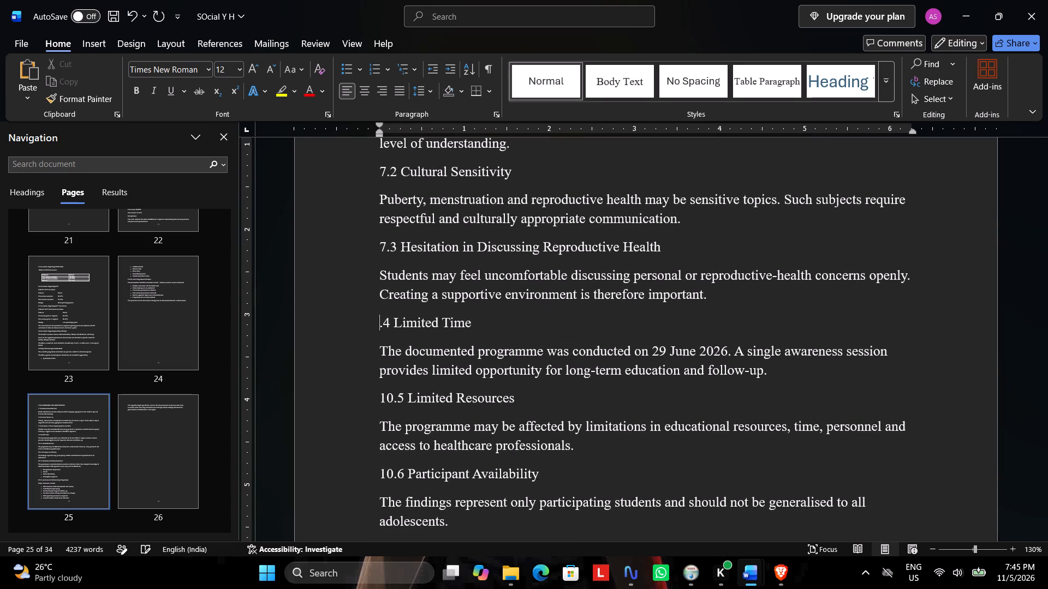
pyautogui.press('7')
pyautogui.scroll(-2, 389, 314)
pyautogui.click(395, 314)
pyautogui.press('BackSpace')
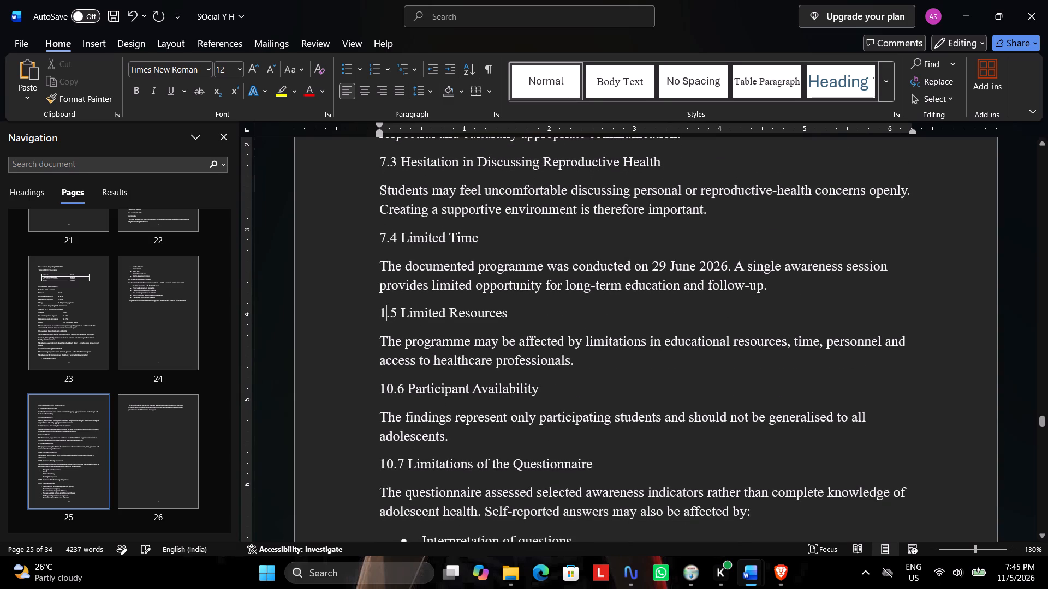
pyautogui.press('BackSpace')
pyautogui.press('7')
# Renumber the Participant Availability heading as 7.6 and the Limitations of the Questionnaire heading as 7.7.
pyautogui.scroll(-2, 400, 310)
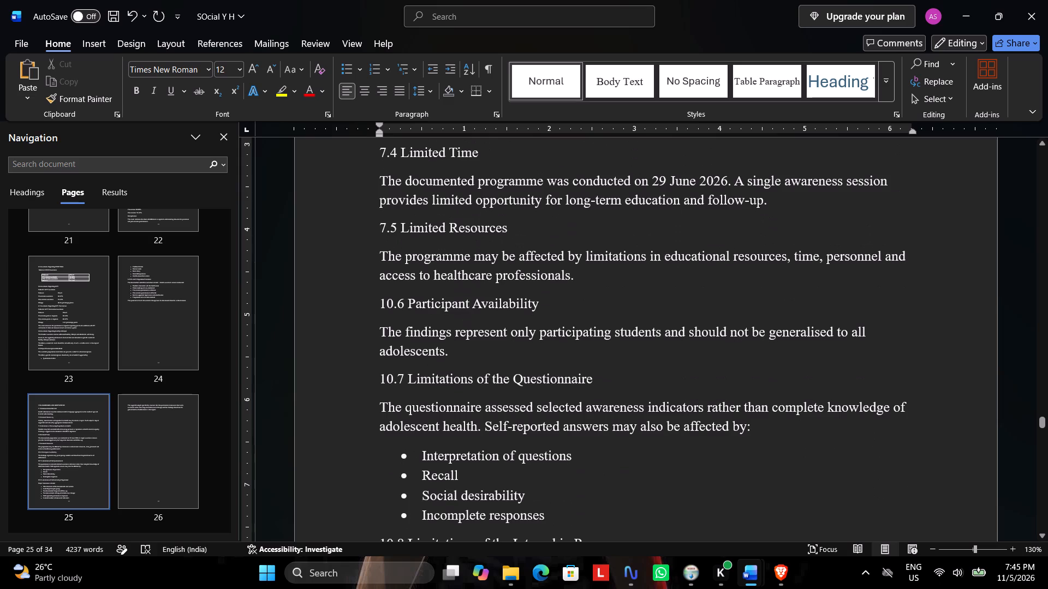
pyautogui.click(400, 304)
pyautogui.click(394, 303)
pyautogui.press('BackSpace')
pyautogui.press('7')
pyautogui.press('BackSpace')
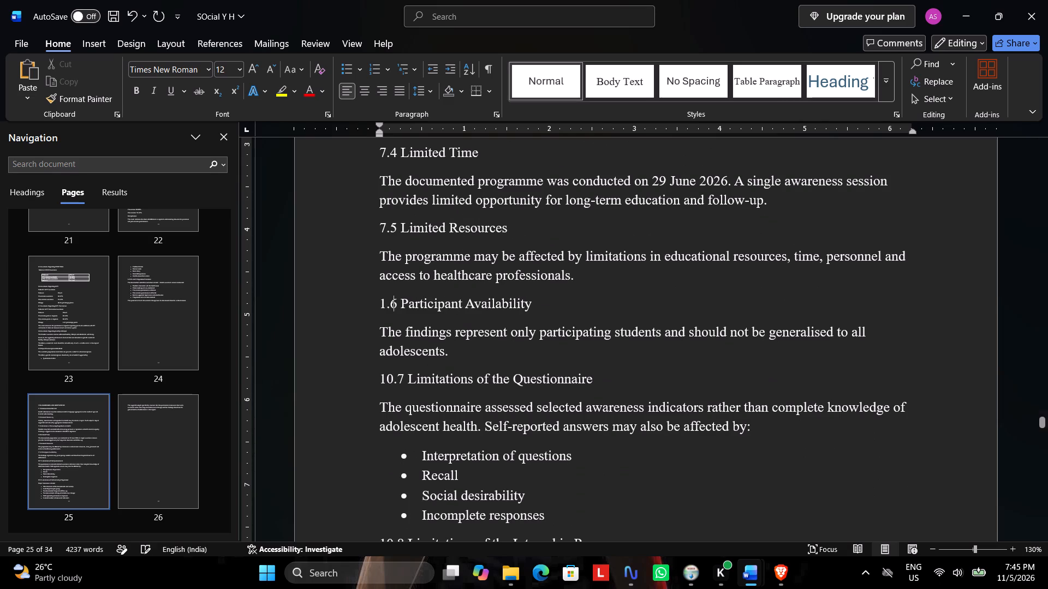
pyautogui.press('BackSpace')
pyautogui.press('7')
pyautogui.scroll(-1, 390, 304)
pyautogui.click(395, 331)
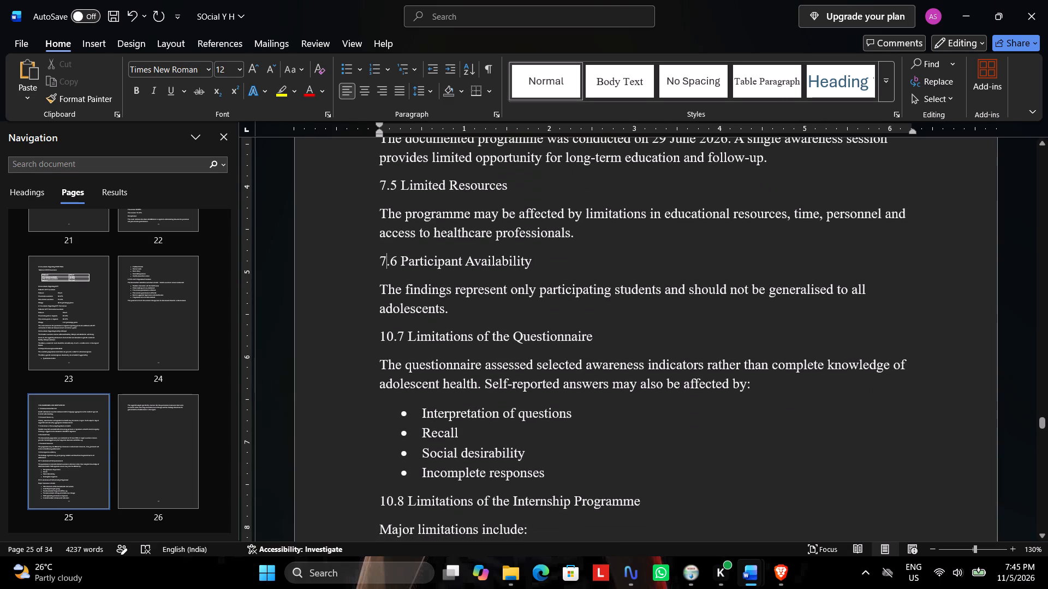
pyautogui.press('BackSpace')
pyautogui.press('BackSpace')
pyautogui.press('7')
# Renumber the Limitations of the Internship Programme heading as 7.8.
pyautogui.scroll(-2, 388, 319)
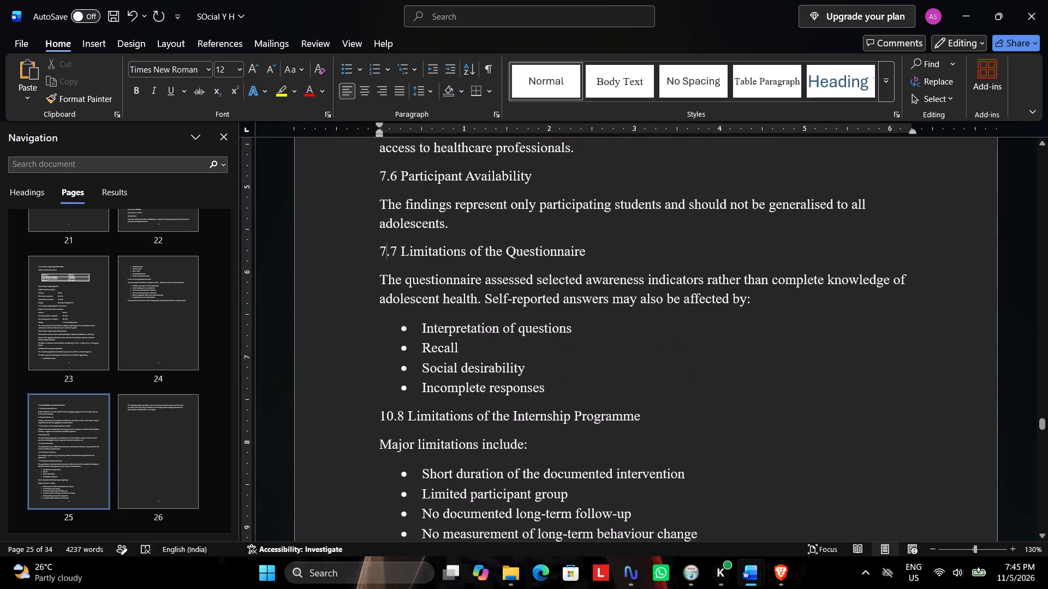
pyautogui.scroll(-2, 445, 321)
pyautogui.click(391, 329)
pyautogui.press('BackSpace')
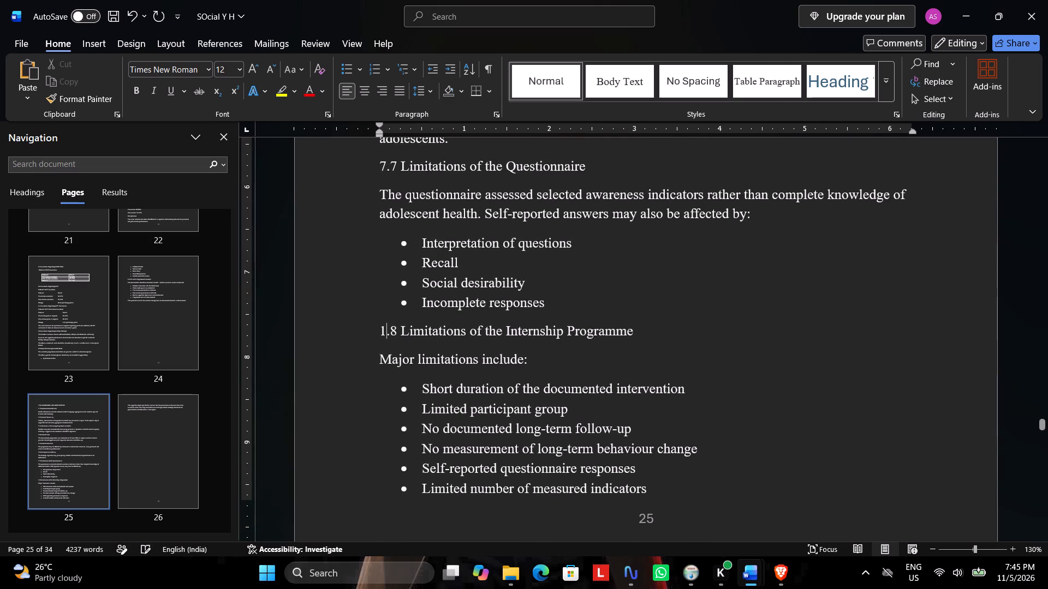
pyautogui.press('BackSpace')
pyautogui.press('7')
# Review the end of the Challenges and Limitations chapter and the start of the Learning Outcomes chapter.
pyautogui.scroll(-11, 397, 328)
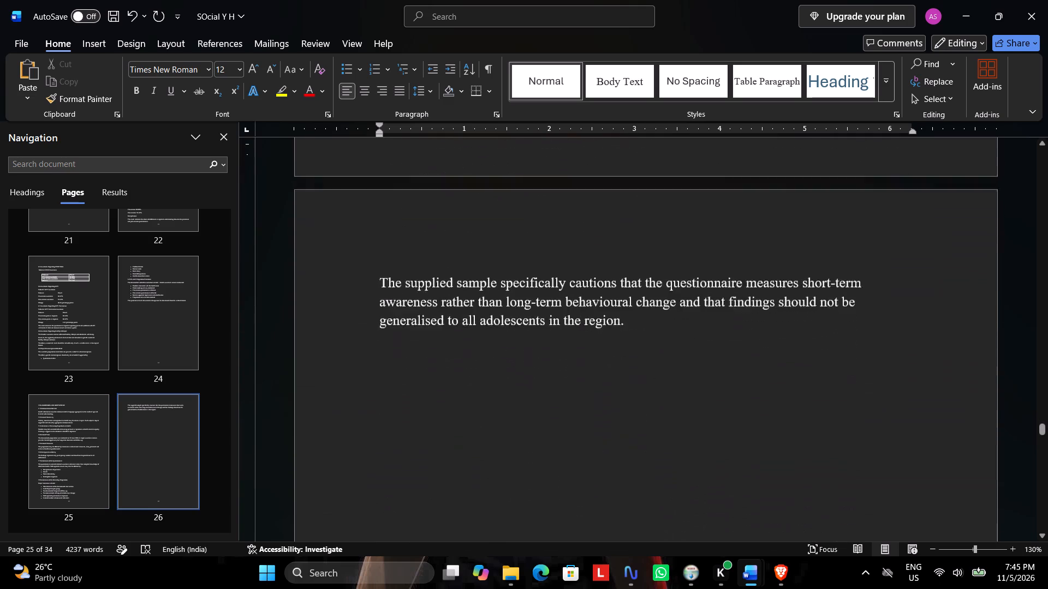
pyautogui.scroll(-17, 402, 341)
pyautogui.scroll(1, 398, 338)
pyautogui.scroll(-2, 401, 339)
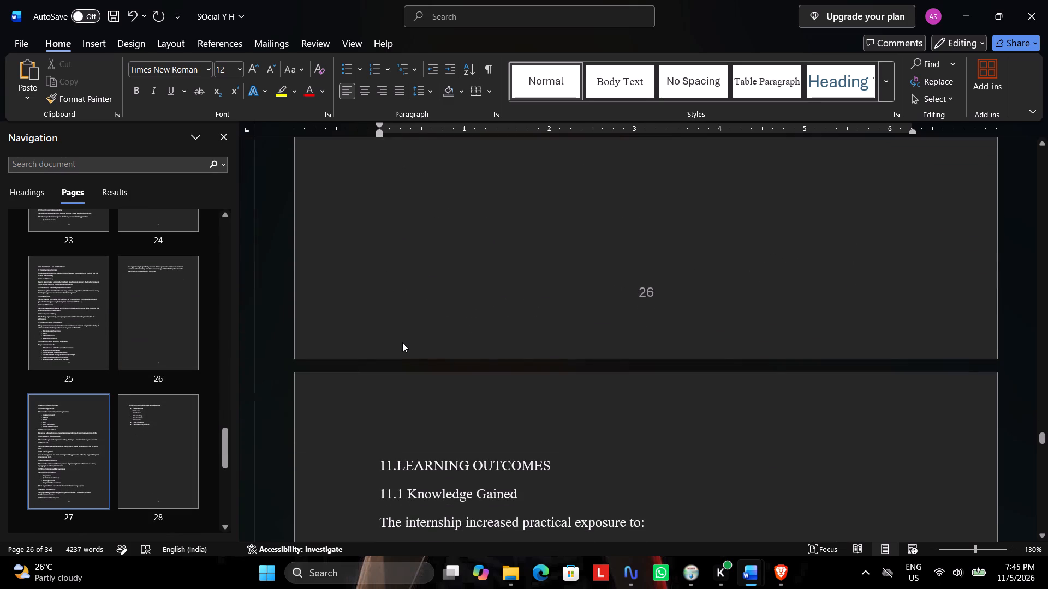
pyautogui.scroll(20, 403, 342)
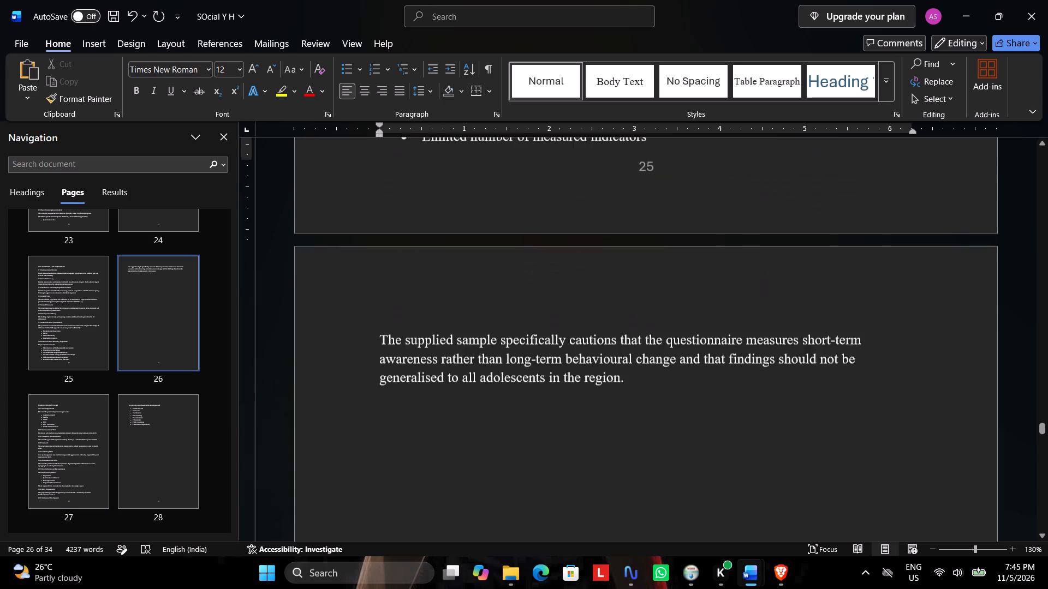
# Format the Challenges and Limitations chapter title as bold at 14 pt.
pyautogui.scroll(5, 445, 320)
pyautogui.scroll(16, 445, 321)
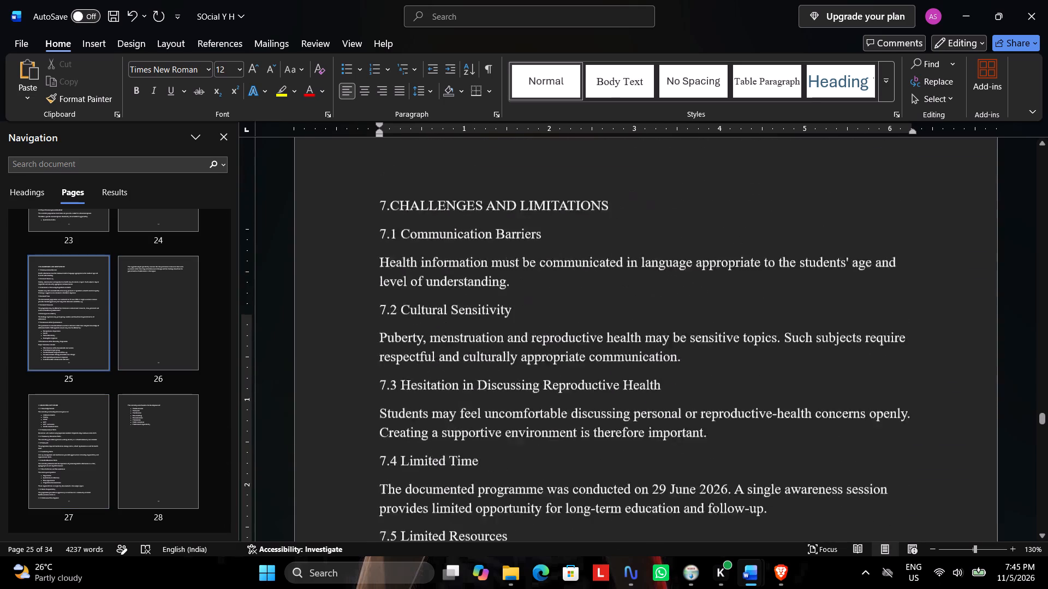
pyautogui.scroll(7, 445, 318)
pyautogui.scroll(-5, 446, 318)
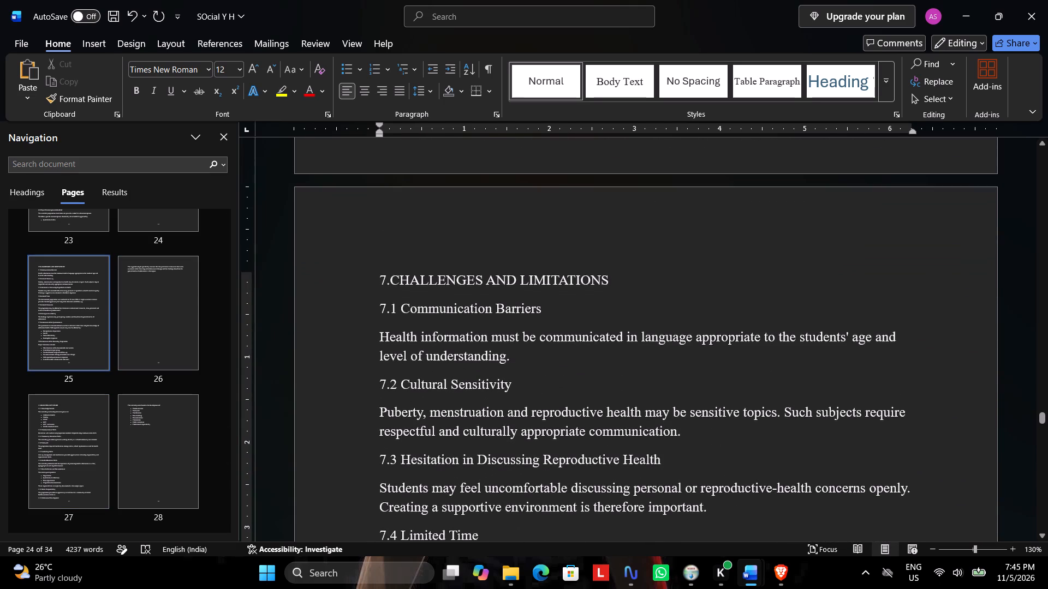
pyautogui.moveTo(622, 276); pyautogui.dragTo(376, 279)
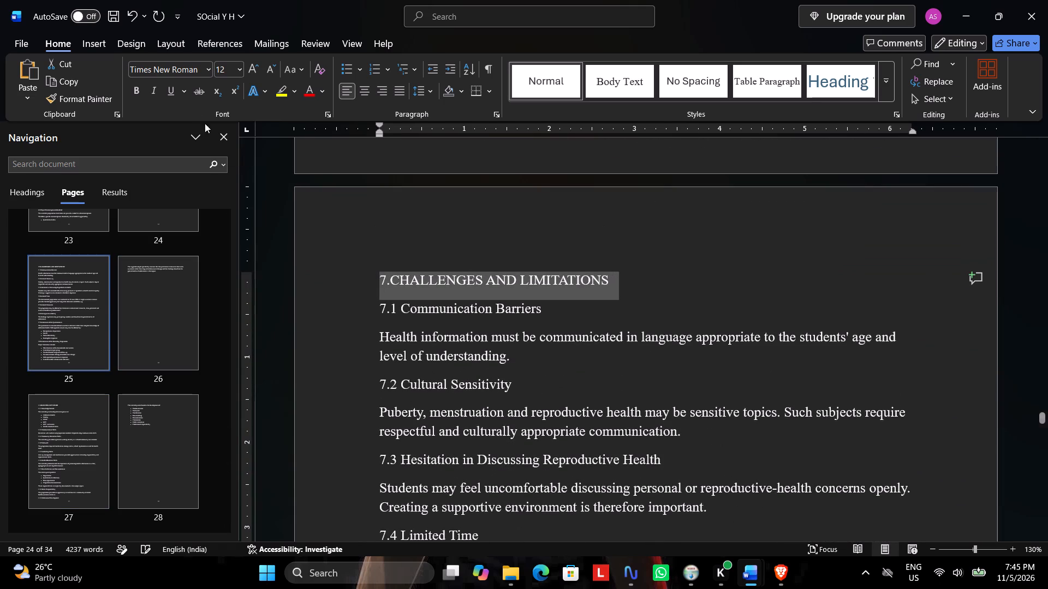
pyautogui.click(254, 67)
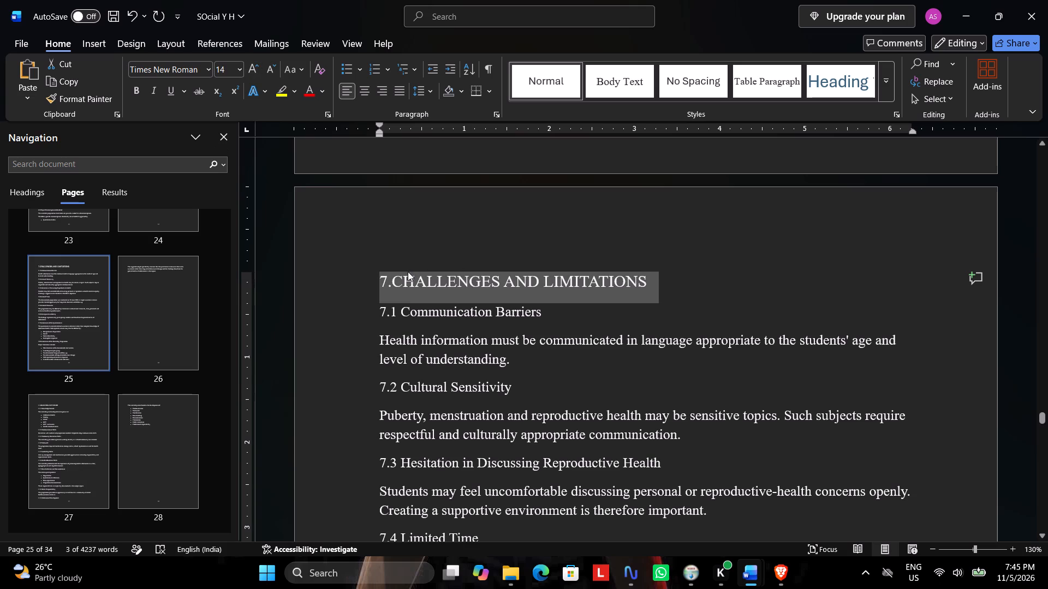
pyautogui.hotkey('ctrl', 'b')
# Review the Learning Outcomes and Recommendations chapters up to the start of the Conclusion.
pyautogui.scroll(-20, 540, 278)
pyautogui.scroll(-6, 540, 278)
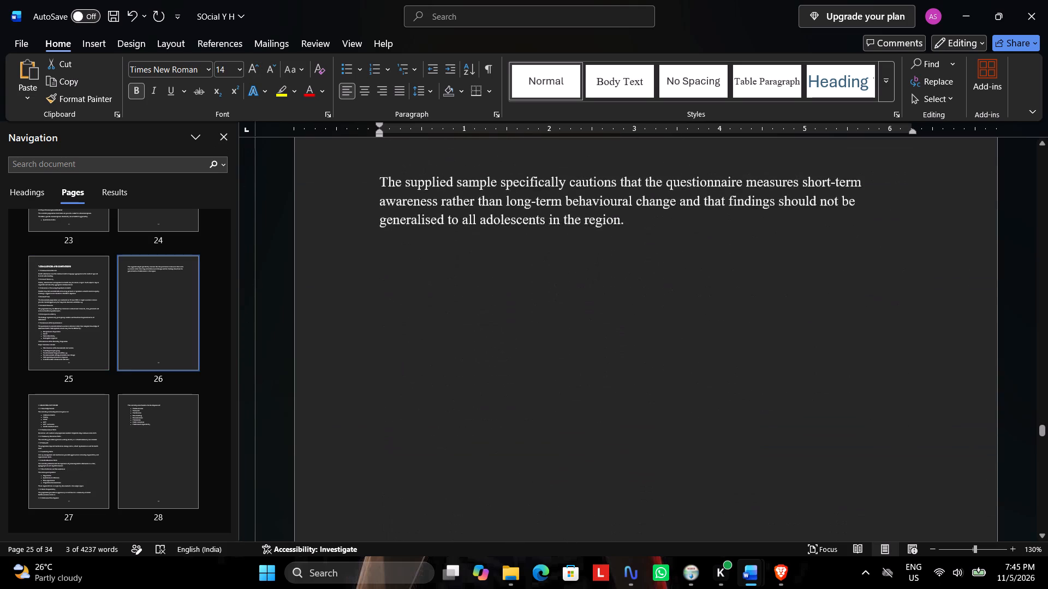
pyautogui.scroll(-20, 532, 275)
pyautogui.scroll(-4, 532, 275)
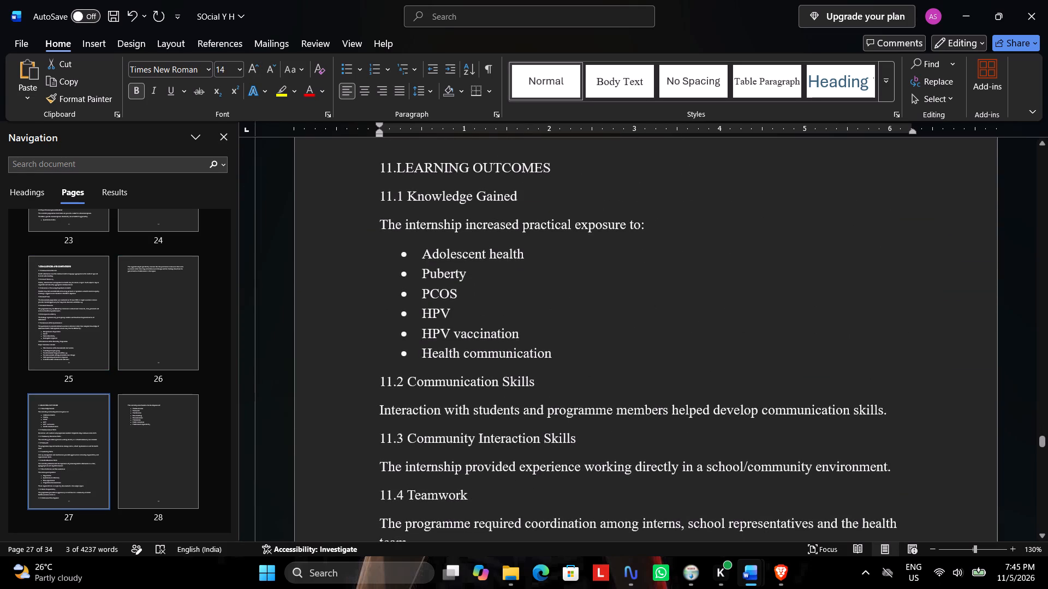
pyautogui.scroll(-20, 526, 276)
pyautogui.scroll(-9, 518, 279)
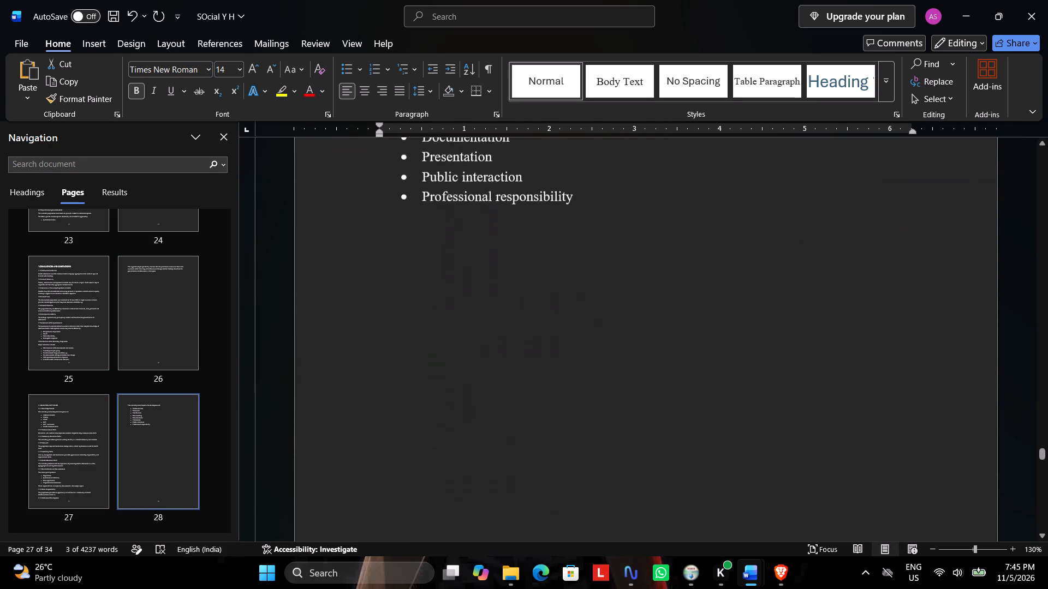
pyautogui.scroll(-13, 518, 279)
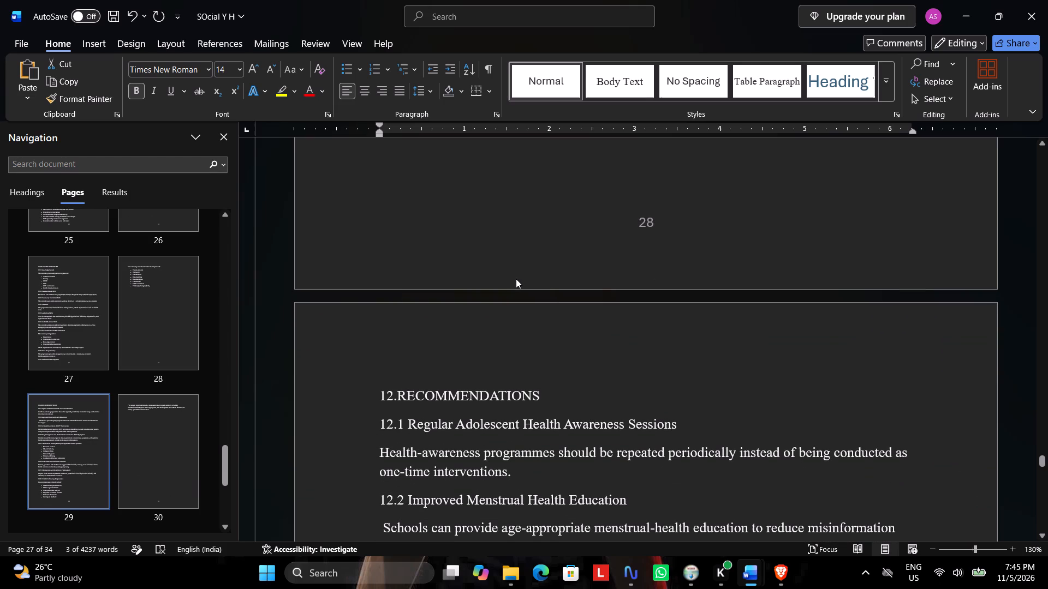
pyautogui.scroll(-17, 516, 279)
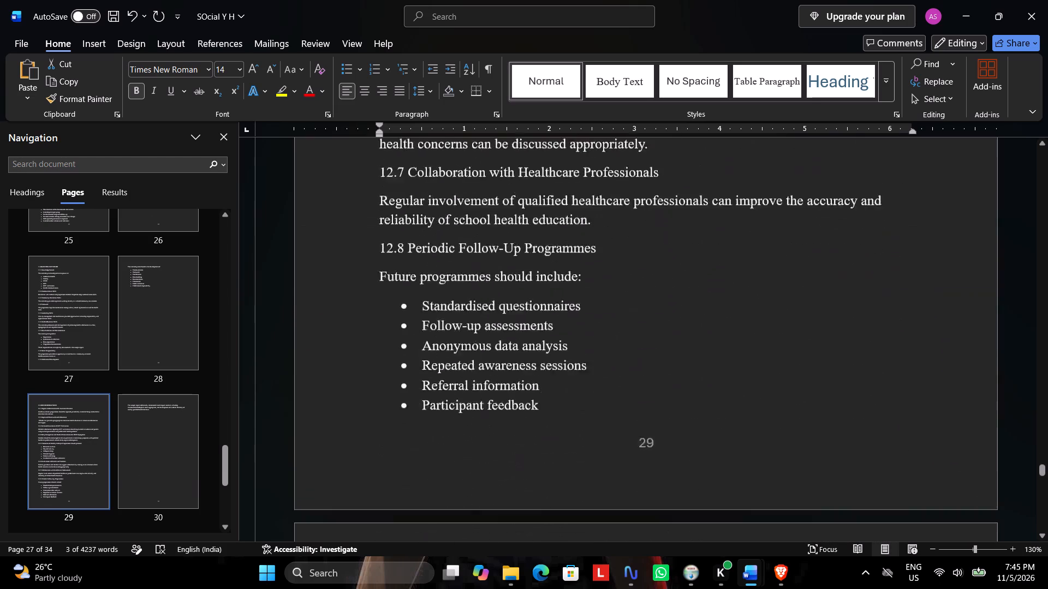
pyautogui.scroll(-8, 516, 279)
pyautogui.scroll(-20, 516, 279)
pyautogui.scroll(-2, 516, 279)
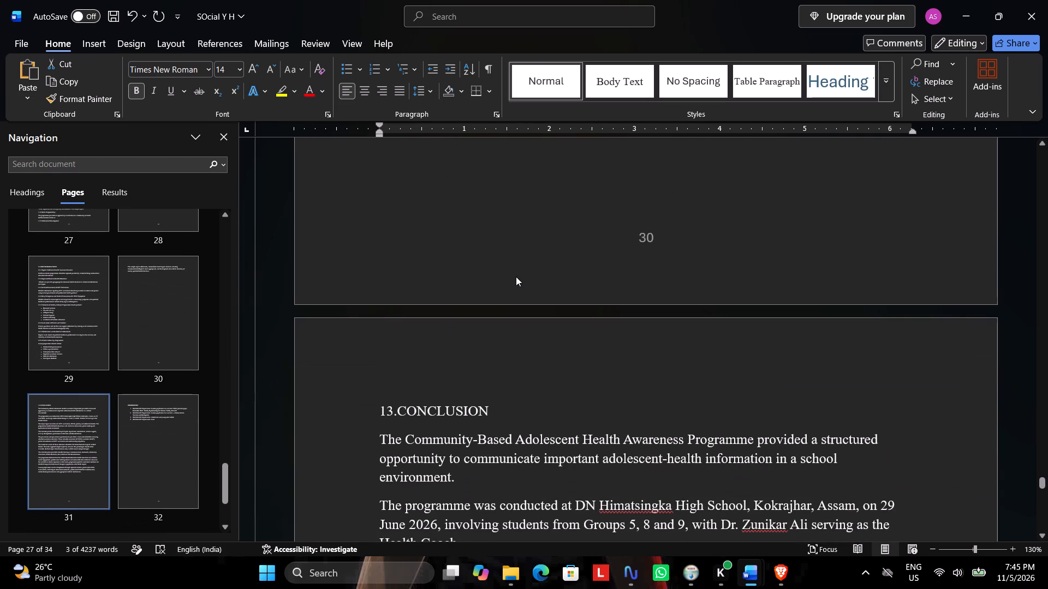
# Delete all of Chapter 12: Recommendations, from its title through the closing paragraph about multilingual material and a referral directory.
pyautogui.scroll(13, 516, 276)
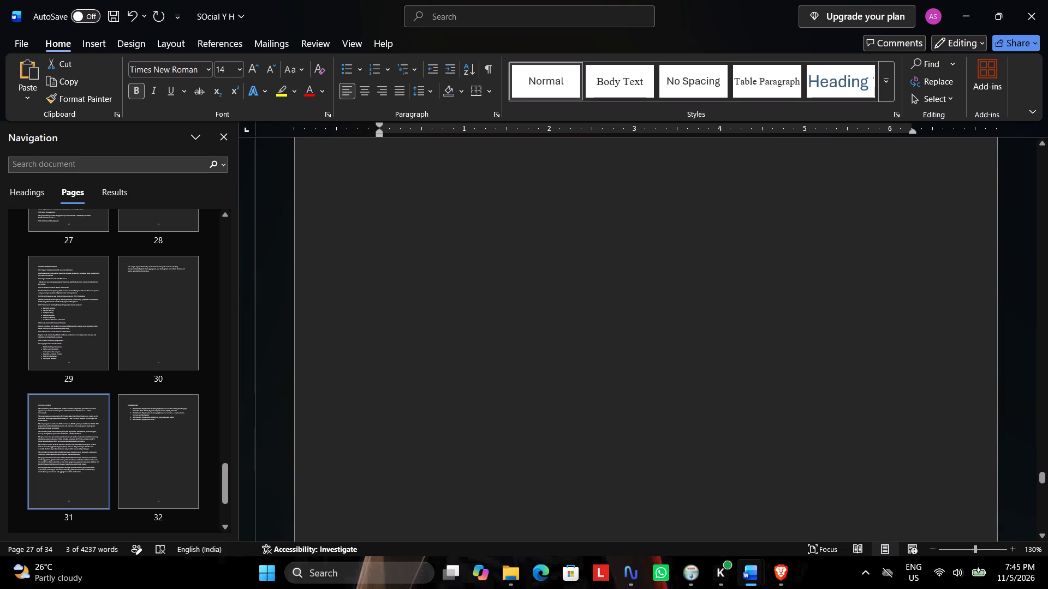
pyautogui.scroll(8, 516, 276)
pyautogui.moveTo(593, 348); pyautogui.dragTo(397, 238)
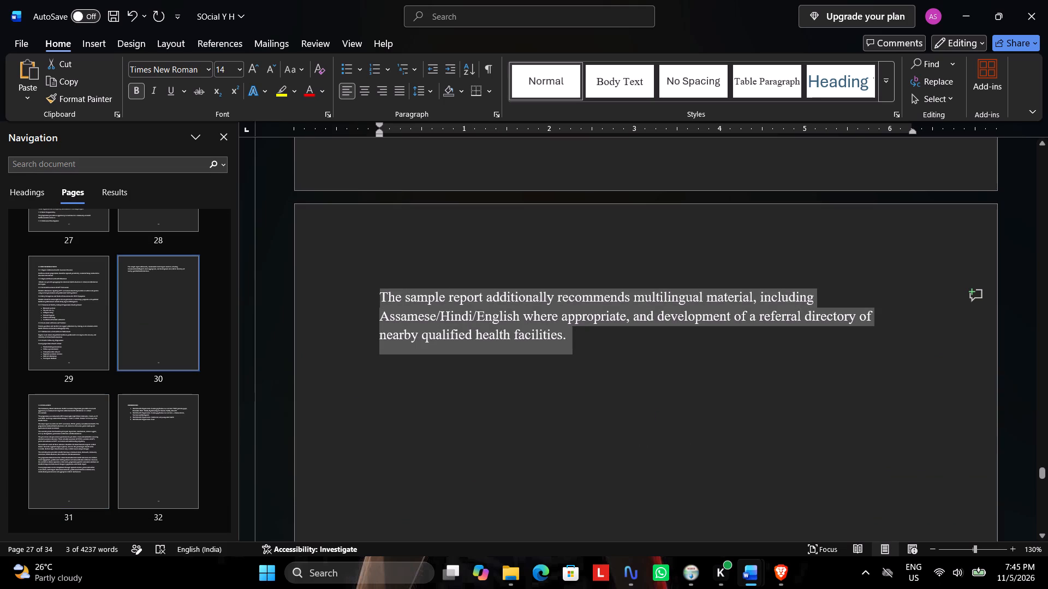
pyautogui.moveTo(397, 238); pyautogui.dragTo(396, 238)
pyautogui.scroll(20, 396, 238)
pyautogui.scroll(17, 396, 238)
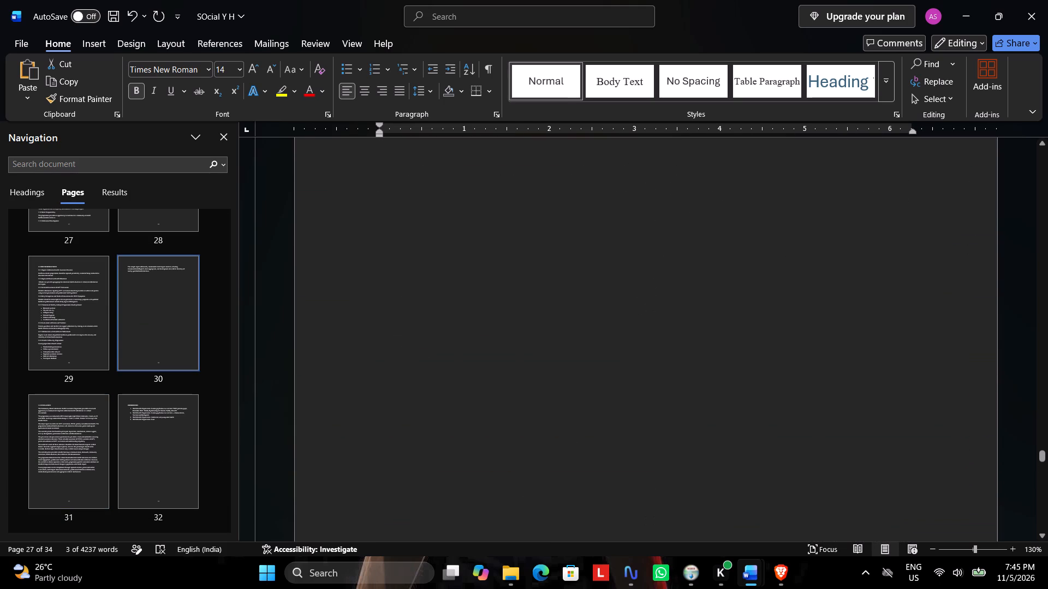
pyautogui.scroll(7, 396, 238)
pyautogui.moveTo(396, 238); pyautogui.dragTo(397, 247)
pyautogui.scroll(-3, 396, 243)
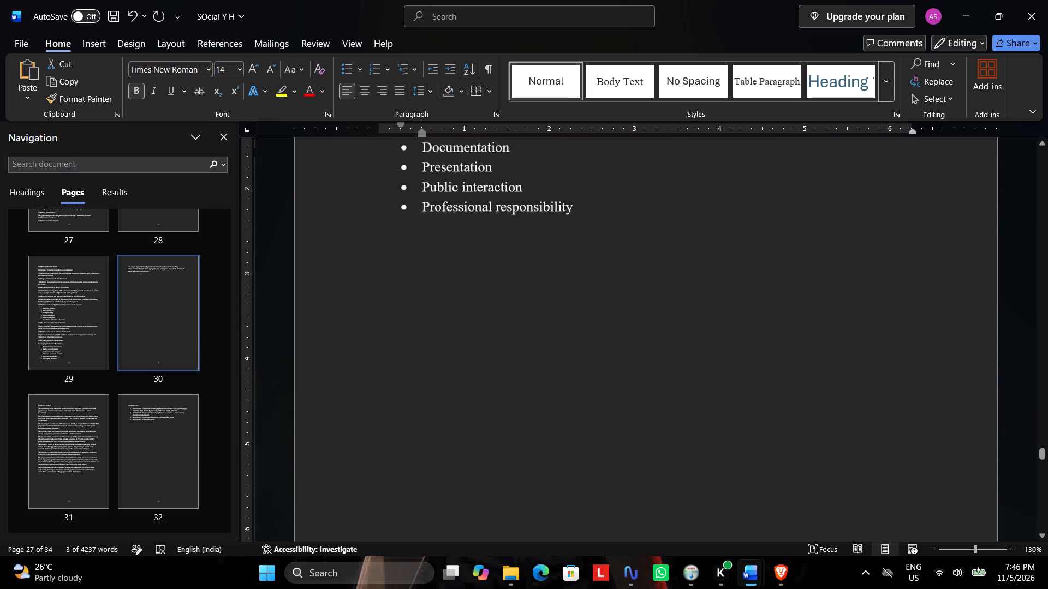
pyautogui.moveTo(397, 247); pyautogui.dragTo(397, 251)
pyautogui.scroll(-13, 397, 247)
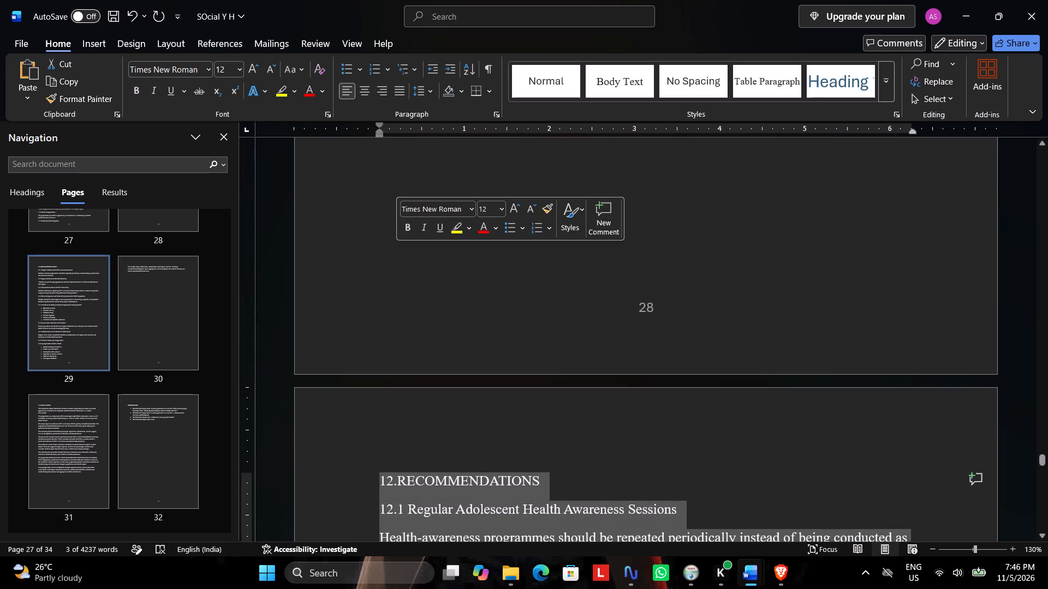
pyautogui.press('Delete')
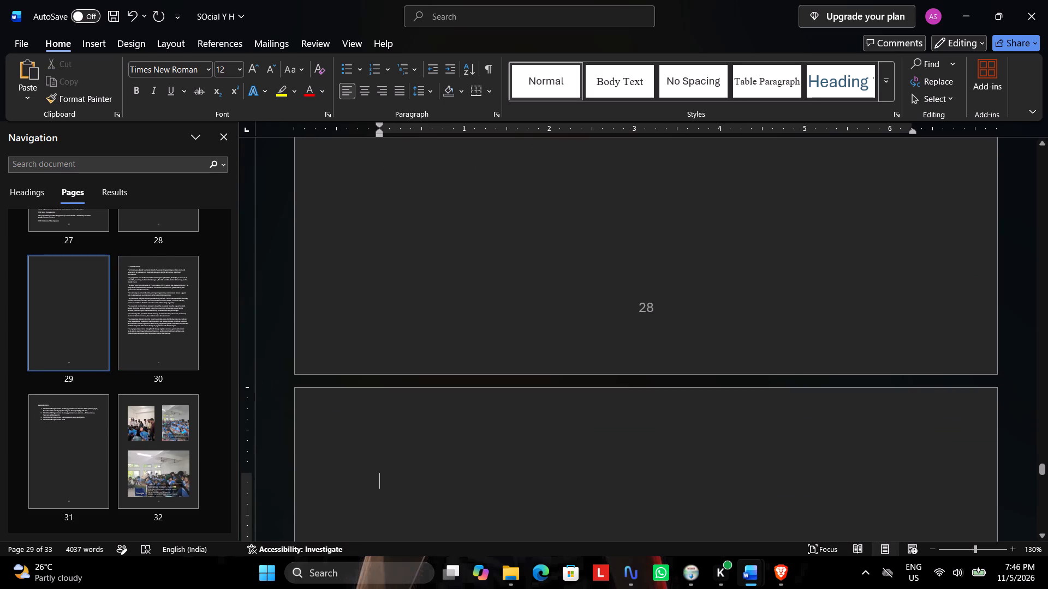
# Remove the blank page before the Conclusion chapter.
pyautogui.click(87, 275)
pyautogui.press('Delete')
# Delete all of Chapter 11: Learning Outcomes, from its title down to the start of the Conclusion chapter.
pyautogui.scroll(2, 136, 278)
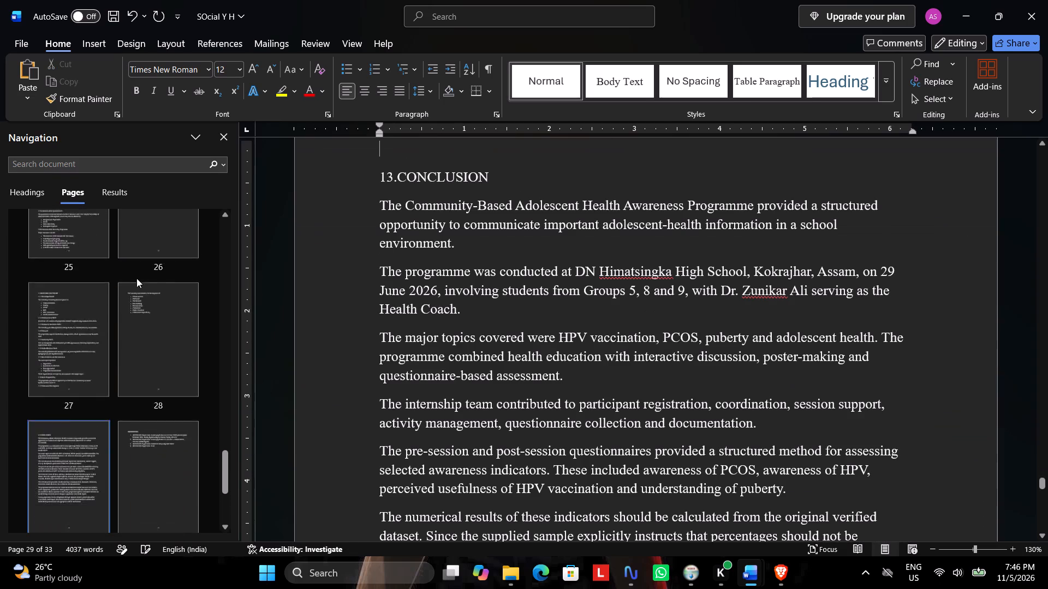
pyautogui.click(154, 381)
pyautogui.click(67, 379)
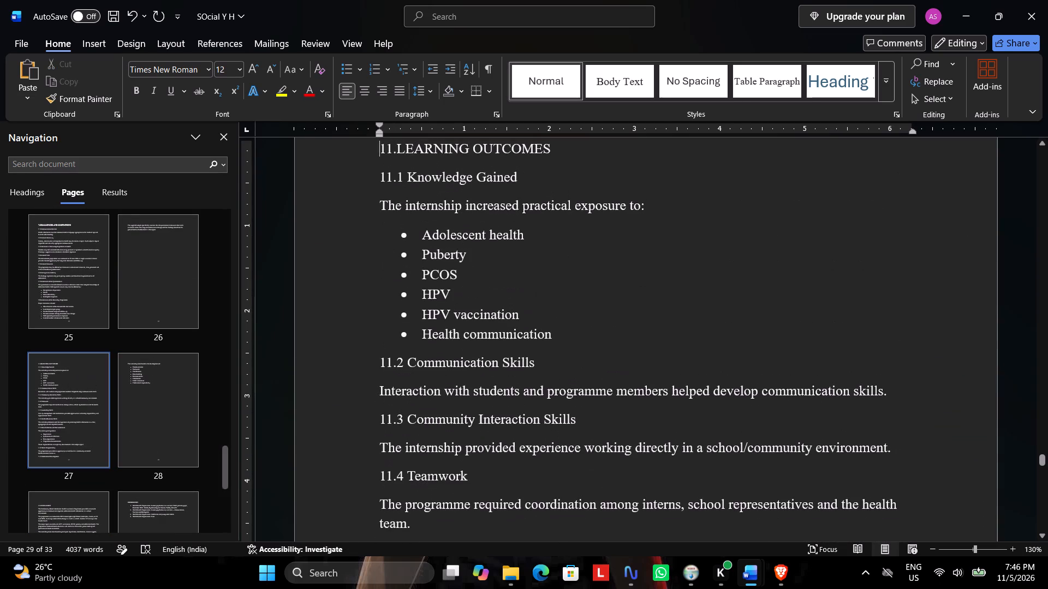
pyautogui.scroll(2, 443, 312)
pyautogui.moveTo(382, 228); pyautogui.dragTo(418, 258)
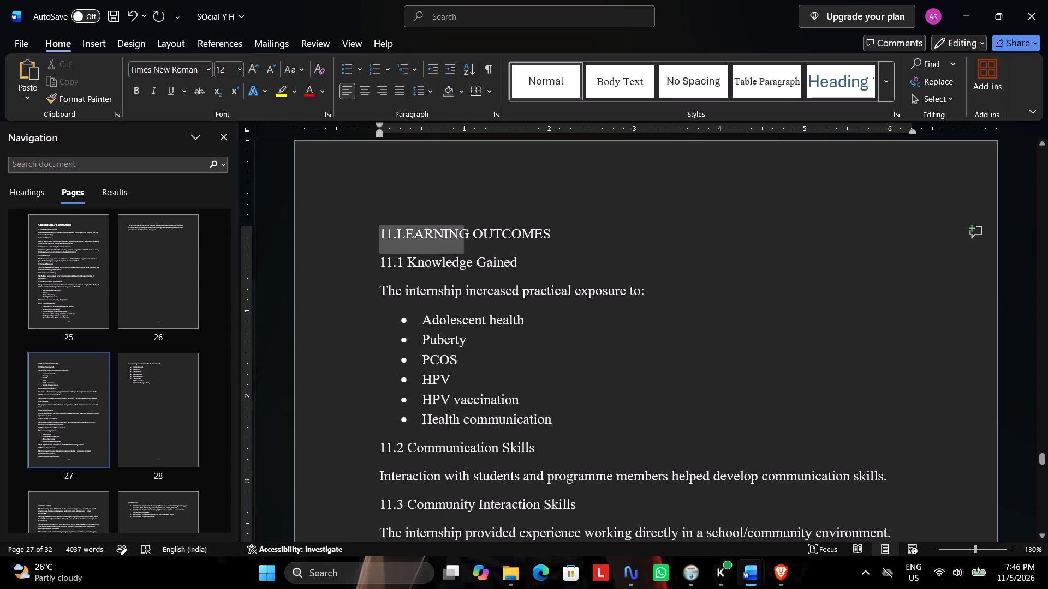
pyautogui.moveTo(418, 258); pyautogui.dragTo(499, 327)
pyautogui.scroll(-18, 487, 316)
pyautogui.scroll(-19, 499, 327)
pyautogui.scroll(-8, 499, 327)
pyautogui.scroll(10, 499, 327)
pyautogui.press('Delete')
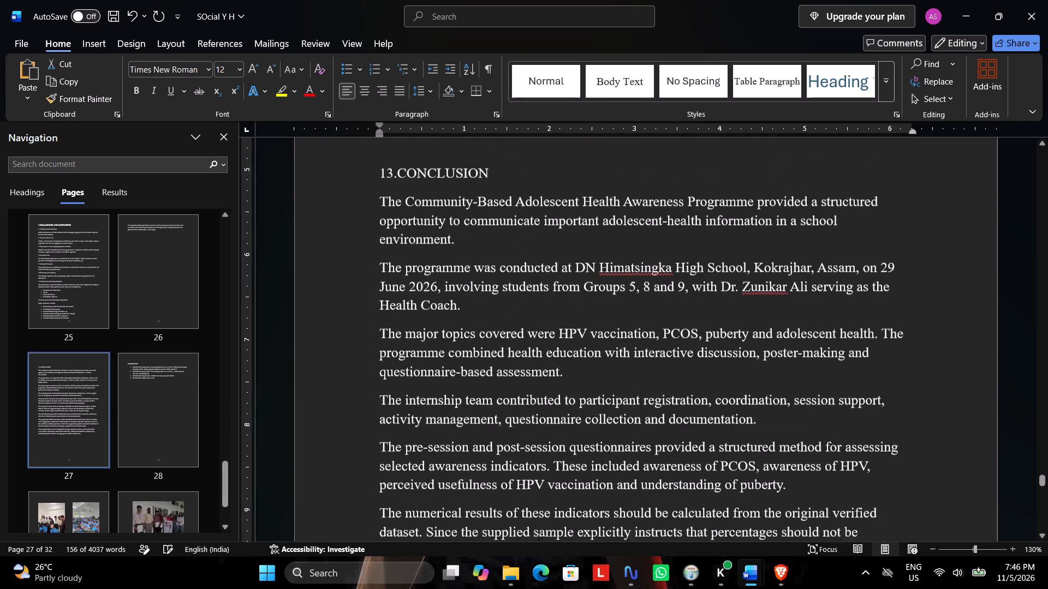
# Remove the empty line above the Conclusion chapter title.
pyautogui.click(148, 288)
pyautogui.scroll(5, 490, 238)
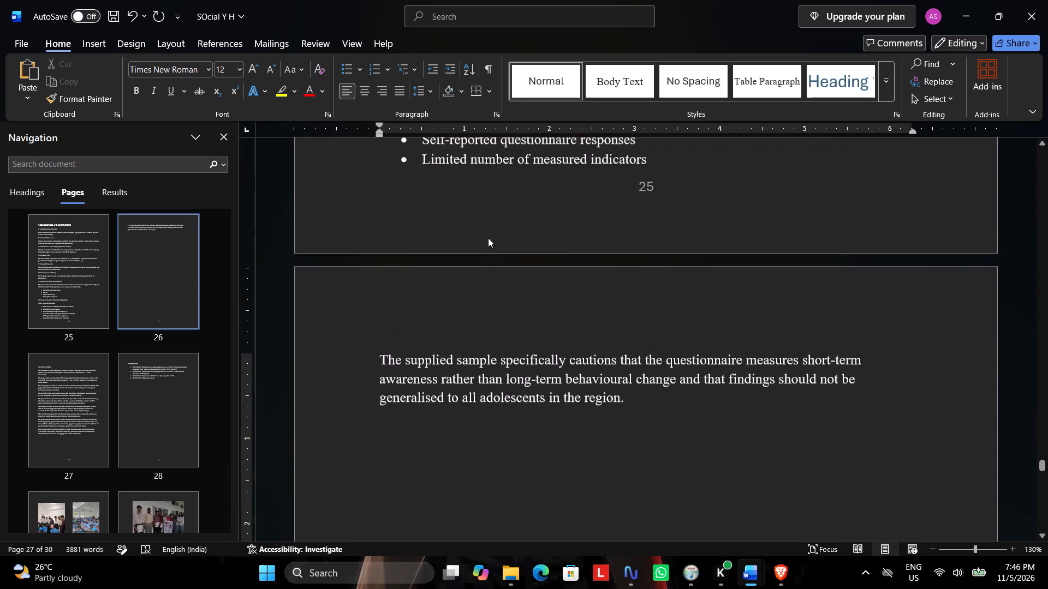
pyautogui.scroll(6, 454, 260)
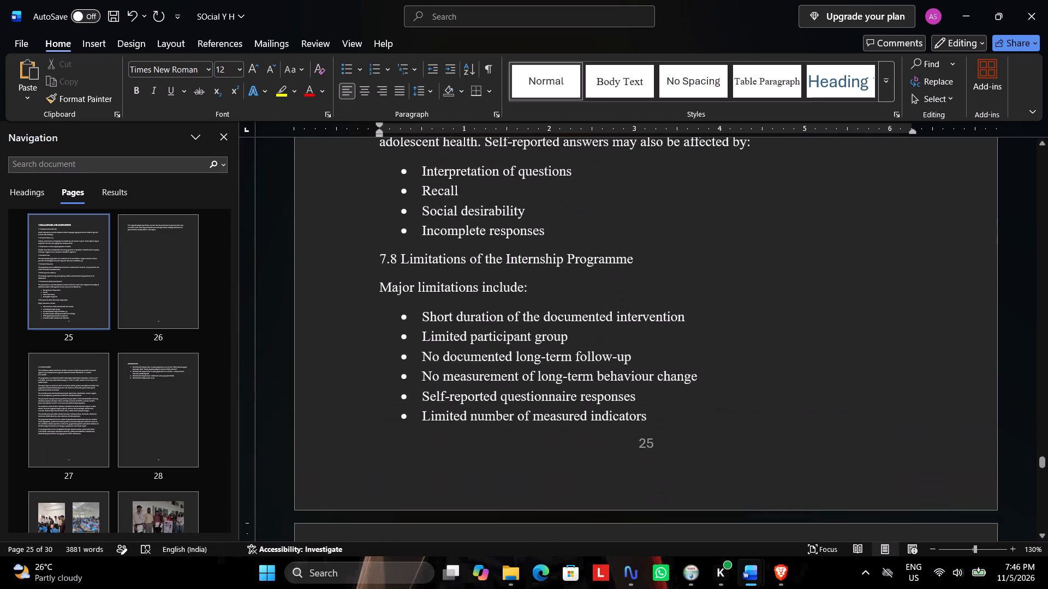
pyautogui.scroll(-20, 455, 260)
pyautogui.scroll(-8, 455, 260)
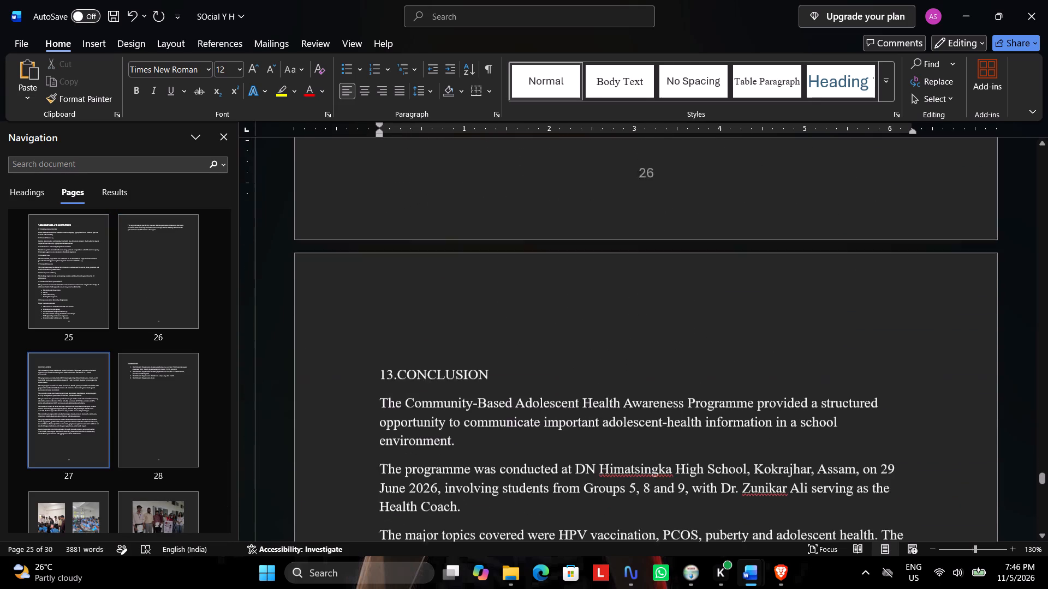
pyautogui.scroll(-5, 444, 250)
pyautogui.click(394, 247)
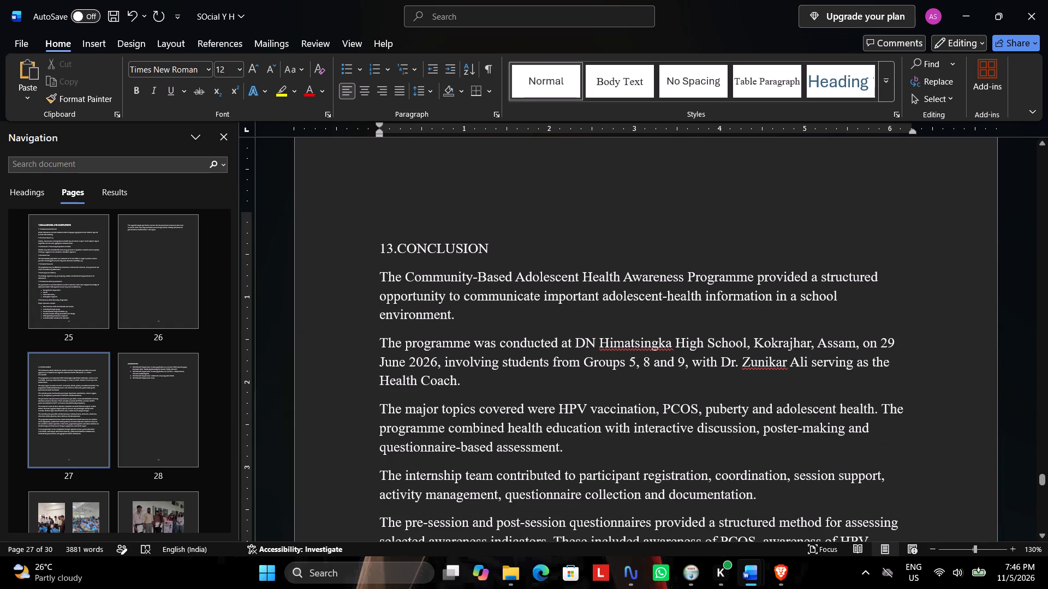
pyautogui.click(391, 245)
pyautogui.click(374, 243)
pyautogui.click(380, 243)
pyautogui.press('BackSpace')
# Renumber the Conclusion chapter title as 8.
pyautogui.click(392, 220)
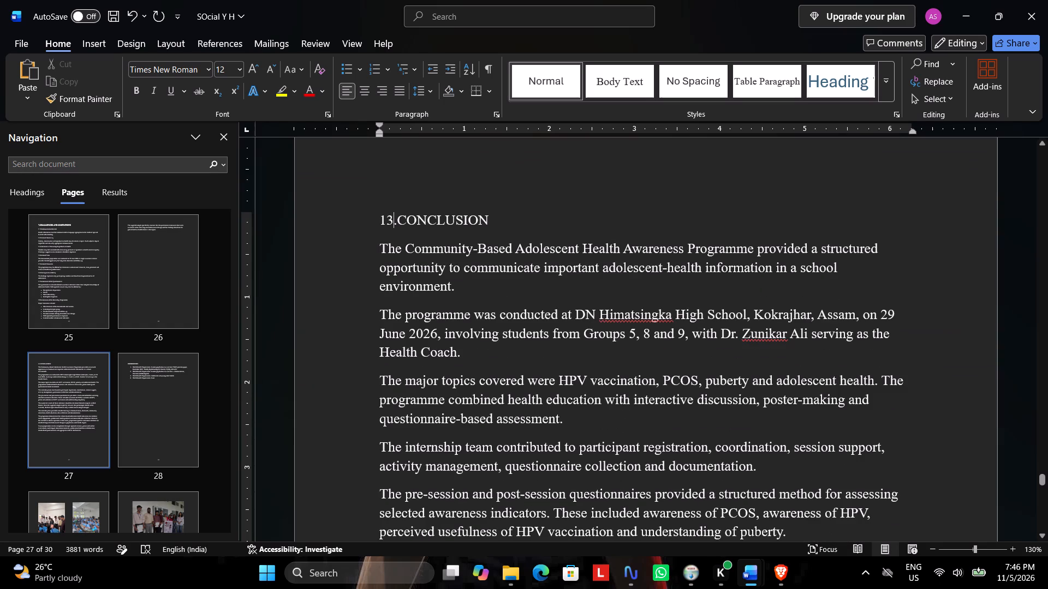
pyautogui.click(377, 219)
pyautogui.press('BackSpace')
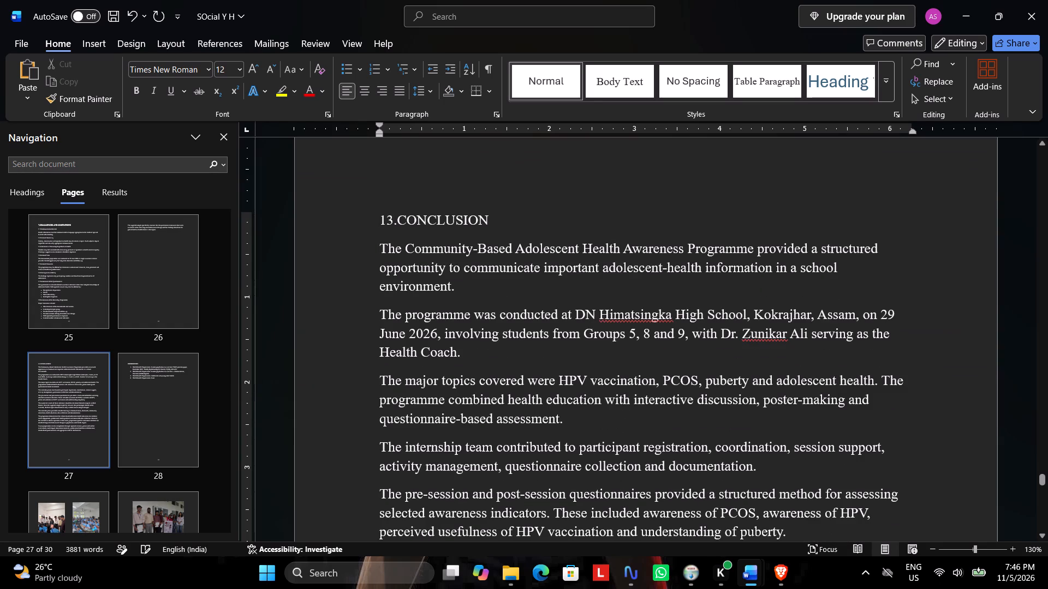
pyautogui.click(394, 217)
pyautogui.press('BackSpace')
pyautogui.press('BackSpace')
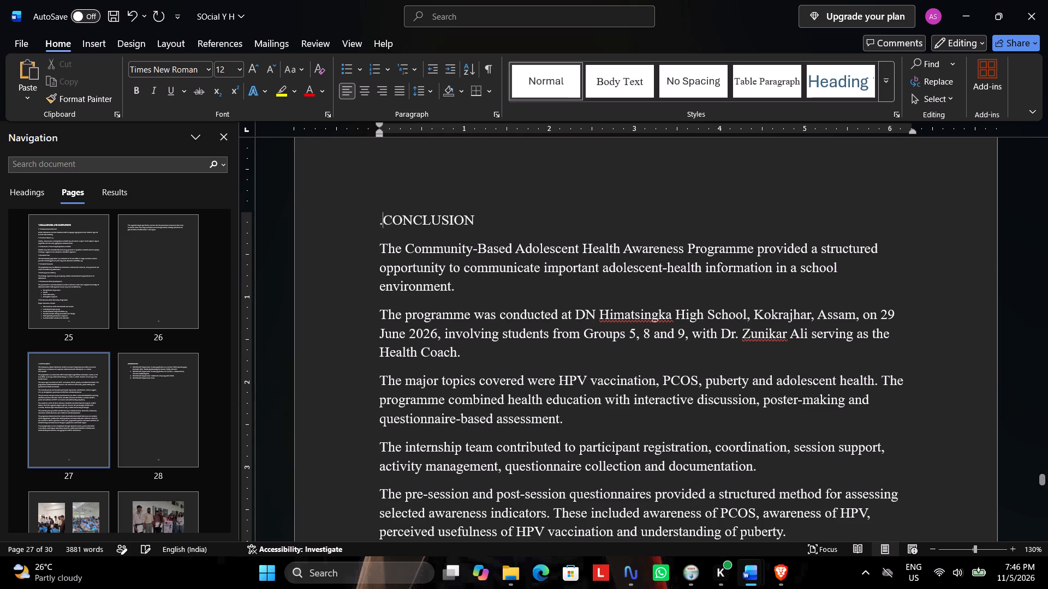
pyautogui.press('8')
# Review the Conclusion, the References list and the photo pages at the end of the report.
pyautogui.scroll(-3, 436, 332)
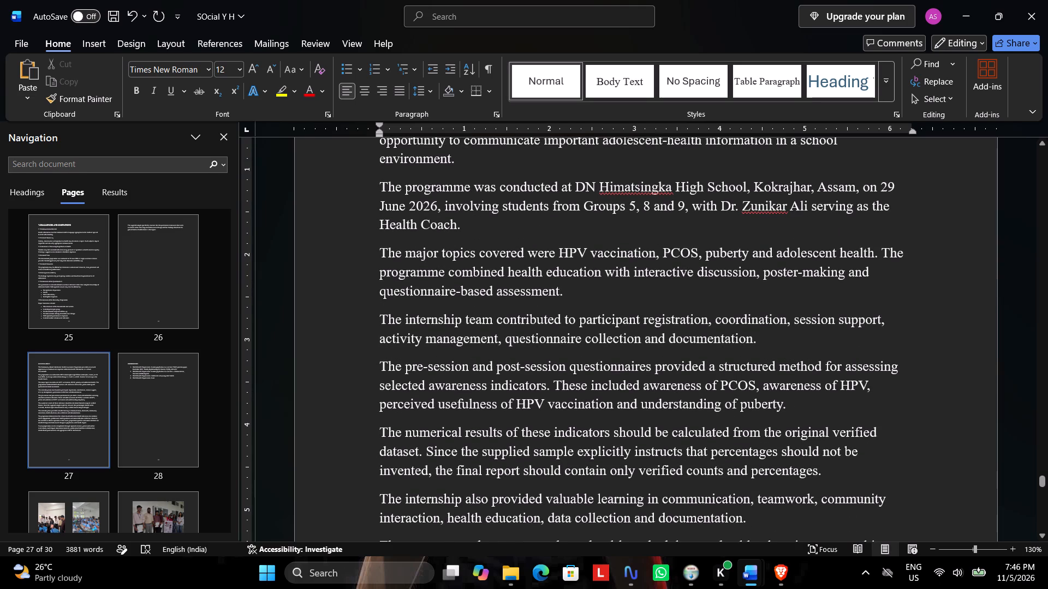
pyautogui.scroll(-17, 445, 267)
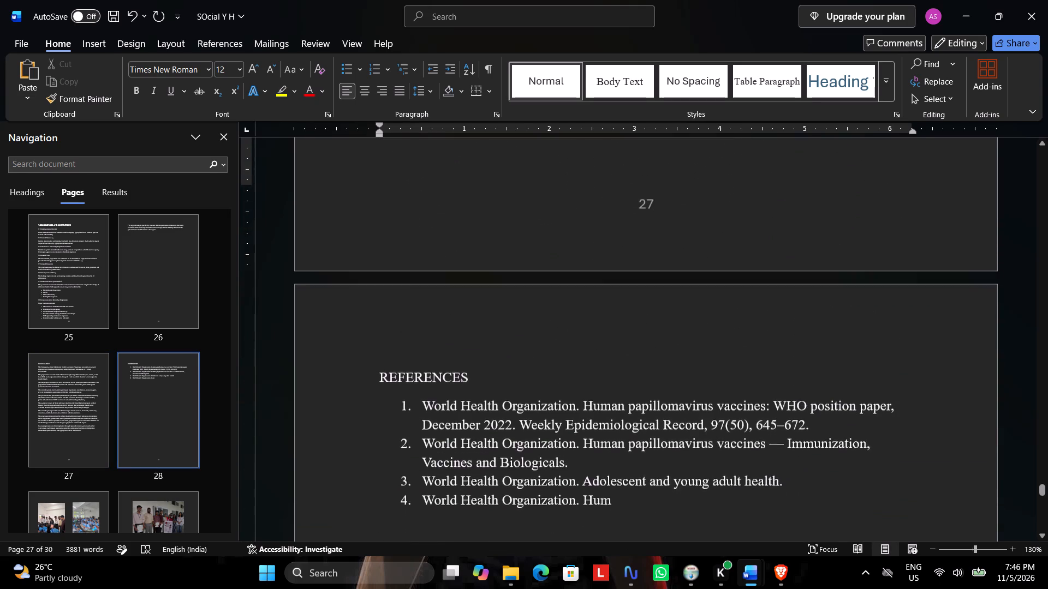
pyautogui.scroll(-3, 404, 272)
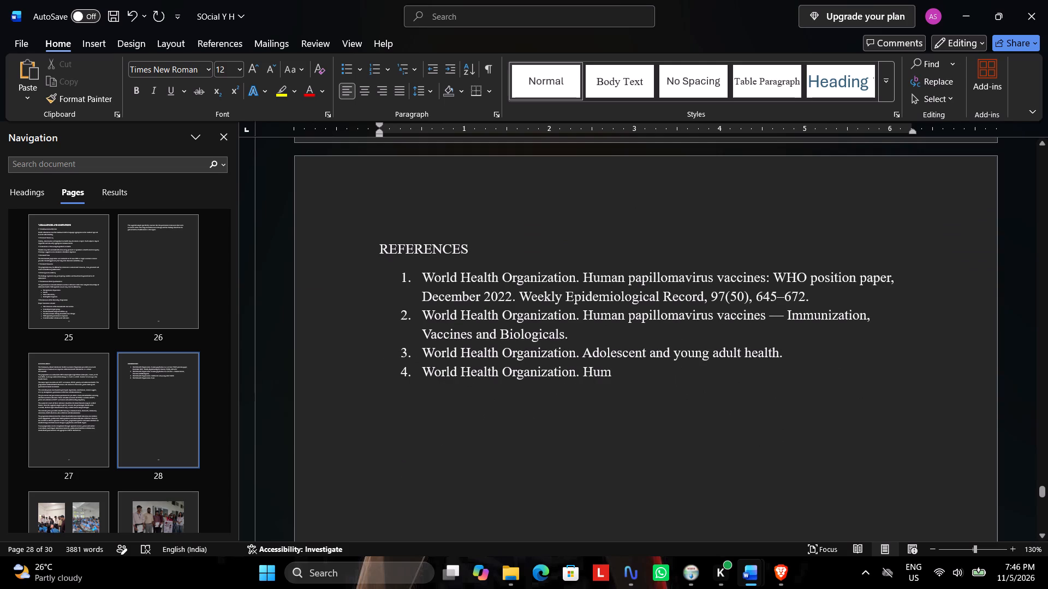
pyautogui.scroll(-20, 475, 277)
pyautogui.scroll(-3, 475, 277)
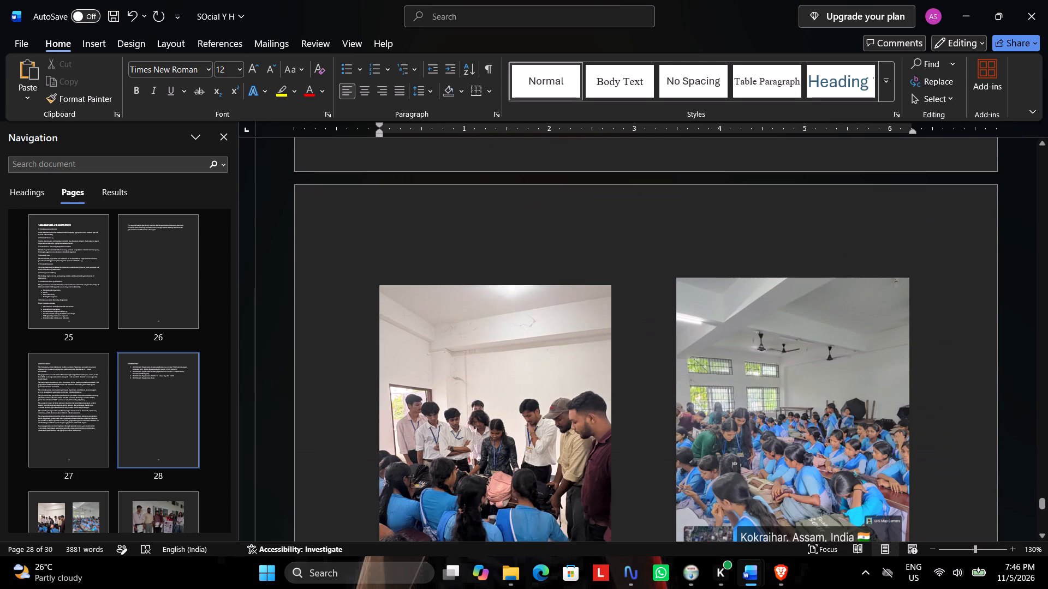
pyautogui.scroll(11, 483, 281)
pyautogui.scroll(-8, 483, 281)
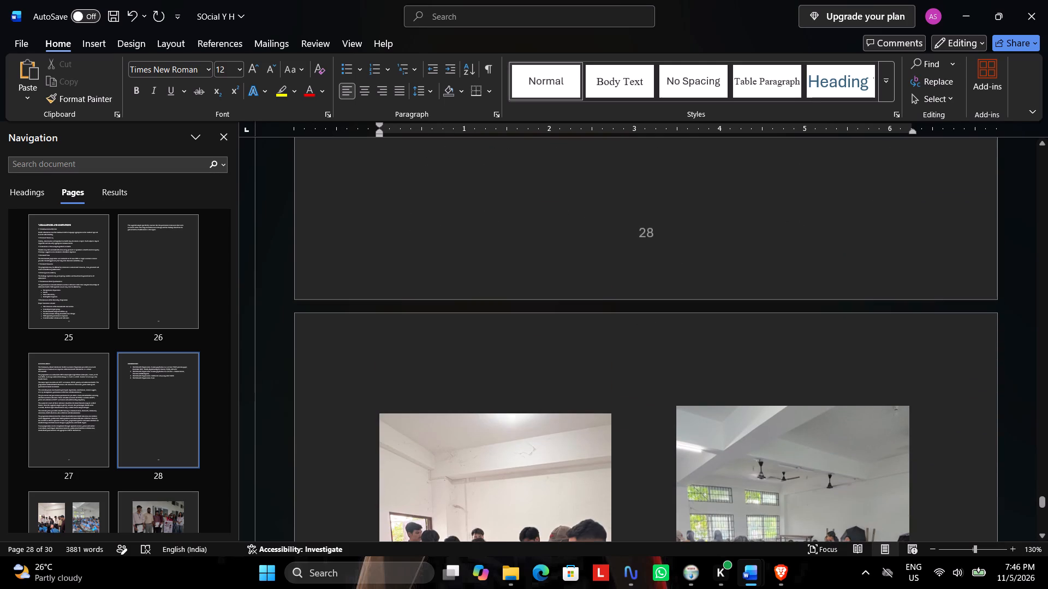
pyautogui.click(410, 340)
pyautogui.doubleClick(400, 363)
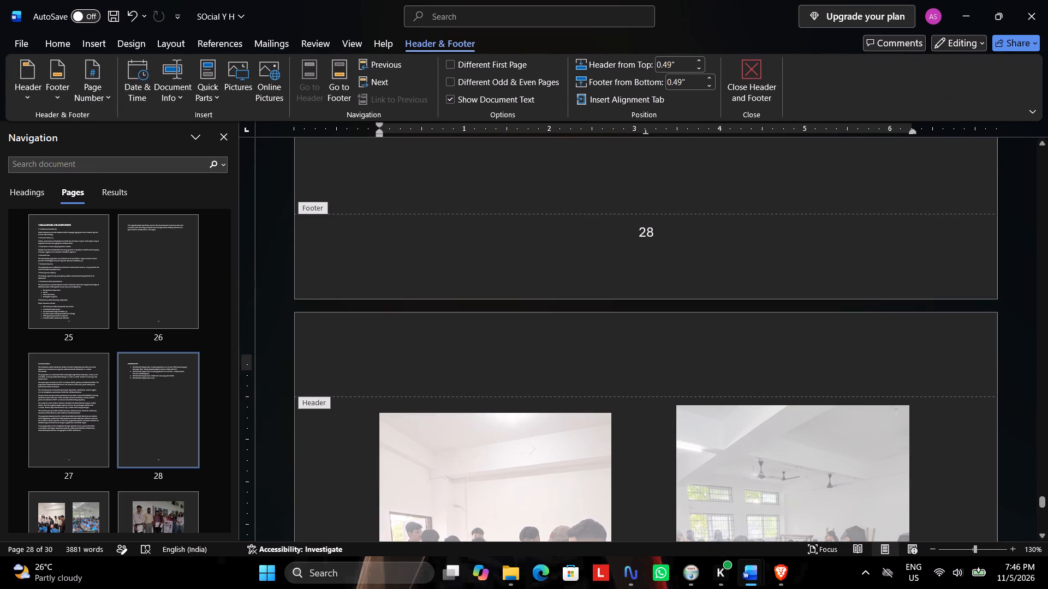
pyautogui.click(764, 79)
pyautogui.scroll(9, 611, 277)
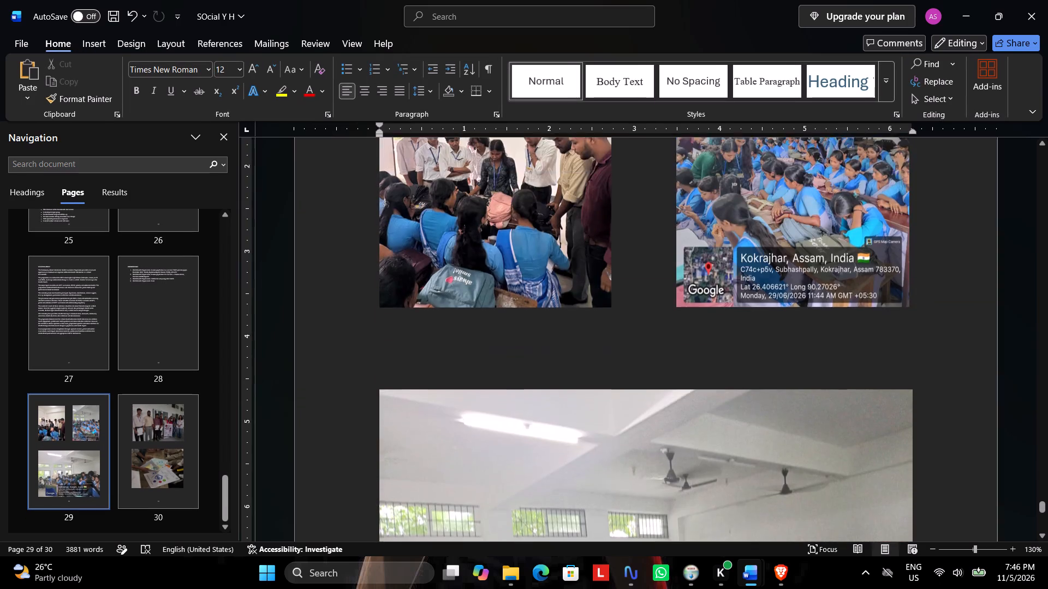
pyautogui.scroll(20, 606, 269)
pyautogui.scroll(20, 606, 269)
pyautogui.scroll(12, 606, 269)
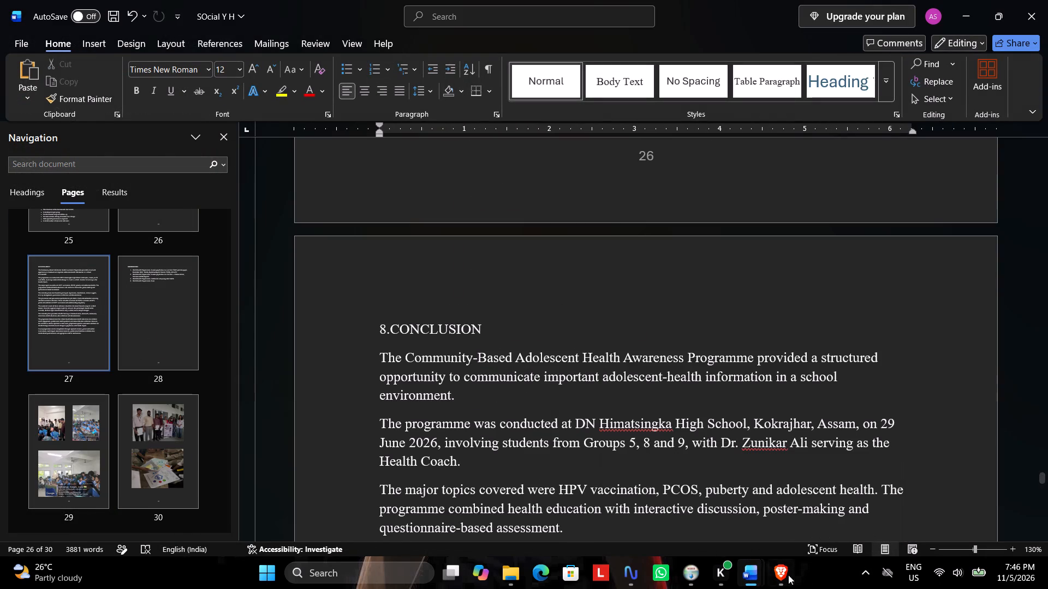
# Switch to the Social Final report Y w document and review it backwards from section 8.10 to the Programme Activity Table chapter.
pyautogui.click(719, 528)
pyautogui.scroll(5, 568, 398)
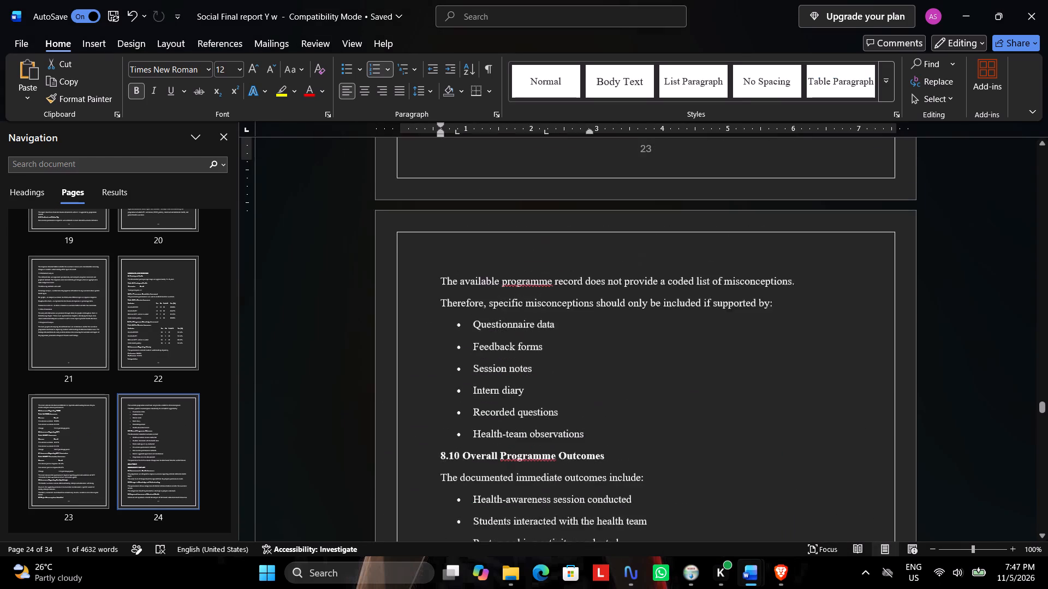
pyautogui.scroll(14, 568, 398)
pyautogui.scroll(11, 569, 396)
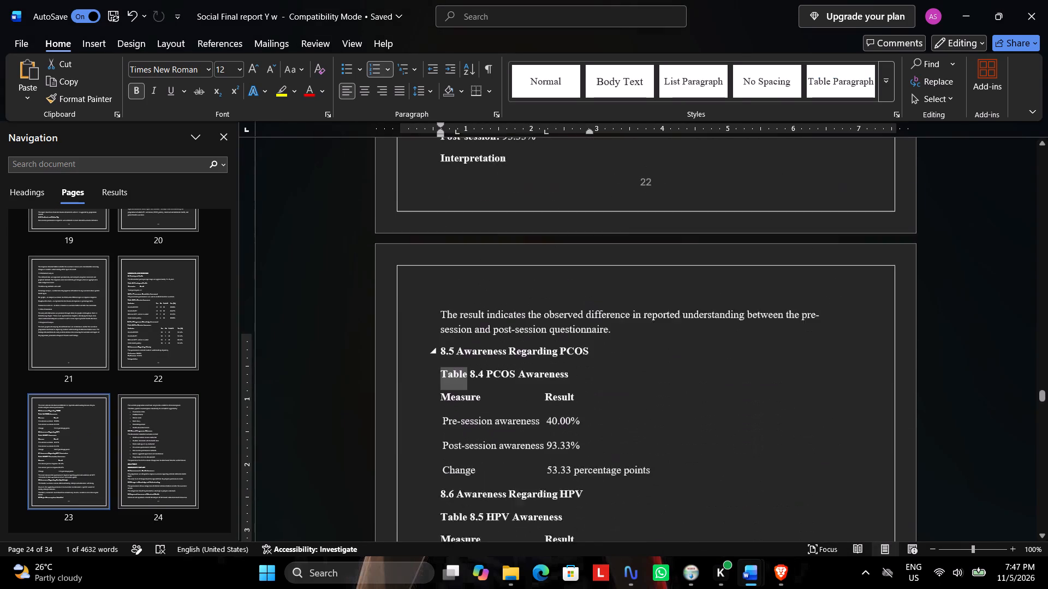
pyautogui.scroll(15, 565, 392)
pyautogui.scroll(6, 568, 392)
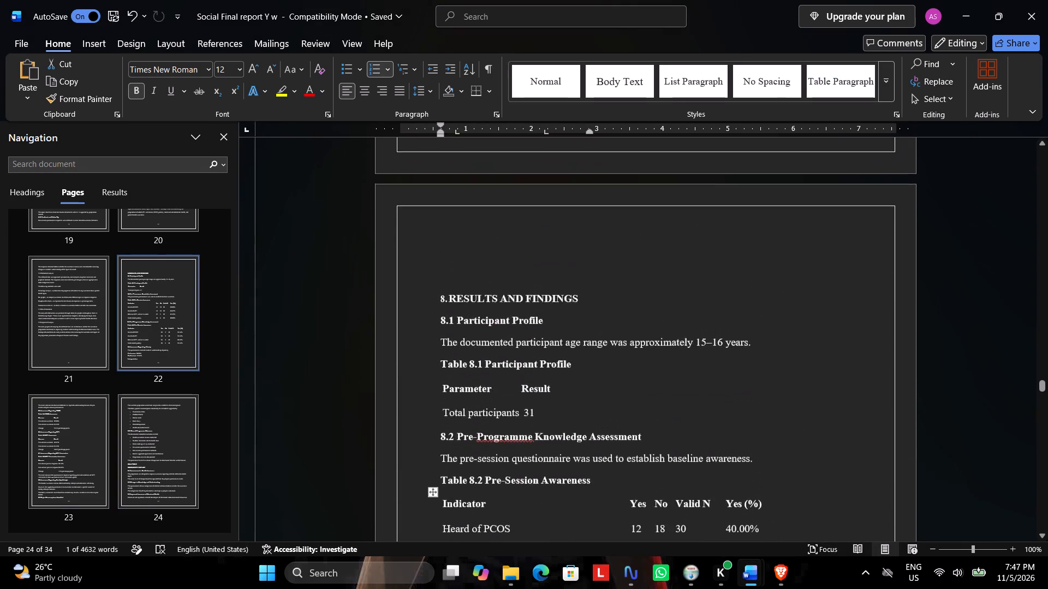
pyautogui.scroll(20, 568, 392)
pyautogui.scroll(10, 568, 392)
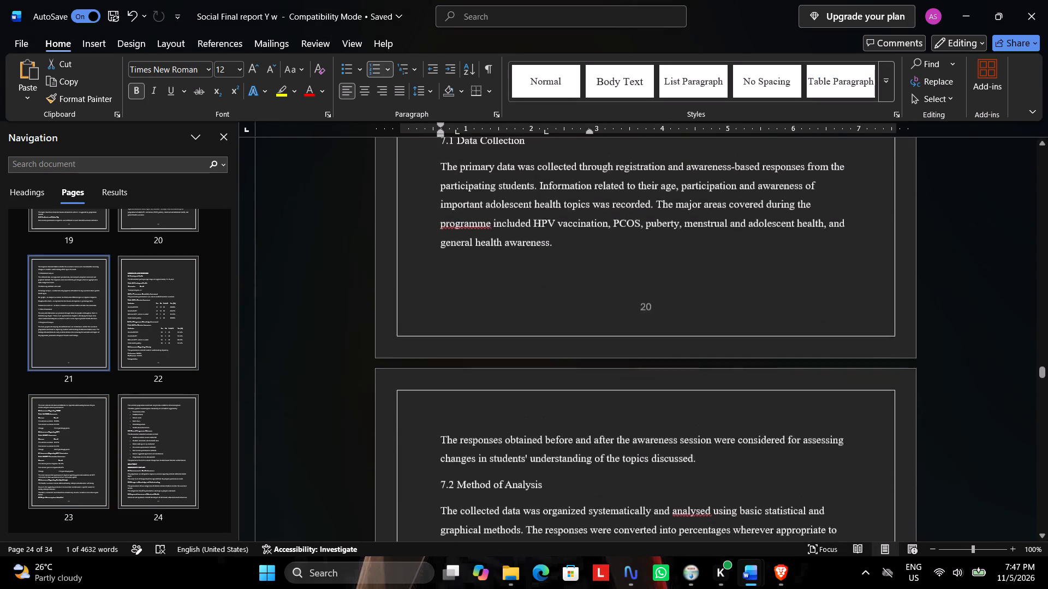
pyautogui.scroll(18, 568, 392)
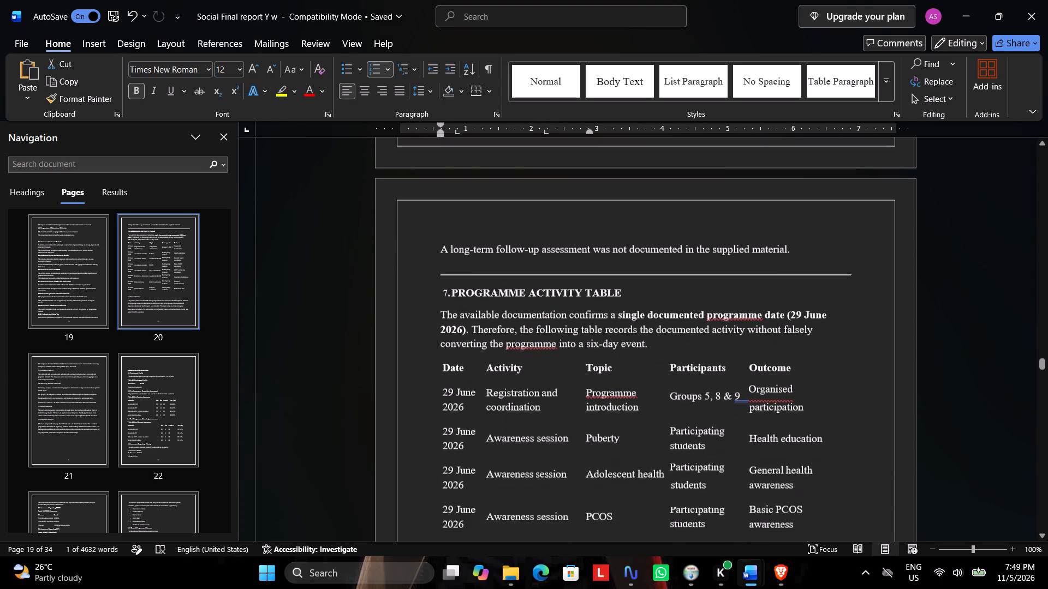
pyautogui.scroll(-8, 605, 377)
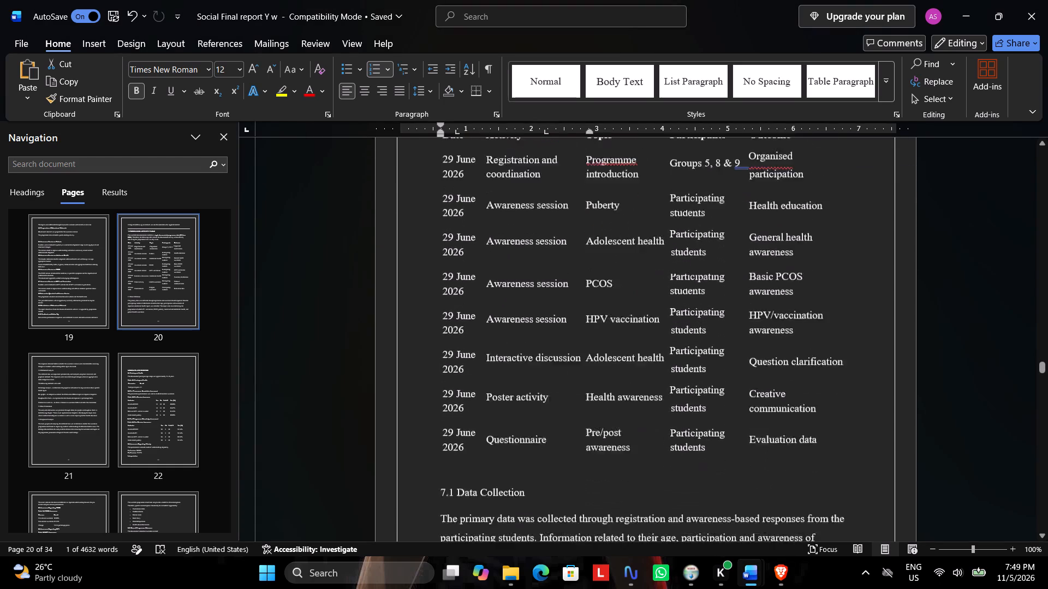
pyautogui.scroll(-9, 636, 359)
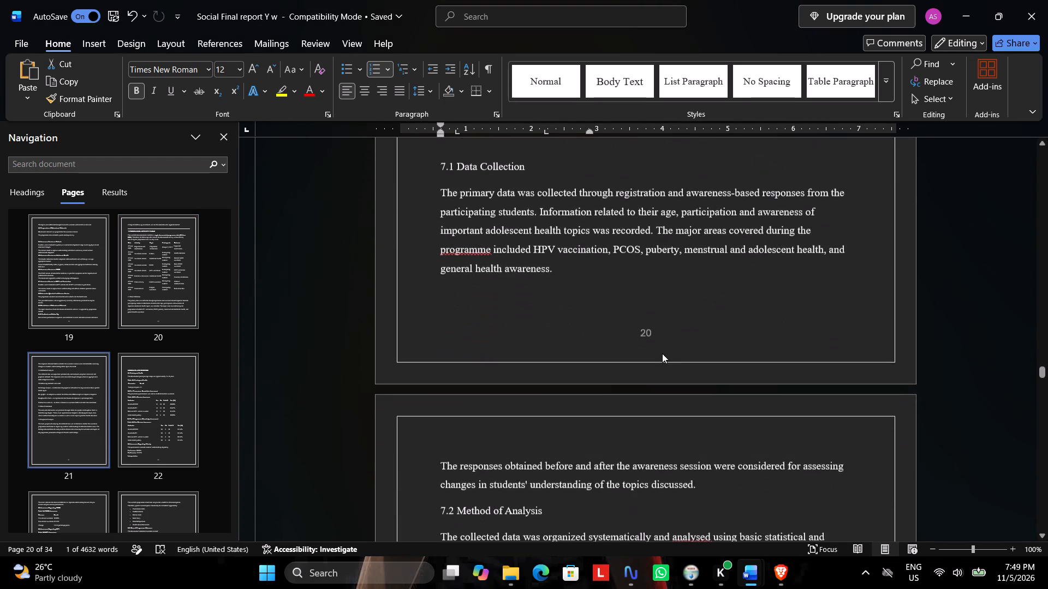
pyautogui.scroll(-17, 663, 352)
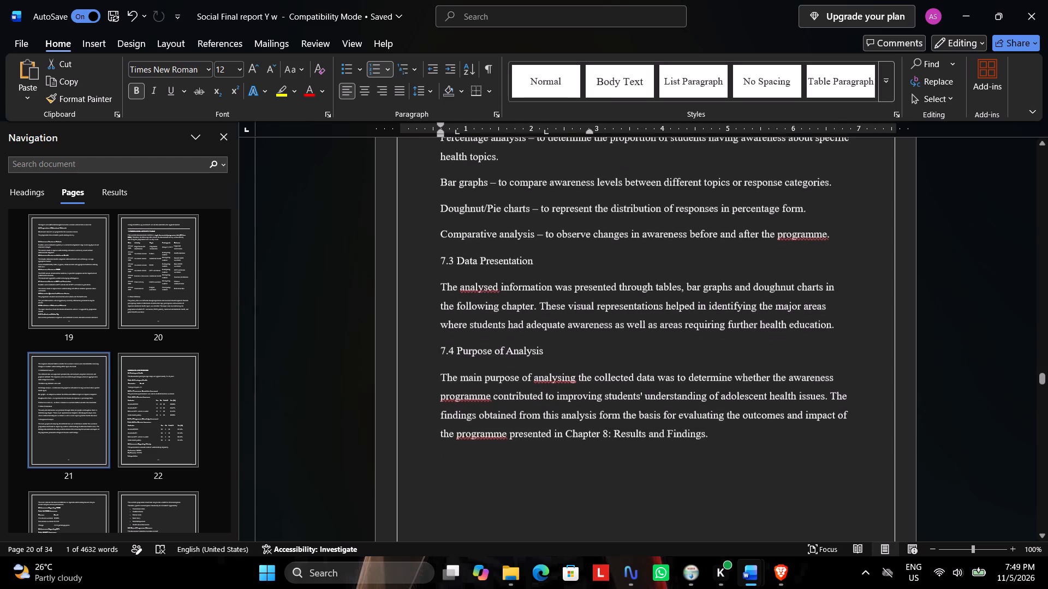
pyautogui.scroll(-11, 664, 351)
pyautogui.scroll(15, 664, 351)
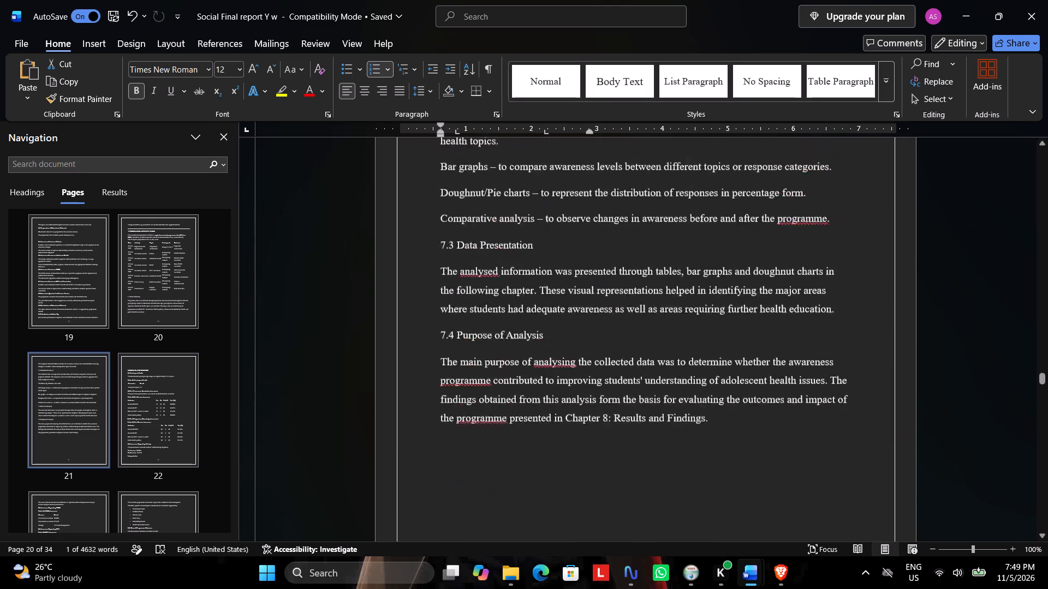
pyautogui.scroll(16, 660, 336)
pyautogui.click(547, 200)
pyautogui.scroll(8, 555, 216)
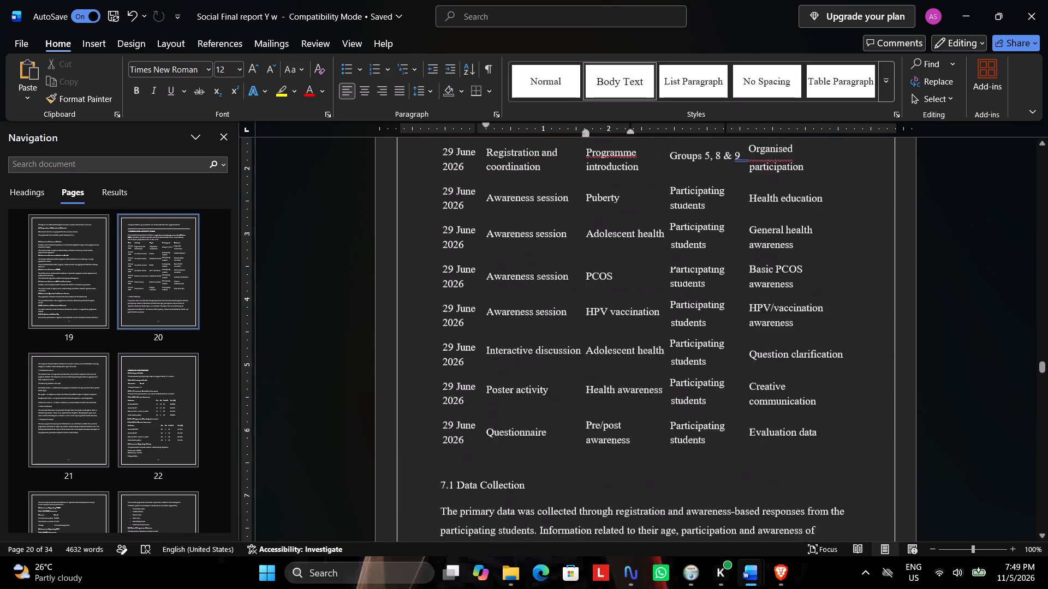
pyautogui.scroll(1, 539, 238)
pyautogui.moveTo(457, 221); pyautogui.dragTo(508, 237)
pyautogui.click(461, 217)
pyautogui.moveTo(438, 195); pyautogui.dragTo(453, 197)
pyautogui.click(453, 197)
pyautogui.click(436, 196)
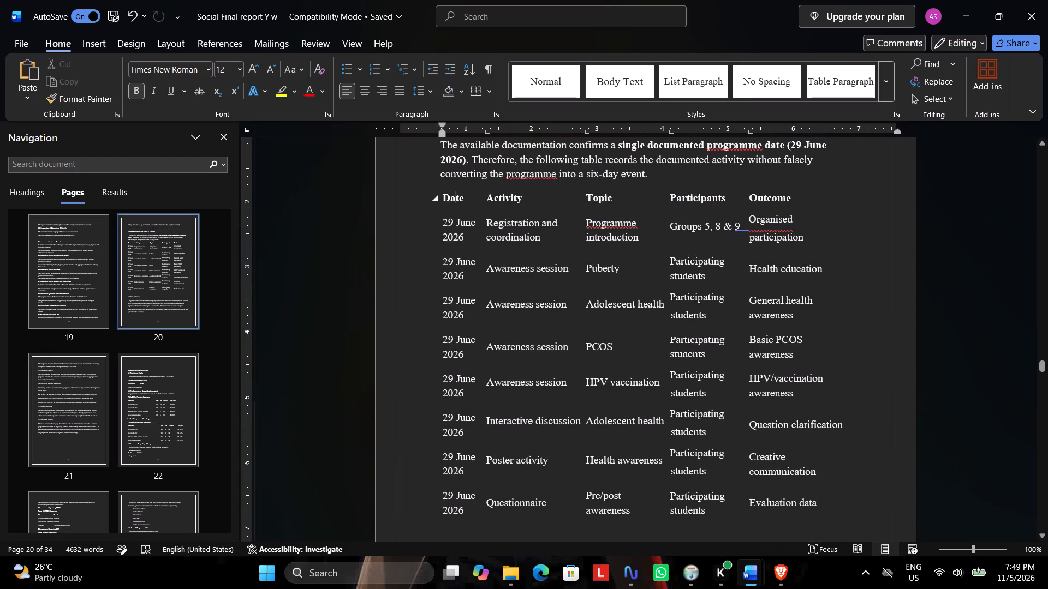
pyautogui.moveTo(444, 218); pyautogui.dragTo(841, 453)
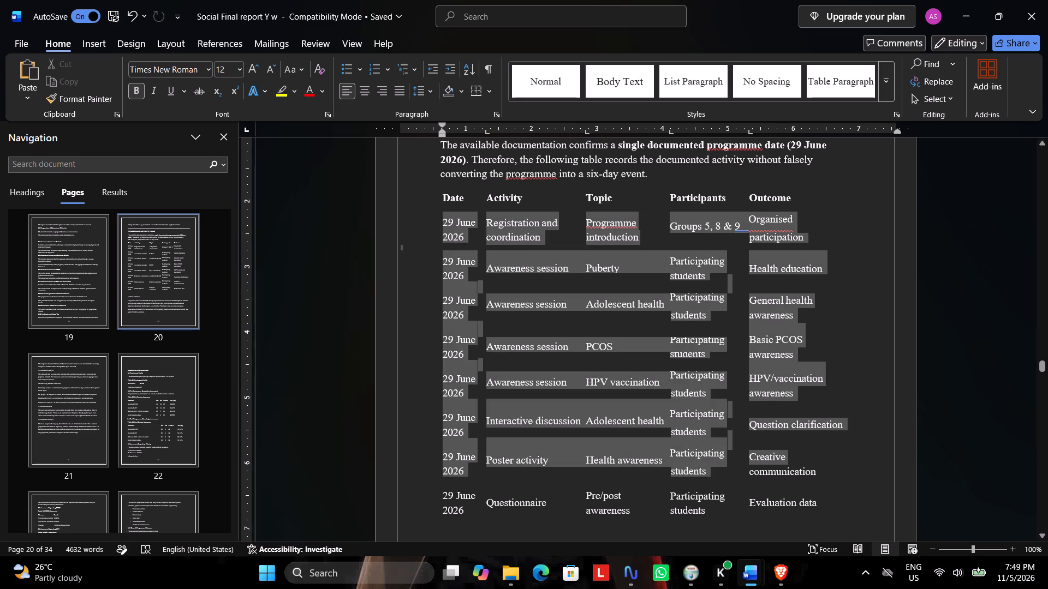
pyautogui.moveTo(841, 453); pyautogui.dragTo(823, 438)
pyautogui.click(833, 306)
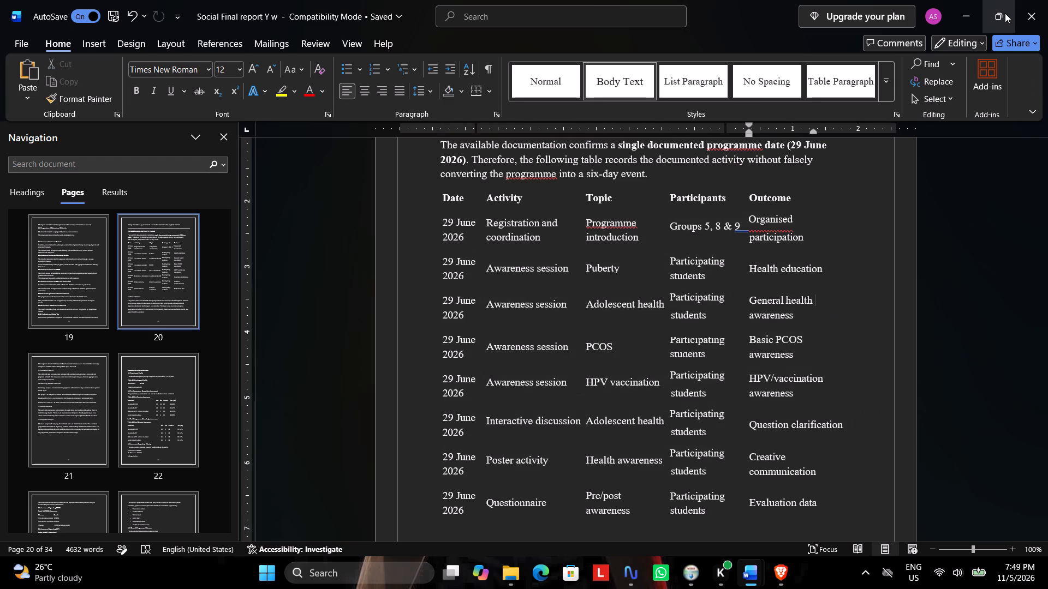
# Arrange the SOcial Y H and Social Final report documents side by side and hide the SOcial Y H navigation pane.
pyautogui.click(919, 55)
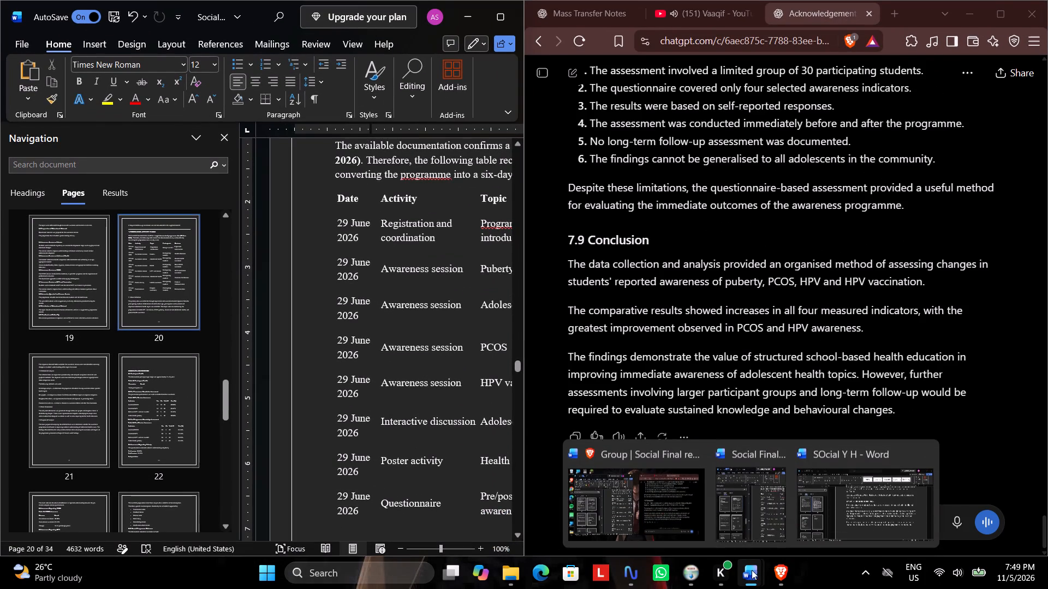
pyautogui.click(861, 482)
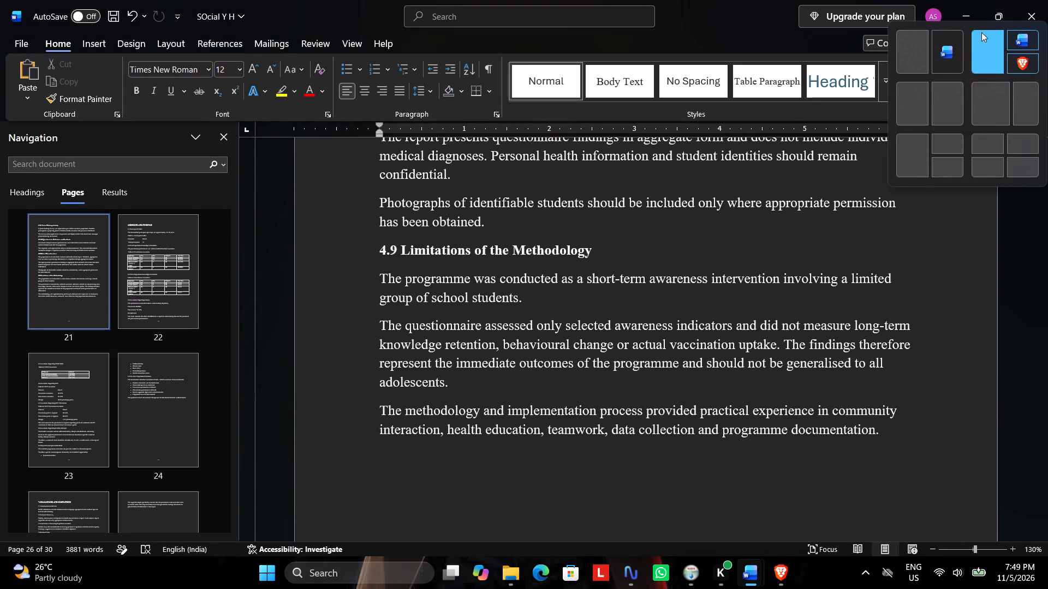
pyautogui.click(910, 47)
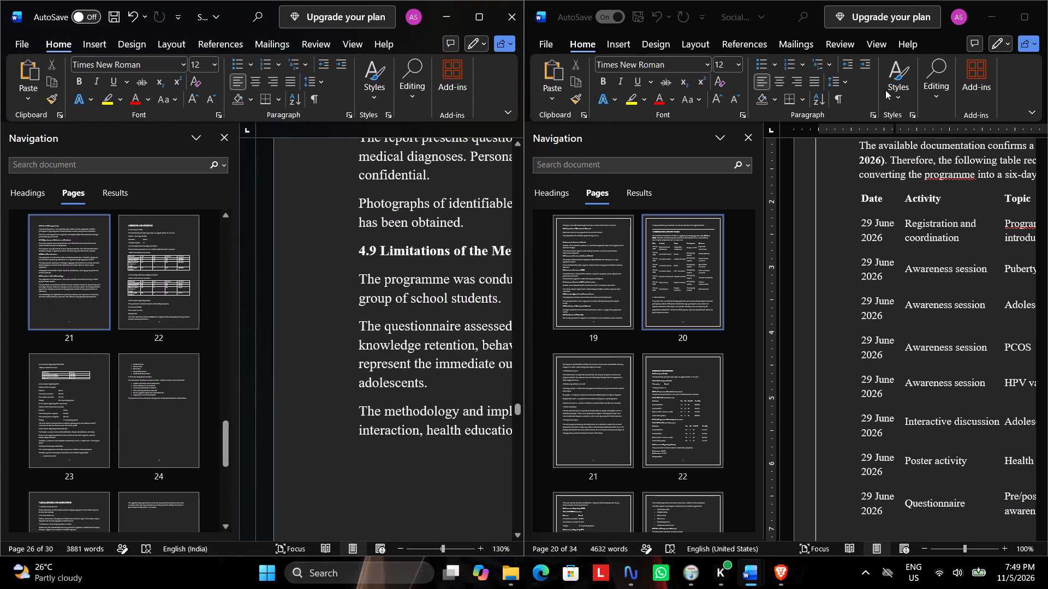
pyautogui.scroll(-2, 824, 293)
pyautogui.scroll(1, 824, 293)
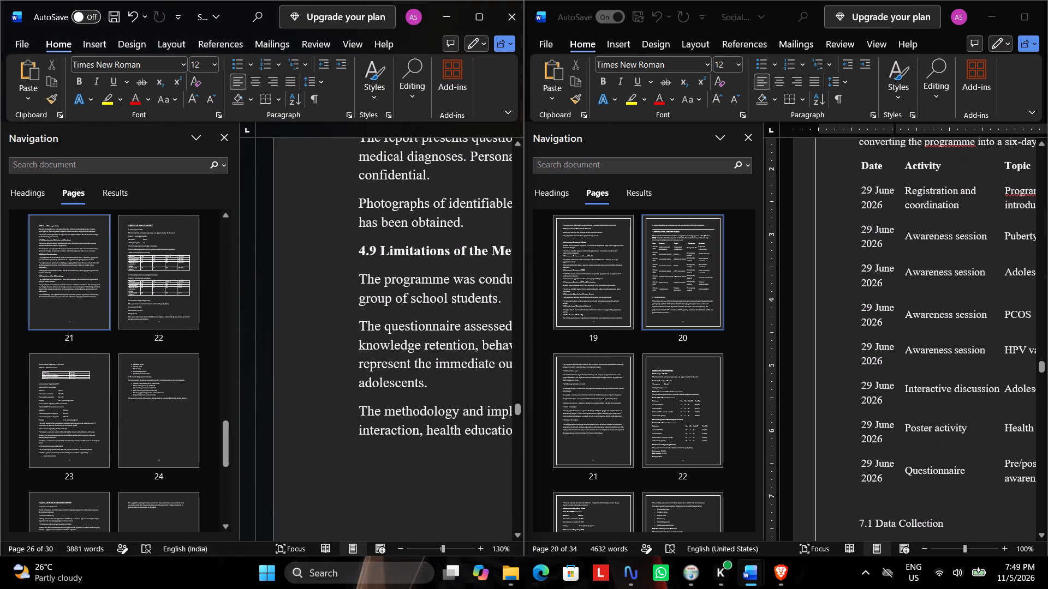
pyautogui.click(228, 137)
# Insert a blank page in SOcial Y H after the Methodology chapter's closing paragraph, before the Results and Findings chapter.
pyautogui.scroll(-2, 382, 260)
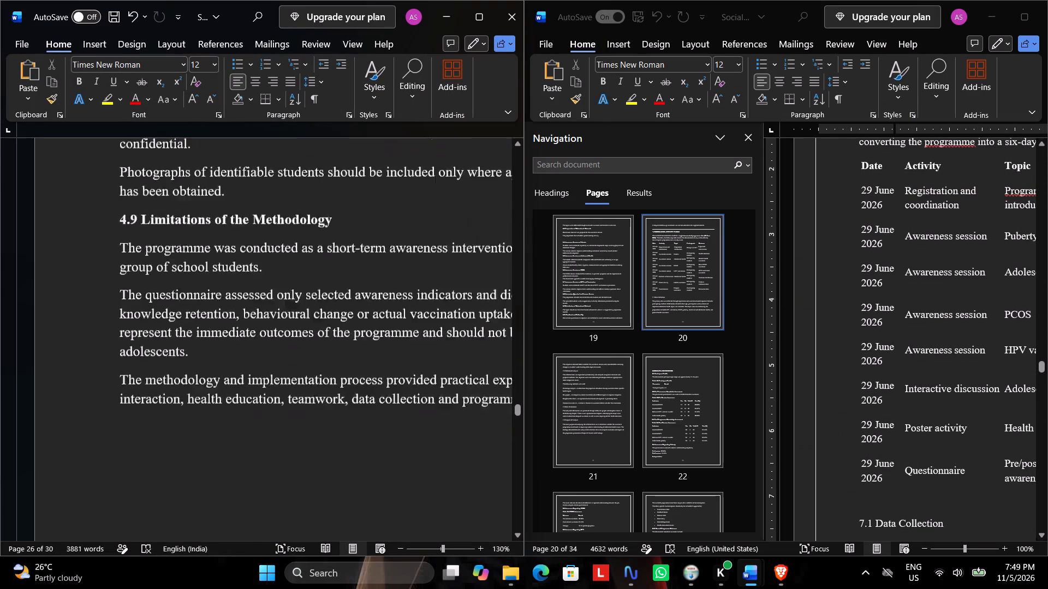
pyautogui.scroll(-8, 352, 261)
pyautogui.scroll(7, 308, 262)
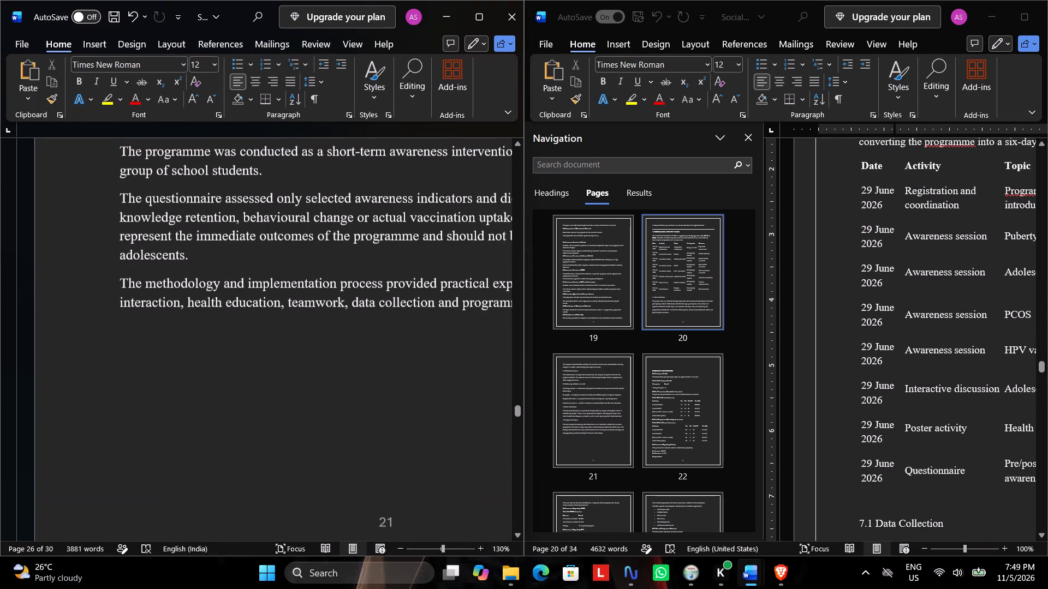
pyautogui.keyDown('ctrl'); pyautogui.scroll(-5, 373, 330); pyautogui.keyUp('ctrl')
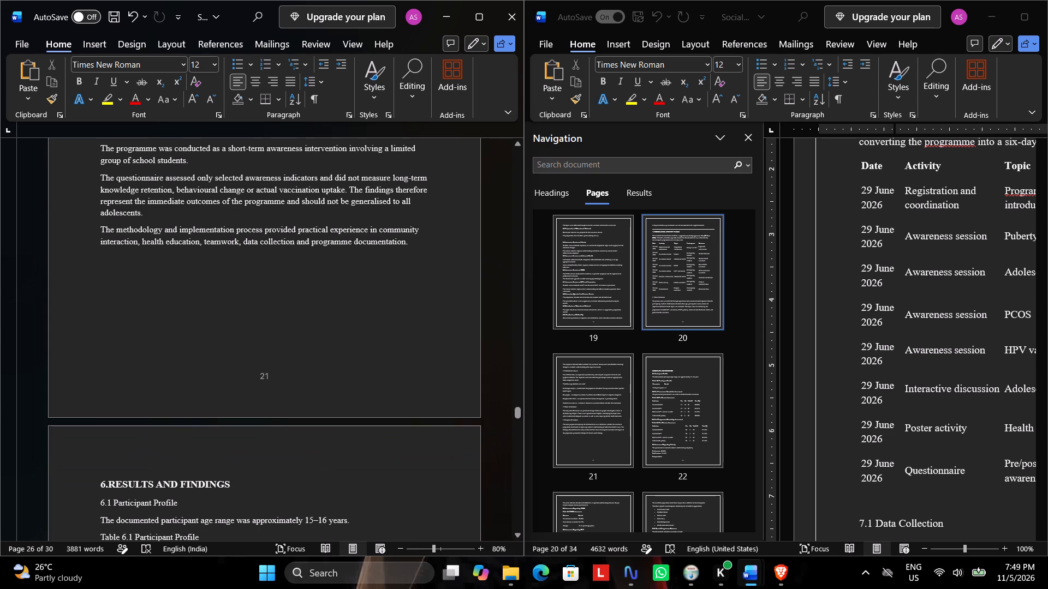
pyautogui.click(426, 245)
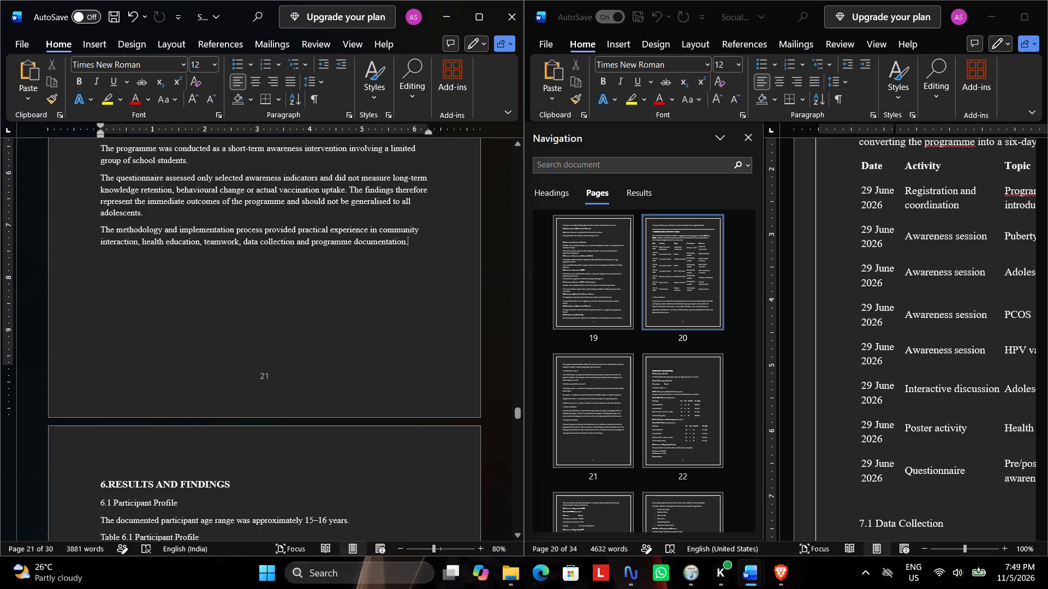
pyautogui.press('Return')
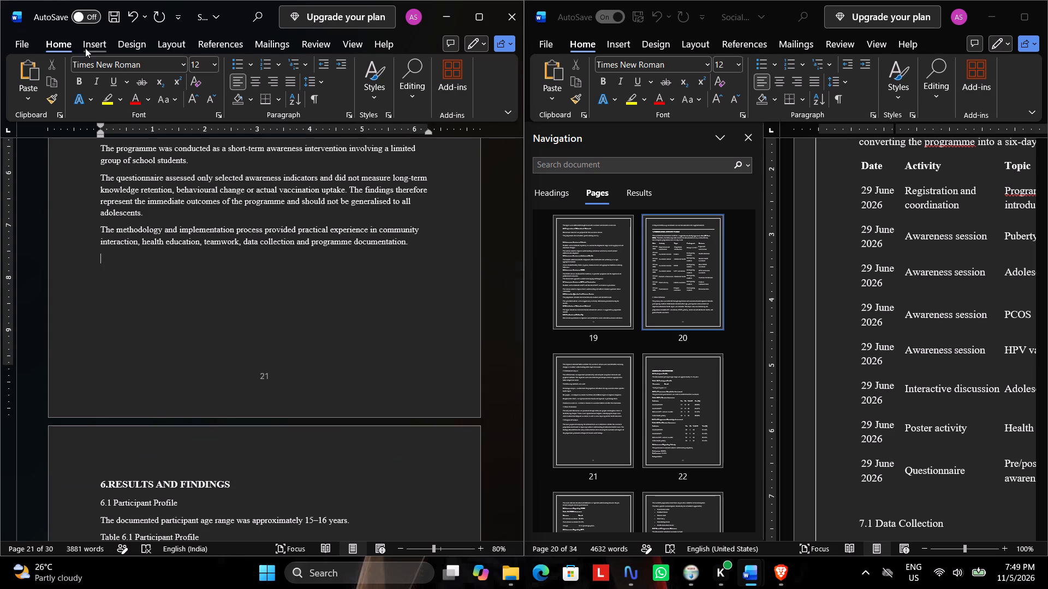
pyautogui.click(85, 48)
pyautogui.click(23, 75)
pyautogui.click(51, 127)
pyautogui.scroll(-3, 170, 168)
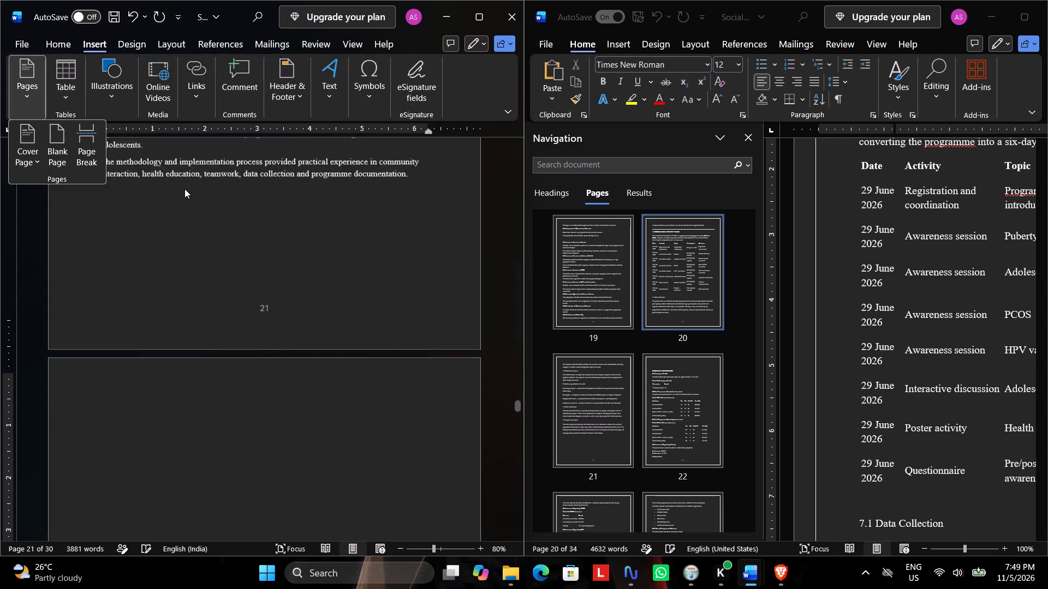
pyautogui.scroll(-1, 184, 189)
pyautogui.click(105, 358)
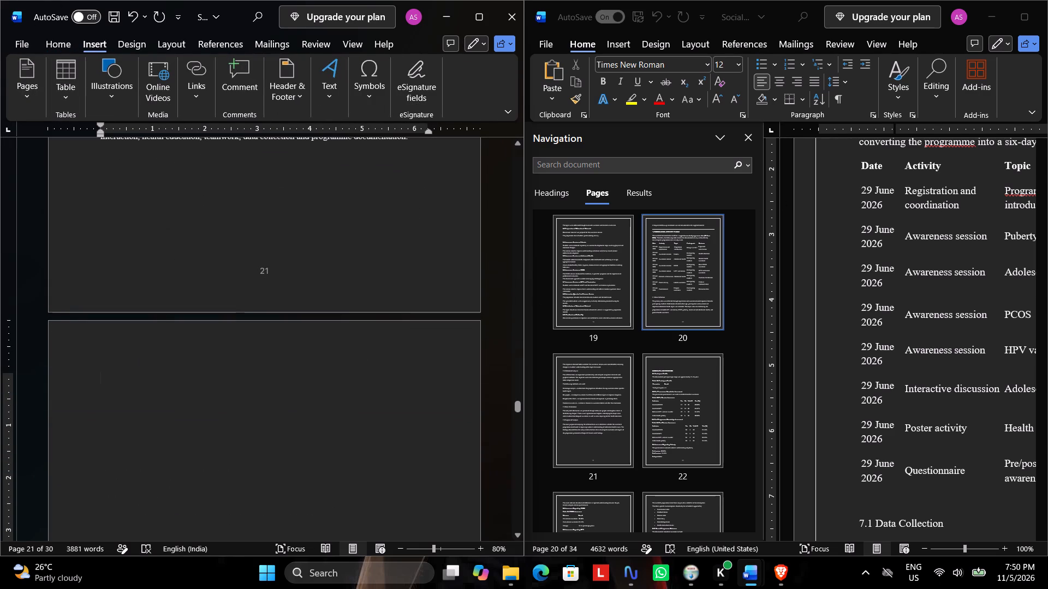
pyautogui.click(106, 358)
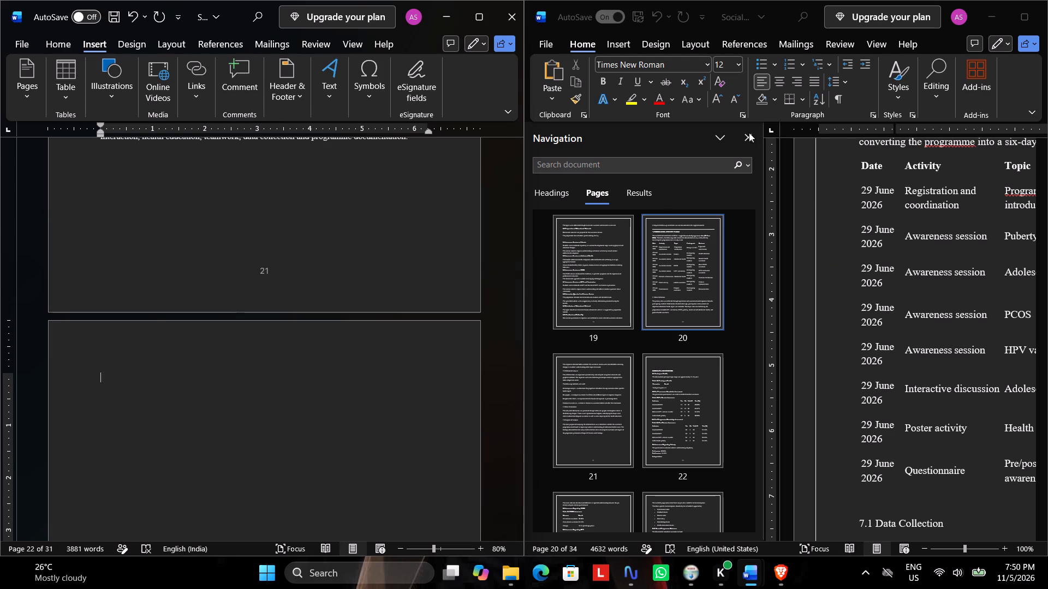
# Hide the Social Final report's navigation pane and bring its Programme Activity Table heading into view for reference.
pyautogui.click(749, 133)
pyautogui.click(739, 128)
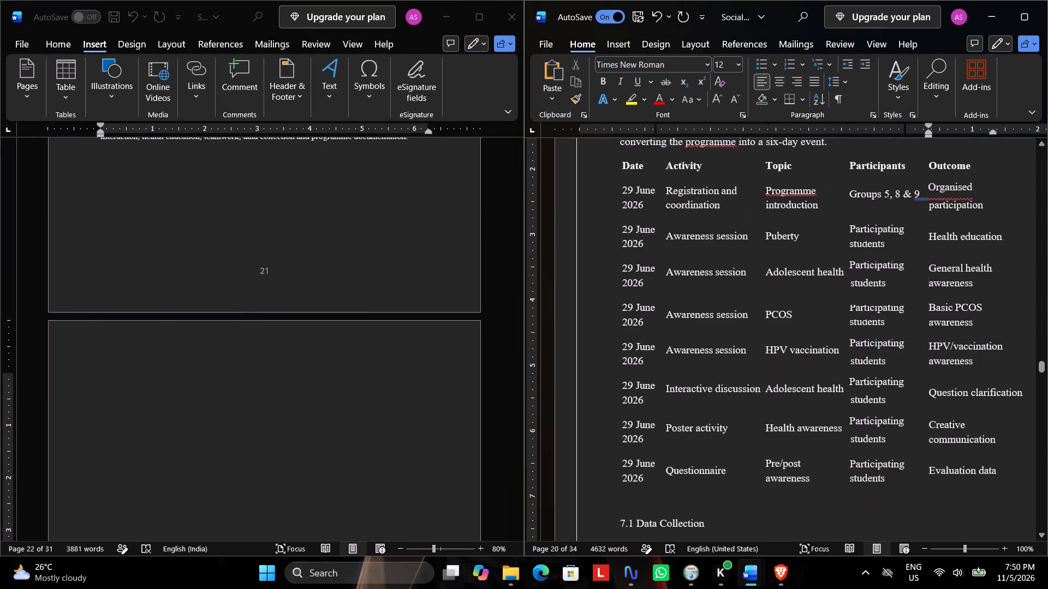
pyautogui.scroll(3, 739, 309)
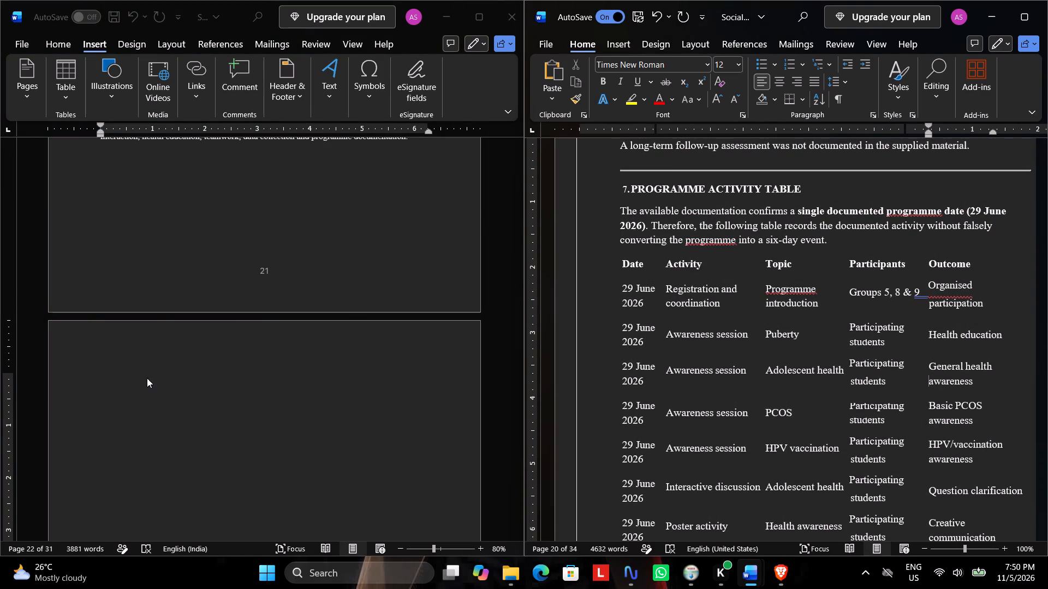
# Enter the chapter heading "5. Data Collection and Analysis" at the top of the blank page in SOcial Y H.
pyautogui.click(100, 368)
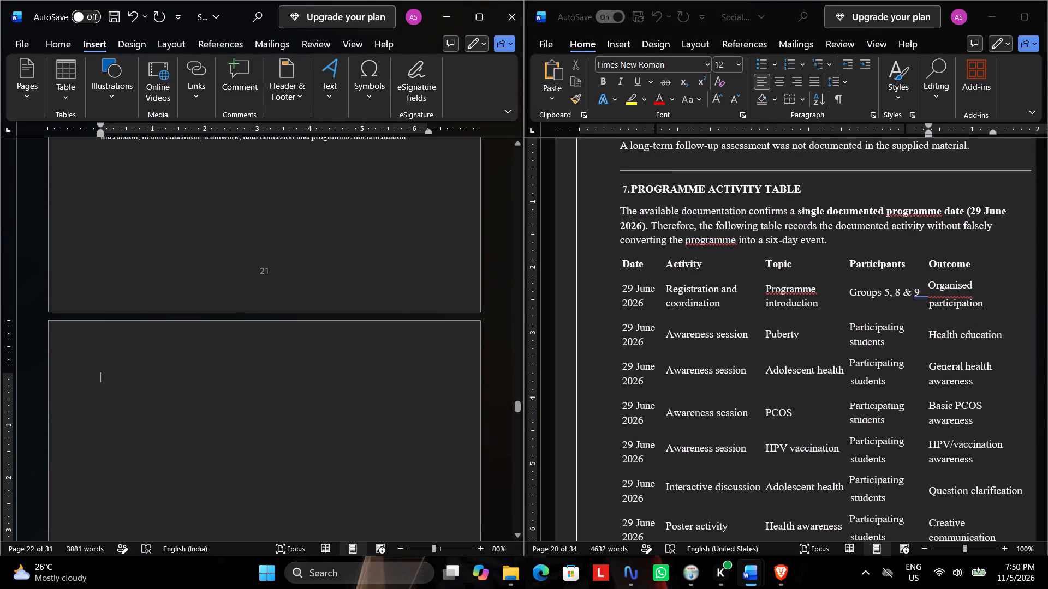
pyautogui.press('5')
pyautogui.press('space')
pyautogui.press('BackSpace')
pyautogui.write('.')
pyautogui.press('space')
pyautogui.write('DAT')
pyautogui.press('BackSpace')
pyautogui.press('BackSpace')
pyautogui.write('ata')
pyautogui.press('space')
pyautogui.write('Collection')
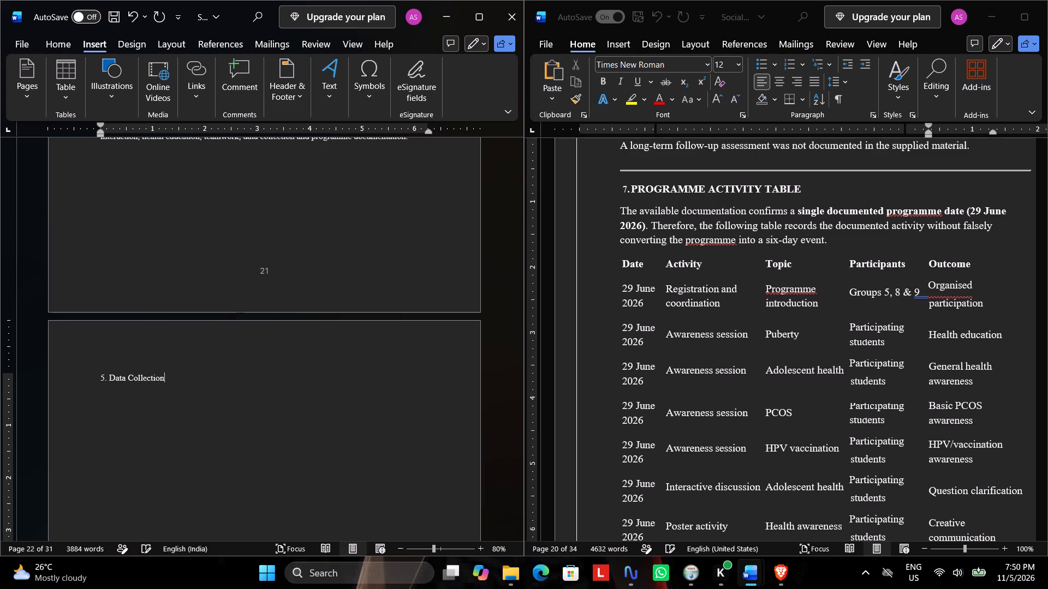
pyautogui.press('space')
pyautogui.write('ad')
pyautogui.press('BackSpace')
pyautogui.write('nd')
pyautogui.press('space')
pyautogui.hotkey('shift', 'a')
pyautogui.write('na')
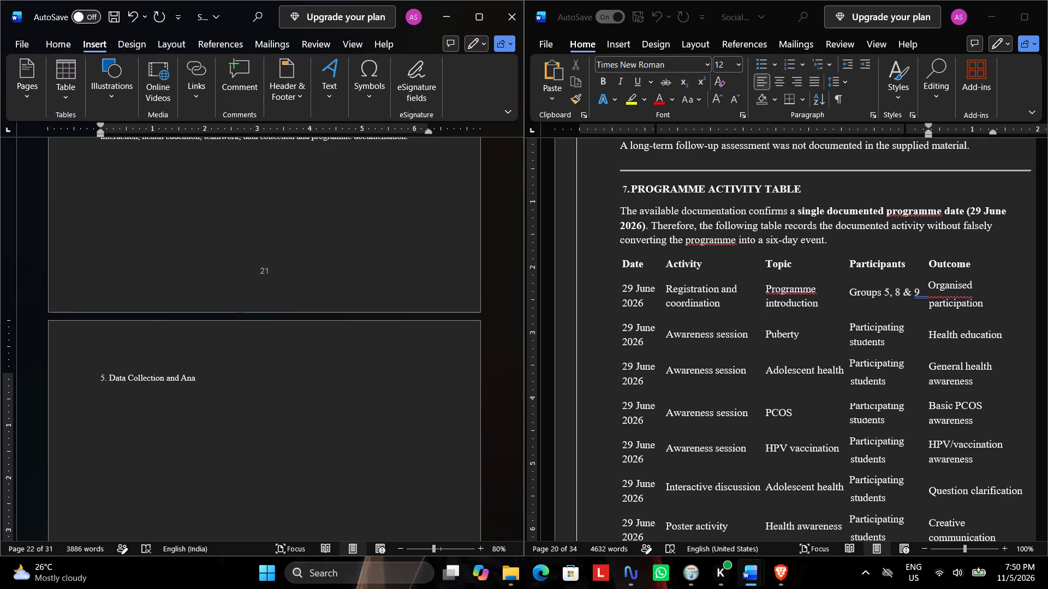
pyautogui.press('l')
pyautogui.press('y')
pyautogui.write('sis')
pyautogui.press('Return')
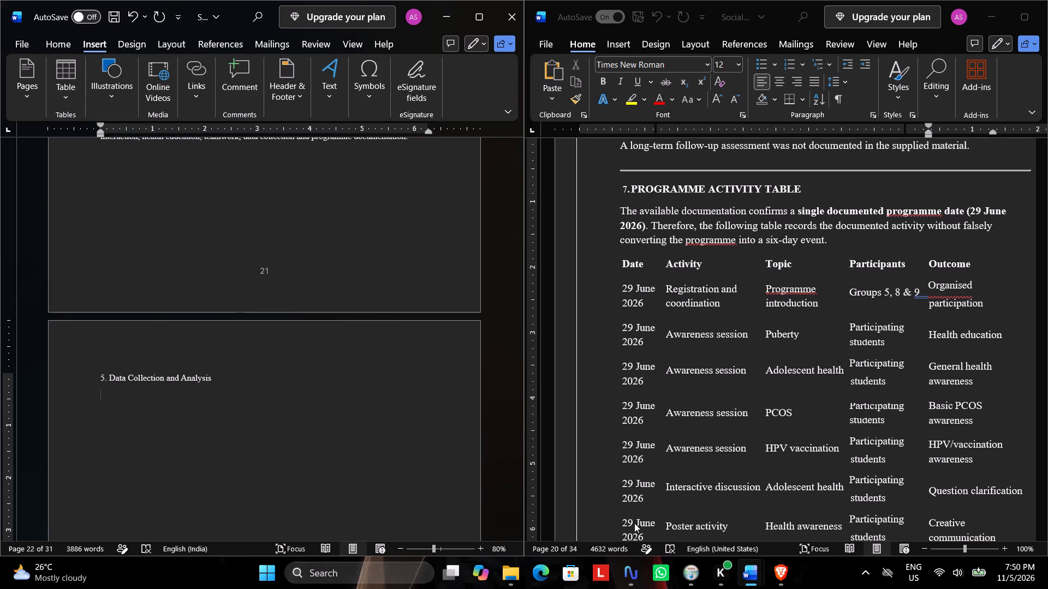
# Insert a table of five columns and six rows below the Data Collection and Analysis heading.
pyautogui.scroll(-3, 634, 523)
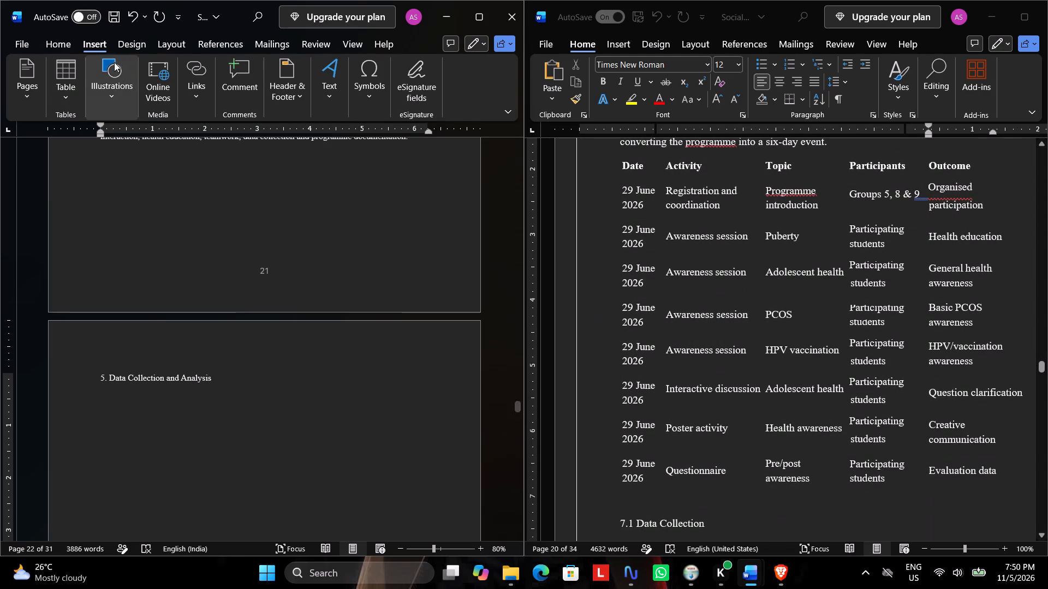
pyautogui.click(75, 86)
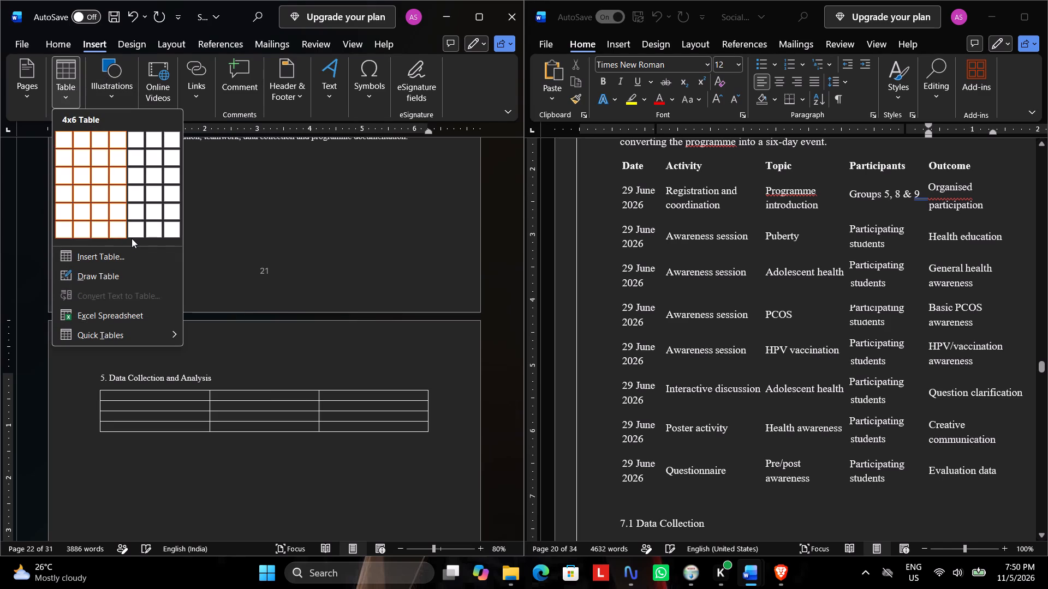
pyautogui.click(143, 226)
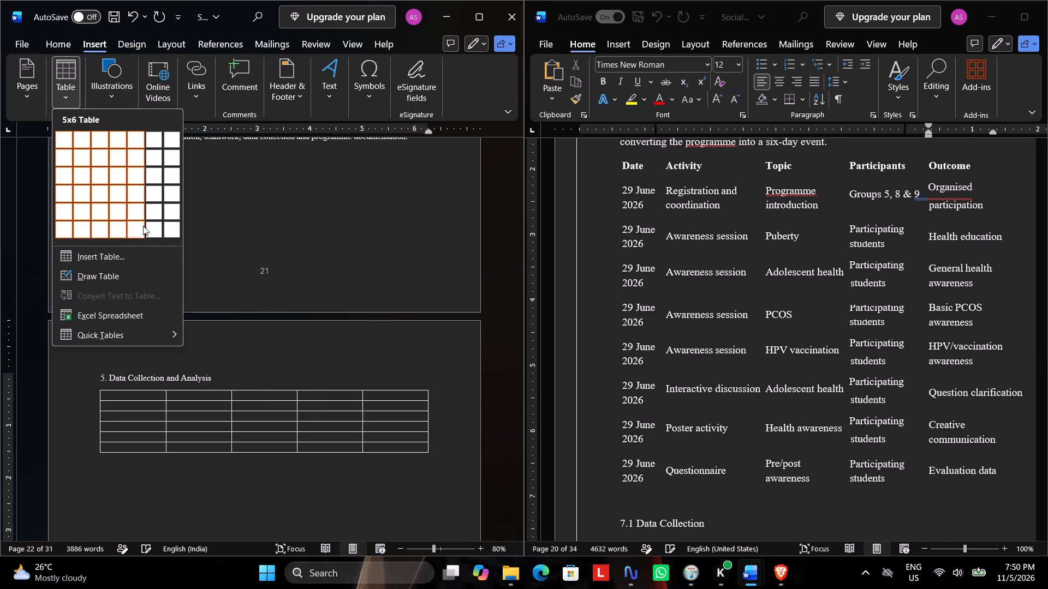
# Copy the introductory paragraph of the Social Final report's Programme Activity Table section onto a new line between the chapter 5 heading and the new table.
pyautogui.scroll(2, 743, 378)
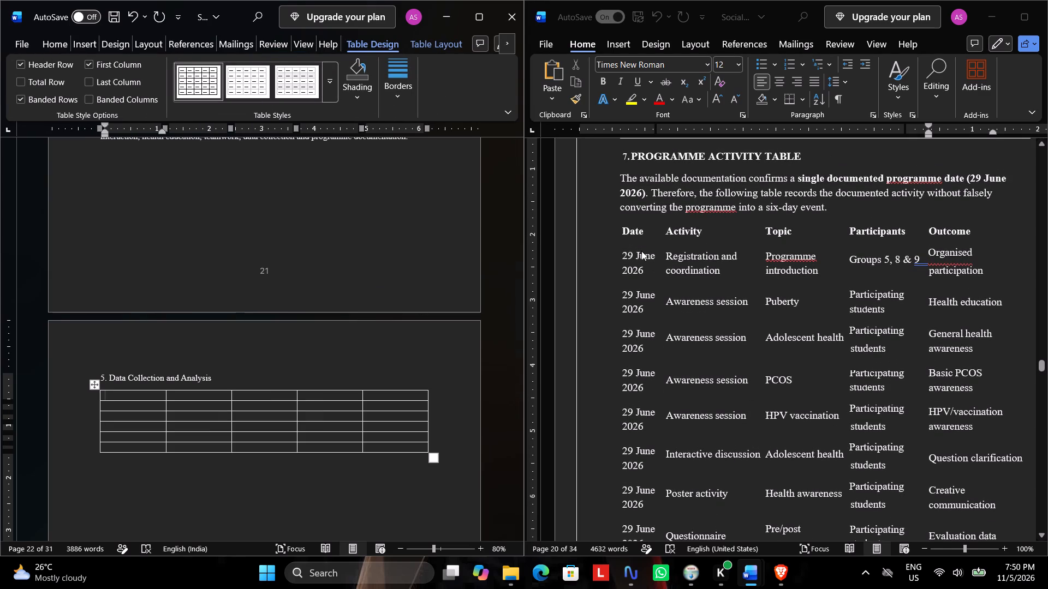
pyautogui.scroll(1, 634, 239)
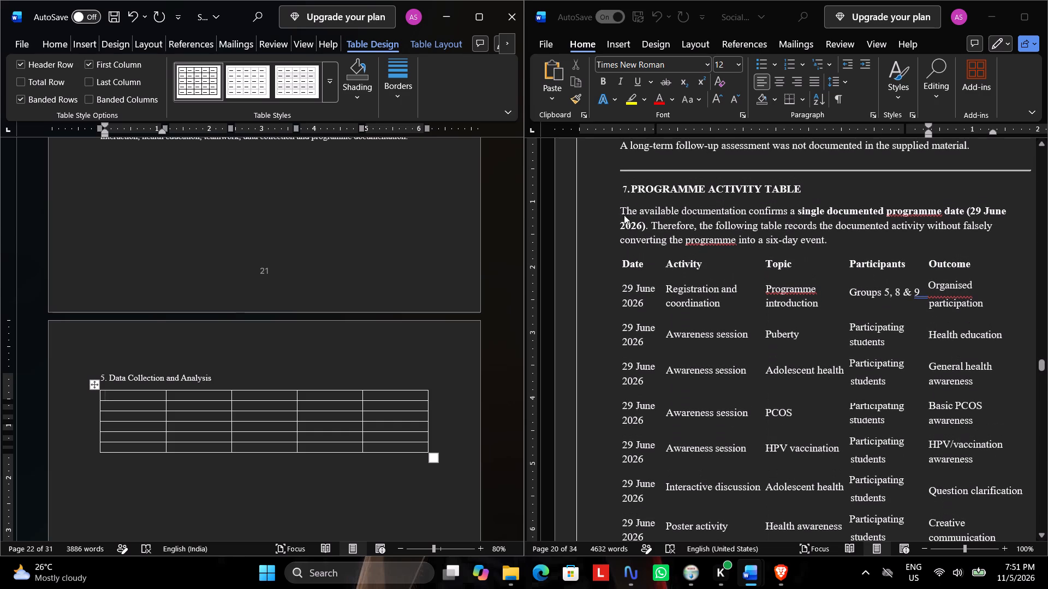
pyautogui.click(621, 206)
pyautogui.moveTo(621, 205); pyautogui.dragTo(762, 219)
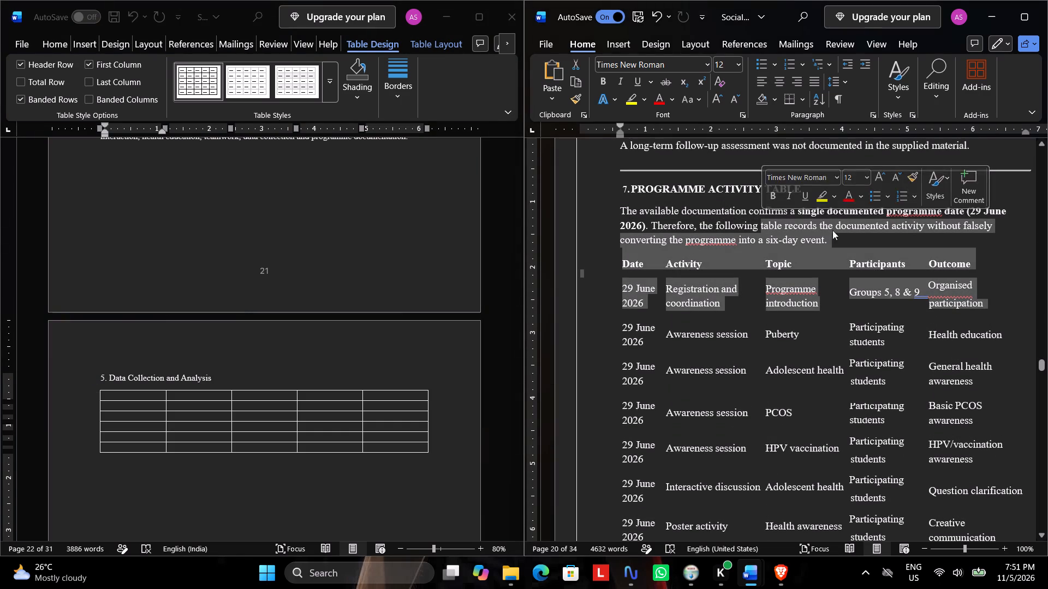
pyautogui.click(833, 232)
pyautogui.moveTo(825, 238); pyautogui.dragTo(628, 207)
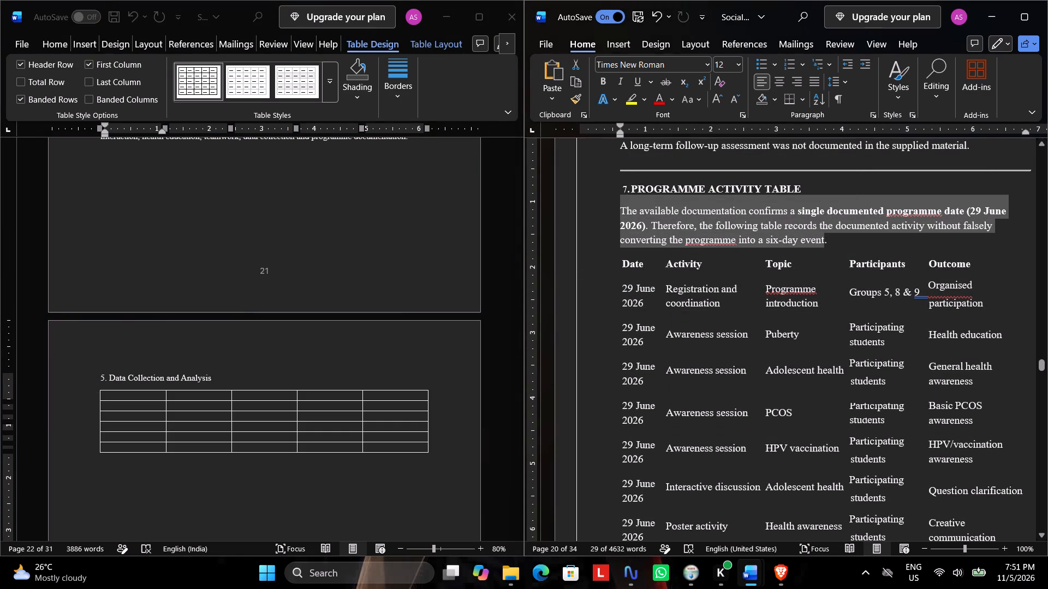
pyautogui.hotkey('ctrl', 'c')
pyautogui.click(211, 369)
pyautogui.click(213, 376)
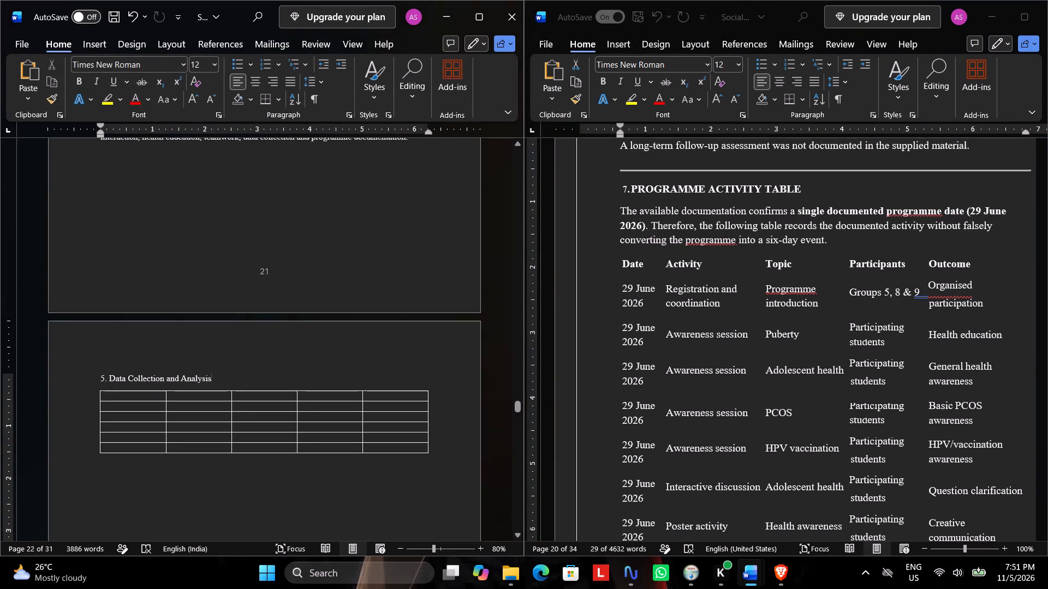
pyautogui.press('Return')
pyautogui.hotkey('ctrl', 'v')
# Fill the new table's header row with Data, Activity, Topic, Participants and Outcome.
pyautogui.scroll(-3, 215, 586)
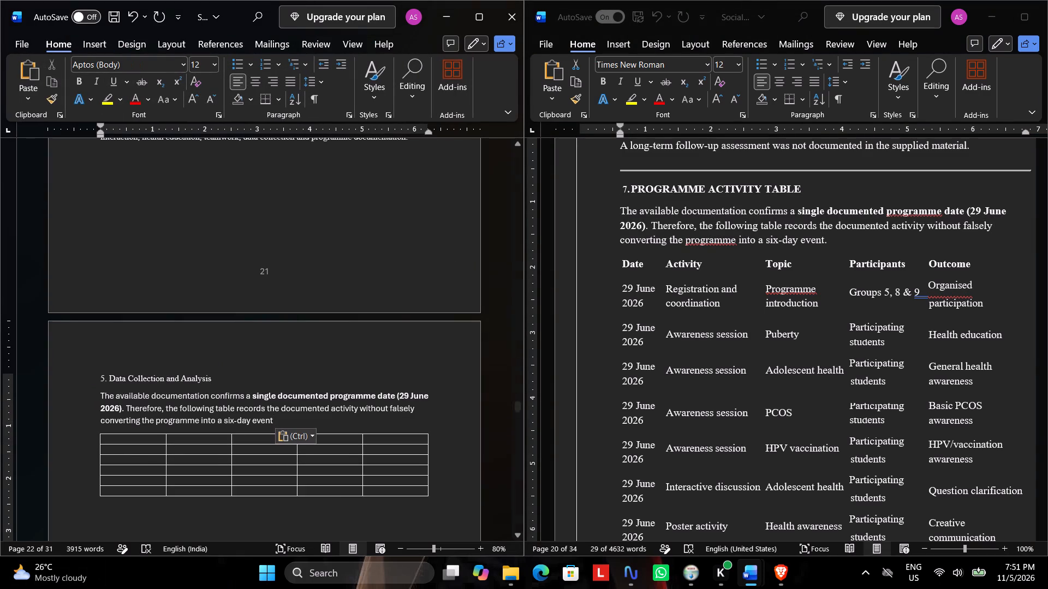
pyautogui.scroll(-3, 207, 486)
pyautogui.click(132, 364)
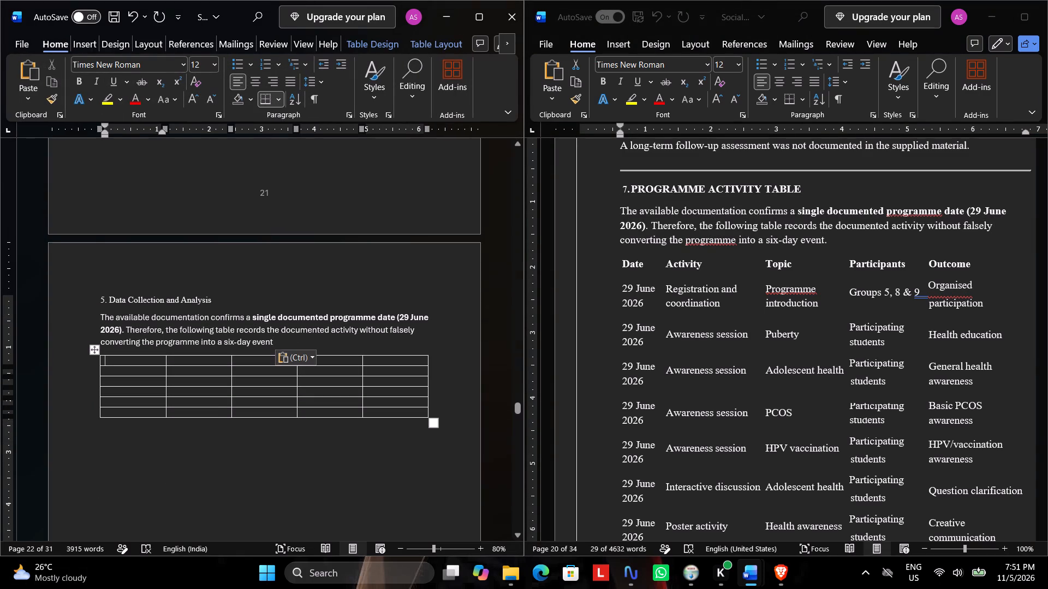
pyautogui.write('Data')
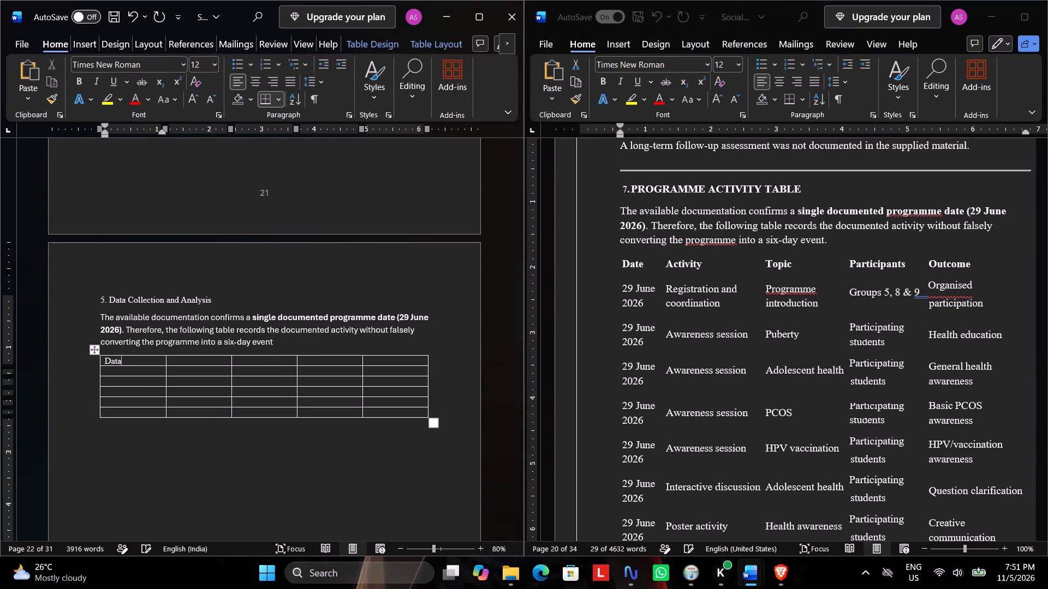
pyautogui.press('Right')
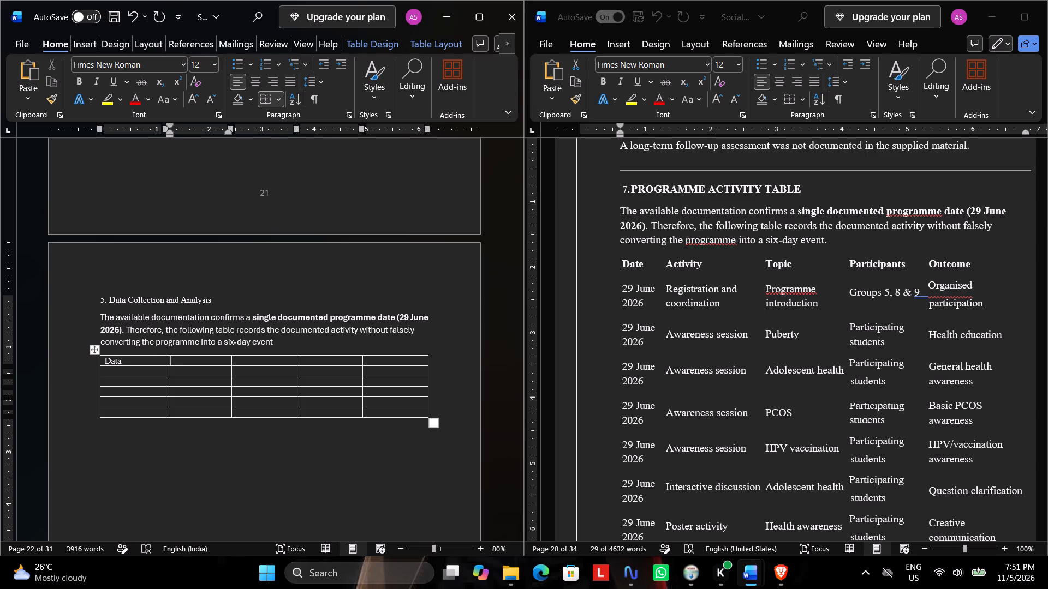
pyautogui.write('Acti')
pyautogui.write('vity')
pyautogui.press('space')
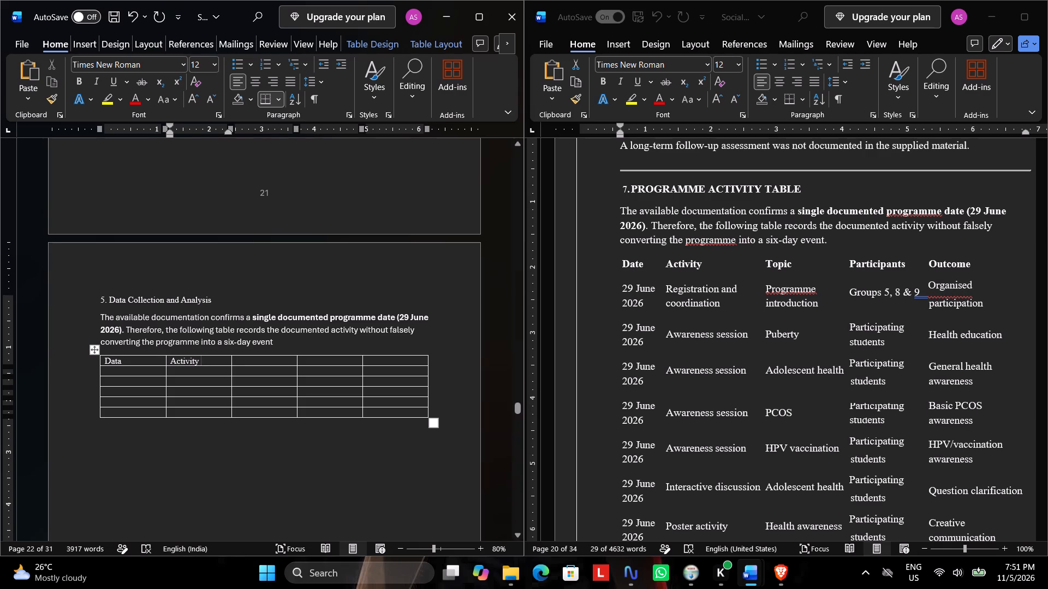
pyautogui.press('Right')
pyautogui.write('Topic')
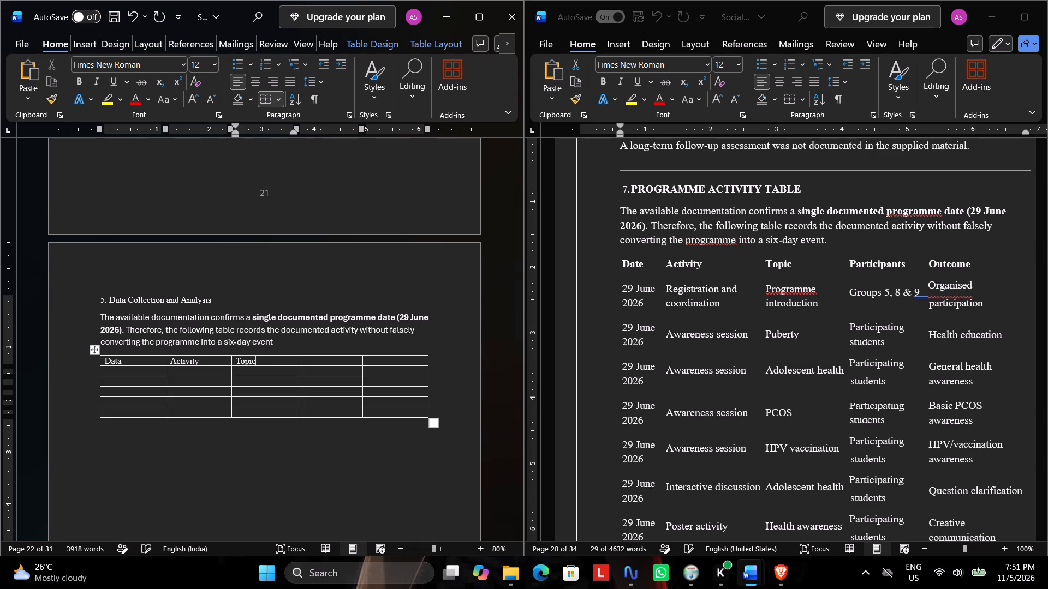
pyautogui.press('Right')
pyautogui.hotkey('shift', 'p')
pyautogui.write('ar')
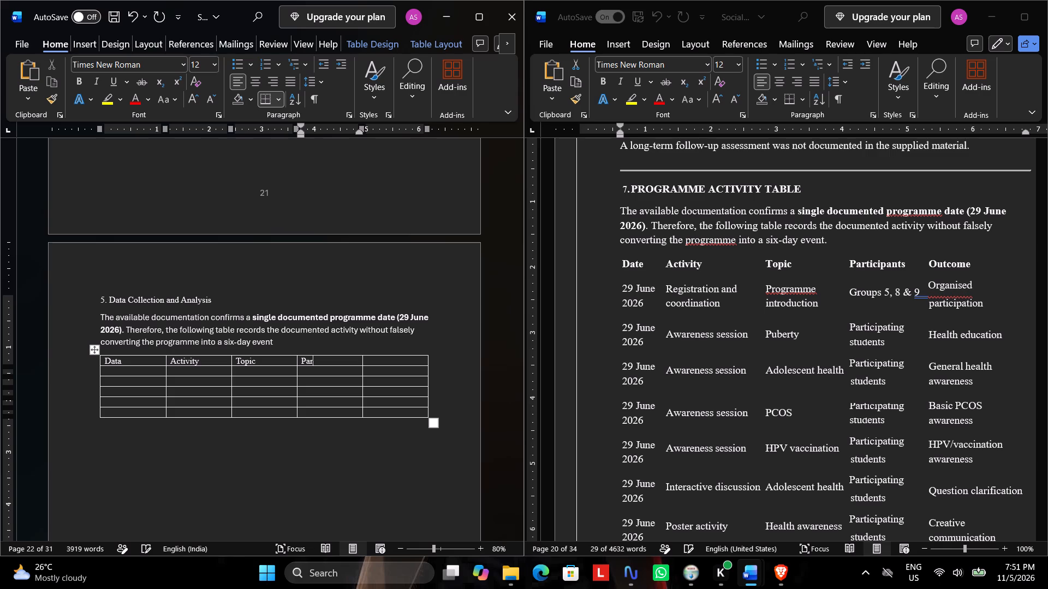
pyautogui.write('ti')
pyautogui.write('ci')
pyautogui.write('pant')
pyautogui.press('s')
pyautogui.press('Right')
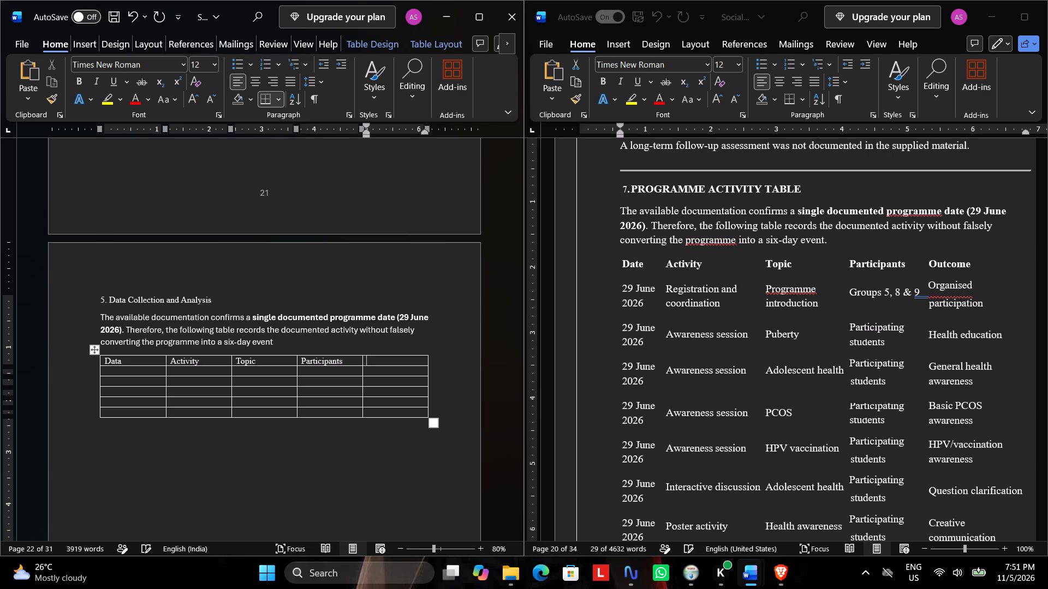
pyautogui.write('Out')
pyautogui.write('come')
pyautogui.press('space')
# Copy the date "29 June 2026" from the Social Final report into the first body row's Data cell and remove its indents.
pyautogui.moveTo(645, 296); pyautogui.dragTo(642, 298)
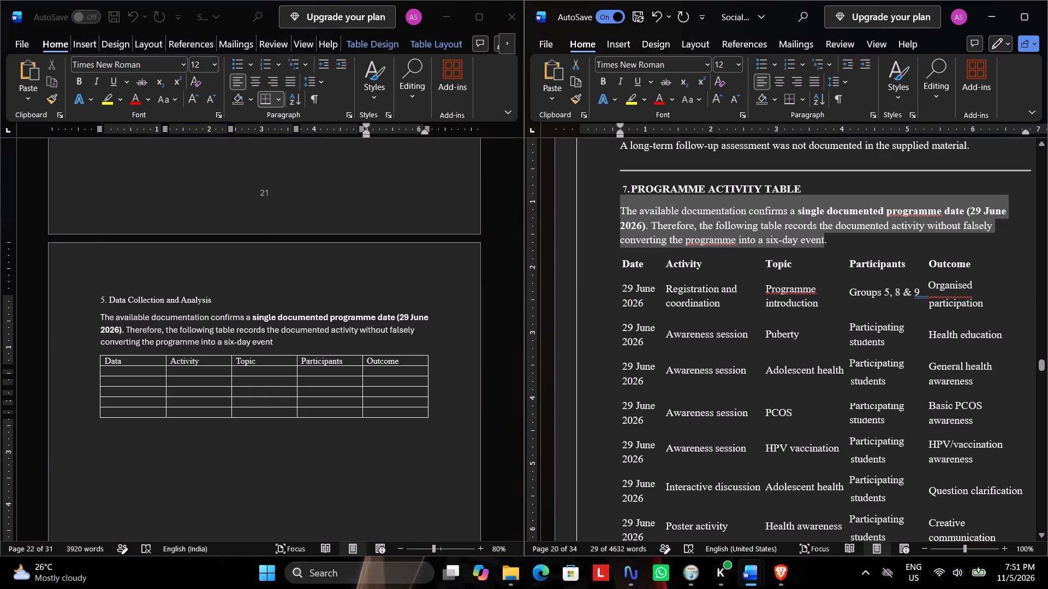
pyautogui.moveTo(642, 298); pyautogui.dragTo(638, 304)
pyautogui.click(644, 301)
pyautogui.moveTo(645, 303); pyautogui.dragTo(621, 286)
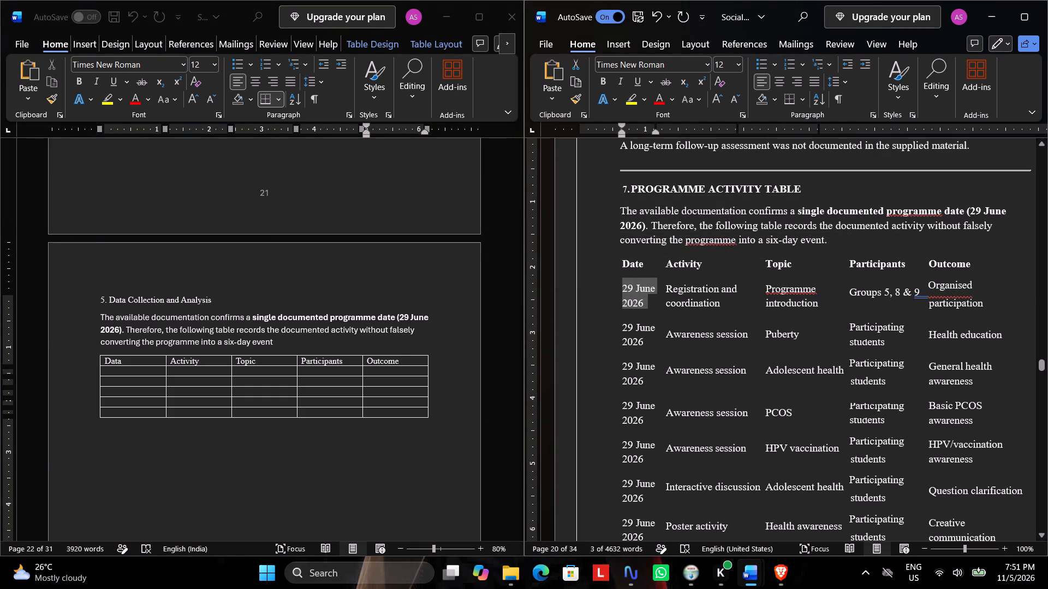
pyautogui.hotkey('ctrl', 'c')
pyautogui.click(146, 370)
pyautogui.click(146, 370)
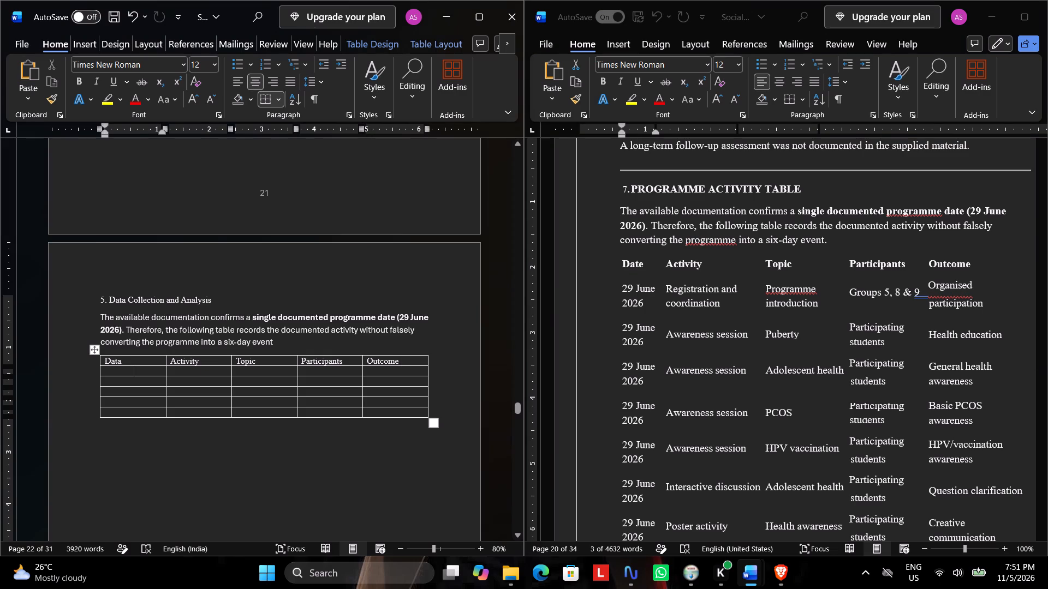
pyautogui.click(111, 372)
pyautogui.hotkey('ctrl', 'v')
pyautogui.moveTo(126, 378); pyautogui.dragTo(132, 376)
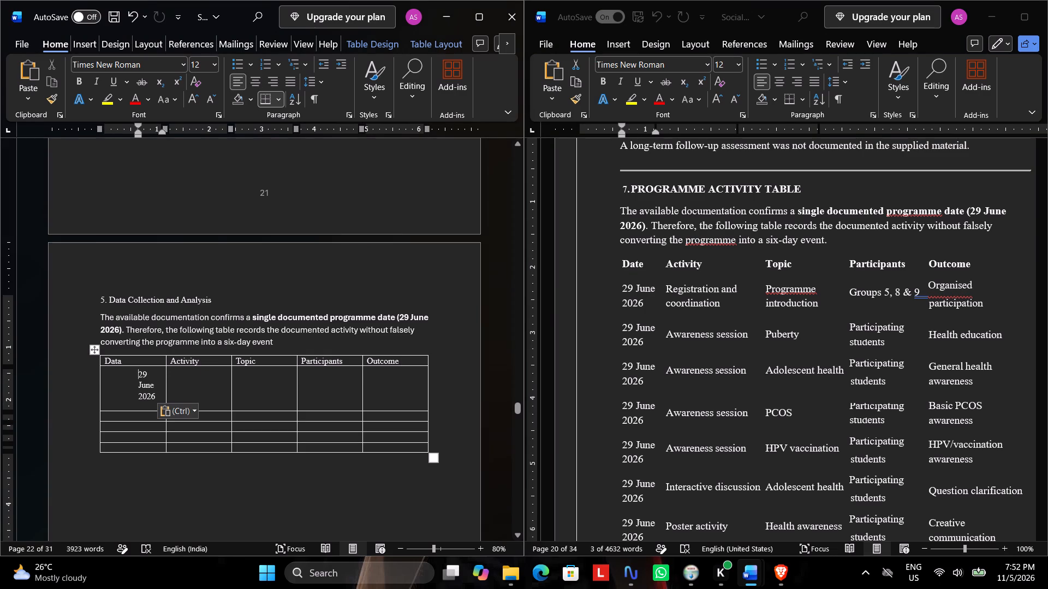
pyautogui.press('BackSpace')
pyautogui.press('BackSpace')
pyautogui.click(135, 386)
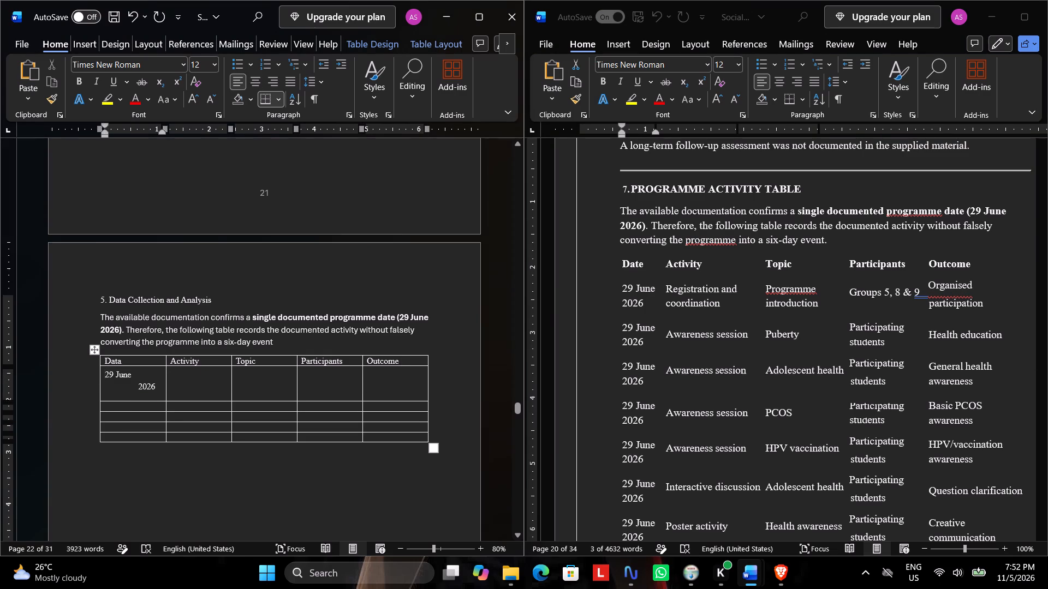
pyautogui.press('BackSpace')
pyautogui.press('BackSpace')
# Paste "29 June 2026" into the second body row's Data cell and remove the indents from both lines.
pyautogui.click(105, 402)
pyautogui.hotkey('ctrl', 'v')
pyautogui.click(130, 410)
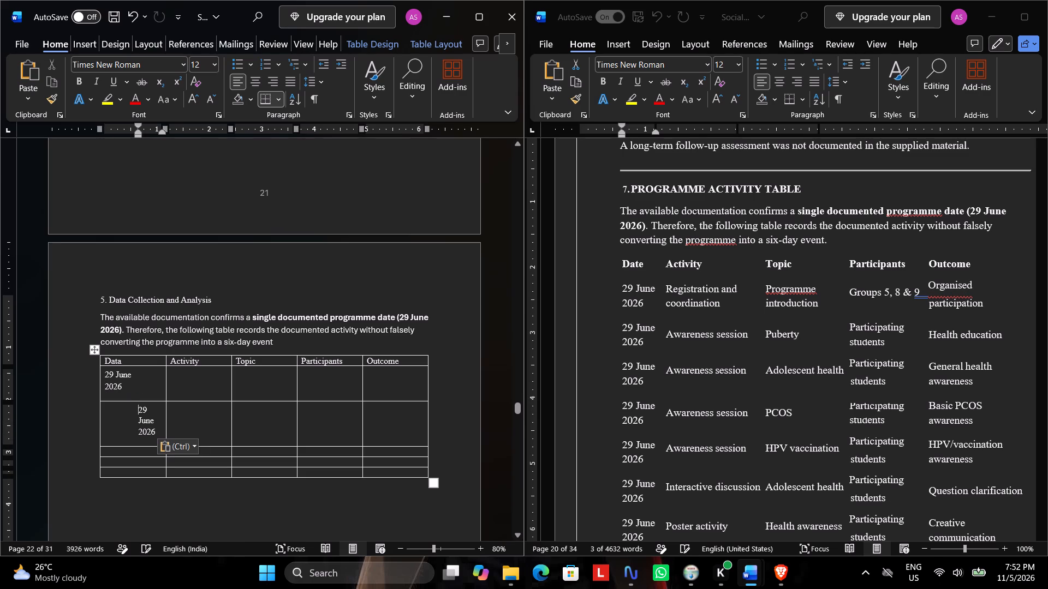
pyautogui.press('BackSpace')
pyautogui.press('BackSpace')
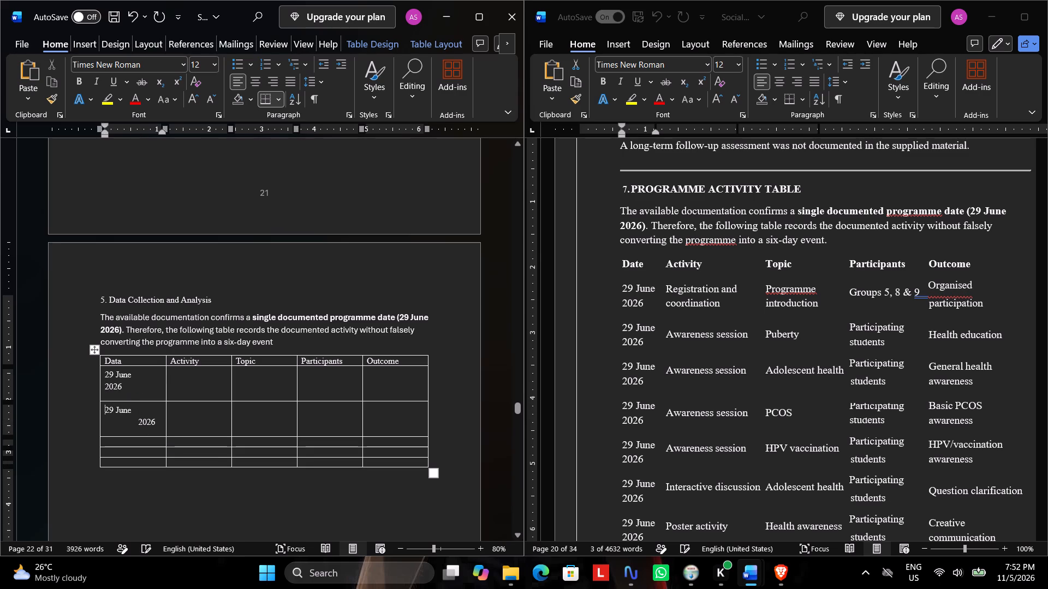
pyautogui.press('Down')
pyautogui.press('BackSpace')
pyautogui.press('BackSpace')
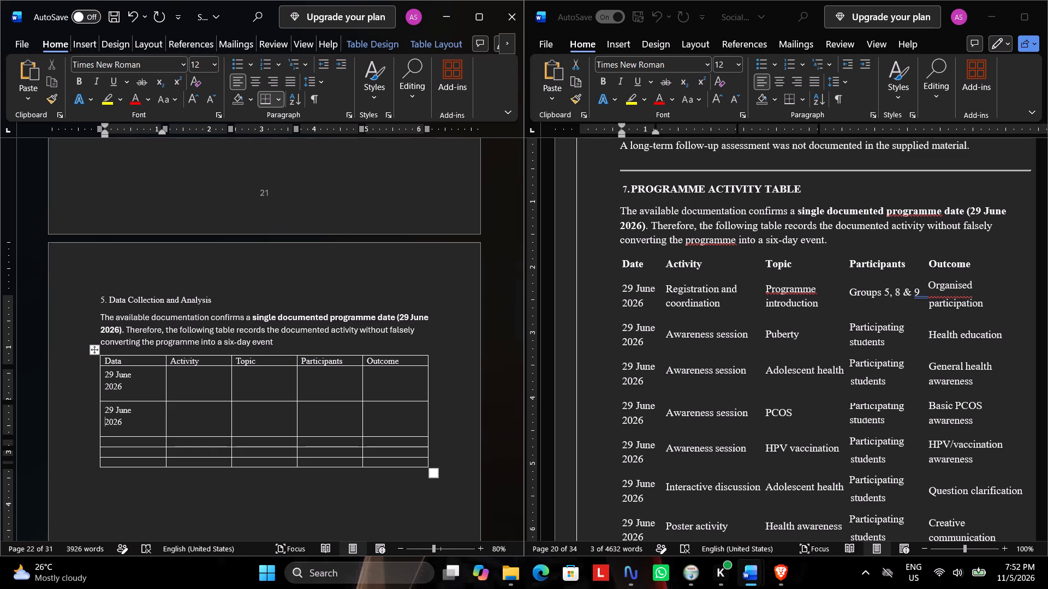
# Copy the unindented "29 June 2026" from the second body row into the Data cells of the three remaining rows.
pyautogui.moveTo(125, 420); pyautogui.dragTo(108, 408)
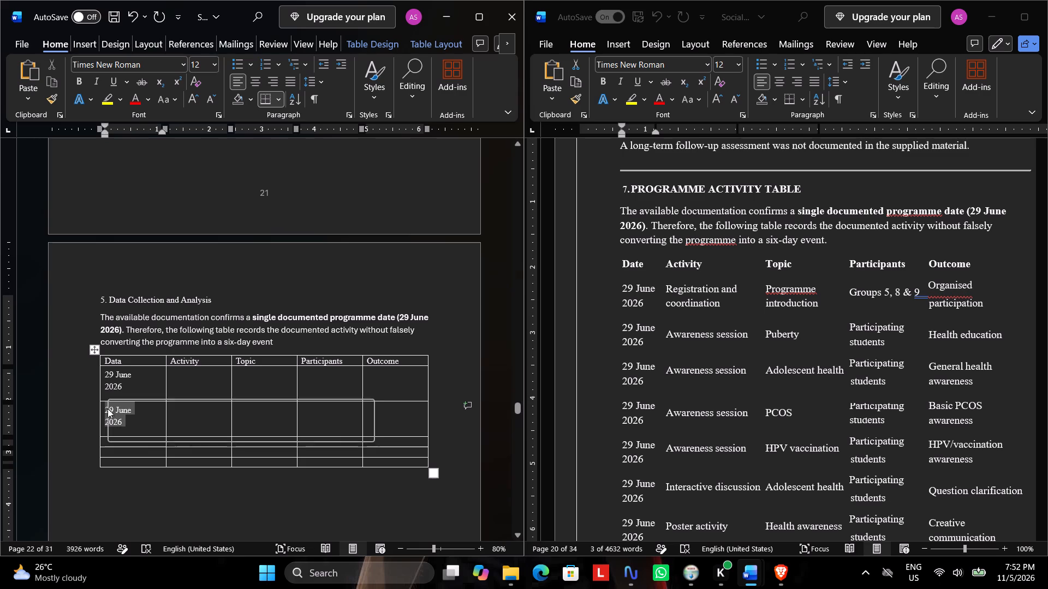
pyautogui.hotkey('ctrl', 'v')
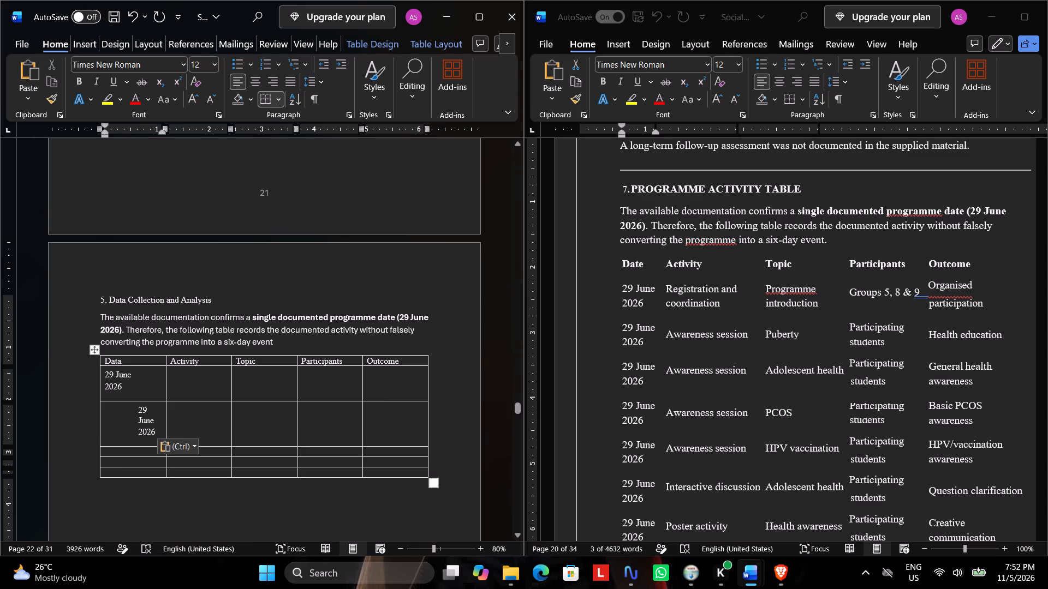
pyautogui.click(130, 13)
pyautogui.hotkey('ctrl', 'c')
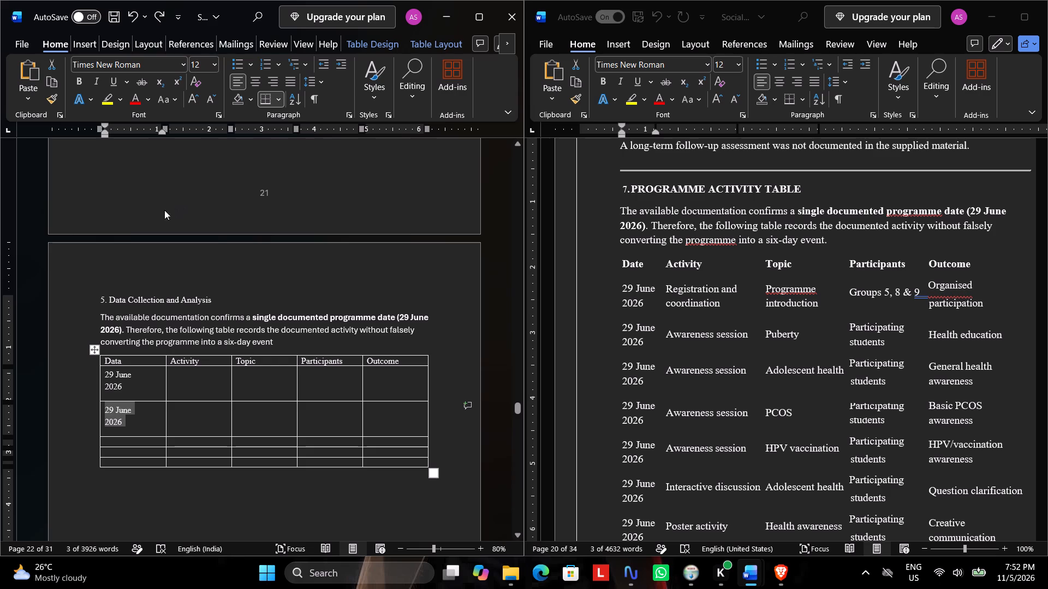
pyautogui.click(104, 441)
pyautogui.click(104, 438)
pyautogui.click(105, 440)
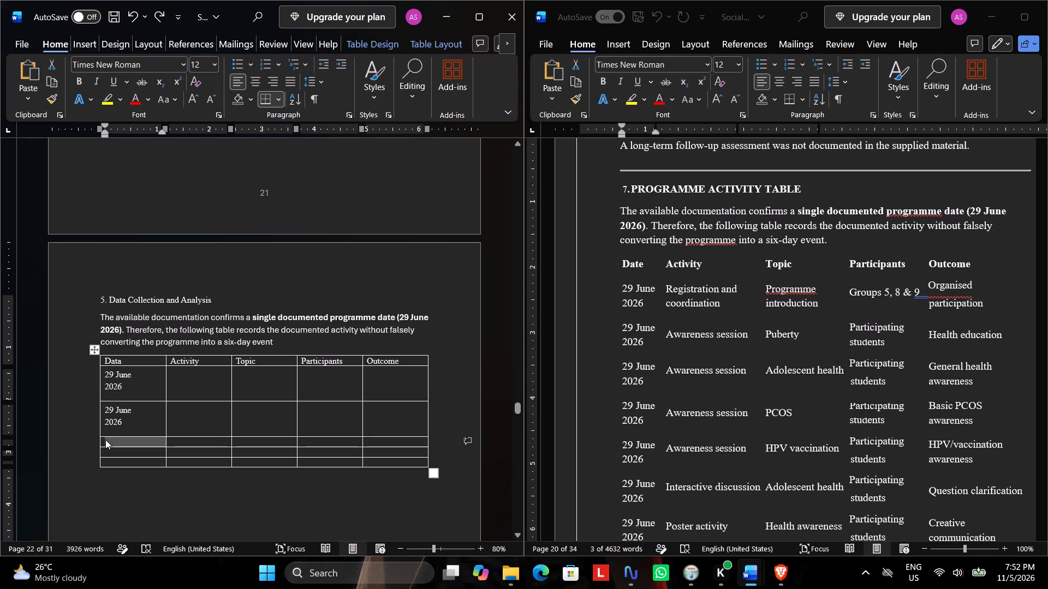
pyautogui.hotkey('ctrl', 'v')
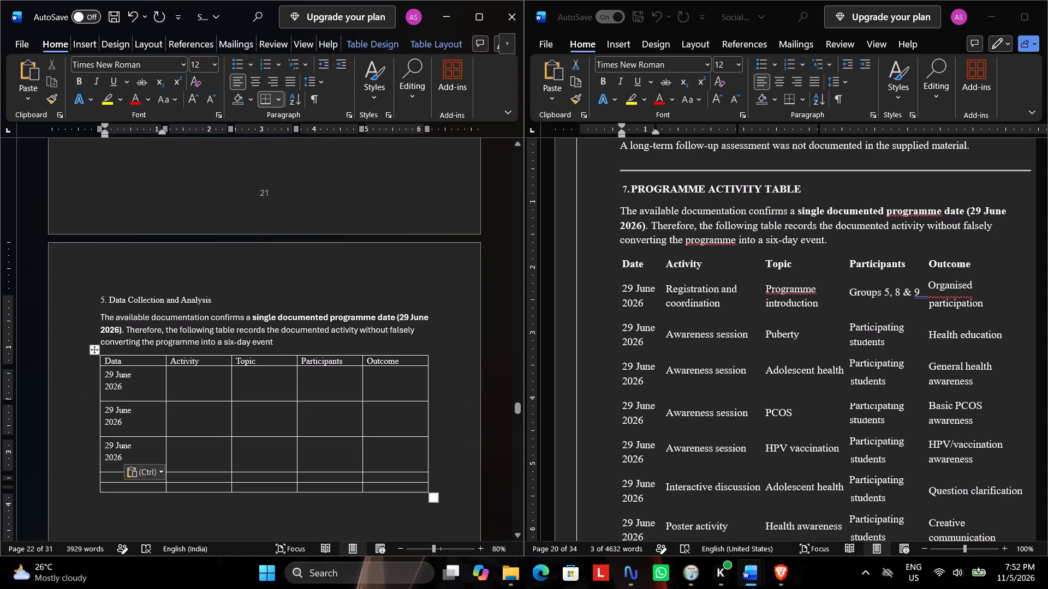
pyautogui.press('Down')
pyautogui.hotkey('ctrl', 'v')
pyautogui.press('Down')
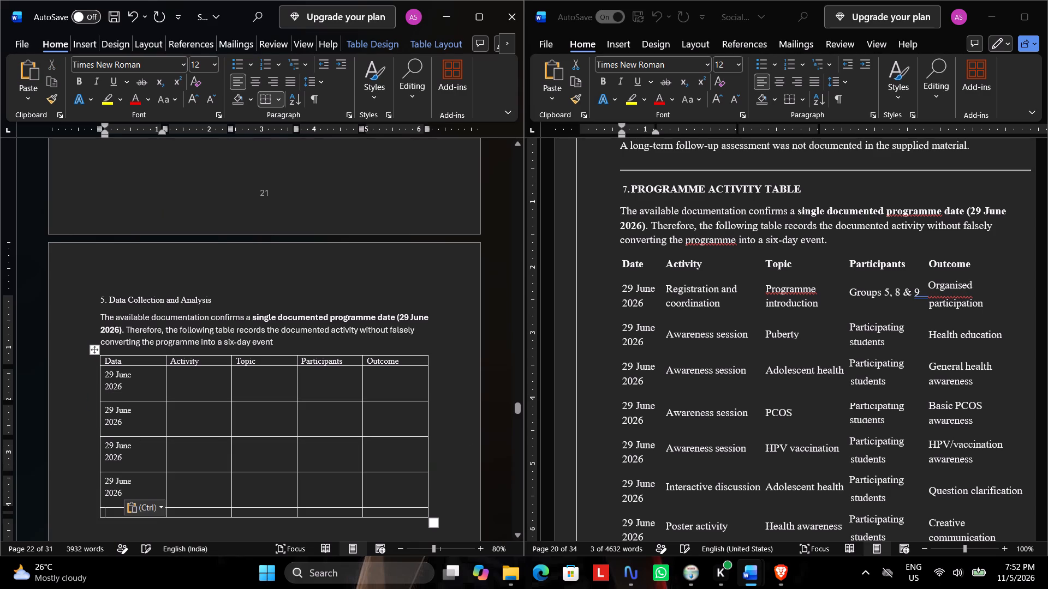
pyautogui.hotkey('ctrl', 'v')
pyautogui.hotkey('ctrl', 'c')
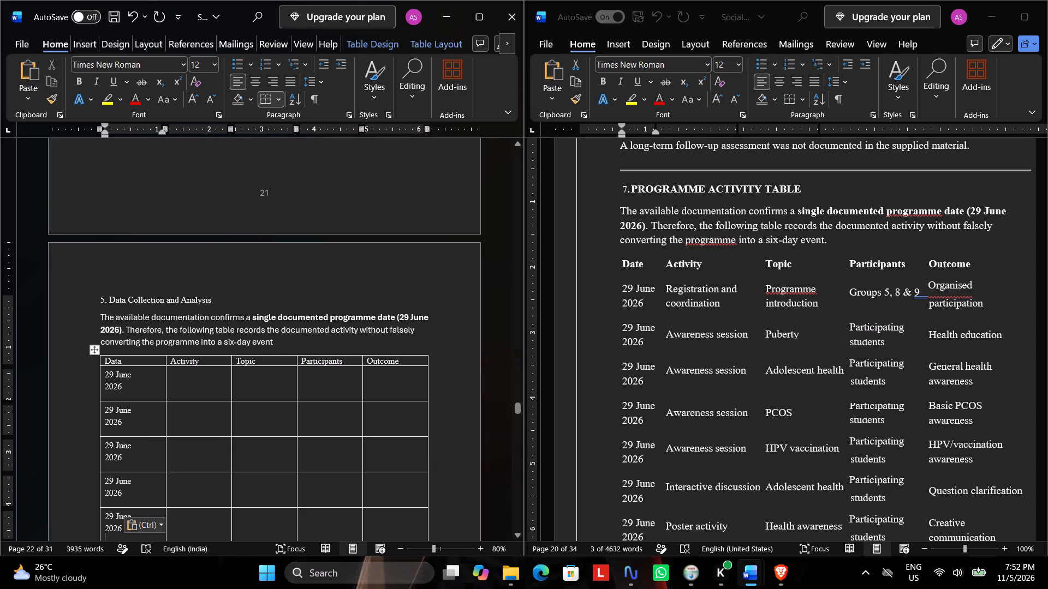
# Insert three more empty rows at the bottom of the activity table to match the source table's eight activities.
pyautogui.scroll(-3, 234, 445)
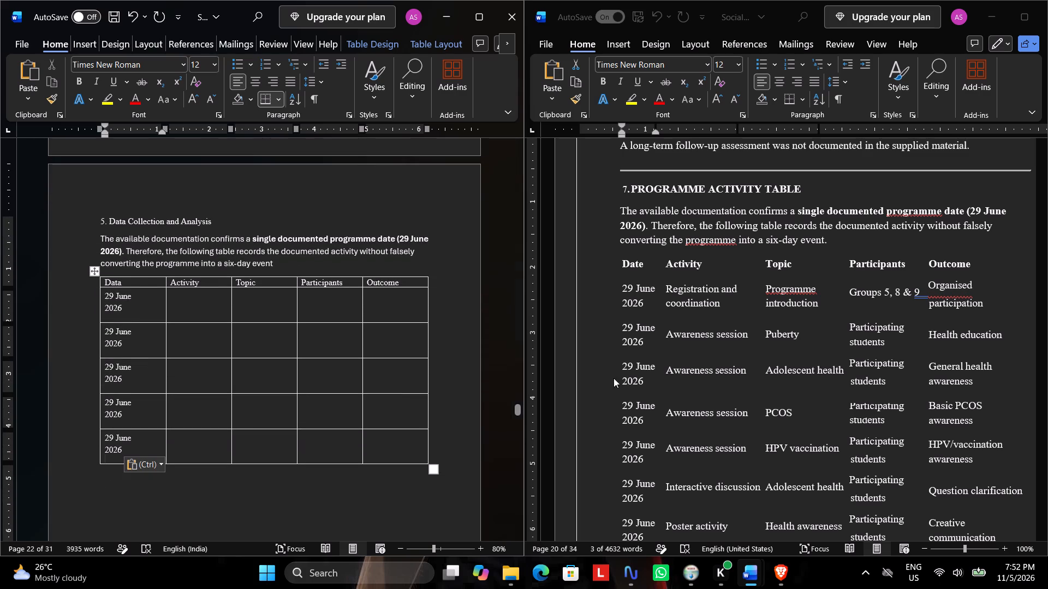
pyautogui.scroll(-2, 671, 348)
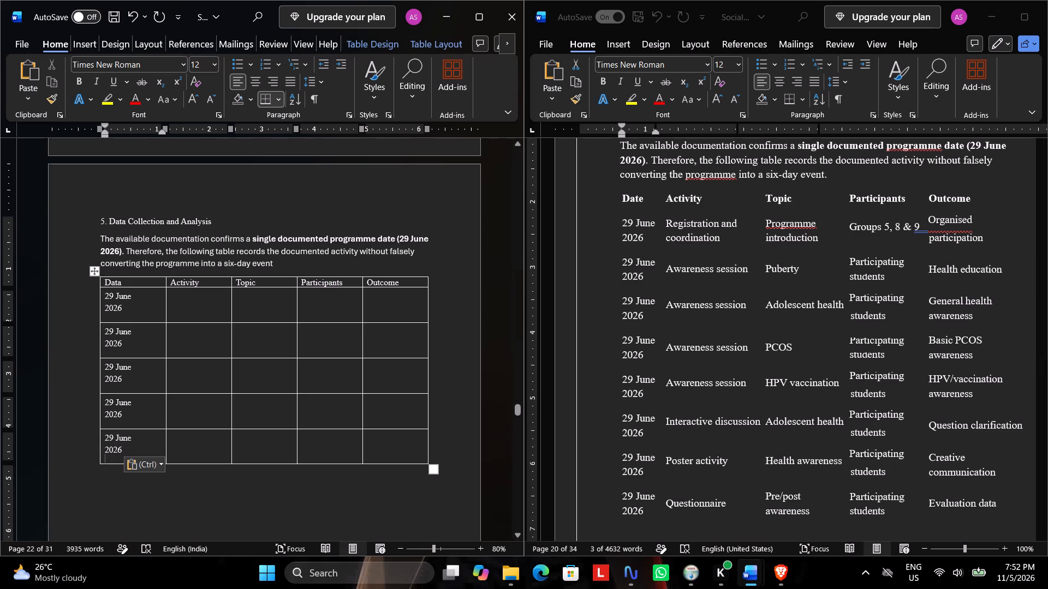
pyautogui.rightClick(183, 444)
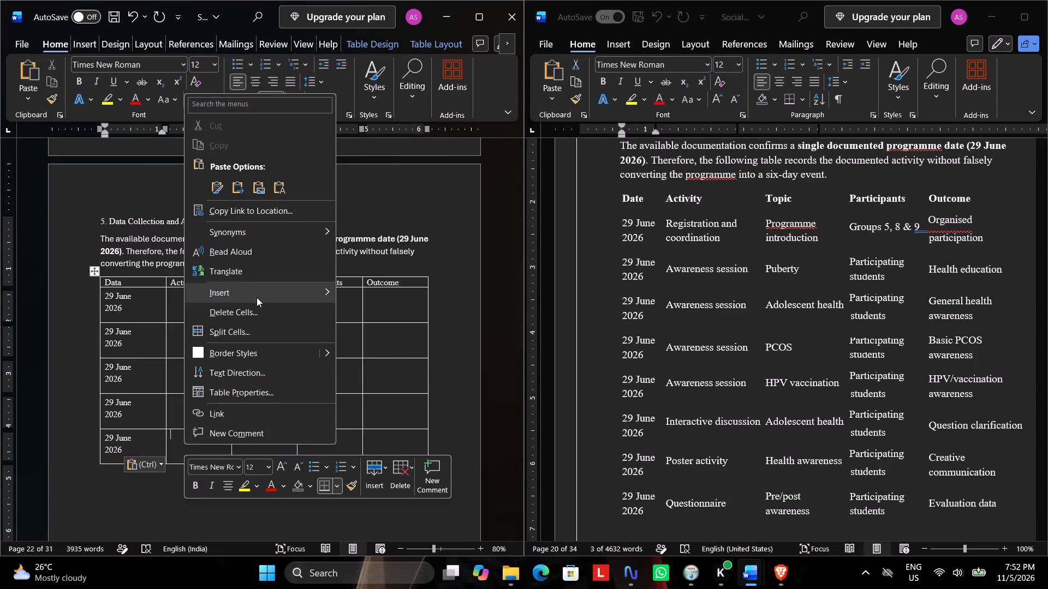
pyautogui.click(388, 347)
pyautogui.rightClick(200, 442)
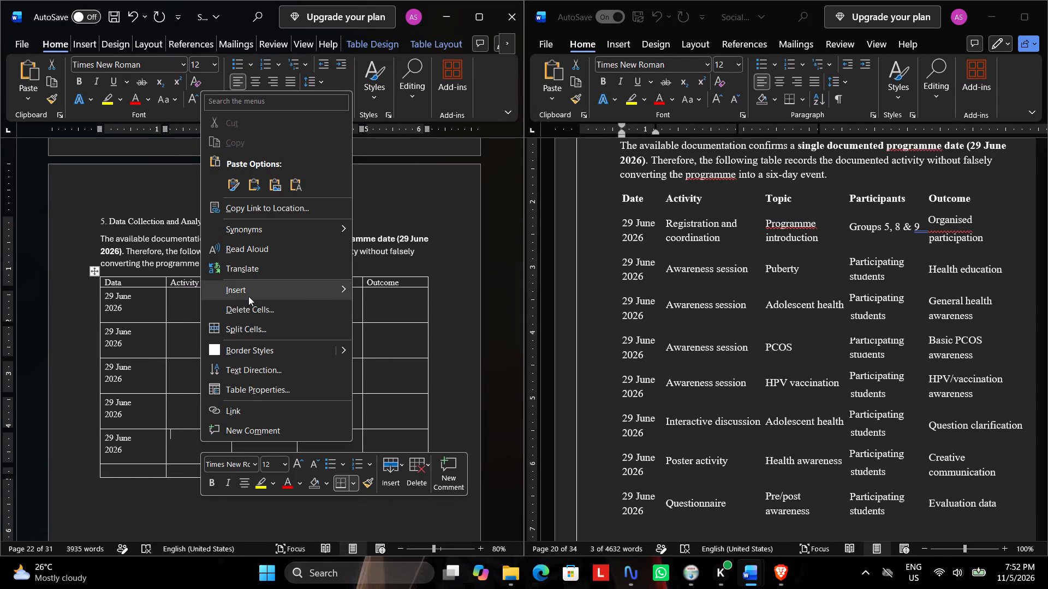
pyautogui.click(396, 343)
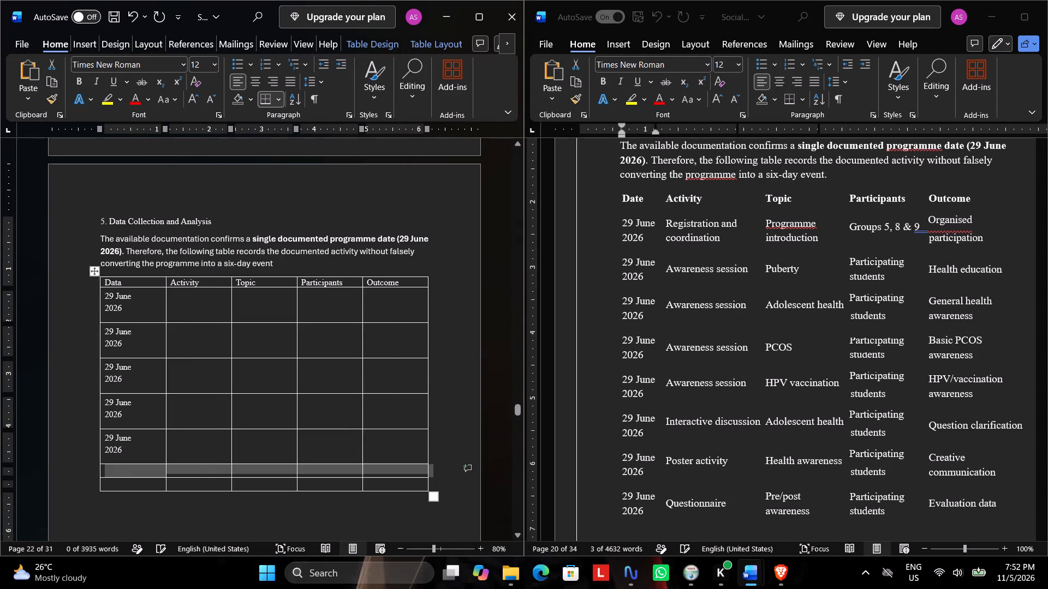
pyautogui.rightClick(196, 467)
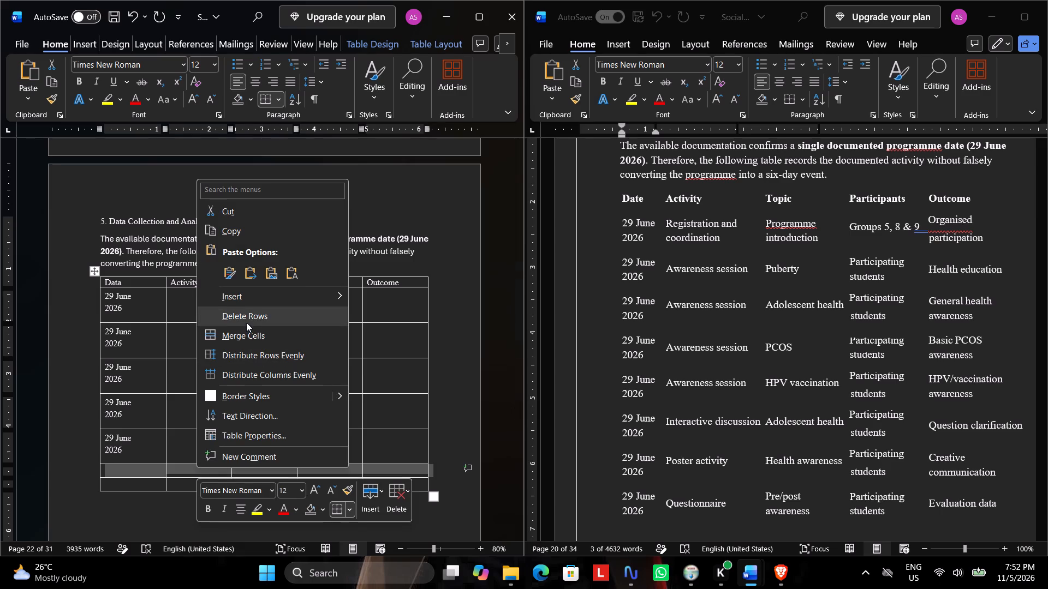
pyautogui.click(394, 350)
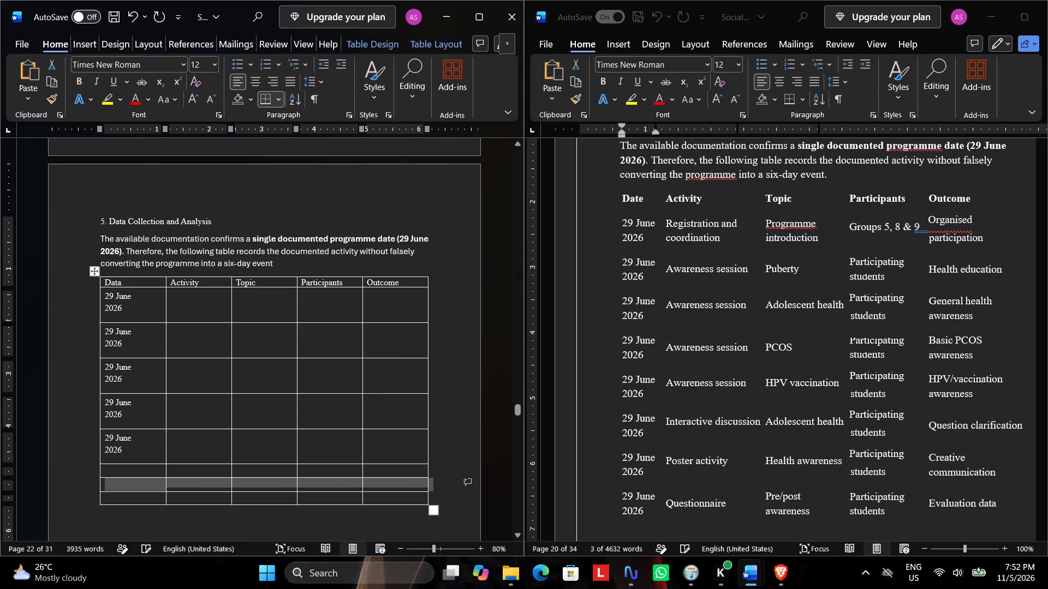
# Fill the Data cells of the three added rows with "29 June 2026".
pyautogui.scroll(-2, 207, 395)
pyautogui.click(110, 417)
pyautogui.hotkey('ctrl', 'v')
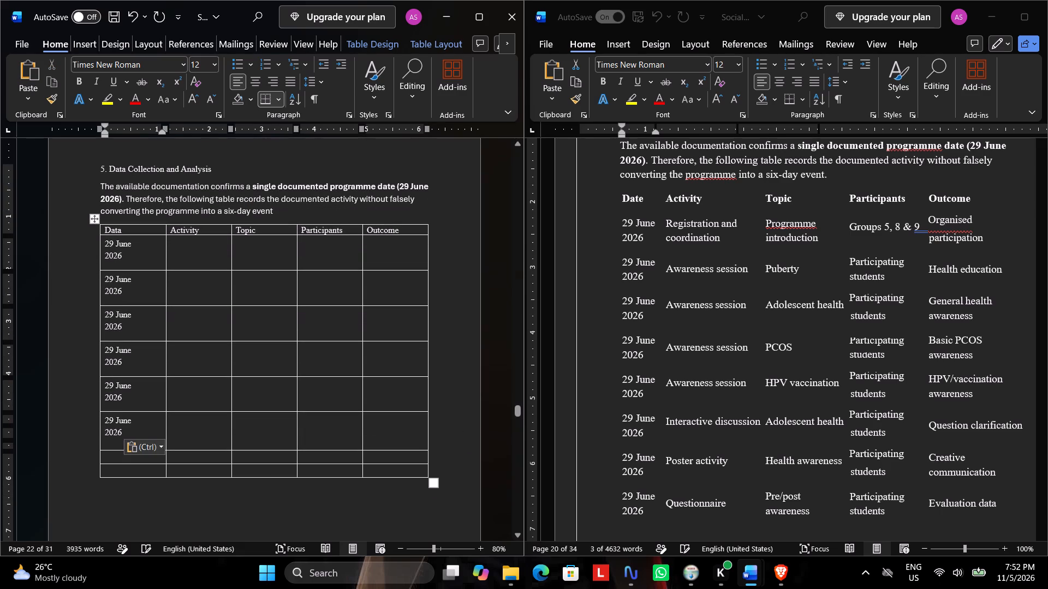
pyautogui.press('Down')
pyautogui.hotkey('ctrl', 'v')
pyautogui.press('Down')
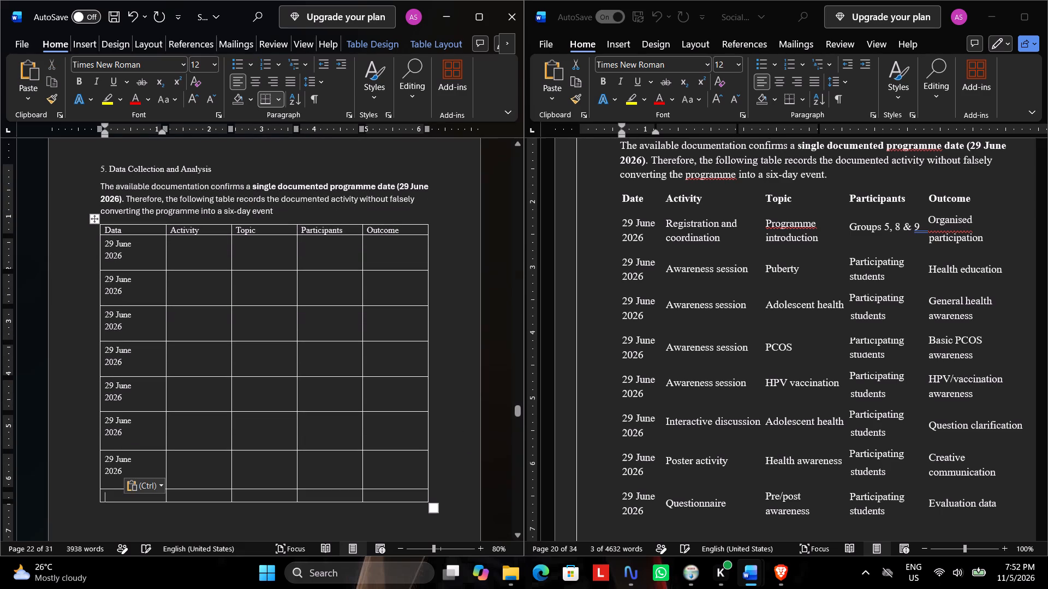
pyautogui.hotkey('ctrl', 'v')
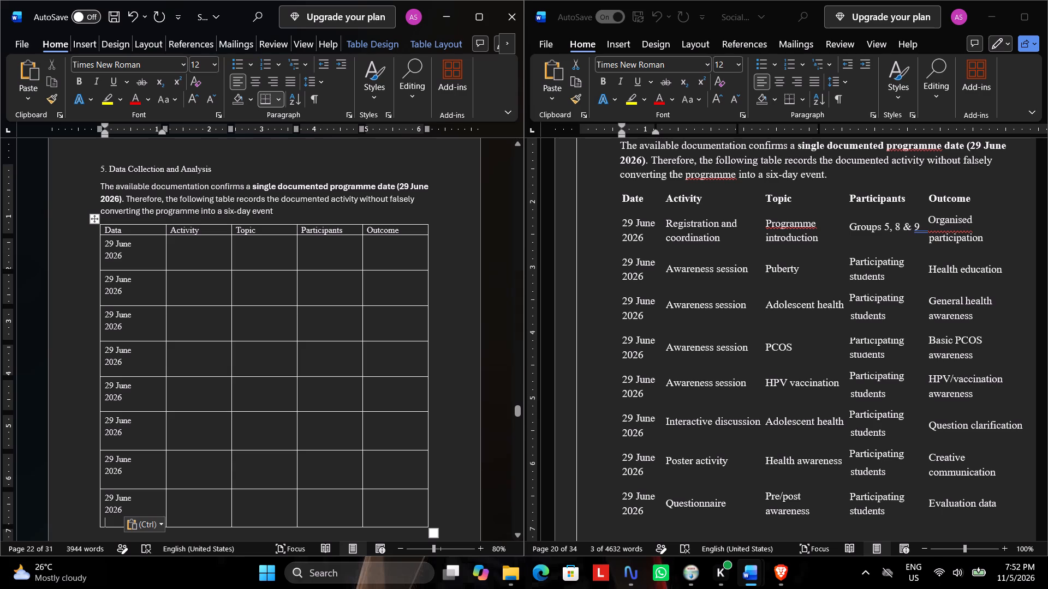
# Copy "Registration and coordination" from the source table into the first body row's Activity cell.
pyautogui.scroll(-1, 433, 279)
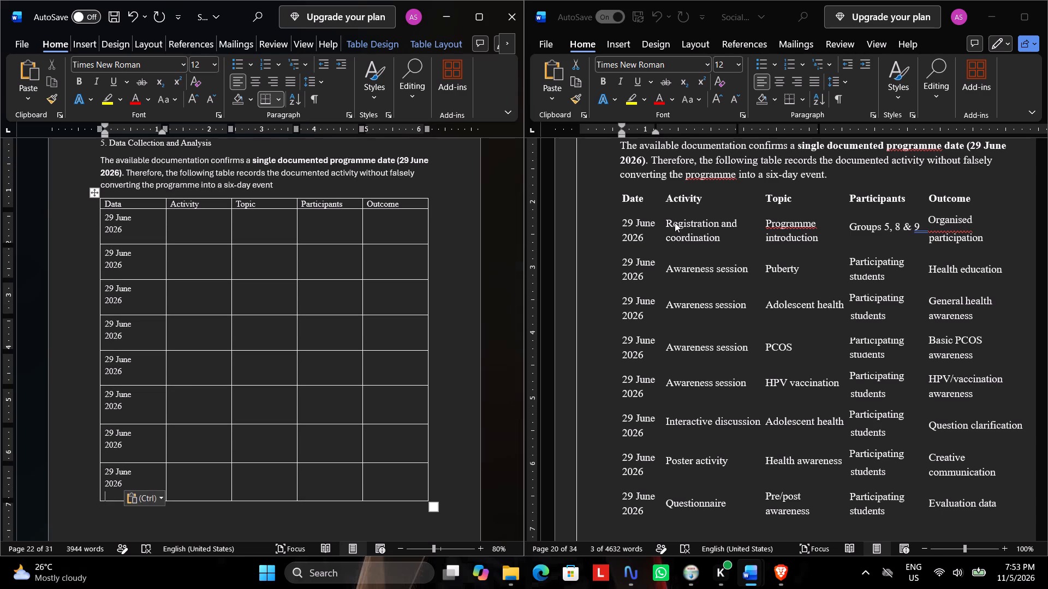
pyautogui.click(669, 220)
pyautogui.moveTo(667, 220); pyautogui.dragTo(721, 237)
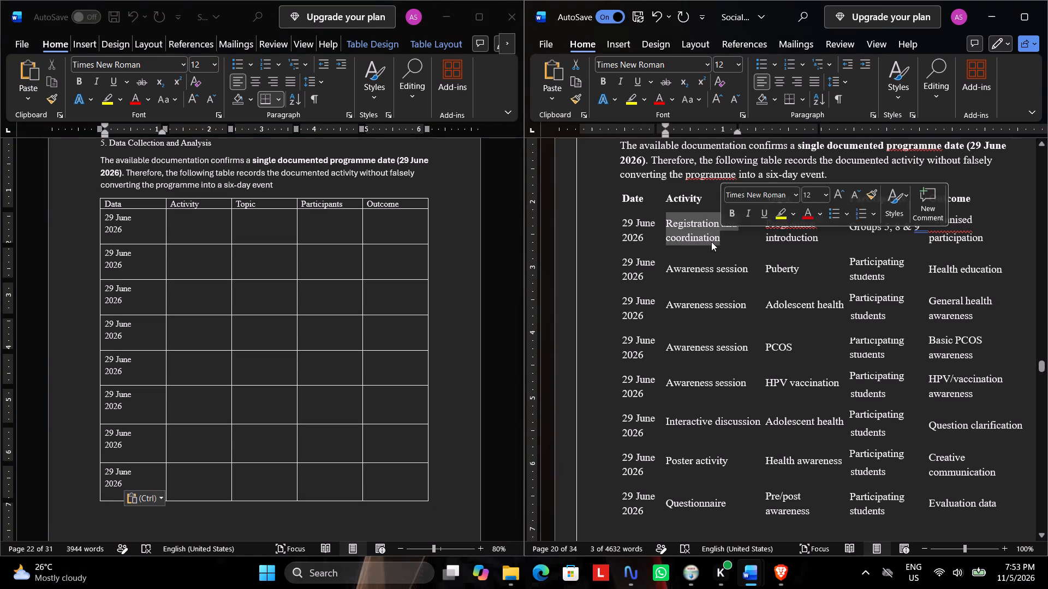
pyautogui.hotkey('ctrl', 'c')
pyautogui.click(183, 223)
pyautogui.click(181, 218)
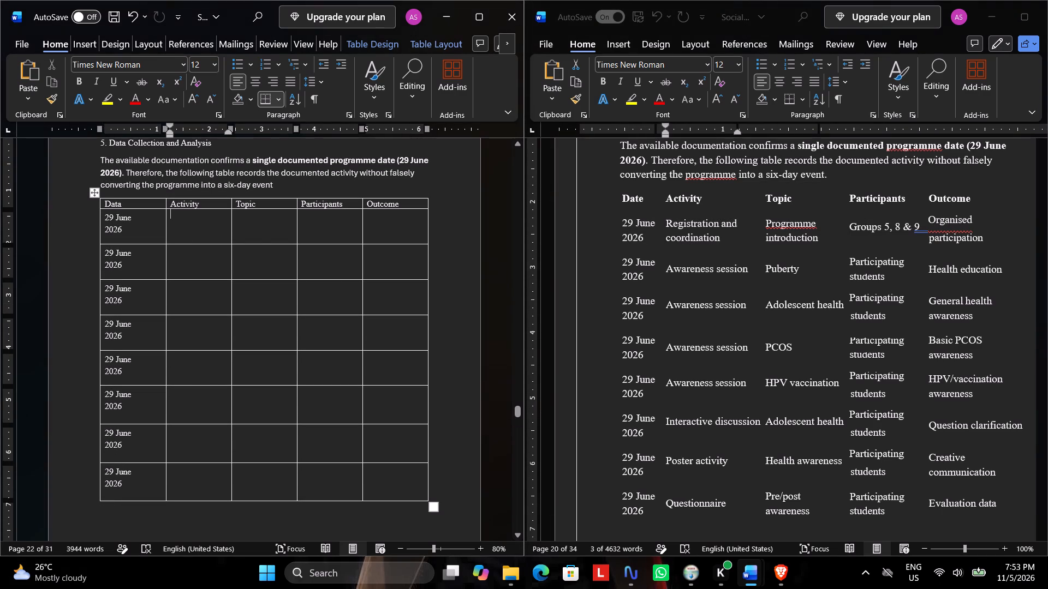
pyautogui.hotkey('ctrl', 'v')
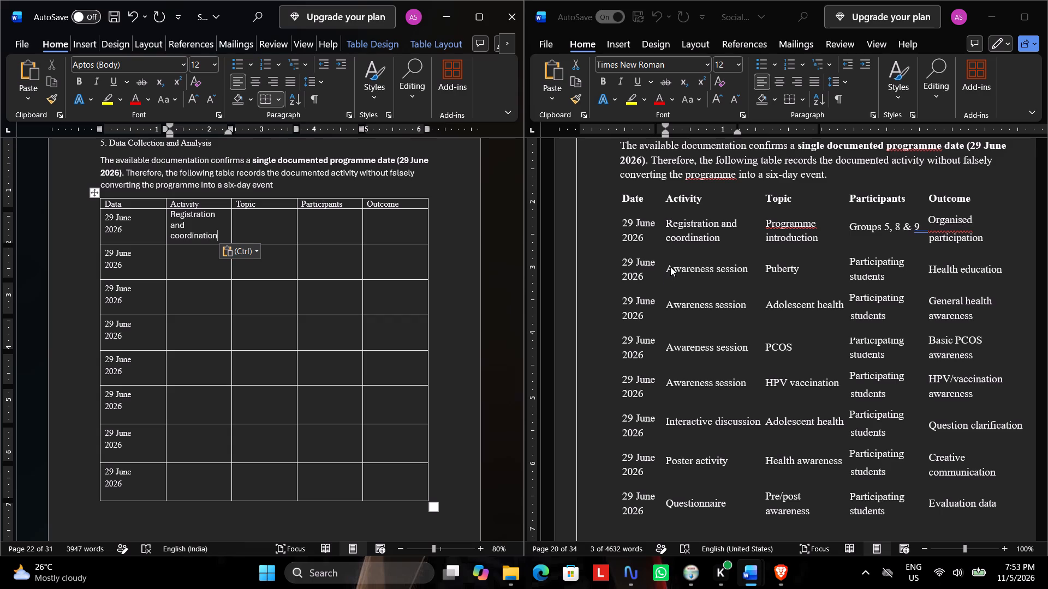
# Copy "Awareness session" from the source table into the Activity cells of the second through fifth body rows.
pyautogui.click(670, 267)
pyautogui.moveTo(668, 270); pyautogui.dragTo(739, 271)
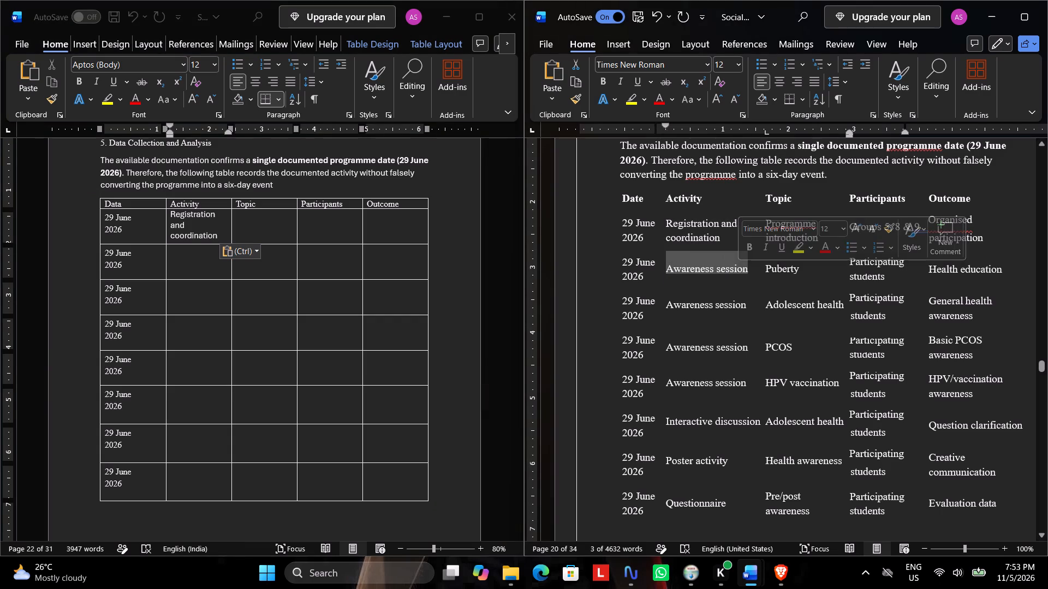
pyautogui.hotkey('ctrl', 'c')
pyautogui.click(168, 254)
pyautogui.click(171, 253)
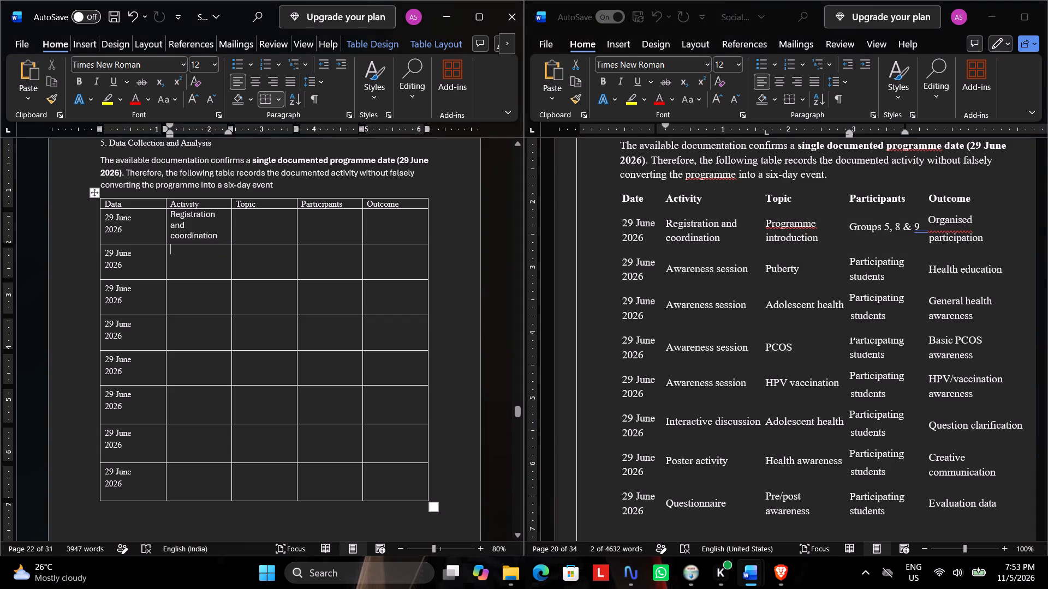
pyautogui.hotkey('ctrl', 'v')
pyautogui.press('Down')
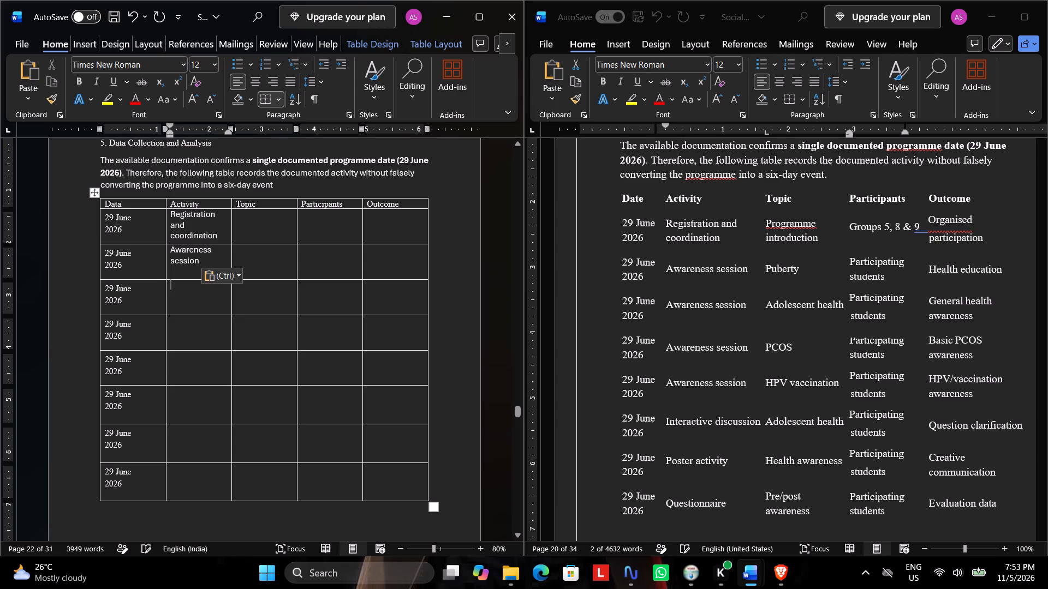
pyautogui.hotkey('ctrl', 'v')
pyautogui.press('Down')
pyautogui.hotkey('ctrl', 'v')
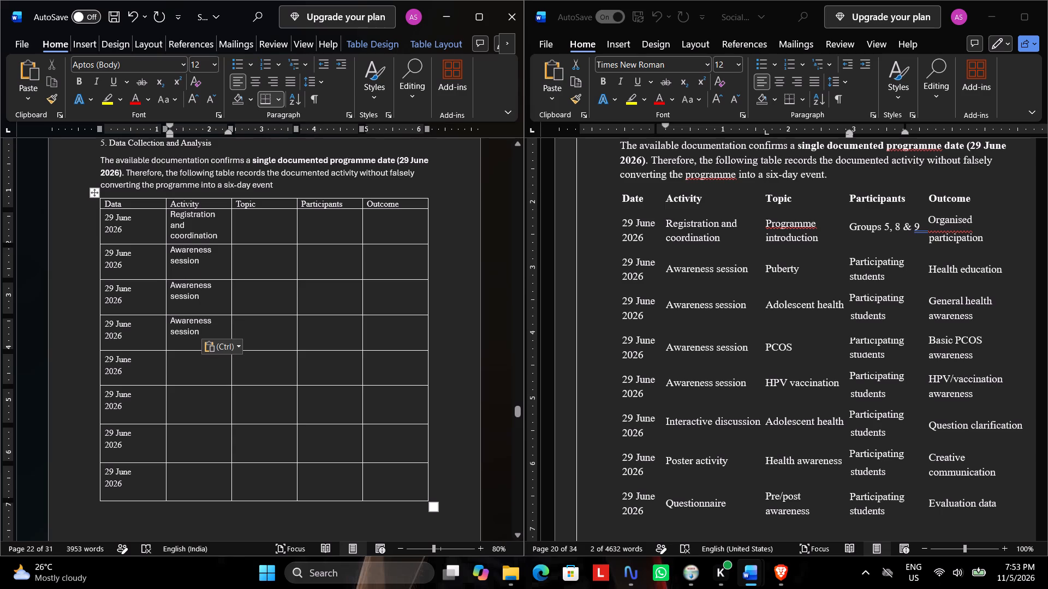
pyautogui.press('Down')
pyautogui.hotkey('ctrl', 'v')
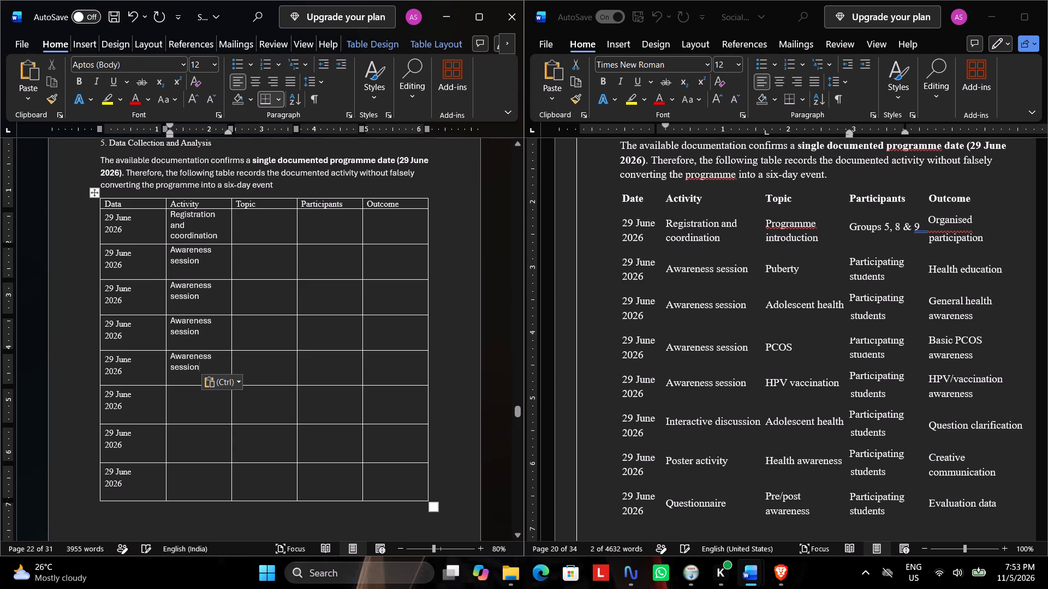
# Copy "Interactive discussion" from the source table into the sixth body row's Activity cell.
pyautogui.scroll(-1, 766, 455)
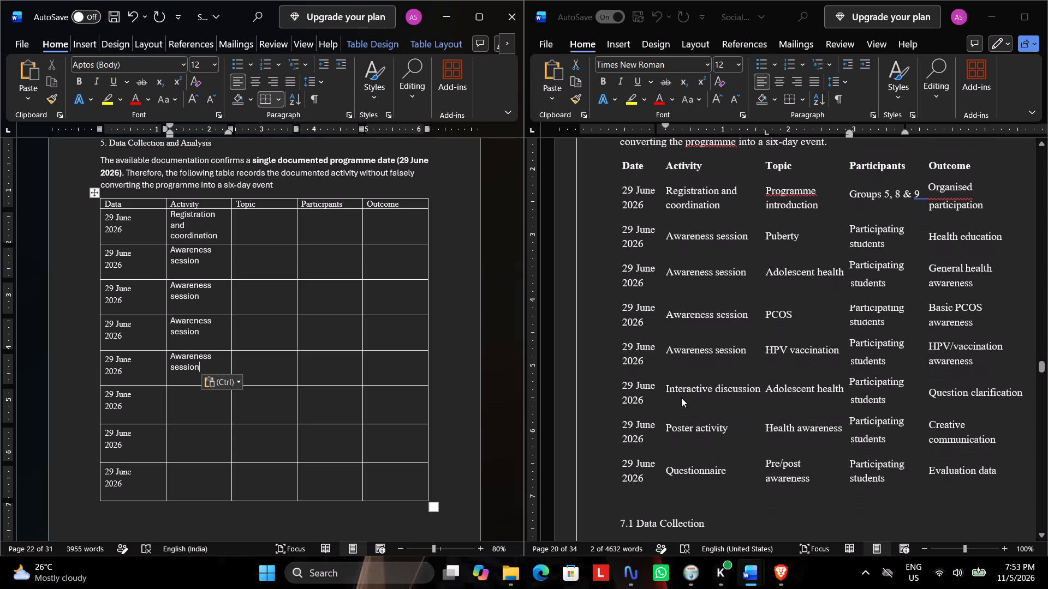
pyautogui.click(664, 390)
pyautogui.moveTo(666, 389); pyautogui.dragTo(734, 393)
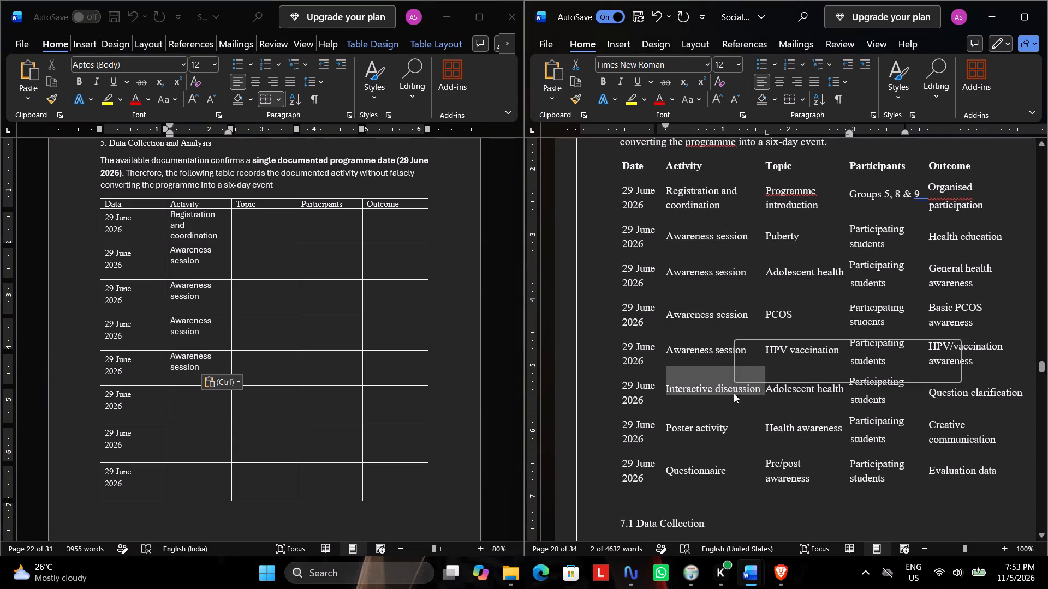
pyautogui.hotkey('ctrl', 'c')
pyautogui.click(175, 393)
pyautogui.click(174, 392)
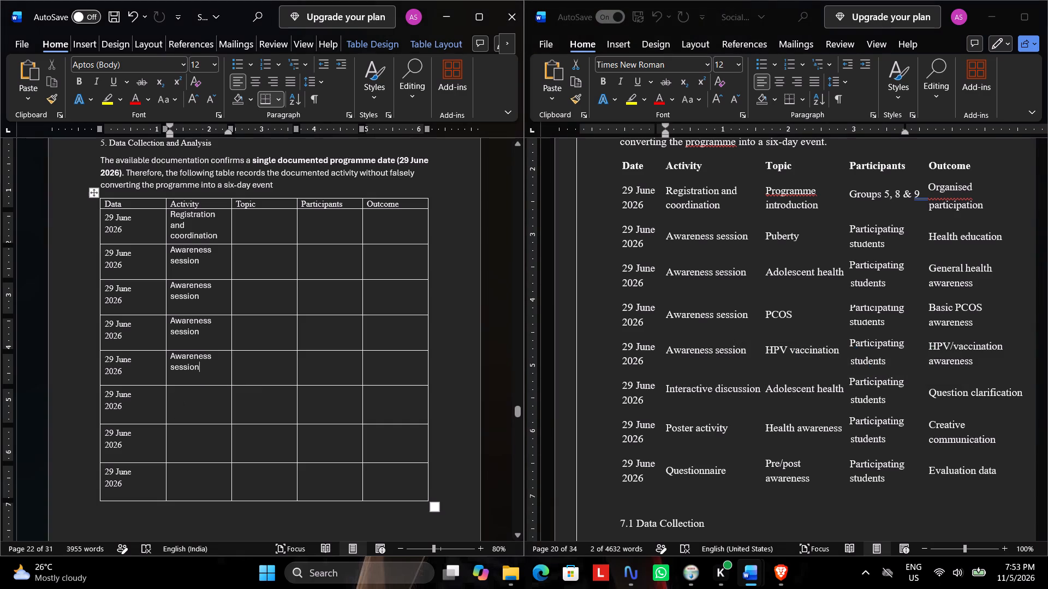
pyautogui.hotkey('ctrl', 'v')
# Copy "Poster activity" from the source table into the seventh body row's Activity cell.
pyautogui.scroll(-1, 408, 425)
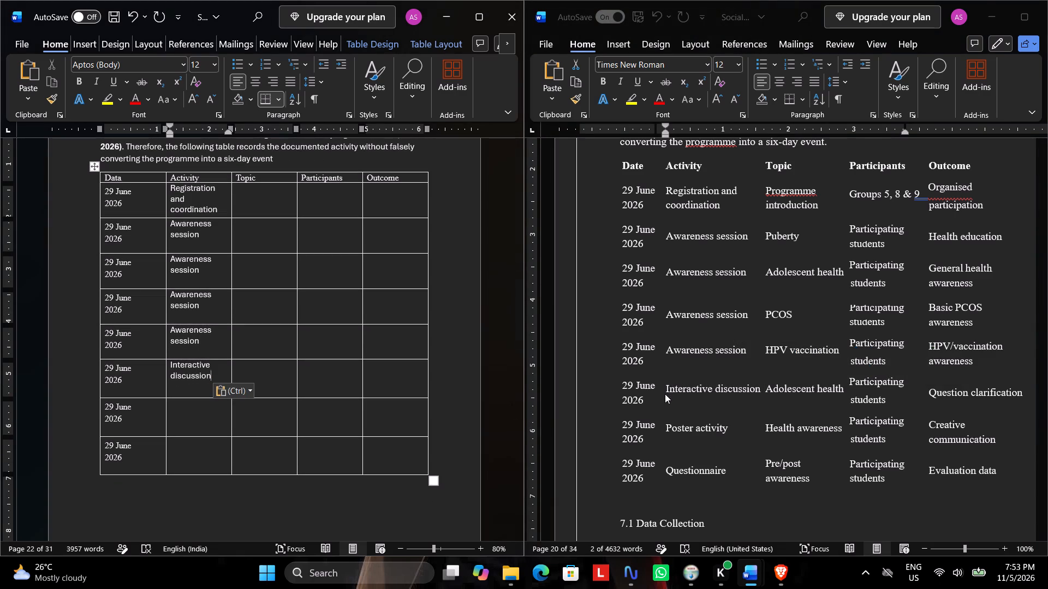
pyautogui.click(665, 394)
pyautogui.scroll(-1, 675, 427)
pyautogui.click(664, 398)
pyautogui.moveTo(665, 397); pyautogui.dragTo(712, 398)
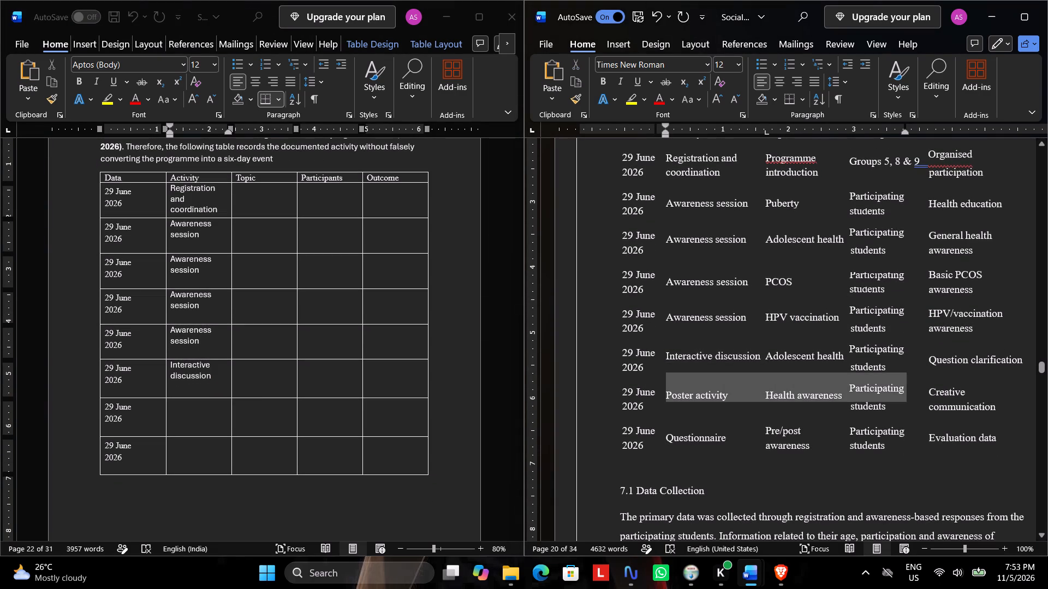
pyautogui.moveTo(712, 398); pyautogui.dragTo(725, 394)
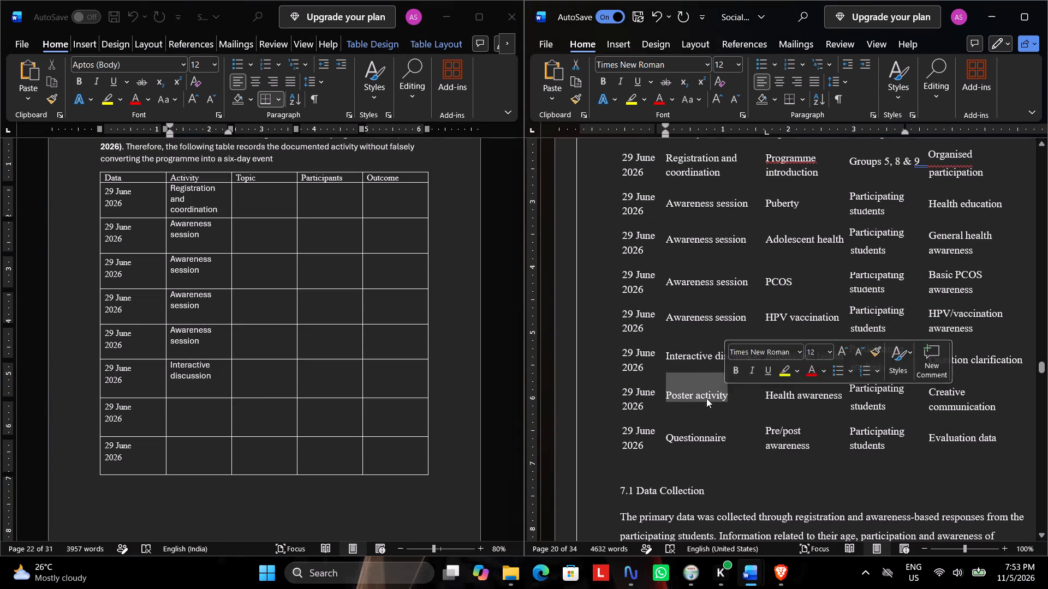
pyautogui.hotkey('ctrl', 'c')
pyautogui.click(173, 401)
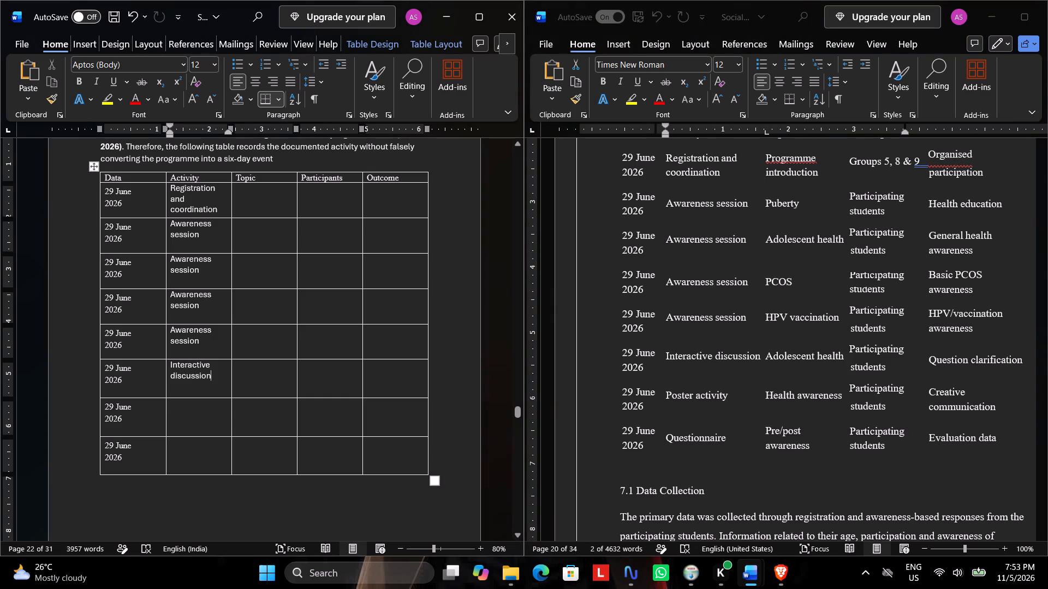
pyautogui.click(174, 406)
pyautogui.hotkey('ctrl', 'v')
# Copy "Questionnaire" from the source table into the last body row's Activity cell.
pyautogui.scroll(-1, 264, 427)
pyautogui.click(669, 433)
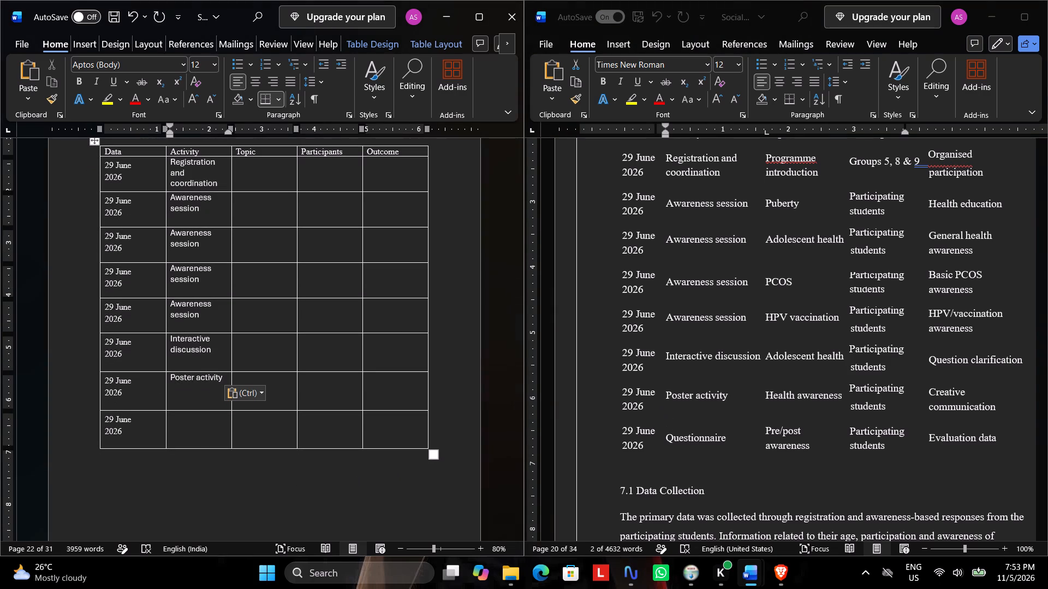
pyautogui.moveTo(669, 434); pyautogui.dragTo(704, 441)
pyautogui.click(718, 444)
pyautogui.moveTo(724, 438); pyautogui.dragTo(662, 440)
pyautogui.hotkey('ctrl', 'c')
pyautogui.click(177, 420)
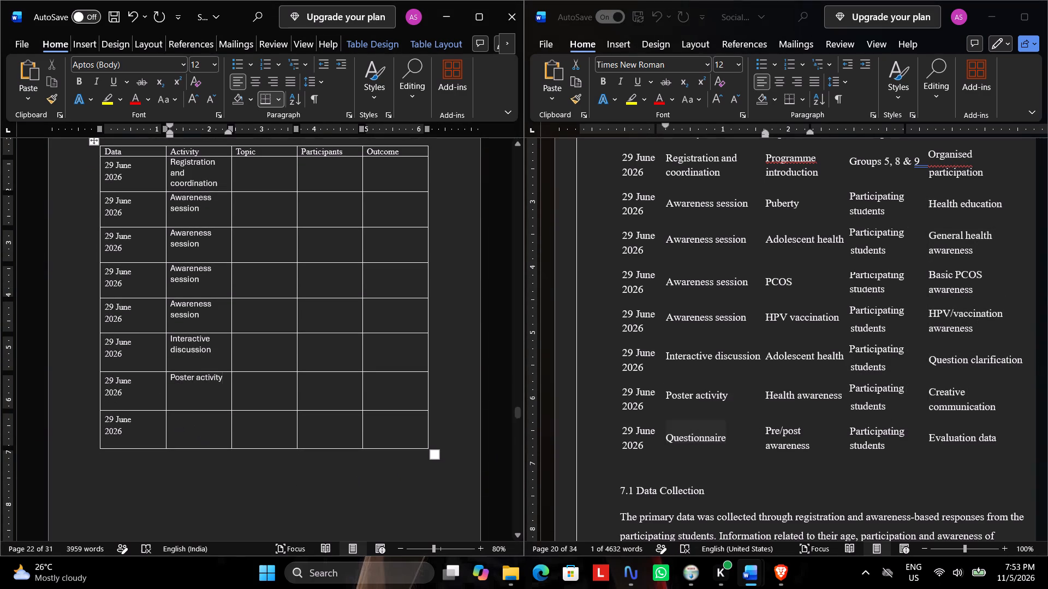
pyautogui.moveTo(158, 416); pyautogui.dragTo(164, 415)
pyautogui.click(175, 416)
pyautogui.hotkey('ctrl', 'v')
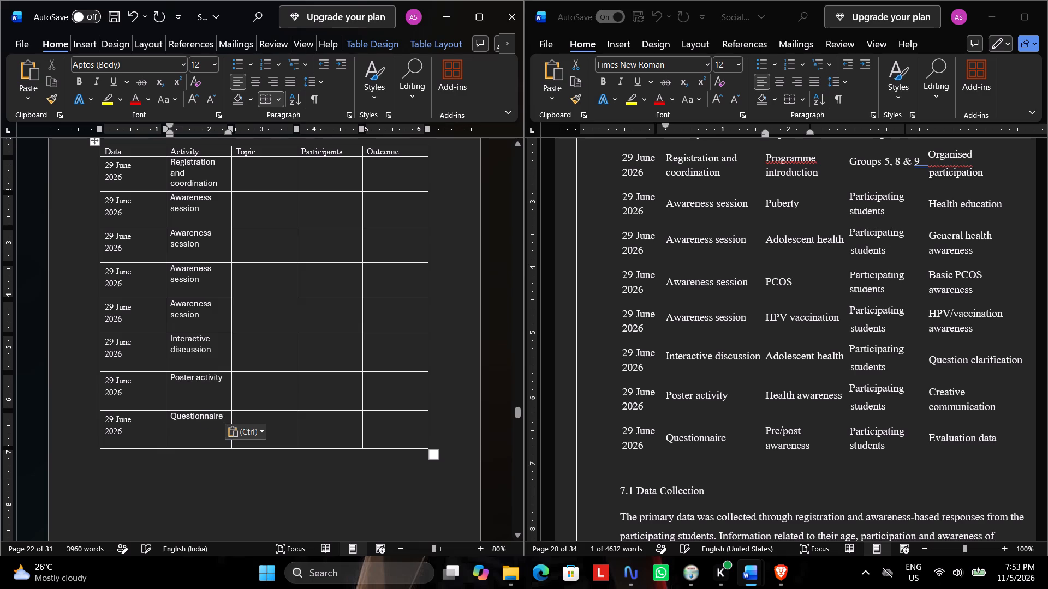
# Copy "Programme introduction" from the source table into the first body row's Topic cell.
pyautogui.scroll(3, 757, 413)
pyautogui.click(781, 272)
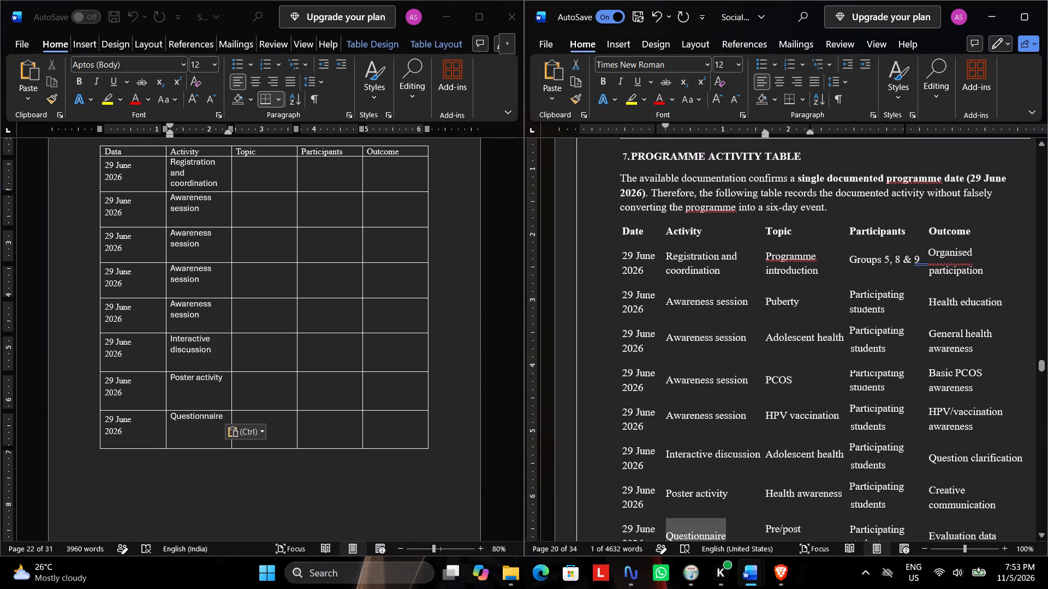
pyautogui.moveTo(763, 254); pyautogui.dragTo(809, 272)
pyautogui.click(825, 269)
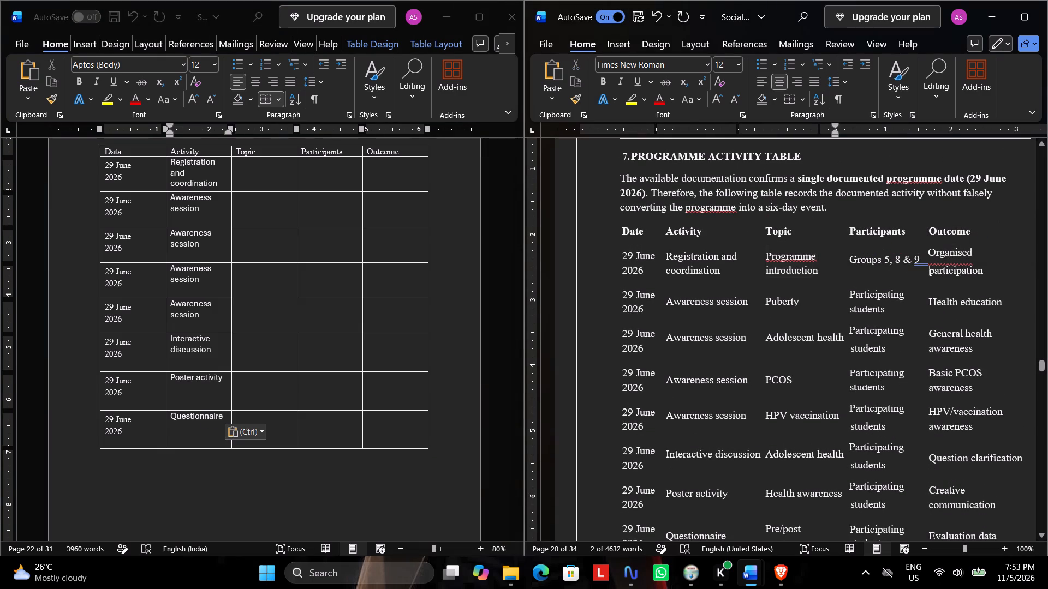
pyautogui.moveTo(823, 273); pyautogui.dragTo(764, 259)
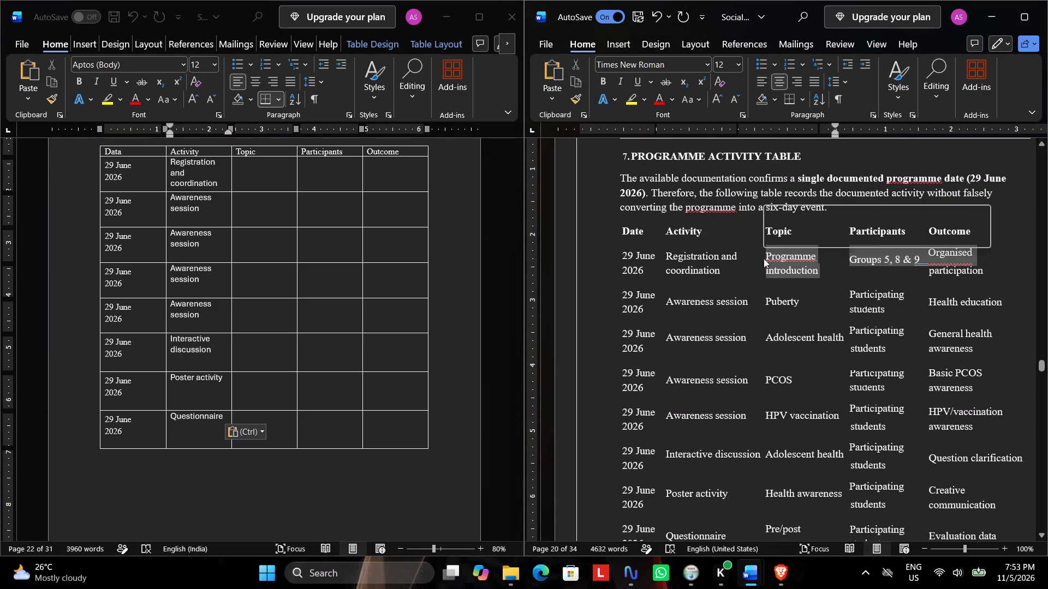
pyautogui.click(827, 285)
pyautogui.moveTo(819, 272); pyautogui.dragTo(774, 257)
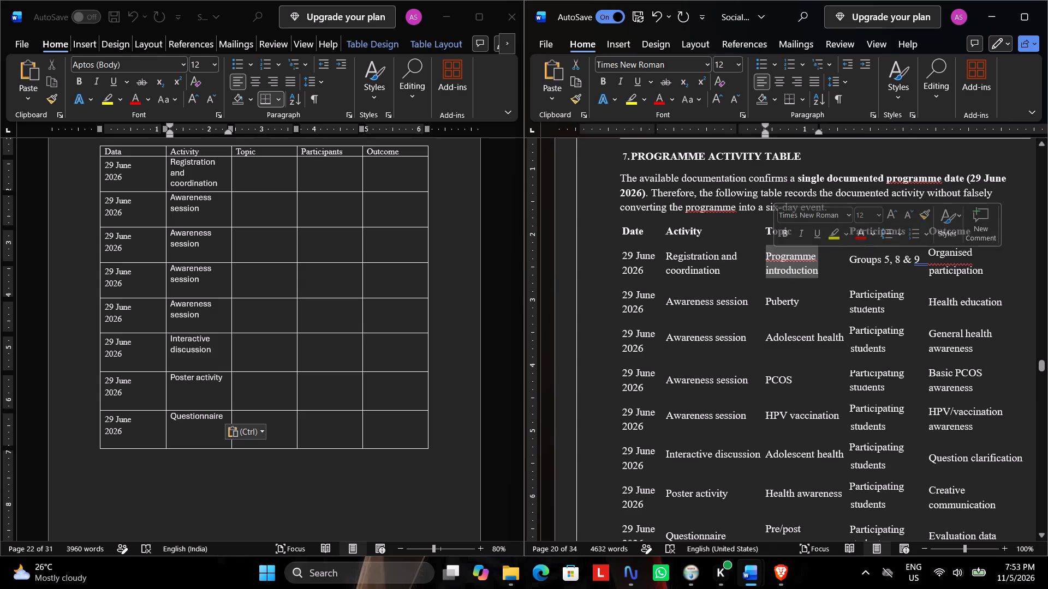
pyautogui.hotkey('ctrl', 'c')
pyautogui.click(239, 159)
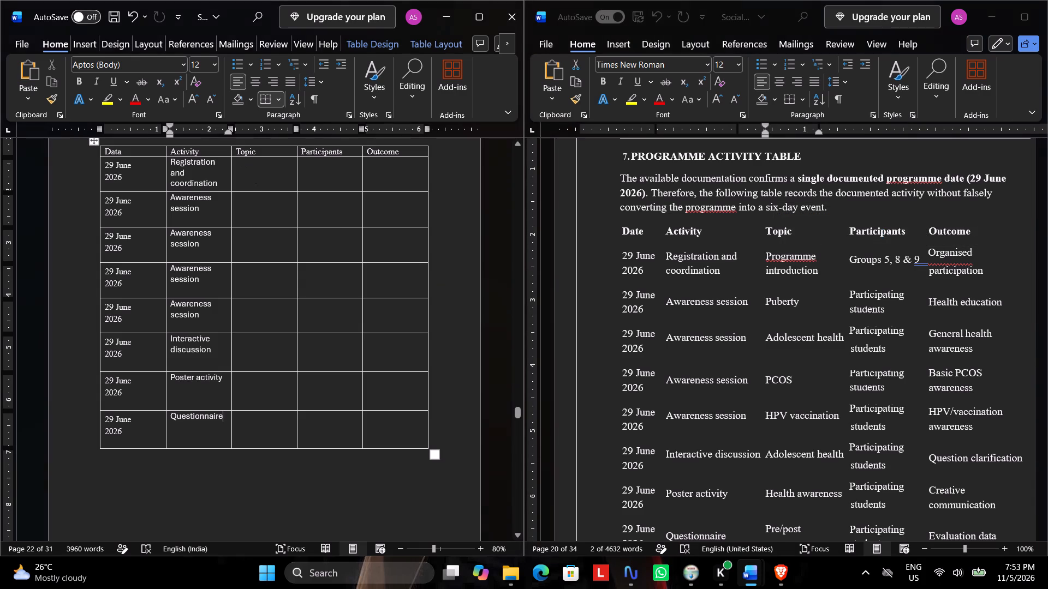
pyautogui.click(239, 163)
pyautogui.hotkey('ctrl', 'v')
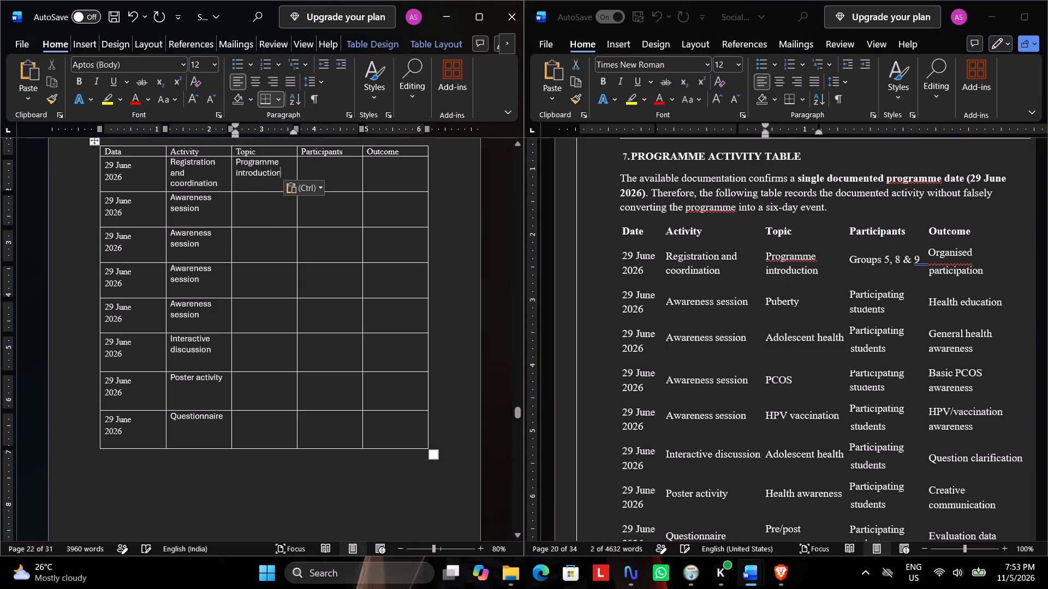
# Copy "Puberty" from the source table into the second body row's Topic cell.
pyautogui.click(796, 302)
pyautogui.click(795, 304)
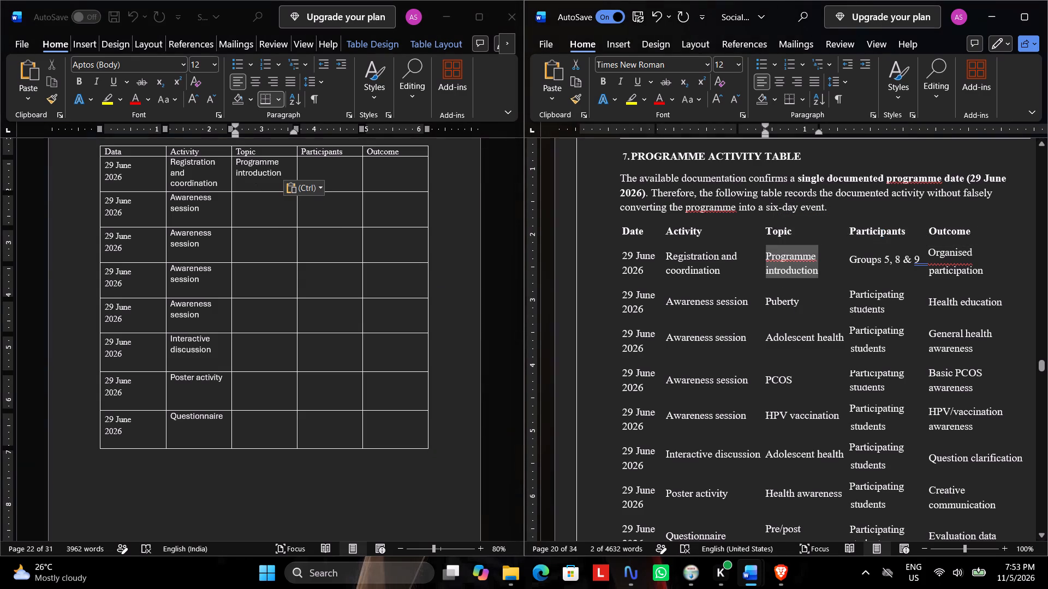
pyautogui.doubleClick(797, 307)
pyautogui.moveTo(800, 300); pyautogui.dragTo(763, 302)
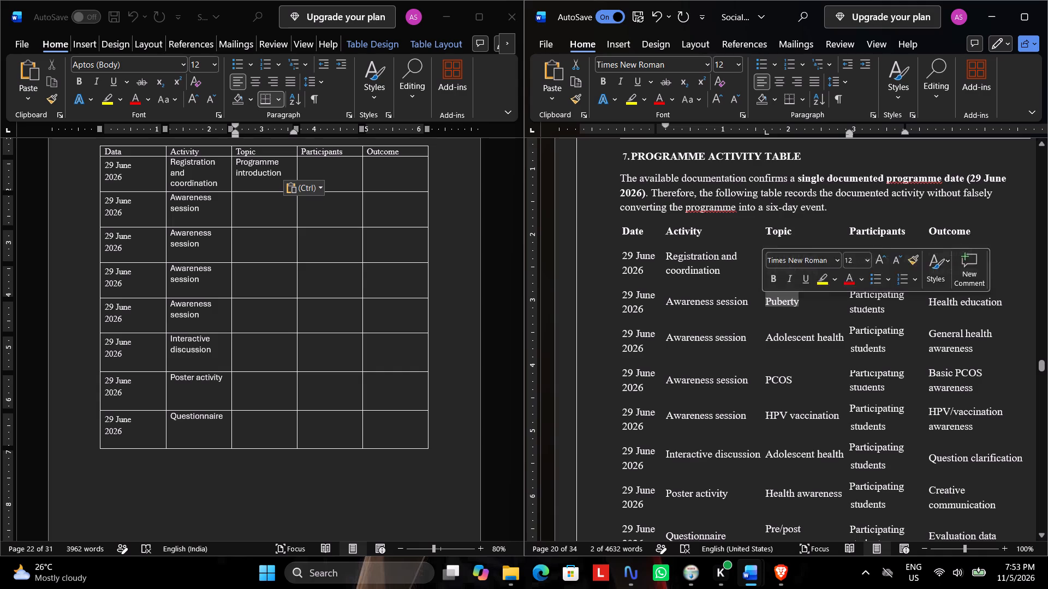
pyautogui.hotkey('ctrl', 'c')
pyautogui.click(237, 199)
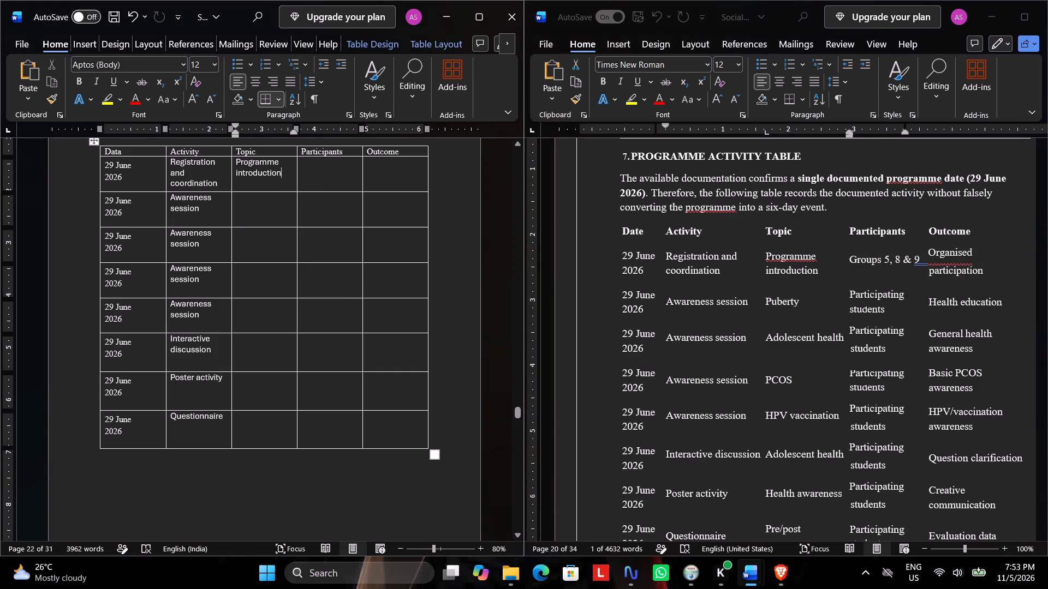
pyautogui.click(240, 205)
pyautogui.hotkey('ctrl', 'v')
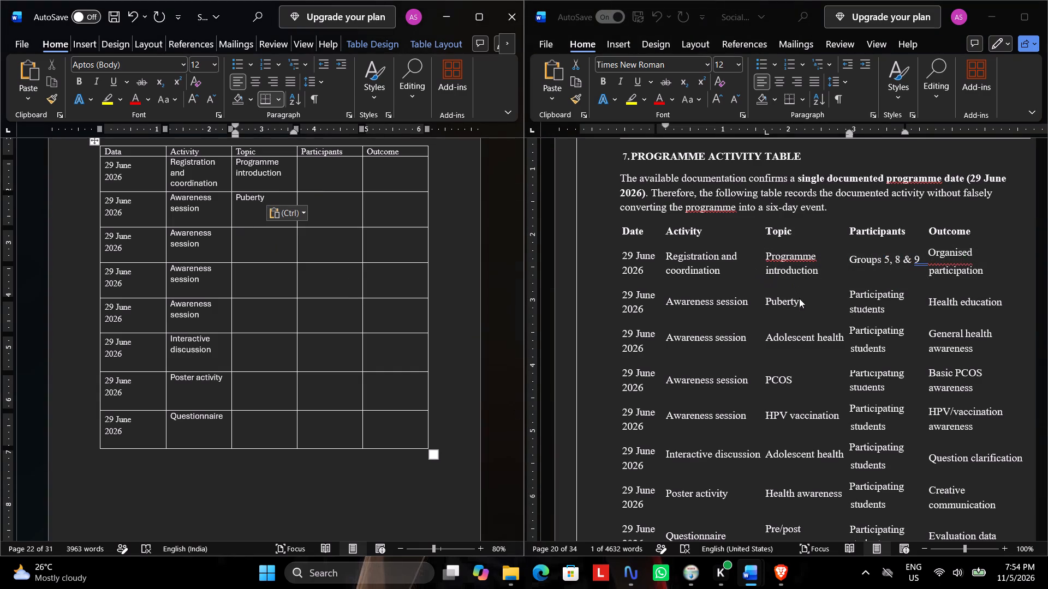
# Copy "Adolescent health" from the source table into the third body row's Topic cell.
pyautogui.click(843, 335)
pyautogui.moveTo(842, 336); pyautogui.dragTo(778, 344)
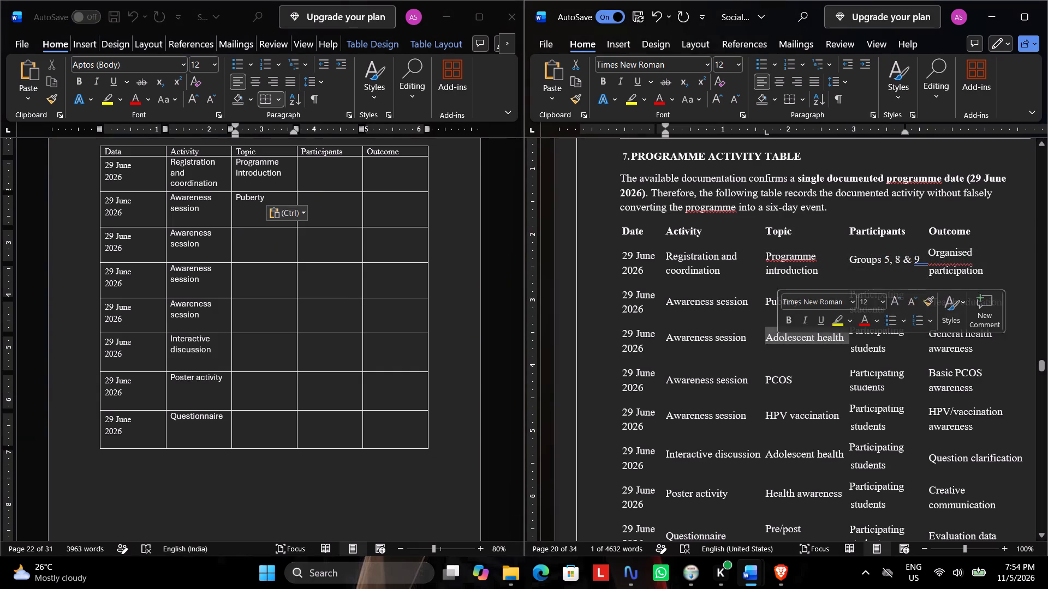
pyautogui.hotkey('ctrl', 'c')
pyautogui.click(244, 232)
pyautogui.click(241, 235)
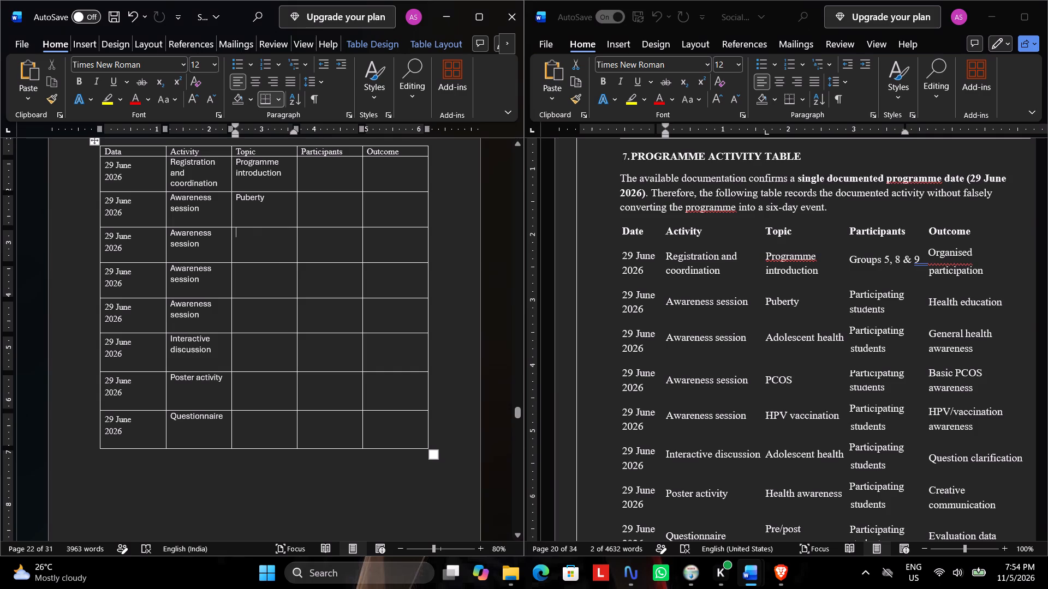
pyautogui.hotkey('ctrl', 'v')
# Copy "PCOS" from the source table into the fourth body row's Topic cell.
pyautogui.scroll(-2, 782, 288)
pyautogui.click(791, 314)
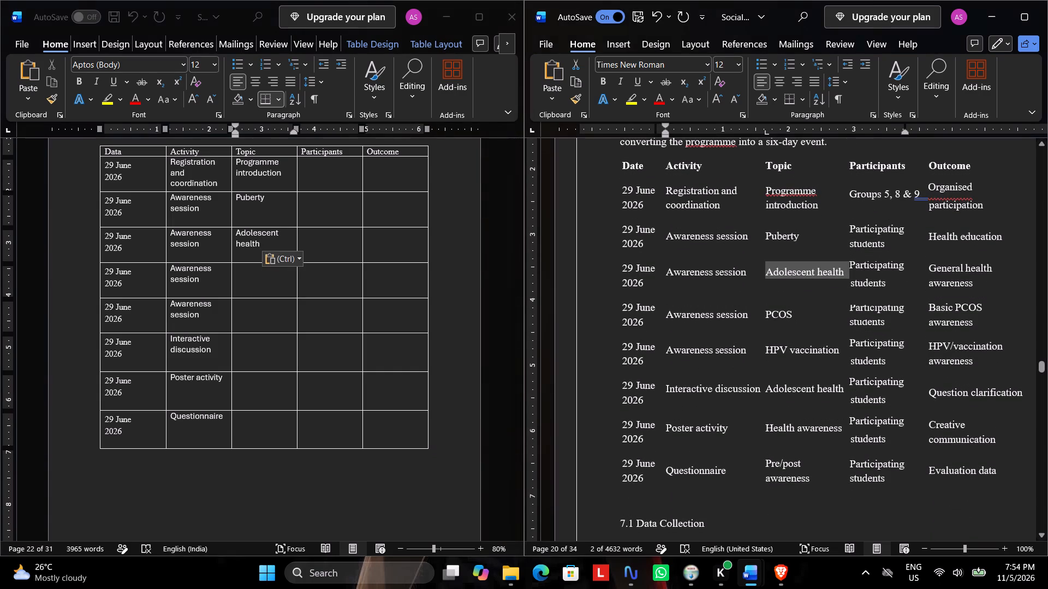
pyautogui.moveTo(794, 312); pyautogui.dragTo(765, 315)
pyautogui.hotkey('ctrl', 'c')
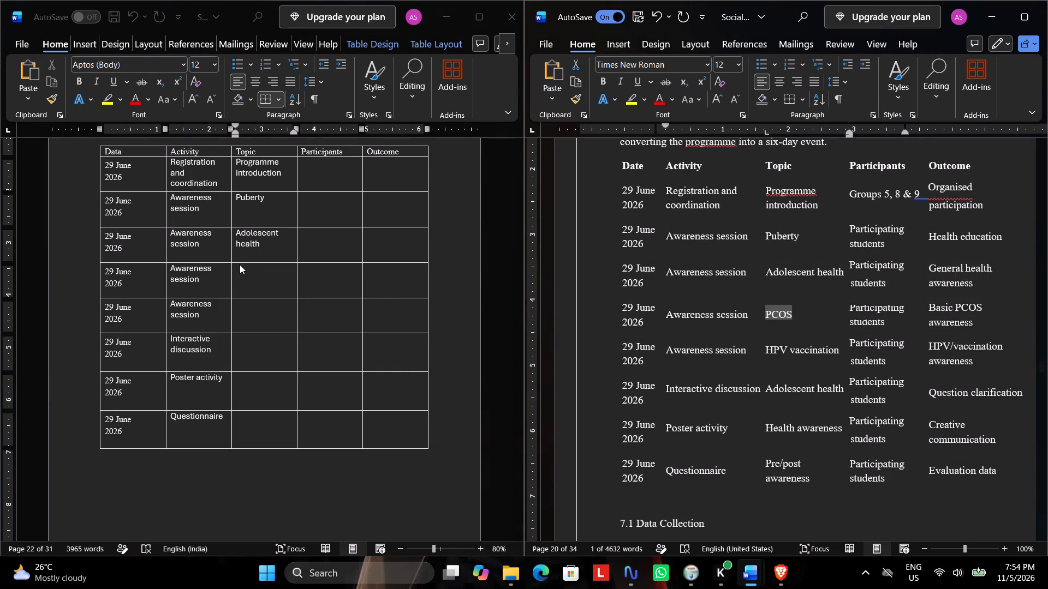
pyautogui.click(240, 265)
pyautogui.click(242, 269)
pyautogui.hotkey('ctrl', 'v')
# Copy "HPV vaccination" from the source table into the fifth body row's Topic cell.
pyautogui.scroll(-1, 723, 291)
pyautogui.click(822, 313)
pyautogui.moveTo(836, 316); pyautogui.dragTo(796, 317)
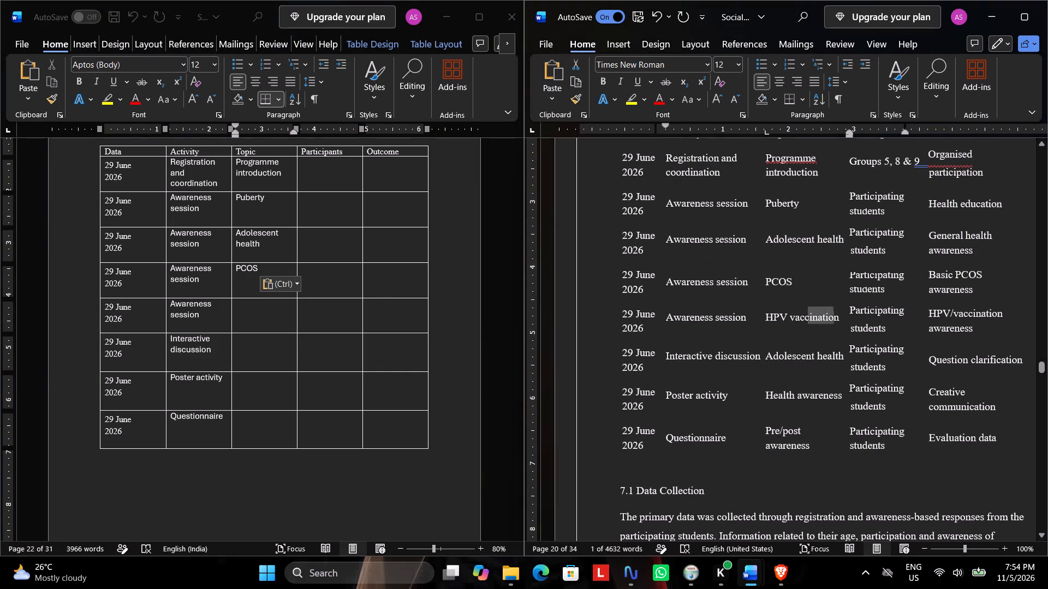
pyautogui.moveTo(796, 317); pyautogui.dragTo(762, 322)
pyautogui.click(838, 317)
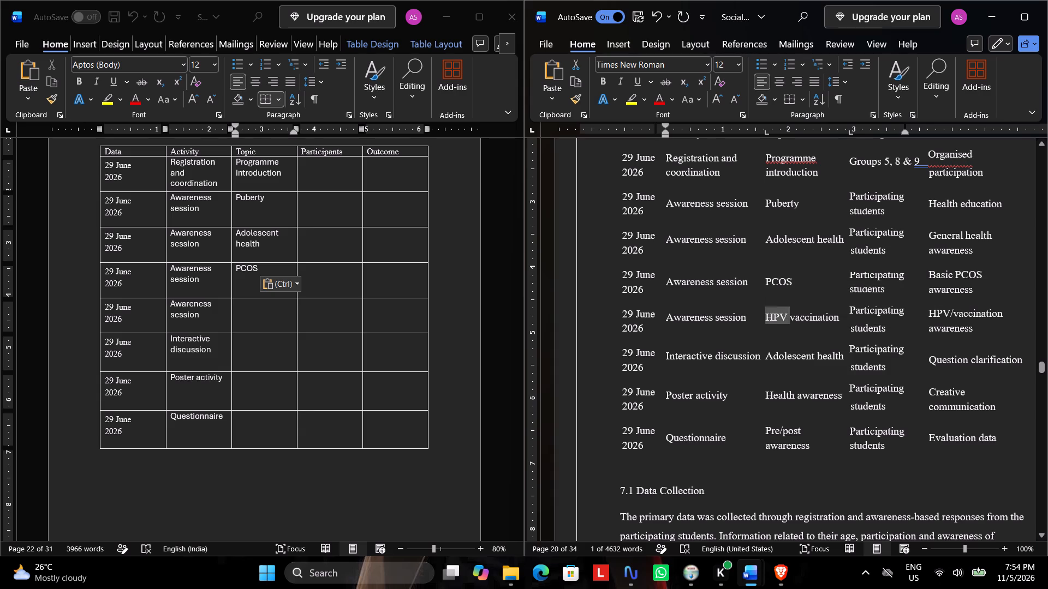
pyautogui.moveTo(838, 318); pyautogui.dragTo(770, 321)
pyautogui.hotkey('ctrl', 'c')
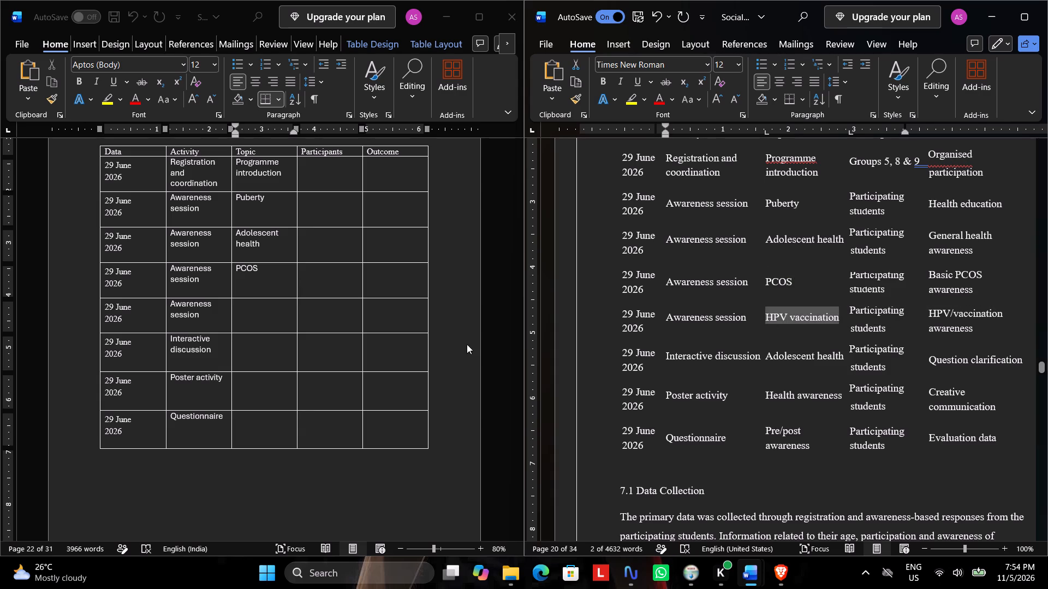
pyautogui.click(245, 304)
pyautogui.click(244, 305)
pyautogui.hotkey('ctrl', 'v')
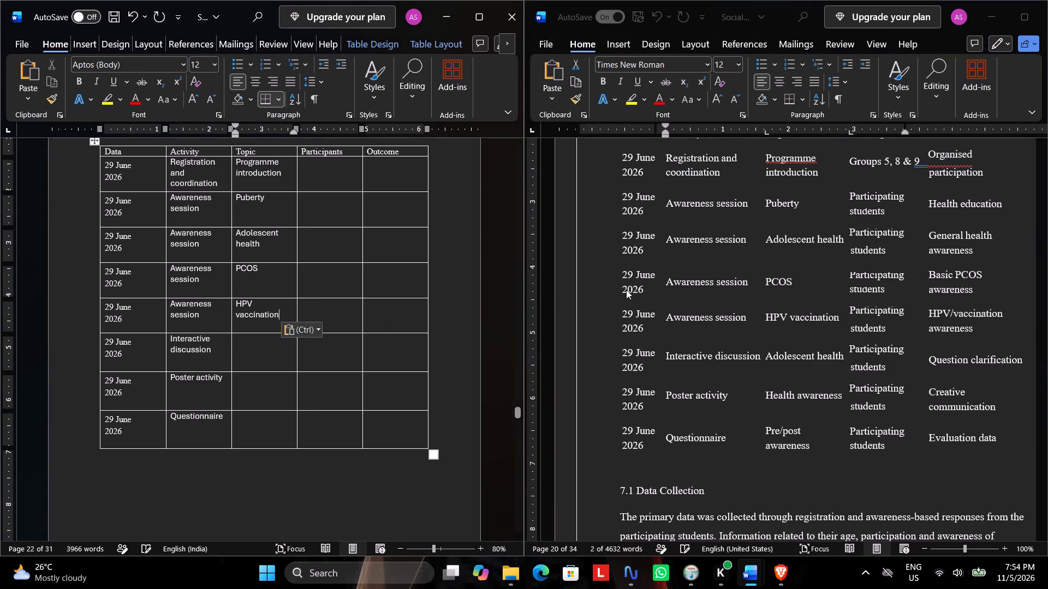
# Copy "Adolescent health" from the source table's Interactive discussion row into the sixth body row's Topic cell.
pyautogui.scroll(-2, 842, 335)
pyautogui.click(839, 292)
pyautogui.moveTo(844, 289); pyautogui.dragTo(824, 290)
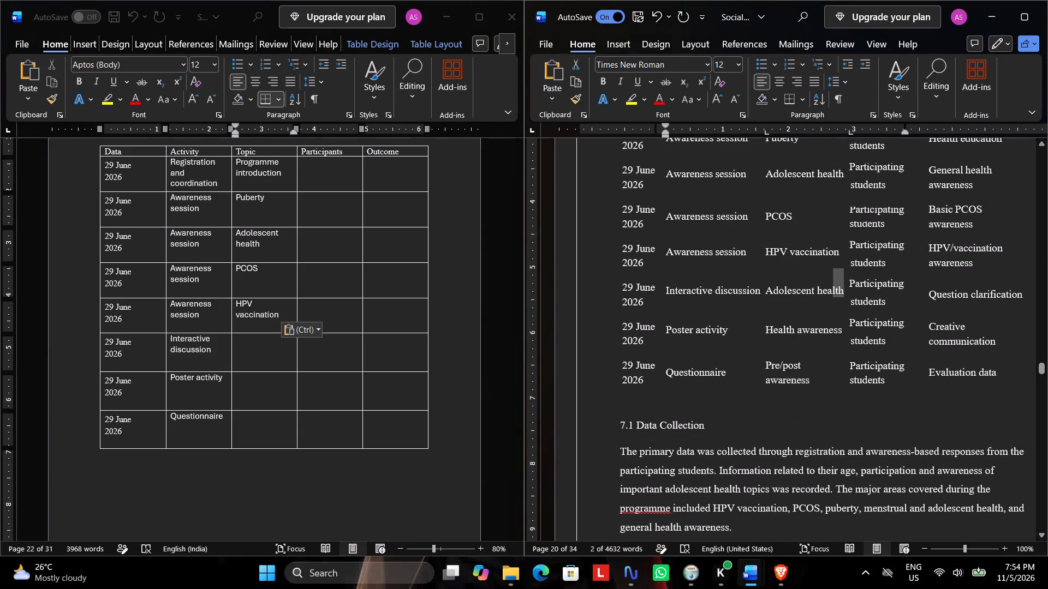
pyautogui.moveTo(824, 290); pyautogui.dragTo(763, 292)
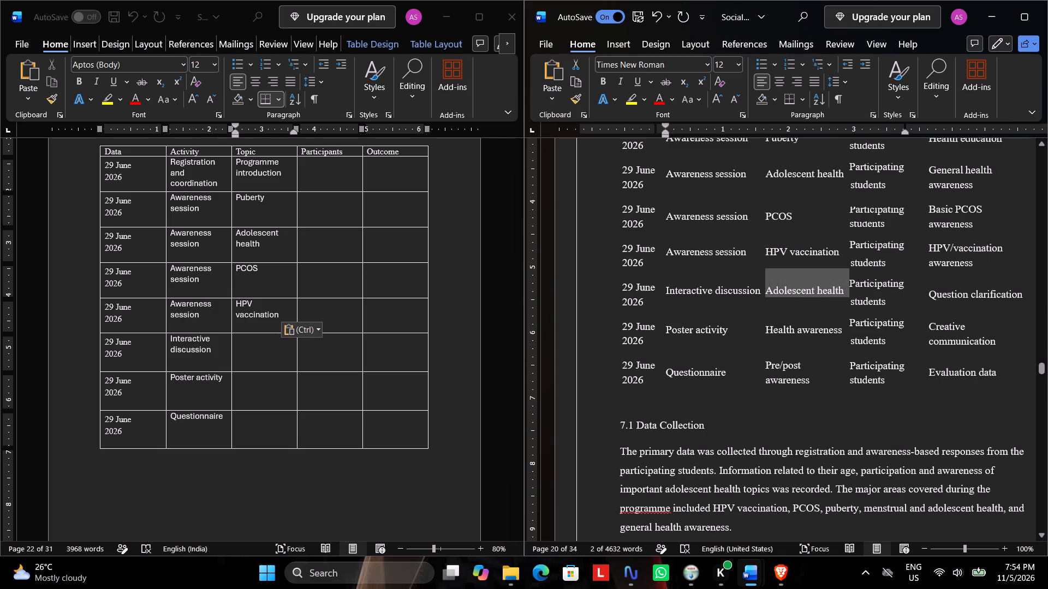
pyautogui.hotkey('ctrl', 'c')
pyautogui.click(247, 337)
pyautogui.click(240, 340)
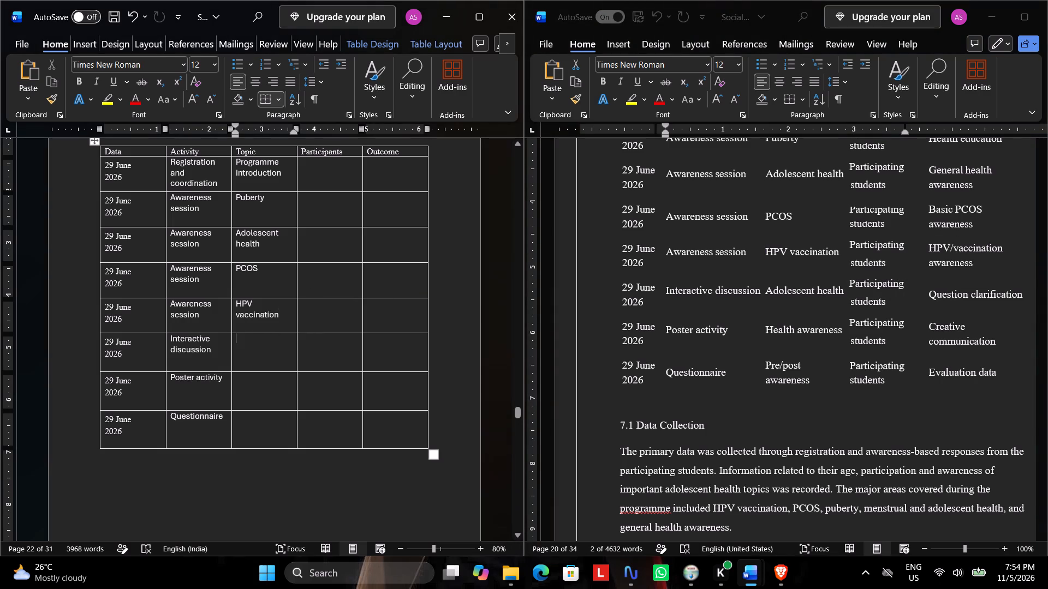
pyautogui.hotkey('ctrl', 'v')
# Copy "Health awareness" from the source table into the seventh body row's Topic cell.
pyautogui.scroll(-1, 537, 278)
pyautogui.scroll(-1, 849, 293)
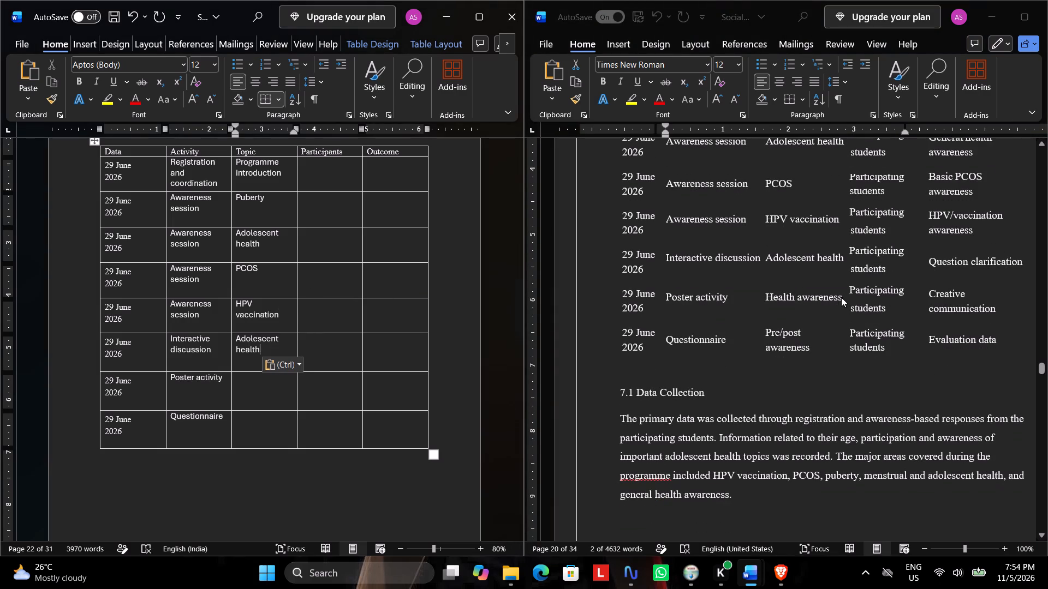
pyautogui.click(843, 295)
pyautogui.moveTo(841, 296); pyautogui.dragTo(779, 300)
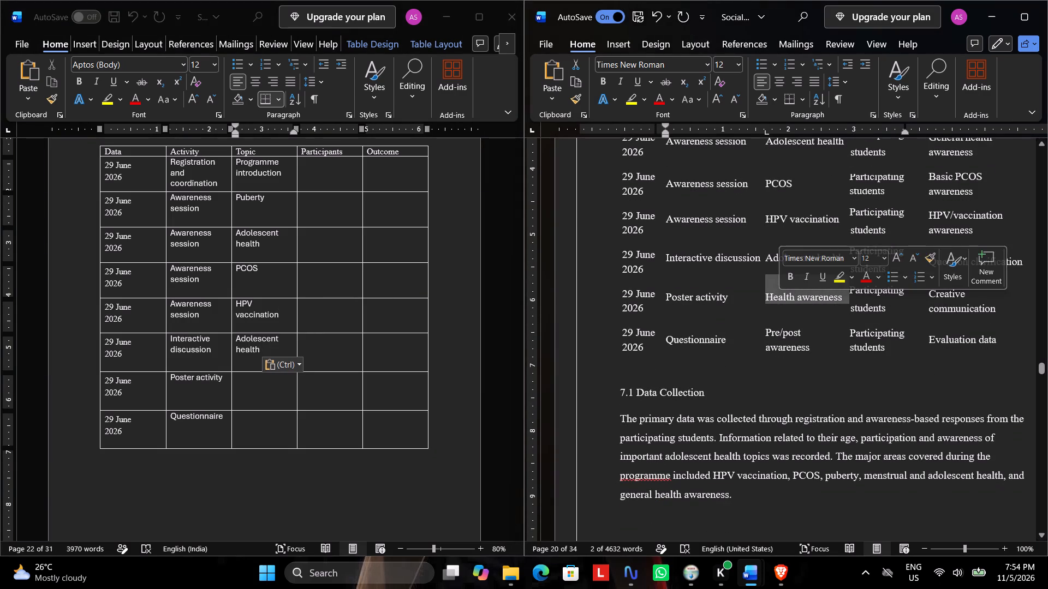
pyautogui.hotkey('ctrl', 'c')
pyautogui.click(242, 384)
pyautogui.click(243, 377)
pyautogui.hotkey('ctrl', 'v')
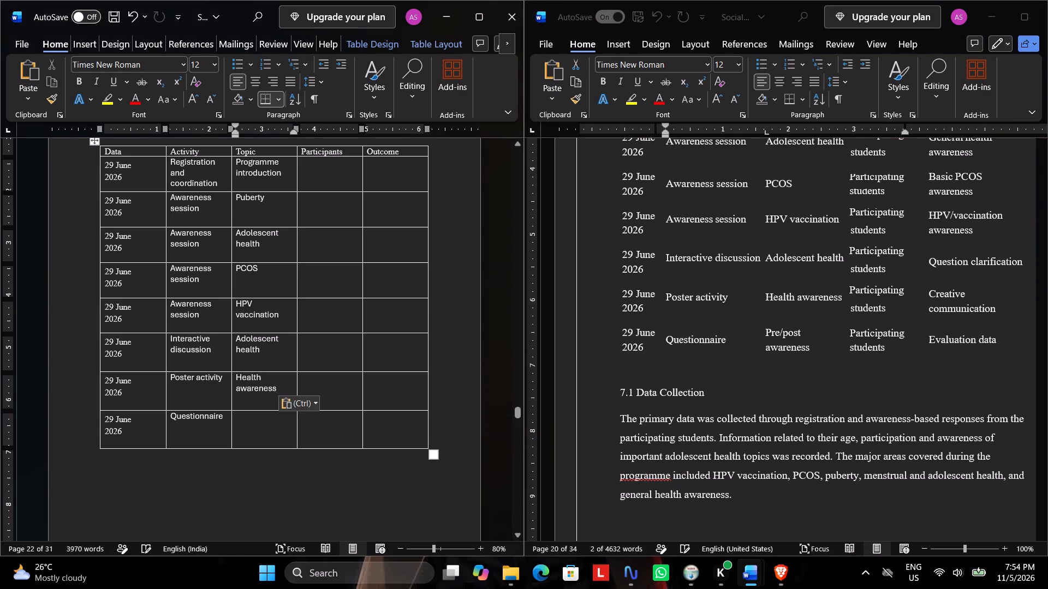
# Copy "Pre/post awareness" from the source table into the Questionnaire row's Topic cell.
pyautogui.click(808, 350)
pyautogui.moveTo(807, 350); pyautogui.dragTo(781, 350)
pyautogui.click(802, 350)
pyautogui.moveTo(812, 350); pyautogui.dragTo(786, 344)
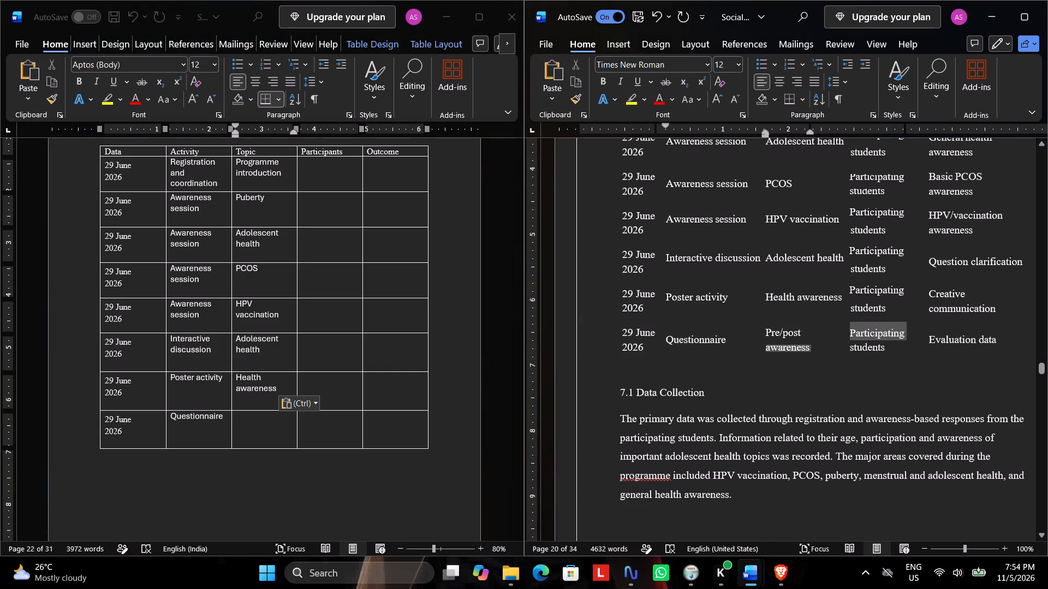
pyautogui.moveTo(786, 344); pyautogui.dragTo(779, 342)
pyautogui.click(797, 349)
pyautogui.moveTo(809, 348); pyautogui.dragTo(774, 338)
pyautogui.hotkey('ctrl', 'c')
pyautogui.click(248, 418)
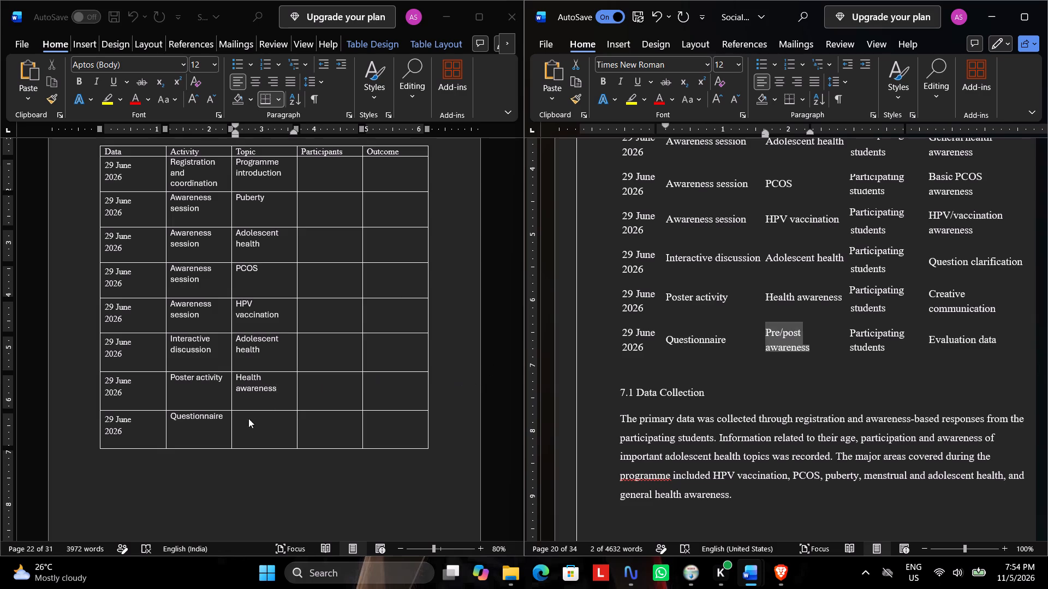
pyautogui.click(249, 412)
pyautogui.click(241, 422)
pyautogui.hotkey('ctrl', 'v')
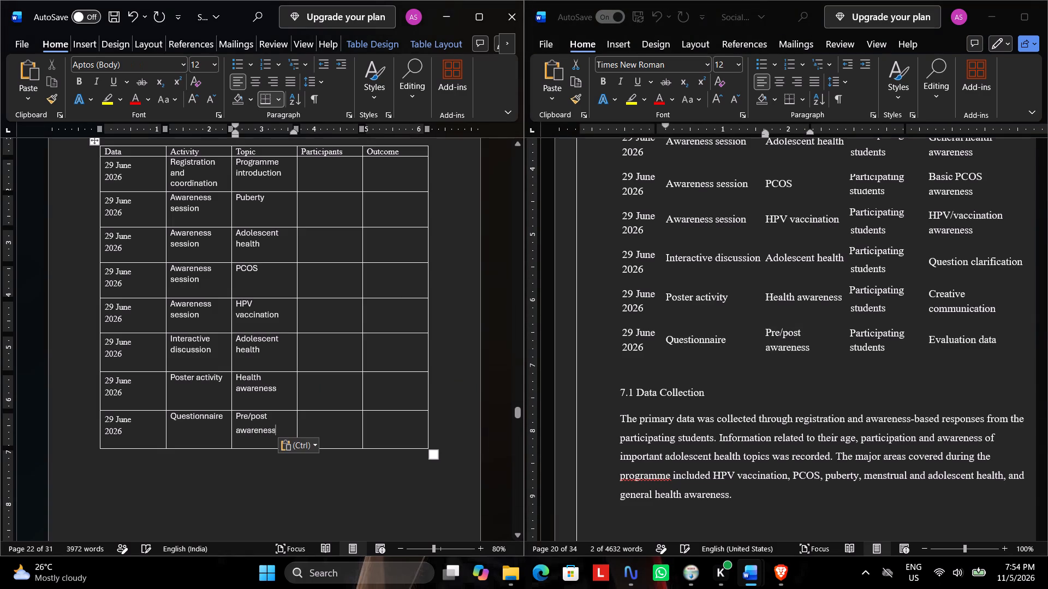
# Copy "Groups 5, 8 & 9" from the source table into the first body row's Participants cell.
pyautogui.scroll(4, 873, 296)
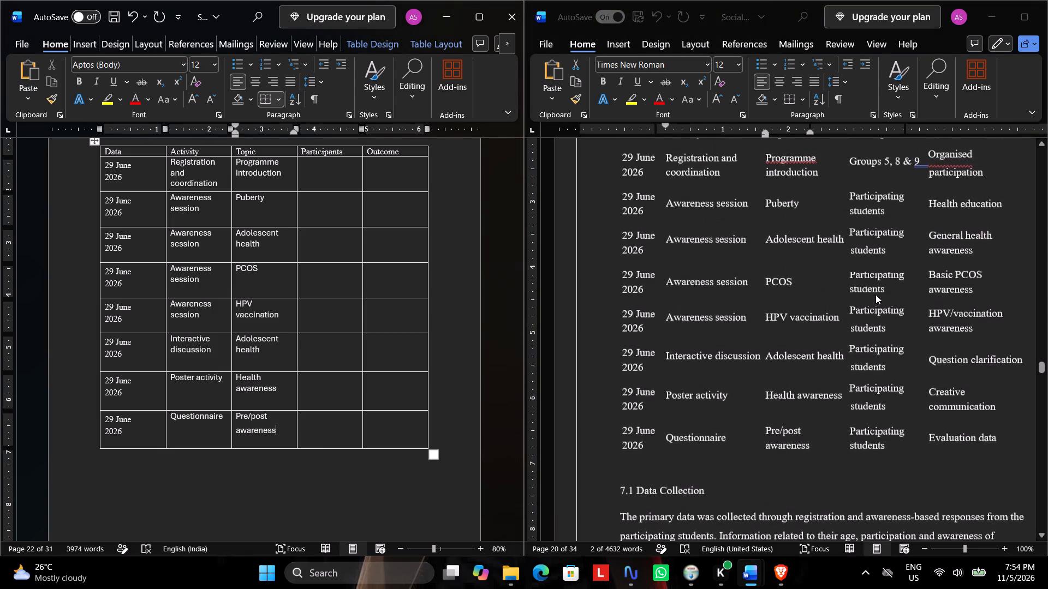
pyautogui.scroll(1, 876, 294)
pyautogui.scroll(1, 890, 251)
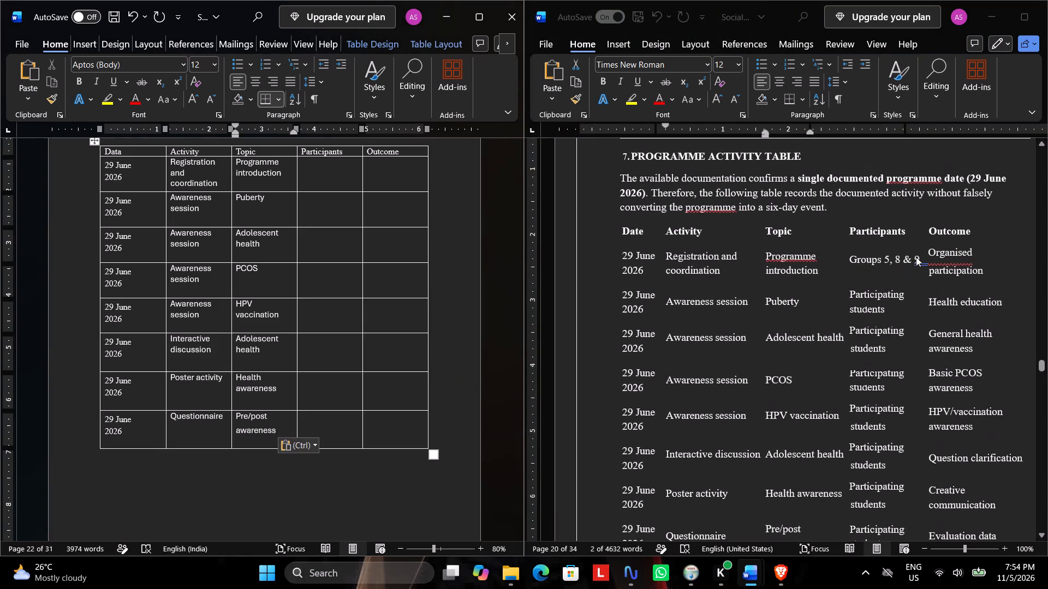
pyautogui.click(916, 257)
pyautogui.moveTo(920, 256); pyautogui.dragTo(864, 256)
pyautogui.hotkey('ctrl', 'c')
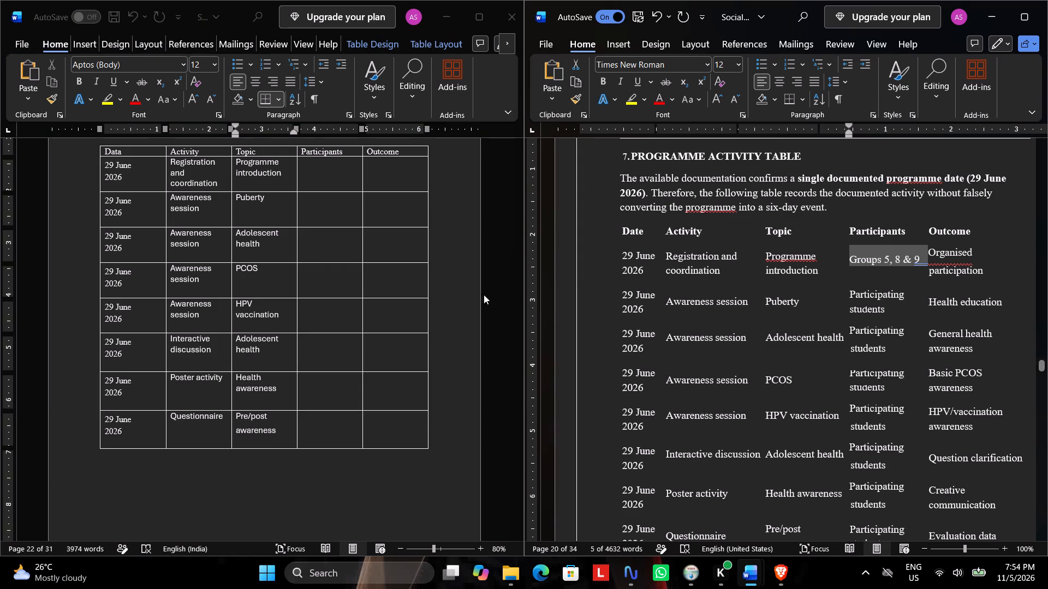
pyautogui.click(316, 171)
pyautogui.click(310, 167)
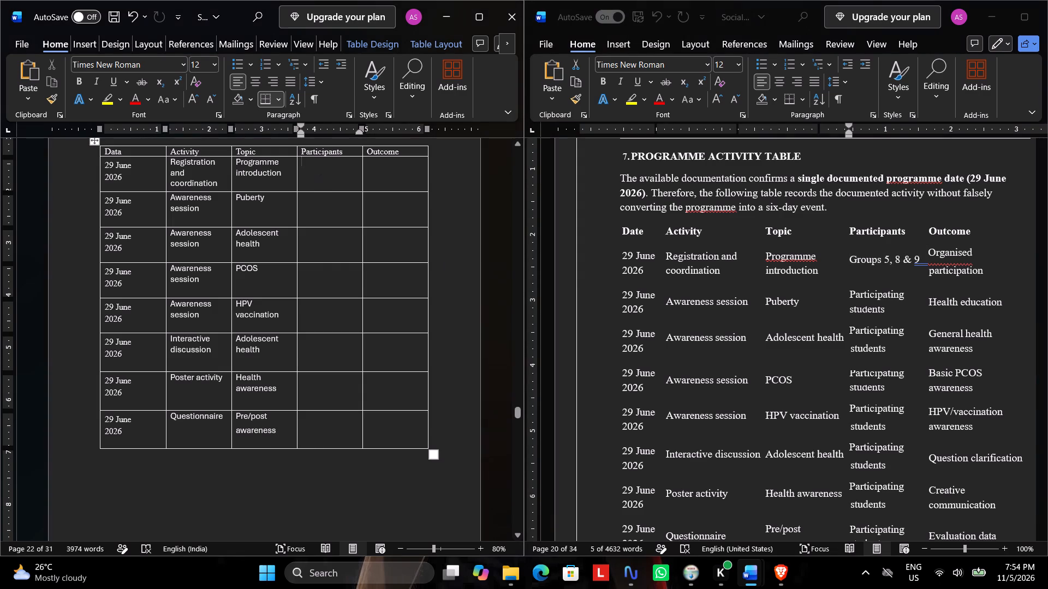
pyautogui.hotkey('ctrl', 'v')
# Copy "Participating students" from the source table into the second body row's Participants cell.
pyautogui.click(888, 307)
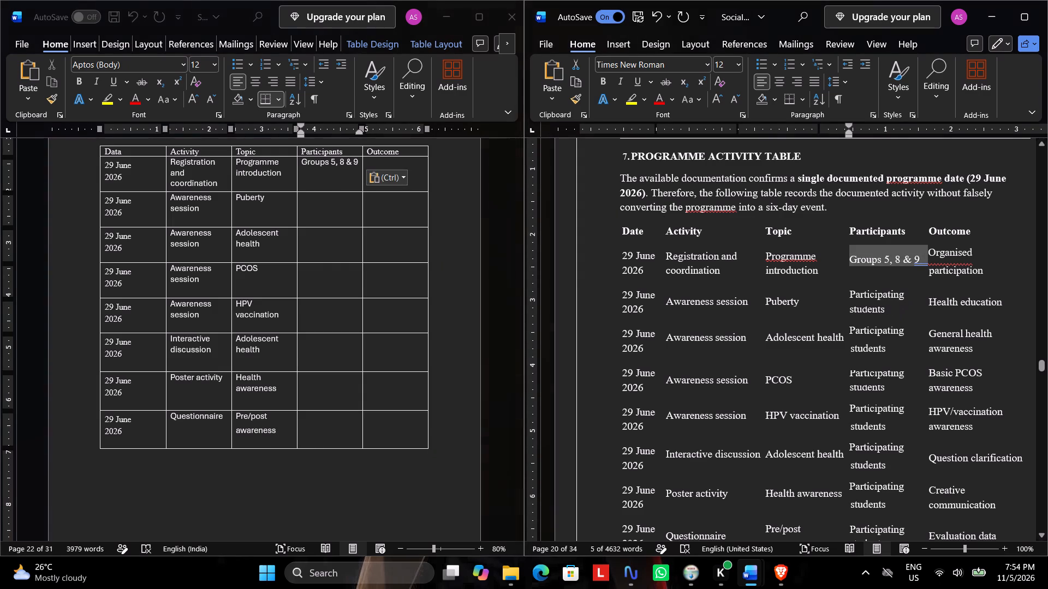
pyautogui.moveTo(884, 311); pyautogui.dragTo(841, 300)
pyautogui.hotkey('ctrl', 'c')
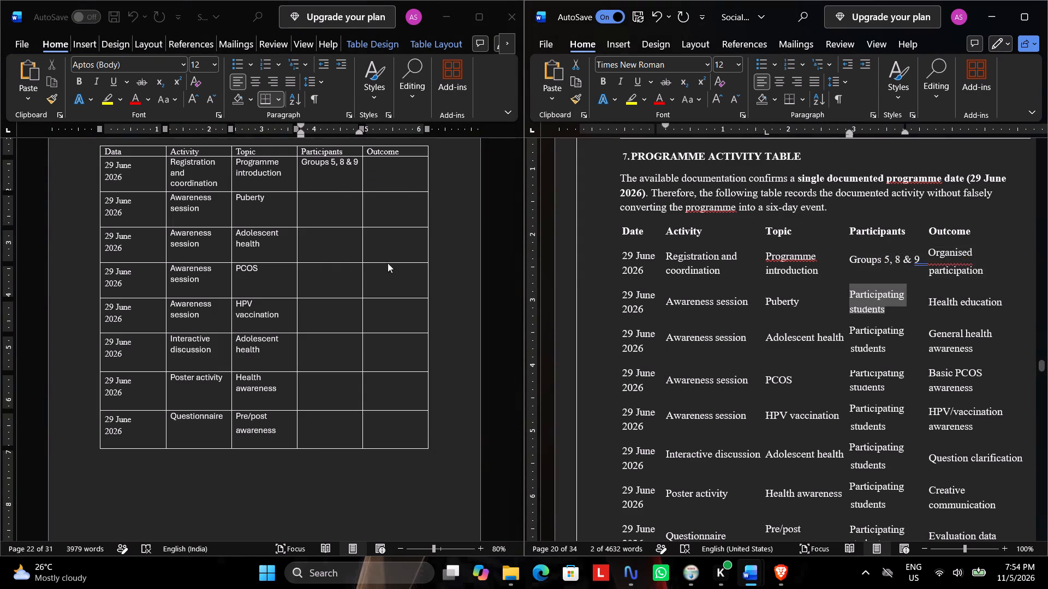
pyautogui.click(318, 205)
pyautogui.click(314, 205)
pyautogui.hotkey('ctrl', 'v')
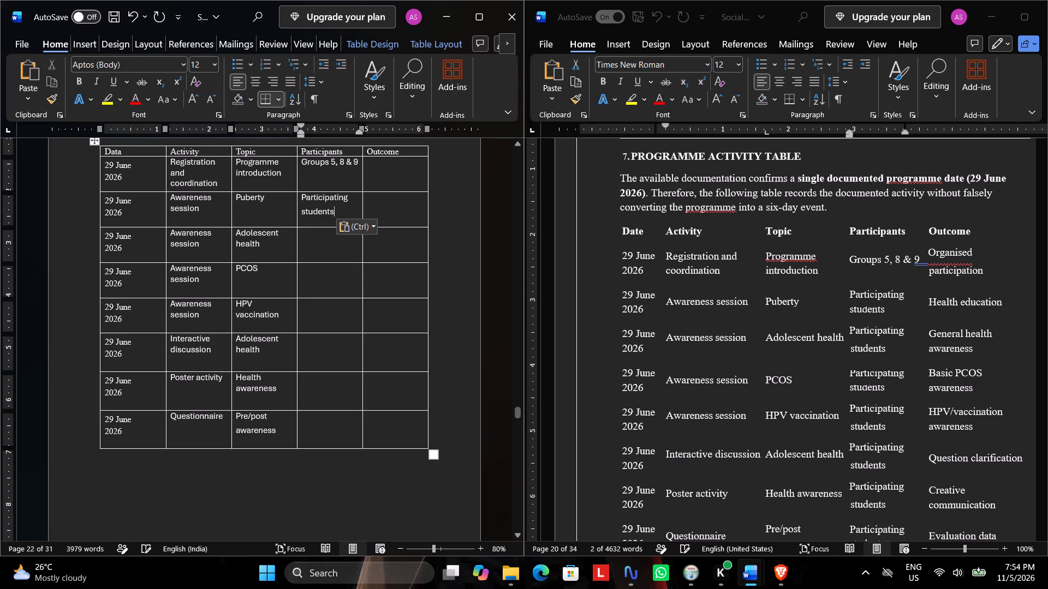
# Fill the Participants cells of the third through eighth body rows with the copied "Participating students".
pyautogui.press('Down')
pyautogui.hotkey('ctrl', 'v')
pyautogui.press('Down')
pyautogui.hotkey('ctrl', 'v')
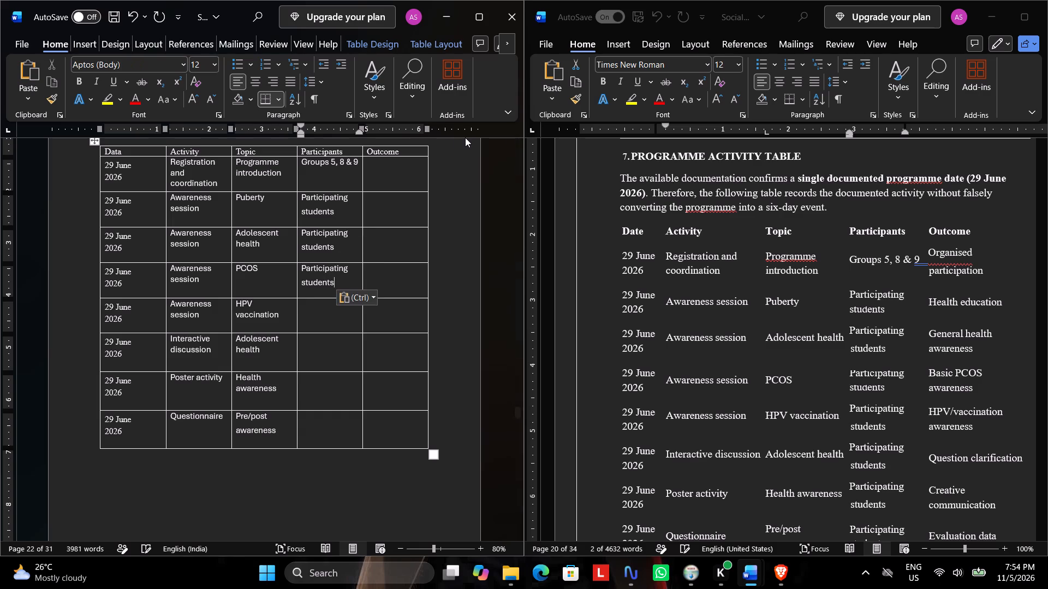
pyautogui.press('Down')
pyautogui.hotkey('ctrl', 'v')
pyautogui.press('Down')
pyautogui.hotkey('ctrl', 'v')
pyautogui.press('Down')
pyautogui.hotkey('ctrl', 'v')
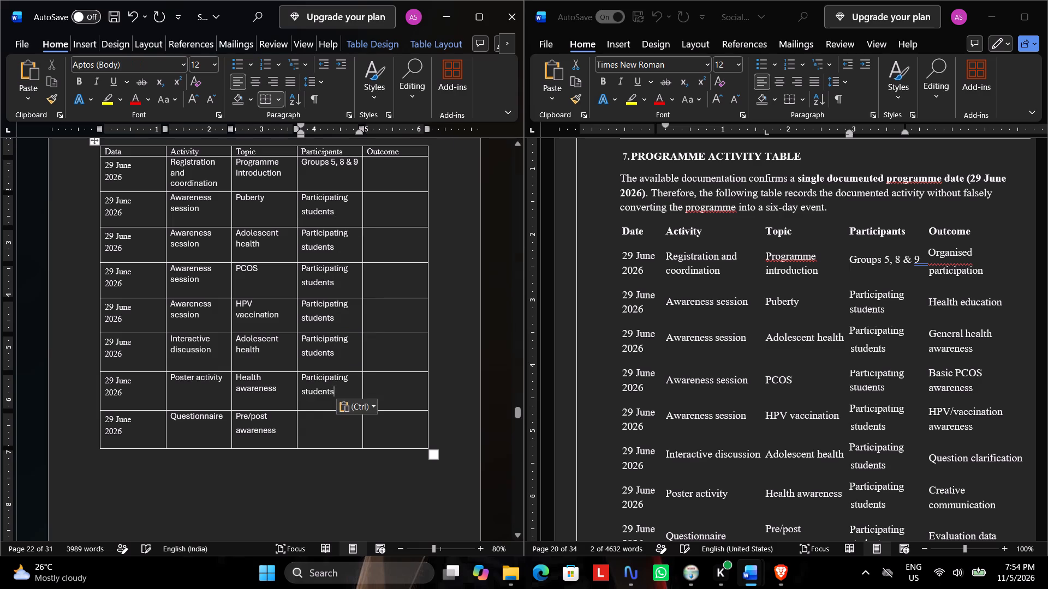
pyautogui.press('Down')
pyautogui.hotkey('ctrl', 'v')
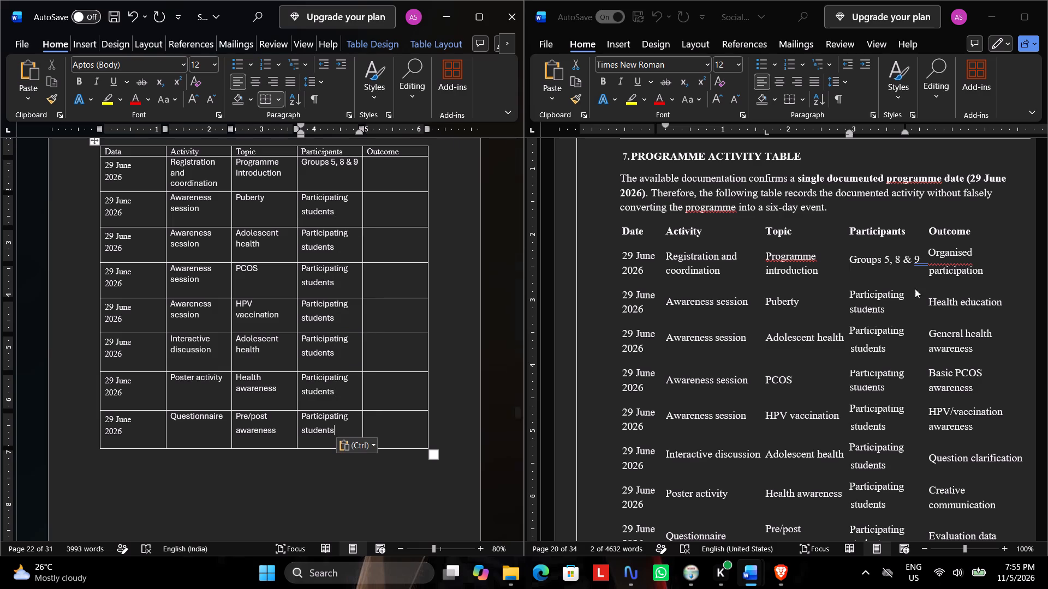
# Copy "Organised participation" from the source table into the first body row's Outcome cell.
pyautogui.scroll(-1, 949, 315)
pyautogui.click(979, 256)
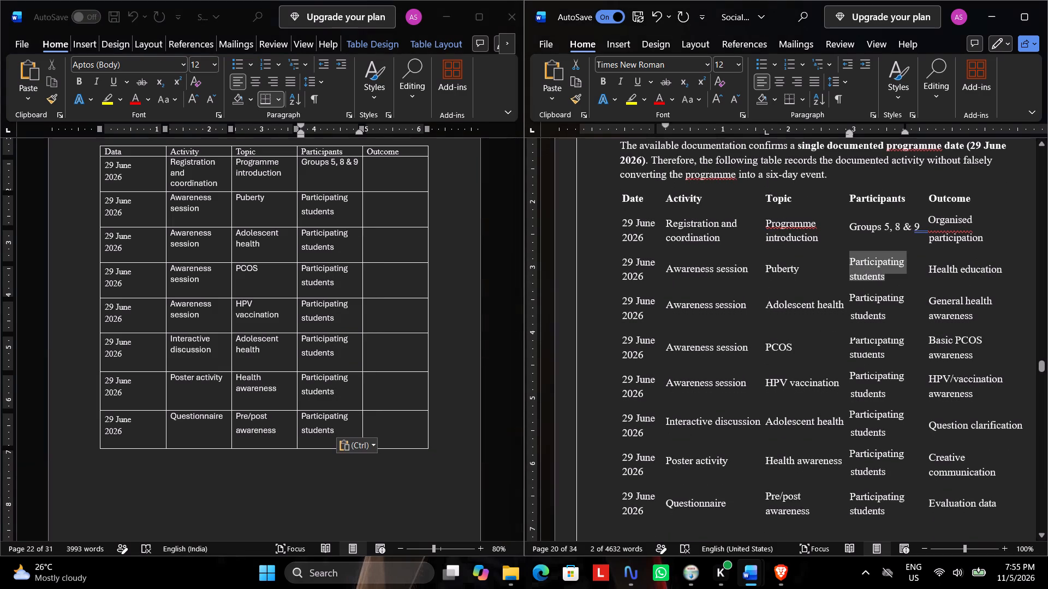
pyautogui.moveTo(985, 241); pyautogui.dragTo(938, 224)
pyautogui.hotkey('ctrl', 'c')
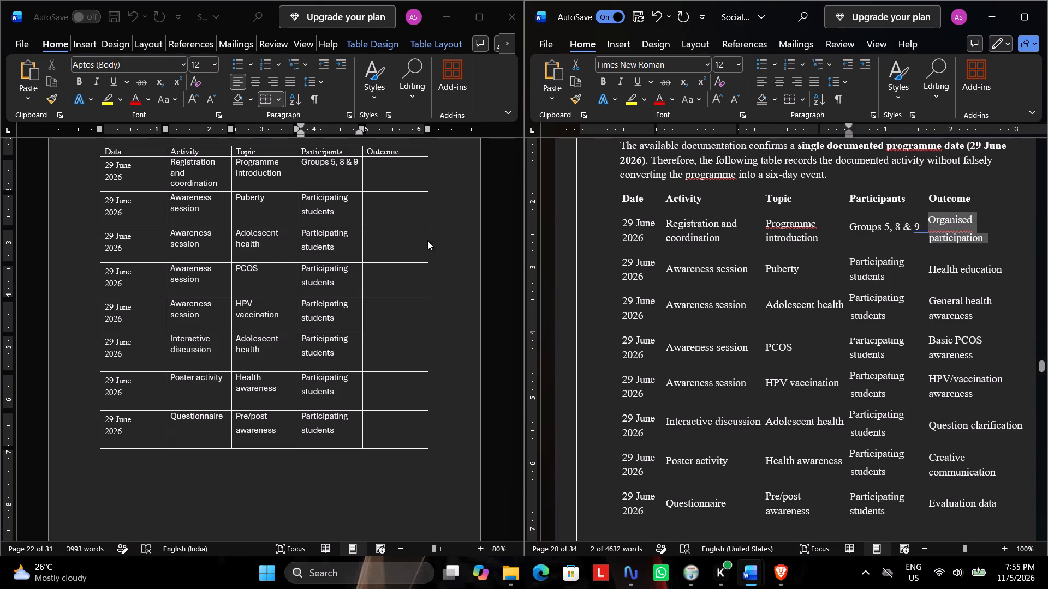
pyautogui.click(383, 197)
pyautogui.click(381, 175)
pyautogui.hotkey('ctrl', 'v')
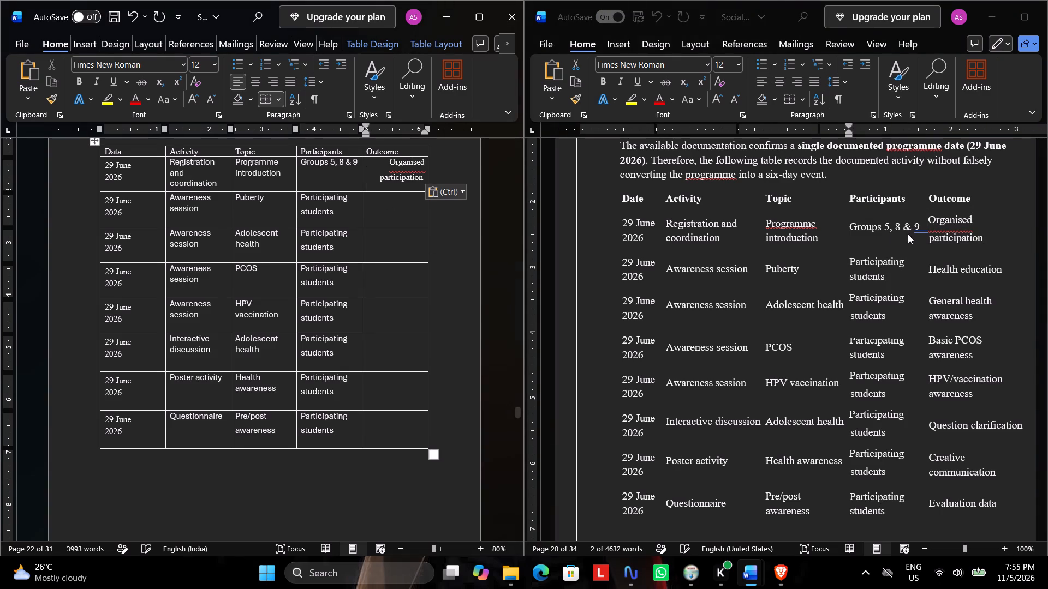
pyautogui.click(383, 178)
pyautogui.click(377, 179)
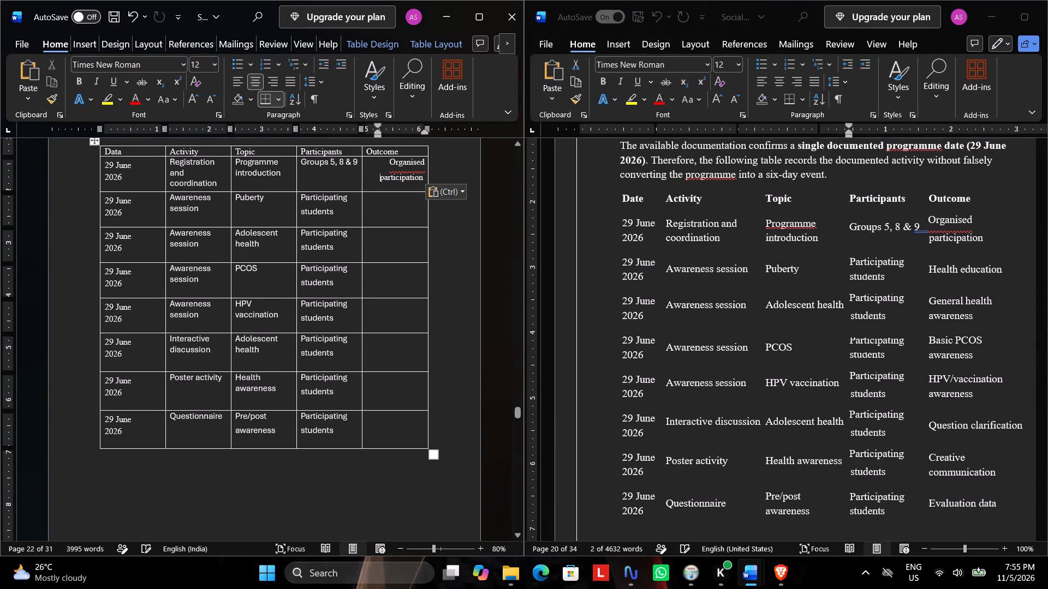
# Copy "Health education" from the source table into the second body row's Outcome cell.
pyautogui.click(1010, 264)
pyautogui.moveTo(1004, 270); pyautogui.dragTo(949, 272)
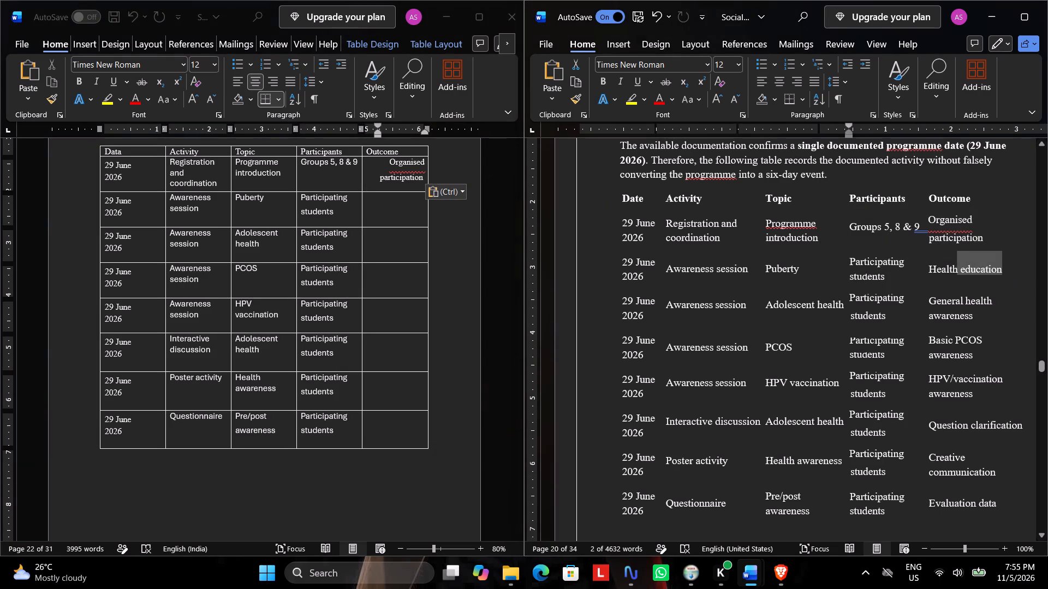
pyautogui.moveTo(949, 272); pyautogui.dragTo(939, 273)
pyautogui.hotkey('ctrl', 'c')
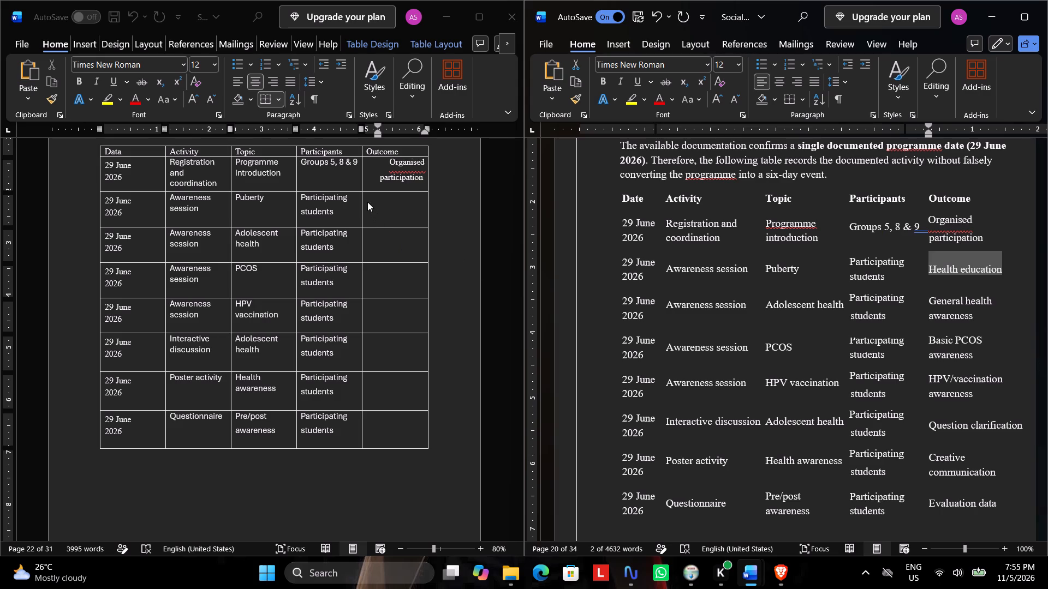
pyautogui.click(367, 199)
pyautogui.click(367, 200)
pyautogui.hotkey('ctrl', 'v')
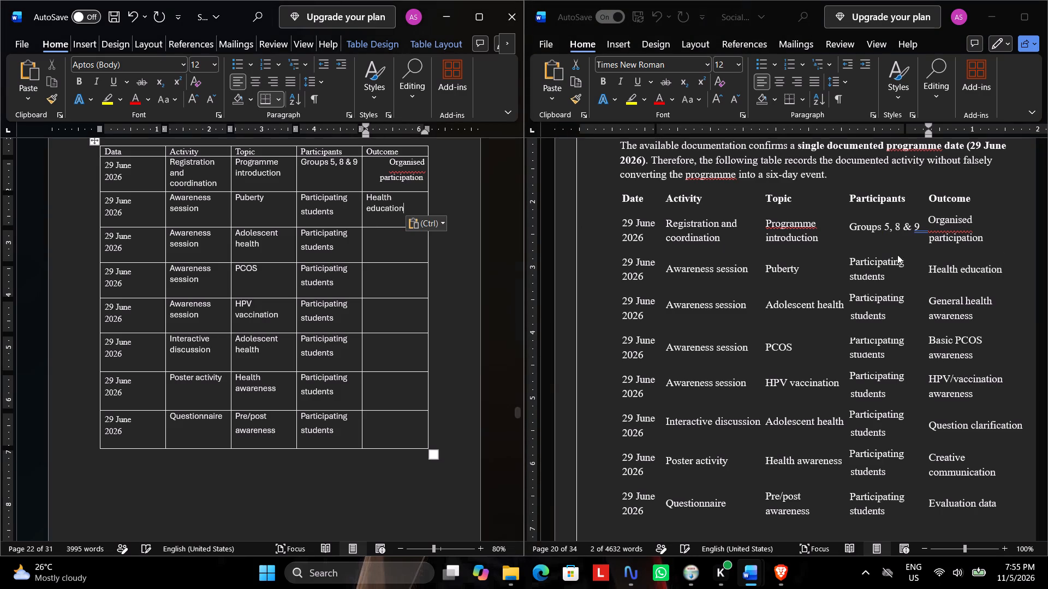
# Copy "General health awareness" from the source table into the third body row's Outcome cell.
pyautogui.scroll(-1, 982, 299)
pyautogui.click(978, 281)
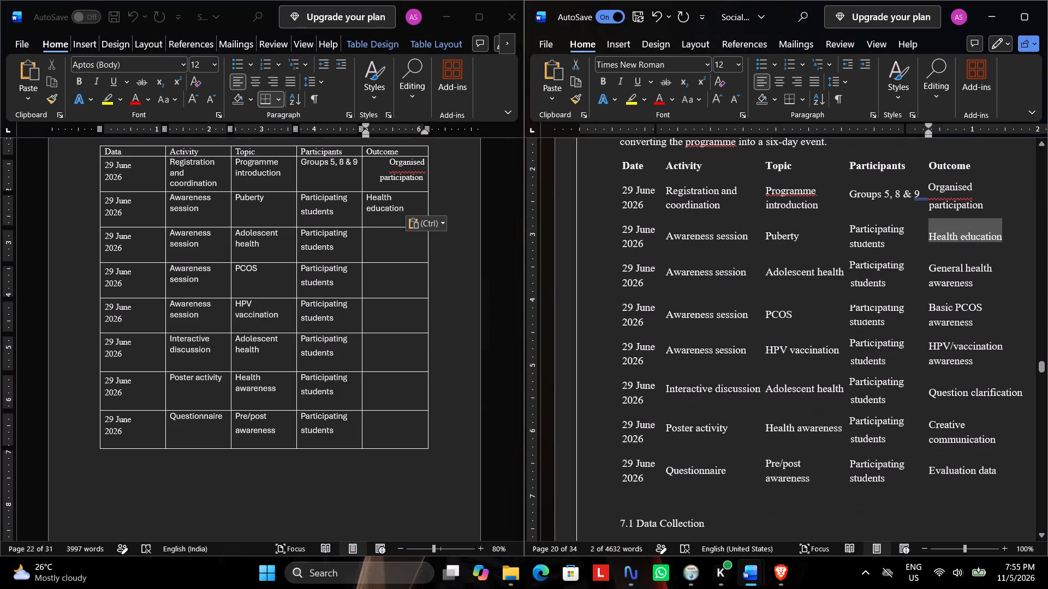
pyautogui.moveTo(976, 284); pyautogui.dragTo(938, 264)
pyautogui.hotkey('ctrl', 'c')
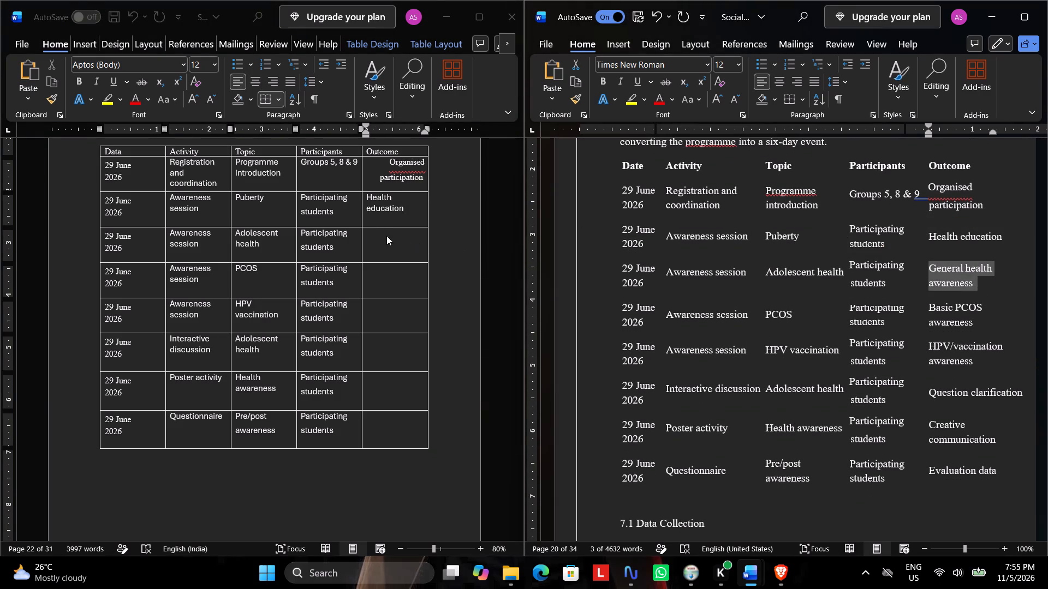
pyautogui.doubleClick(370, 233)
pyautogui.hotkey('ctrl', 'v')
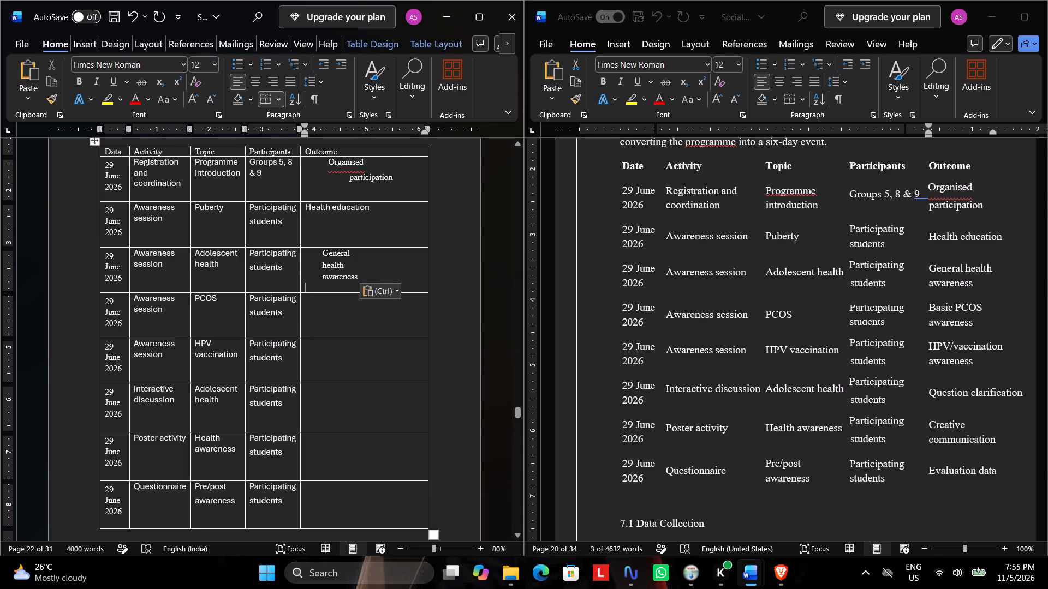
# Copy "Basic PCOS awareness" from the source table into the fourth body row's Outcome cell.
pyautogui.scroll(-1, 954, 300)
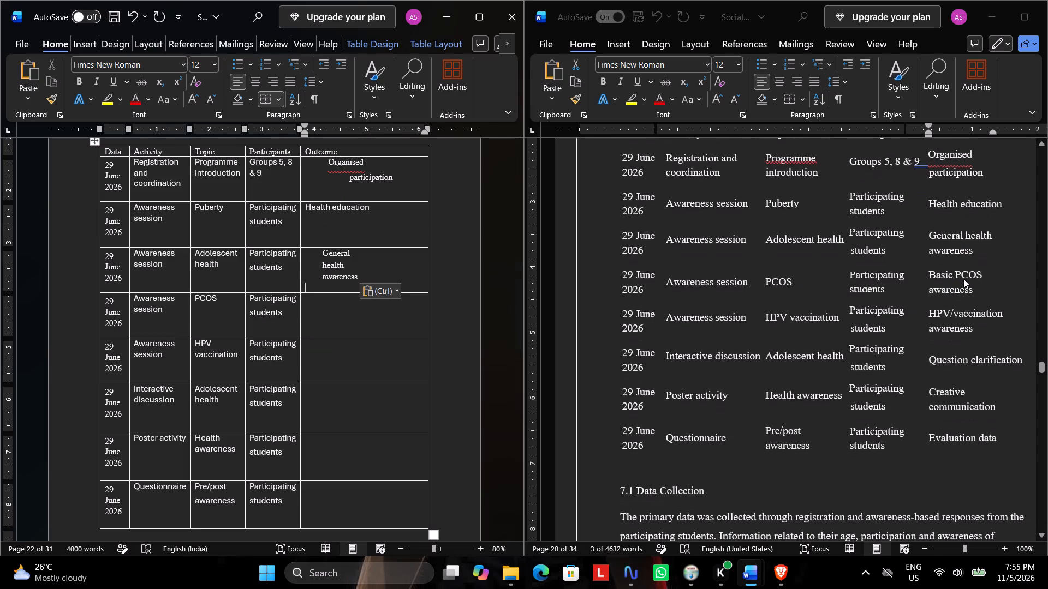
pyautogui.click(971, 289)
pyautogui.moveTo(973, 289); pyautogui.dragTo(931, 280)
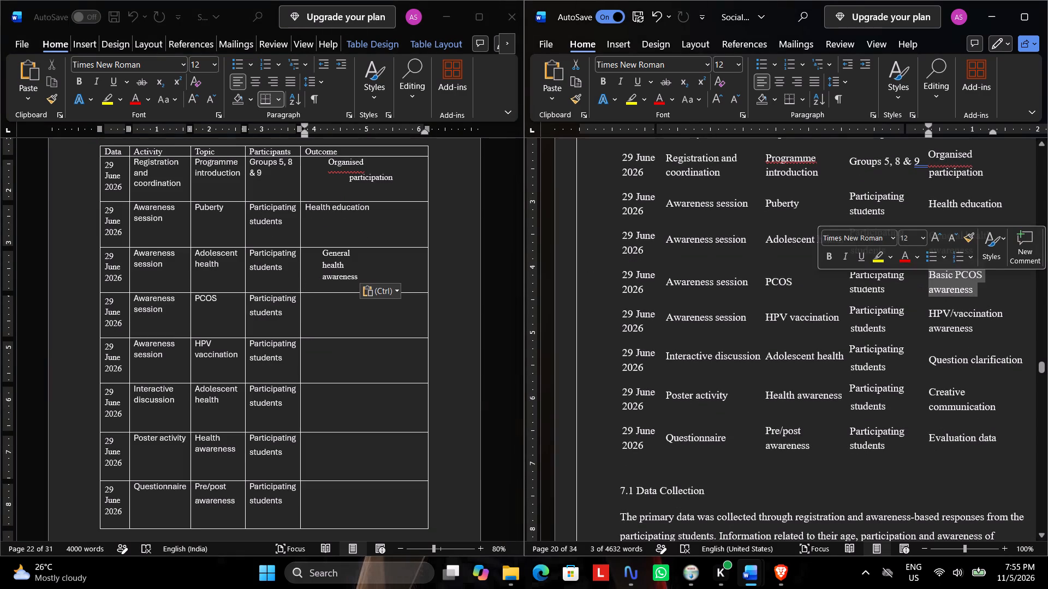
pyautogui.hotkey('ctrl', 'c')
pyautogui.click(302, 299)
pyautogui.click(305, 301)
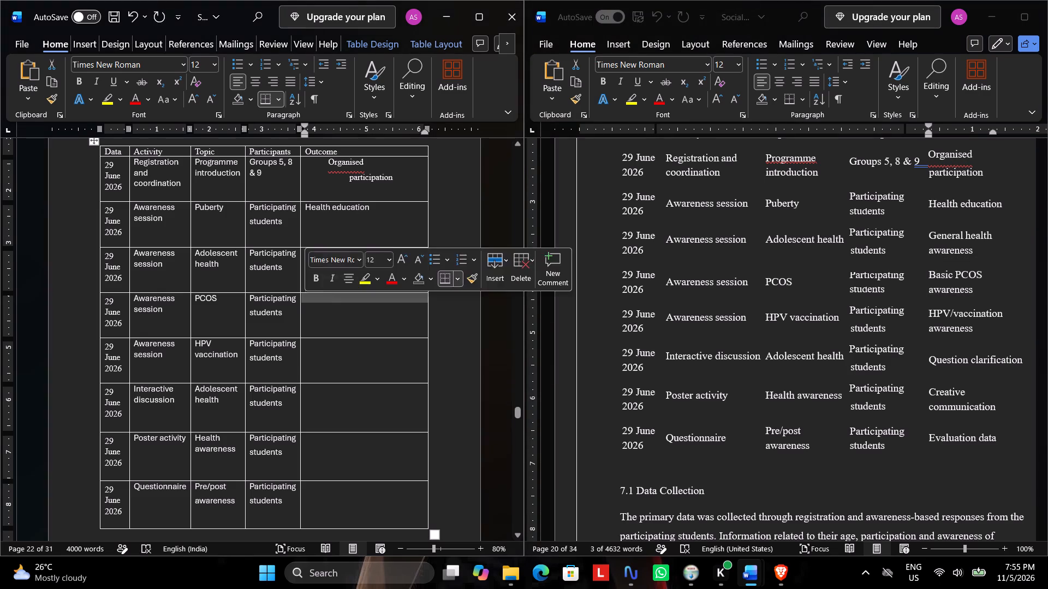
pyautogui.click(308, 303)
pyautogui.hotkey('ctrl', 'v')
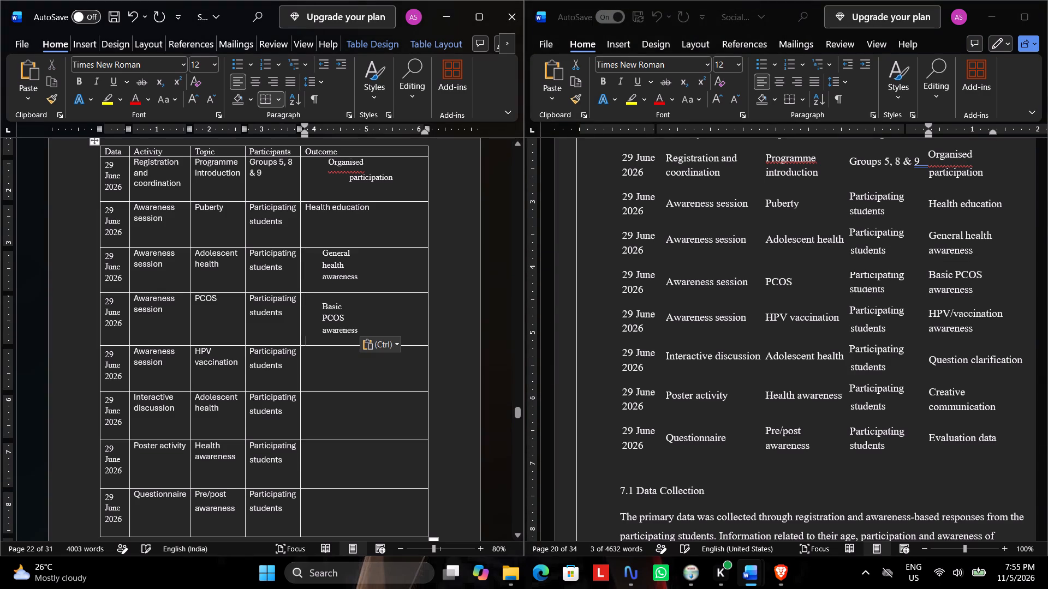
# Copy "HPV/vaccination awareness" from the source table into the fifth body row's Outcome cell.
pyautogui.scroll(-1, 914, 281)
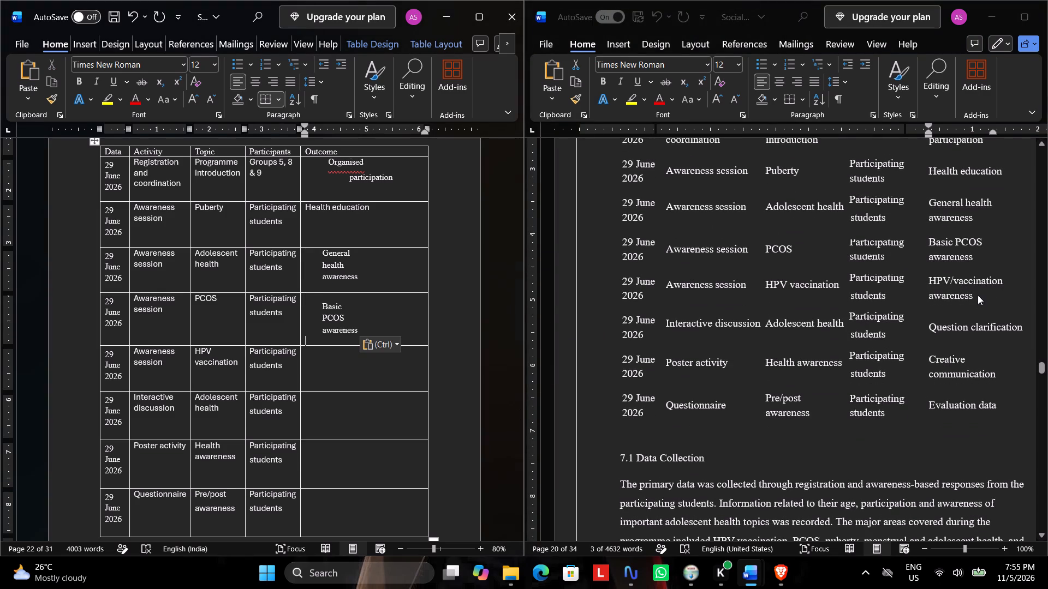
pyautogui.click(978, 296)
pyautogui.moveTo(977, 298); pyautogui.dragTo(932, 284)
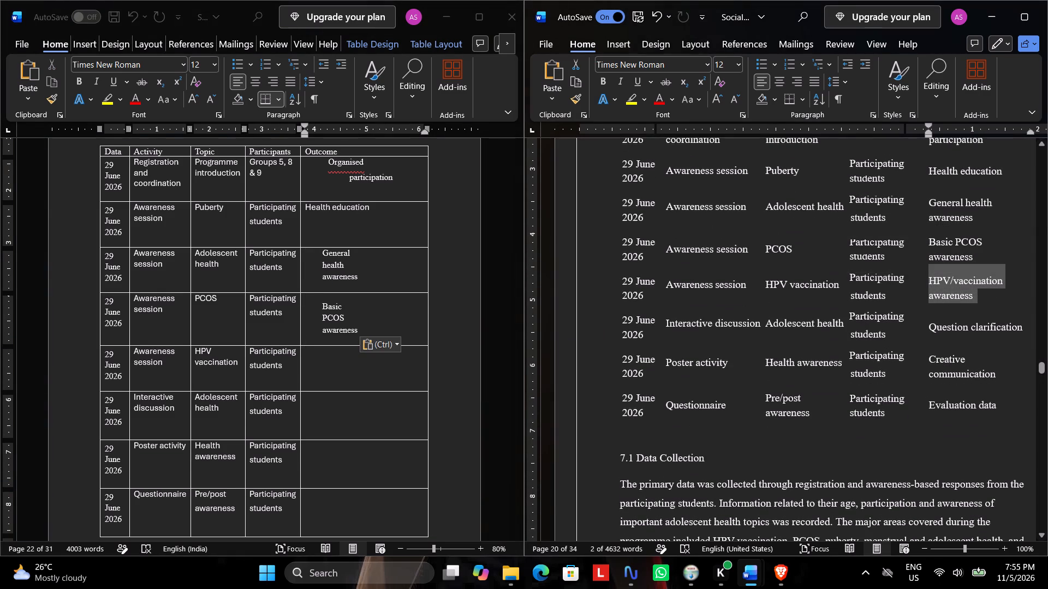
pyautogui.hotkey('ctrl', 'c')
pyautogui.click(315, 351)
pyautogui.click(316, 353)
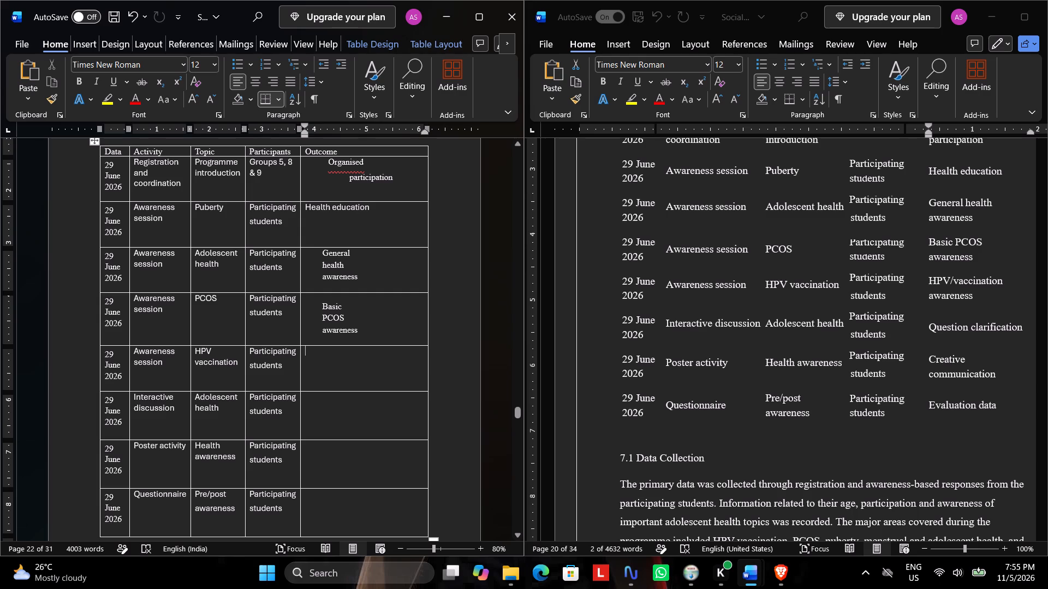
pyautogui.hotkey('ctrl', 'v')
# Copy "Question clarification" from the source table into the sixth body row's Outcome cell.
pyautogui.scroll(-1, 845, 342)
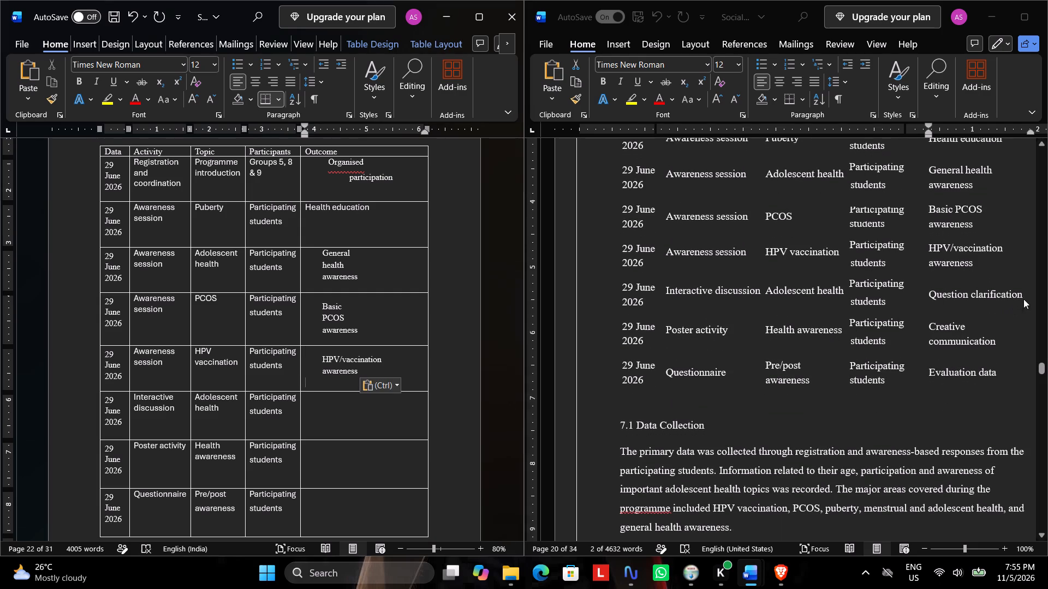
pyautogui.click(1023, 299)
pyautogui.moveTo(1022, 296); pyautogui.dragTo(936, 299)
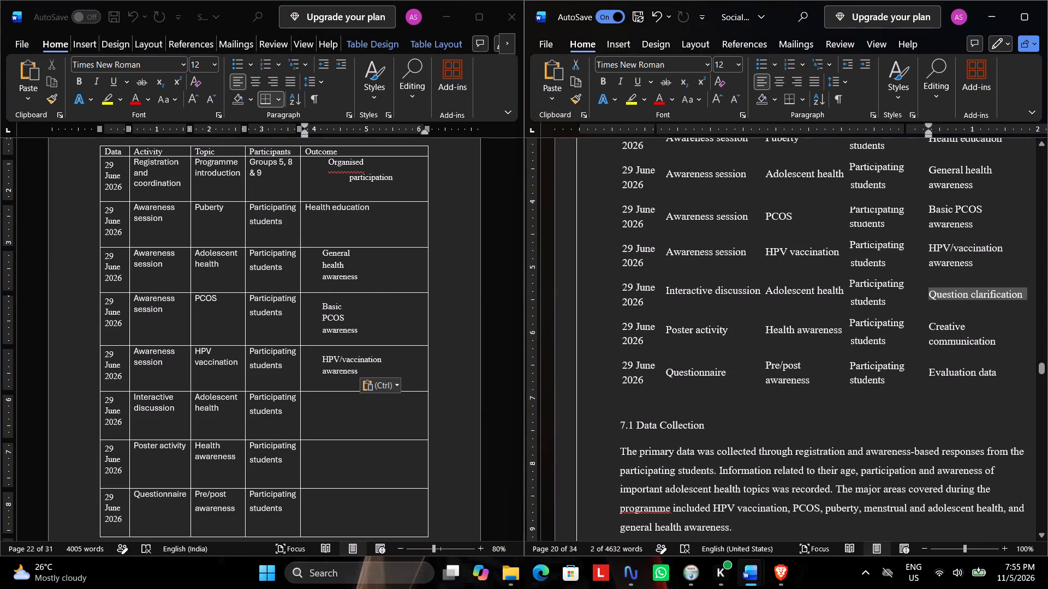
pyautogui.hotkey('ctrl', 'c')
pyautogui.doubleClick(307, 398)
pyautogui.hotkey('ctrl', 'v')
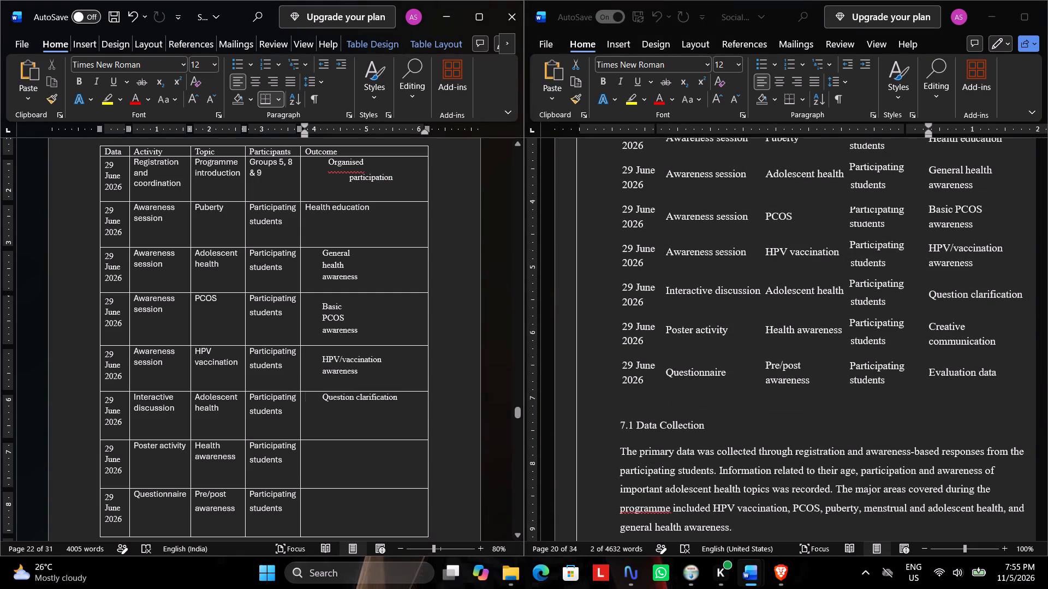
# Copy "Creative communication" from the source table into the seventh body row's Outcome cell.
pyautogui.scroll(-1, 849, 337)
pyautogui.click(987, 310)
pyautogui.moveTo(997, 310); pyautogui.dragTo(943, 297)
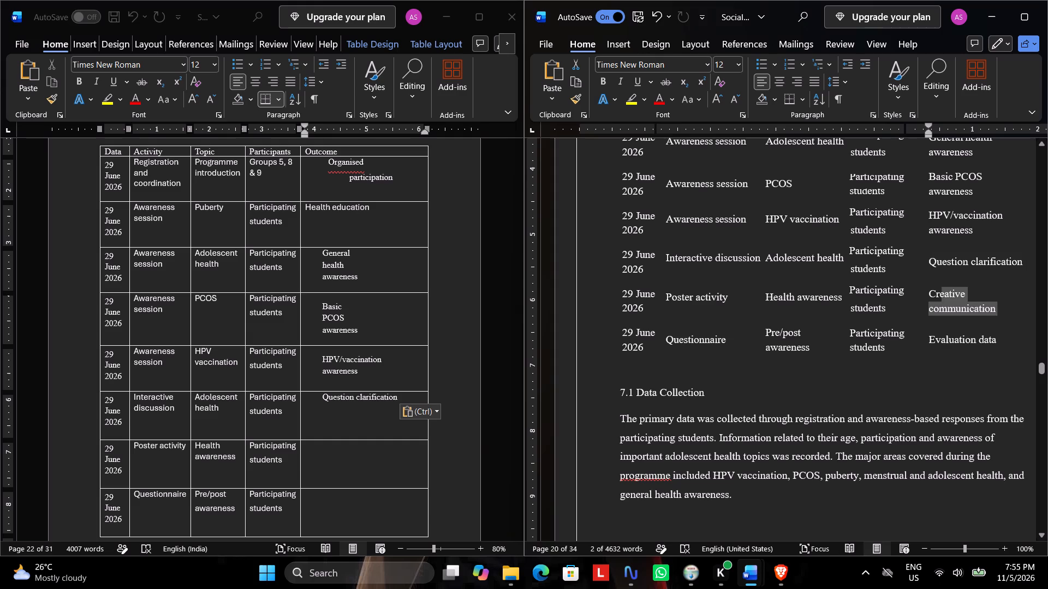
pyautogui.moveTo(943, 297); pyautogui.dragTo(933, 296)
pyautogui.hotkey('ctrl', 'c')
pyautogui.scroll(-2, 425, 362)
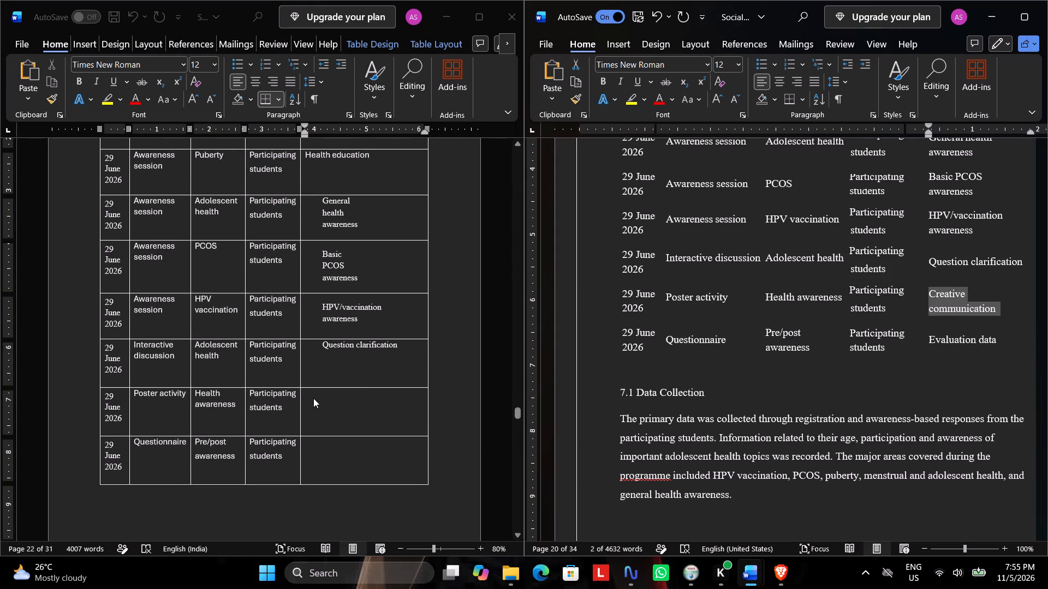
pyautogui.doubleClick(315, 397)
pyautogui.hotkey('ctrl', 'v')
# Copy "Evaluation data" from the source table into the last body row's Outcome cell.
pyautogui.scroll(-1, 817, 347)
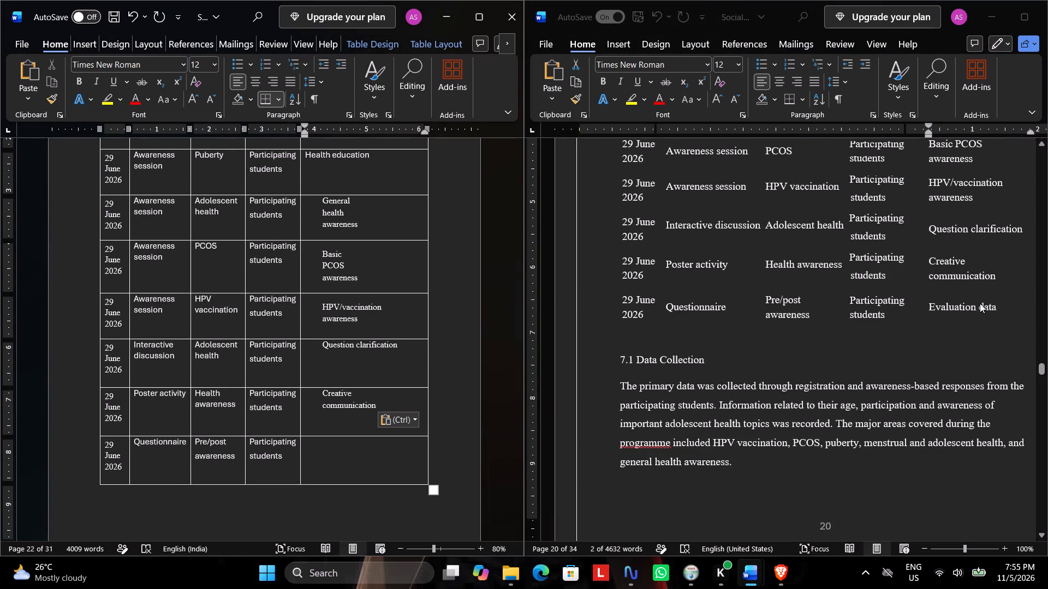
pyautogui.click(997, 306)
pyautogui.moveTo(998, 306); pyautogui.dragTo(941, 306)
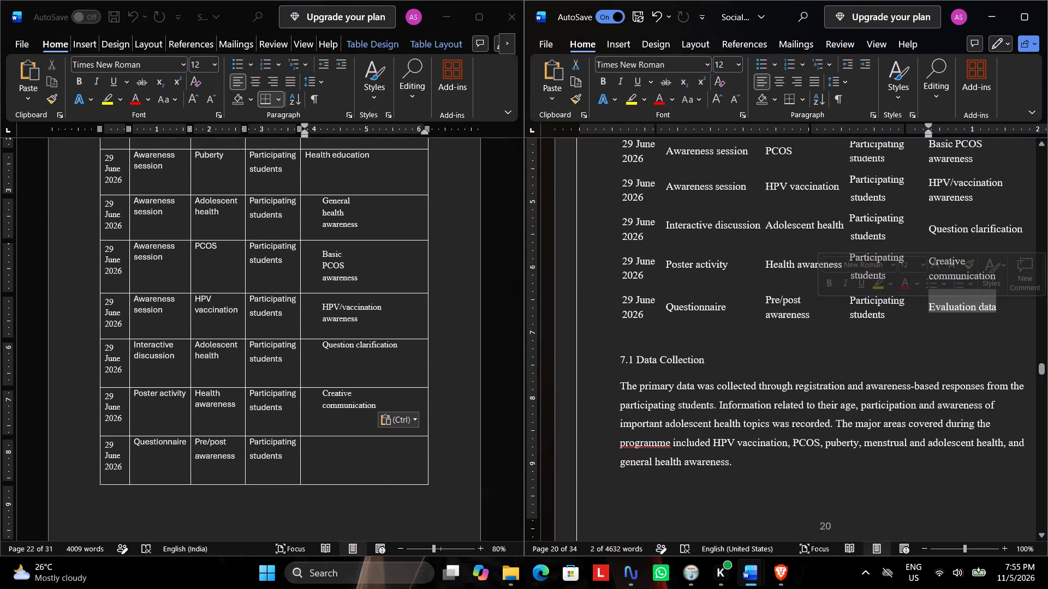
pyautogui.hotkey('ctrl', 'c')
pyautogui.click(310, 435)
pyautogui.click(310, 442)
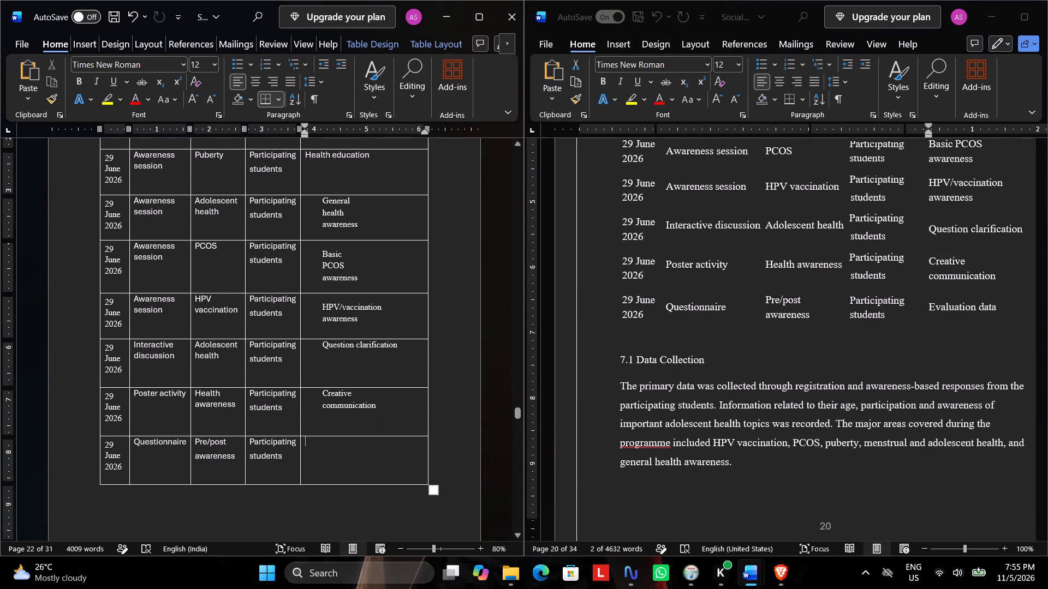
pyautogui.hotkey('ctrl', 'v')
# Remove the indents from both lines of "Organised participation" in the first body row's Outcome cell.
pyautogui.scroll(2, 427, 396)
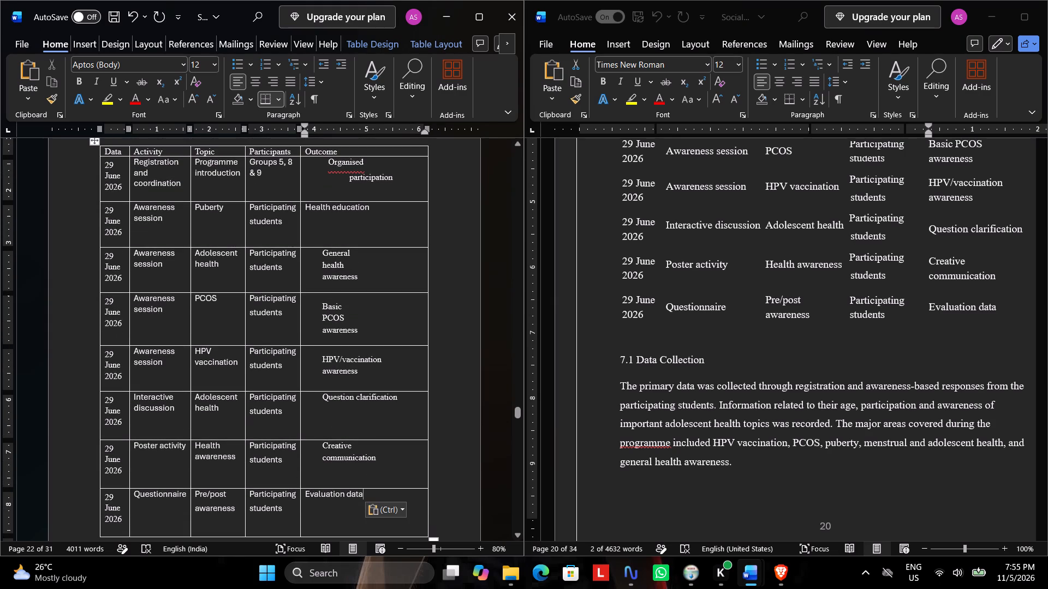
pyautogui.click(326, 164)
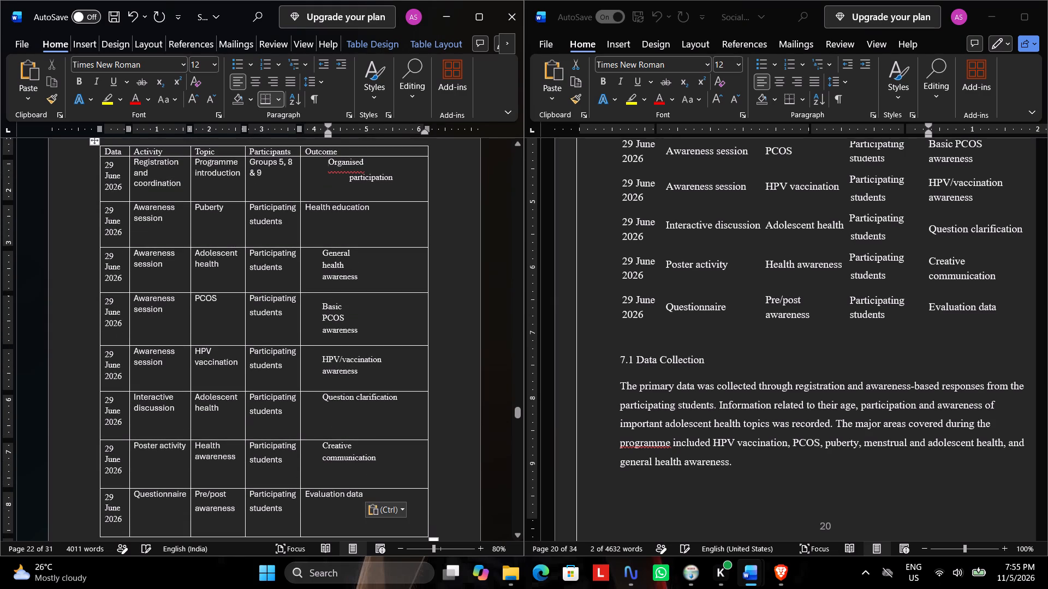
pyautogui.press('BackSpace')
pyautogui.click(349, 179)
pyautogui.press('BackSpace')
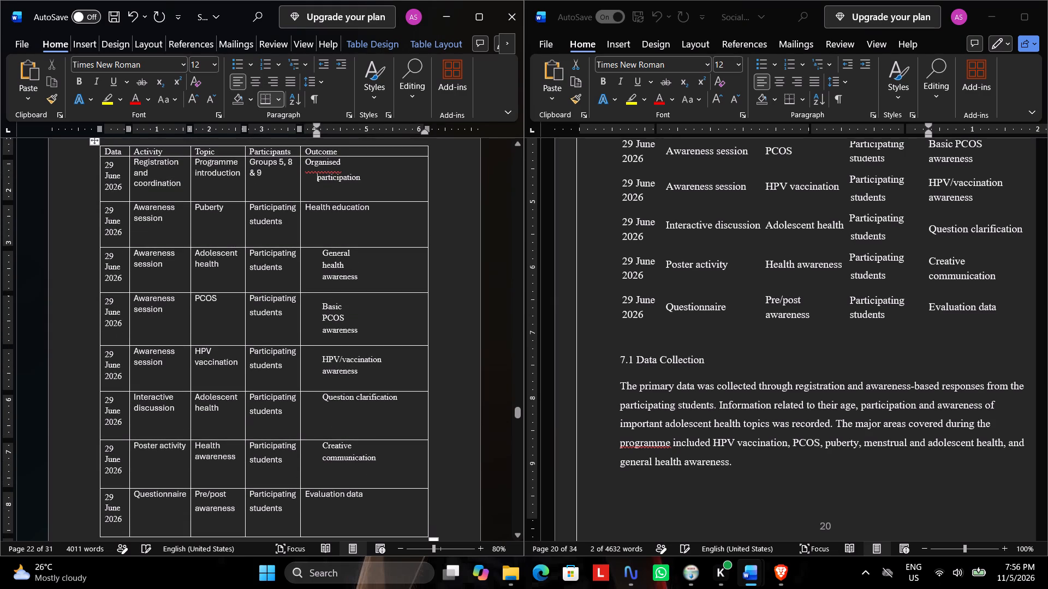
pyautogui.press('BackSpace')
# Remove the left indents from the Outcome entries in the third to seventh body rows, from "General health awareness" to "Creative communication".
pyautogui.click(322, 252)
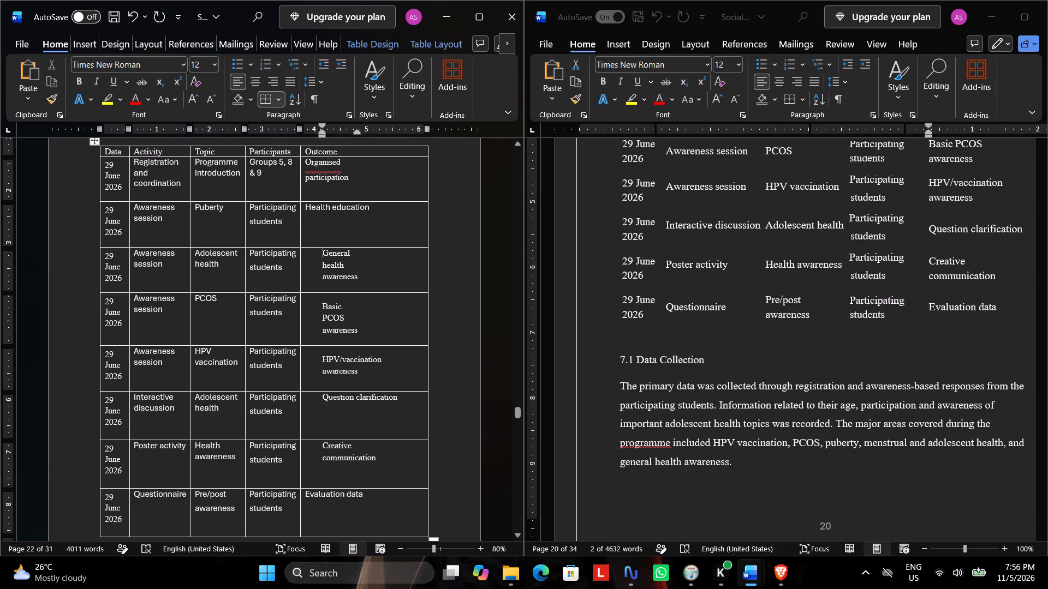
pyautogui.press('BackSpace')
pyautogui.click(322, 306)
pyautogui.press('BackSpace')
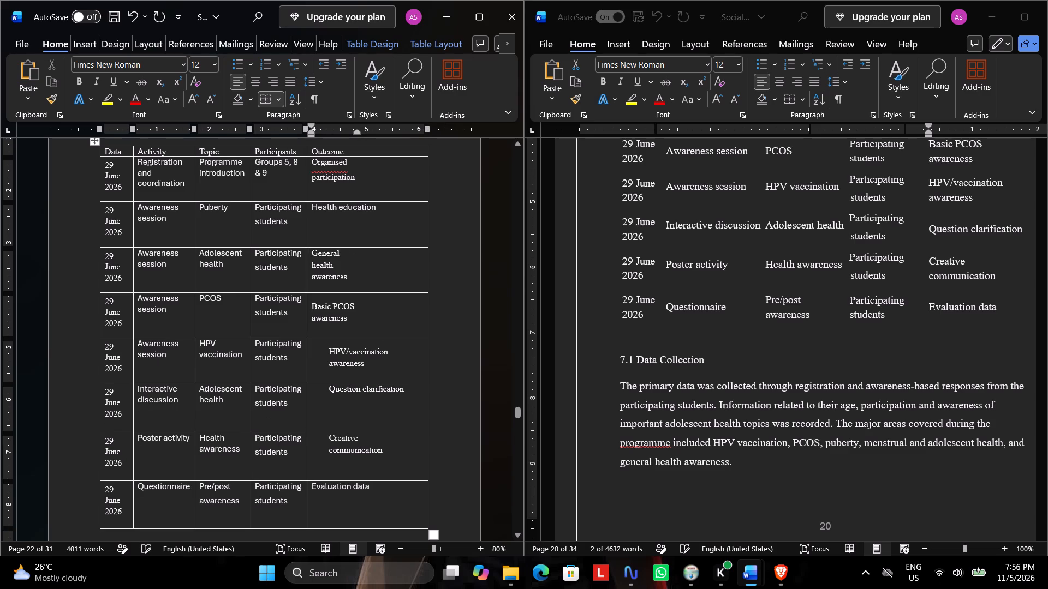
pyautogui.click(329, 347)
pyautogui.press('BackSpace')
pyautogui.click(334, 368)
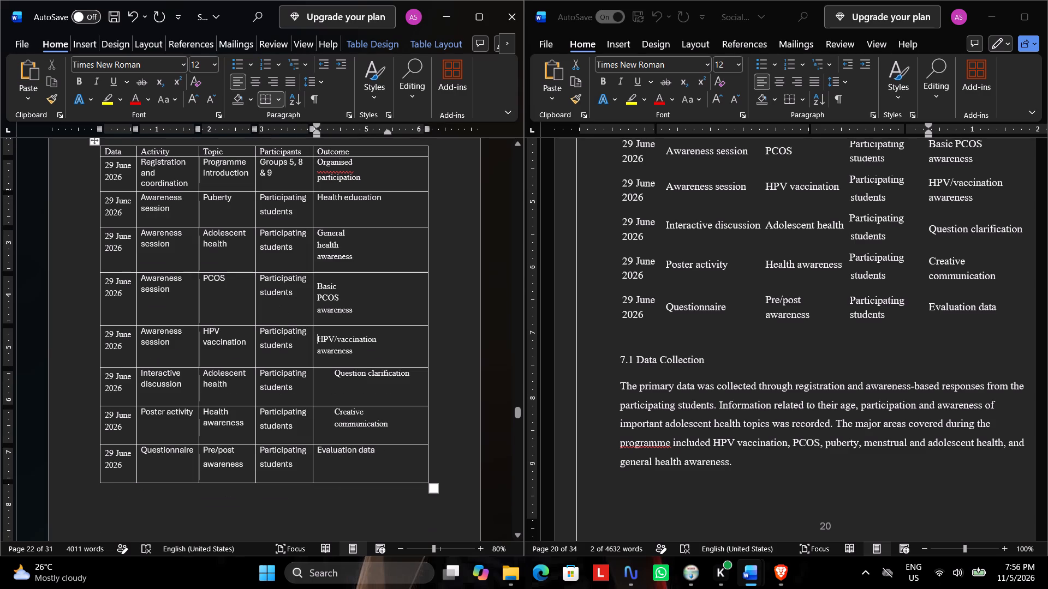
pyautogui.click(334, 372)
pyautogui.press('BackSpace')
pyautogui.click(334, 410)
pyautogui.press('BackSpace')
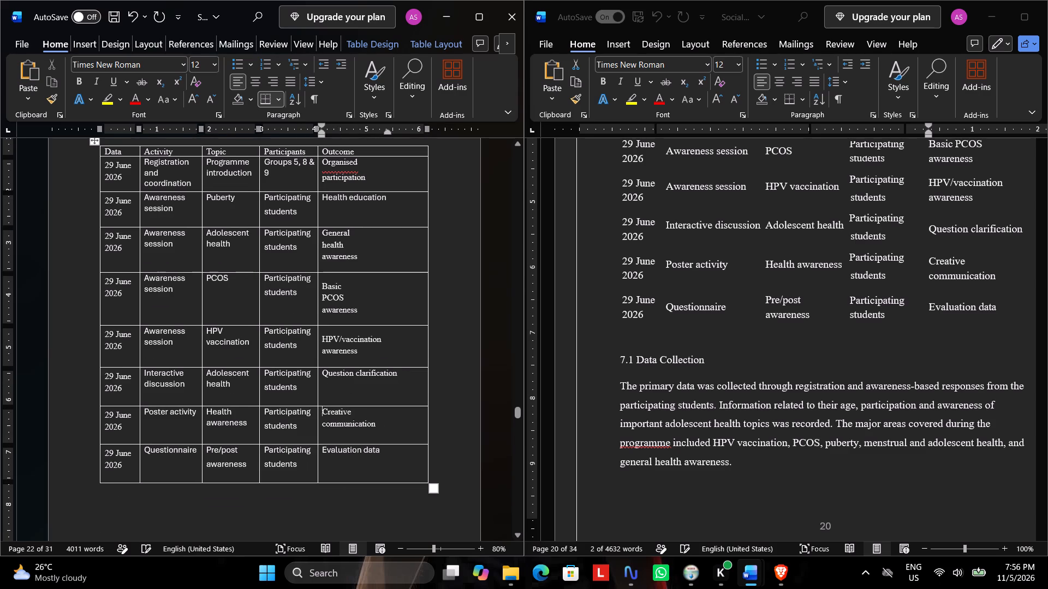
# Select the 7.1 Data Collection section in the source report, from its heading into the paragraph about responses before and after the session.
pyautogui.scroll(-4, 765, 338)
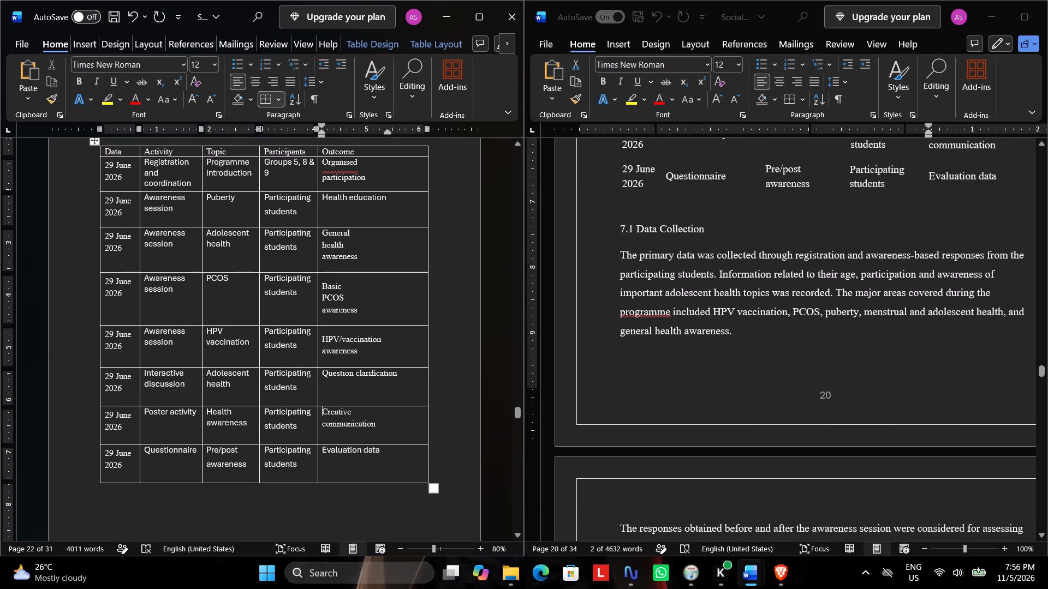
pyautogui.scroll(-4, 343, 344)
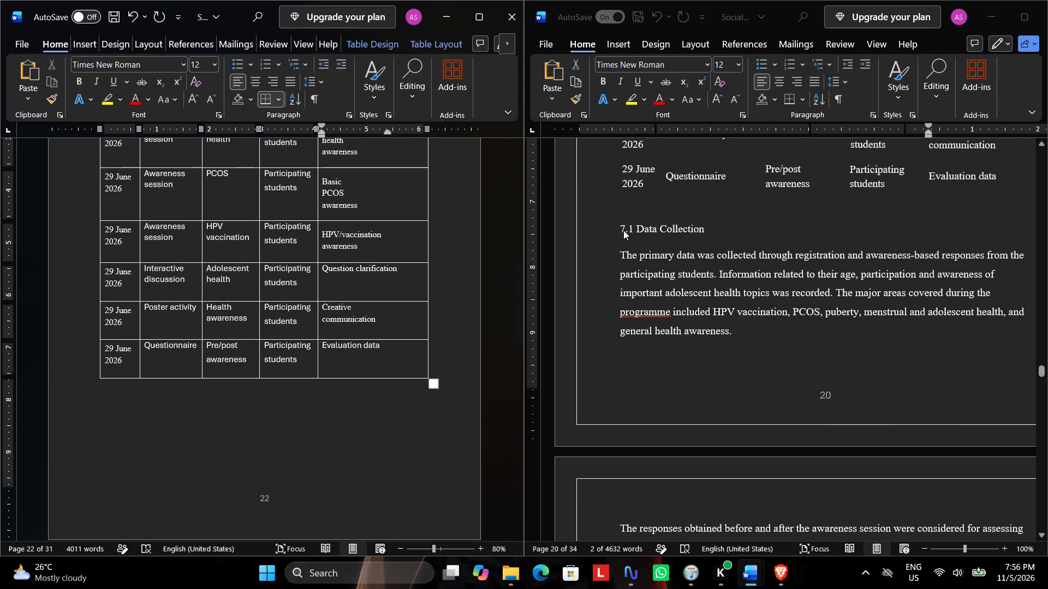
pyautogui.click(619, 226)
pyautogui.moveTo(620, 228); pyautogui.dragTo(723, 285)
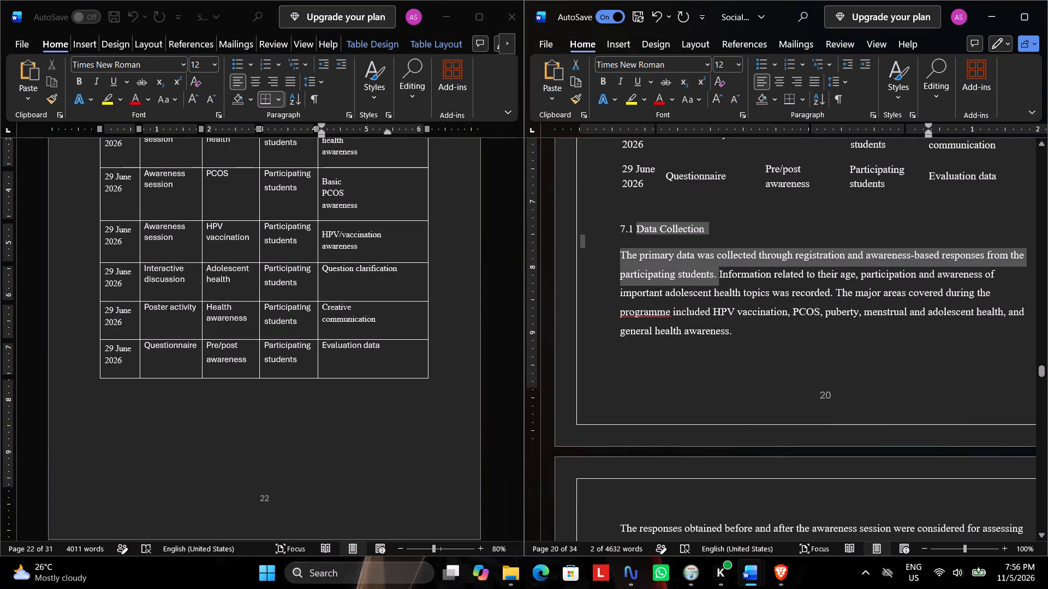
pyautogui.moveTo(723, 285); pyautogui.dragTo(750, 329)
pyautogui.scroll(-2, 747, 326)
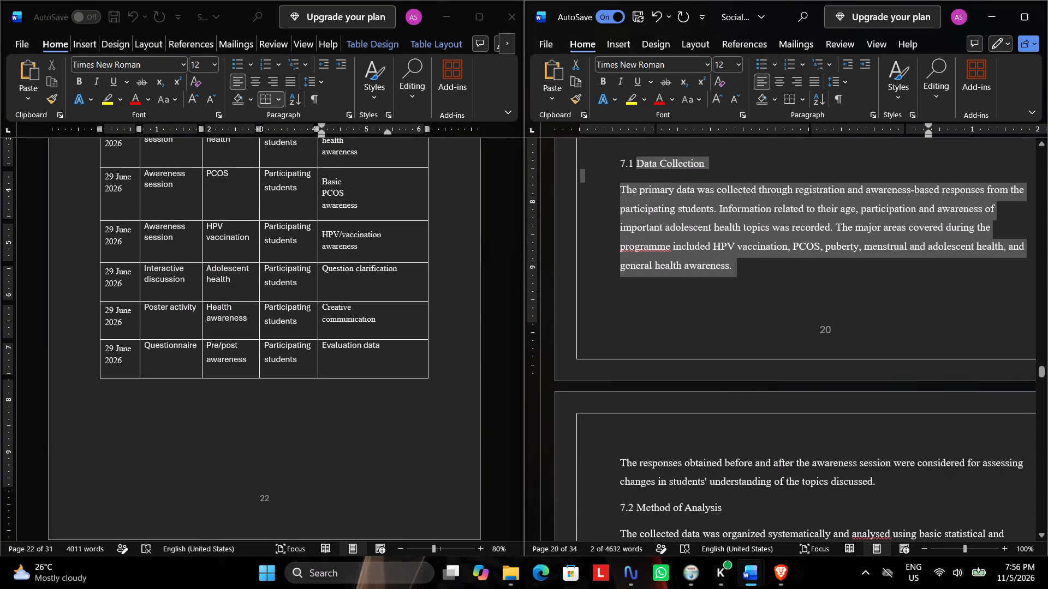
pyautogui.moveTo(750, 329); pyautogui.dragTo(749, 328)
pyautogui.click(612, 209)
pyautogui.moveTo(617, 162); pyautogui.dragTo(640, 172)
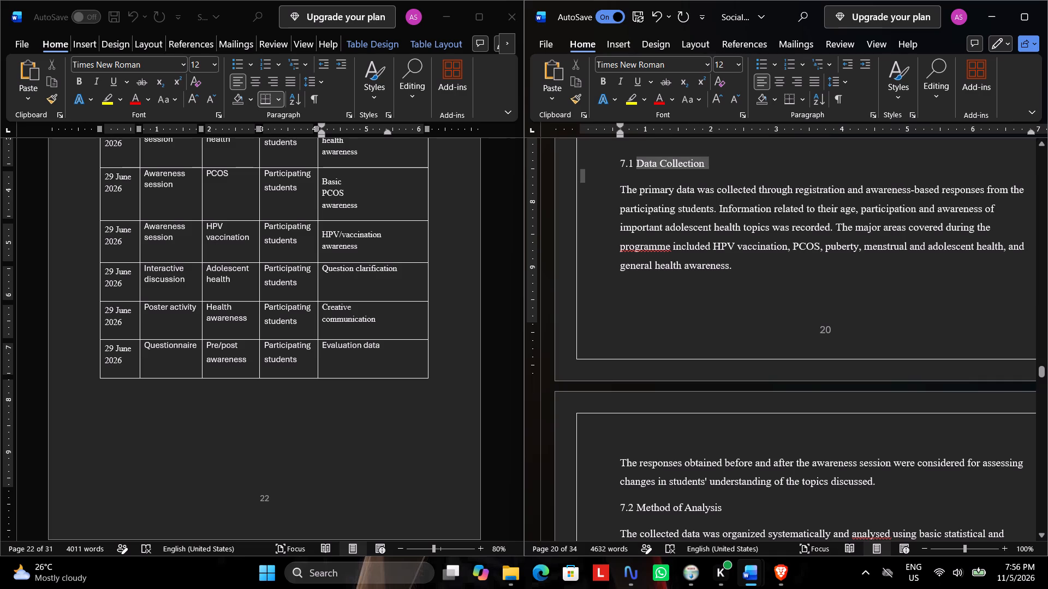
pyautogui.moveTo(640, 172); pyautogui.dragTo(791, 278)
pyautogui.scroll(-2, 790, 272)
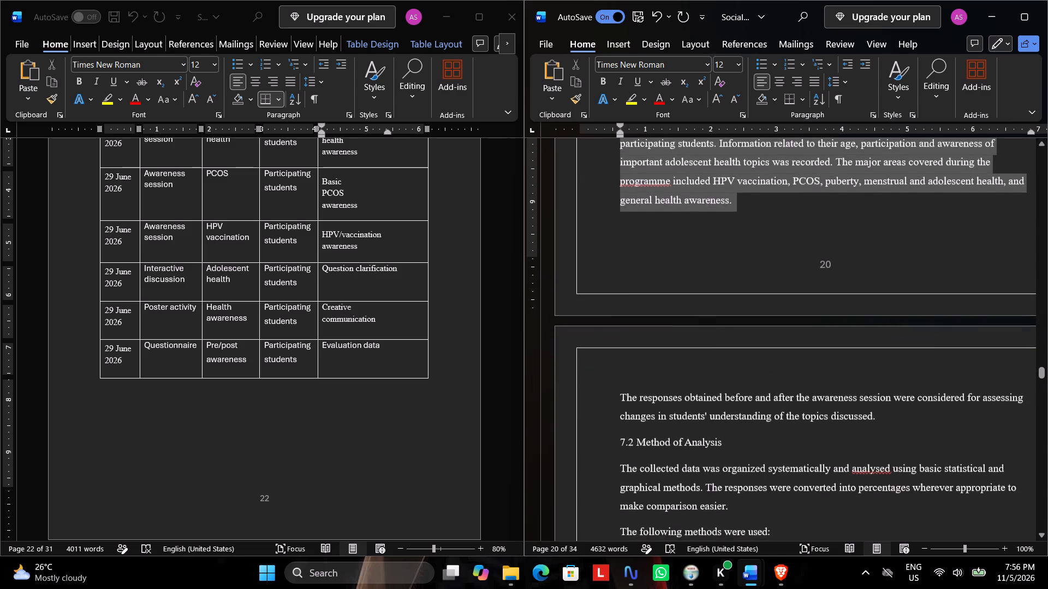
pyautogui.scroll(-4, 793, 279)
pyautogui.moveTo(791, 278); pyautogui.dragTo(796, 294)
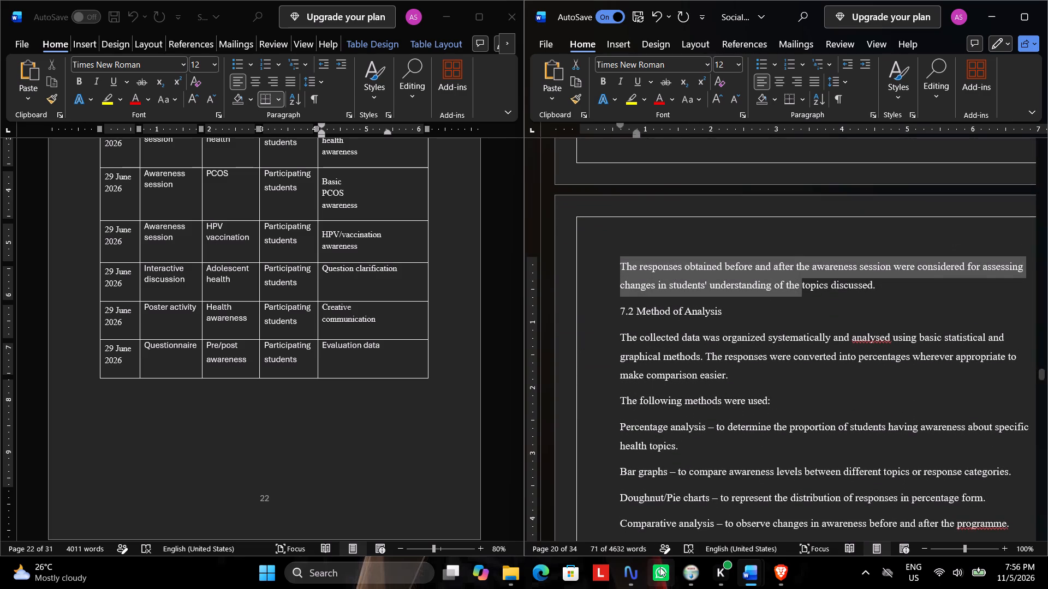
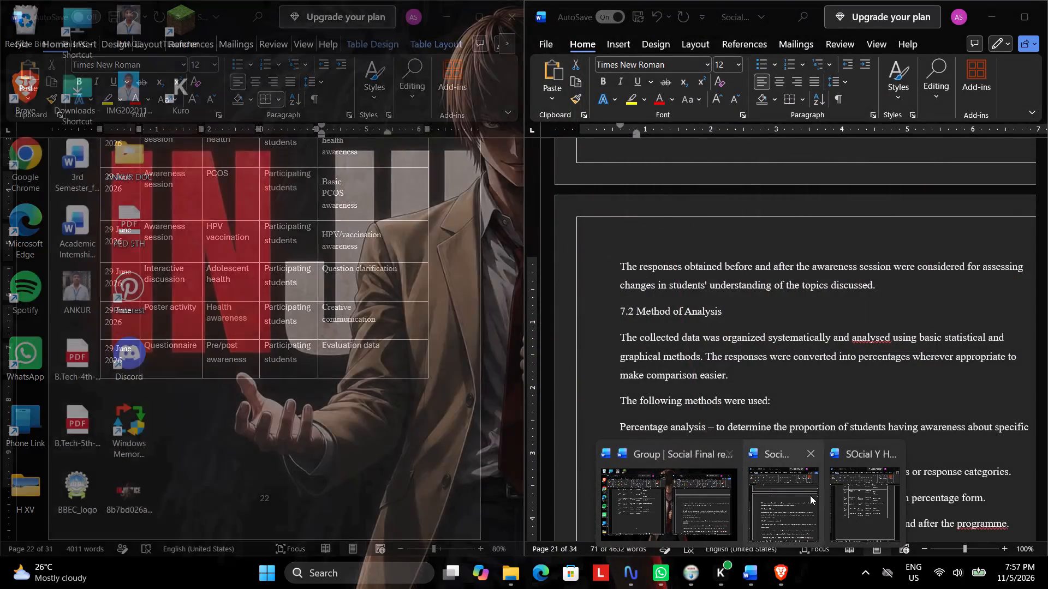
# In the SOcial Y H Word document, paste the copied sections 7.1 to 7.4 text below the Data Collection and Analysis activity table.
pyautogui.click(860, 492)
pyautogui.click(481, 19)
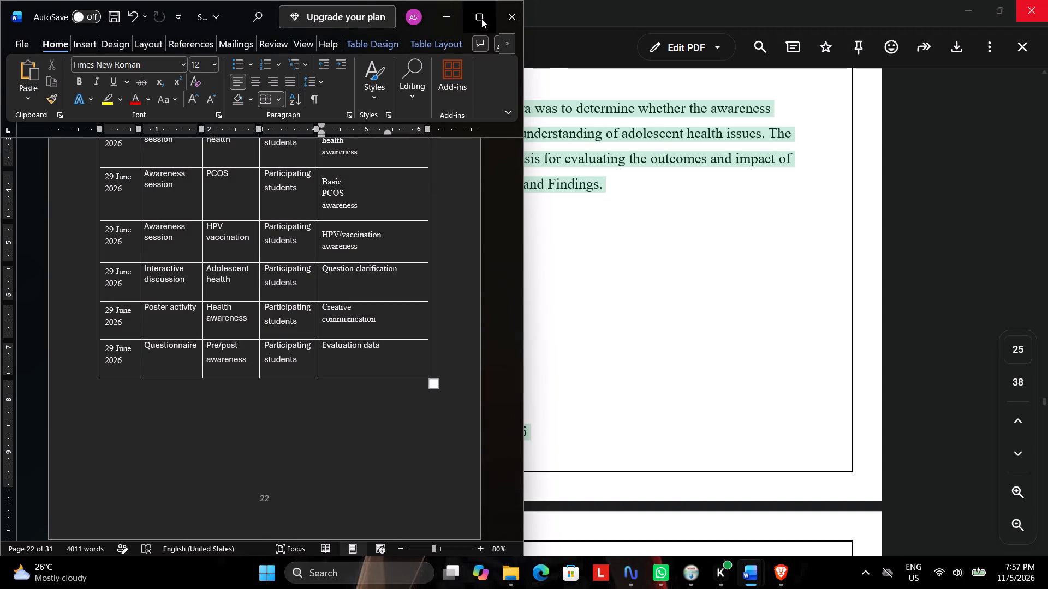
pyautogui.scroll(-5, 631, 345)
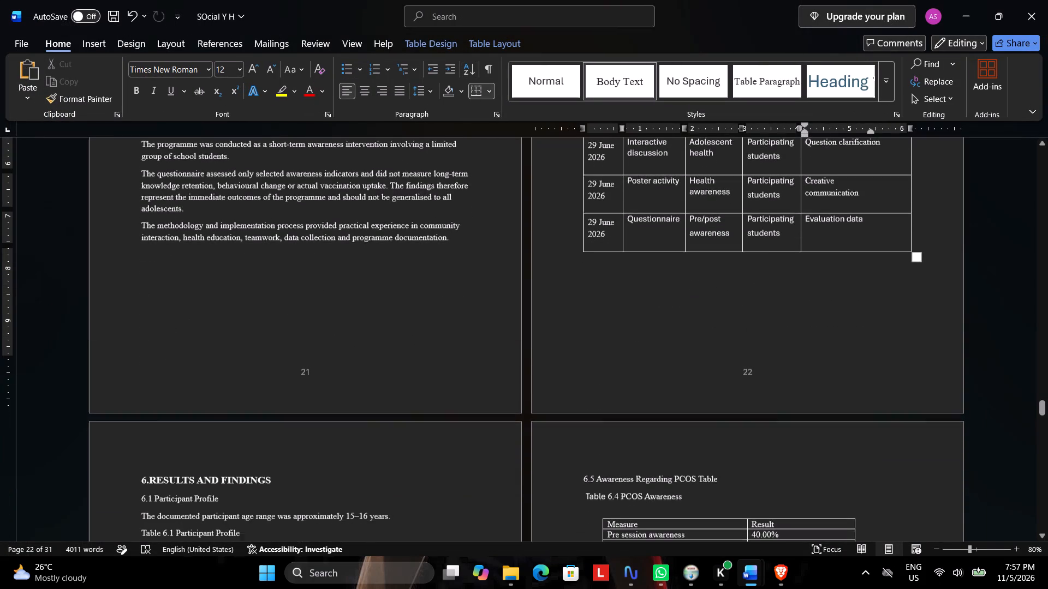
pyautogui.click(614, 280)
pyautogui.hotkey('ctrl', 'v')
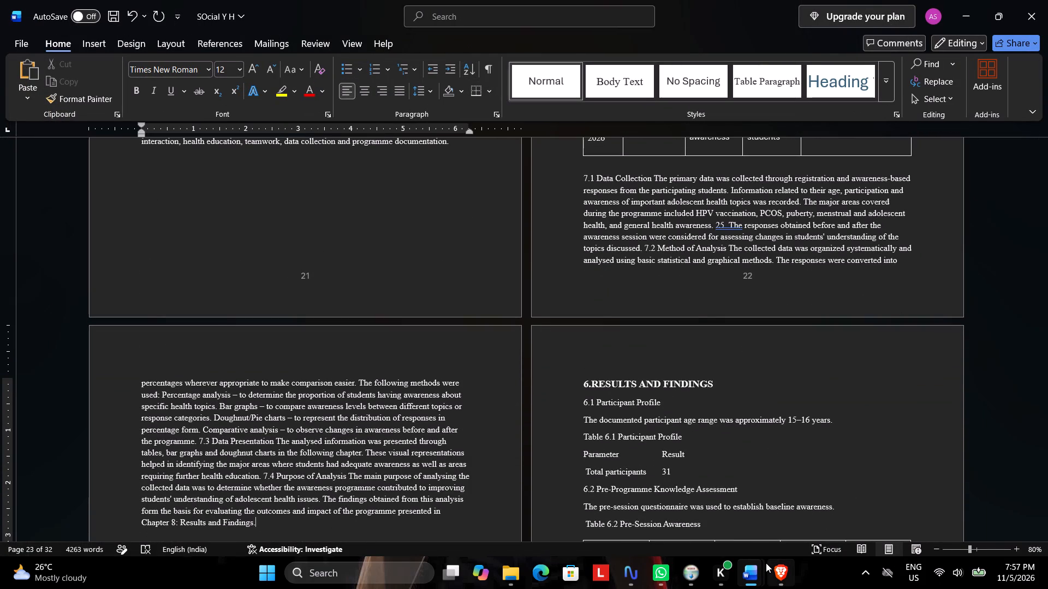
# Arrange the SOcial Y H document side by side with the Brave window showing the ChatGPT conversation.
pyautogui.click(782, 573)
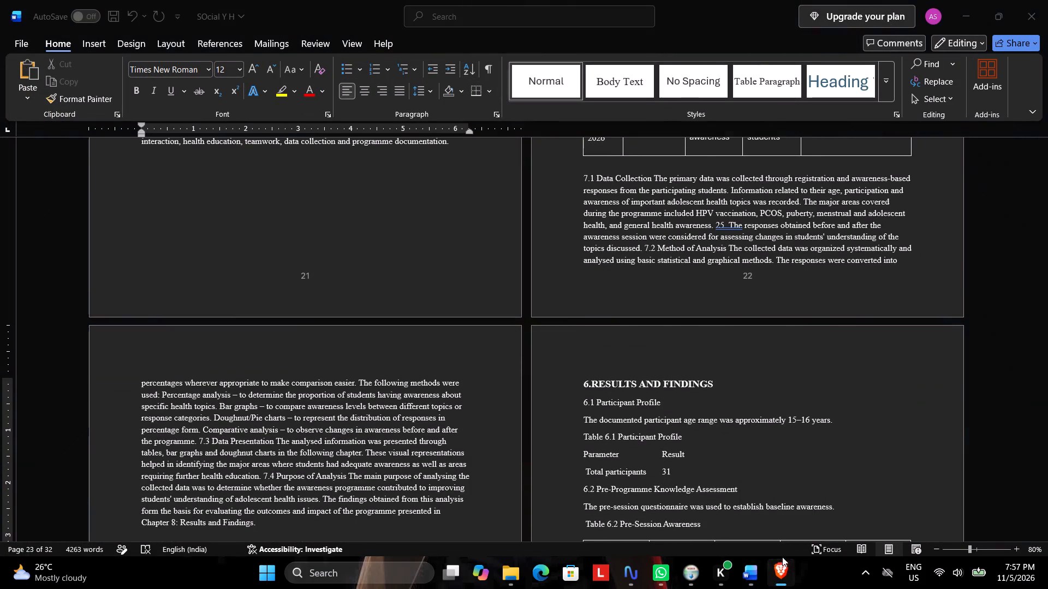
pyautogui.click(787, 580)
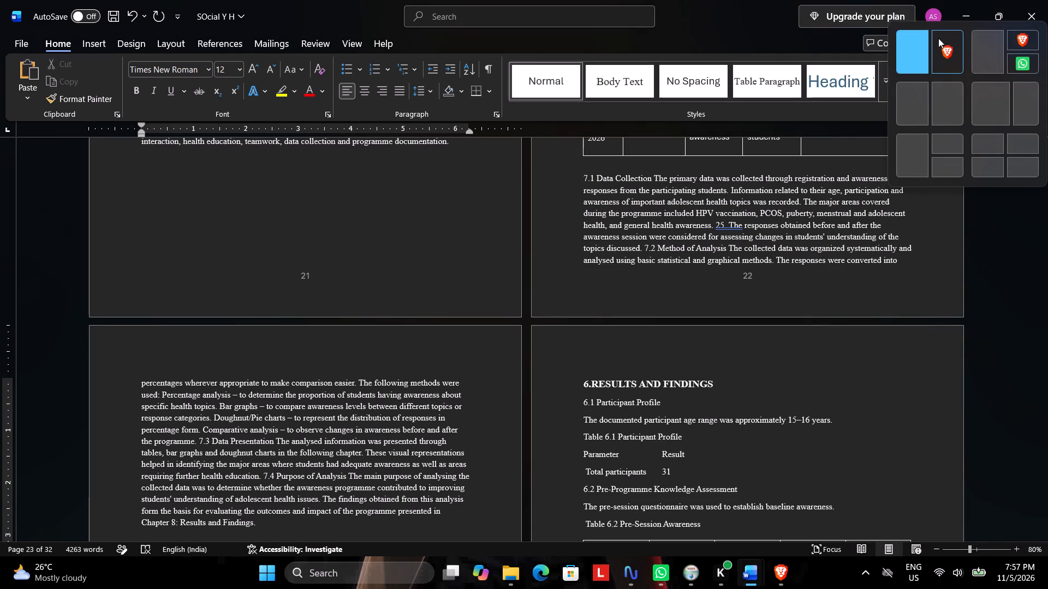
pyautogui.click(915, 39)
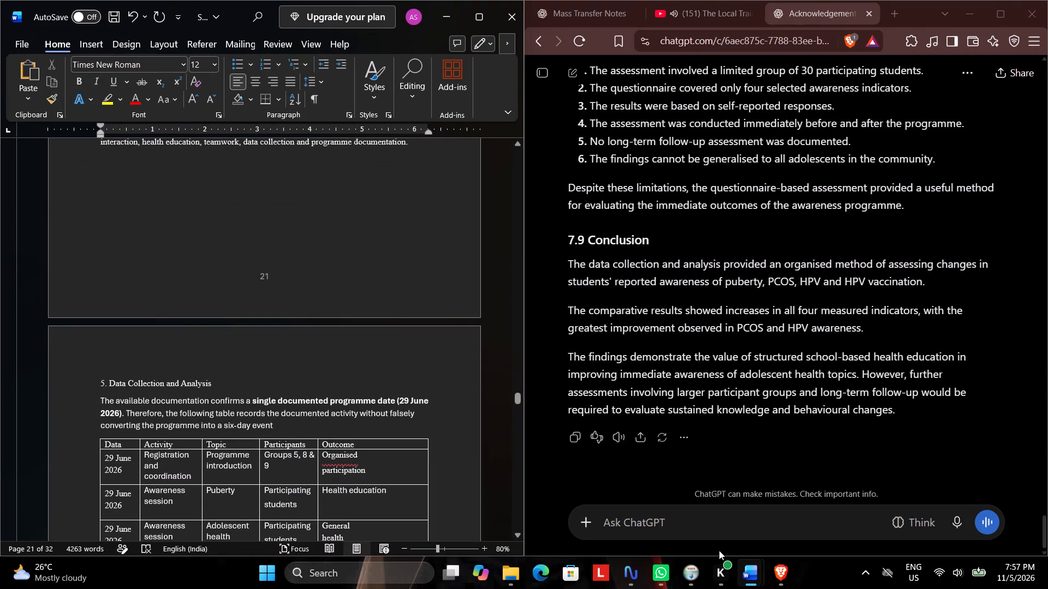
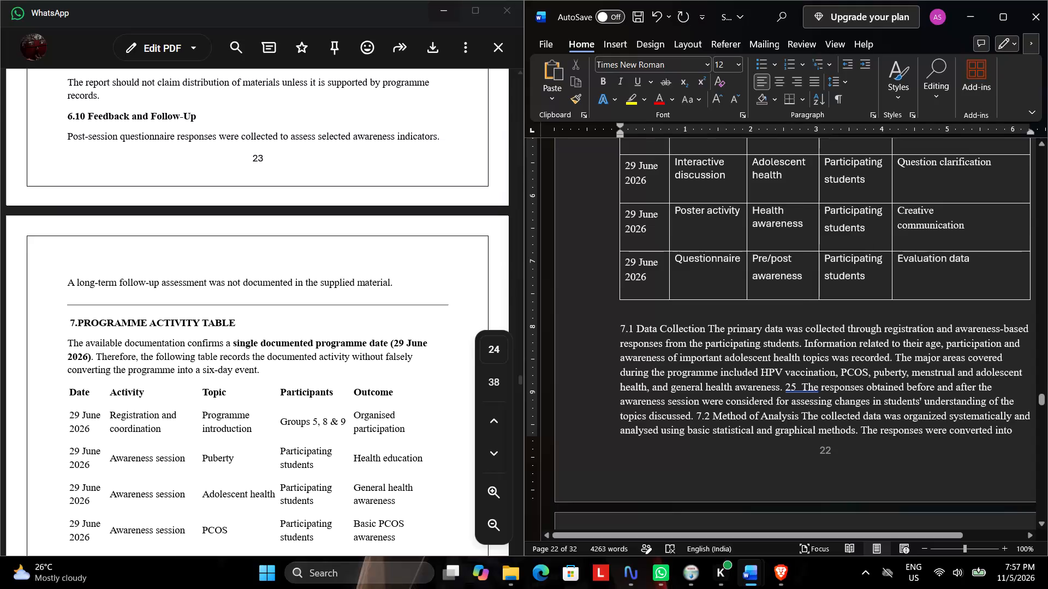
# Renumber the Data Collection heading below the activity table as 5.1 and place it on its own line above its text.
pyautogui.press('BackSpace')
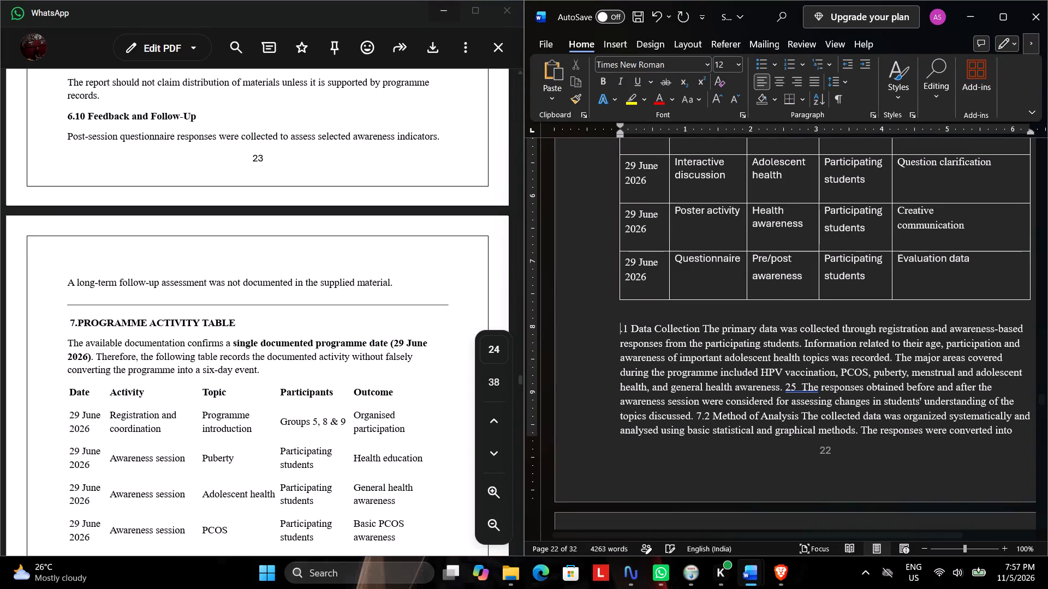
pyautogui.press('5')
pyautogui.scroll(11, 640, 305)
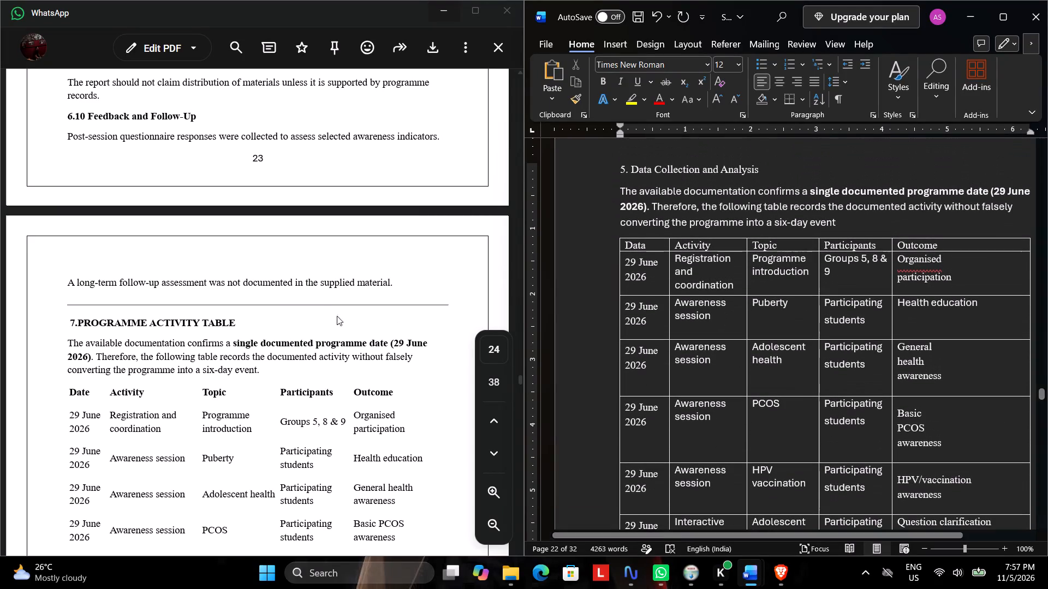
pyautogui.scroll(7, 287, 291)
pyautogui.scroll(-14, 282, 280)
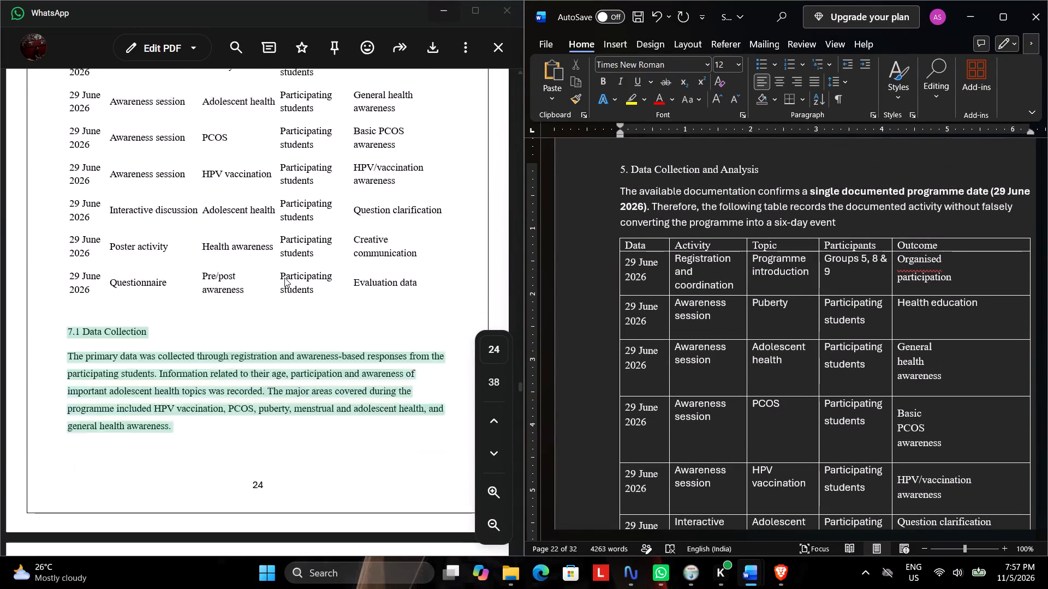
pyautogui.scroll(-1, 650, 351)
pyautogui.scroll(2, 646, 344)
pyautogui.scroll(-3, 645, 339)
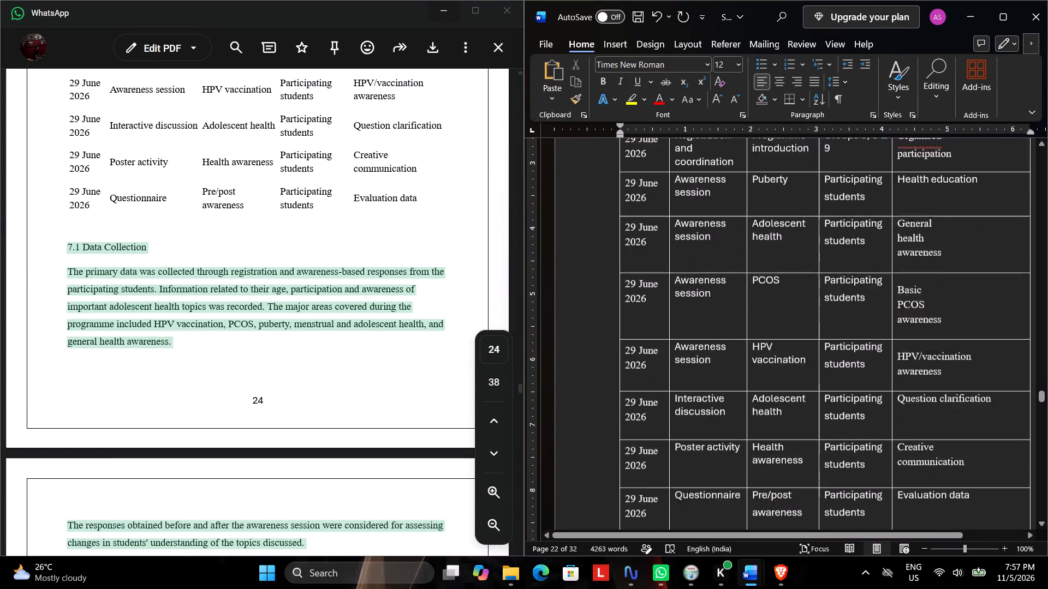
pyautogui.scroll(-9, 645, 338)
pyautogui.click(707, 330)
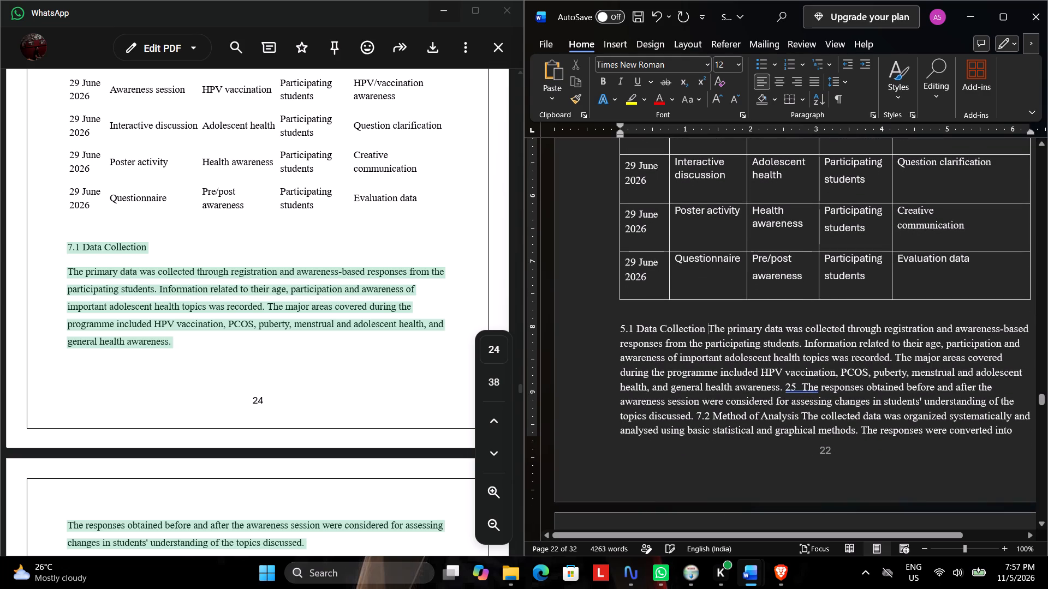
pyautogui.press('Return')
# Remove the stray page number 25 from section 5.1 and start a new paragraph at "The responses obtained before and after".
pyautogui.scroll(-1, 712, 354)
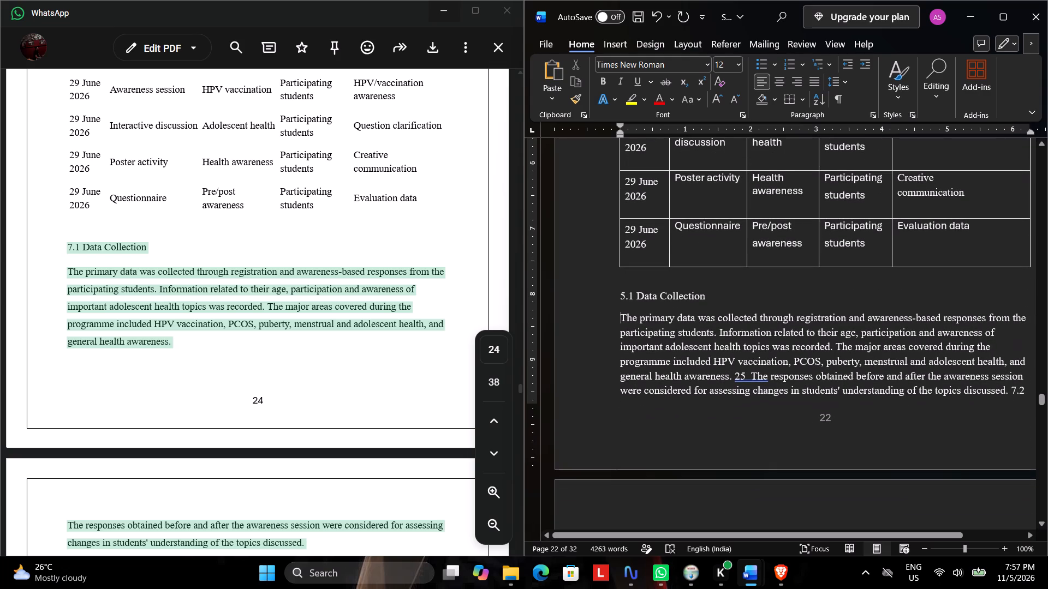
pyautogui.scroll(-1, 788, 334)
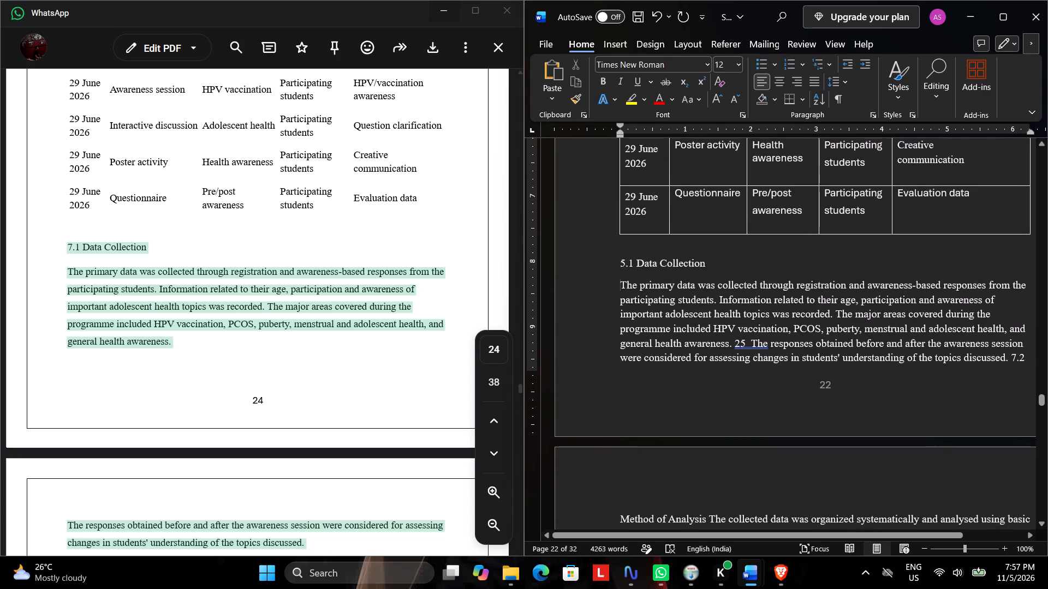
pyautogui.click(749, 341)
pyautogui.press('BackSpace')
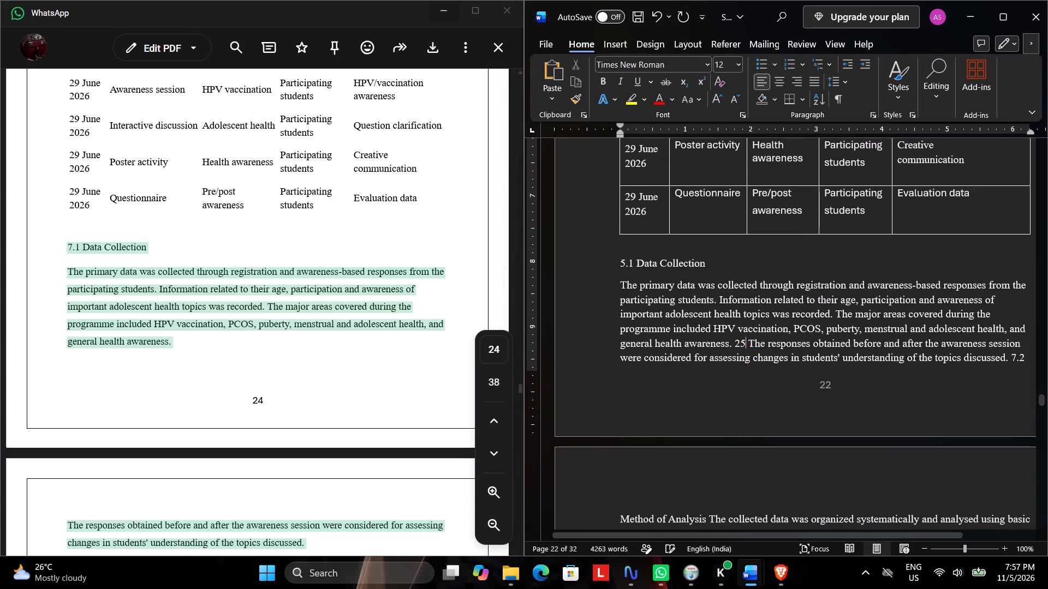
pyautogui.press('BackSpace')
pyautogui.press('BackSpace')
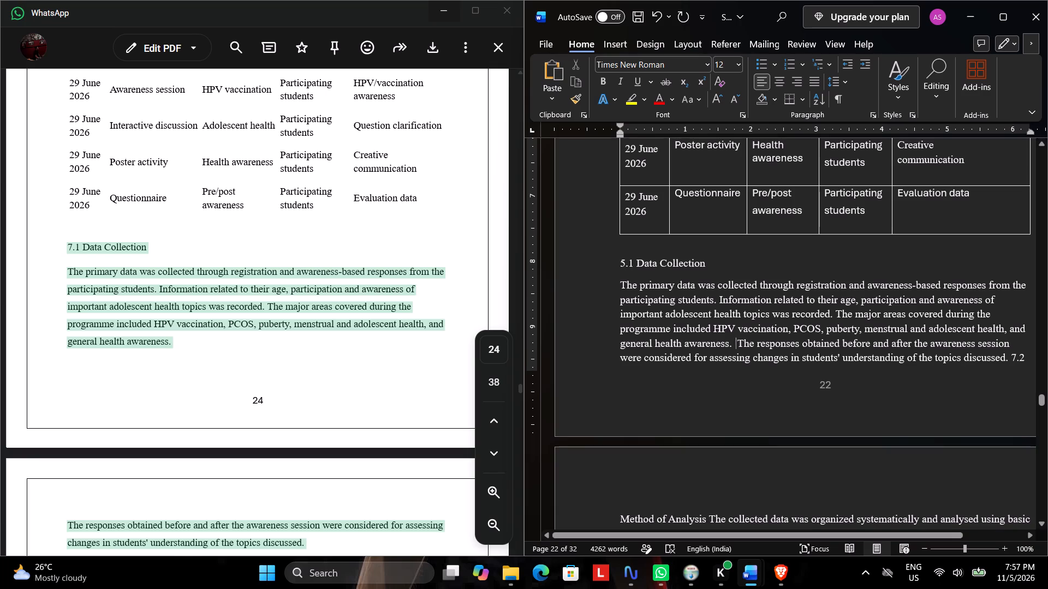
pyautogui.press('Right')
pyautogui.press('Return')
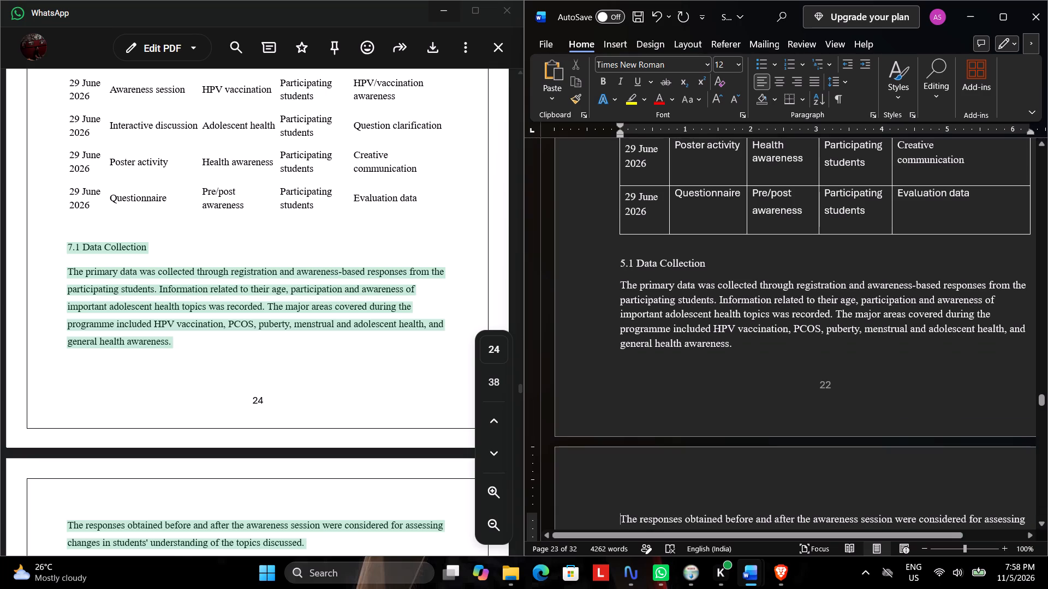
# Separate the Method of Analysis heading from the surrounding text onto its own line and renumber it 5.2.
pyautogui.scroll(-3, 396, 317)
pyautogui.scroll(-4, 797, 361)
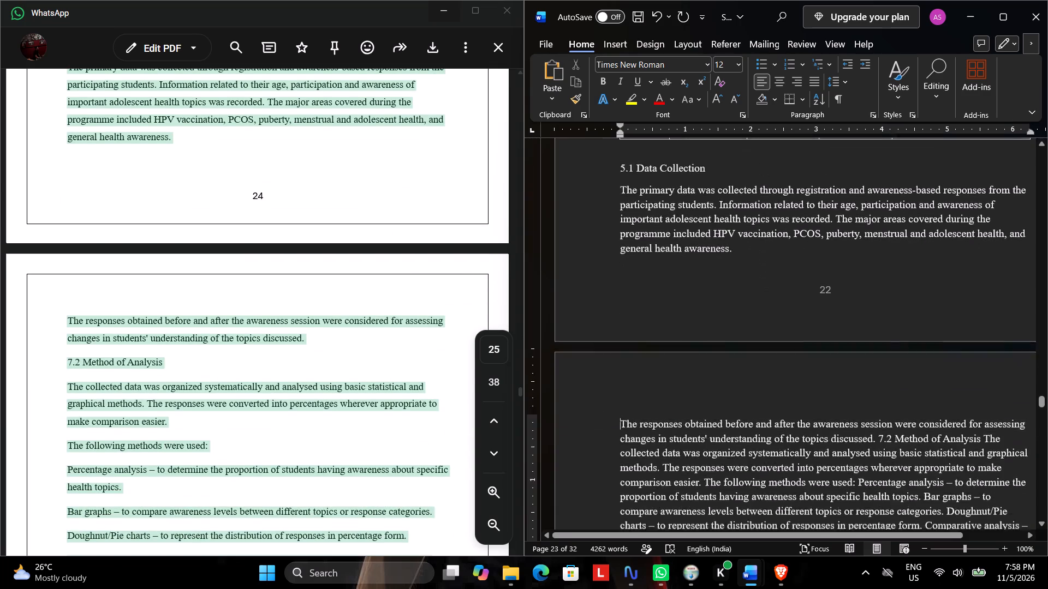
pyautogui.scroll(-2, 789, 362)
pyautogui.scroll(-1, 707, 359)
pyautogui.scroll(-1, 402, 340)
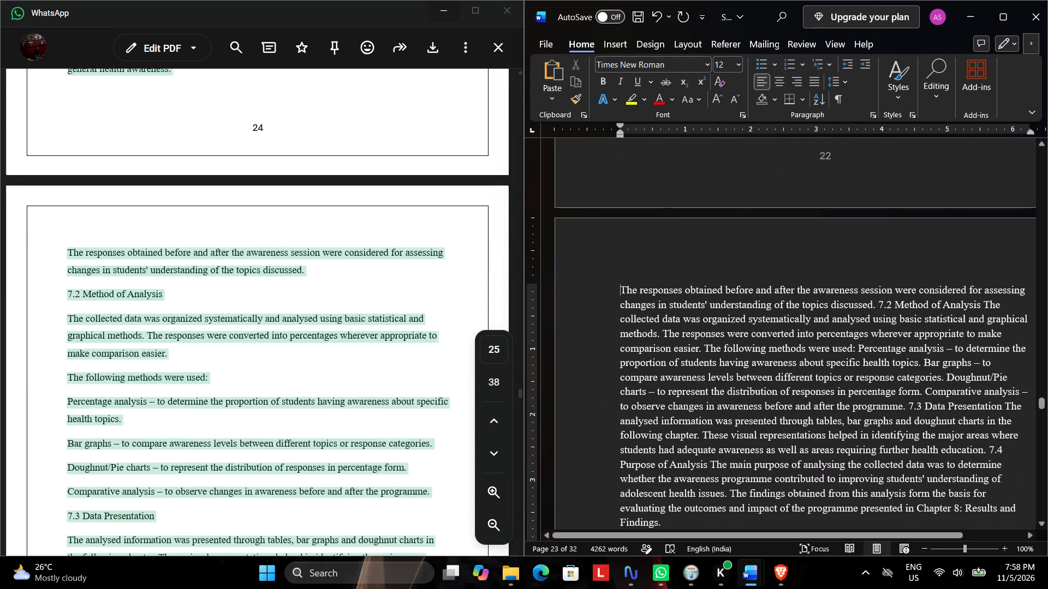
pyautogui.click(880, 304)
pyautogui.press('Return')
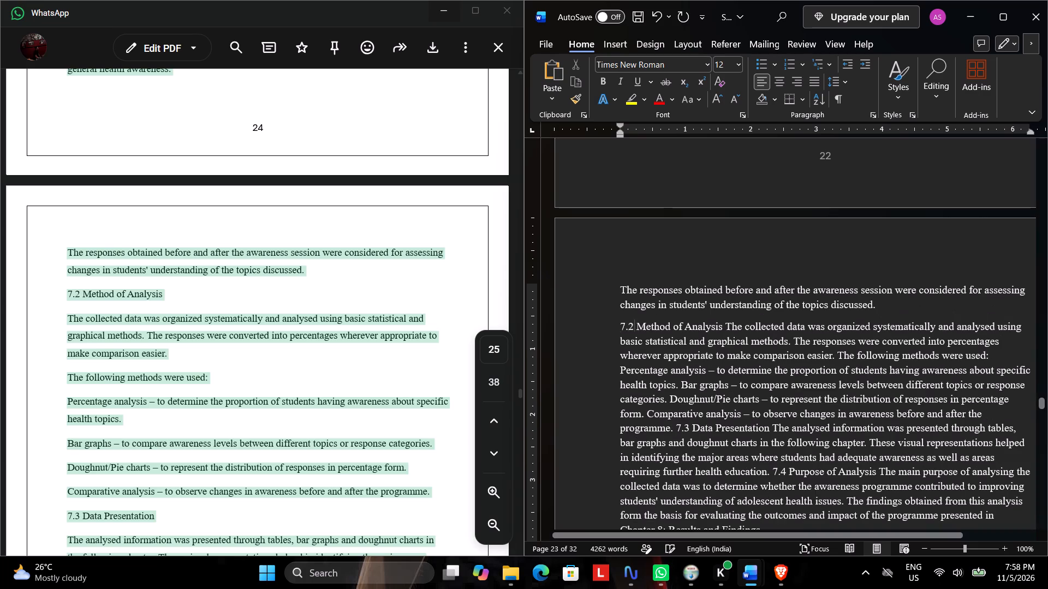
pyautogui.press('Right')
pyautogui.press('BackSpace')
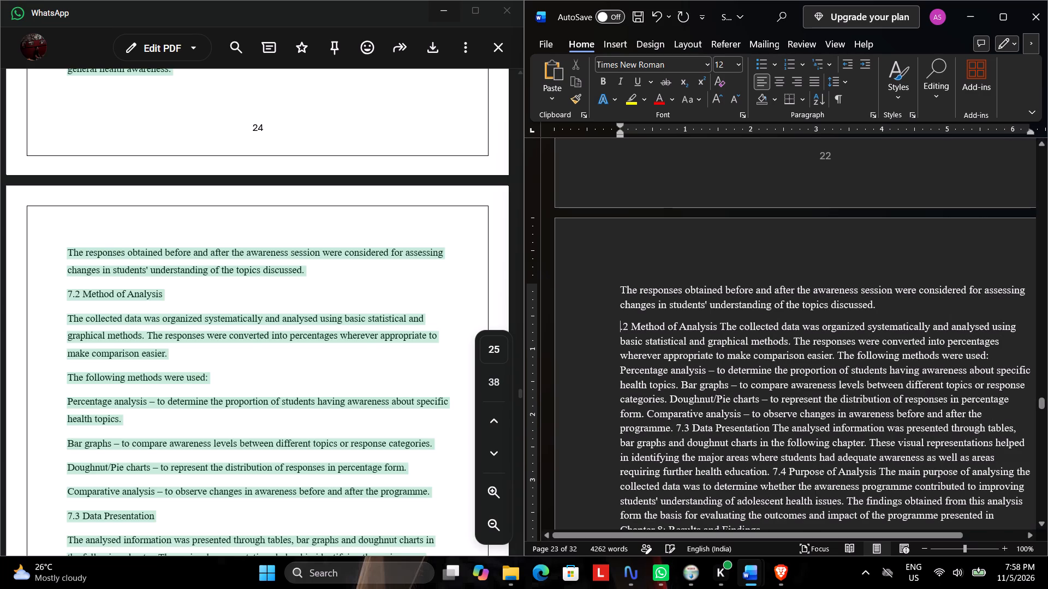
pyautogui.press('5')
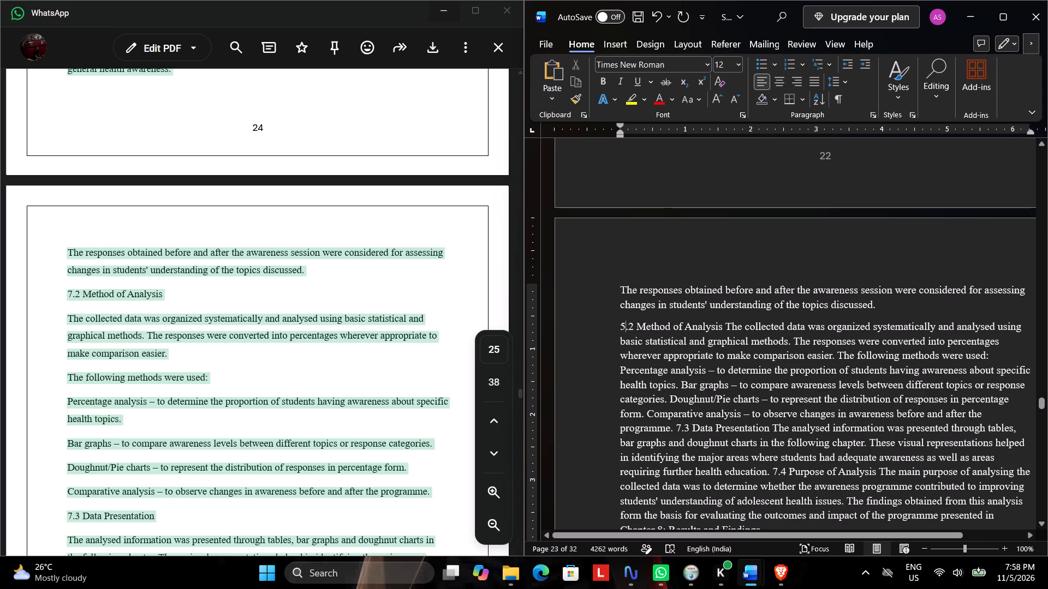
pyautogui.scroll(-1, 737, 347)
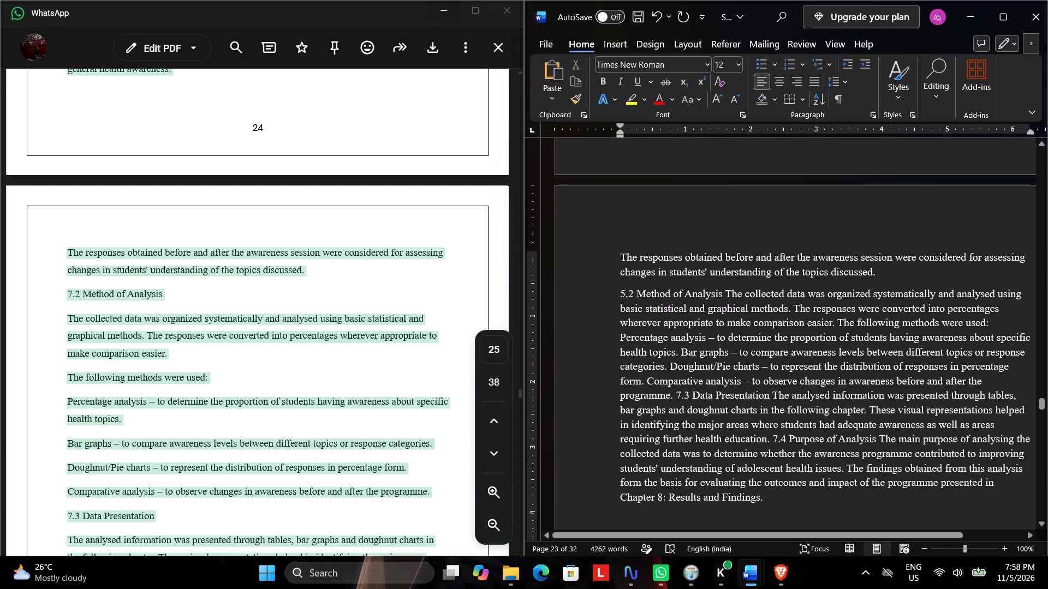
pyautogui.click(727, 293)
pyautogui.press('Return')
# In section 5.2, set "The following methods were used:" apart as its own paragraph.
pyautogui.scroll(-1, 692, 335)
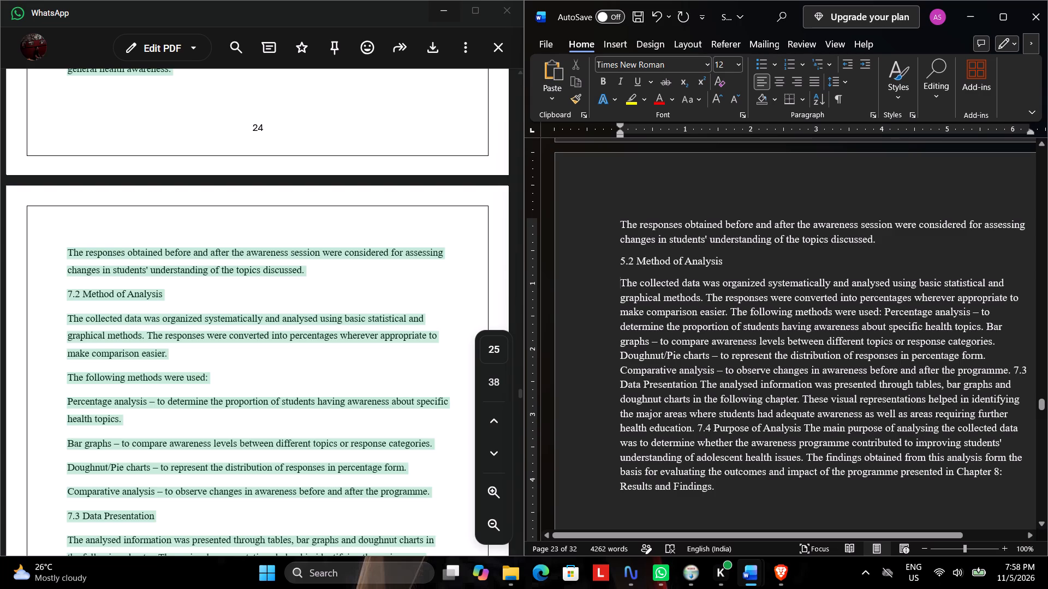
pyautogui.click(731, 311)
pyautogui.press('Return')
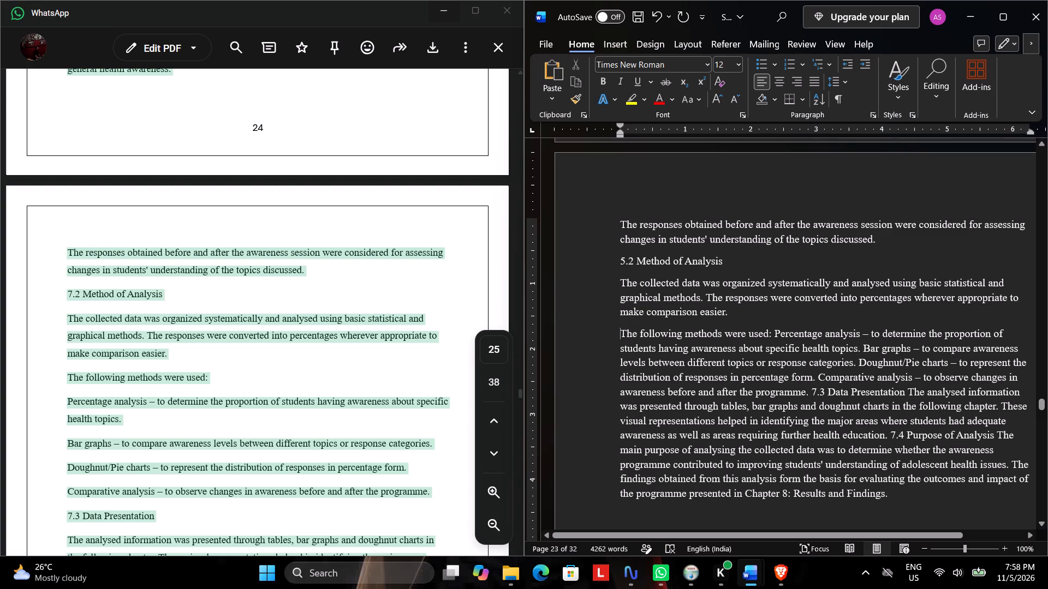
pyautogui.click(771, 329)
pyautogui.press('Right')
pyautogui.press('Return')
# Split the percentage analysis, bar graphs, doughnut/pie charts and comparative analysis descriptions in section 5.2 into separate paragraphs.
pyautogui.scroll(-1, 728, 340)
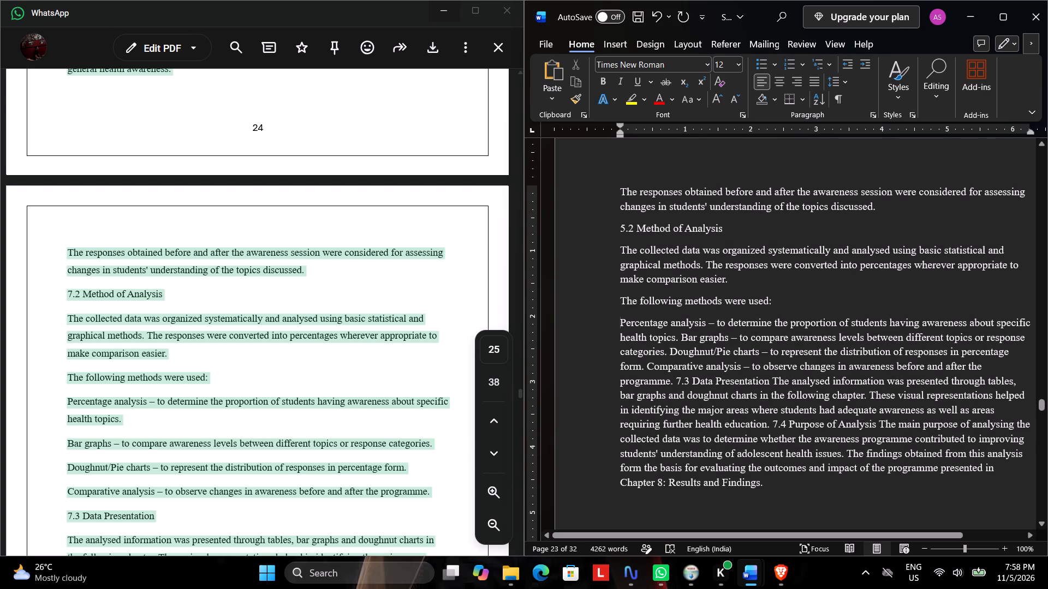
pyautogui.click(682, 338)
pyautogui.press('Return')
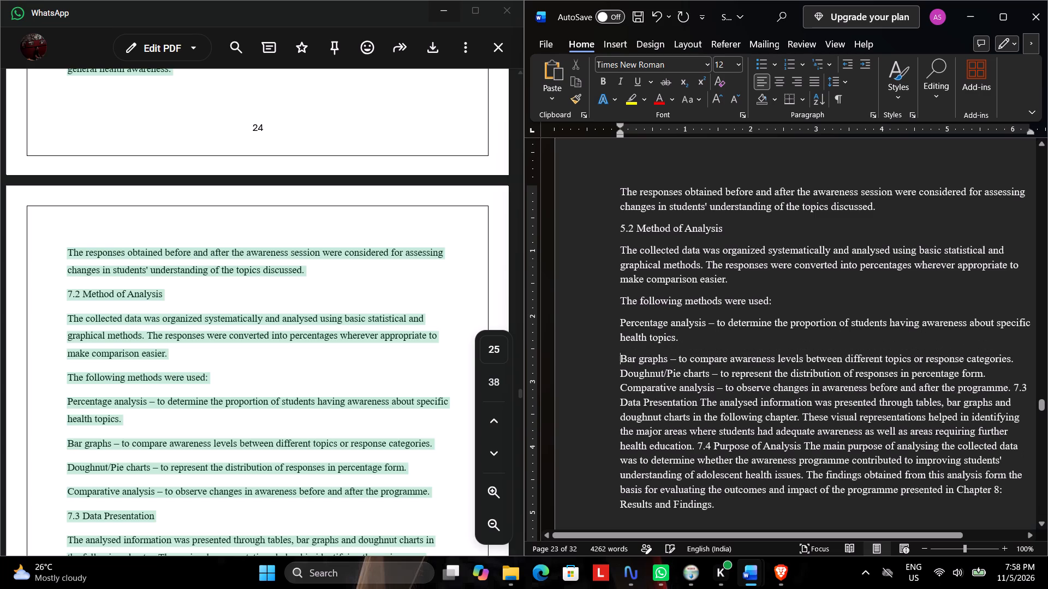
pyautogui.scroll(-2, 704, 357)
pyautogui.click(617, 309)
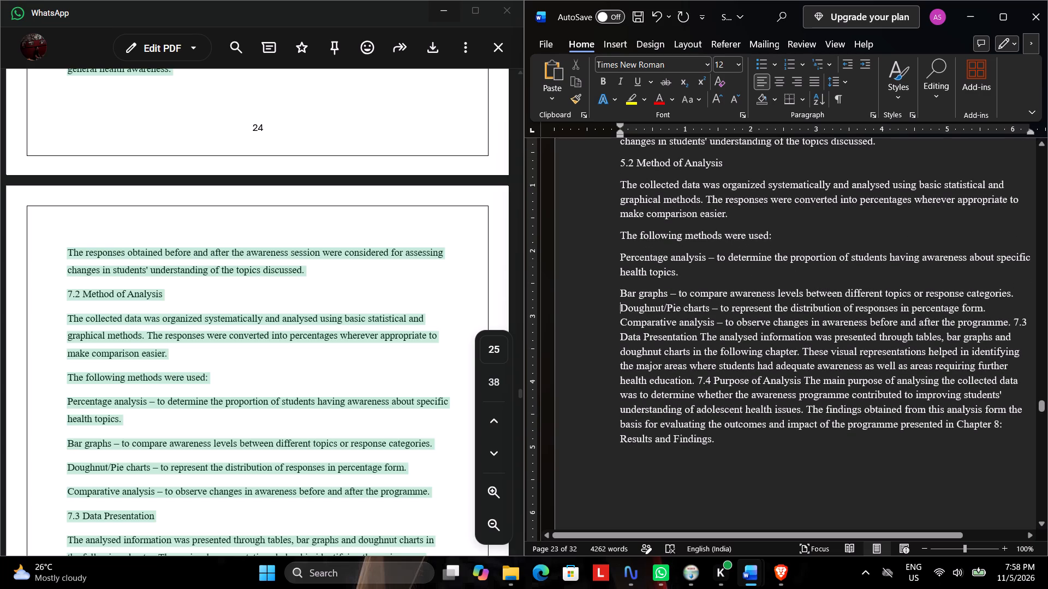
pyautogui.press('Return')
pyautogui.scroll(-2, 658, 317)
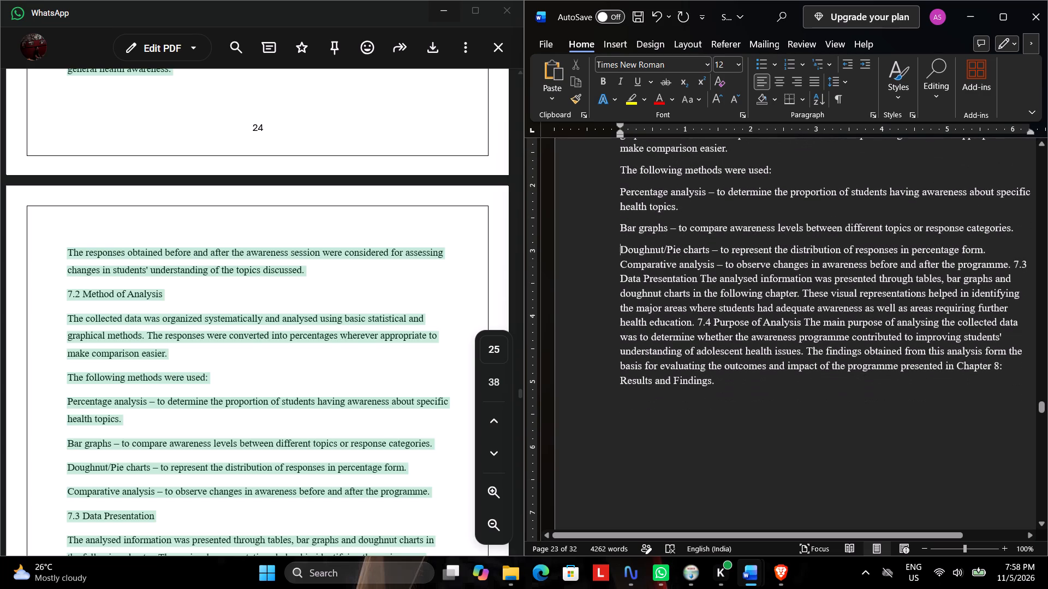
pyautogui.click(621, 267)
pyautogui.press('Return')
# Separate the Data Presentation heading from the surrounding text onto its own line and renumber it 5.3.
pyautogui.scroll(-1, 696, 287)
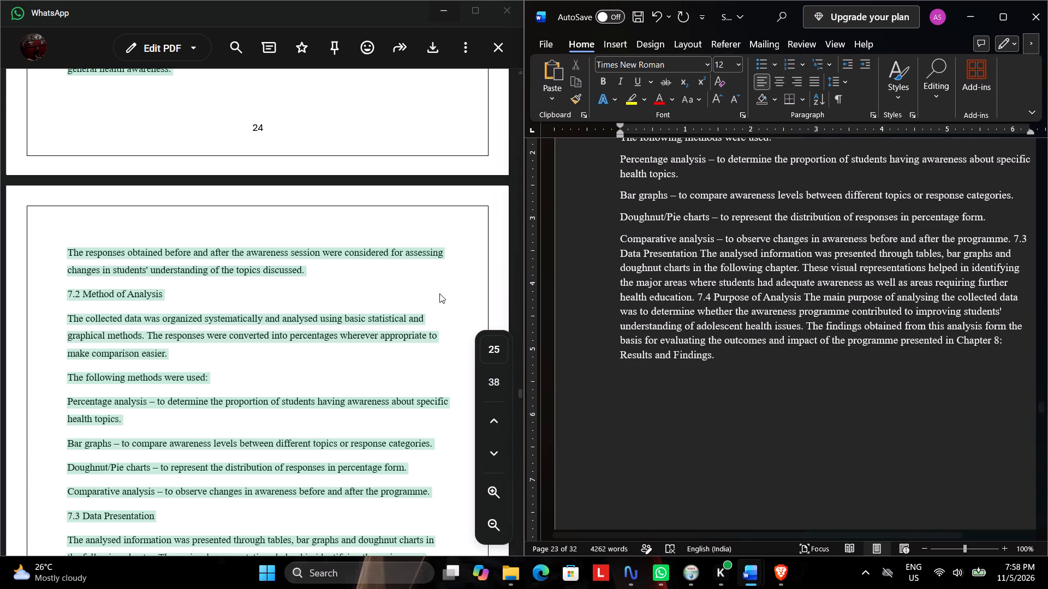
pyautogui.scroll(-1, 439, 293)
pyautogui.click(1013, 240)
pyautogui.press('Return')
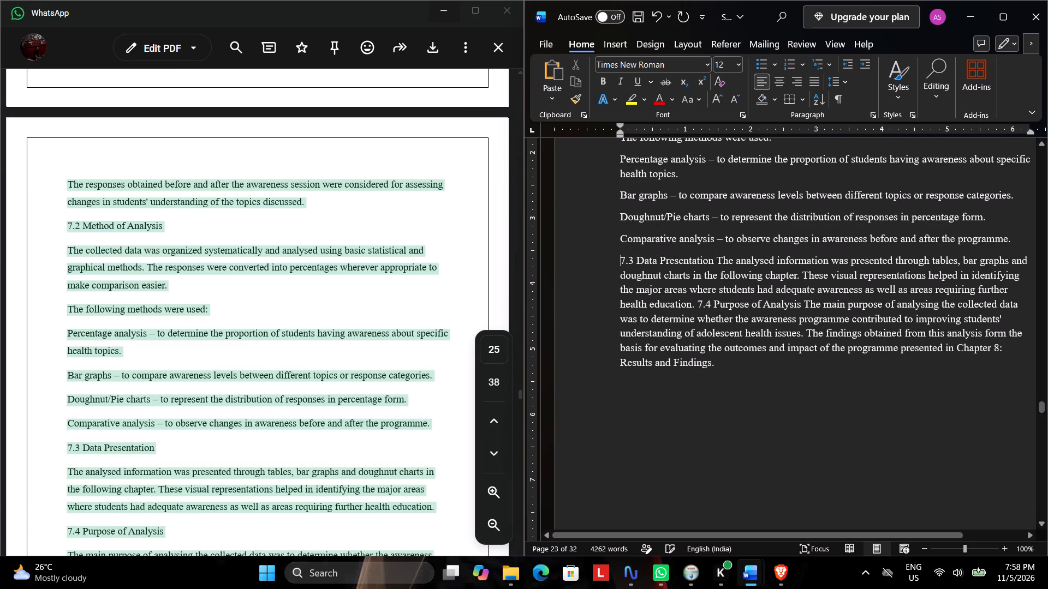
pyautogui.press('Right')
pyautogui.press('BackSpace')
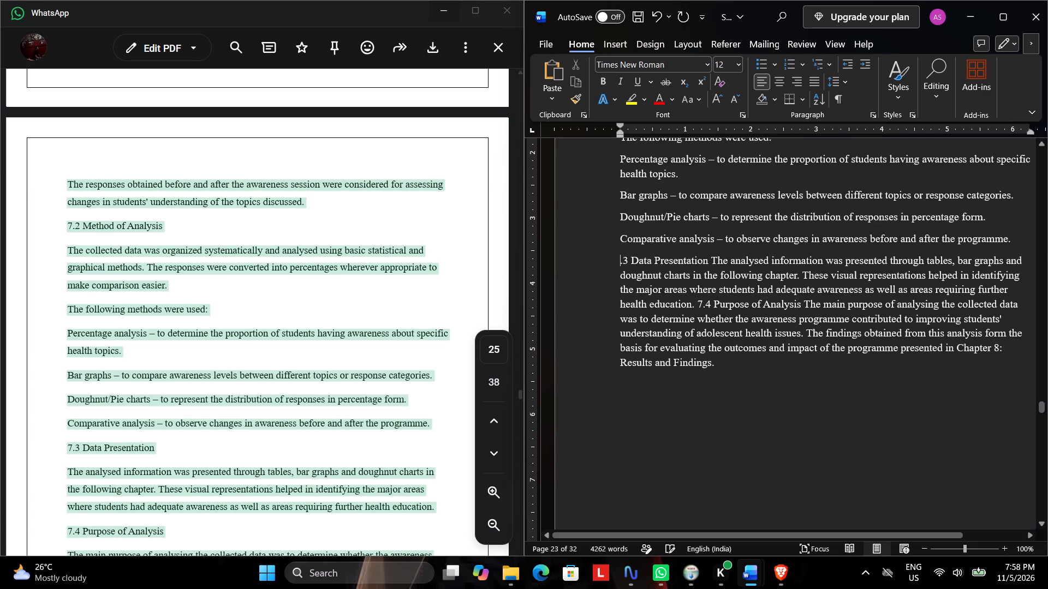
pyautogui.press('5')
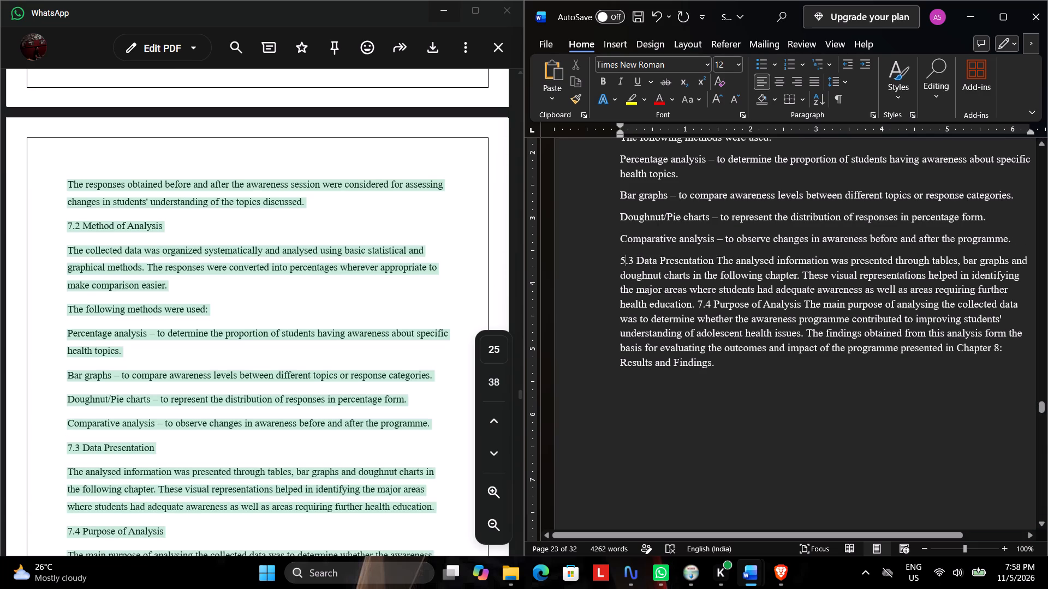
pyautogui.click(717, 260)
pyautogui.press('Return')
# Separate the Purpose of Analysis heading from the surrounding text onto its own line and renumber it 5.4.
pyautogui.scroll(-1, 653, 280)
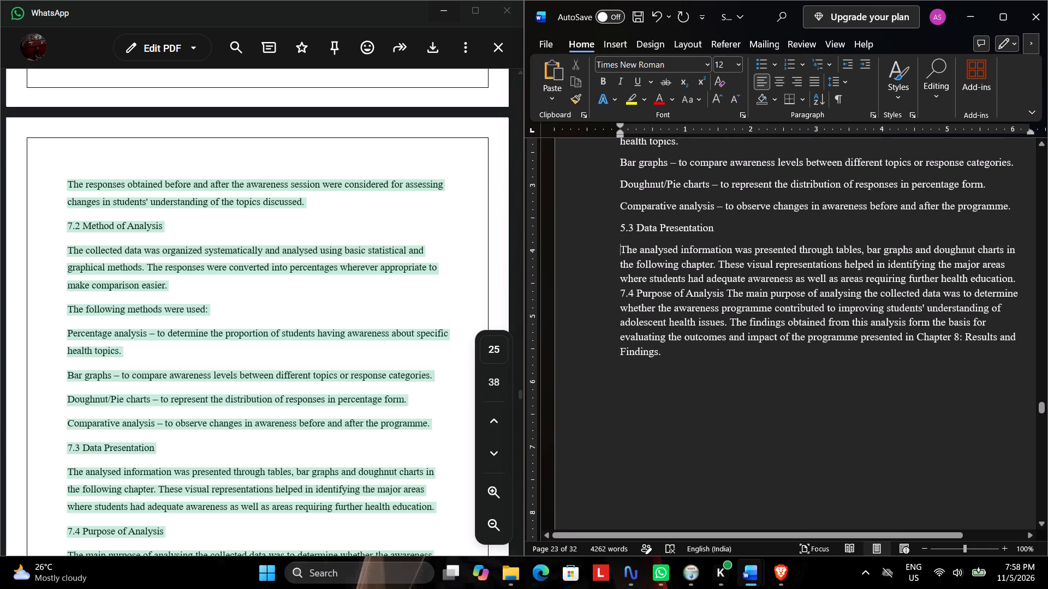
pyautogui.scroll(-2, 379, 287)
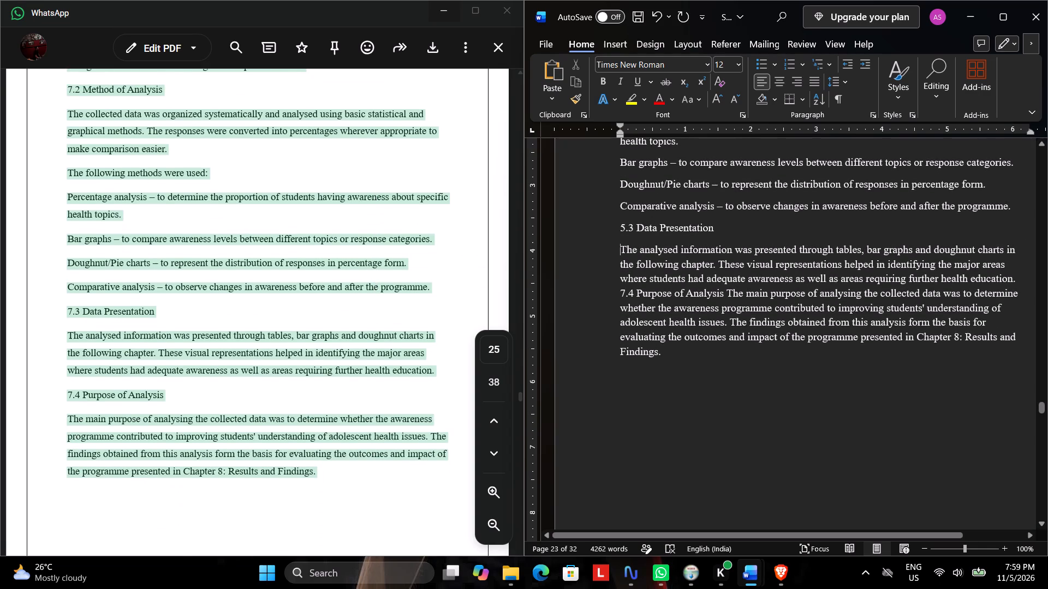
pyautogui.click(620, 292)
pyautogui.press('Return')
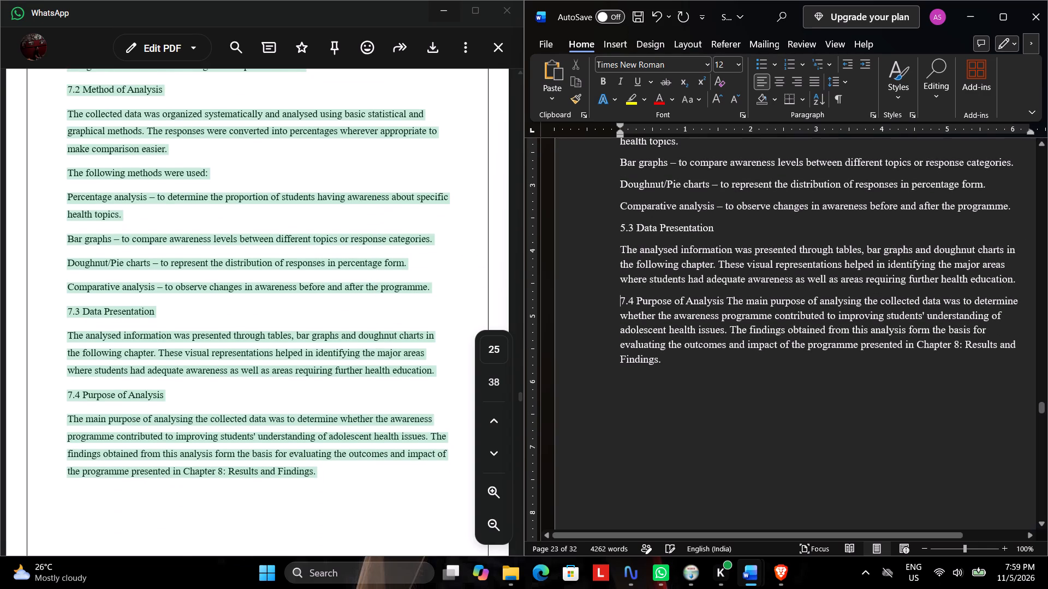
pyautogui.press('Right')
pyautogui.press('BackSpace')
pyautogui.press('5')
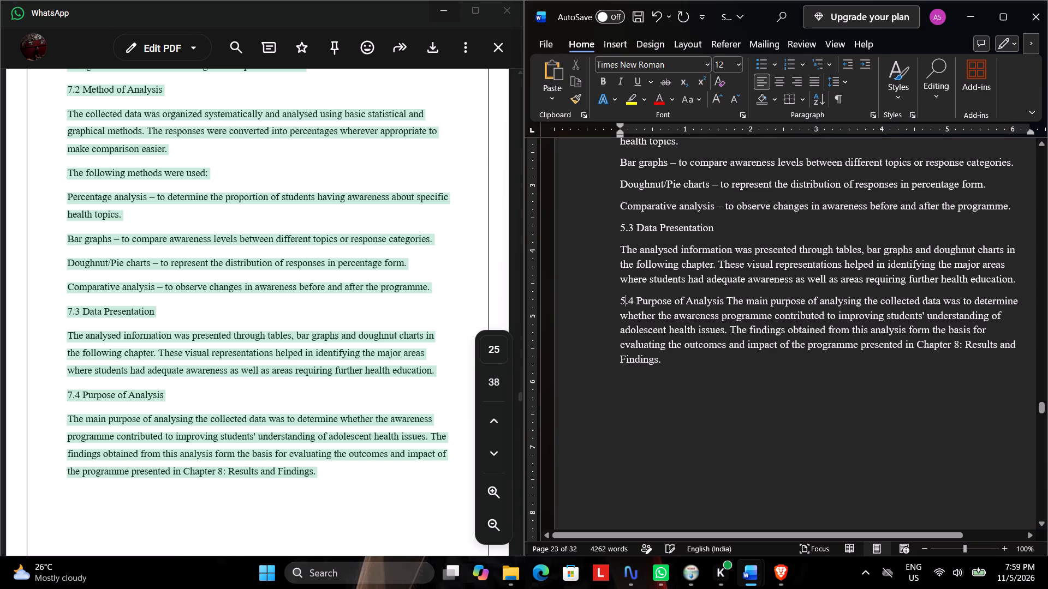
pyautogui.click(729, 302)
pyautogui.press('Return')
# Look through the reference PDF past section 7.4 for the start of the next chapter.
pyautogui.scroll(-1, 416, 337)
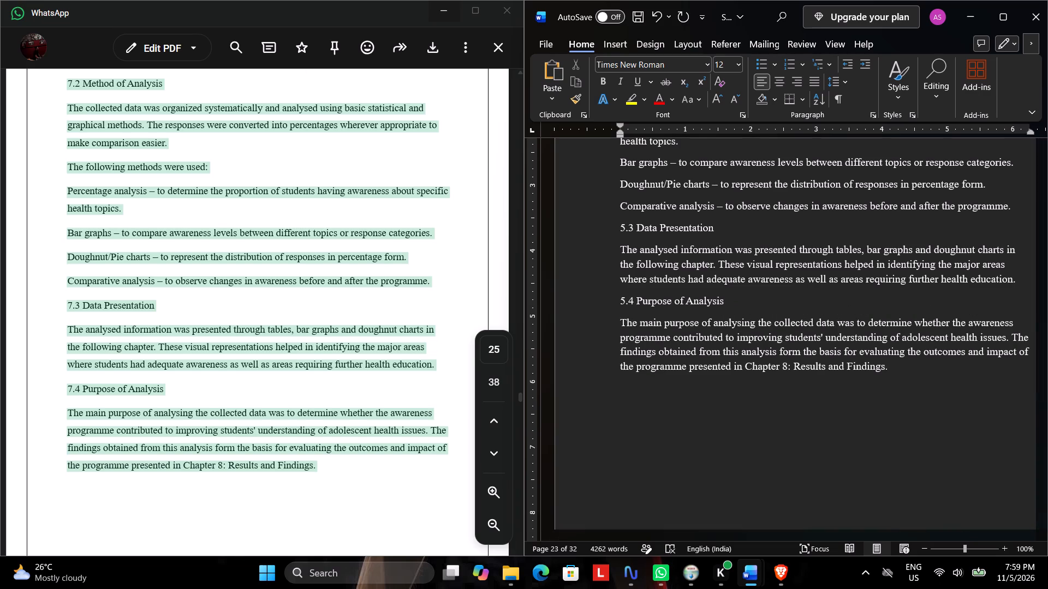
pyautogui.scroll(-5, 415, 337)
pyautogui.scroll(1, 415, 324)
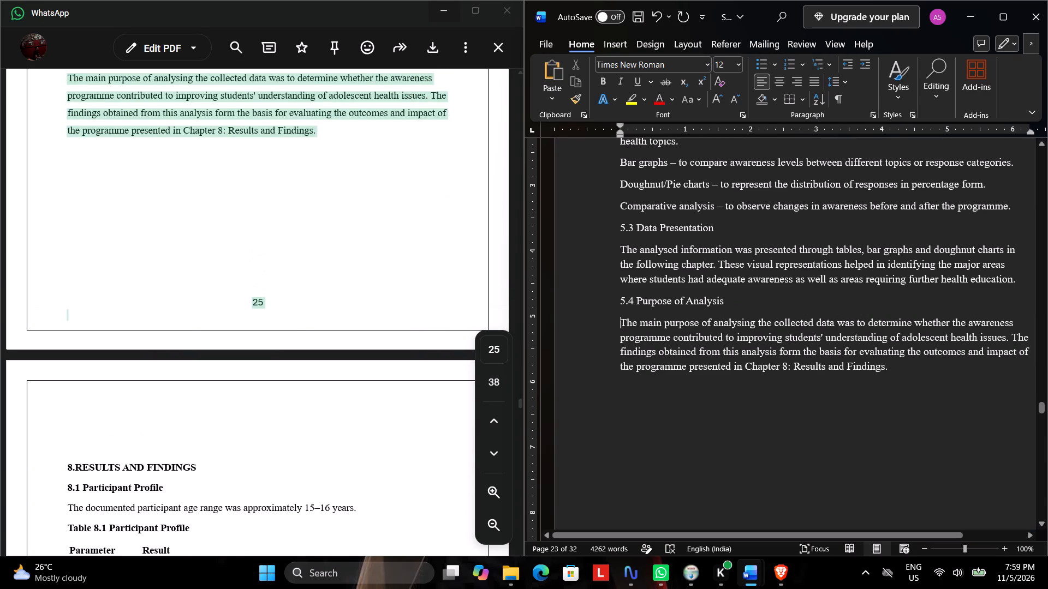
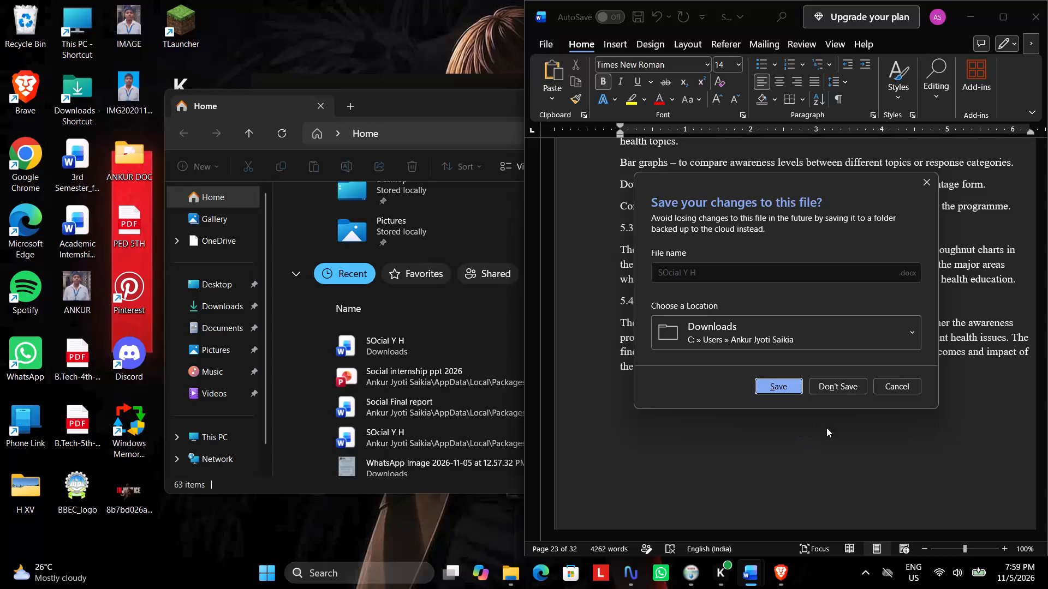
# Cancel closing the report without answering the save question and maximise its window.
pyautogui.click(901, 392)
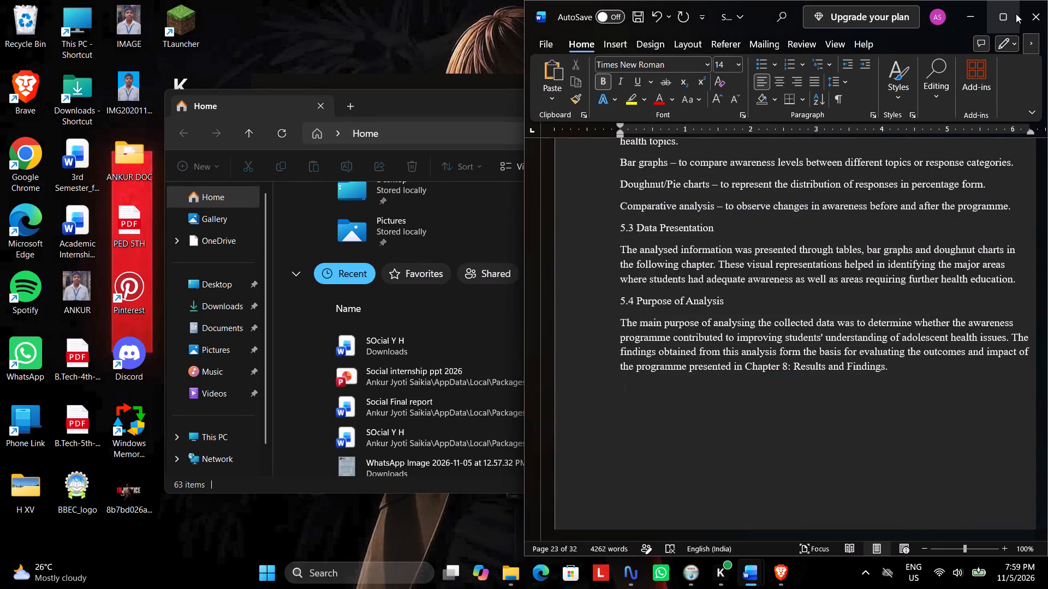
pyautogui.click(1015, 14)
# Look back through the report from section 5.4 to Chapter 2, examining how the chapter headings are written and numbered.
pyautogui.scroll(2, 683, 322)
pyautogui.scroll(-8, 679, 320)
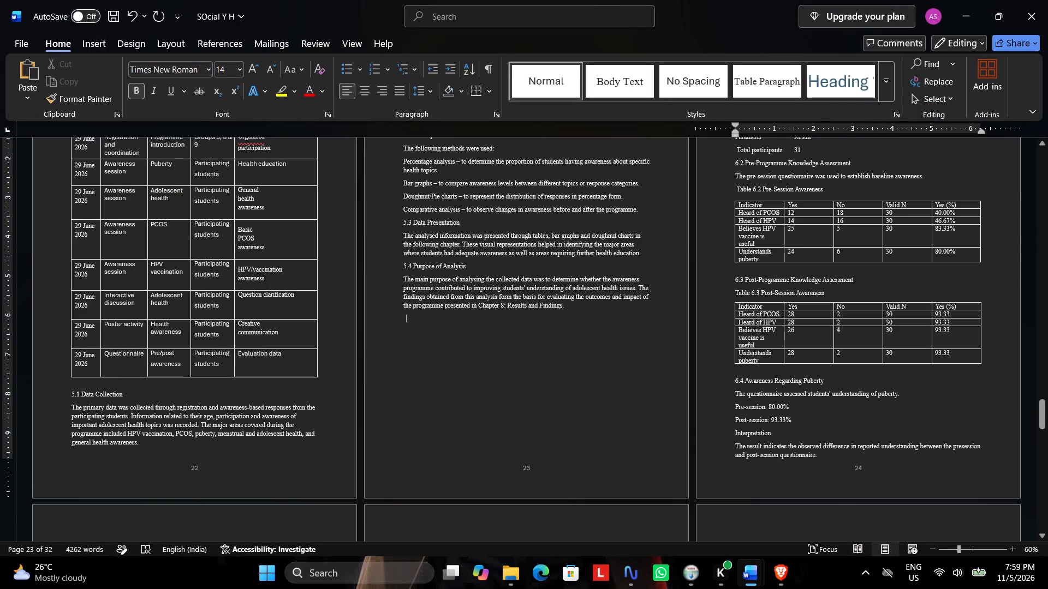
pyautogui.scroll(8, 626, 319)
pyautogui.keyDown('ctrl'); pyautogui.scroll(4, 629, 306); pyautogui.keyUp('ctrl')
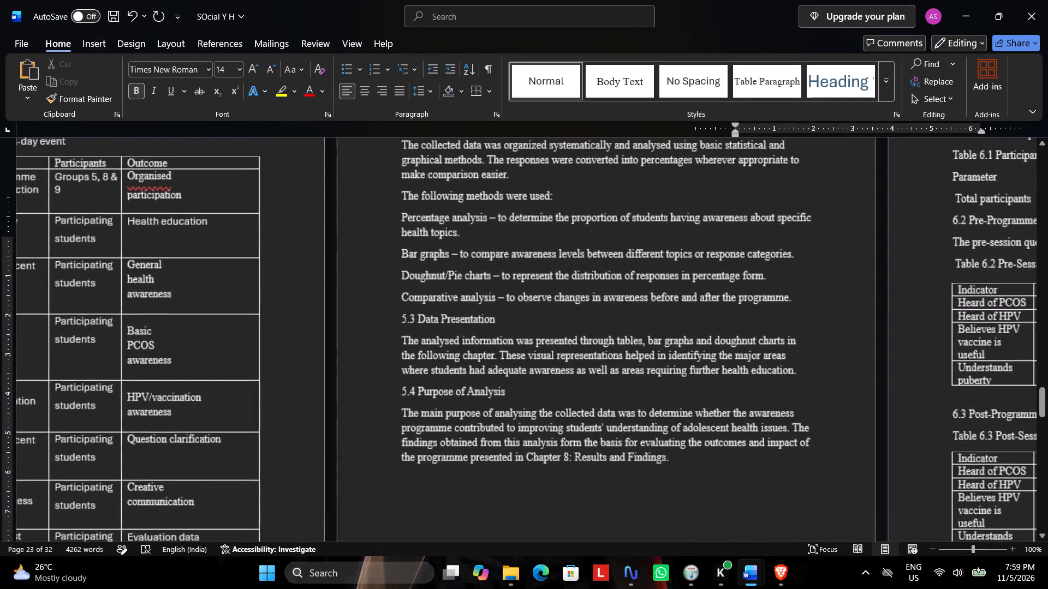
pyautogui.scroll(20, 647, 313)
pyautogui.scroll(7, 647, 313)
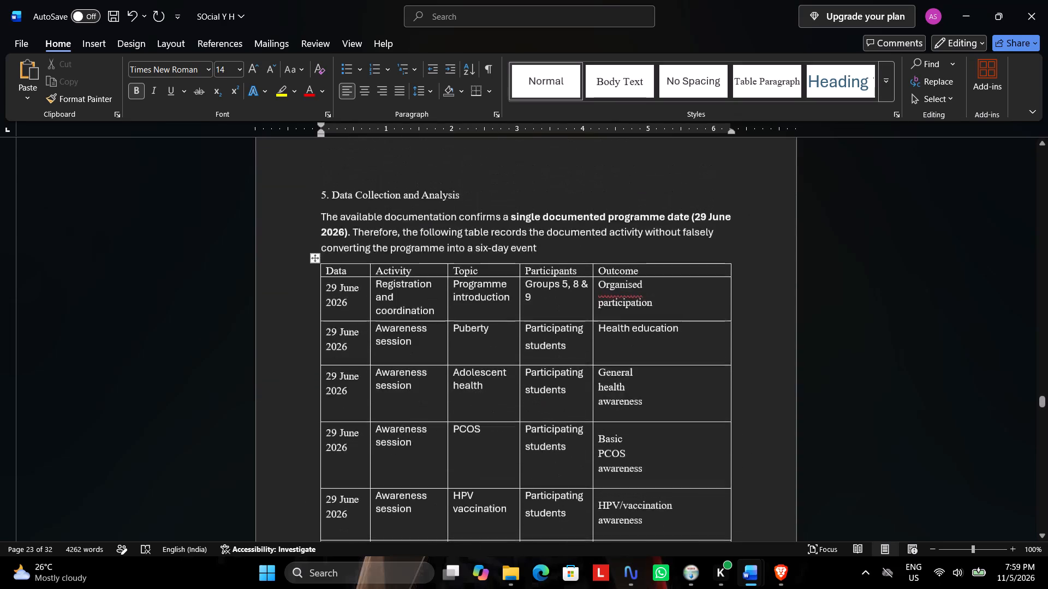
pyautogui.scroll(20, 650, 294)
pyautogui.scroll(20, 650, 294)
pyautogui.scroll(11, 650, 294)
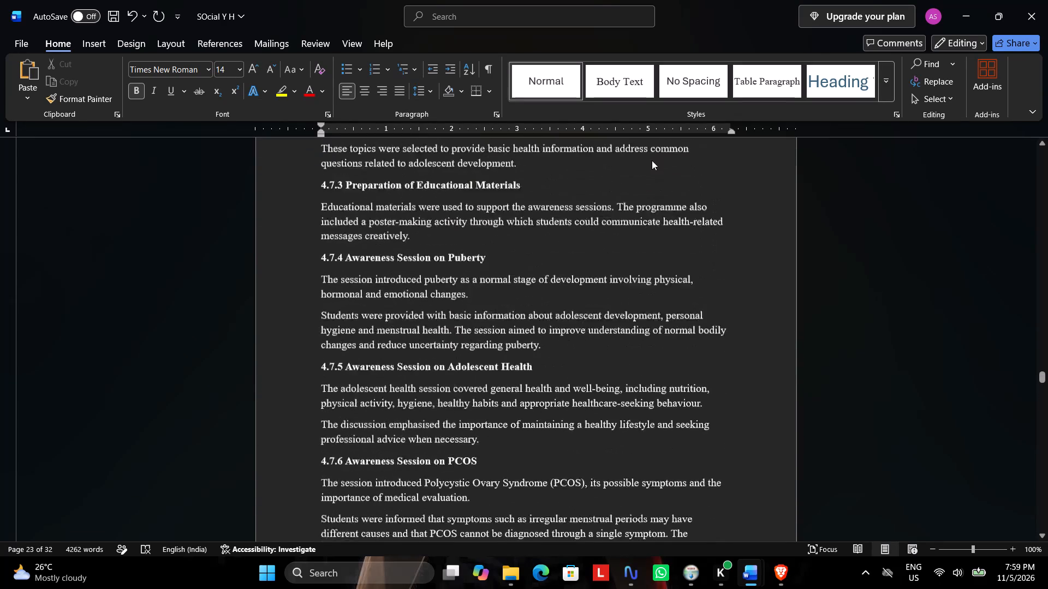
pyautogui.scroll(20, 652, 160)
pyautogui.scroll(1, 652, 160)
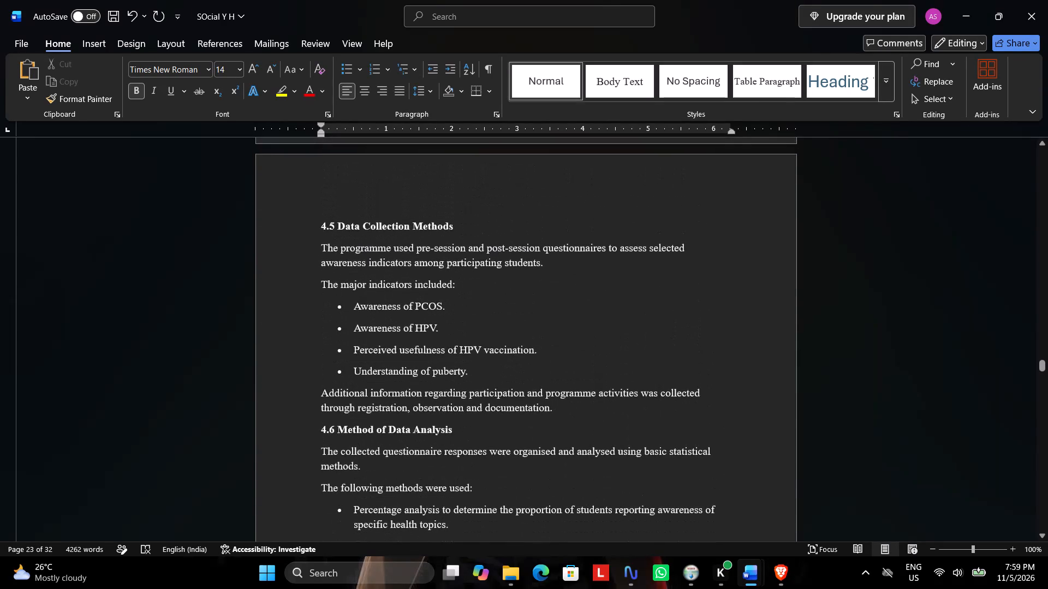
pyautogui.scroll(10, 648, 178)
pyautogui.scroll(-20, 671, 161)
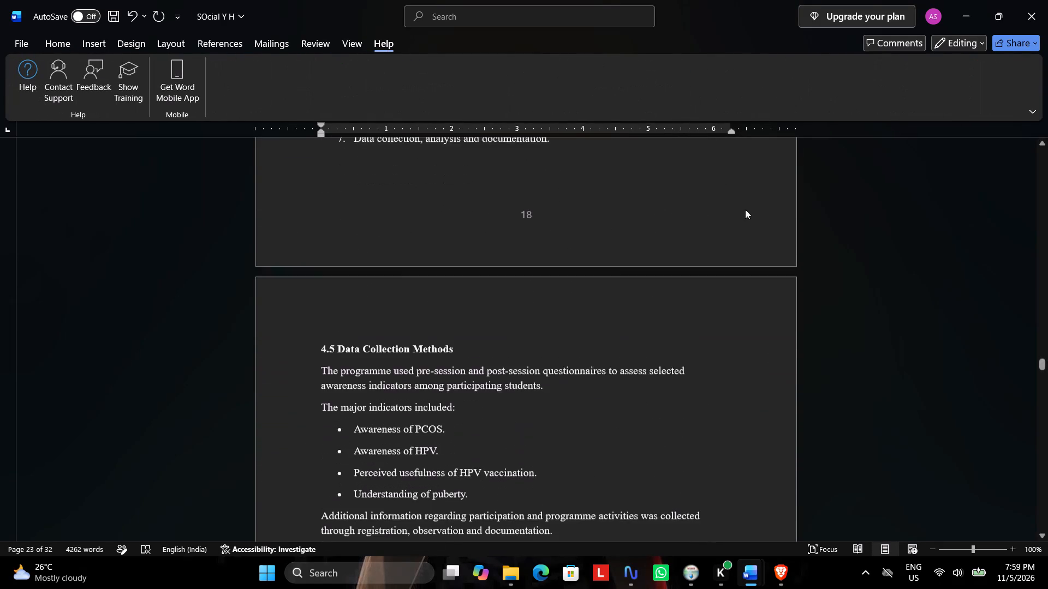
pyautogui.scroll(1, 155, 83)
pyautogui.click(58, 37)
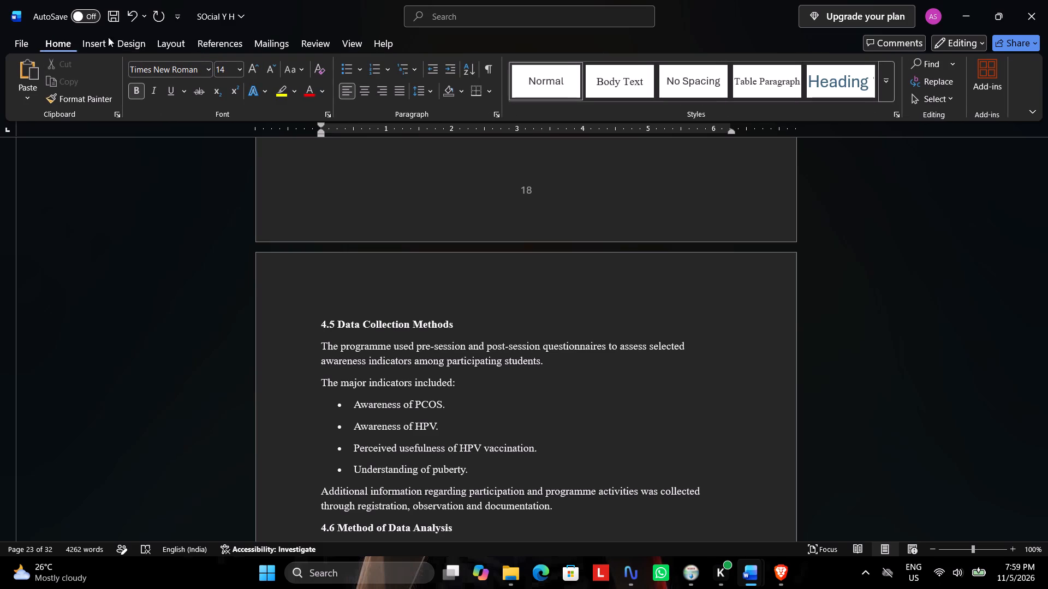
pyautogui.scroll(-1, 344, 8)
pyautogui.scroll(2, 514, 309)
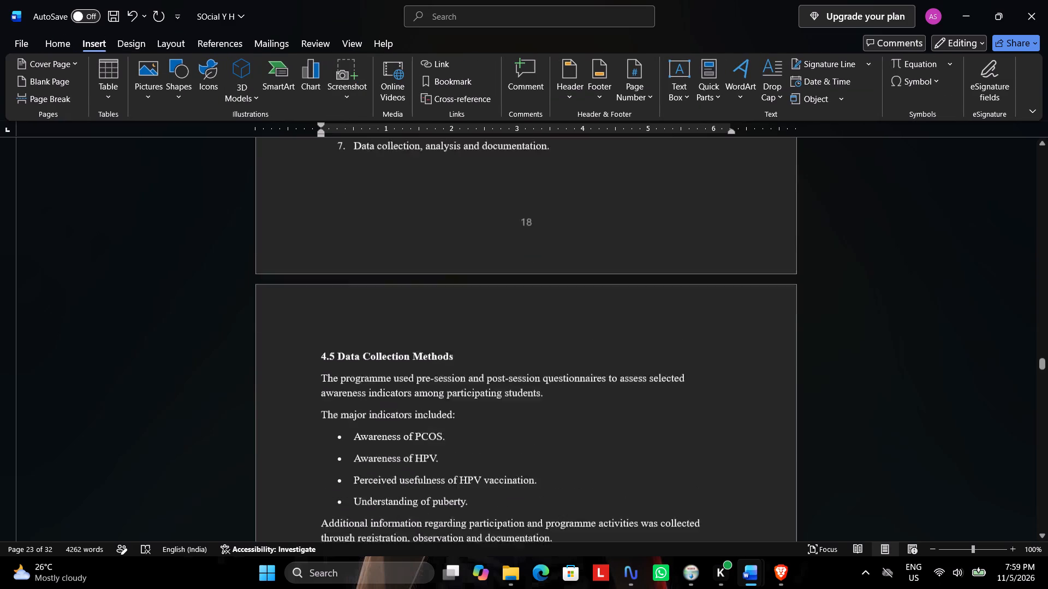
pyautogui.scroll(15, 515, 309)
pyautogui.scroll(20, 522, 281)
pyautogui.scroll(3, 522, 281)
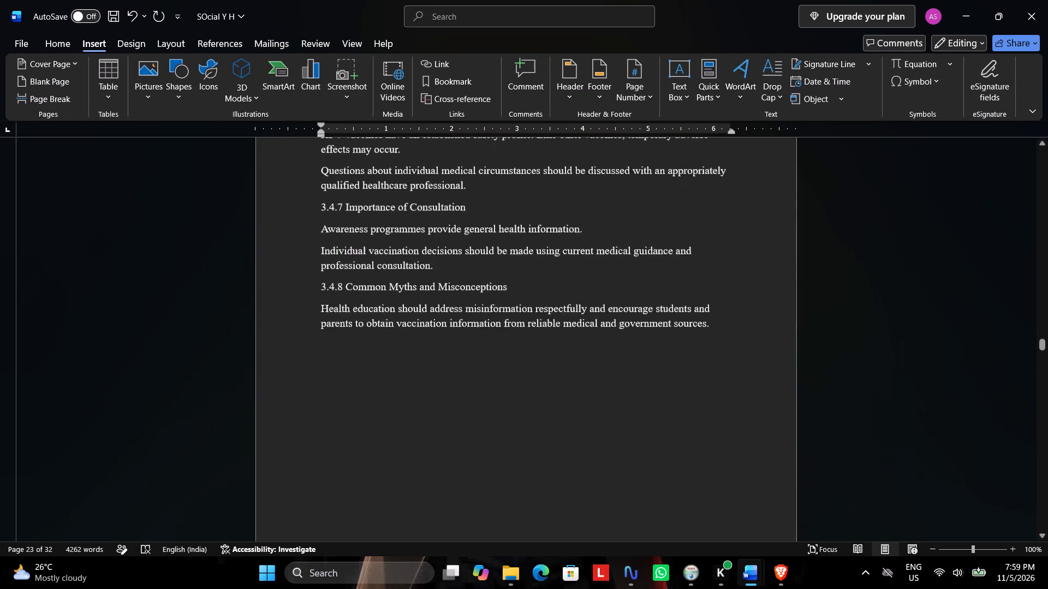
pyautogui.scroll(20, 521, 275)
pyautogui.scroll(20, 521, 275)
pyautogui.scroll(7, 521, 275)
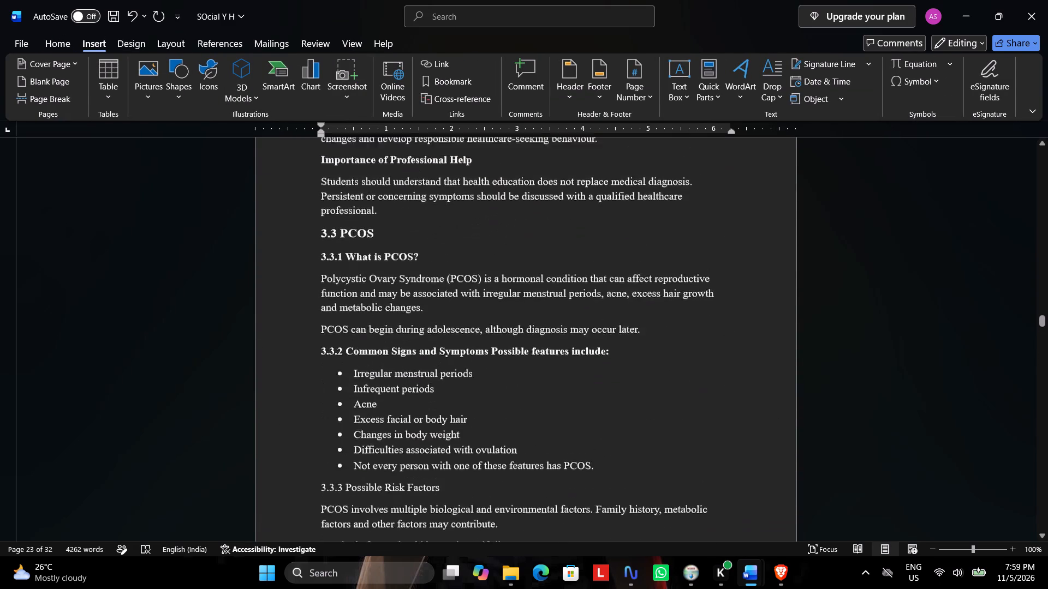
pyautogui.scroll(20, 516, 256)
pyautogui.scroll(20, 516, 256)
pyautogui.scroll(16, 516, 256)
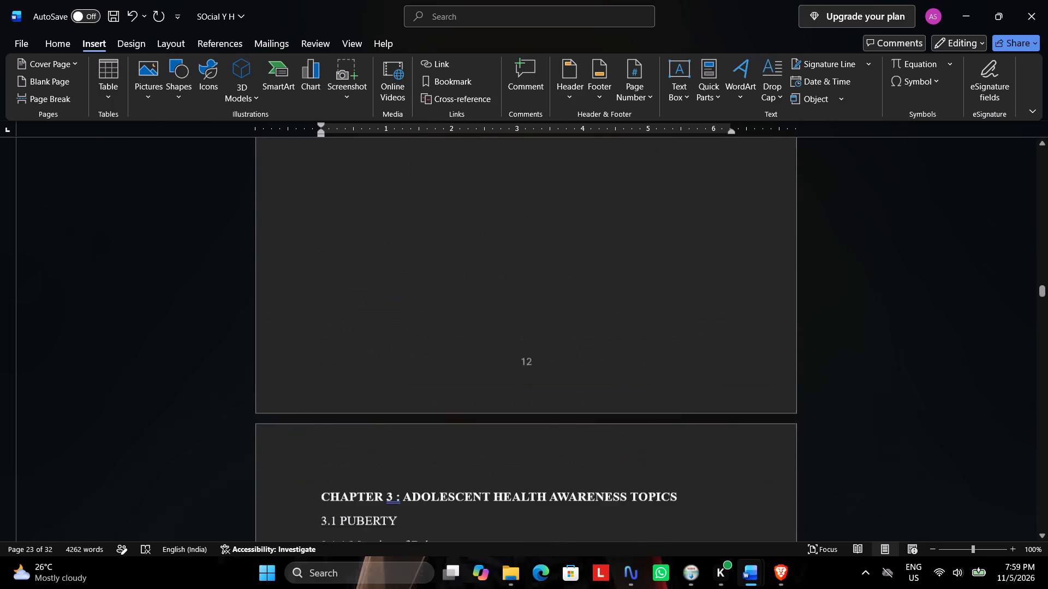
pyautogui.scroll(10, 509, 232)
pyautogui.scroll(20, 509, 232)
pyautogui.scroll(2, 509, 232)
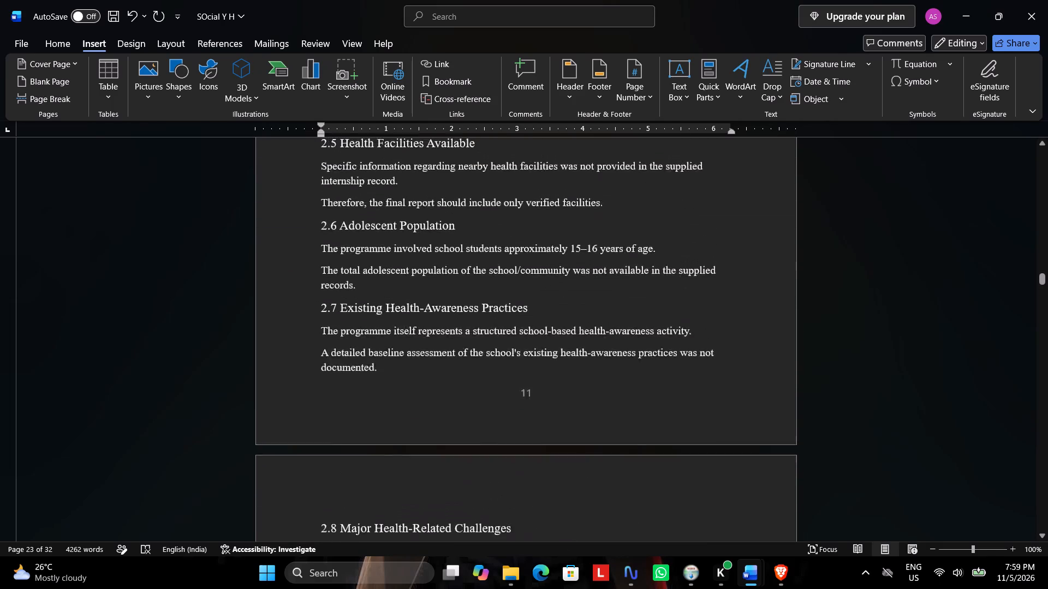
pyautogui.scroll(16, 509, 232)
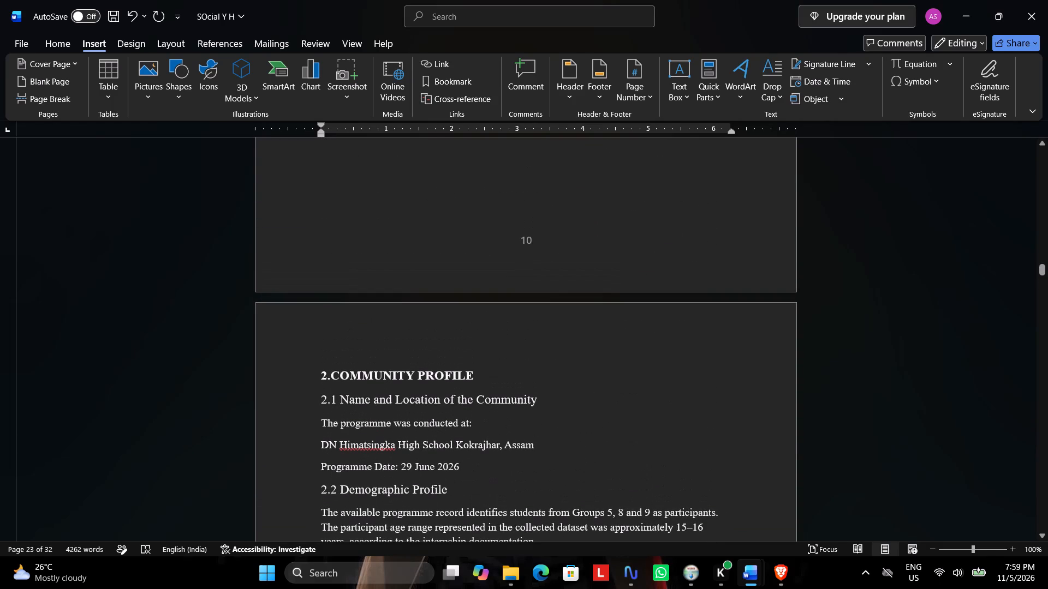
pyautogui.scroll(-8, 597, 202)
pyautogui.scroll(3, 531, 209)
pyautogui.scroll(2, 350, 231)
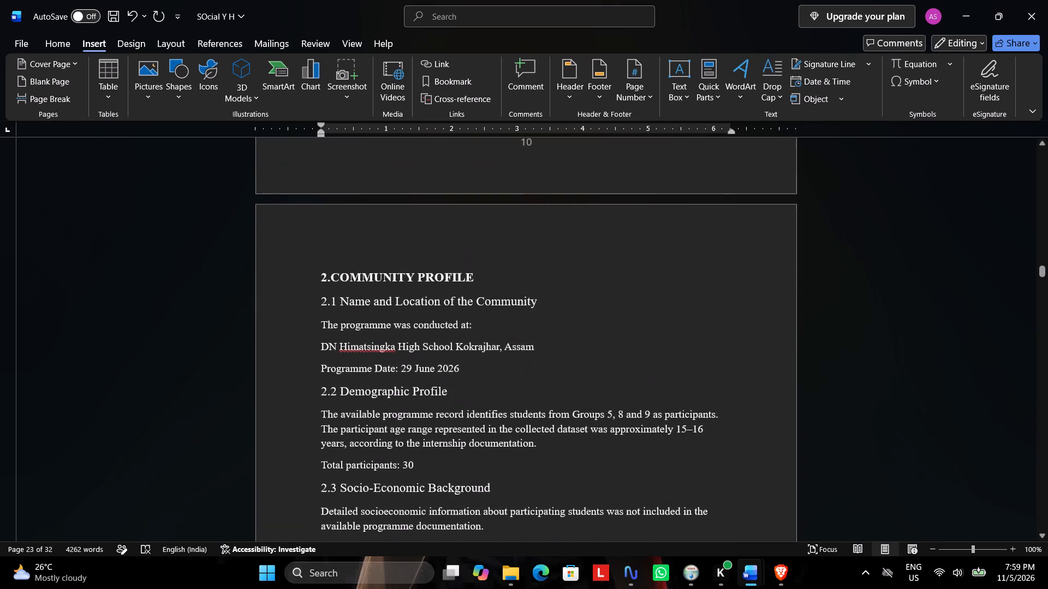
pyautogui.scroll(5, 342, 260)
pyautogui.scroll(-20, 352, 253)
pyautogui.scroll(-12, 352, 253)
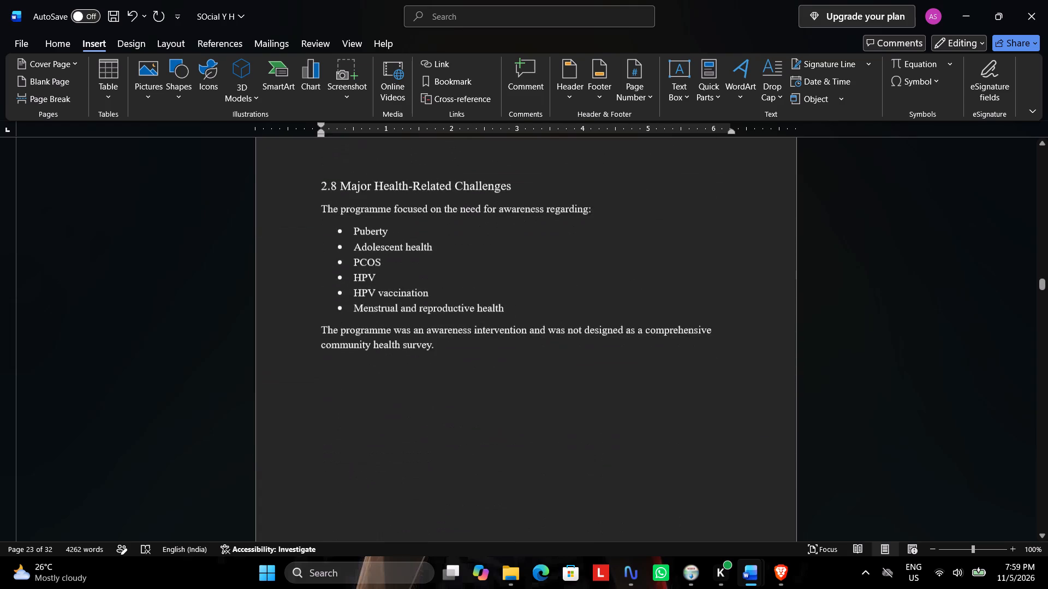
pyautogui.scroll(-20, 535, 268)
pyautogui.scroll(-5, 535, 268)
pyautogui.scroll(4, 420, 287)
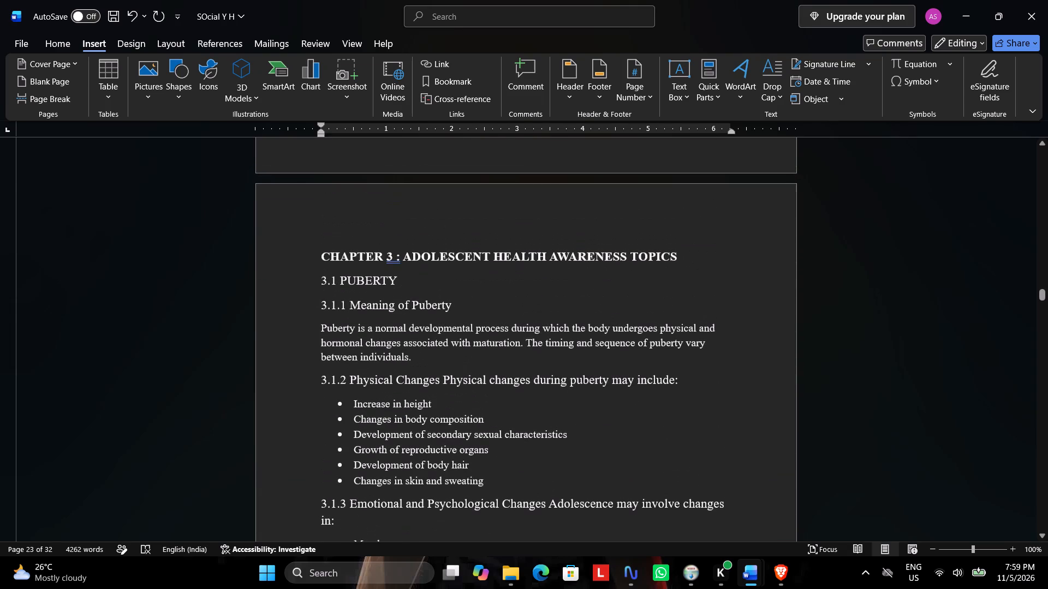
# Copy the word CHAPTER from the Chapter 3 heading and rewrite the Community Profile heading as "CHAPTER 2: COMMUNITY PROFILE".
pyautogui.click(379, 253)
pyautogui.moveTo(380, 253); pyautogui.dragTo(339, 251)
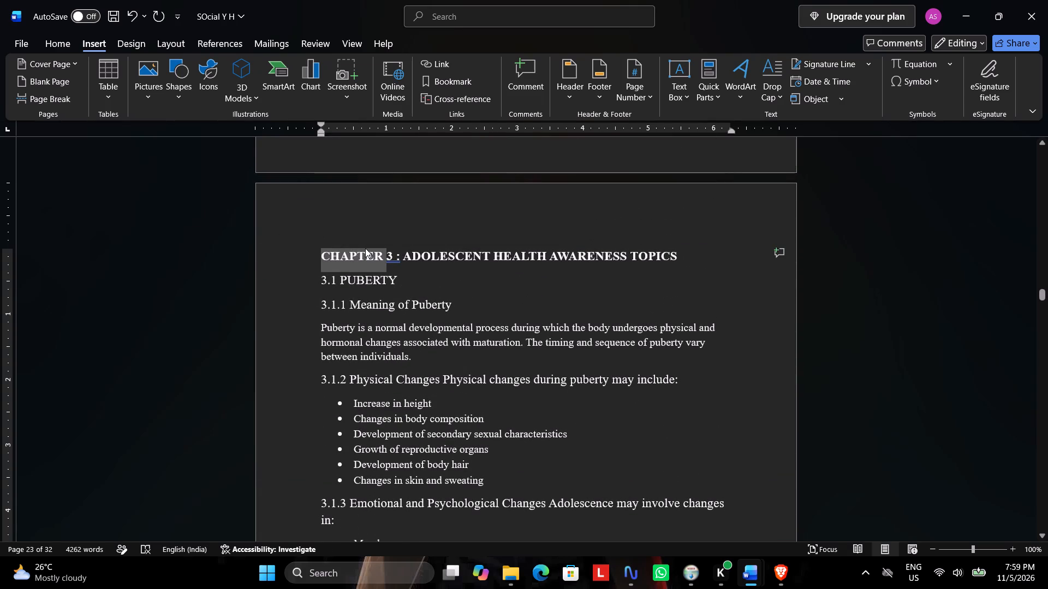
pyautogui.hotkey('ctrl', 'c')
pyautogui.scroll(20, 418, 253)
pyautogui.scroll(4, 418, 253)
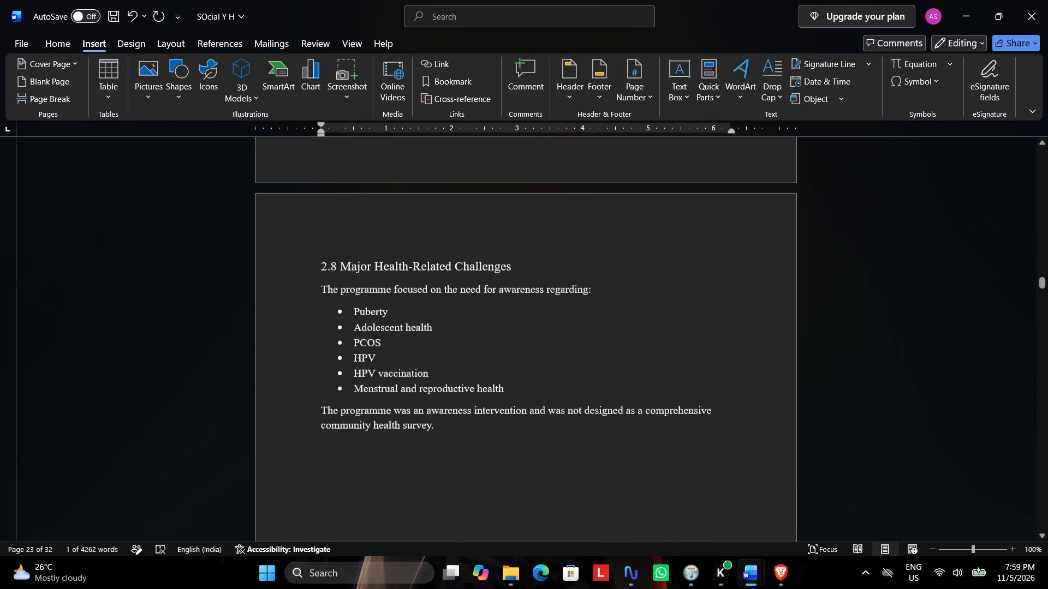
pyautogui.scroll(19, 338, 238)
pyautogui.scroll(5, 349, 234)
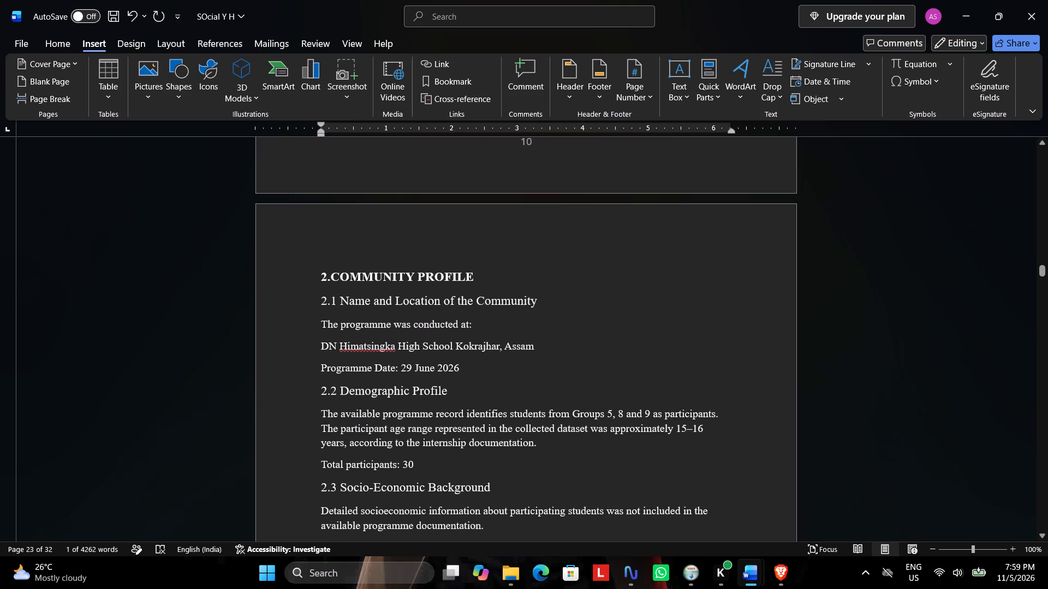
pyautogui.click(321, 272)
pyautogui.hotkey('ctrl', 'v')
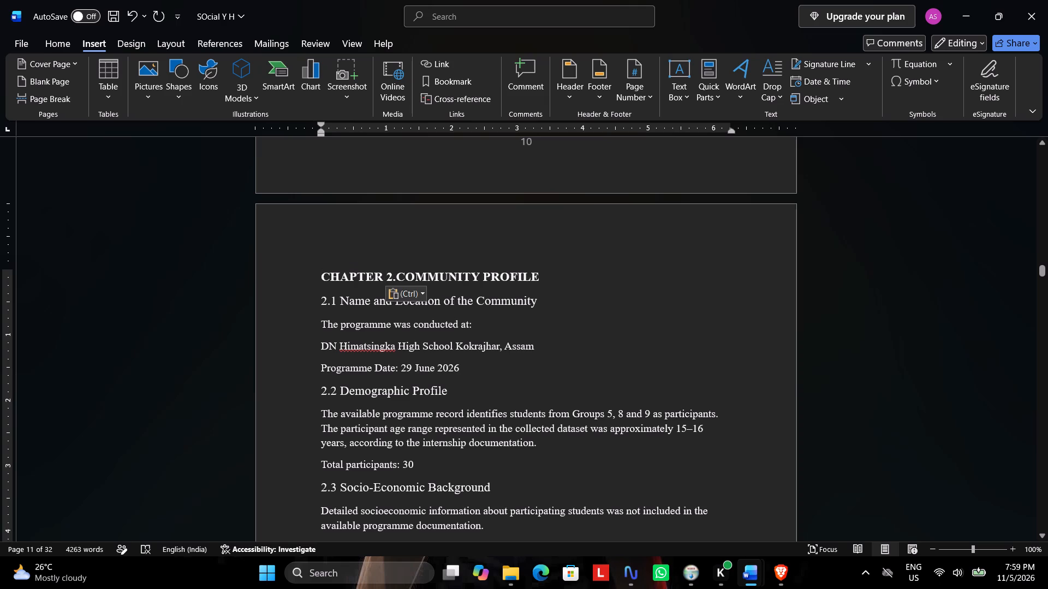
pyautogui.click(394, 273)
pyautogui.press('BackSpace')
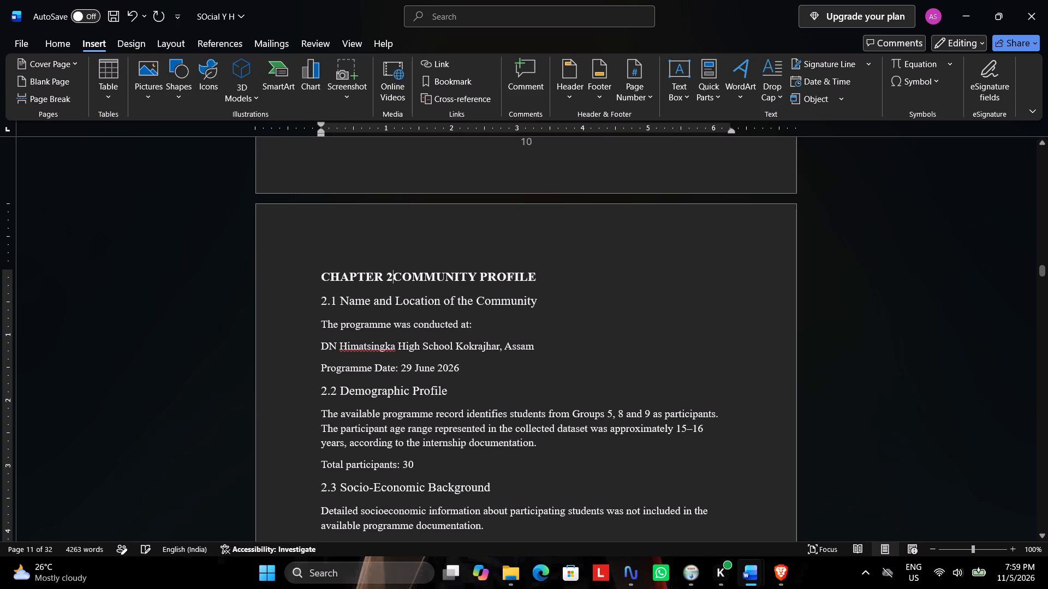
pyautogui.hotkey('shift', ':')
pyautogui.press('space')
# Rewrite the Introduction heading as "CHAPTER 1: INTRODUCTION", reusing the copied bold word CHAPTER.
pyautogui.scroll(4, 407, 268)
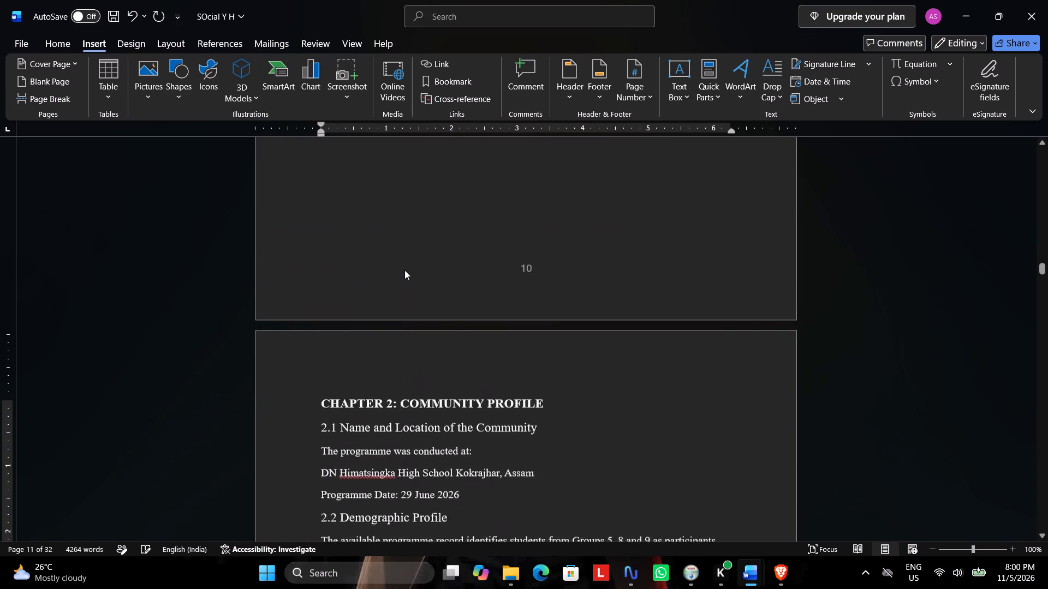
pyautogui.scroll(20, 404, 271)
pyautogui.scroll(17, 404, 271)
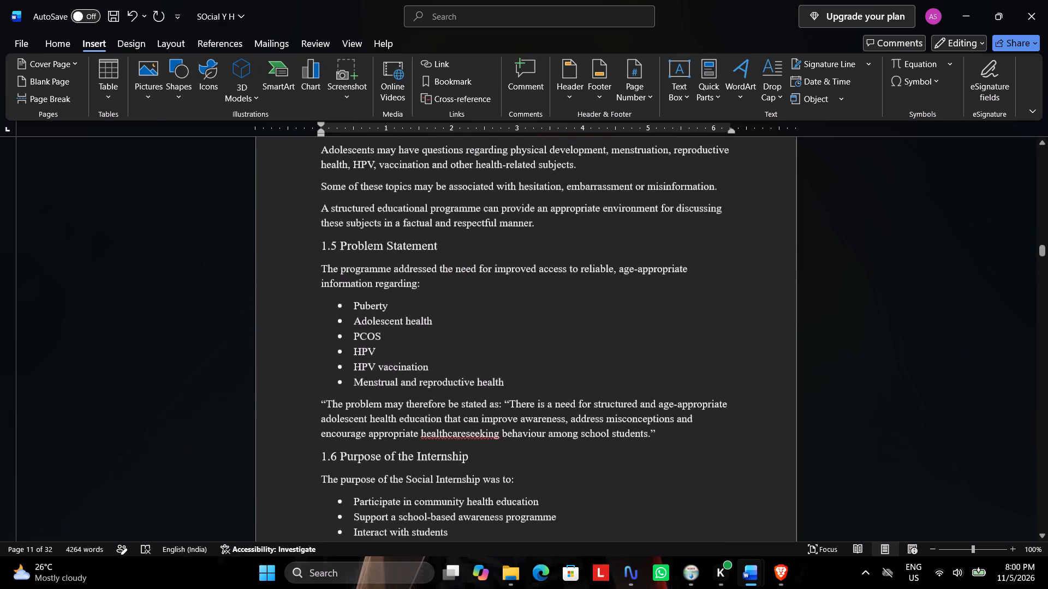
pyautogui.scroll(8, 408, 255)
pyautogui.scroll(15, 408, 255)
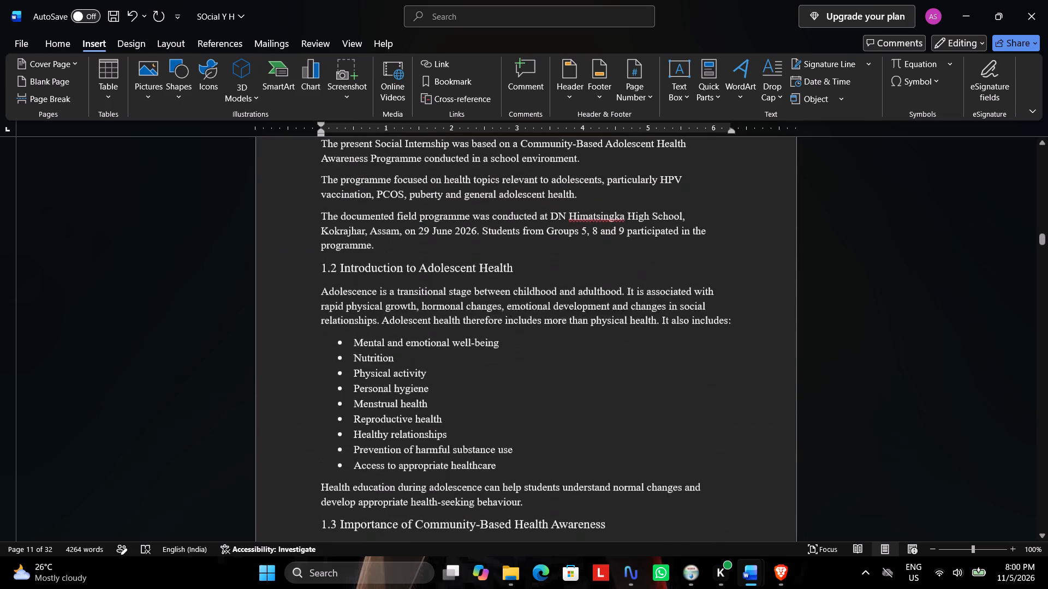
pyautogui.scroll(7, 408, 255)
pyautogui.click(328, 274)
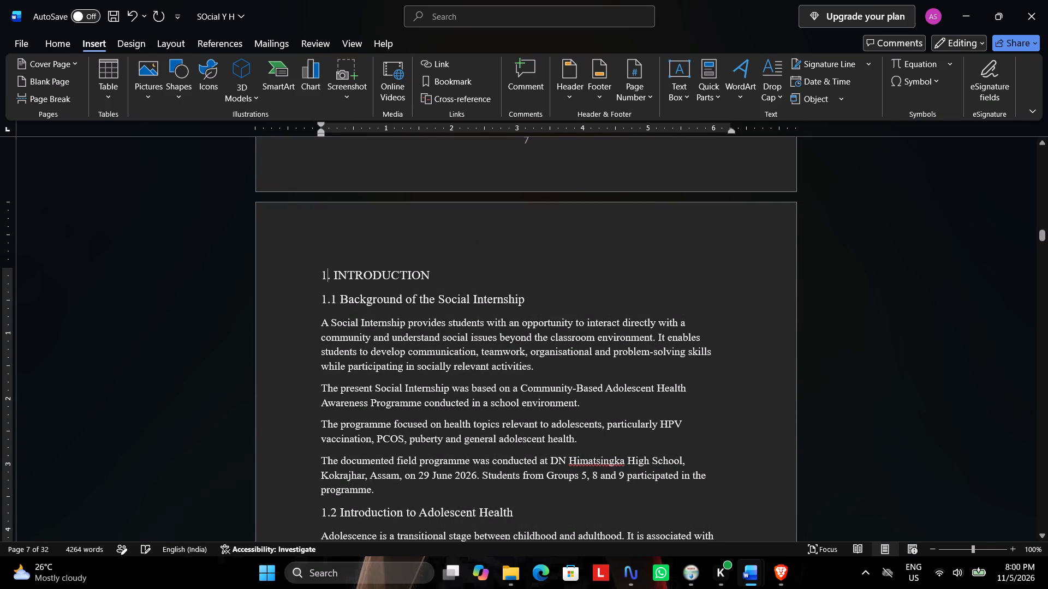
pyautogui.click(336, 273)
pyautogui.click(331, 273)
pyautogui.press('BackSpace')
pyautogui.hotkey('shift', ':')
pyautogui.click(324, 272)
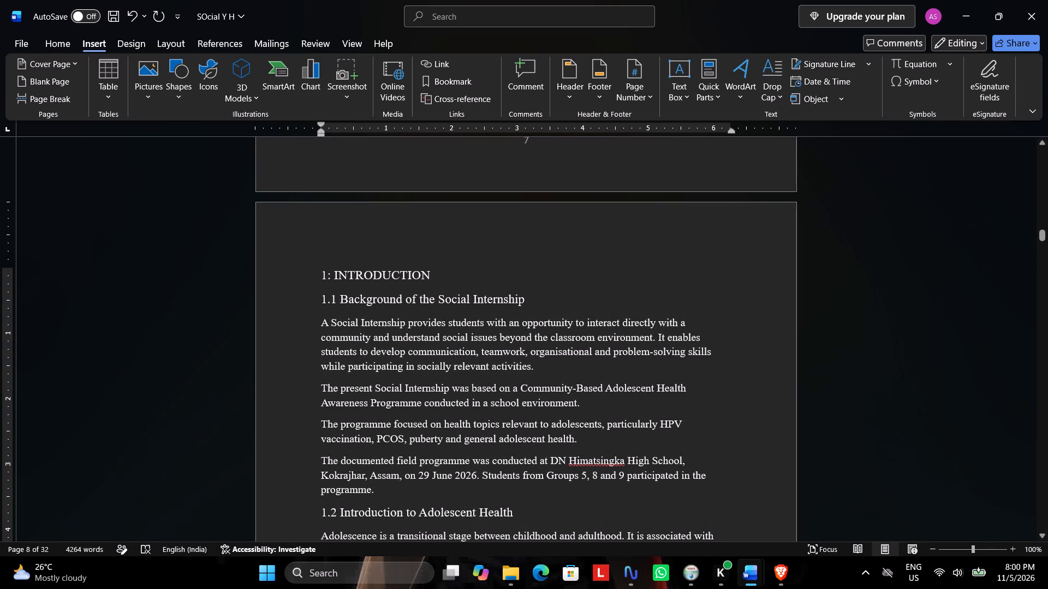
pyautogui.click(321, 274)
pyautogui.hotkey('ctrl', 'v')
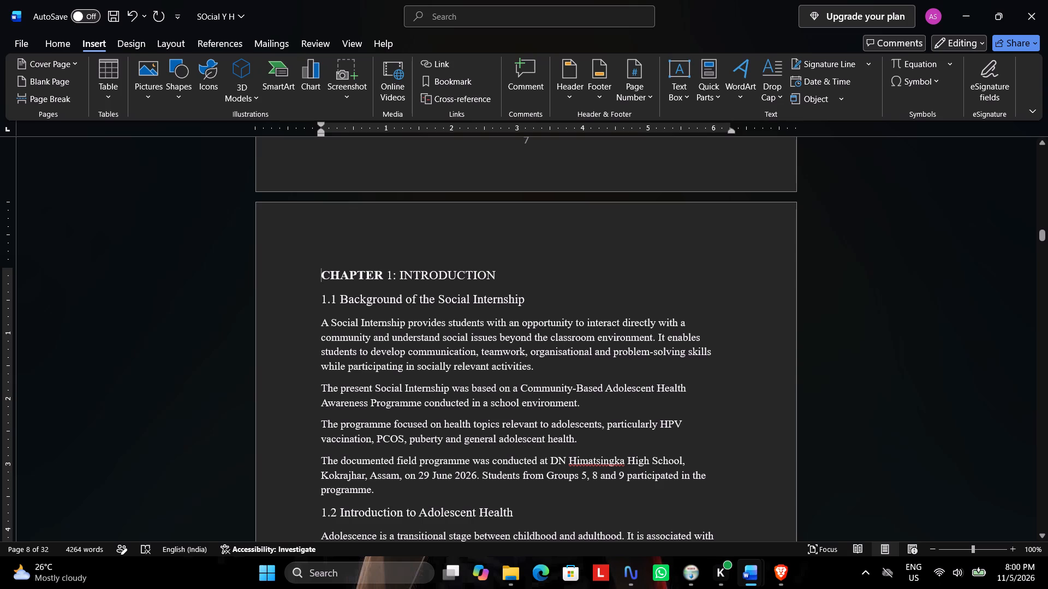
# Check the chapter titles listed in the contents table on page 7, including the Methodology and Implementation entry.
pyautogui.scroll(11, 419, 256)
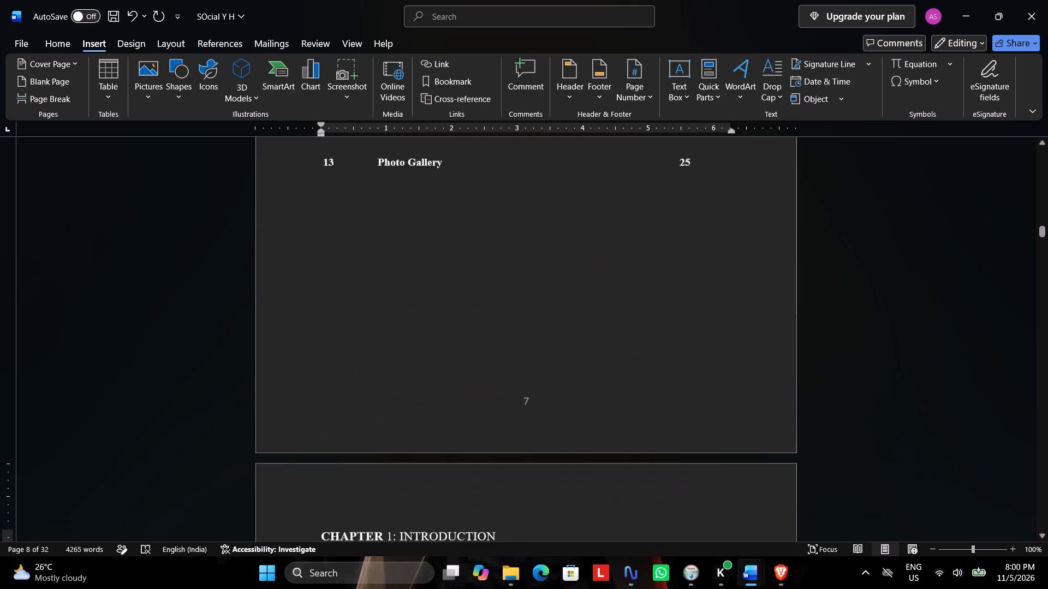
pyautogui.scroll(8, 419, 256)
pyautogui.scroll(-1, 419, 256)
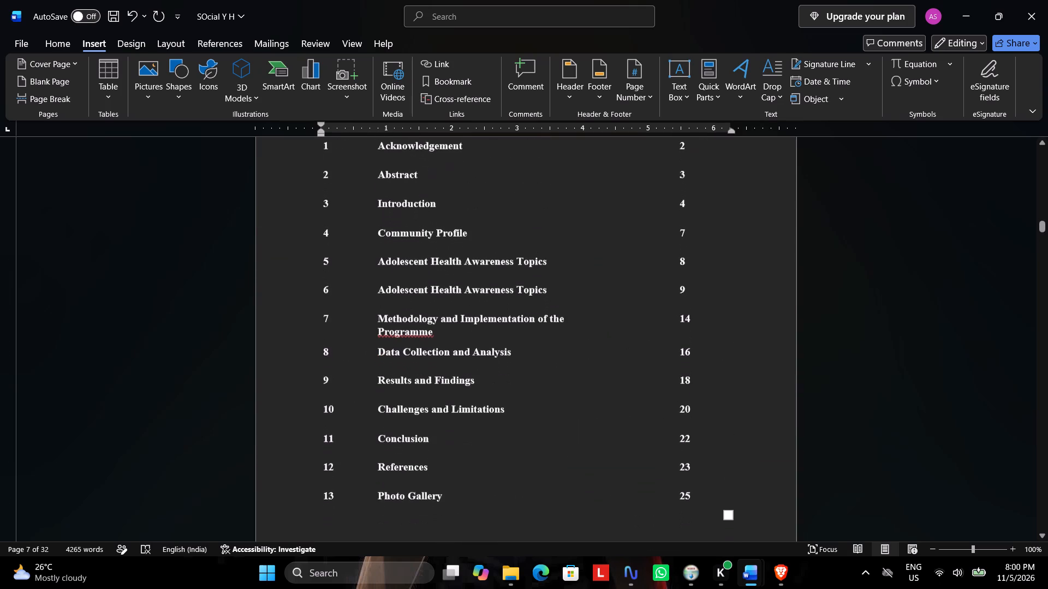
pyautogui.moveTo(446, 327); pyautogui.dragTo(385, 310)
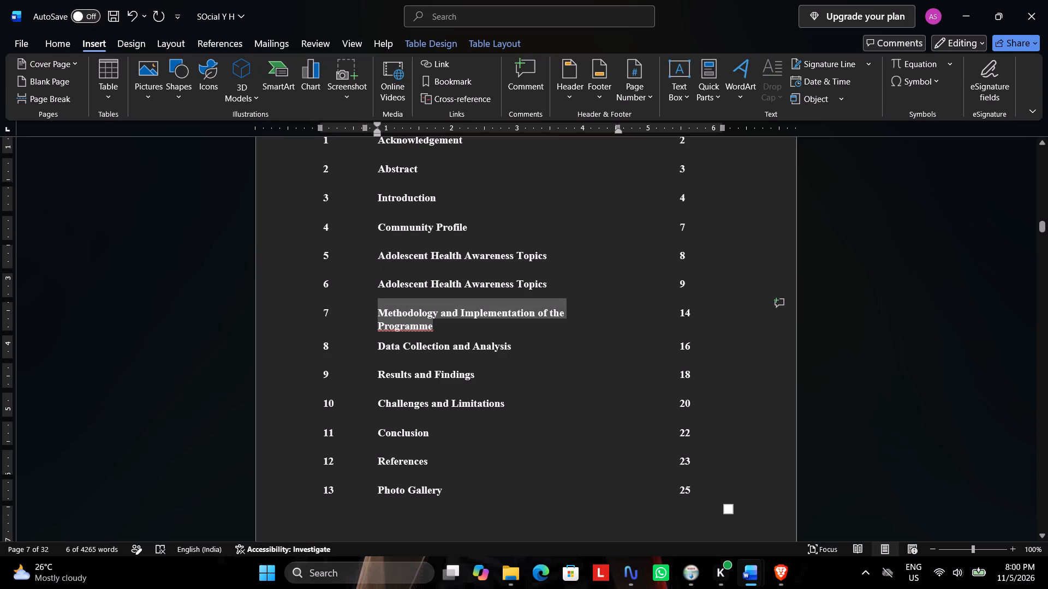
pyautogui.click(969, 244)
# Look through the report from Chapter 1 to the end of Chapter 4, examining how the chapter headings are written.
pyautogui.scroll(-15, 774, 317)
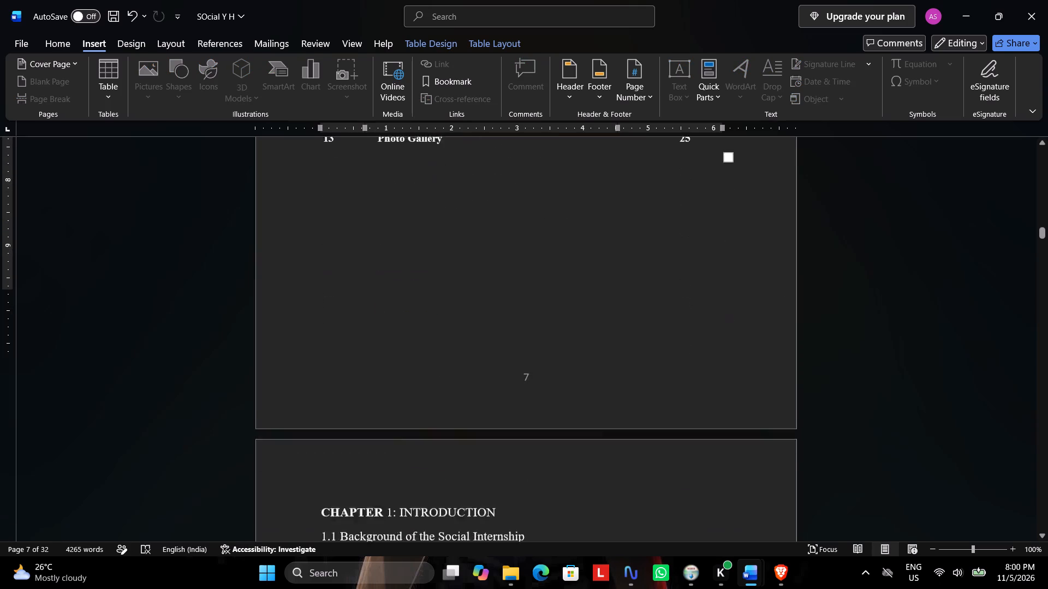
pyautogui.scroll(-20, 463, 261)
pyautogui.scroll(-13, 463, 261)
pyautogui.scroll(-12, 439, 261)
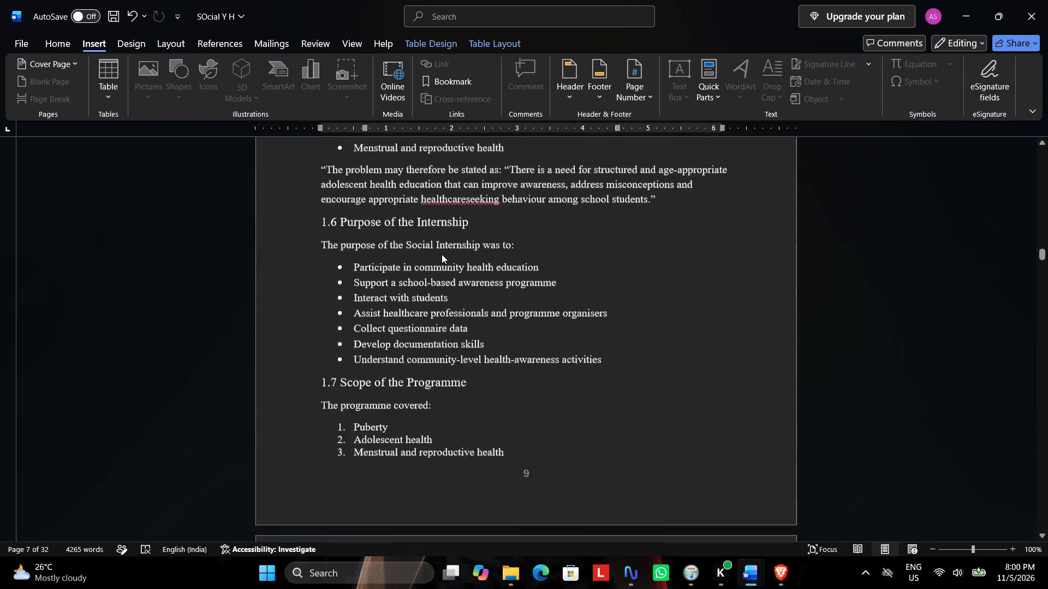
pyautogui.scroll(-20, 442, 254)
pyautogui.scroll(-7, 442, 254)
pyautogui.scroll(12, 532, 215)
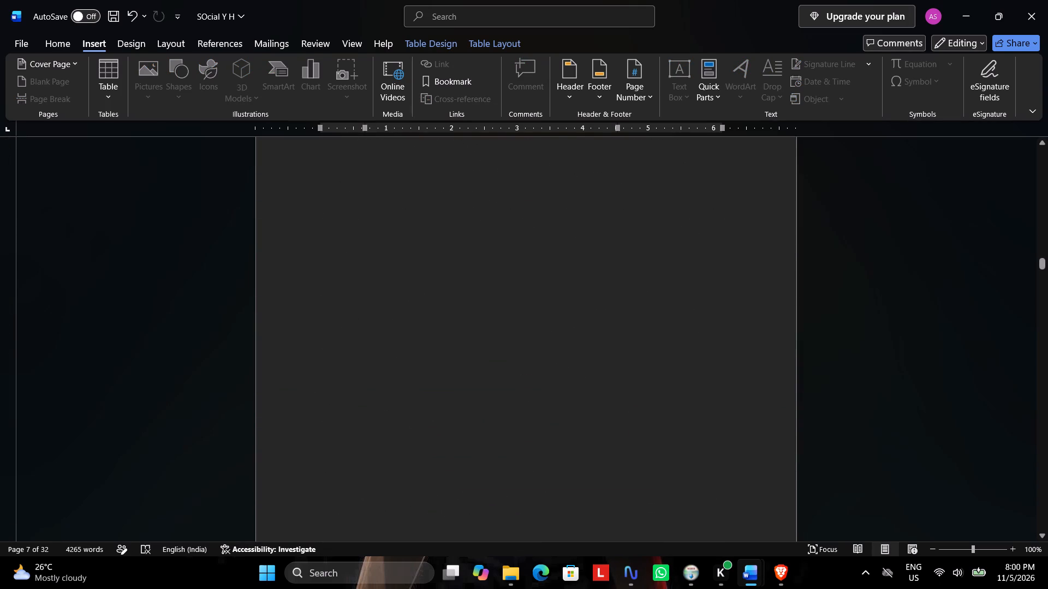
pyautogui.scroll(7, 319, 240)
pyautogui.click(376, 231)
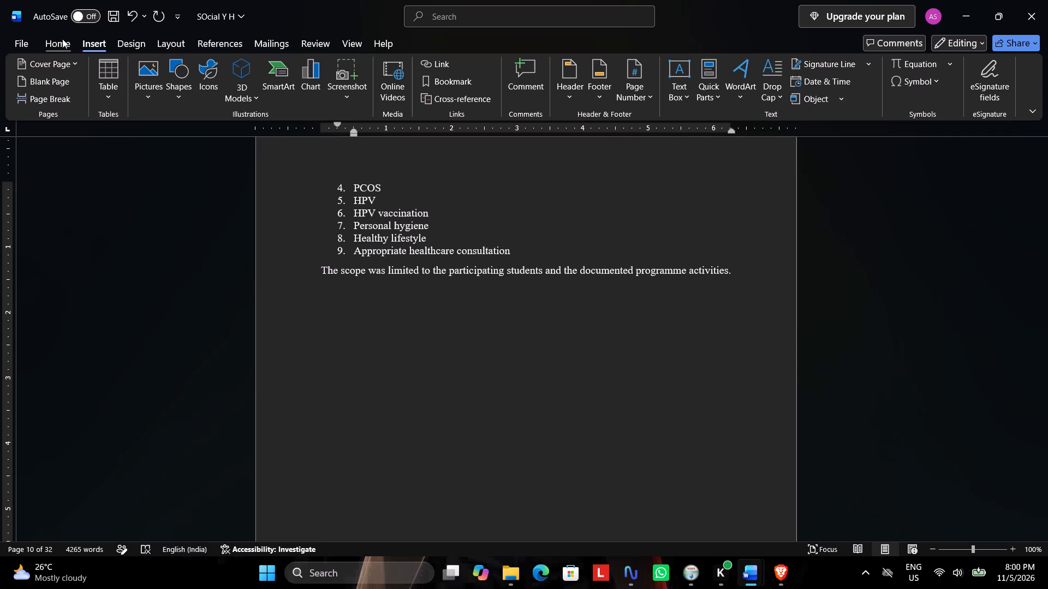
pyautogui.click(62, 39)
pyautogui.scroll(-20, 455, 233)
pyautogui.scroll(-3, 455, 233)
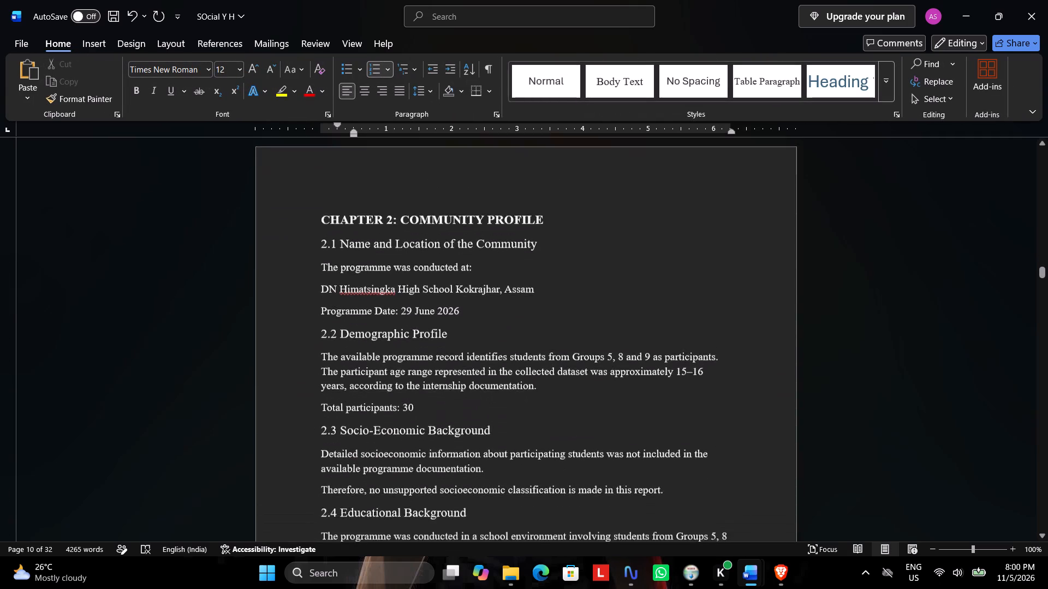
pyautogui.scroll(-19, 449, 230)
pyautogui.scroll(-12, 373, 75)
pyautogui.scroll(-3, 421, 277)
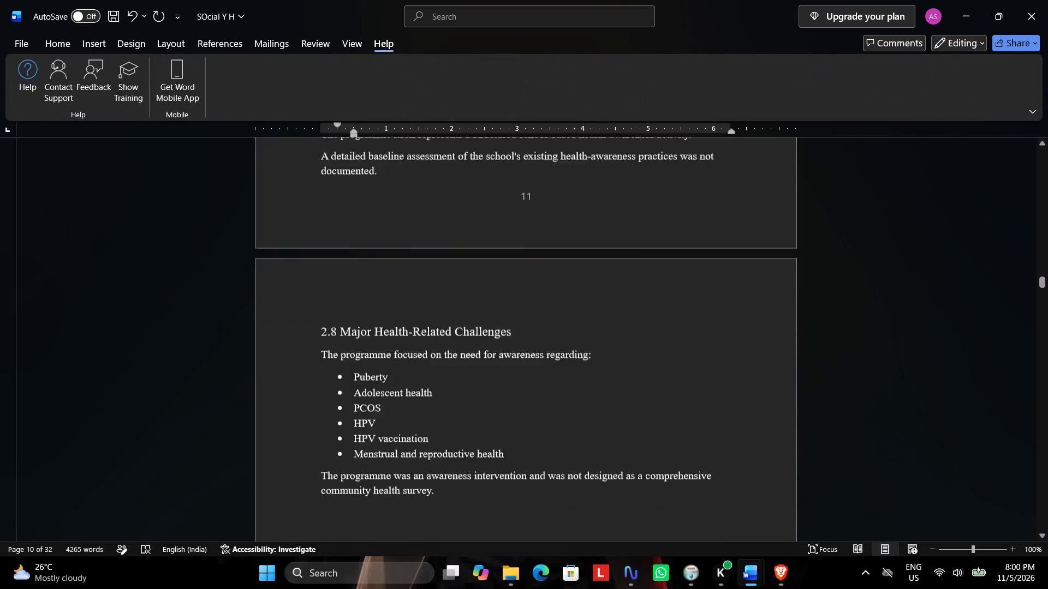
pyautogui.scroll(-20, 421, 279)
pyautogui.scroll(-16, 421, 279)
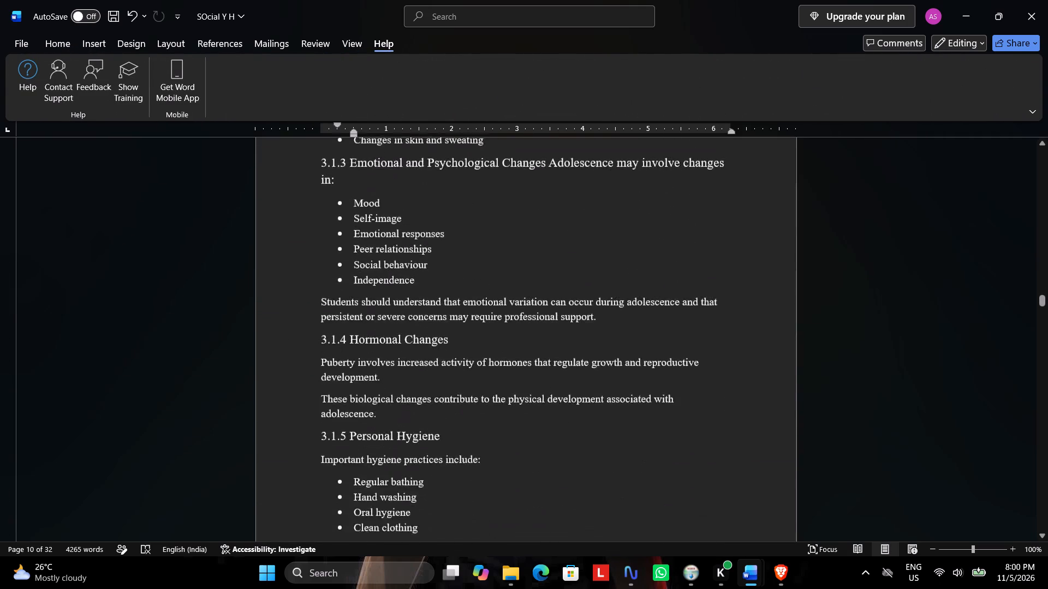
pyautogui.scroll(-20, 391, 267)
pyautogui.scroll(-20, 391, 267)
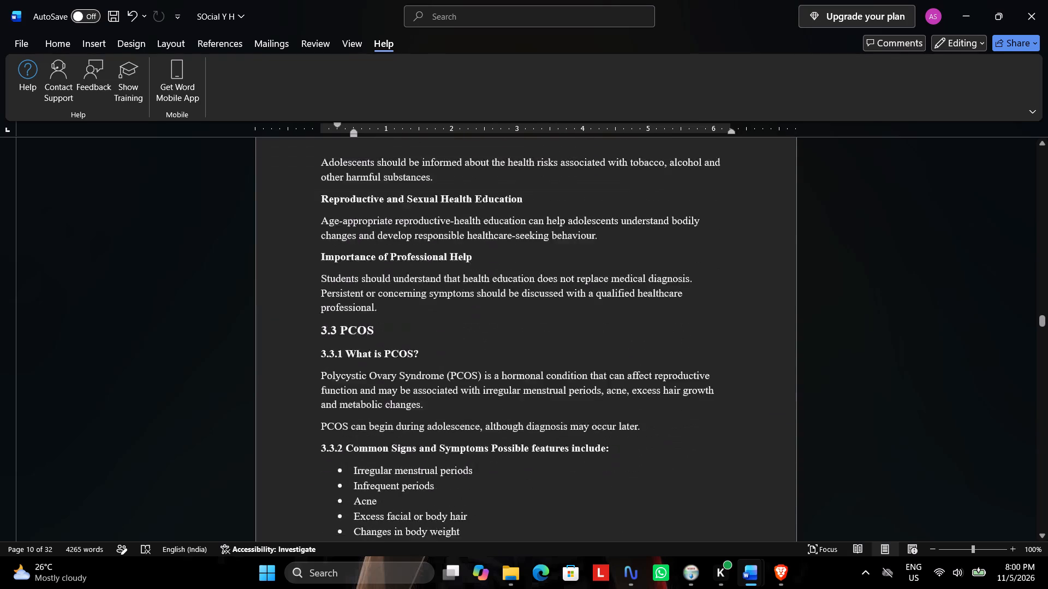
pyautogui.scroll(-2, 394, 270)
pyautogui.scroll(-20, 394, 271)
pyautogui.scroll(-2, 394, 271)
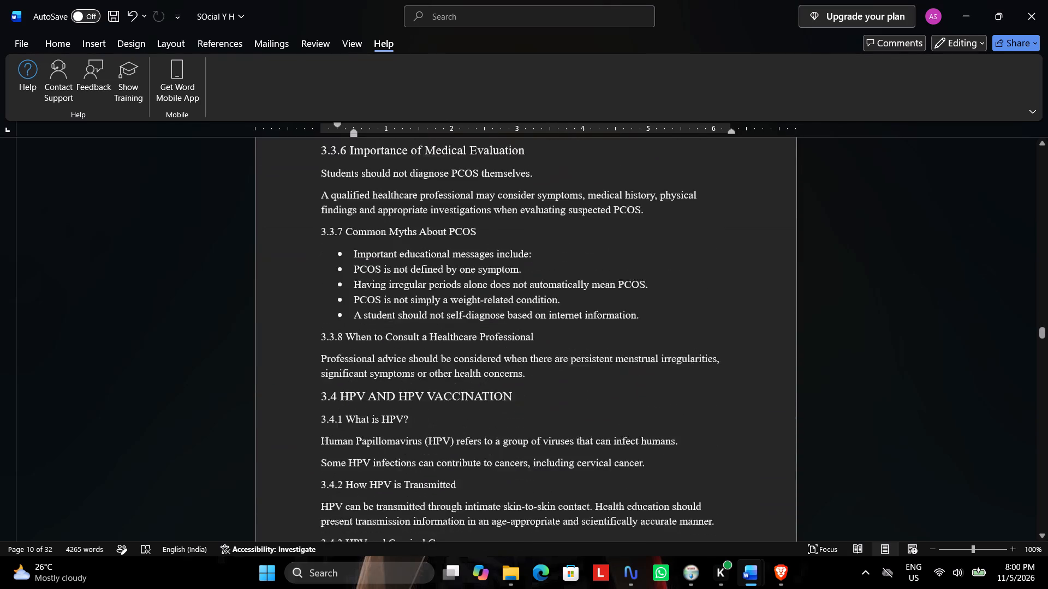
pyautogui.scroll(-17, 392, 272)
pyautogui.scroll(-11, 391, 273)
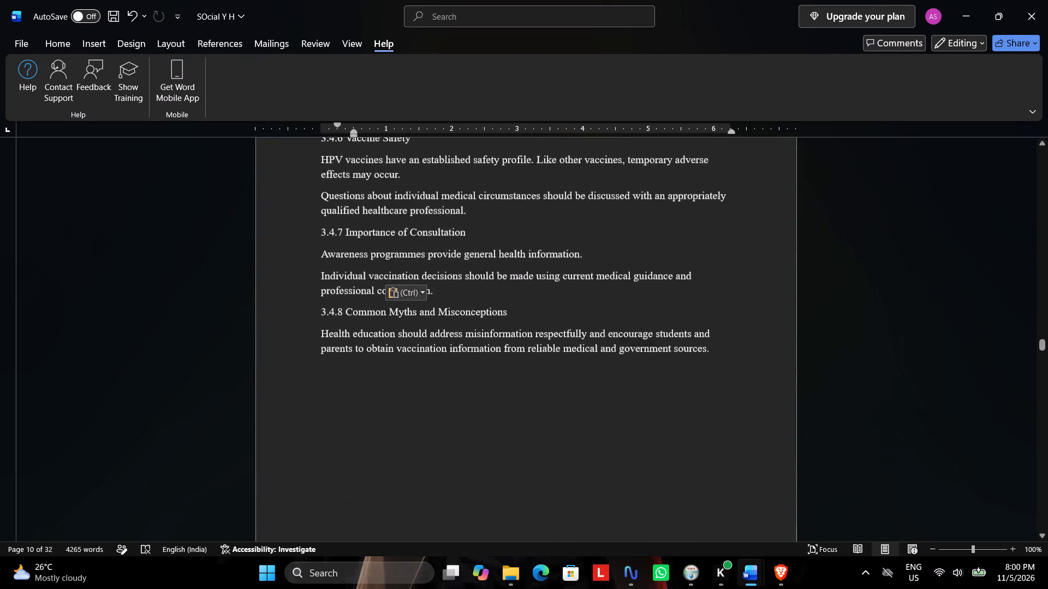
pyautogui.scroll(-13, 389, 270)
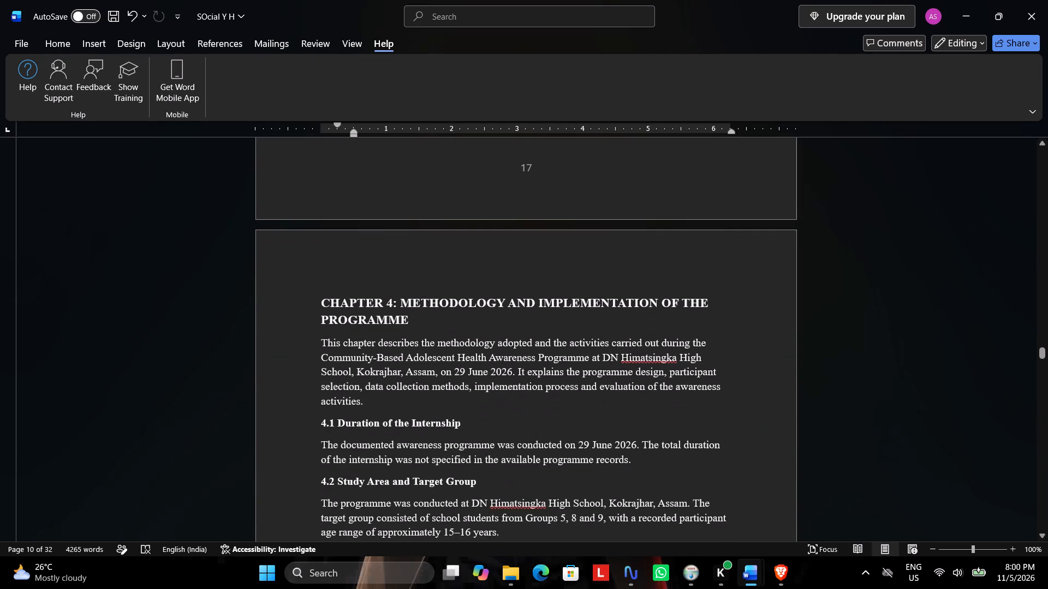
pyautogui.scroll(-7, 382, 299)
pyautogui.scroll(1, 389, 291)
pyautogui.scroll(-20, 390, 284)
pyautogui.scroll(-10, 390, 284)
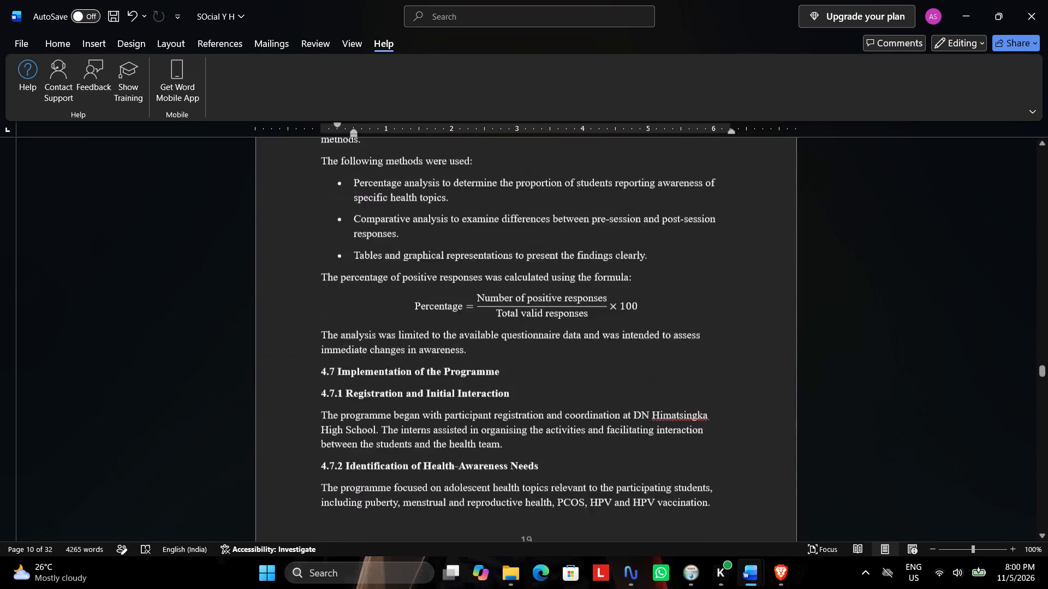
pyautogui.scroll(-7, 390, 282)
pyautogui.scroll(1, 390, 283)
pyautogui.scroll(-20, 390, 284)
pyautogui.scroll(-14, 390, 284)
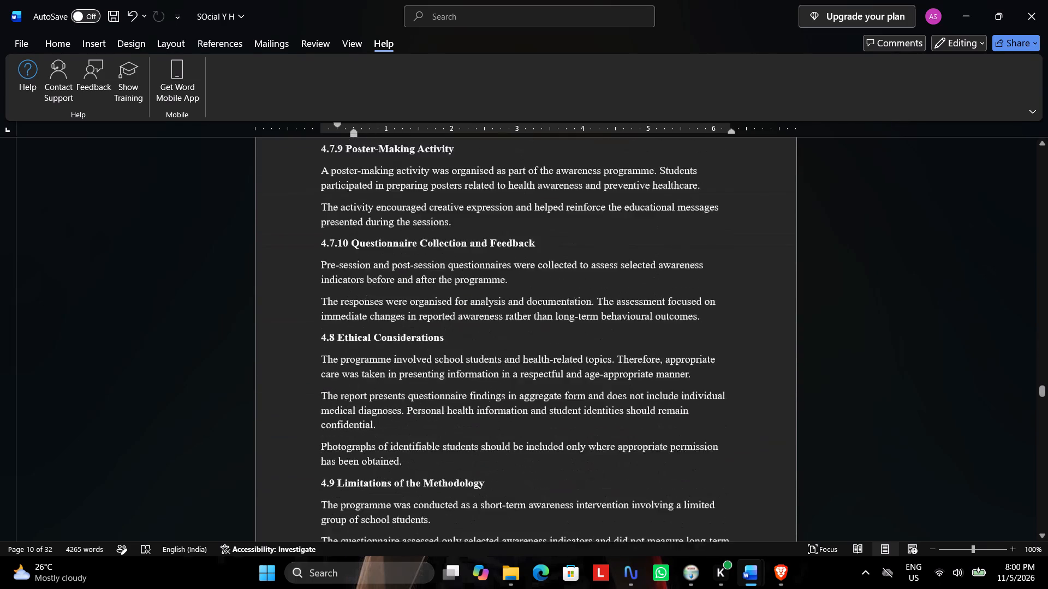
pyautogui.scroll(-19, 371, 286)
# Insert the copied word CHAPTER before the "5. Data Collection and Analysis" heading and replace the period after 5 with a colon.
pyautogui.click(322, 289)
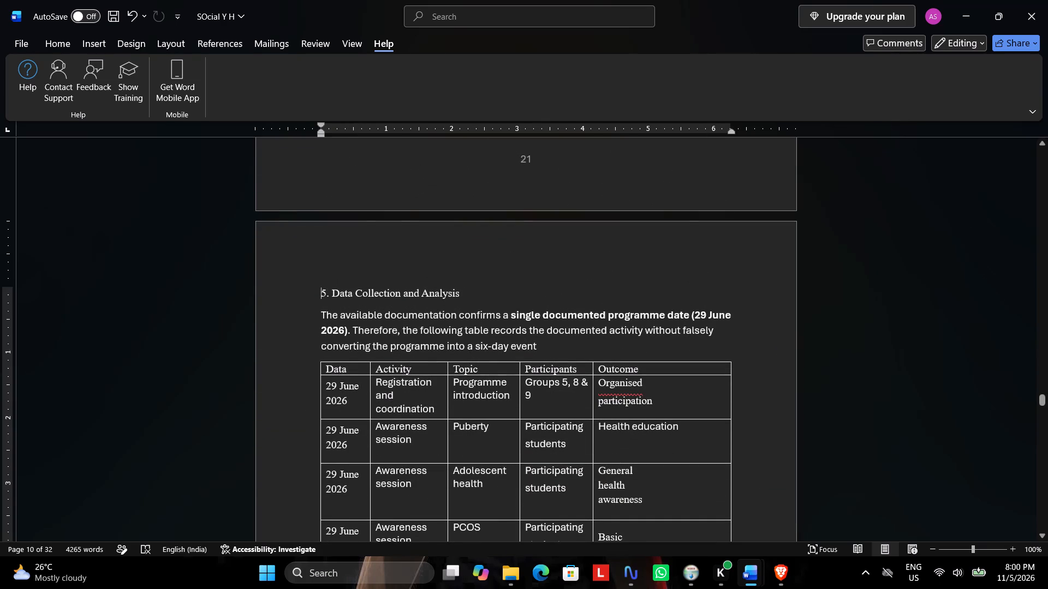
pyautogui.hotkey('ctrl', 'v')
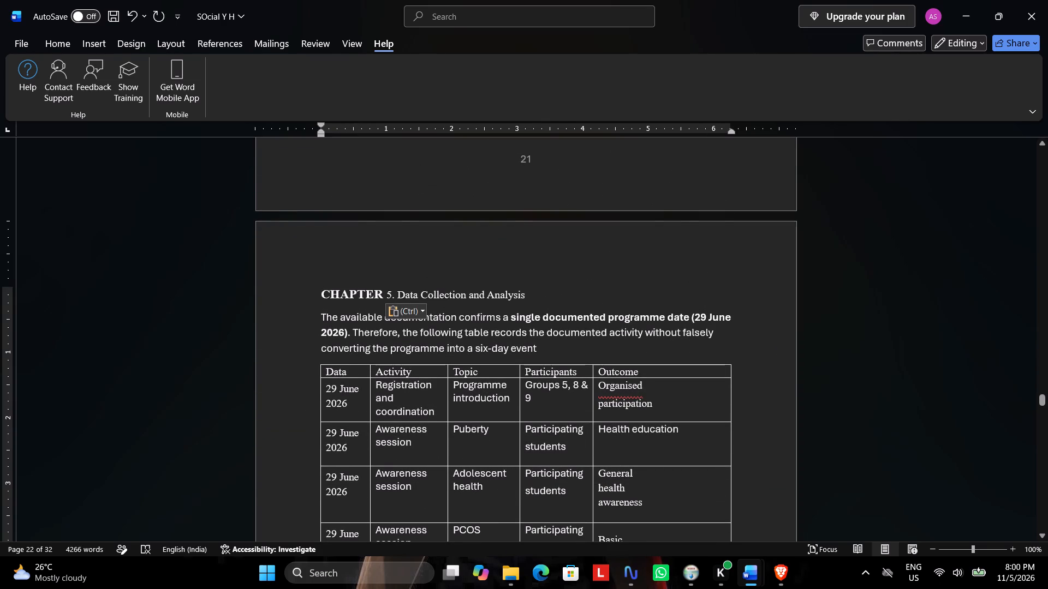
pyautogui.click(392, 293)
pyautogui.press('BackSpace')
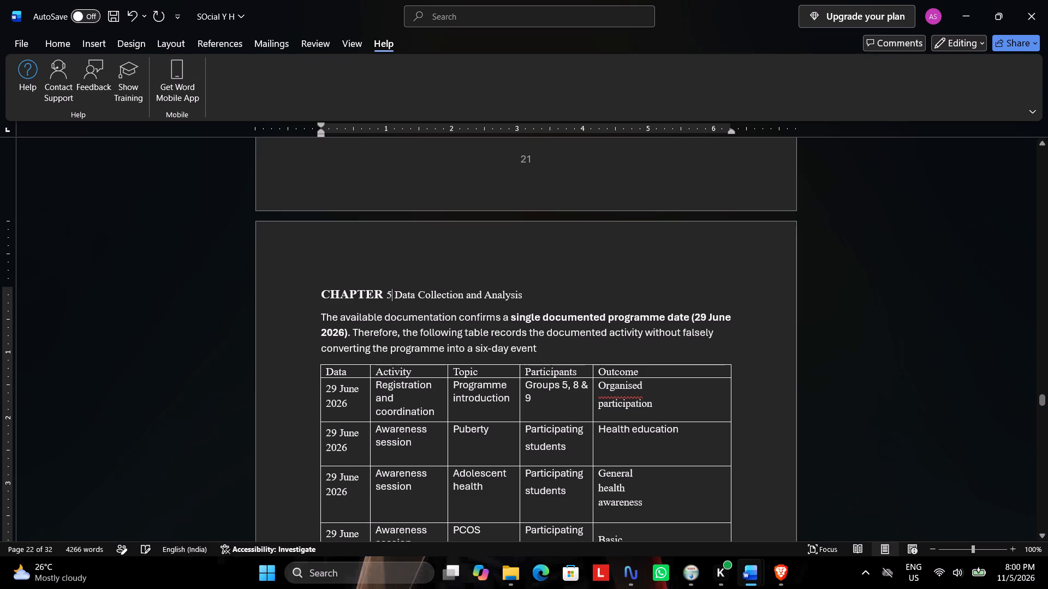
pyautogui.hotkey('shift', ':')
pyautogui.press('space')
# Format the whole Chapter 5 Data Collection and Analysis heading as 14 pt bold.
pyautogui.moveTo(542, 294); pyautogui.dragTo(365, 285)
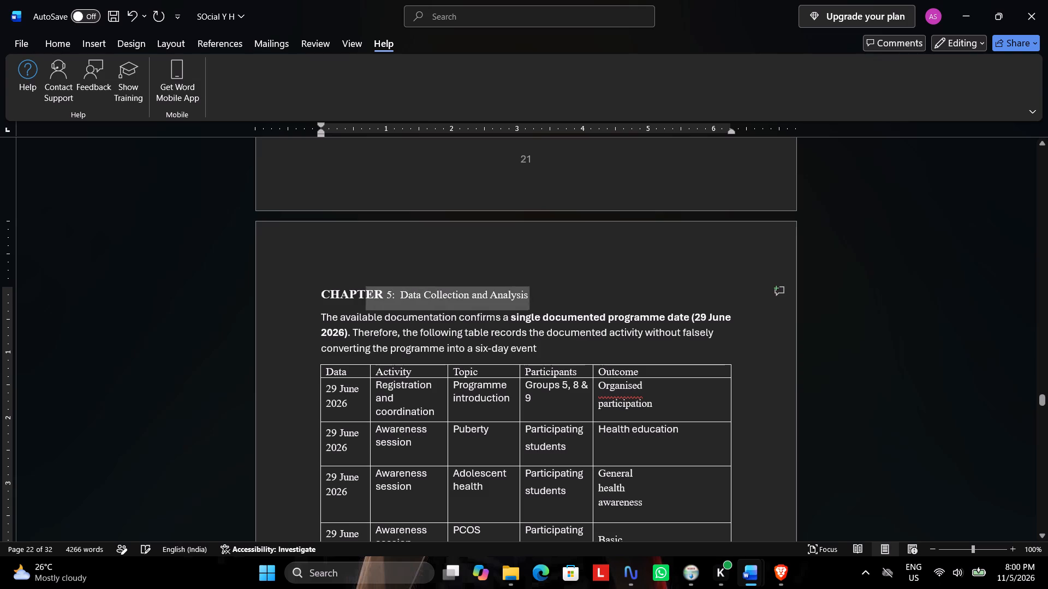
pyautogui.moveTo(365, 285); pyautogui.dragTo(347, 284)
pyautogui.click(62, 40)
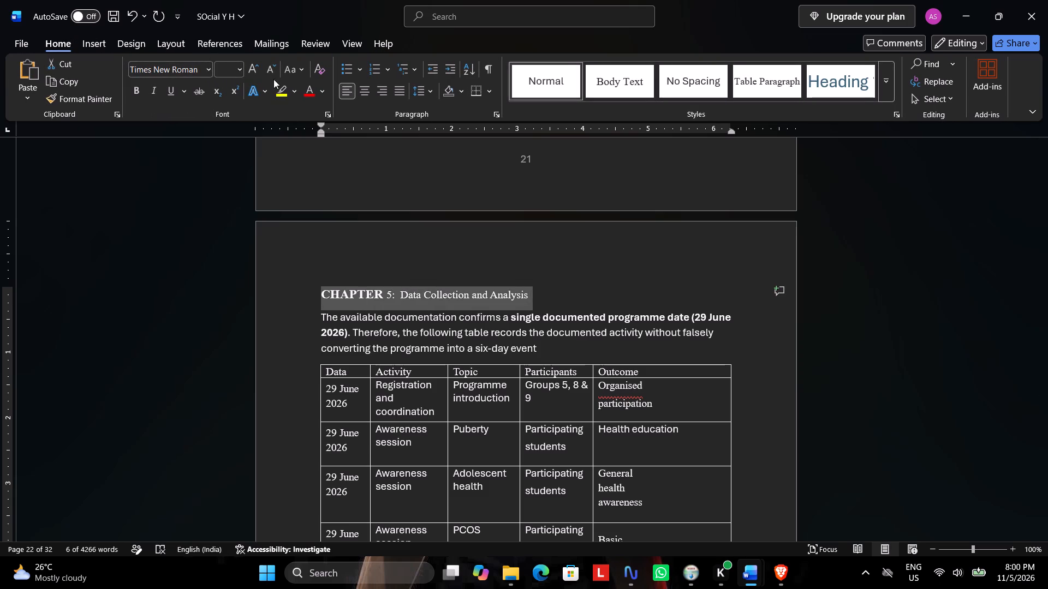
pyautogui.click(225, 68)
pyautogui.press('1')
pyautogui.press('4')
pyautogui.press('Return')
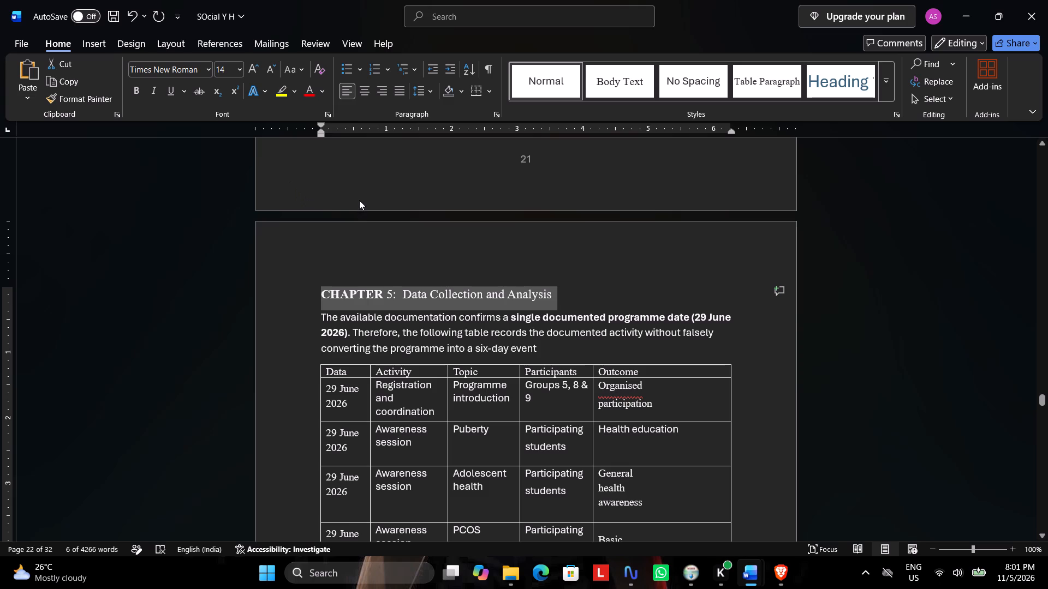
pyautogui.hotkey('ctrl', 'b')
pyautogui.hotkey('ctrl', 'b')
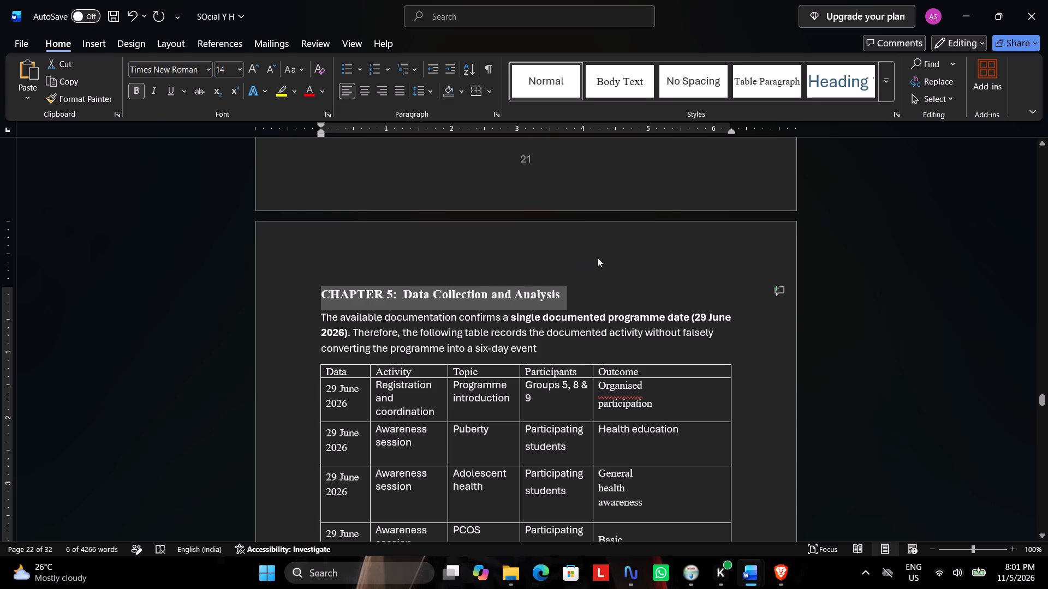
pyautogui.click(597, 257)
# Rewrite the Results and Findings heading as "CHAPTER 6: RESULTS AND FINDINGS" in bold, reusing the copied word CHAPTER.
pyautogui.scroll(-5, 474, 264)
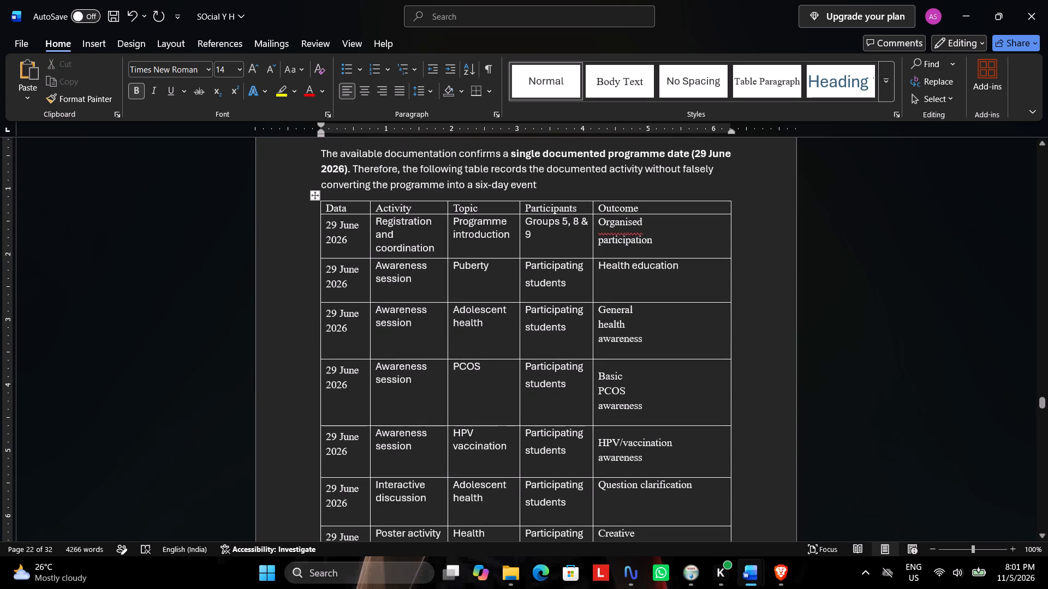
pyautogui.scroll(-14, 410, 248)
pyautogui.scroll(-14, 409, 249)
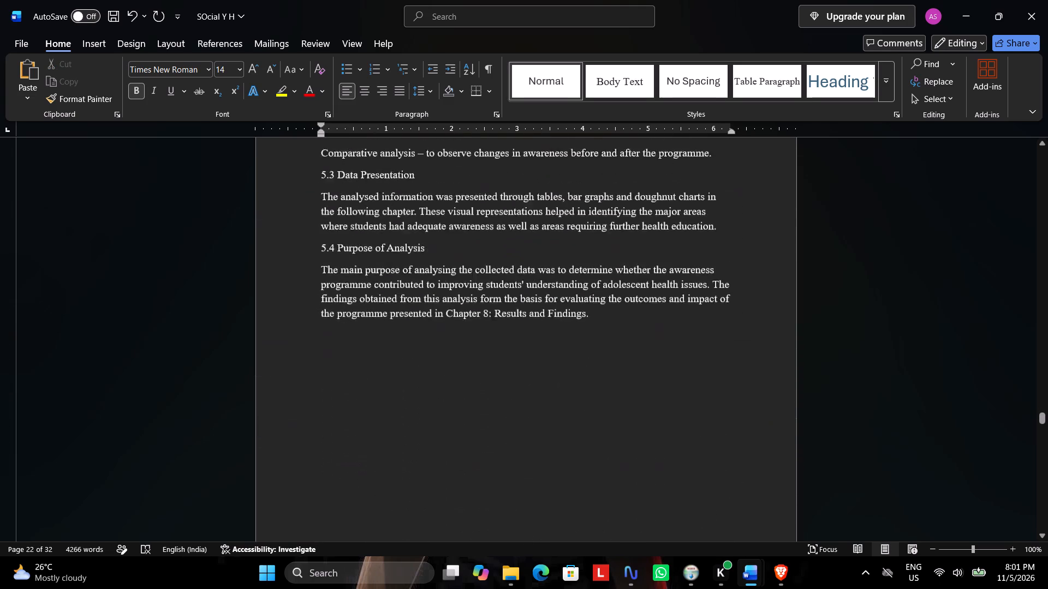
pyautogui.scroll(-19, 409, 249)
pyautogui.scroll(2, 402, 250)
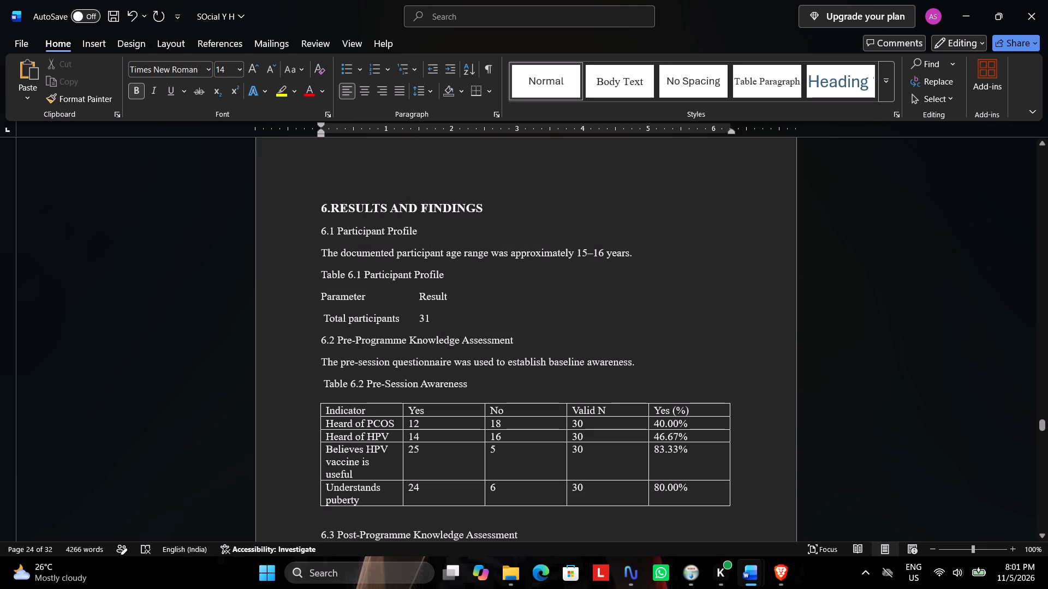
pyautogui.click(329, 208)
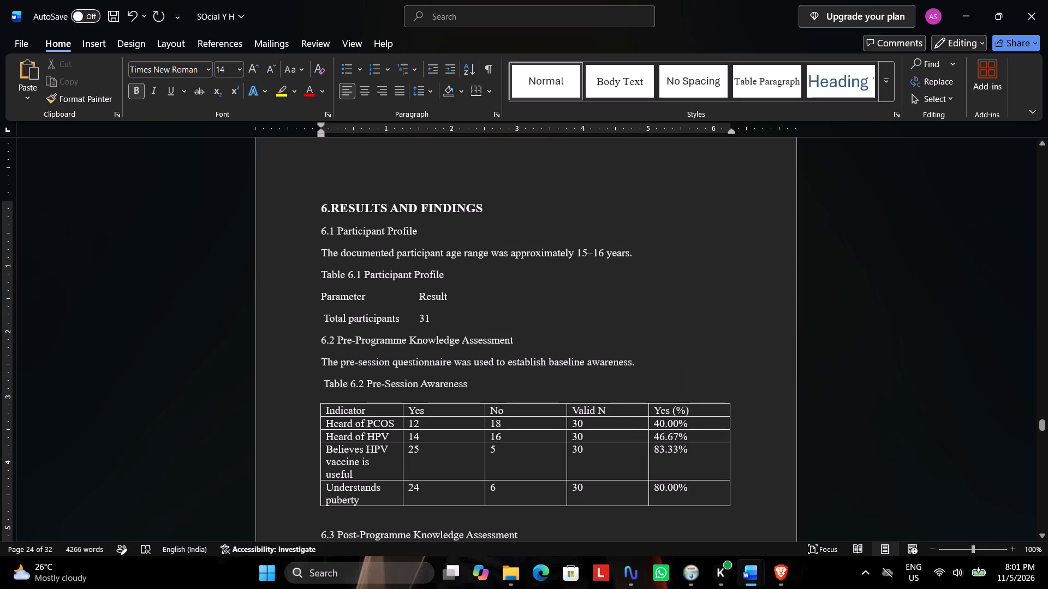
pyautogui.press('Right')
pyautogui.press('BackSpace')
pyautogui.hotkey('shift', ':')
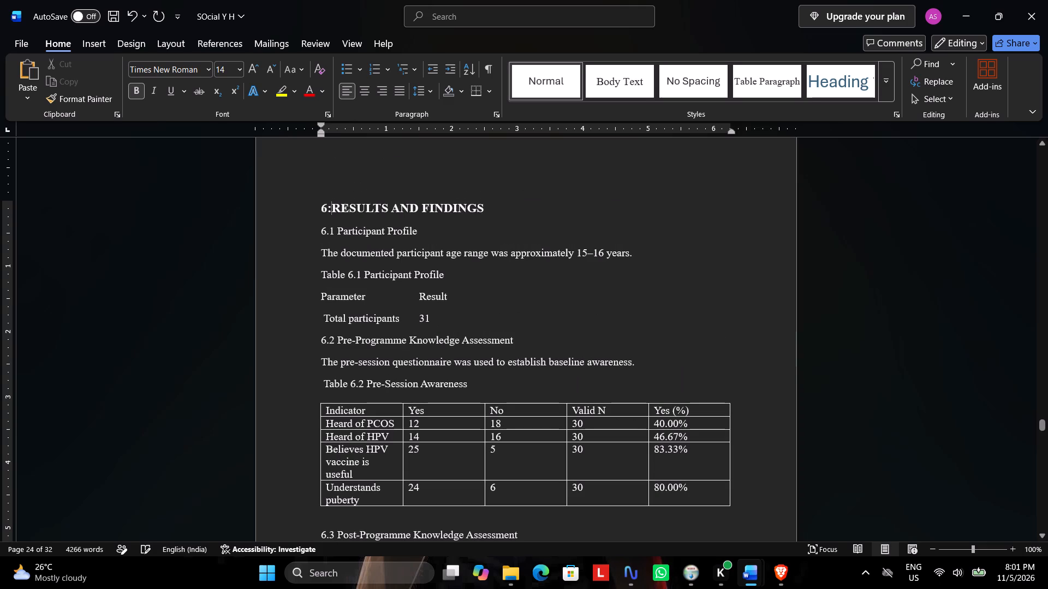
pyautogui.press('space')
pyautogui.click(320, 207)
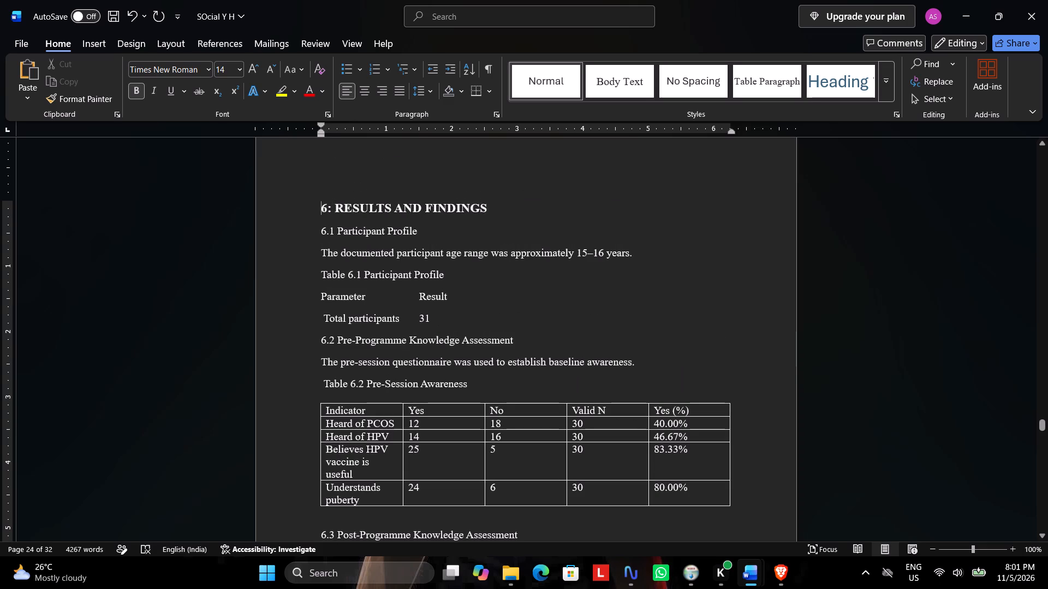
pyautogui.hotkey('ctrl', 'v')
pyautogui.moveTo(560, 208); pyautogui.dragTo(319, 203)
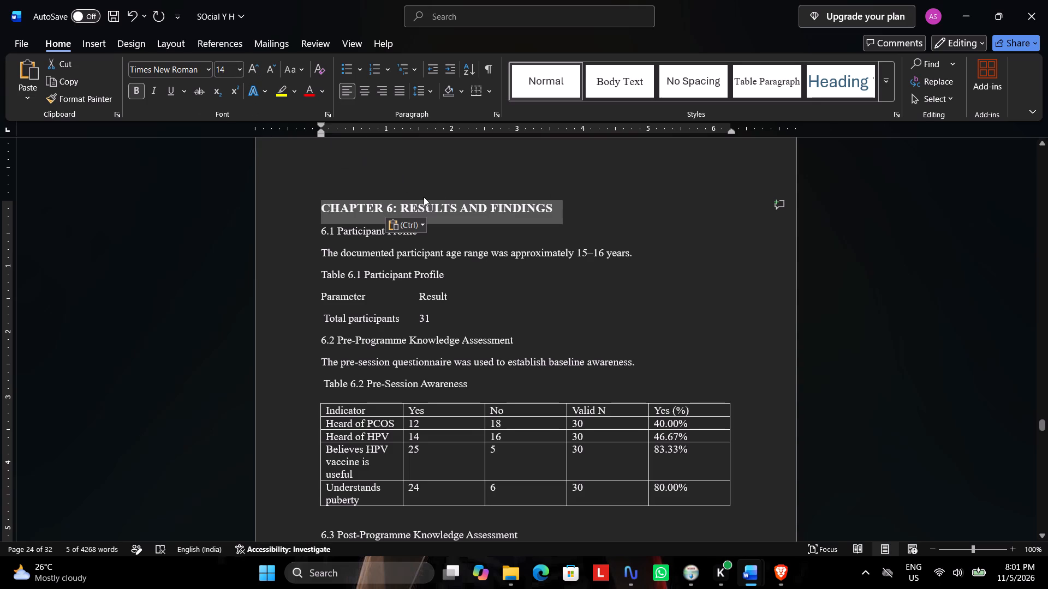
pyautogui.hotkey('ctrl', 'b')
pyautogui.hotkey('ctrl', 'b')
# Rewrite the Challenges and Limitations heading as "CHAPTER 7: CHALLENGES AND LIMITATIONS", reusing the copied word CHAPTER and replacing the period with a colon.
pyautogui.scroll(-10, 589, 221)
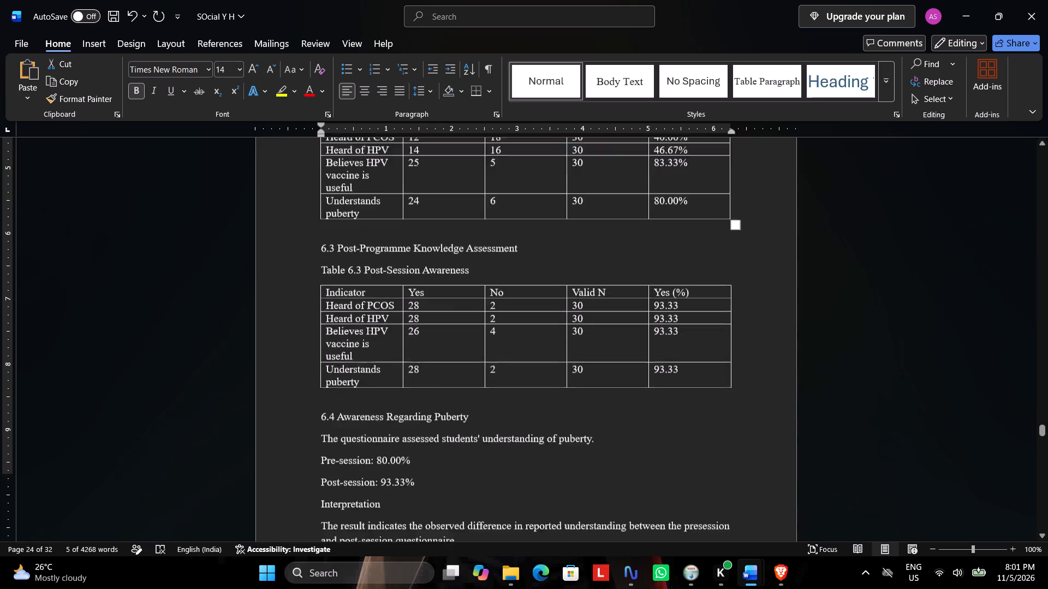
pyautogui.scroll(-20, 579, 218)
pyautogui.scroll(-19, 579, 218)
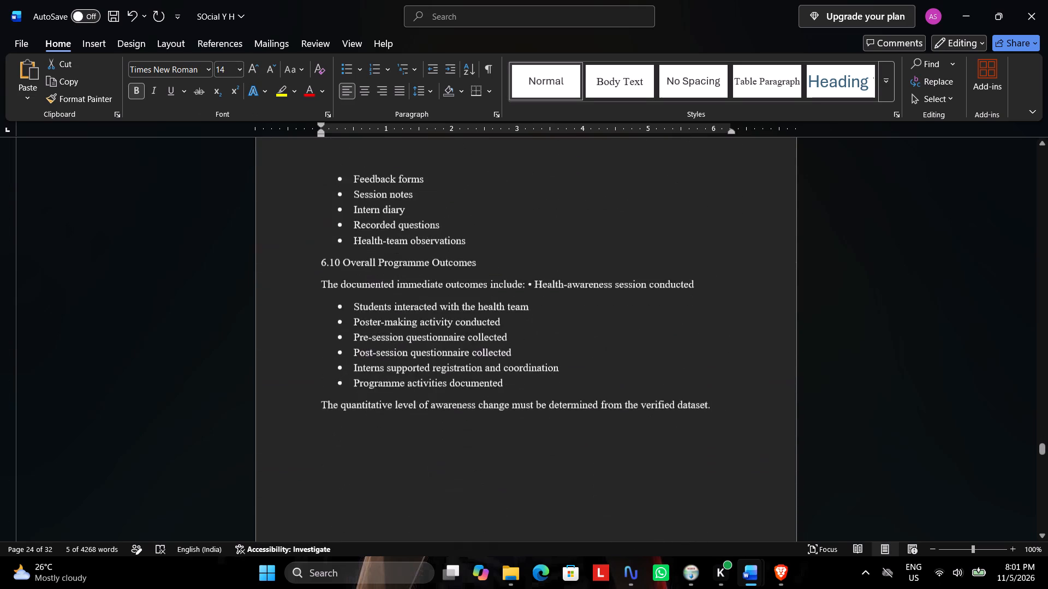
pyautogui.scroll(-19, 430, 285)
pyautogui.click(317, 303)
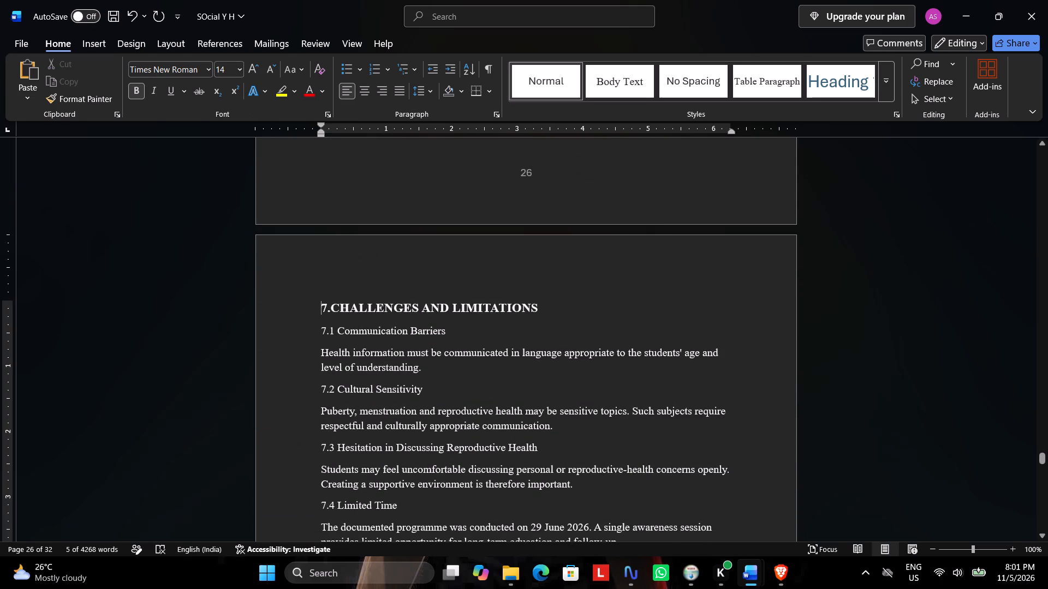
pyautogui.hotkey('ctrl', 'v')
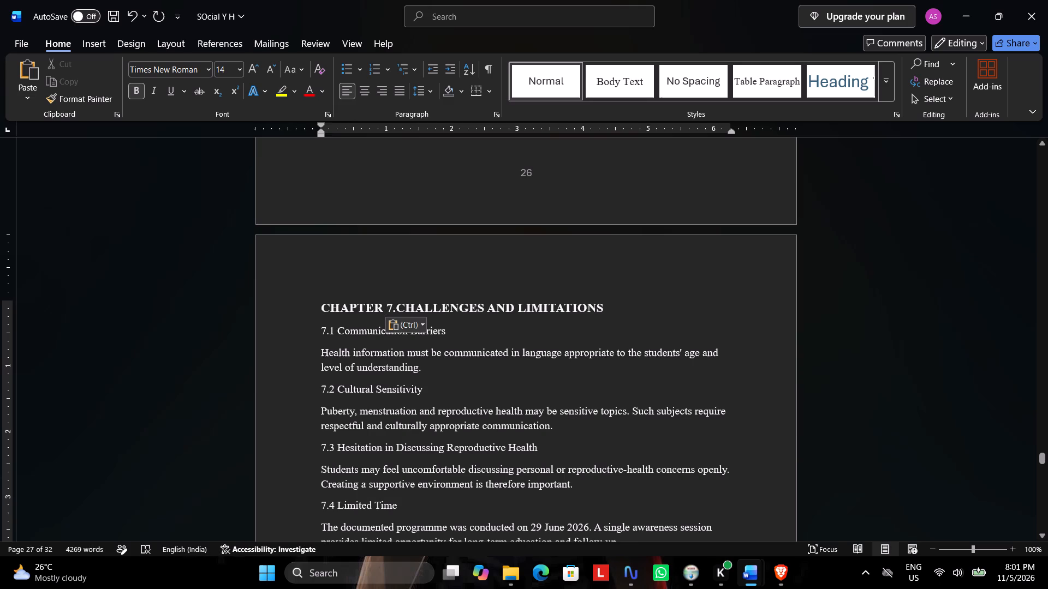
pyautogui.moveTo(396, 309); pyautogui.dragTo(402, 310)
pyautogui.click(391, 308)
pyautogui.click(391, 308)
pyautogui.click(391, 308)
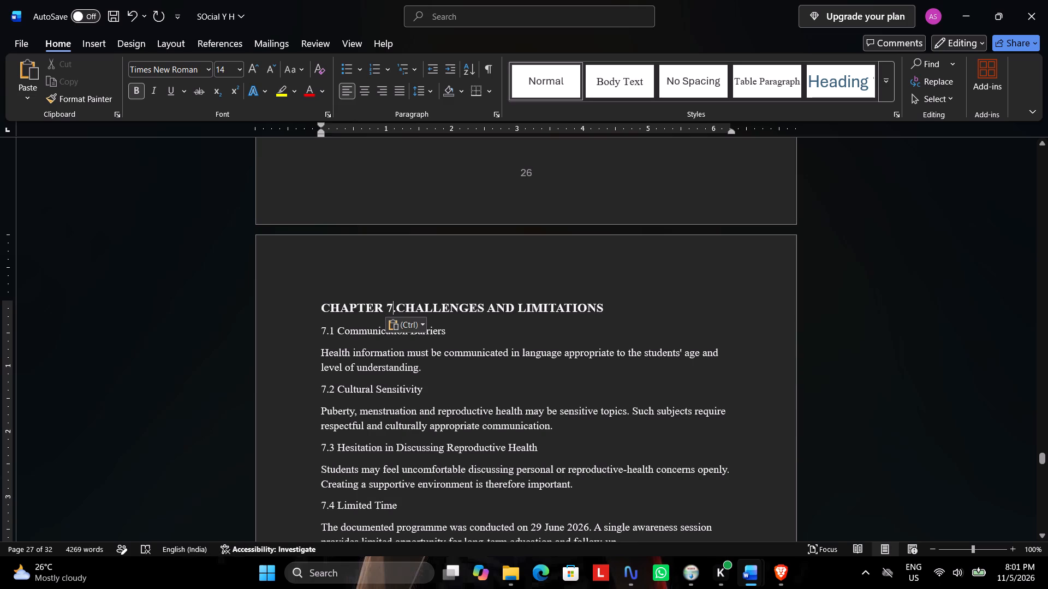
pyautogui.click(395, 308)
pyautogui.press('BackSpace')
pyautogui.write(':')
pyautogui.press('space')
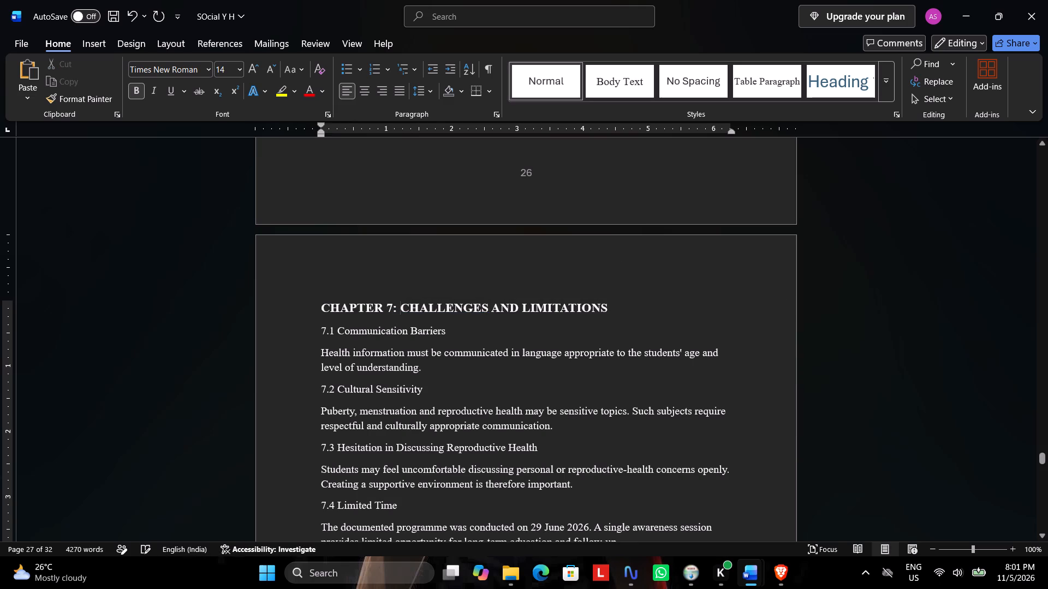
pyautogui.click(434, 296)
# Insert the copied word CHAPTER before the "8.CONCLUSION" heading and replace the period after 8 with a colon and space.
pyautogui.scroll(-20, 435, 298)
pyautogui.scroll(-13, 435, 298)
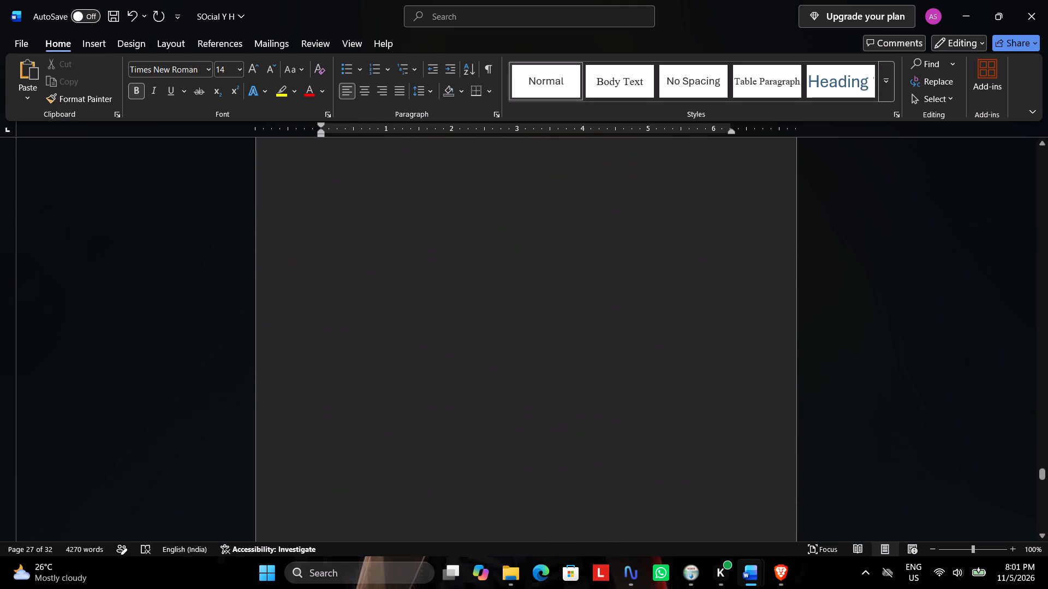
pyautogui.scroll(-20, 409, 306)
pyautogui.scroll(-4, 409, 306)
pyautogui.scroll(7, 408, 303)
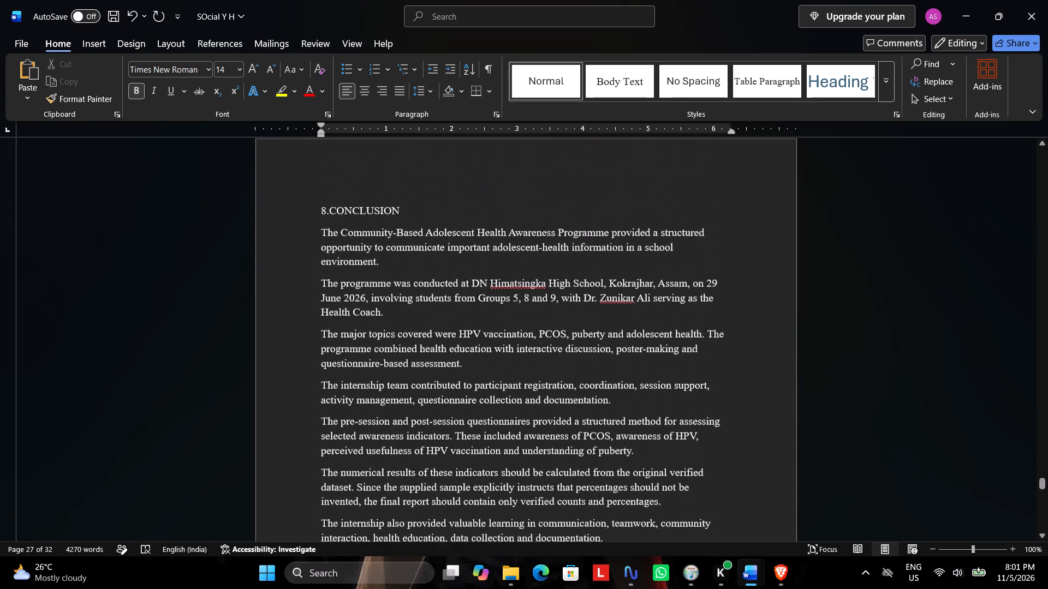
pyautogui.scroll(1, 325, 261)
pyautogui.click(320, 253)
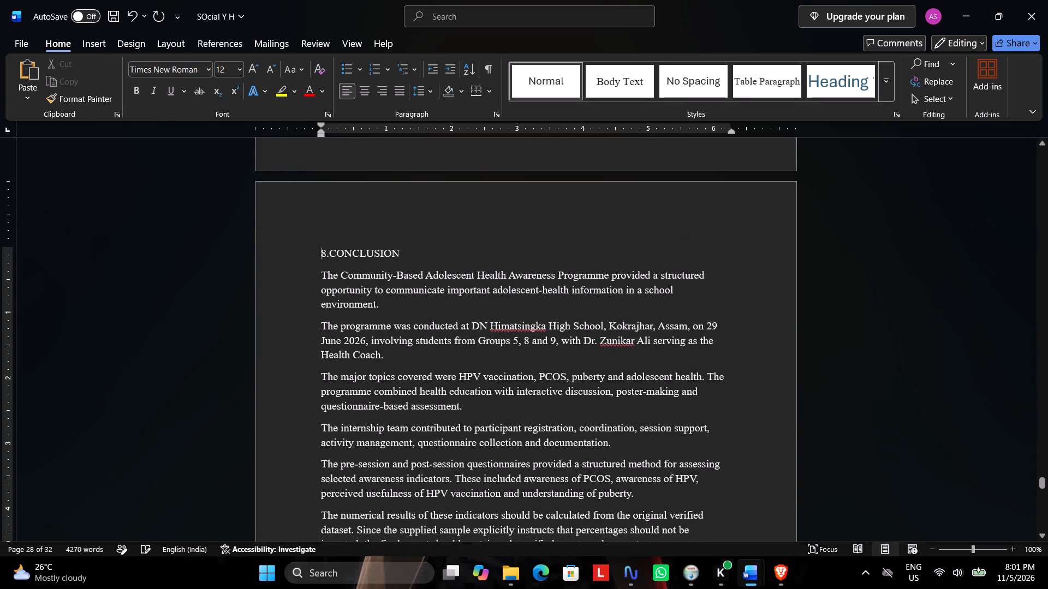
pyautogui.hotkey('ctrl', 'v')
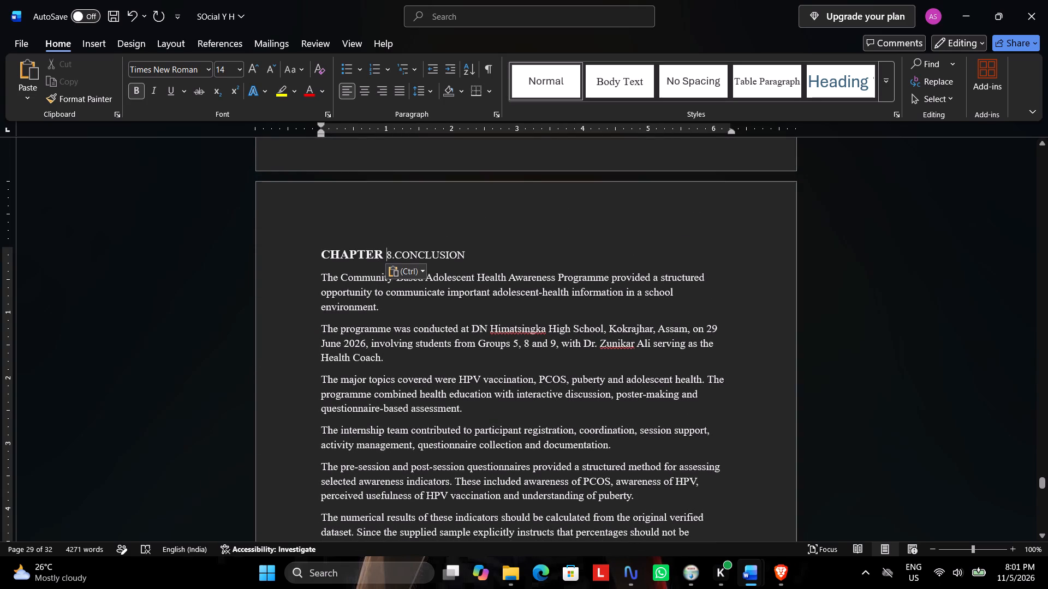
pyautogui.click(396, 254)
pyautogui.press('BackSpace')
pyautogui.write(':')
pyautogui.press('space')
# Format the whole Chapter 8 Conclusion heading as 14 pt bold.
pyautogui.moveTo(467, 247); pyautogui.dragTo(349, 253)
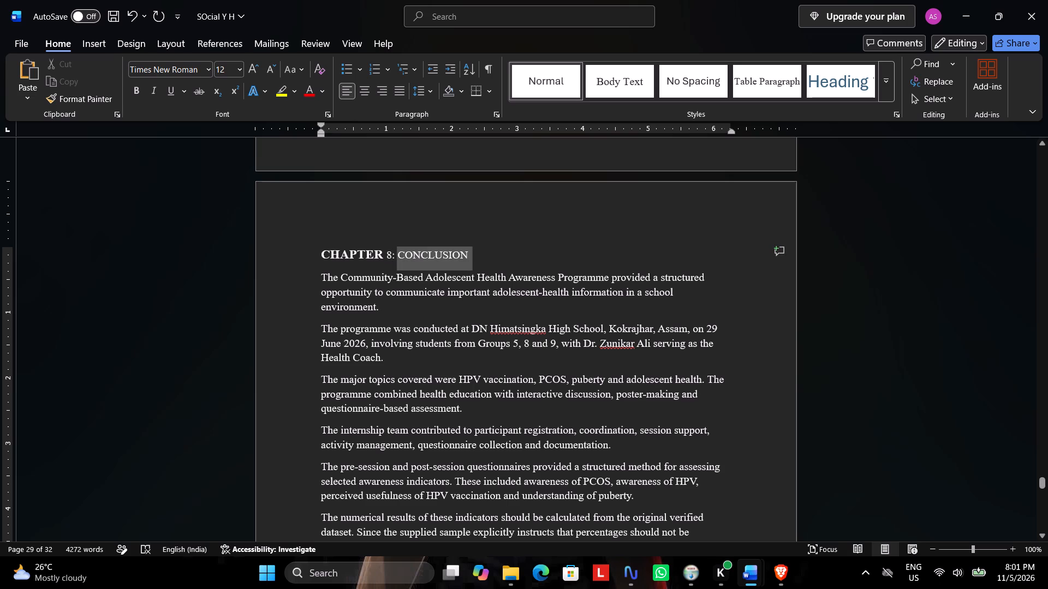
pyautogui.moveTo(349, 253); pyautogui.dragTo(329, 253)
pyautogui.click(229, 73)
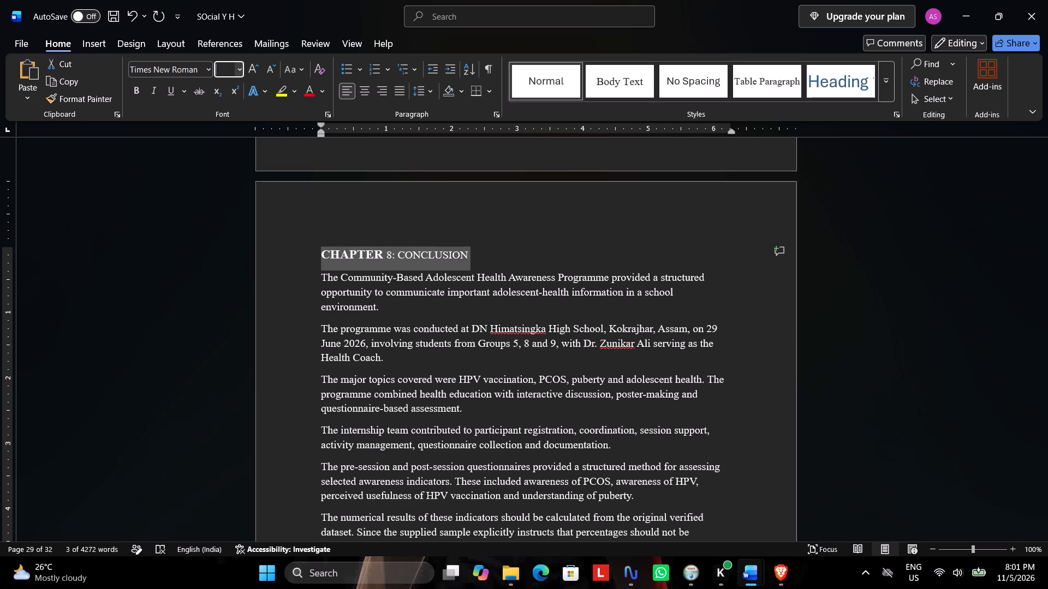
pyautogui.press('1')
pyautogui.press('4')
pyautogui.press('Return')
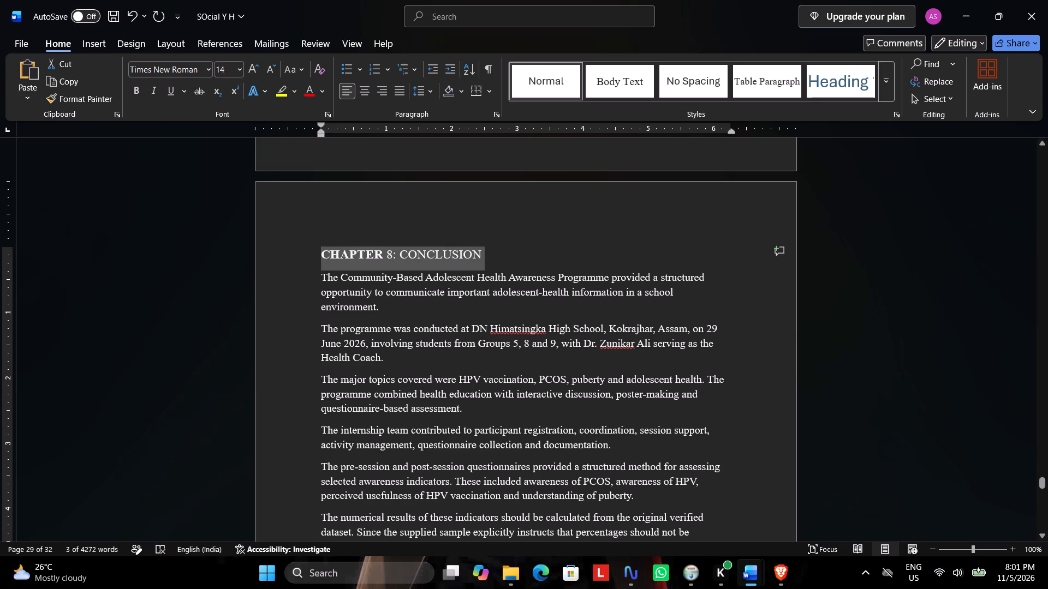
pyautogui.hotkey('ctrl', 'b')
pyautogui.hotkey('ctrl', 'b')
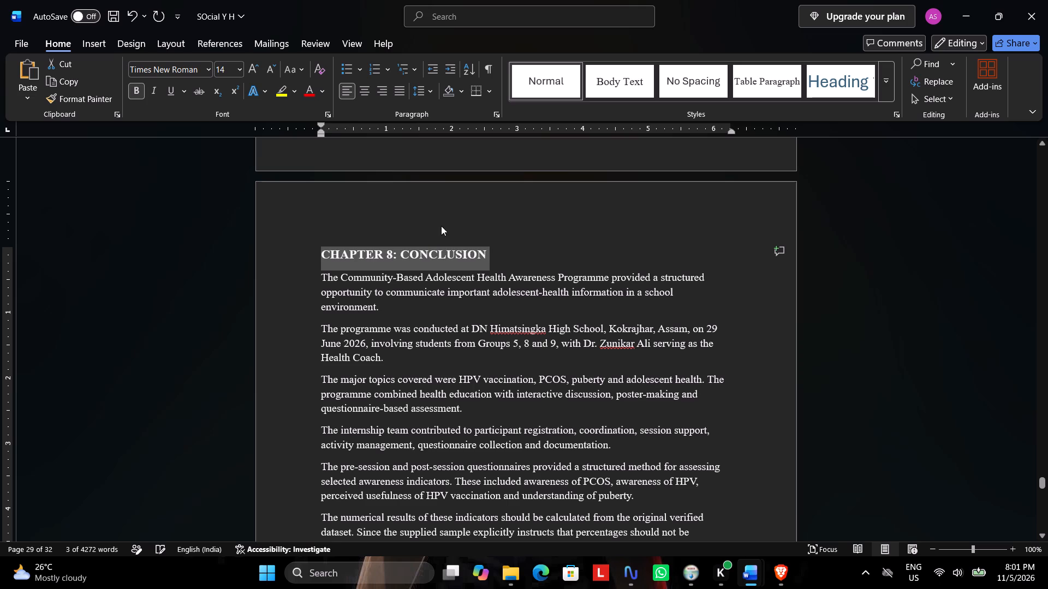
# Look through the references and photo pages at the end of the report.
pyautogui.scroll(-20, 508, 225)
pyautogui.scroll(-5, 508, 225)
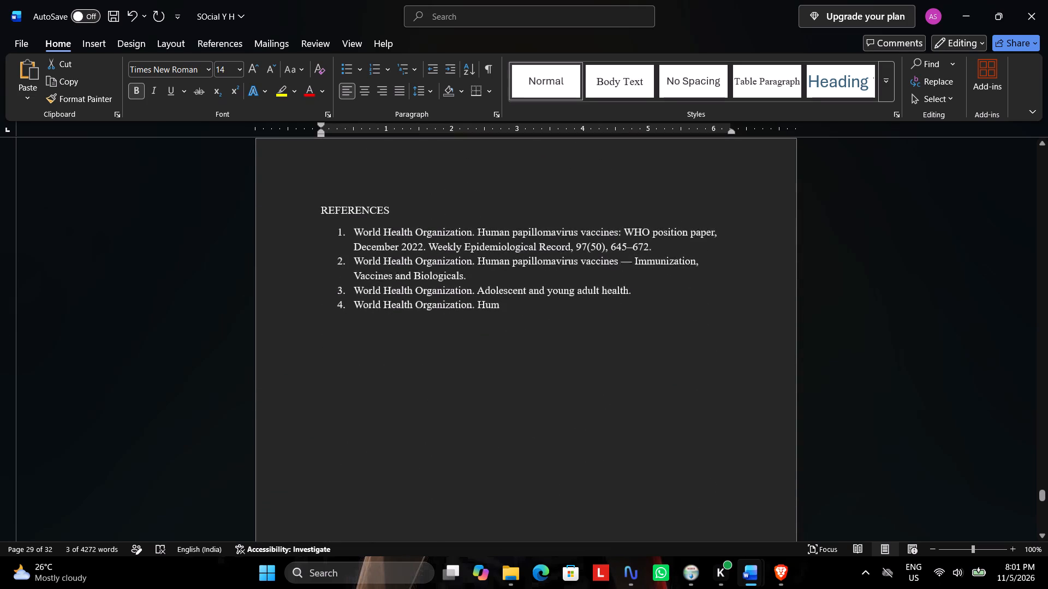
pyautogui.scroll(1, 460, 249)
pyautogui.scroll(-20, 460, 249)
pyautogui.scroll(-20, 460, 249)
pyautogui.scroll(-4, 460, 249)
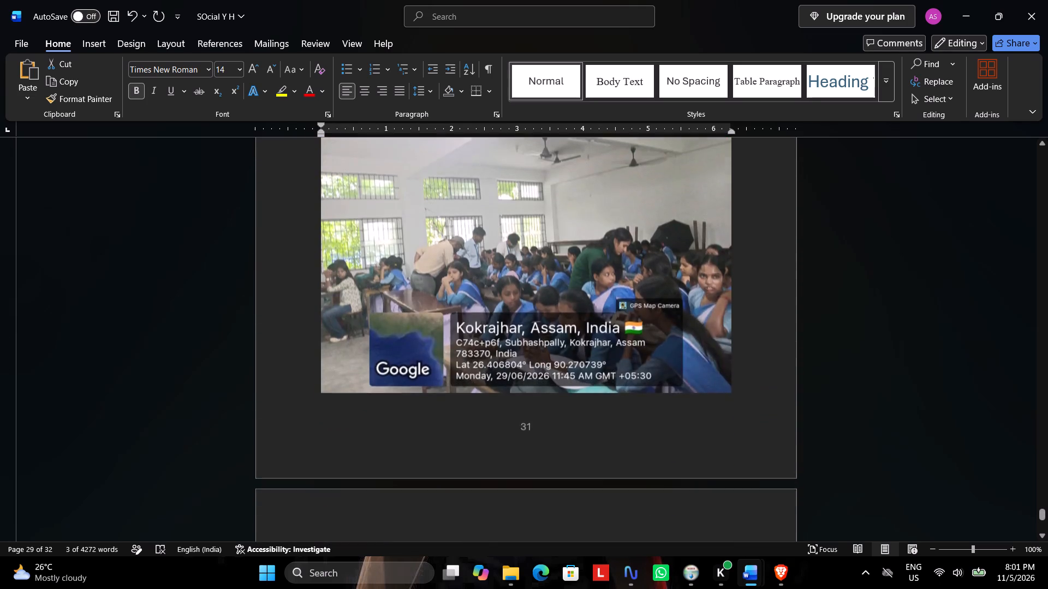
pyautogui.scroll(-20, 453, 253)
pyautogui.scroll(-14, 453, 253)
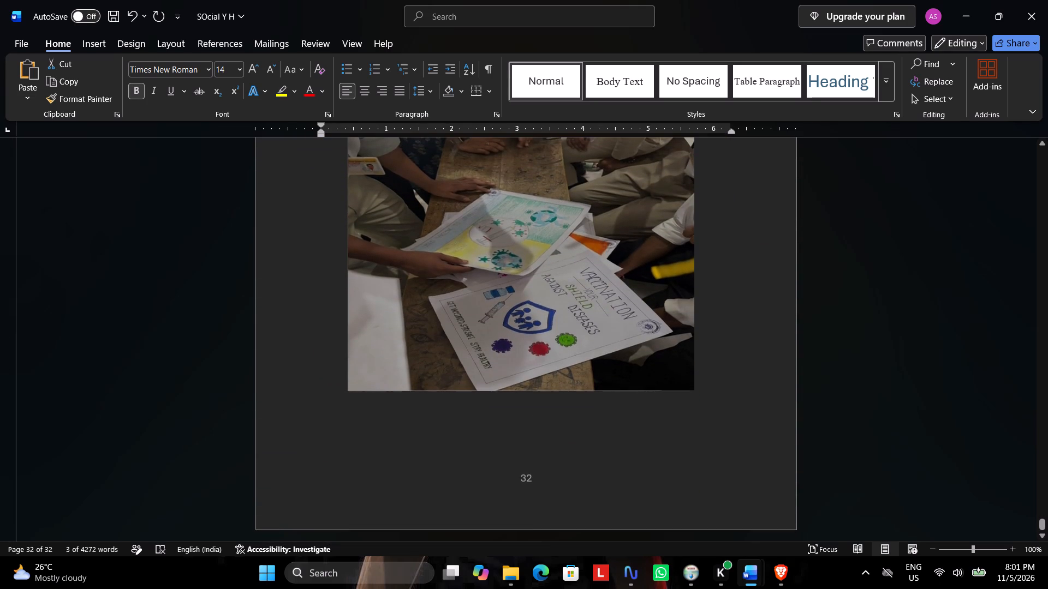
pyautogui.scroll(4, 553, 306)
pyautogui.scroll(4, 605, 308)
pyautogui.scroll(1, 702, 330)
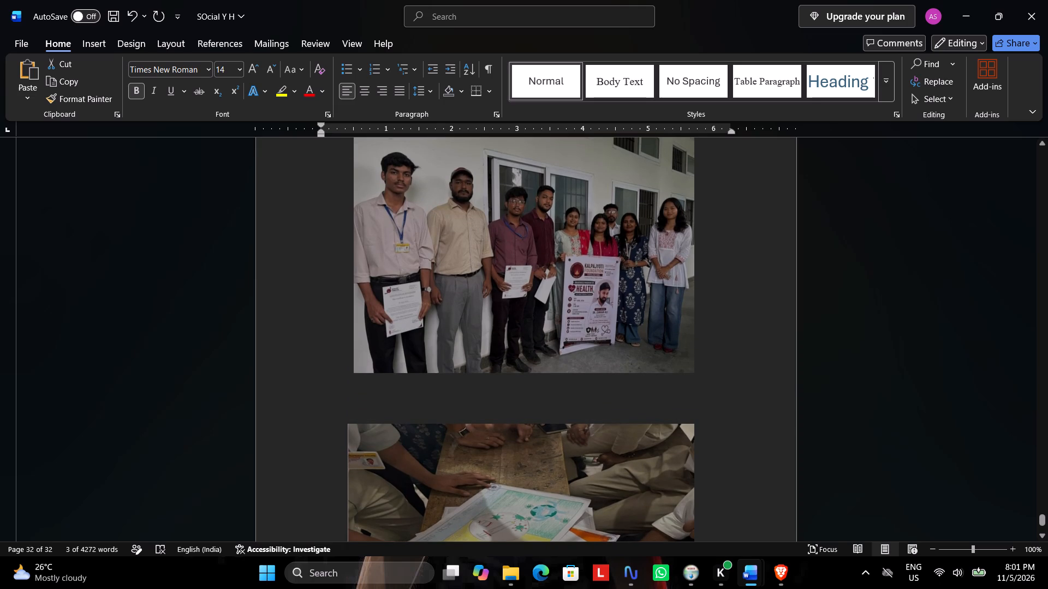
# In the contents table on page 7, replace the duplicate title in row 6 with a copy of "Methodology and Implementation of the Programme".
pyautogui.click(49, 545)
pyautogui.scroll(12, 98, 298)
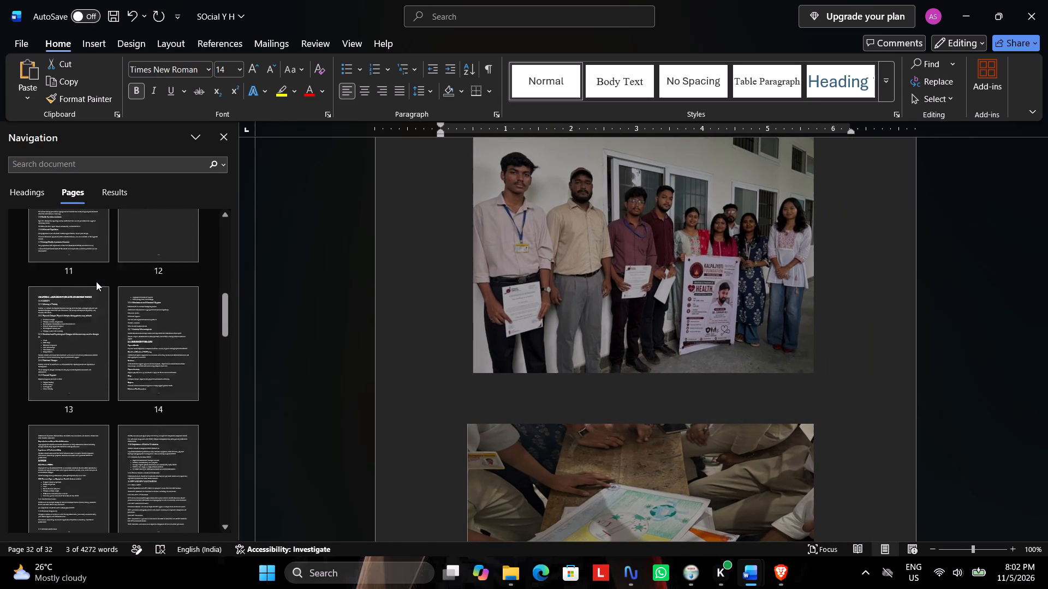
pyautogui.scroll(1, 96, 281)
pyautogui.scroll(-3, 92, 351)
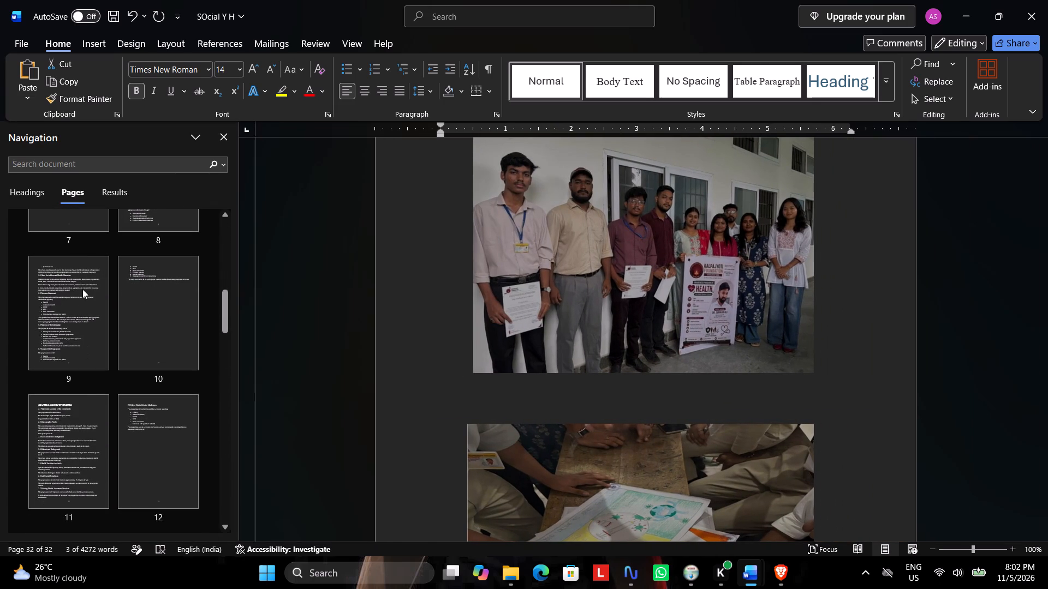
pyautogui.scroll(1, 82, 289)
pyautogui.click(82, 289)
pyautogui.scroll(-2, 435, 308)
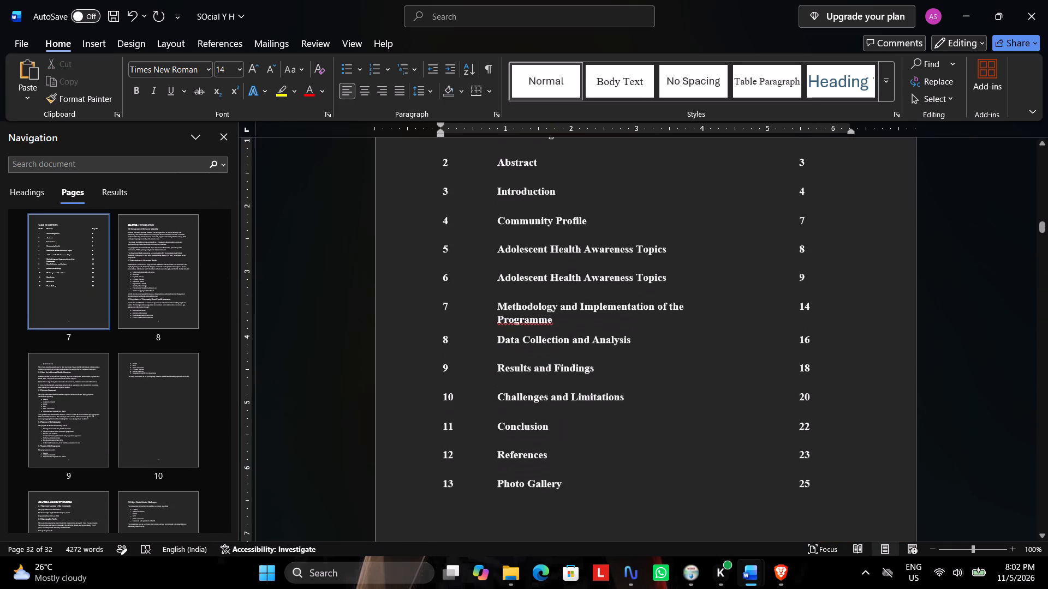
pyautogui.moveTo(556, 323); pyautogui.dragTo(507, 306)
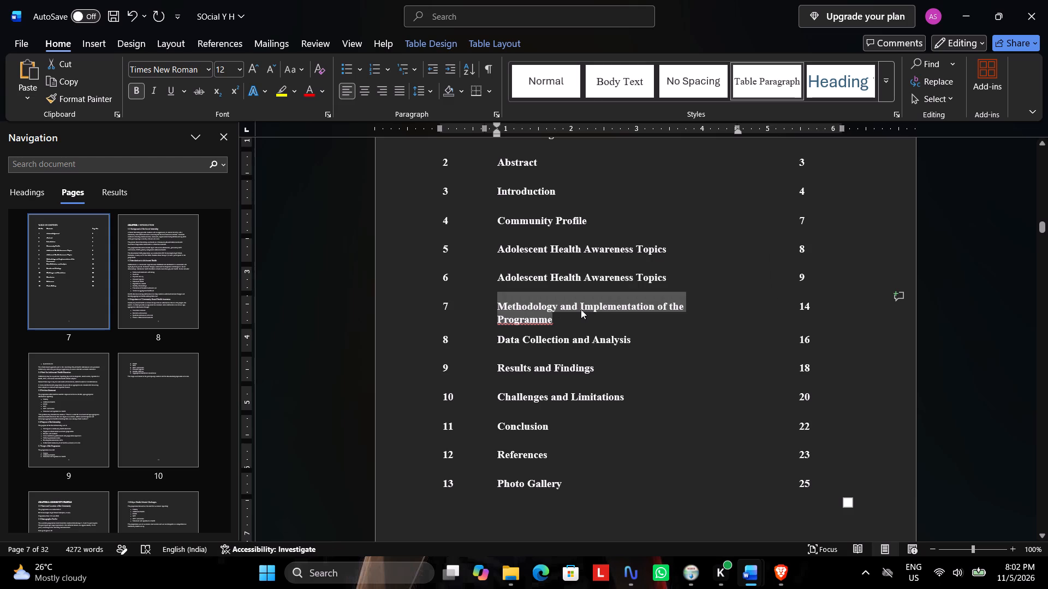
pyautogui.hotkey('ctrl', 'c')
pyautogui.moveTo(664, 277); pyautogui.dragTo(519, 278)
pyautogui.hotkey('ctrl', 'v')
# Replace the title in row 7 of the contents table with a copy of "Data Collection and Analysis".
pyautogui.scroll(-2, 530, 289)
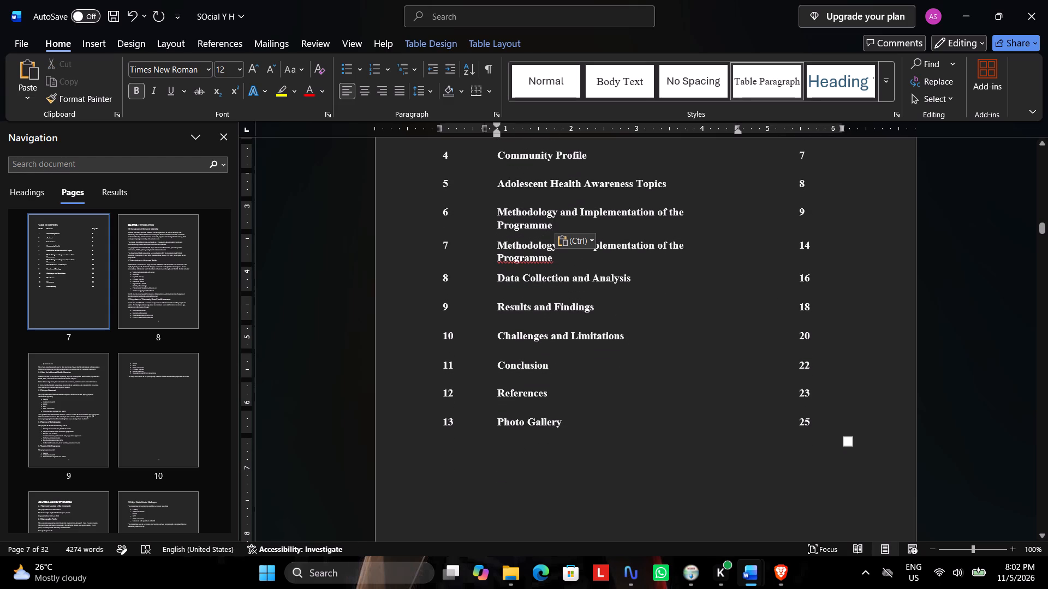
pyautogui.moveTo(630, 281); pyautogui.dragTo(506, 281)
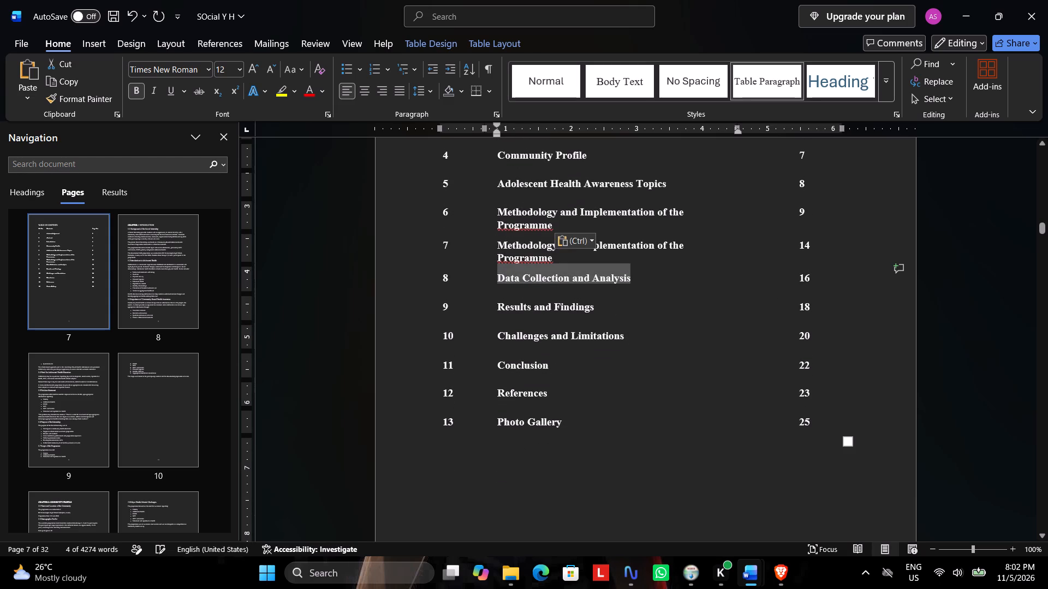
pyautogui.hotkey('ctrl', 'c')
pyautogui.moveTo(564, 257); pyautogui.dragTo(501, 248)
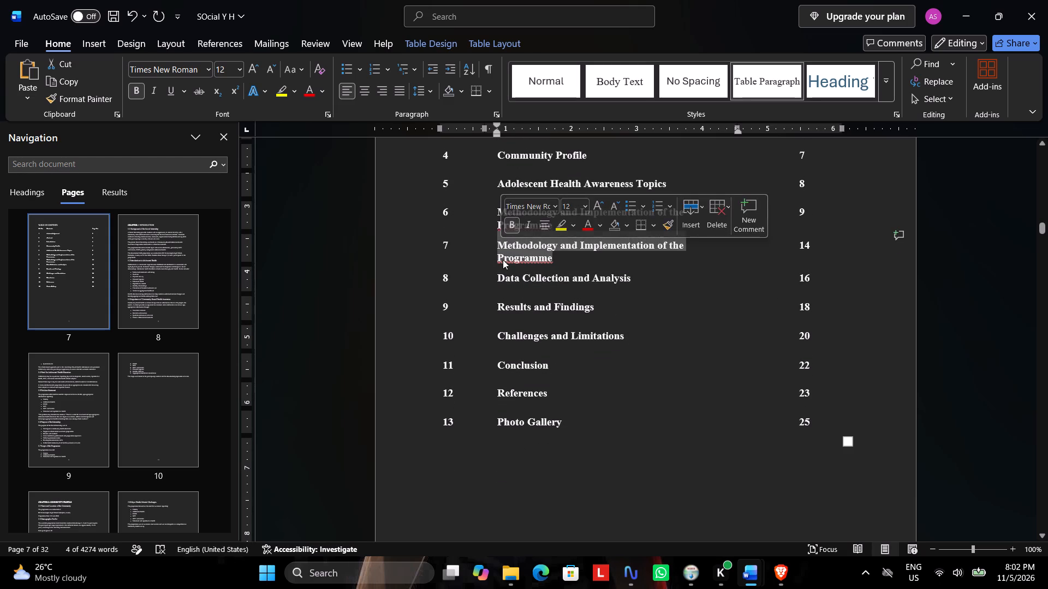
pyautogui.hotkey('ctrl', 'v')
# Replace the title in row 8 of the contents table with a copy of "Results and Findings".
pyautogui.scroll(-1, 511, 277)
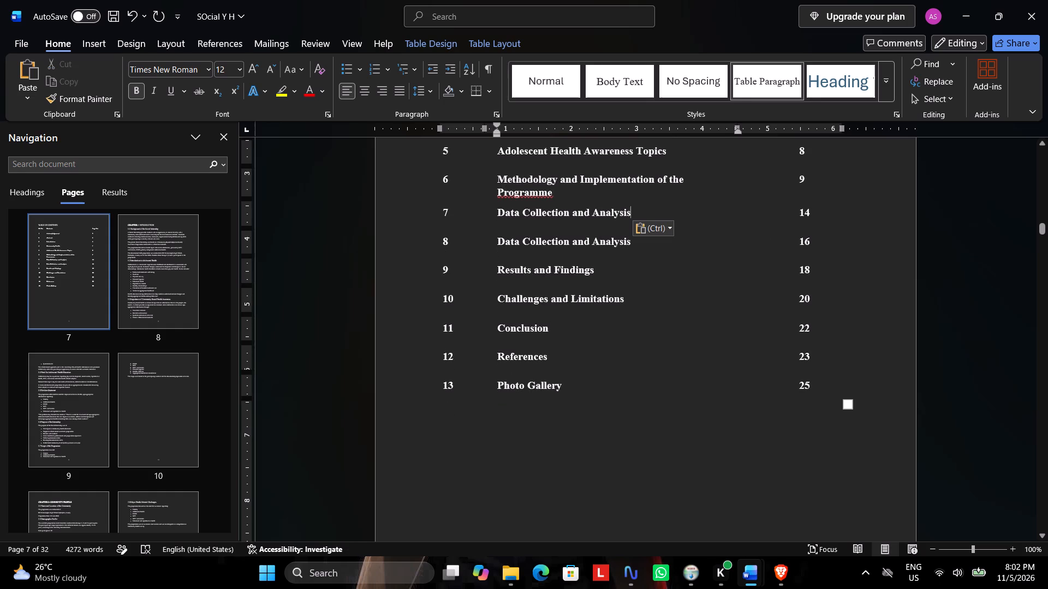
pyautogui.moveTo(598, 271); pyautogui.dragTo(508, 269)
pyautogui.hotkey('ctrl', 'c')
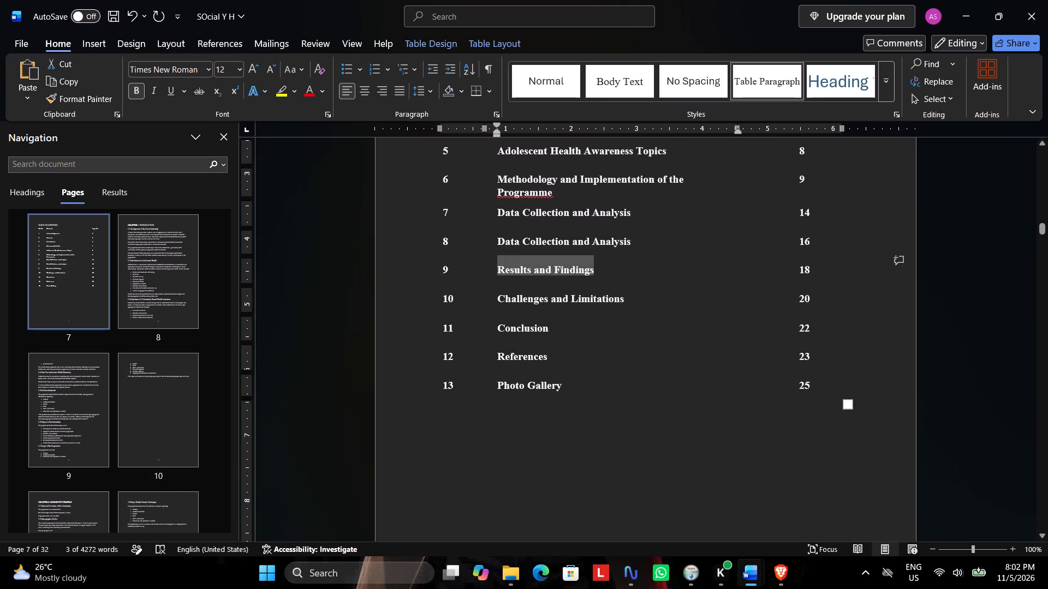
pyautogui.moveTo(635, 241); pyautogui.dragTo(497, 243)
pyautogui.hotkey('ctrl', 'v')
# Replace the title in row 9 of the contents table with a copy of "Challenges and Limitations".
pyautogui.scroll(-2, 483, 260)
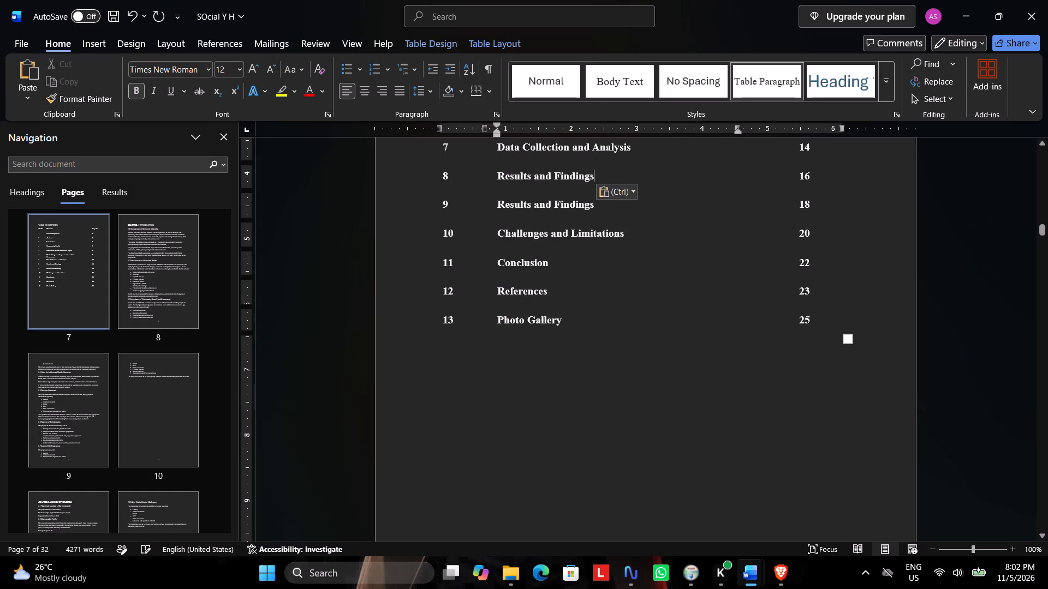
pyautogui.moveTo(630, 237); pyautogui.dragTo(498, 236)
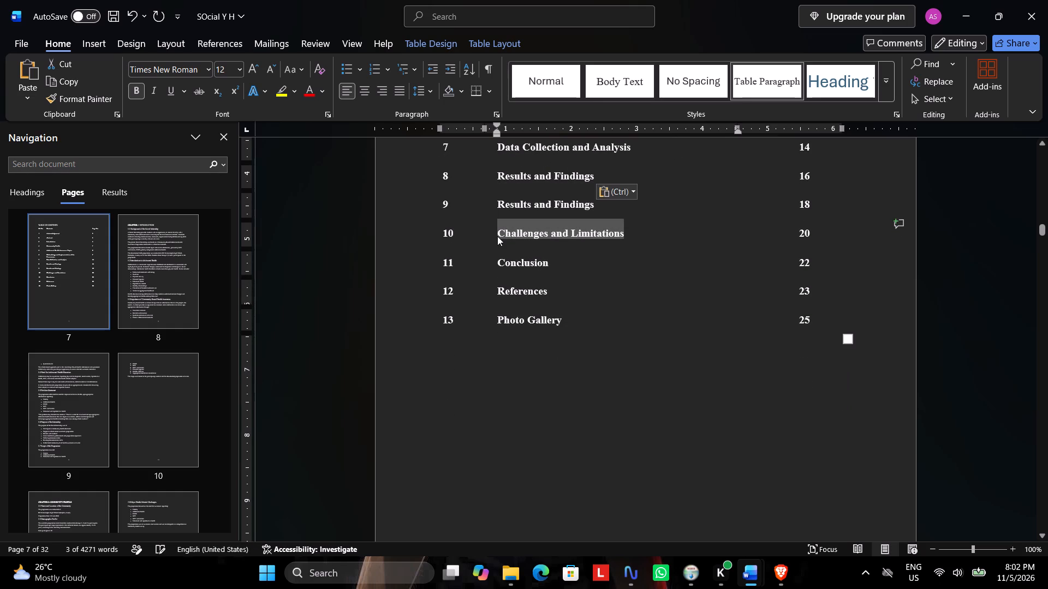
pyautogui.hotkey('ctrl', 'c')
pyautogui.moveTo(596, 206); pyautogui.dragTo(510, 207)
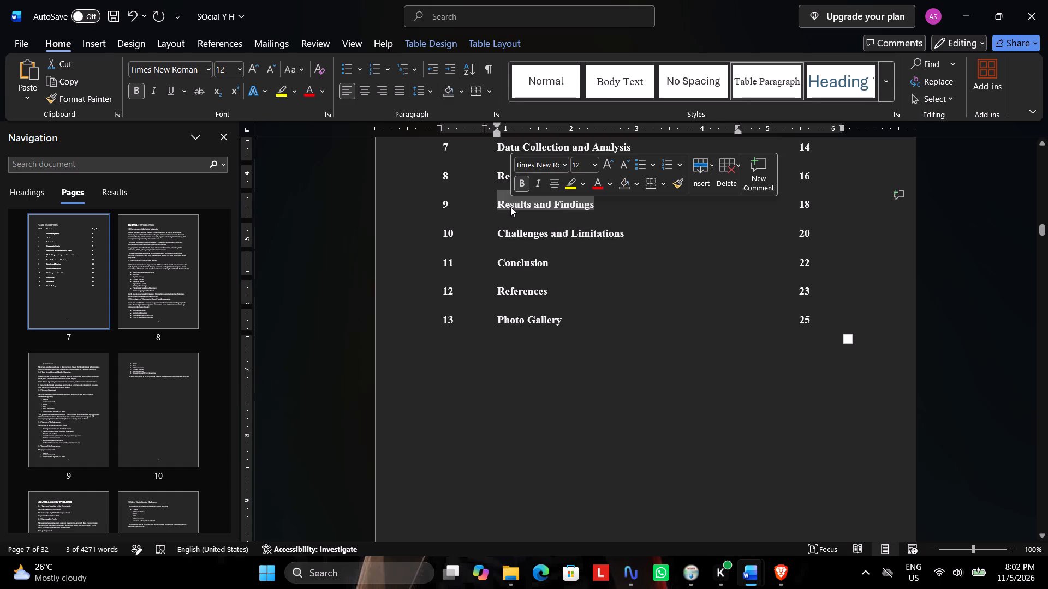
pyautogui.hotkey('ctrl', 'v')
# Replace the title in row 10 of the contents table with a copy of "Conclusion".
pyautogui.scroll(-1, 521, 229)
pyautogui.moveTo(550, 236); pyautogui.dragTo(505, 230)
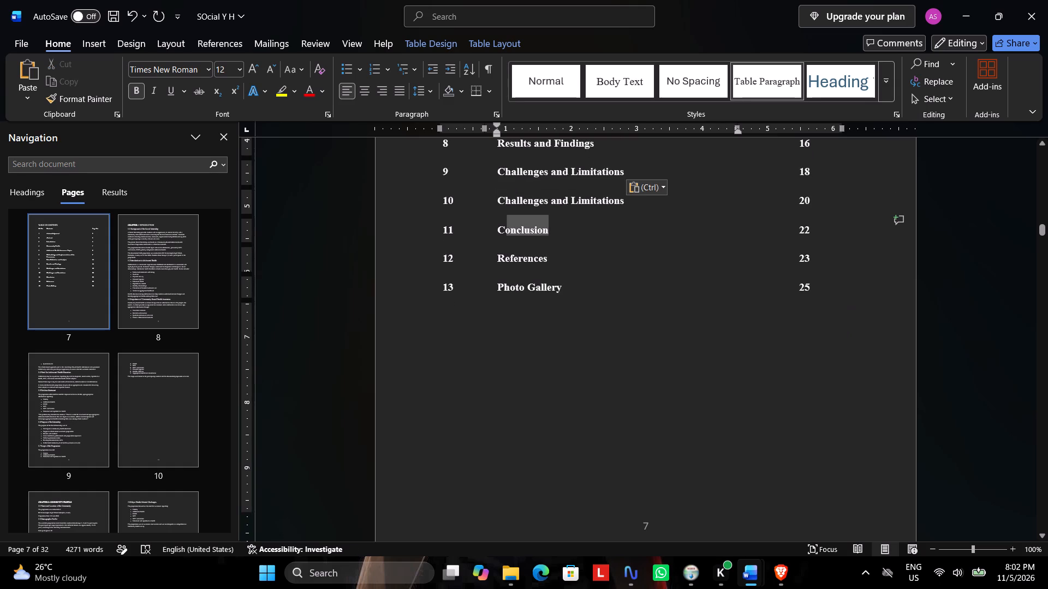
pyautogui.moveTo(505, 230); pyautogui.dragTo(498, 228)
pyautogui.hotkey('ctrl', 'c')
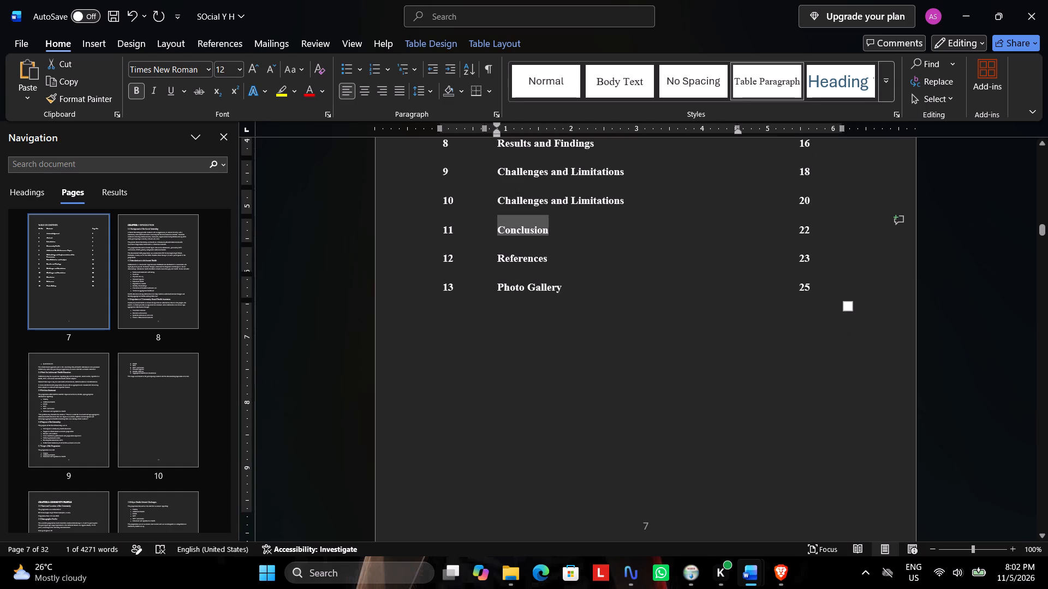
pyautogui.moveTo(632, 199); pyautogui.dragTo(507, 201)
pyautogui.hotkey('ctrl', 'v')
pyautogui.scroll(-1, 510, 205)
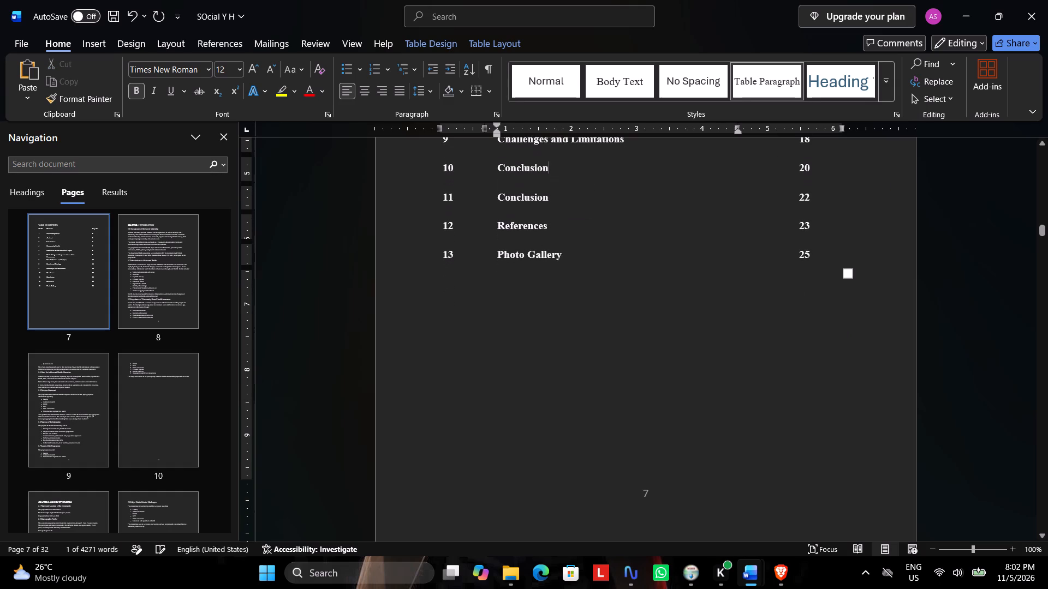
# Replace the title in row 11 of the contents table with a copy of "References".
pyautogui.moveTo(552, 228); pyautogui.dragTo(497, 225)
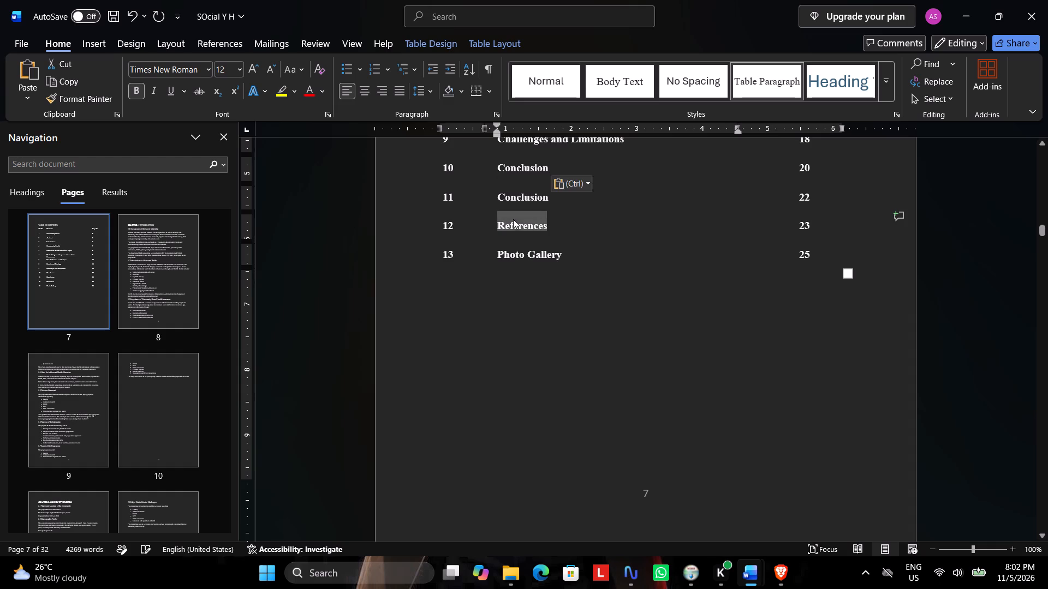
pyautogui.hotkey('ctrl', 'c')
pyautogui.moveTo(548, 197); pyautogui.dragTo(500, 197)
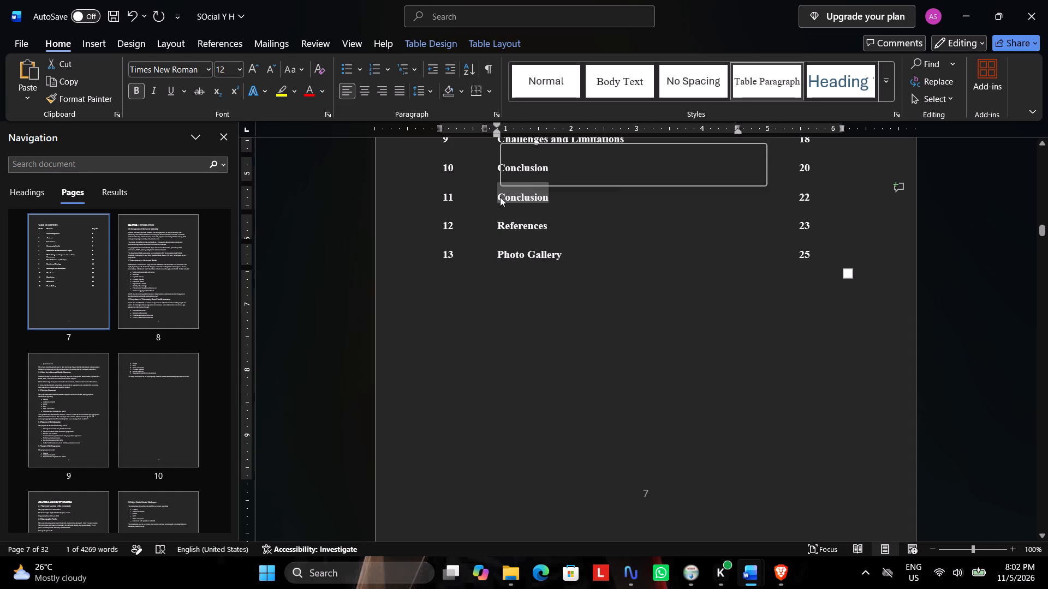
pyautogui.hotkey('ctrl', 'v')
# Replace the title in row 12 of the contents table with a copy of "Photo Gallery".
pyautogui.scroll(-1, 522, 219)
pyautogui.moveTo(565, 220); pyautogui.dragTo(538, 220)
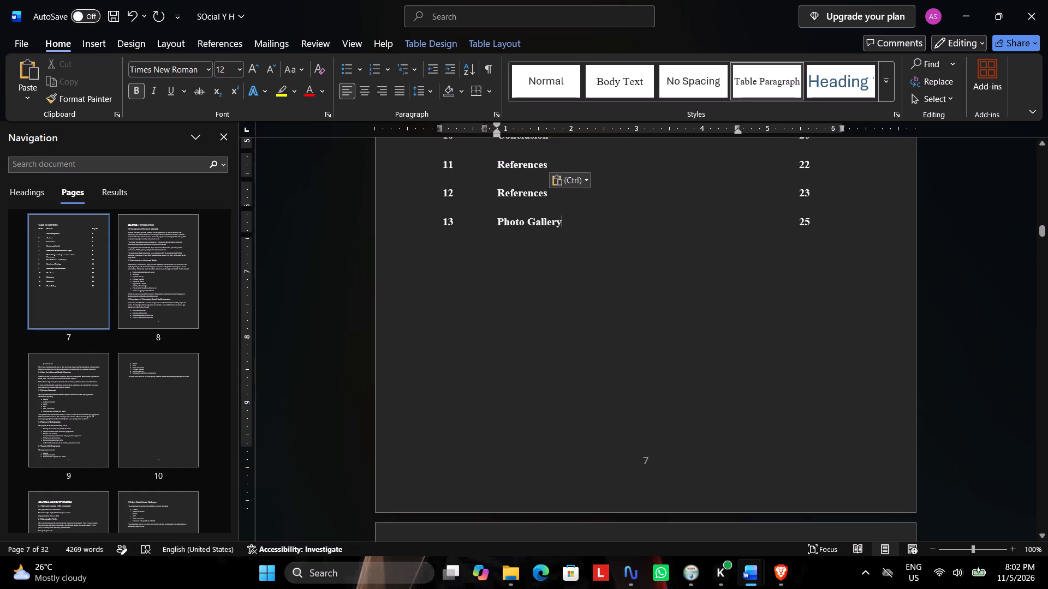
pyautogui.moveTo(538, 220); pyautogui.dragTo(494, 221)
pyautogui.hotkey('ctrl', 'c')
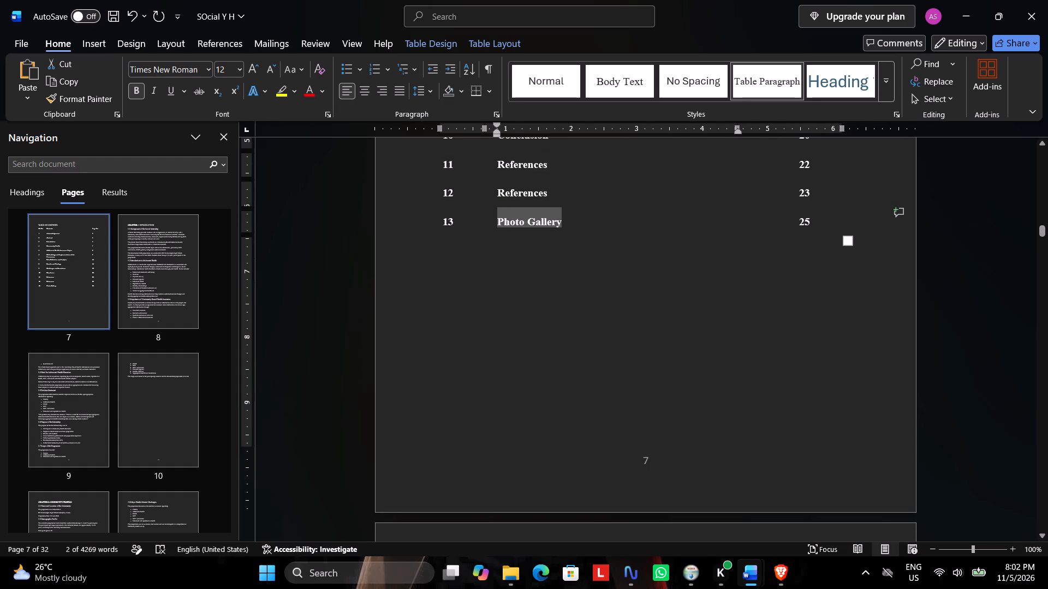
pyautogui.moveTo(550, 191); pyautogui.dragTo(493, 190)
pyautogui.hotkey('ctrl', 'v')
# Clear the serial number, title and page number from row 13 of the contents table.
pyautogui.moveTo(580, 224); pyautogui.dragTo(548, 225)
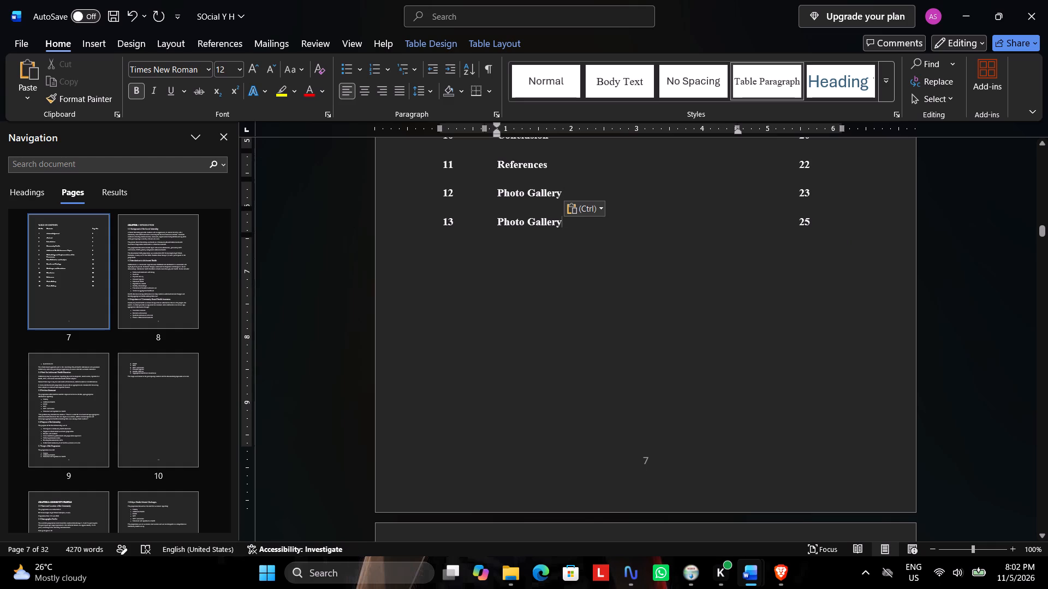
pyautogui.moveTo(548, 225); pyautogui.dragTo(461, 225)
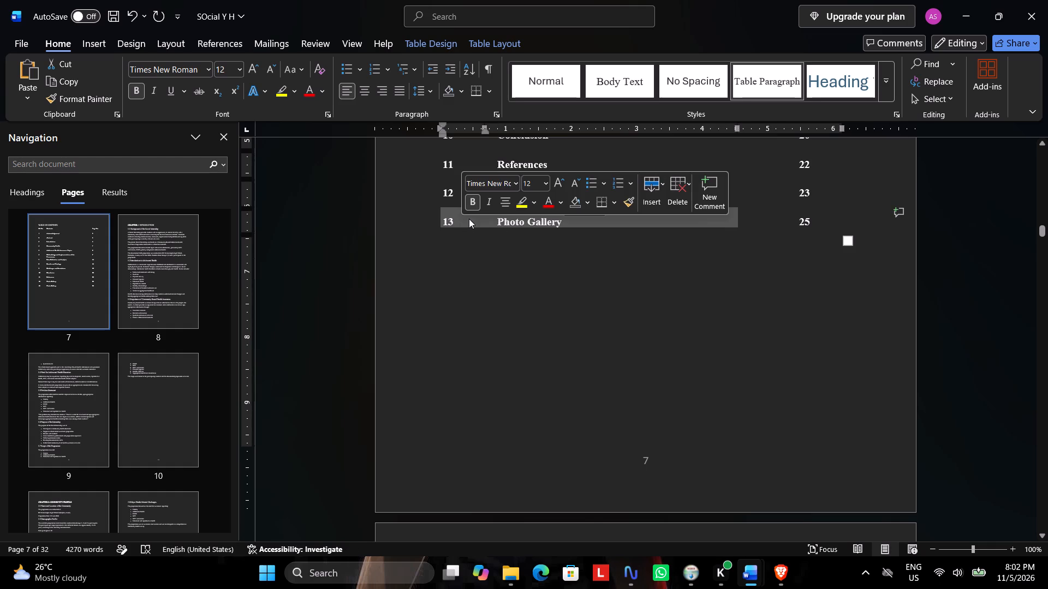
pyautogui.press('Delete')
pyautogui.moveTo(830, 217); pyautogui.dragTo(789, 219)
pyautogui.press('Delete')
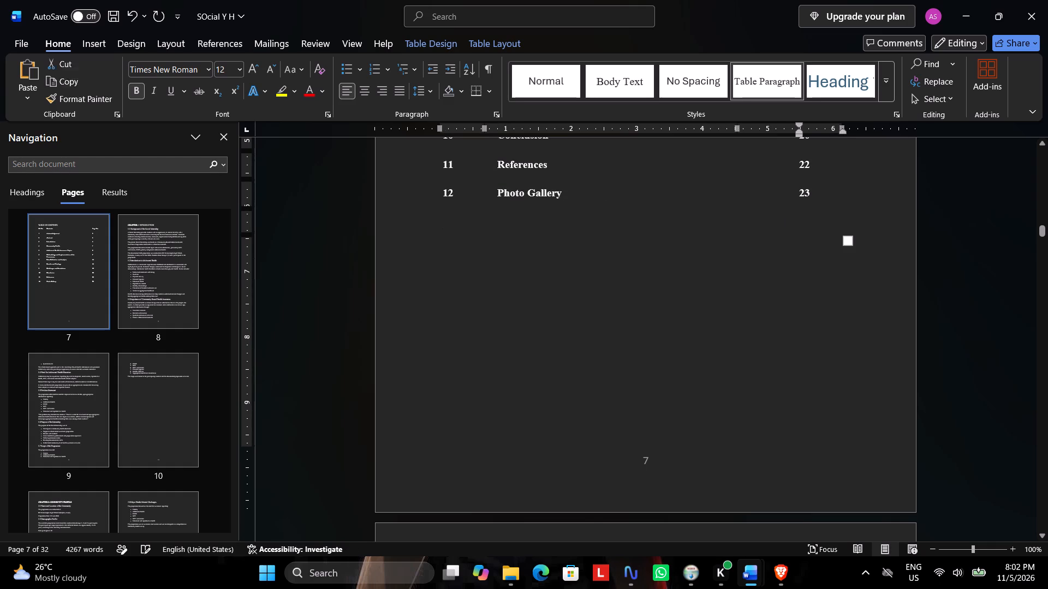
# Remove the page numbers from the document, starting from the Chapter 1 page.
pyautogui.scroll(4, 720, 236)
pyautogui.scroll(6, 664, 244)
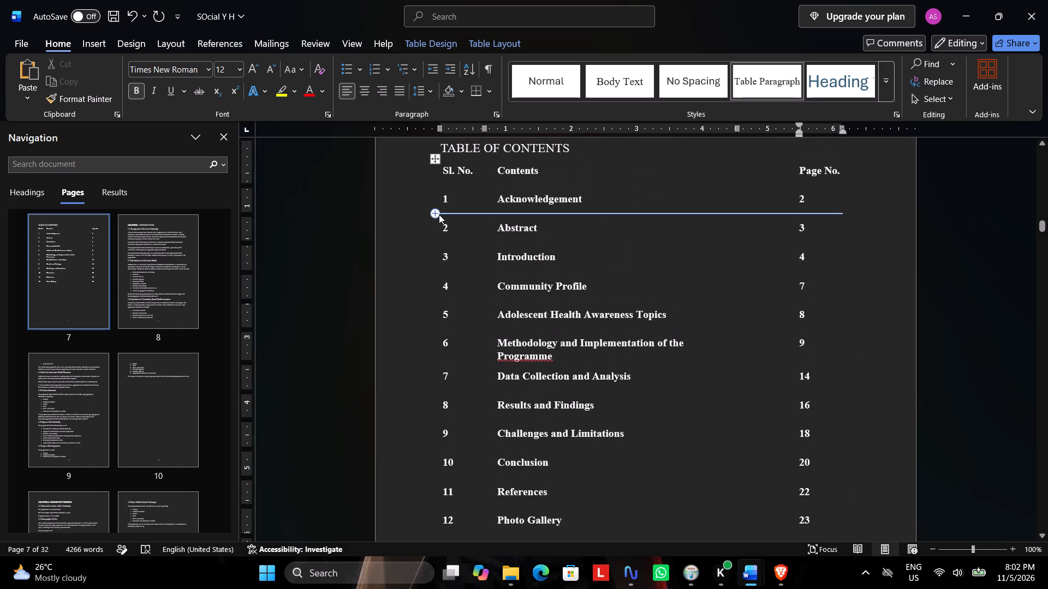
pyautogui.scroll(-1, 901, 230)
pyautogui.scroll(1, 889, 229)
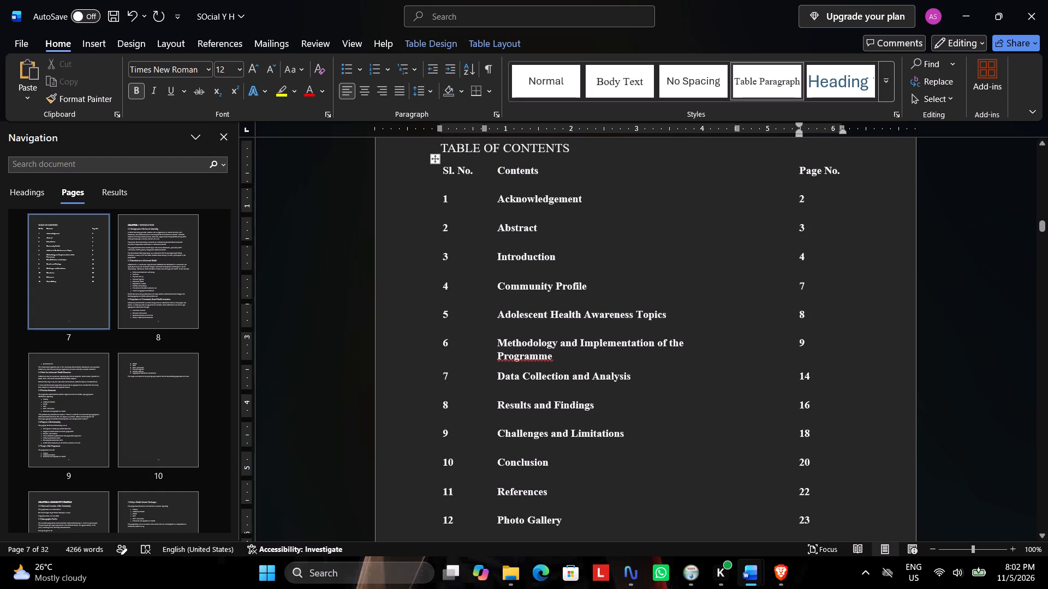
pyautogui.scroll(2, 181, 272)
pyautogui.scroll(-2, 178, 273)
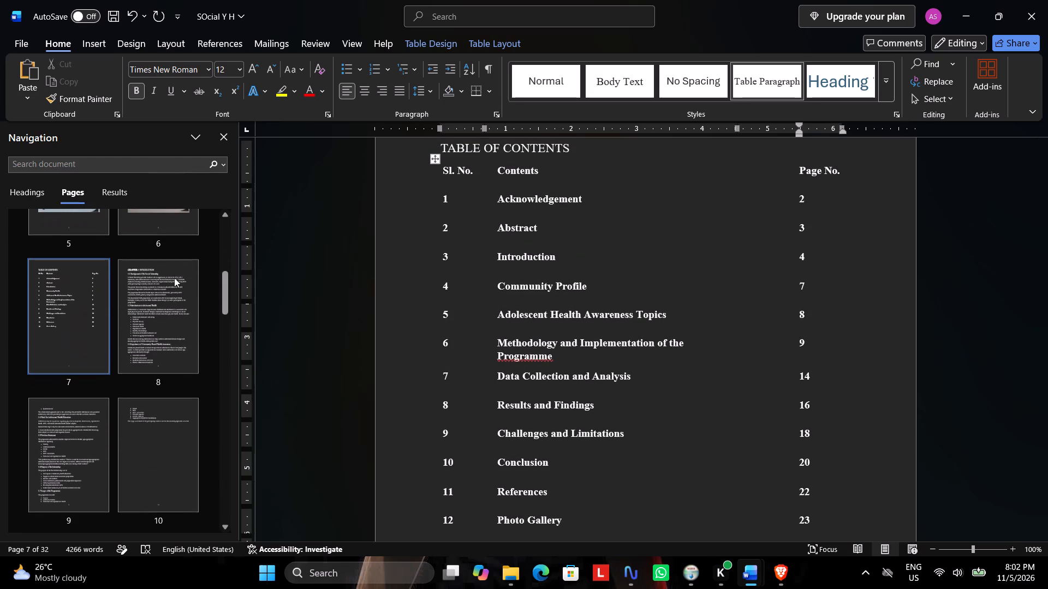
pyautogui.click(158, 290)
pyautogui.scroll(1, 431, 276)
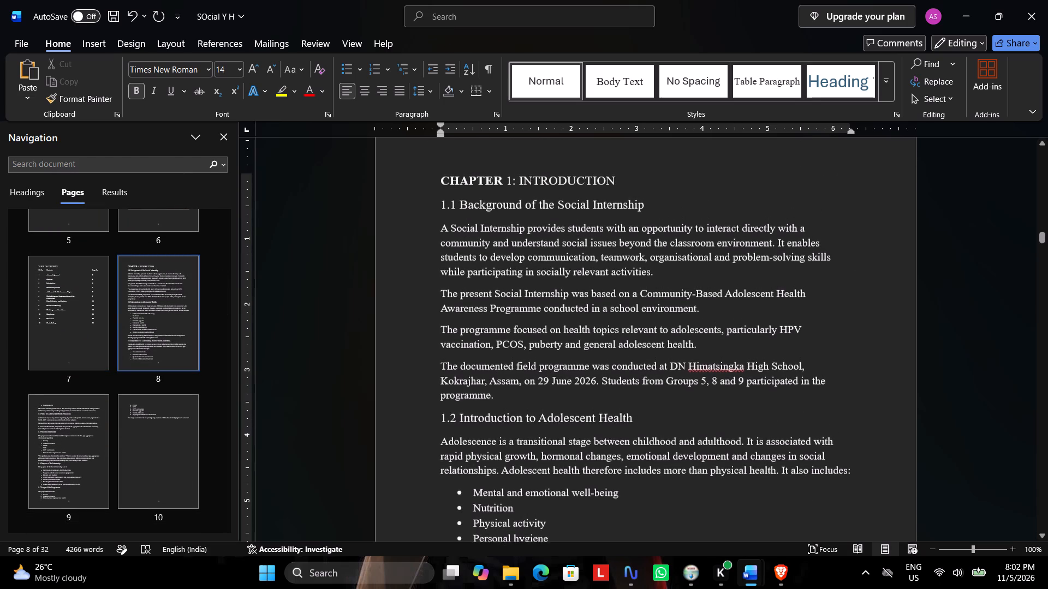
pyautogui.scroll(1, 438, 269)
pyautogui.click(104, 44)
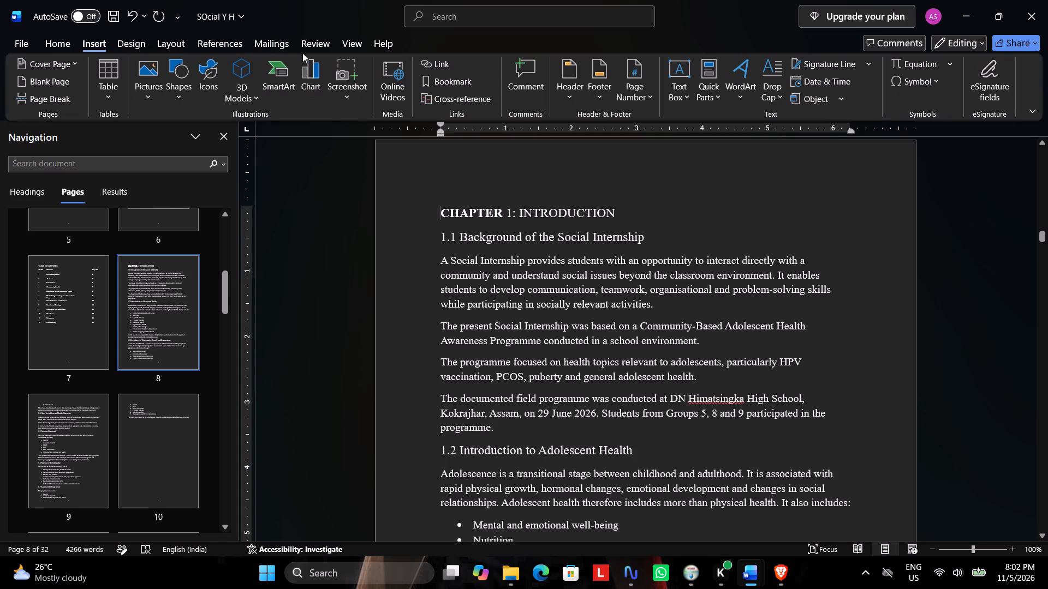
pyautogui.scroll(2, 657, 247)
pyautogui.click(638, 95)
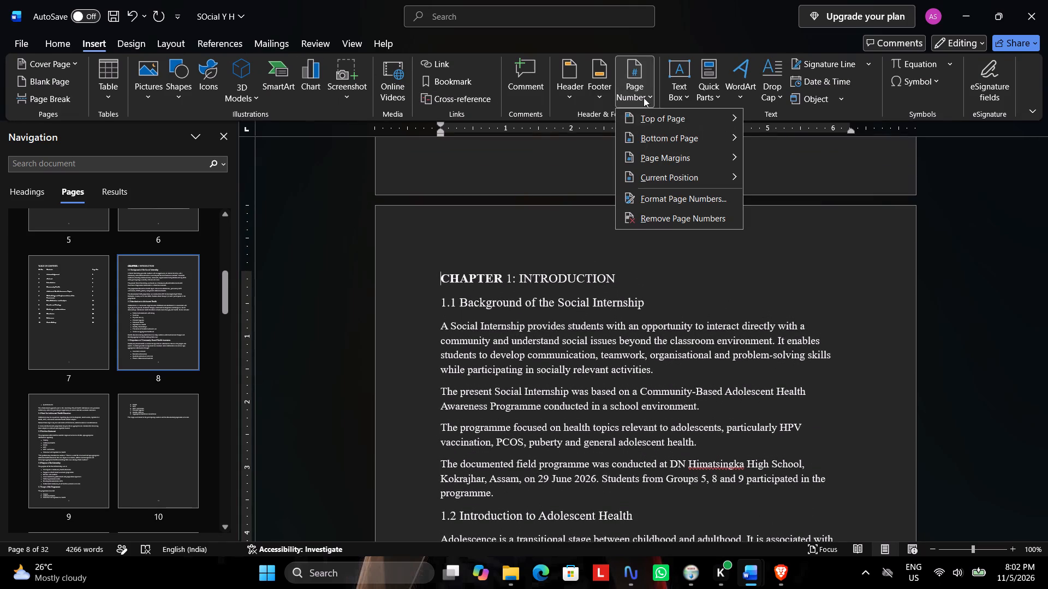
pyautogui.click(671, 215)
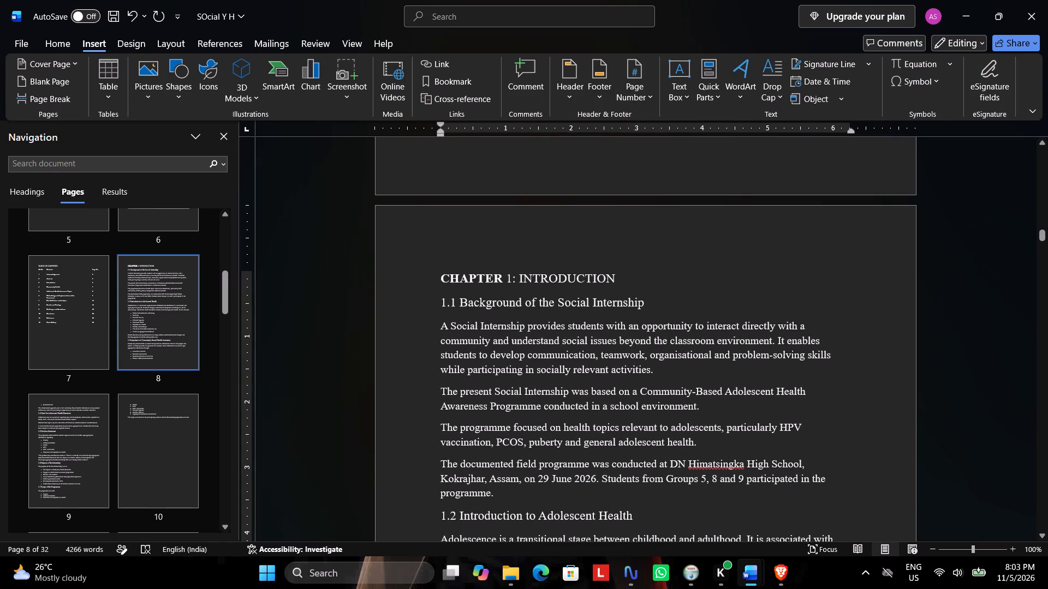
# Show the hidden formatting marks in the area between the contents table and Chapter 1.
pyautogui.scroll(13, 443, 323)
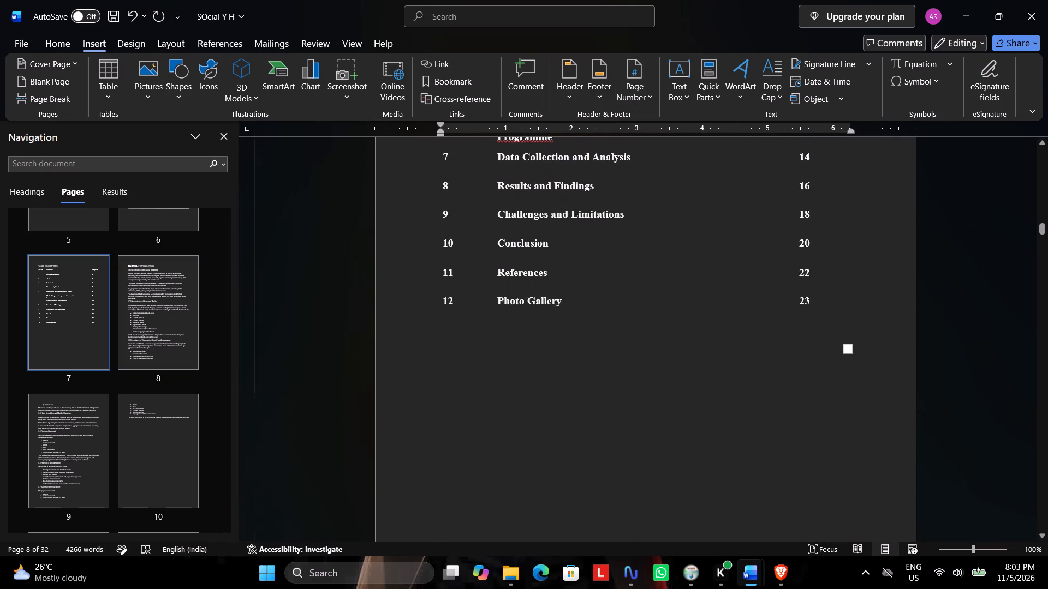
pyautogui.scroll(8, 486, 329)
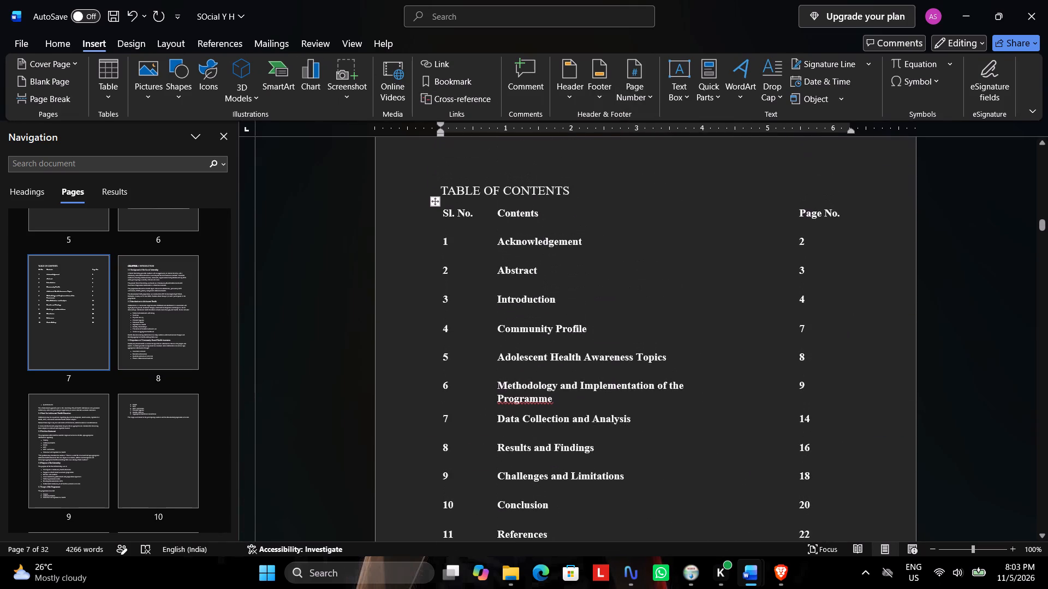
pyautogui.scroll(-18, 489, 327)
pyautogui.scroll(4, 486, 336)
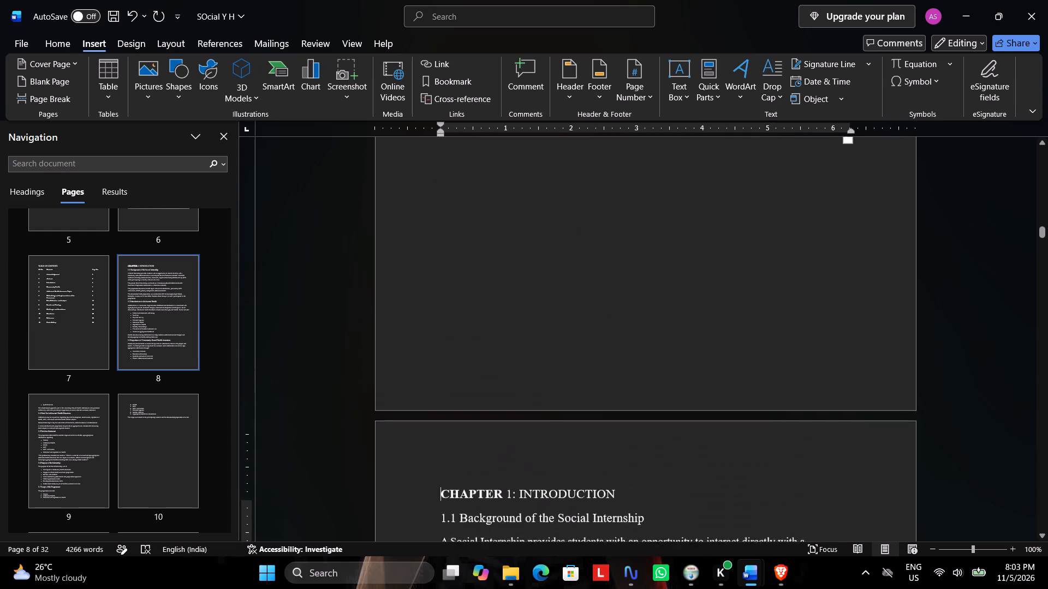
pyautogui.scroll(1, 739, 290)
pyautogui.click(809, 245)
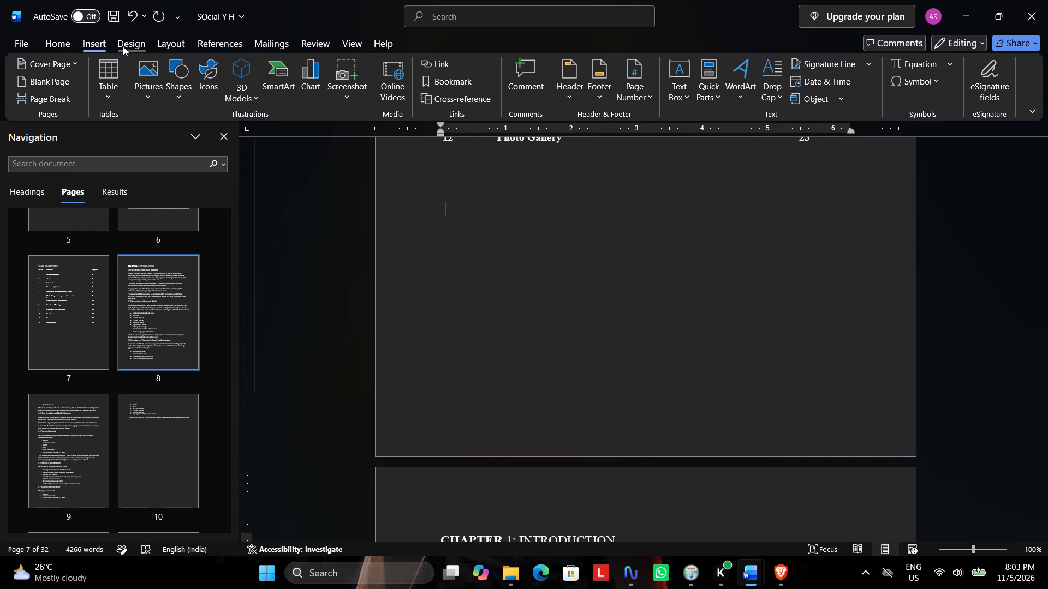
pyautogui.click(71, 44)
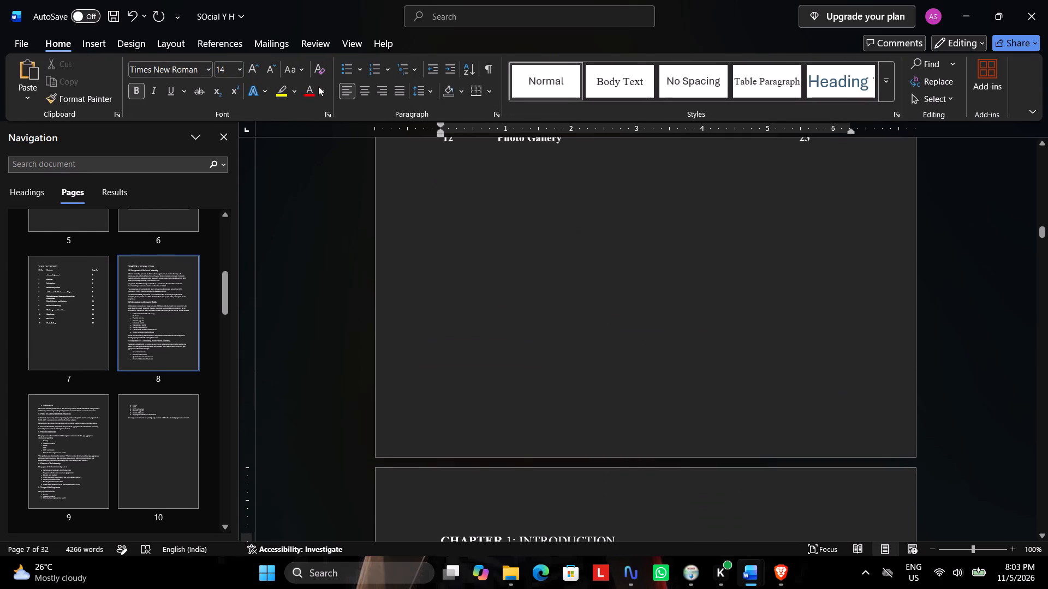
pyautogui.click(490, 76)
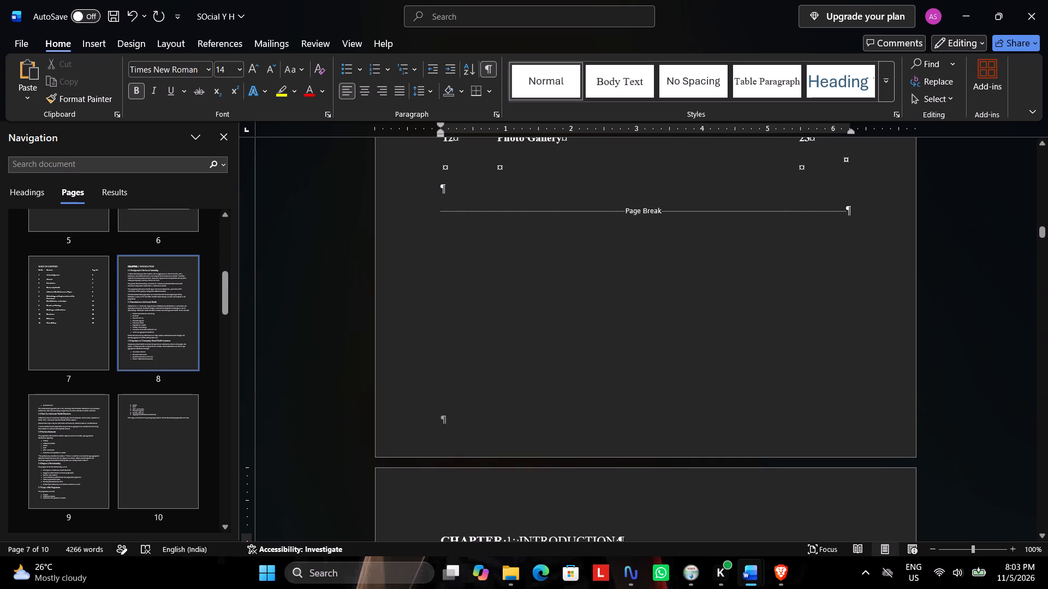
# Delete the page break between the contents table and the "CHAPTER 1: INTRODUCTION" heading.
pyautogui.scroll(-3, 659, 233)
pyautogui.scroll(3, 650, 235)
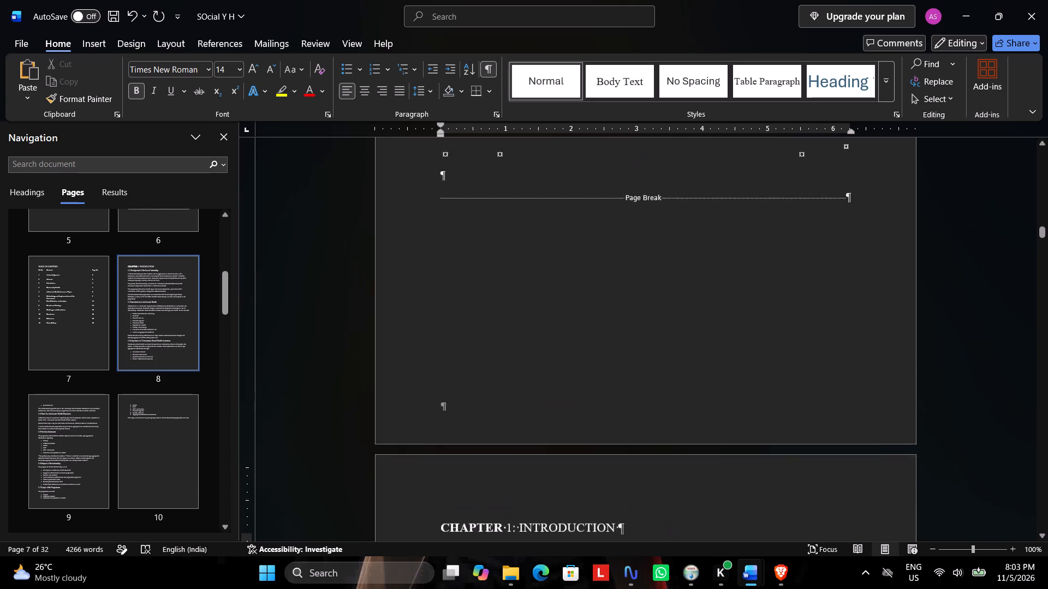
pyautogui.scroll(1, 650, 235)
pyautogui.click(669, 236)
pyautogui.moveTo(678, 241); pyautogui.dragTo(708, 242)
pyautogui.moveTo(742, 242); pyautogui.dragTo(641, 246)
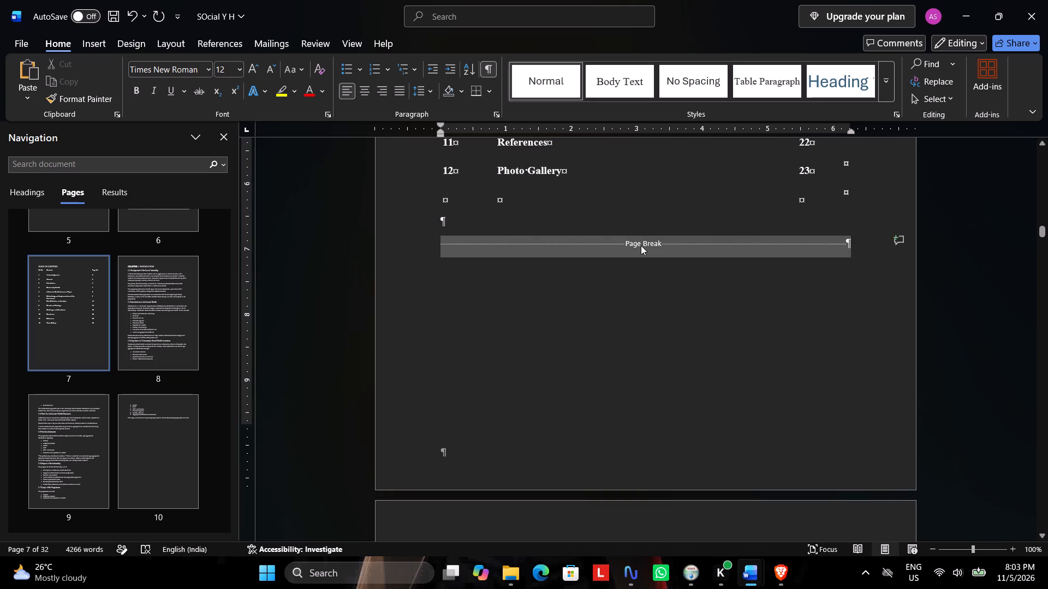
pyautogui.click(641, 245)
pyautogui.click(641, 245)
pyautogui.press('BackSpace')
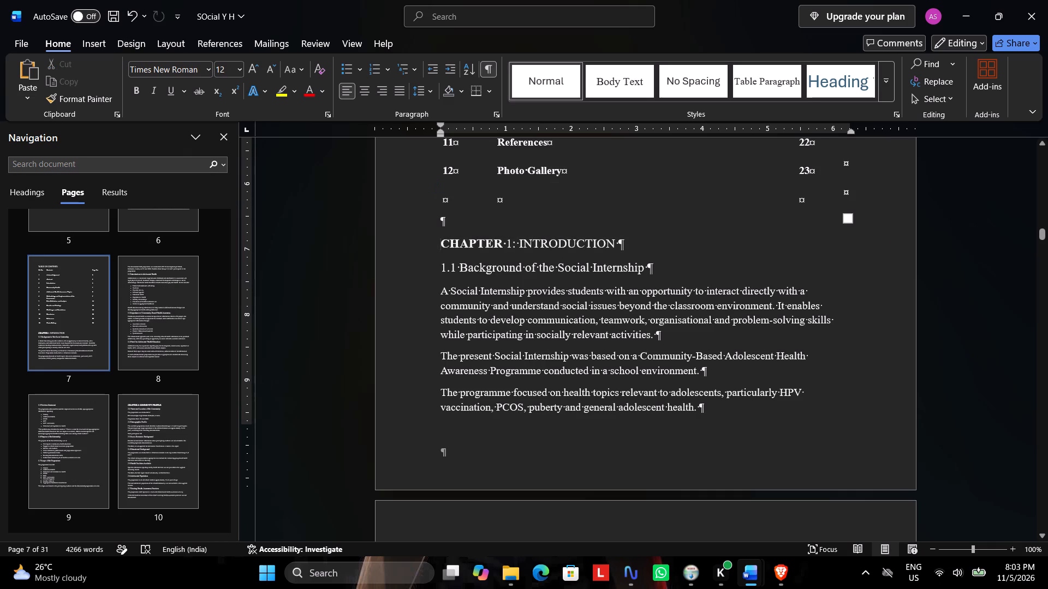
# Insert a Next Page section break directly before the "CHAPTER 1: INTRODUCTION" heading.
pyautogui.click(93, 47)
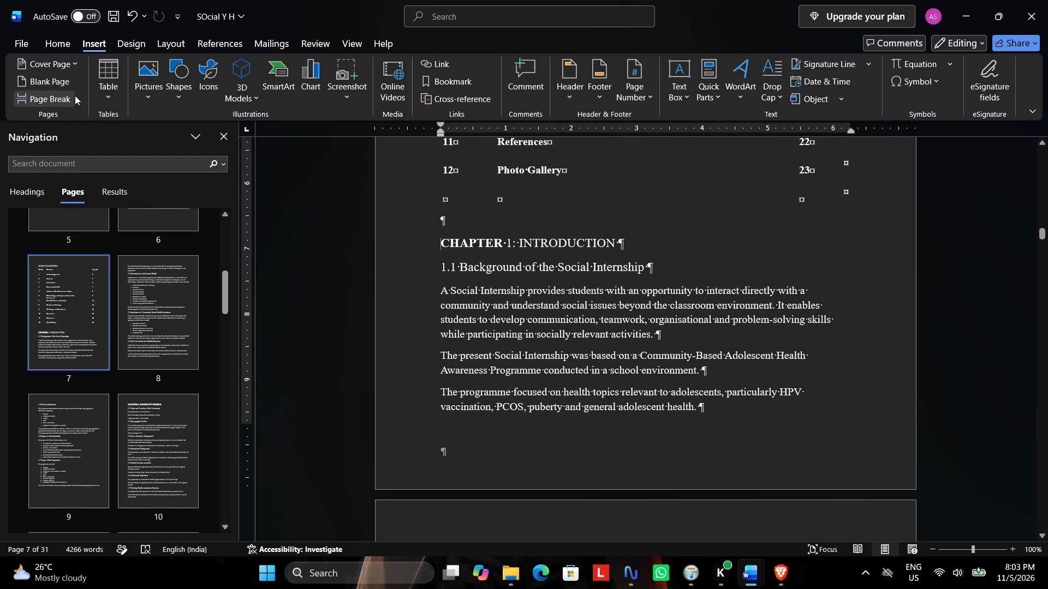
pyautogui.rightClick(63, 95)
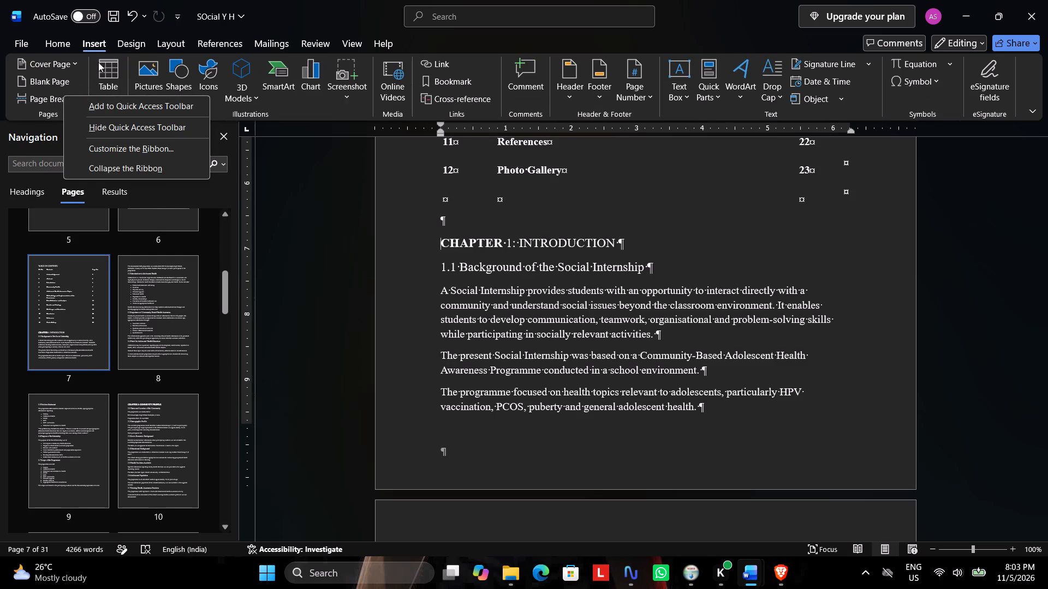
pyautogui.click(122, 40)
pyautogui.click(153, 42)
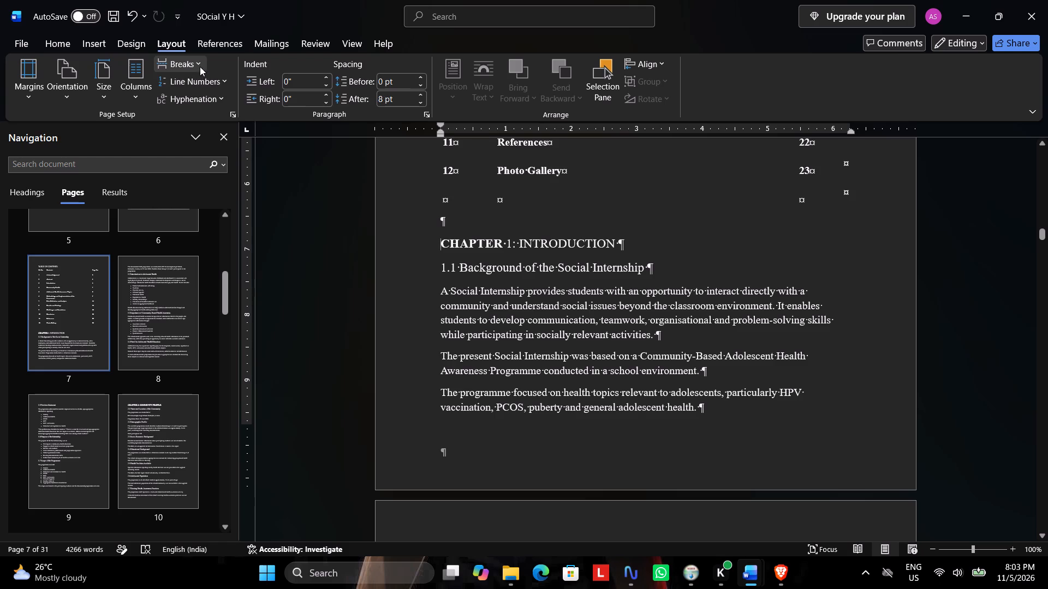
pyautogui.click(200, 67)
pyautogui.click(240, 261)
pyautogui.scroll(-1, 438, 241)
pyautogui.scroll(2, 452, 242)
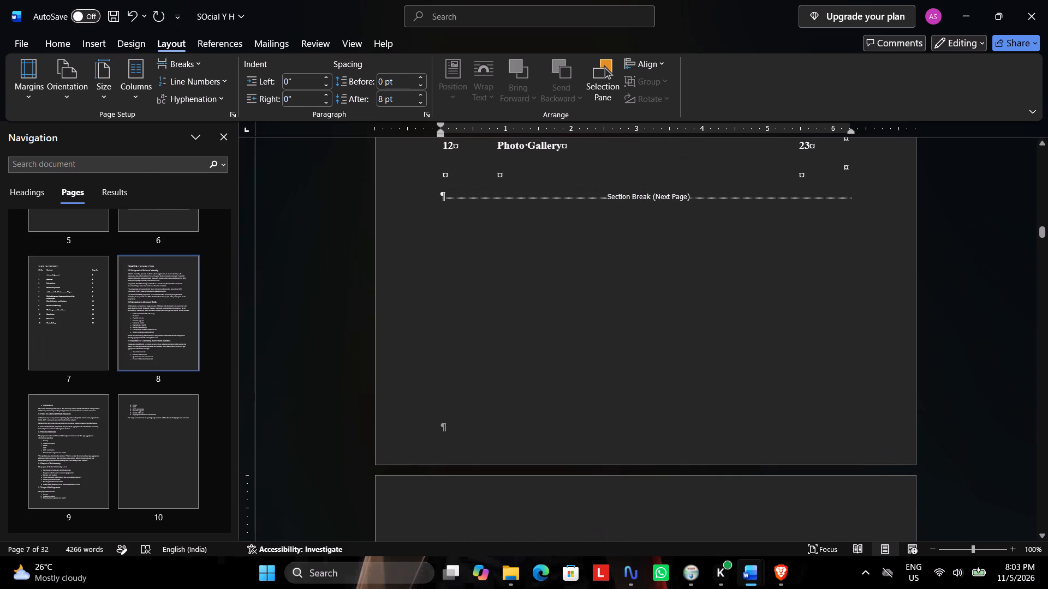
pyautogui.scroll(-1, 494, 434)
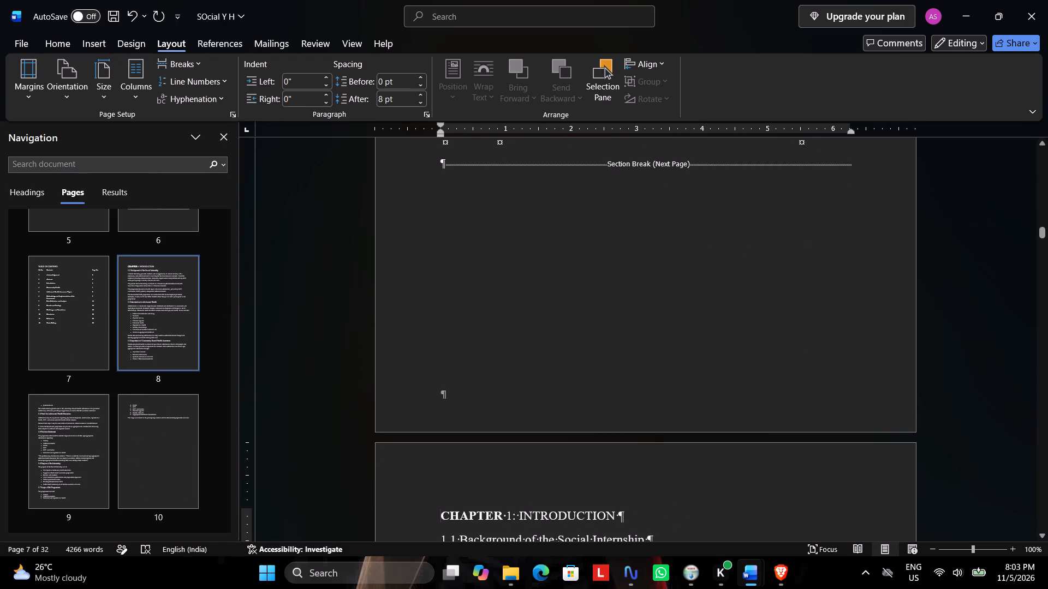
# Insert a blank page before the "CHAPTER 1: INTRODUCTION" heading and place the cursor on it.
pyautogui.click(438, 466)
pyautogui.click(434, 458)
pyautogui.click(506, 385)
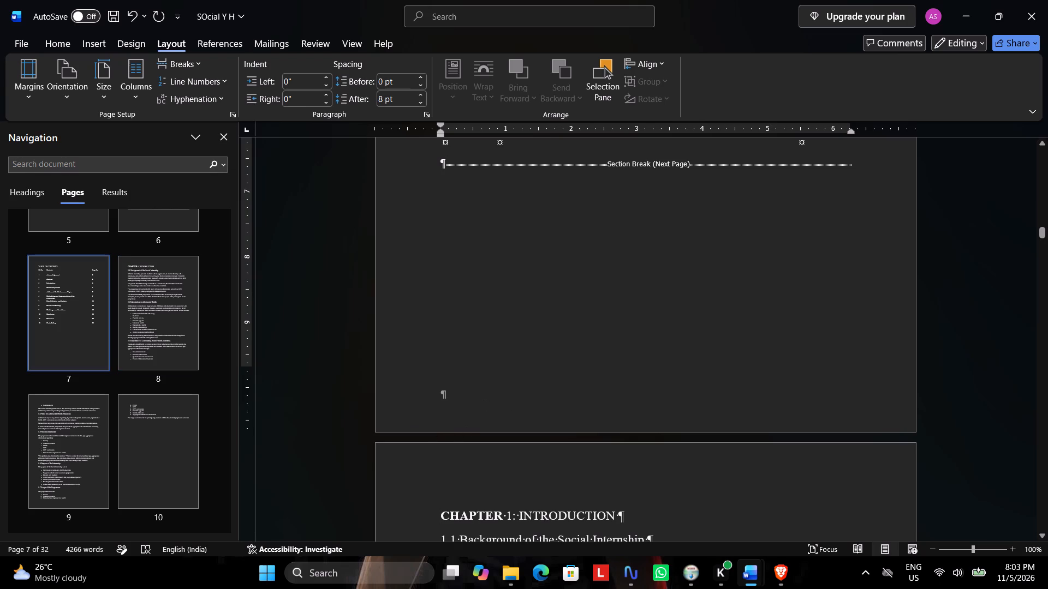
pyautogui.click(439, 510)
pyautogui.click(99, 47)
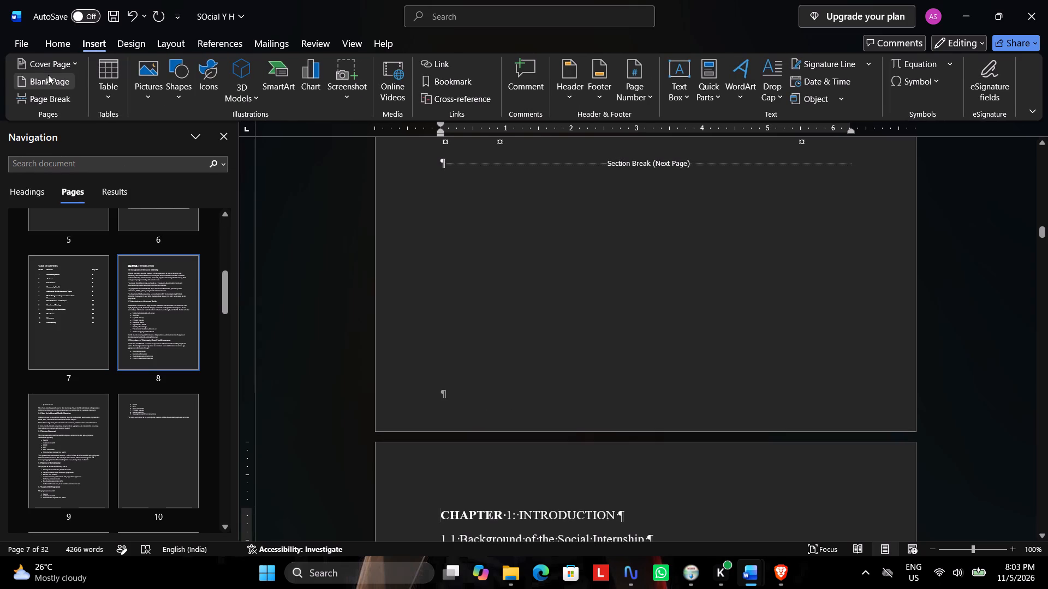
pyautogui.click(48, 75)
pyautogui.scroll(-1, 672, 285)
pyautogui.scroll(7, 621, 280)
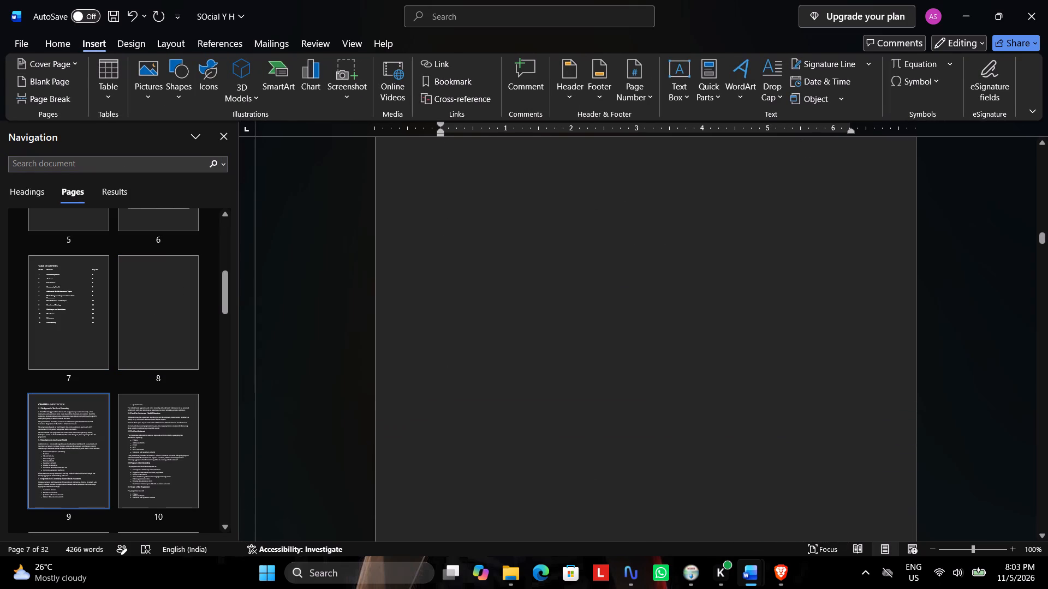
pyautogui.scroll(3, 620, 280)
pyautogui.click(616, 276)
pyautogui.scroll(-1, 754, 265)
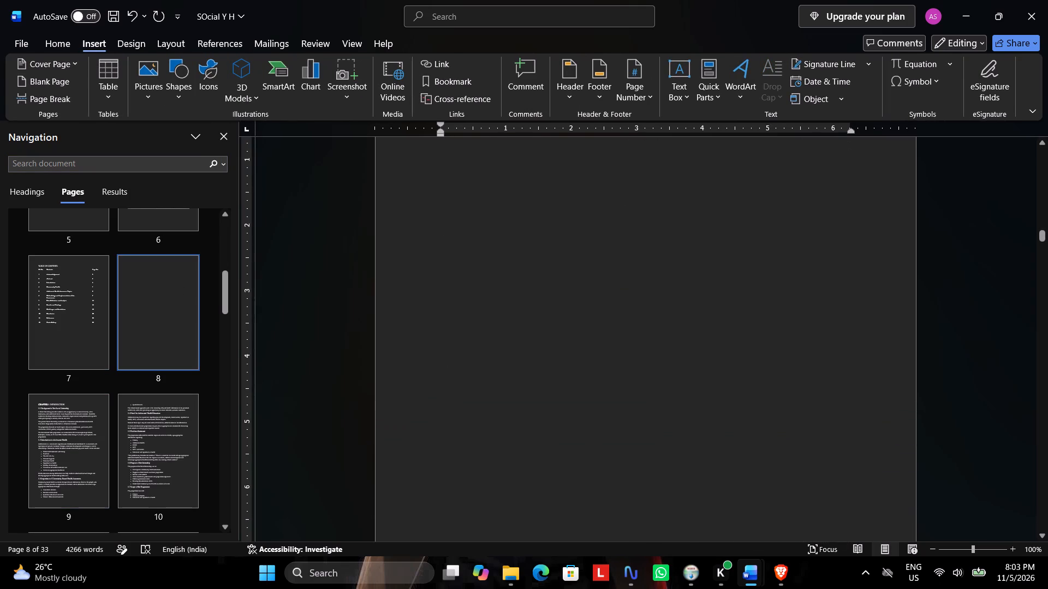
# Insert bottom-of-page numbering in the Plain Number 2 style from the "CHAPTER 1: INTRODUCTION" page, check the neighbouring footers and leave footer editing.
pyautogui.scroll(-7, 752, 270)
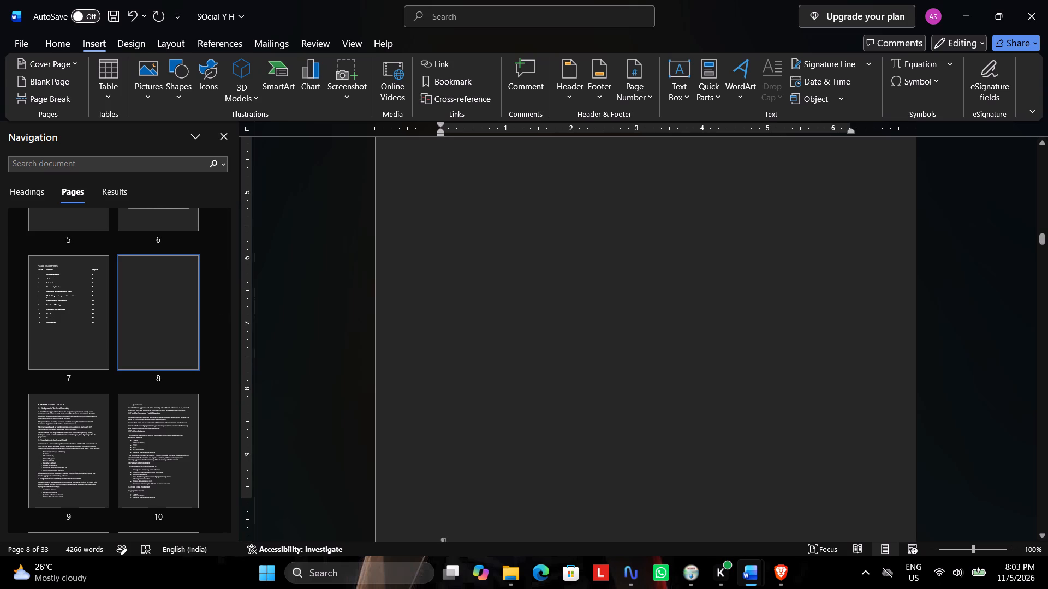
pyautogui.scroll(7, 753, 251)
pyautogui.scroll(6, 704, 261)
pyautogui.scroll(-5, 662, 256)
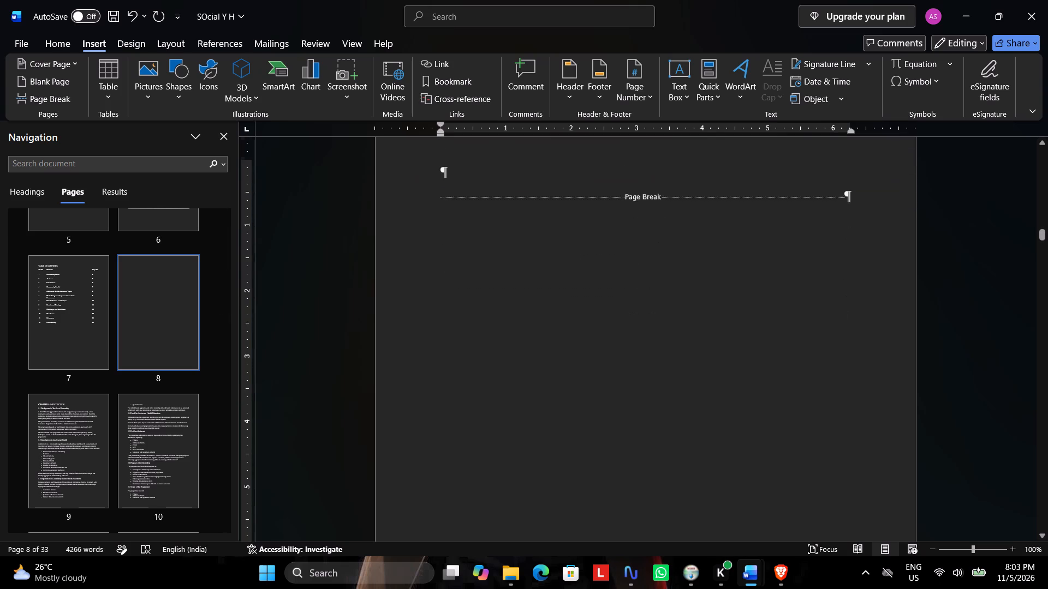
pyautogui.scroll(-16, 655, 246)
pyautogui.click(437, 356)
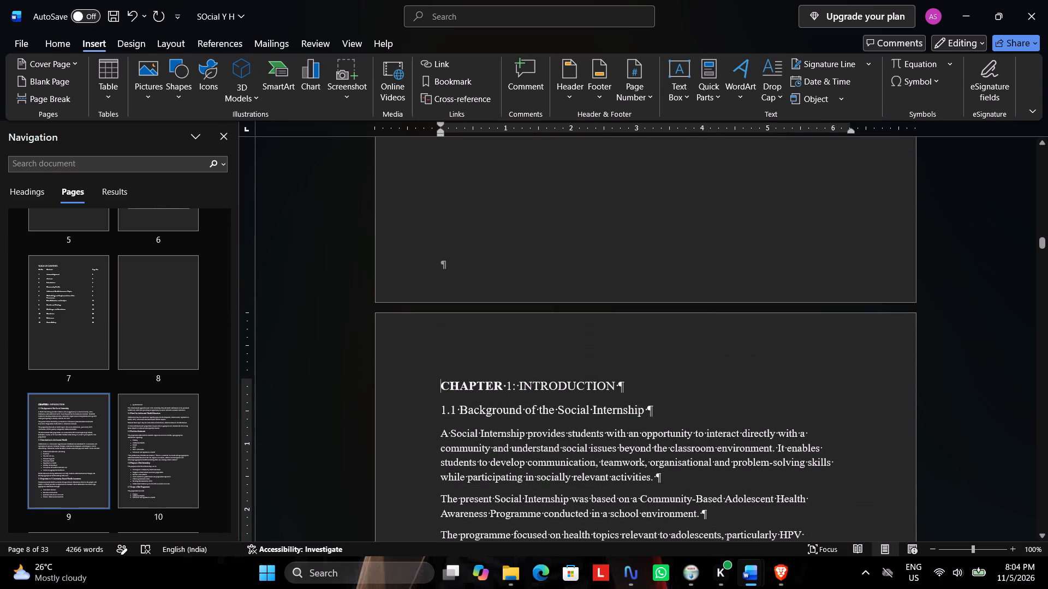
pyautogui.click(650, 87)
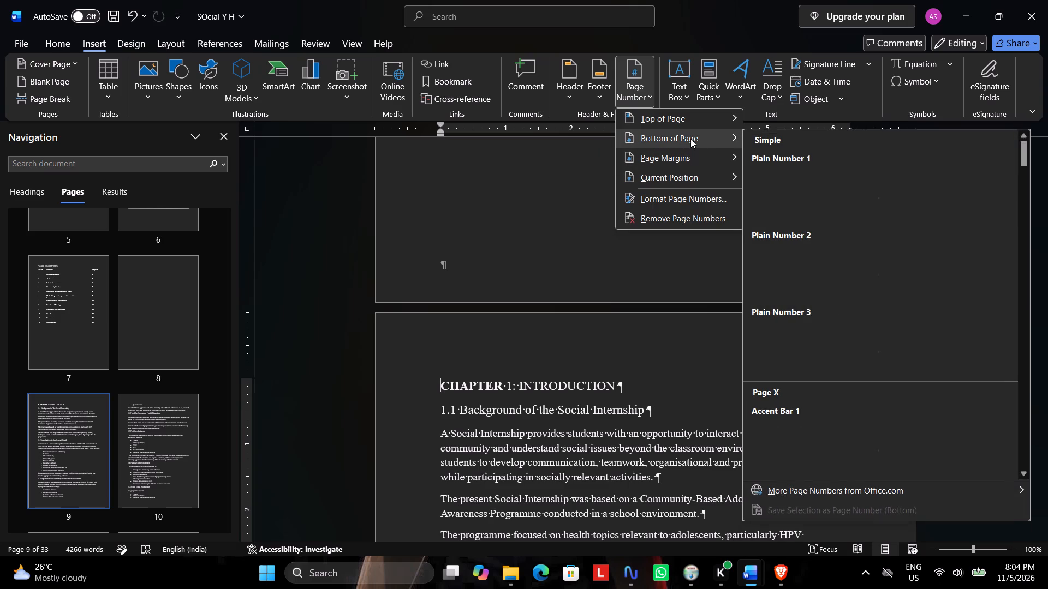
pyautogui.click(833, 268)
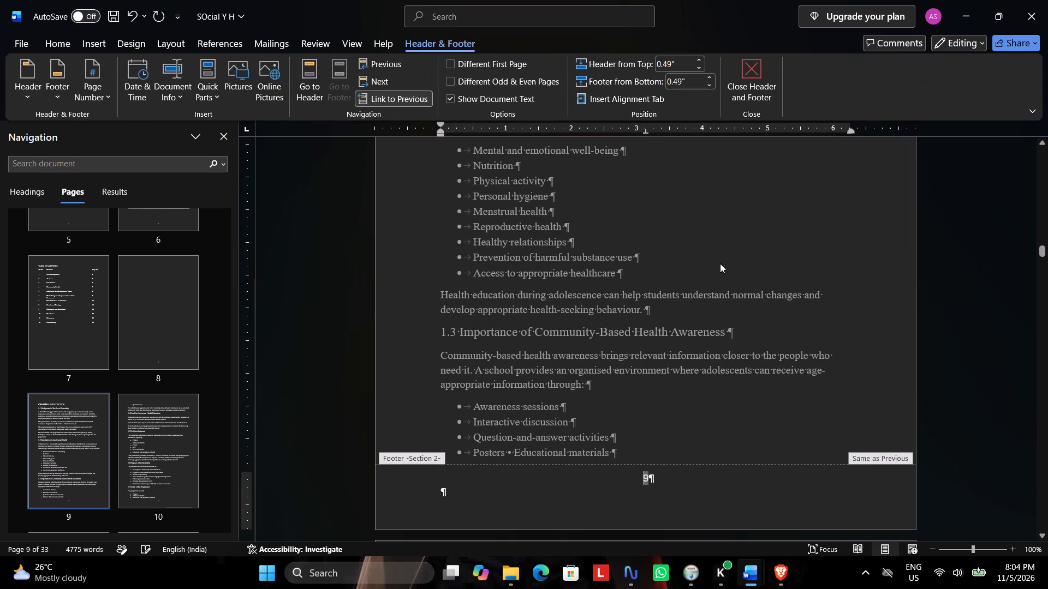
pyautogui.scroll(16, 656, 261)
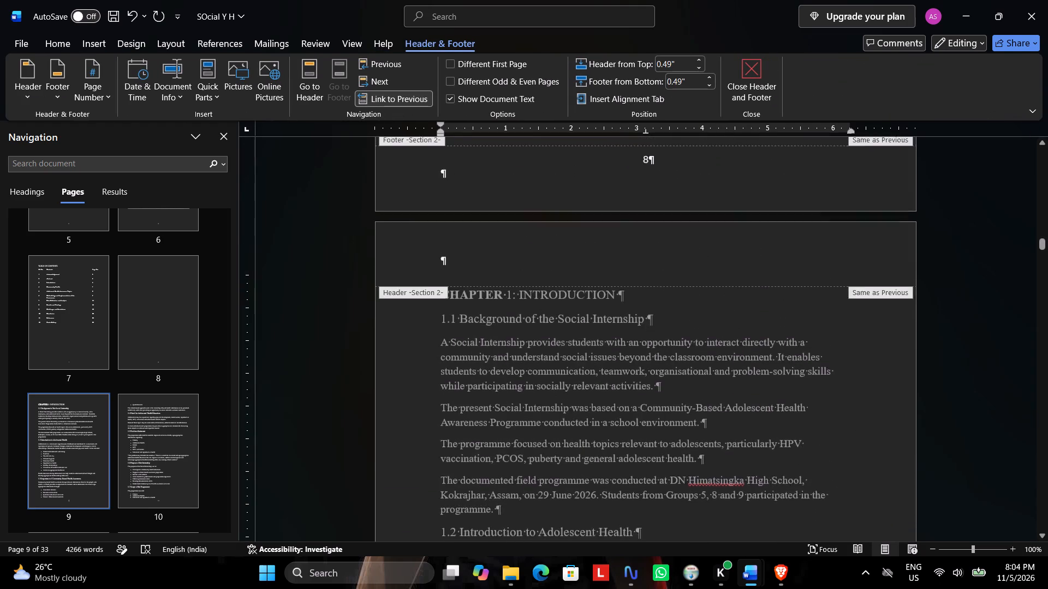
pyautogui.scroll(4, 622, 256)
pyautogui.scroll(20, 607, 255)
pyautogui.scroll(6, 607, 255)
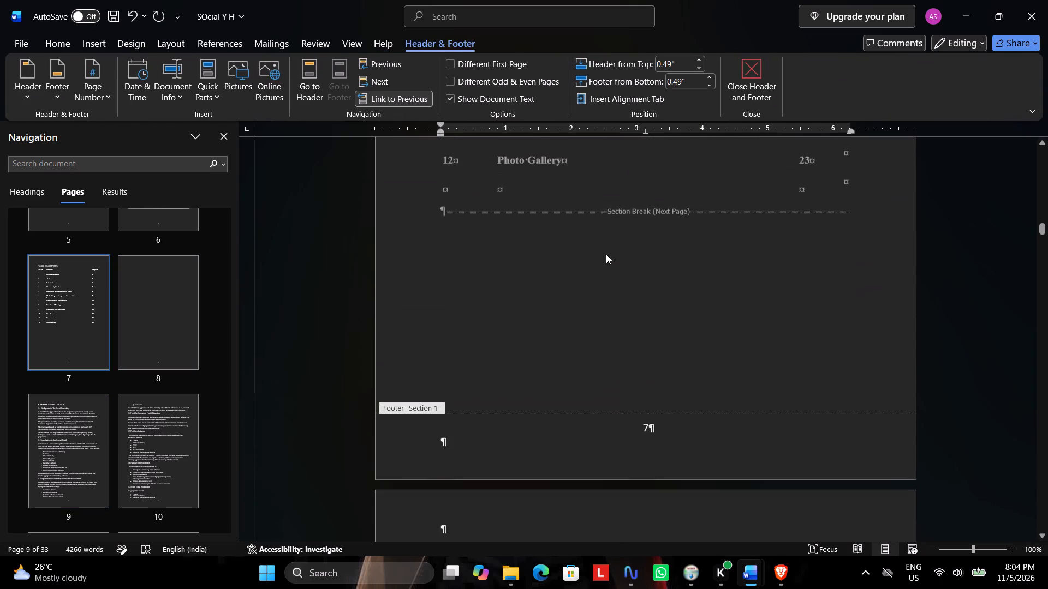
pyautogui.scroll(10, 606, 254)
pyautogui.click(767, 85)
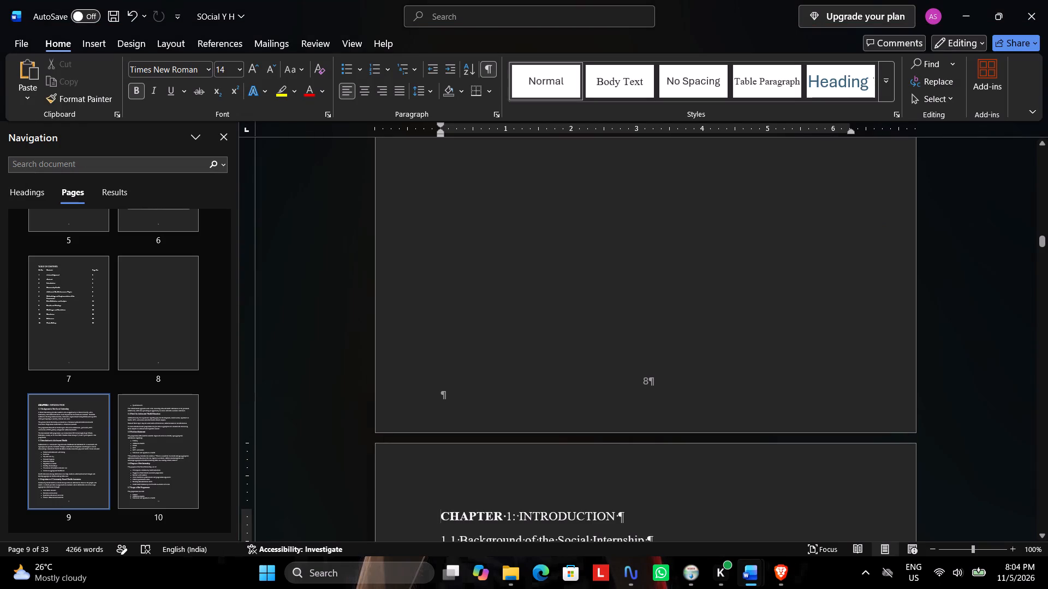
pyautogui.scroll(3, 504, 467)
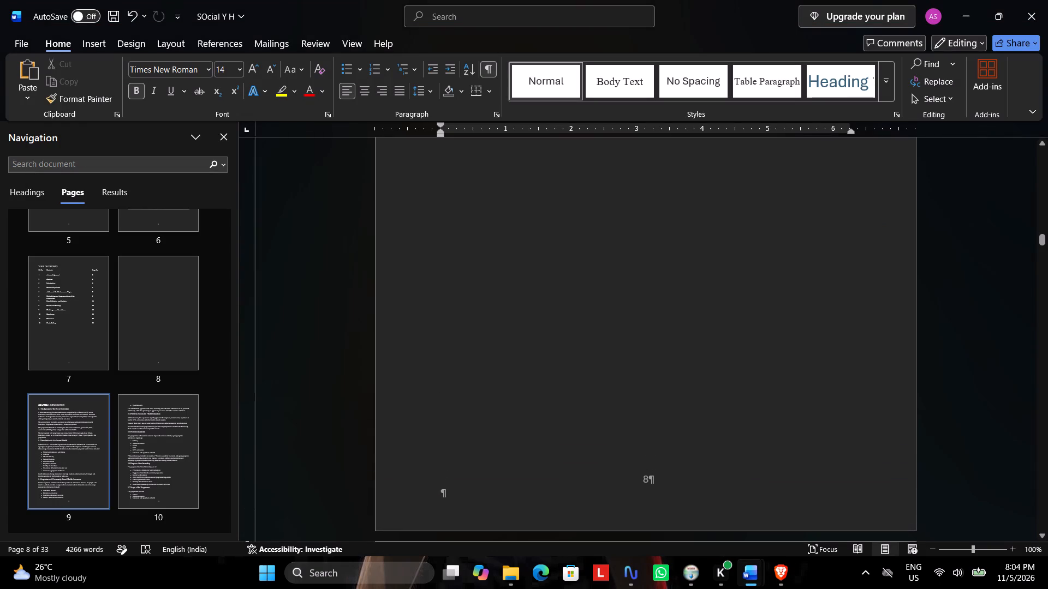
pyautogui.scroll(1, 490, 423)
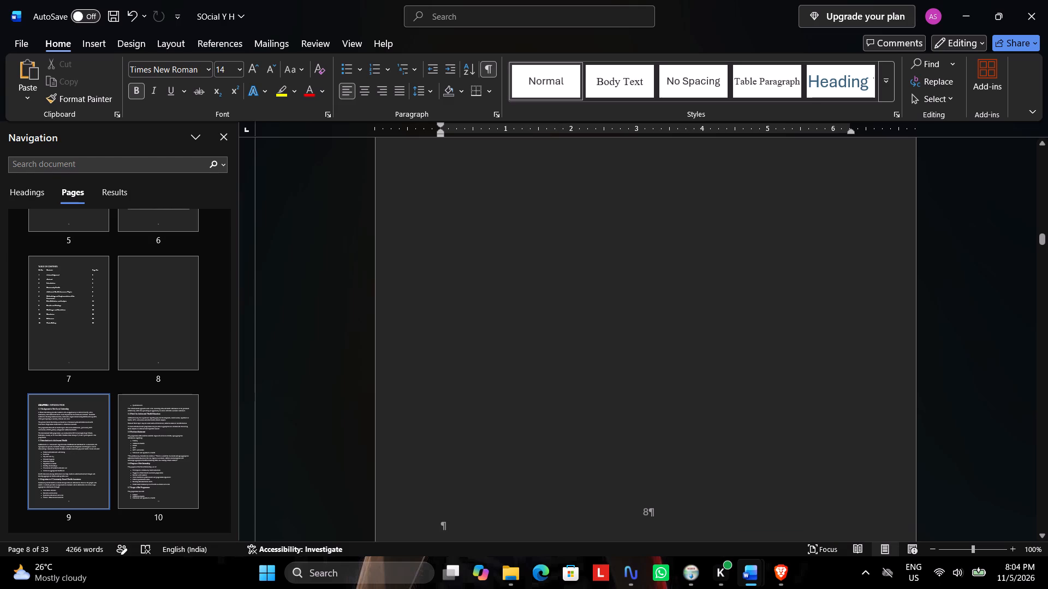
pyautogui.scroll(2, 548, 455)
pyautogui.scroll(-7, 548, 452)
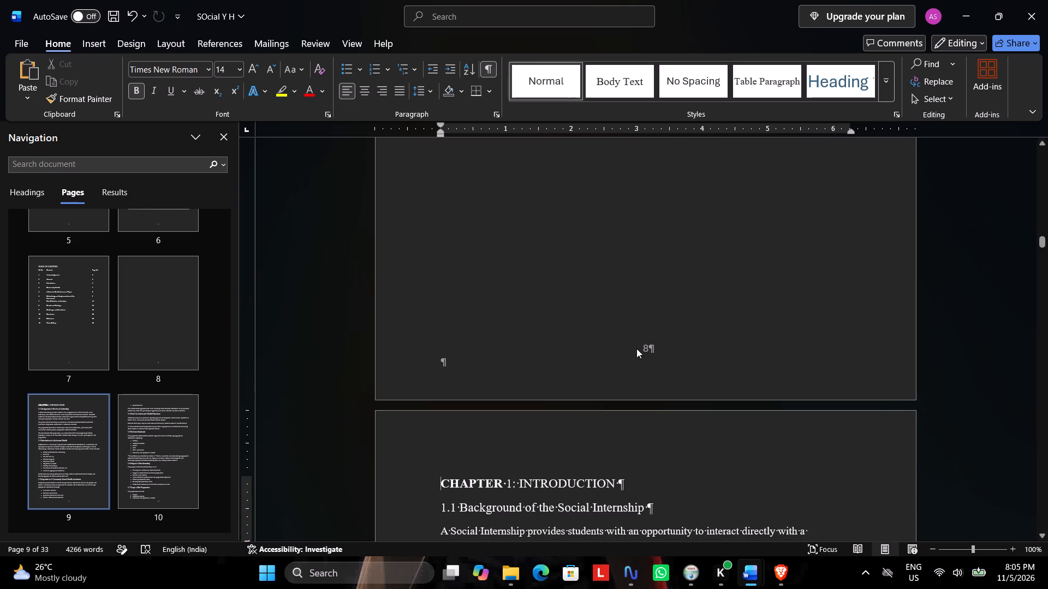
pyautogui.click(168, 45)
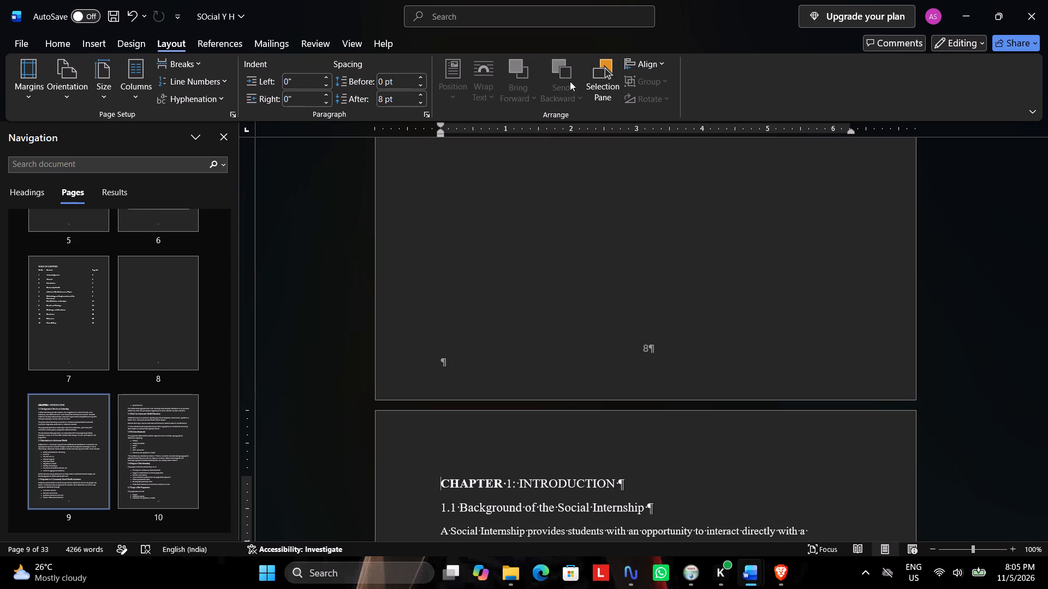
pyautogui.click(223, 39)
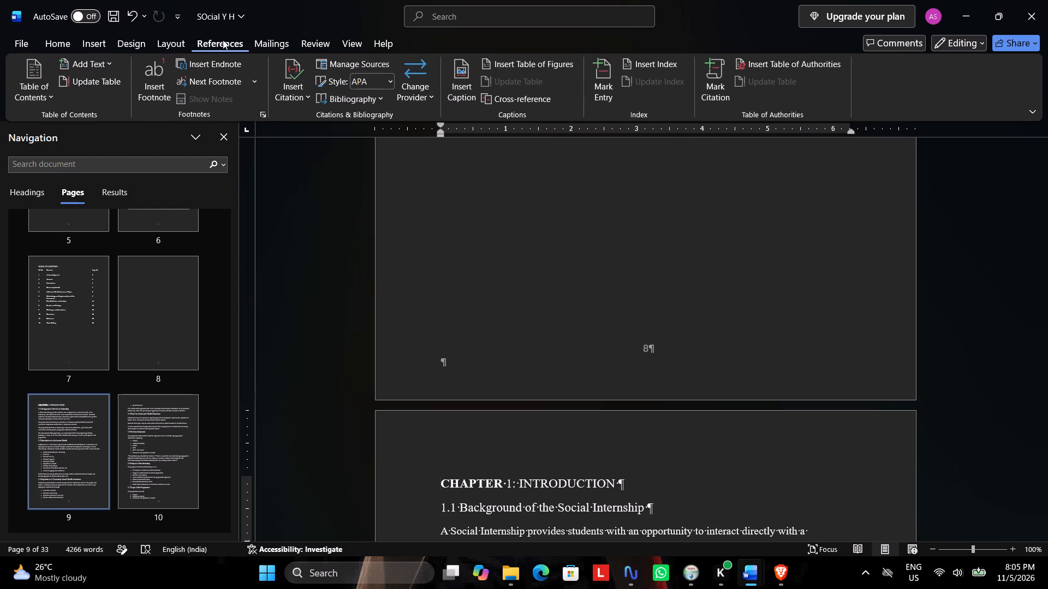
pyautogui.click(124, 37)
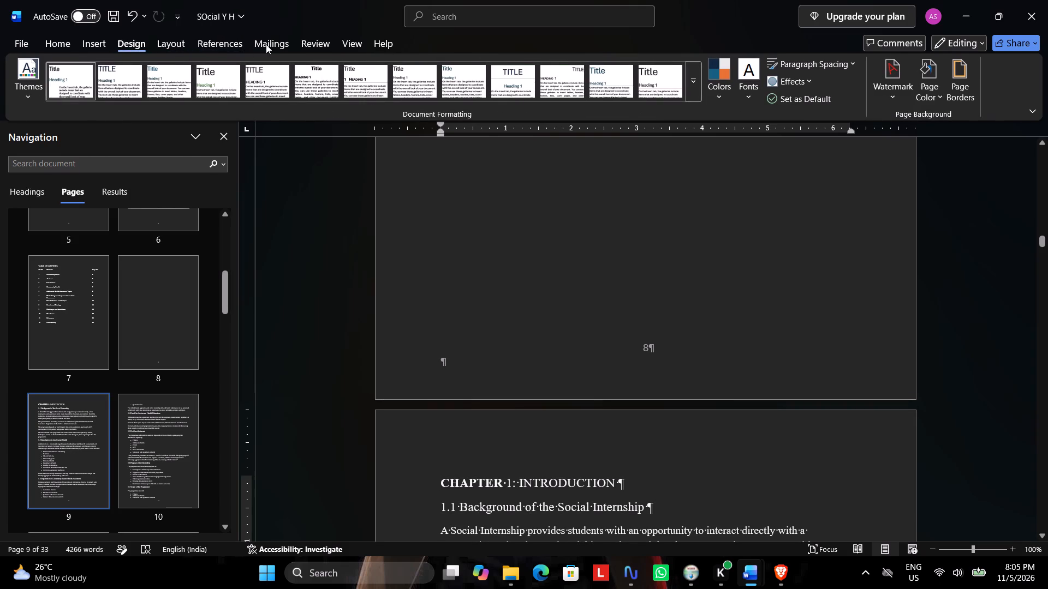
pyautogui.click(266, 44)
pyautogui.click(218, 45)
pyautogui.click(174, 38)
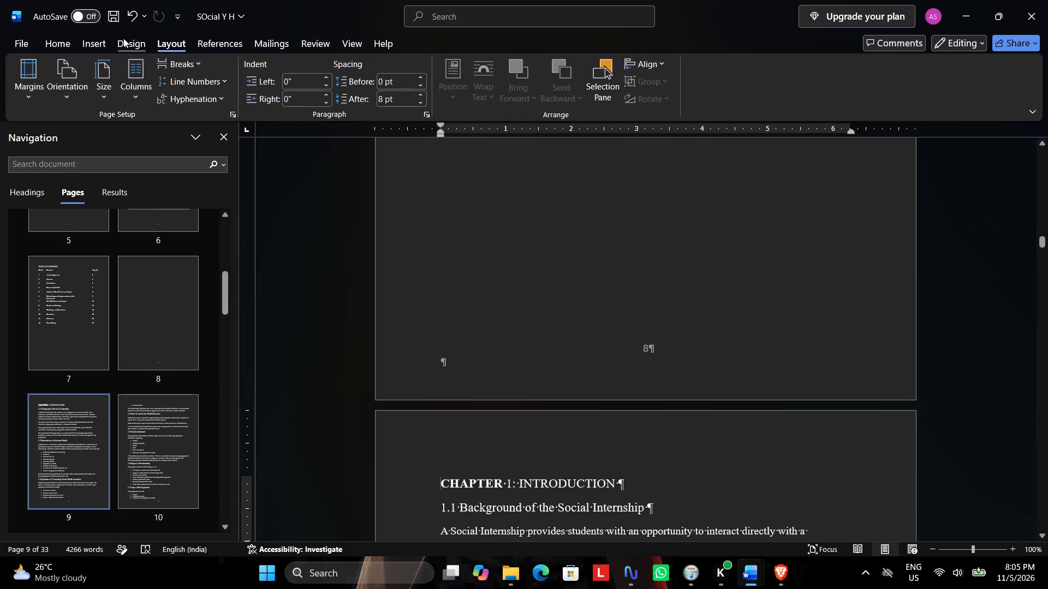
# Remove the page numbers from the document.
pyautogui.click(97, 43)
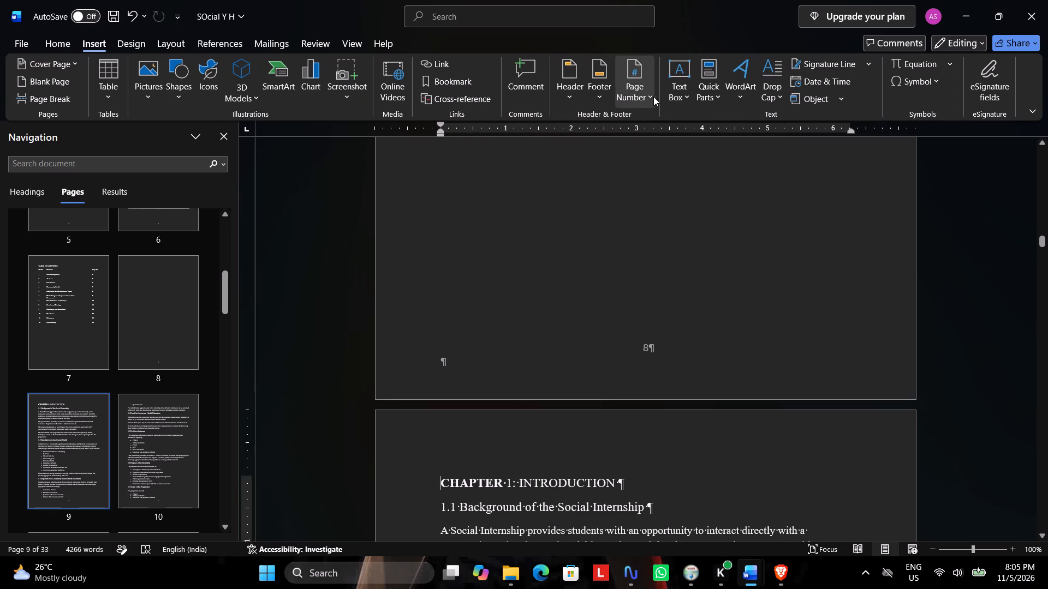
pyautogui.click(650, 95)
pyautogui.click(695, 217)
# Delete the page break on the blank page before the "CHAPTER 1: INTRODUCTION" heading.
pyautogui.scroll(3, 651, 311)
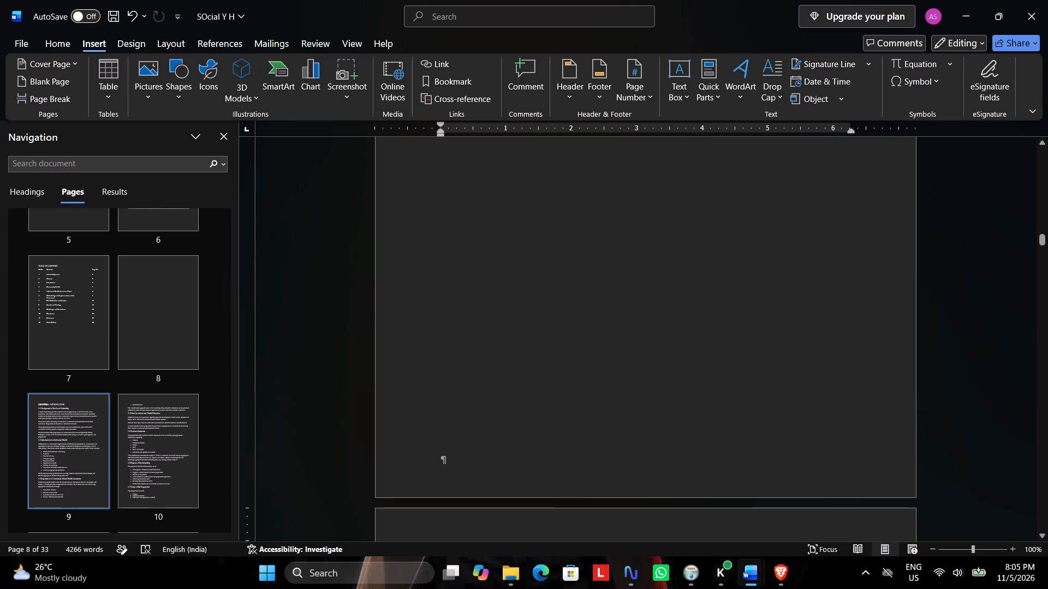
pyautogui.click(164, 311)
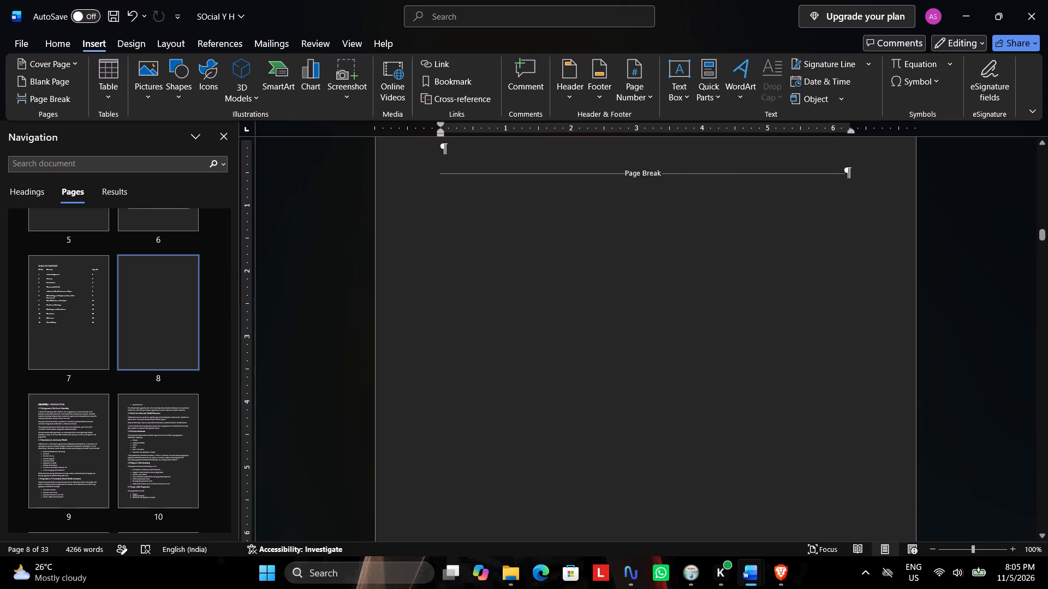
pyautogui.click(626, 175)
pyautogui.doubleClick(590, 177)
pyautogui.click(578, 176)
pyautogui.tripleClick(575, 174)
pyautogui.rightClick(570, 173)
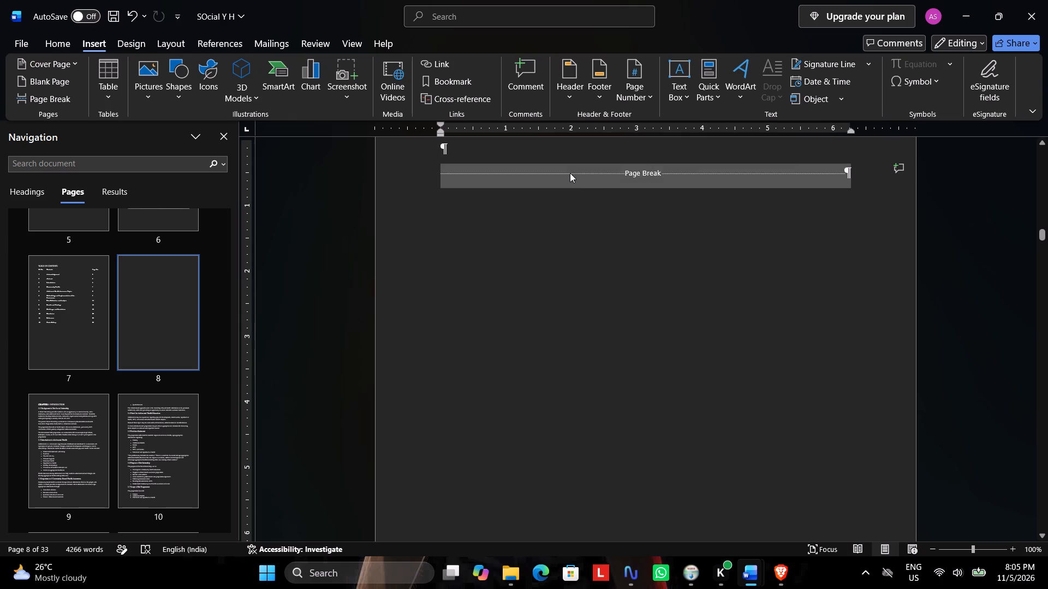
pyautogui.press('BackSpace')
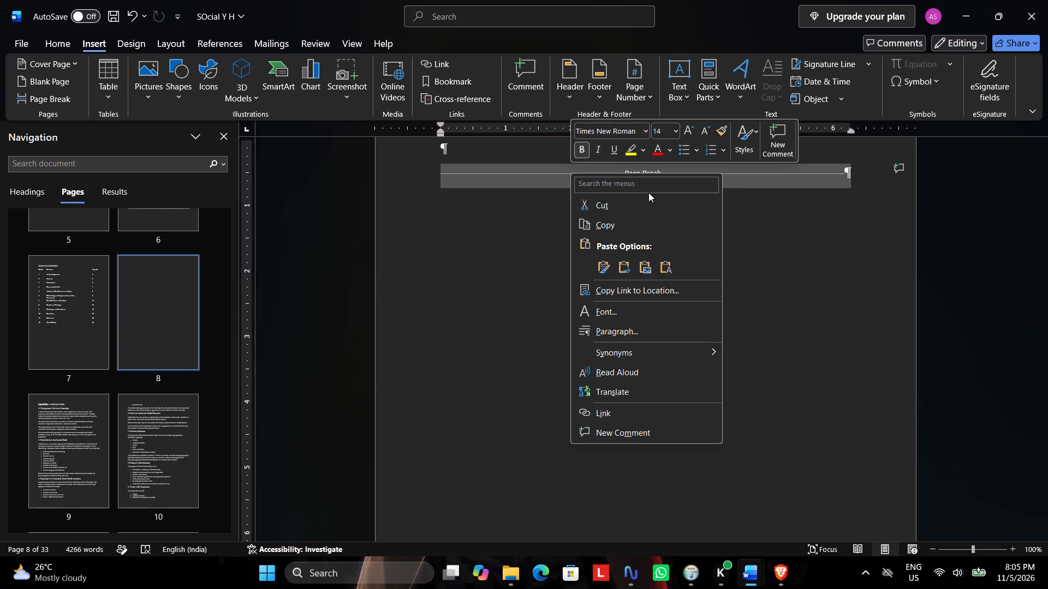
pyautogui.press('Delete')
pyautogui.click(517, 203)
pyautogui.press('Delete')
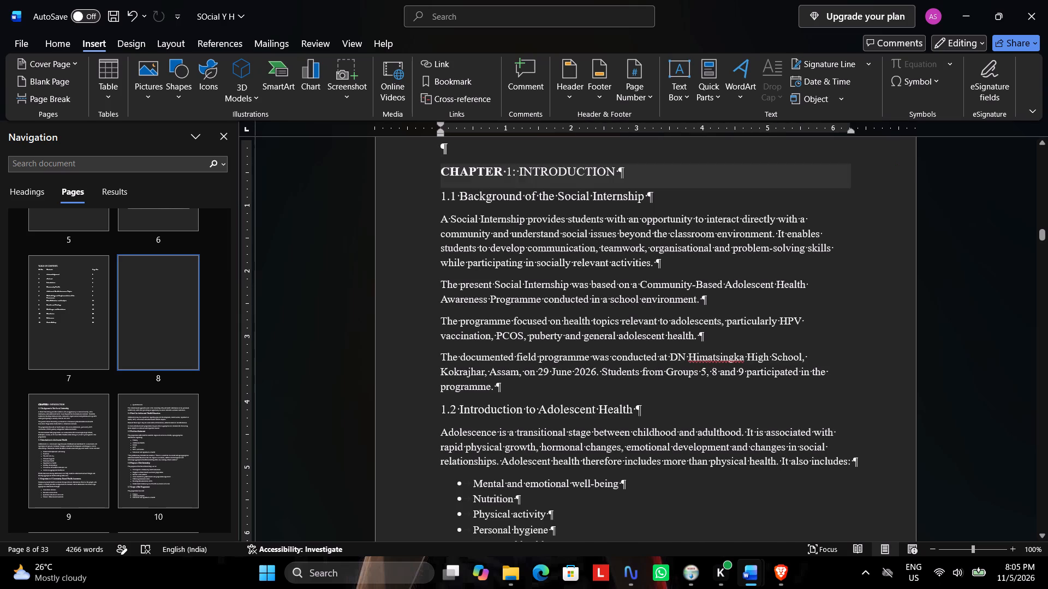
# Delete the Next Page section break below the contents table.
pyautogui.scroll(16, 475, 196)
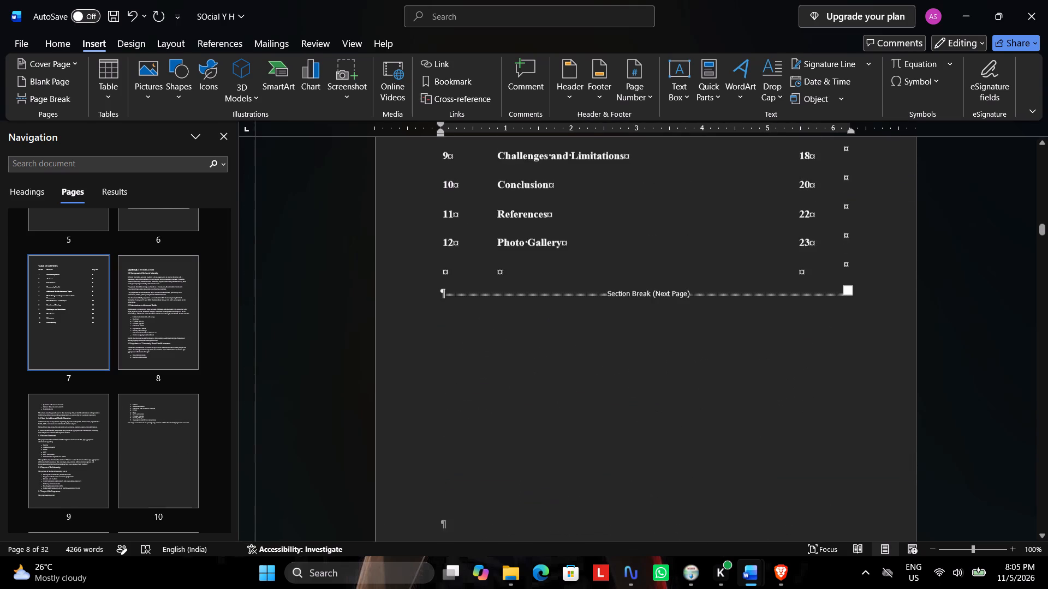
pyautogui.scroll(-1, 448, 238)
pyautogui.doubleClick(594, 288)
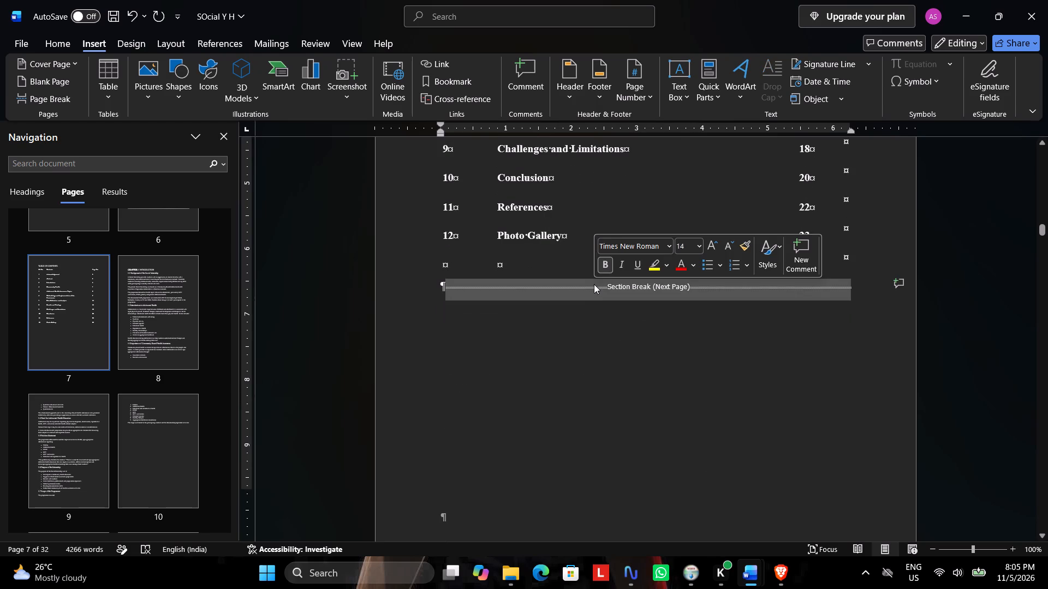
pyautogui.press('Delete')
# Push the "CHAPTER 1: INTRODUCTION" heading onto a new page by adding seven empty paragraphs before it, and check the resulting layout.
pyautogui.click(443, 327)
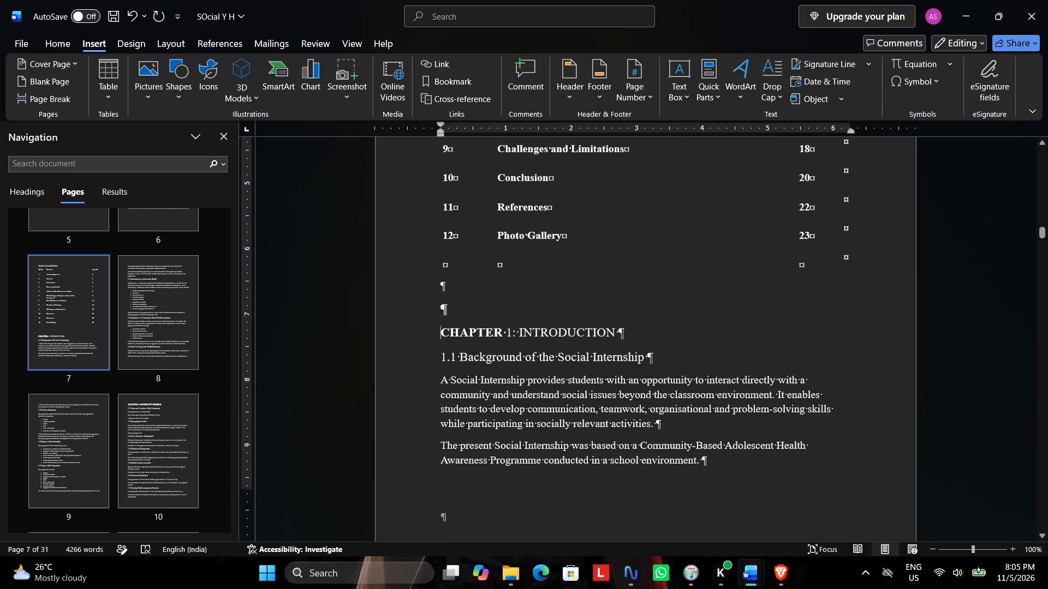
pyautogui.press('Return')
pyautogui.press('Return')
pyautogui.press('Return')
pyautogui.press('Return')
pyautogui.scroll(-4, 591, 296)
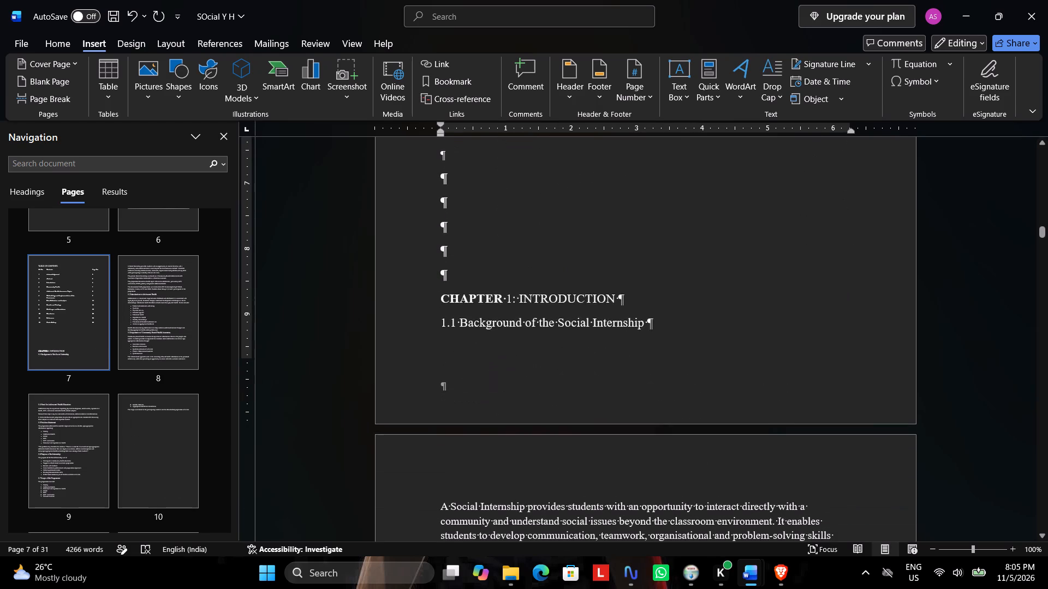
pyautogui.press('Return')
pyautogui.press('Return')
pyautogui.press('Return')
pyautogui.scroll(-1, 600, 279)
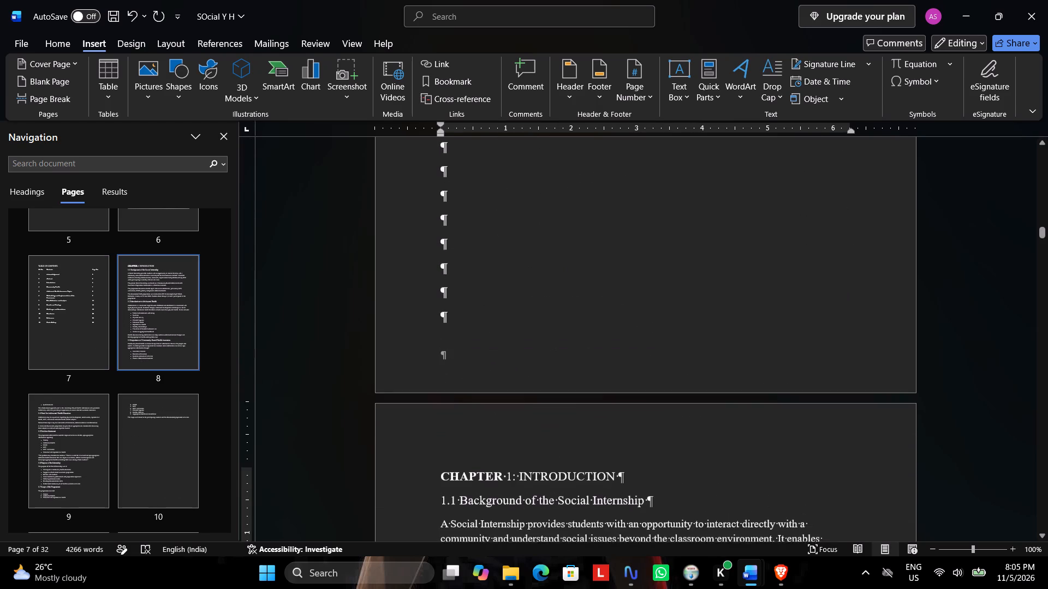
pyautogui.scroll(-4, 600, 279)
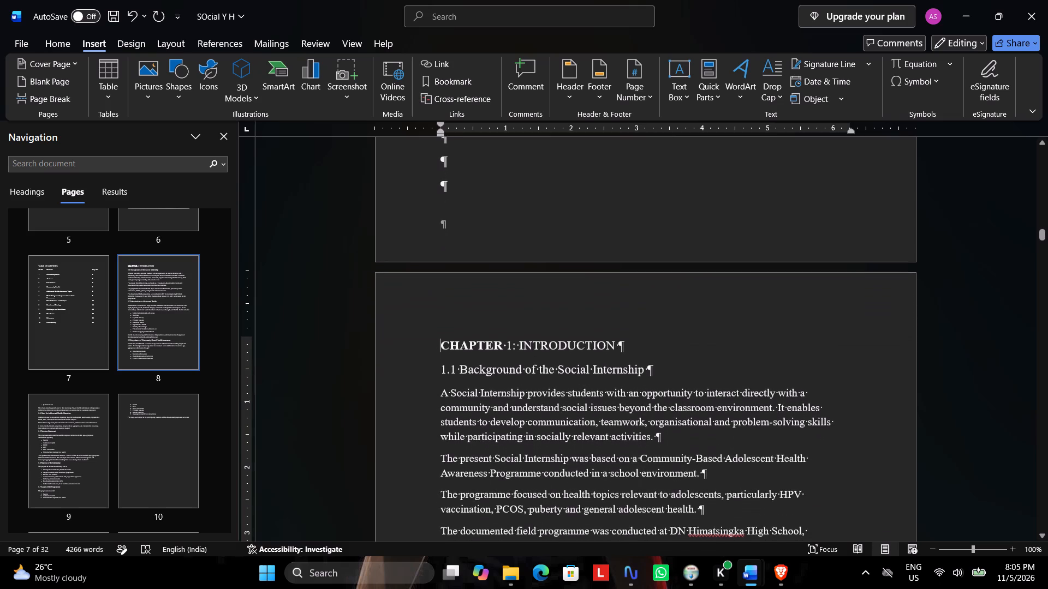
pyautogui.scroll(-3, 600, 279)
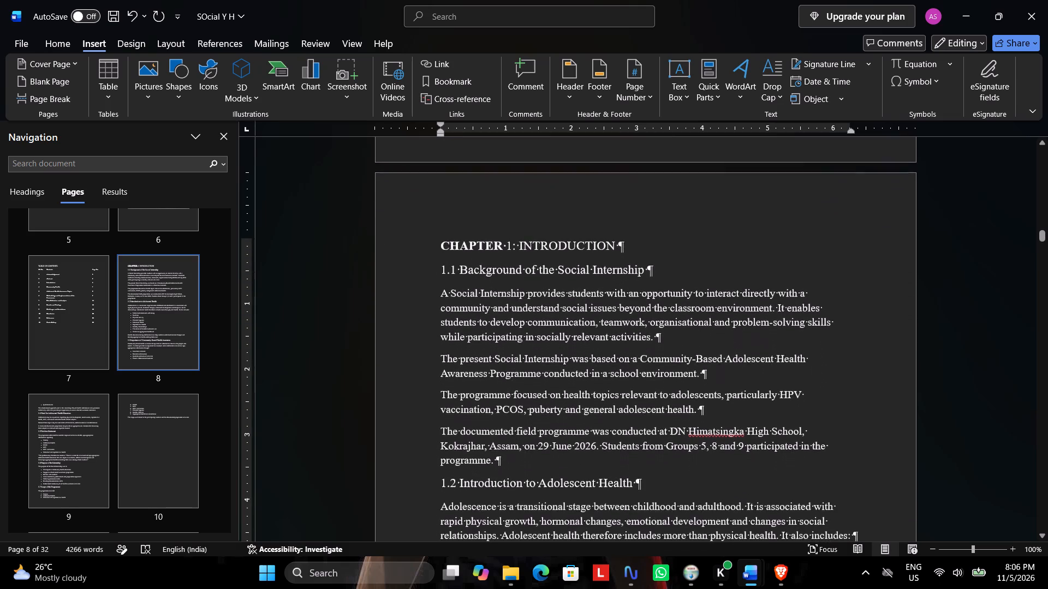
# Review the pages from Chapter 1 back through the contents table and the internship certificates.
pyautogui.scroll(18, 646, 282)
pyautogui.scroll(3, 645, 278)
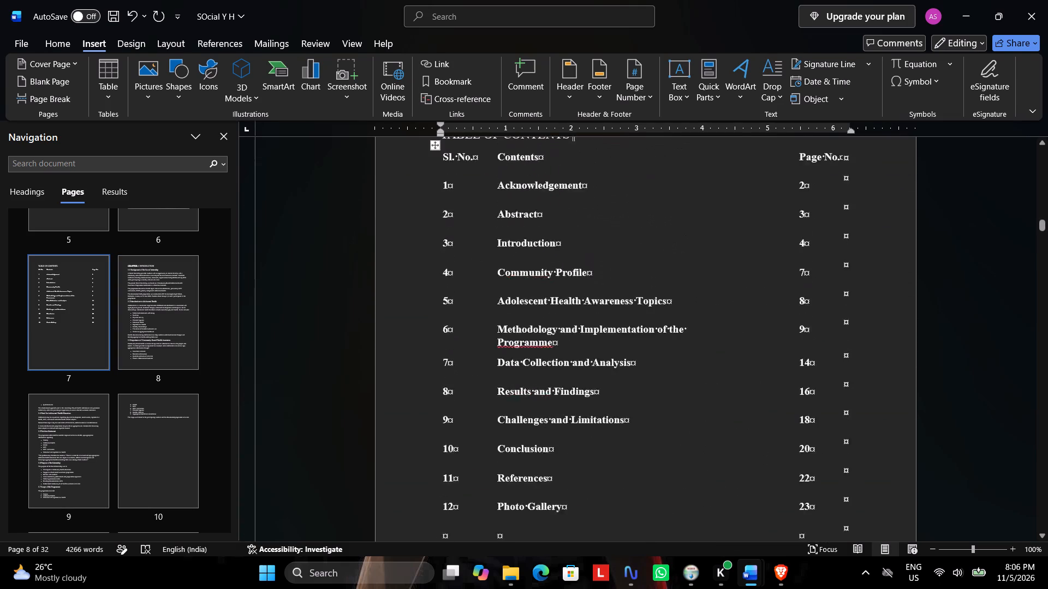
pyautogui.scroll(14, 645, 278)
pyautogui.scroll(-1, 645, 278)
pyautogui.scroll(8, 645, 278)
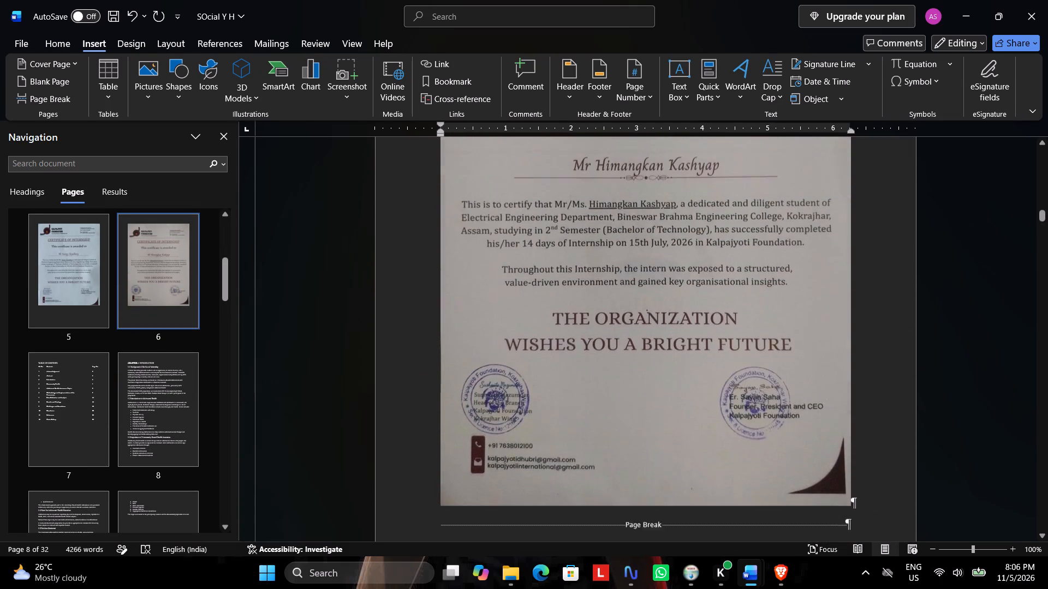
pyautogui.scroll(20, 645, 278)
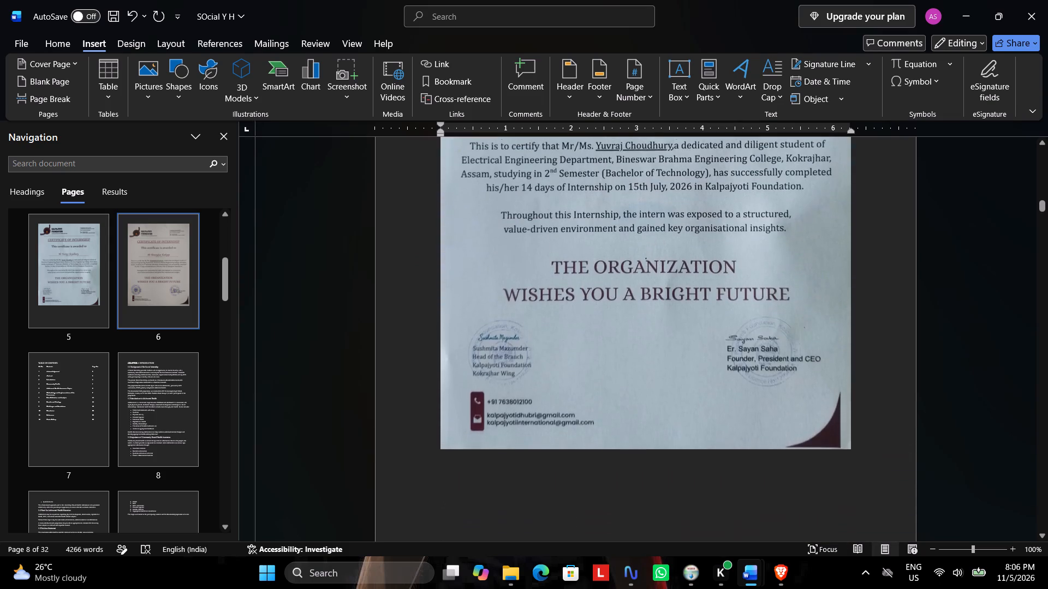
pyautogui.scroll(4, 645, 278)
pyautogui.scroll(-20, 645, 278)
pyautogui.scroll(-9, 645, 278)
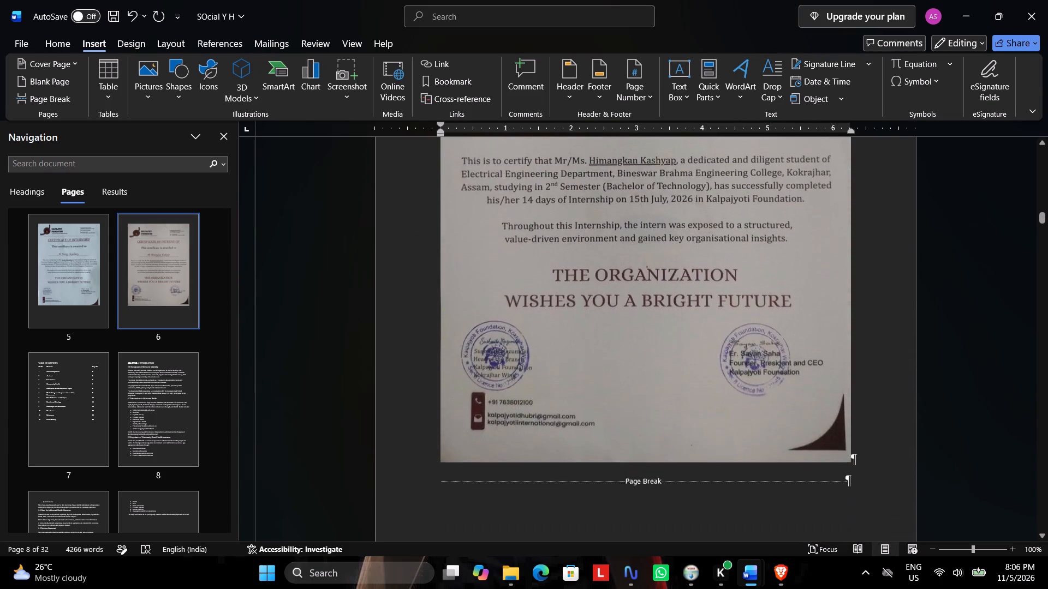
# Insert a centred Plain Number 2 page number at the bottom of the pages, starting from the footer before the contents page.
pyautogui.scroll(-10, 624, 293)
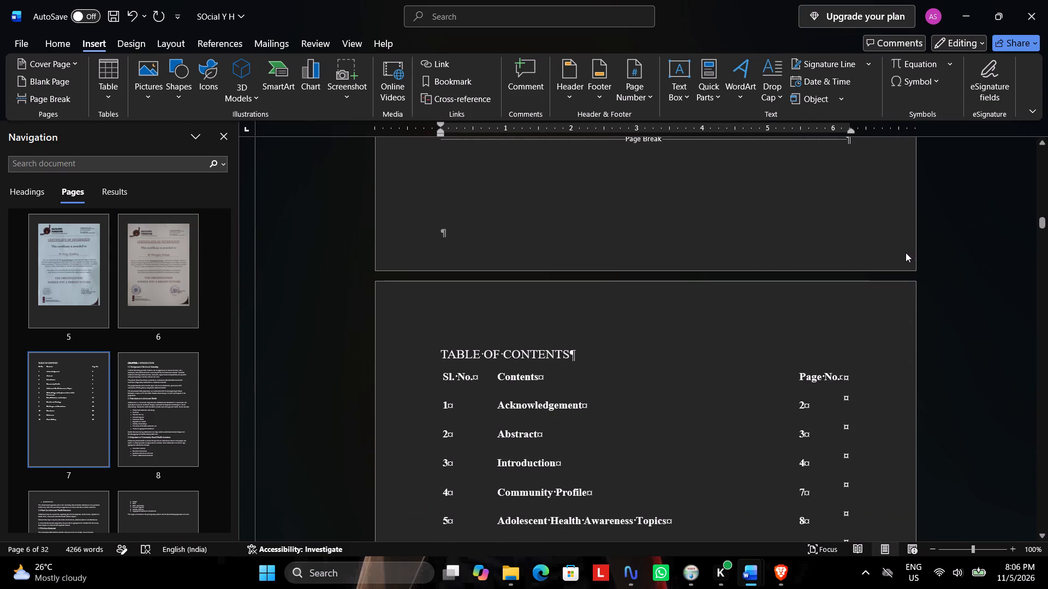
pyautogui.tripleClick(592, 245)
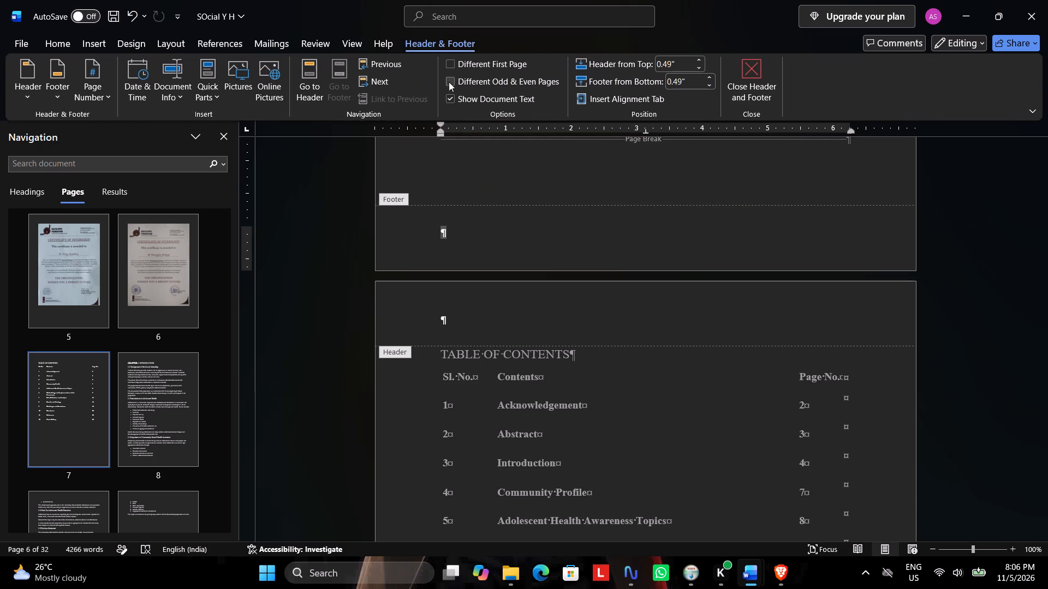
pyautogui.click(159, 43)
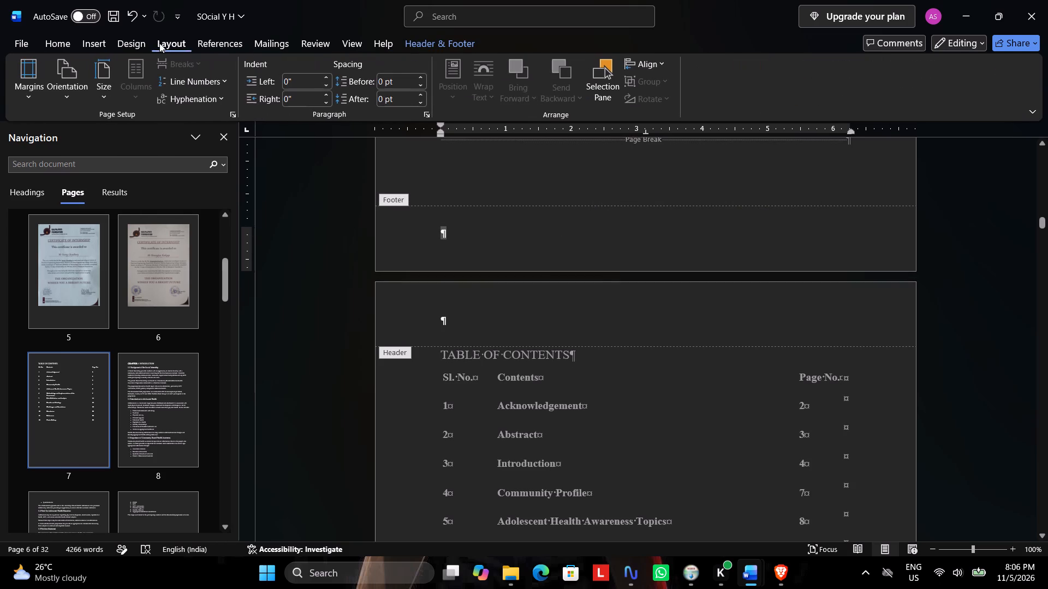
pyautogui.click(97, 47)
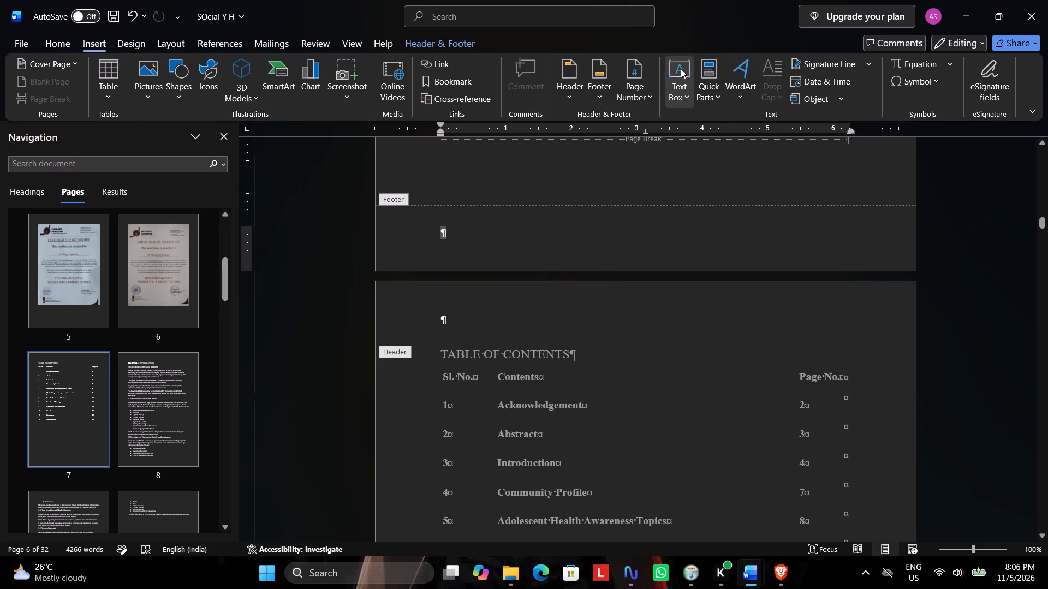
pyautogui.click(648, 98)
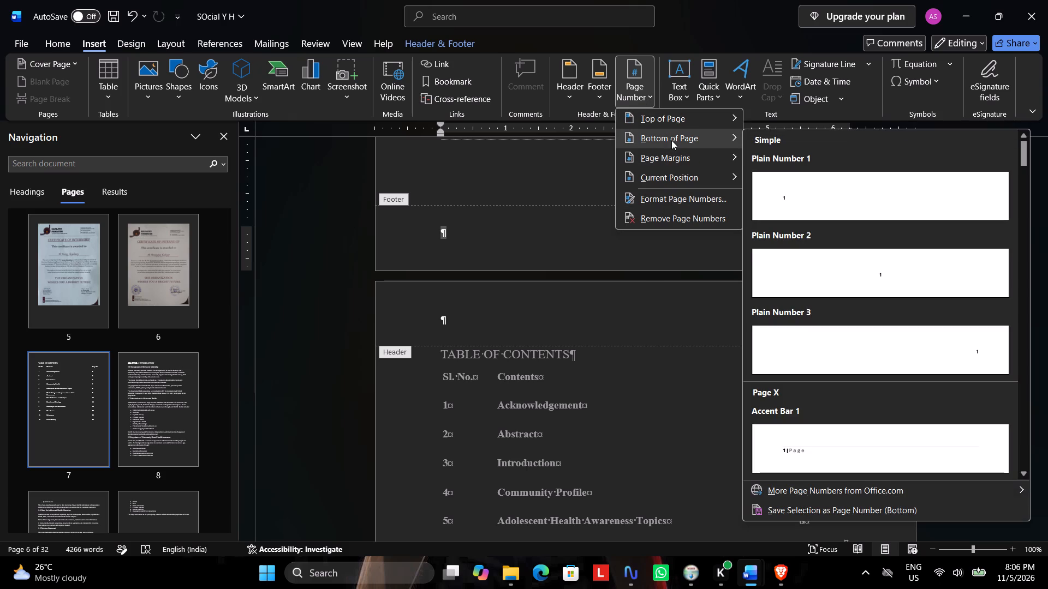
pyautogui.click(895, 269)
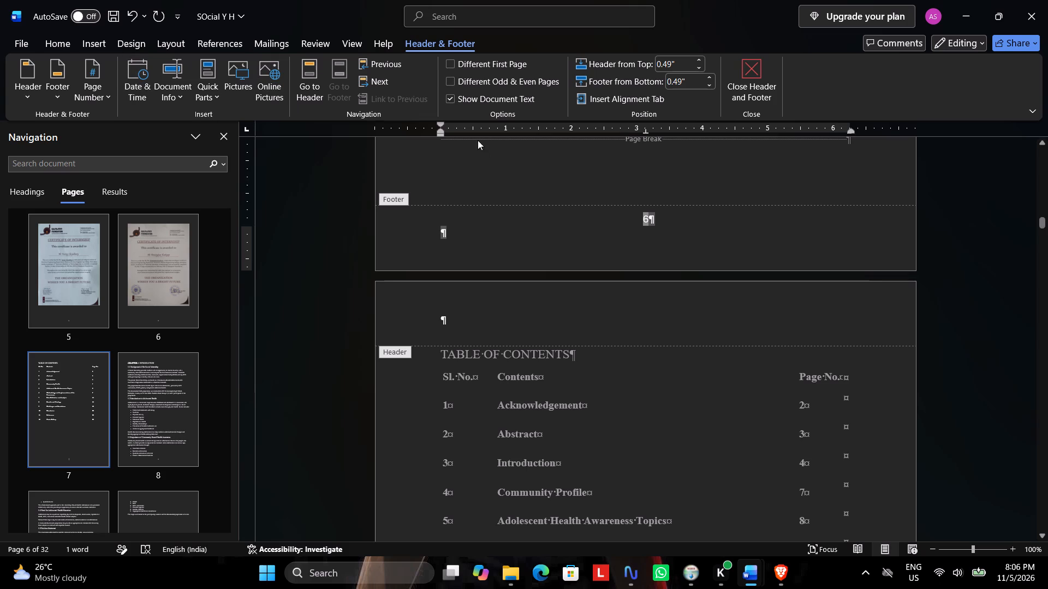
# Set the footer page number format to lowercase Roman numerals (i, ii, iii, …).
pyautogui.rightClick(647, 213)
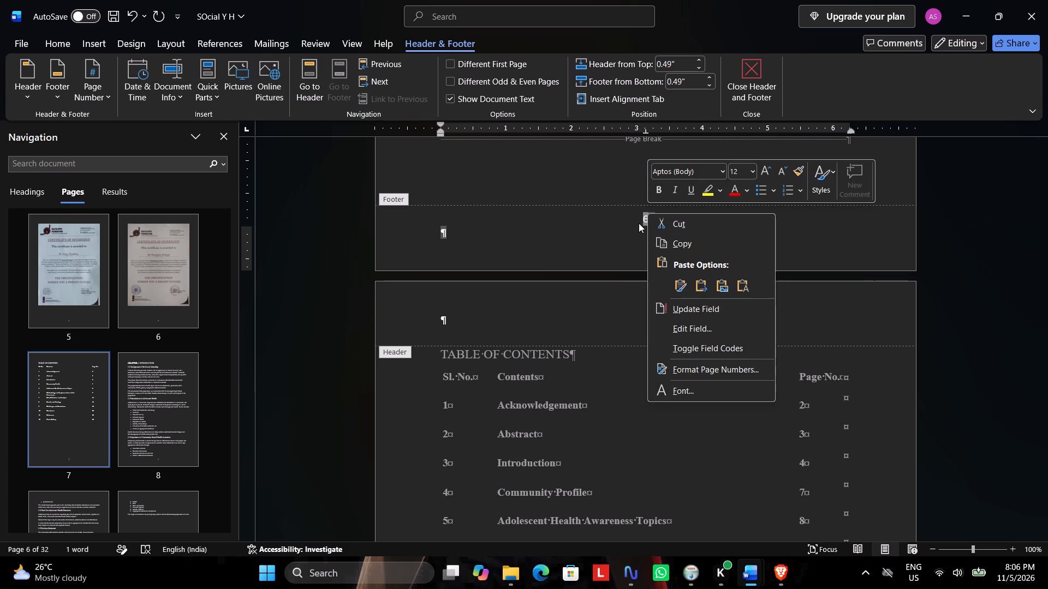
pyautogui.click(710, 369)
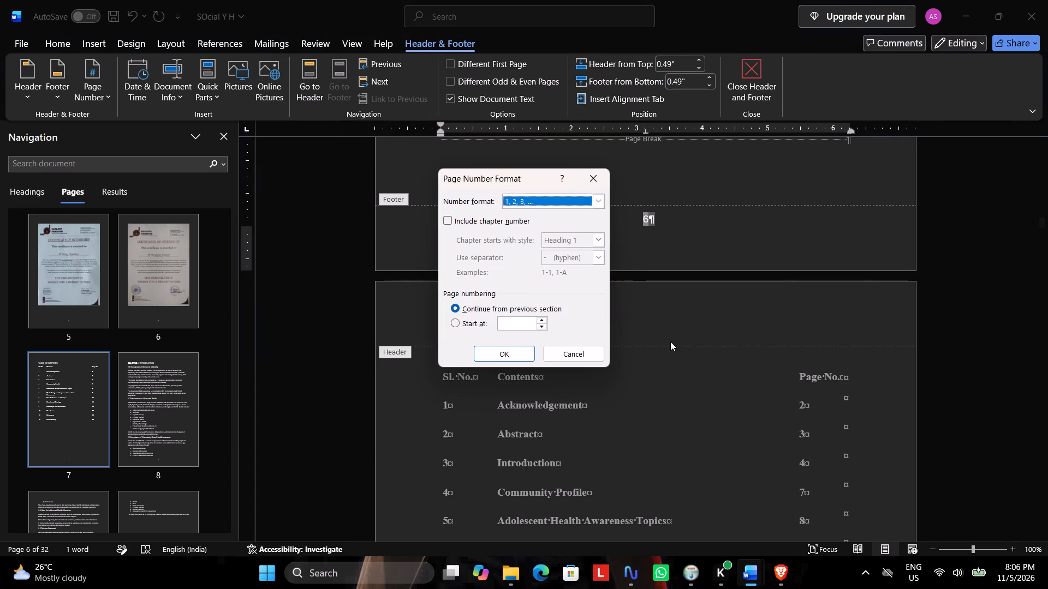
pyautogui.click(592, 196)
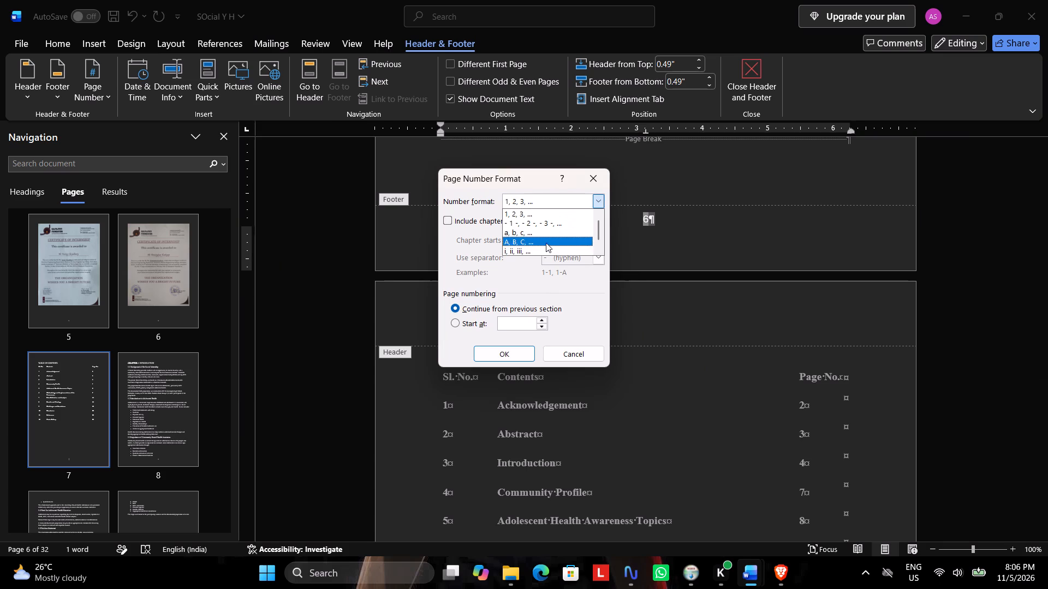
pyautogui.click(535, 250)
pyautogui.click(507, 357)
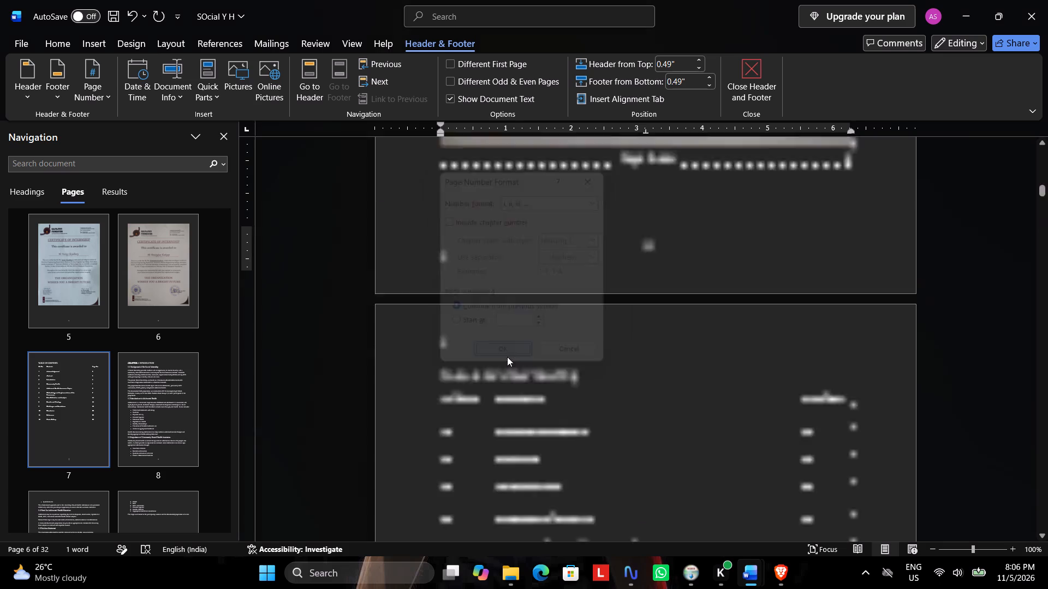
# Check the page numbers in the footers of the title and acknowledgement pages, then leave header and footer editing.
pyautogui.scroll(9, 615, 308)
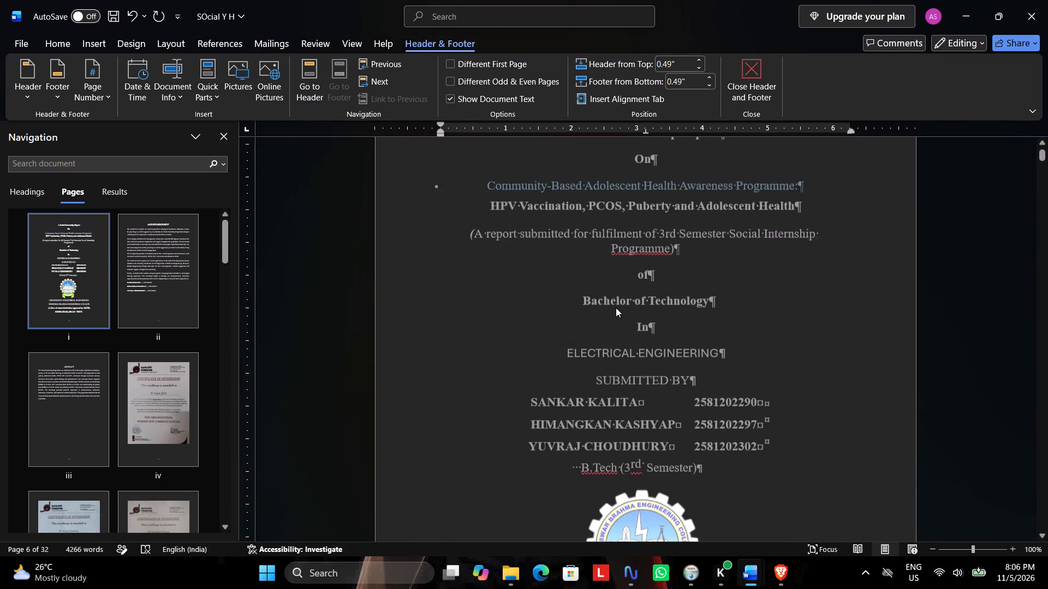
pyautogui.scroll(4, 616, 308)
pyautogui.scroll(-13, 616, 308)
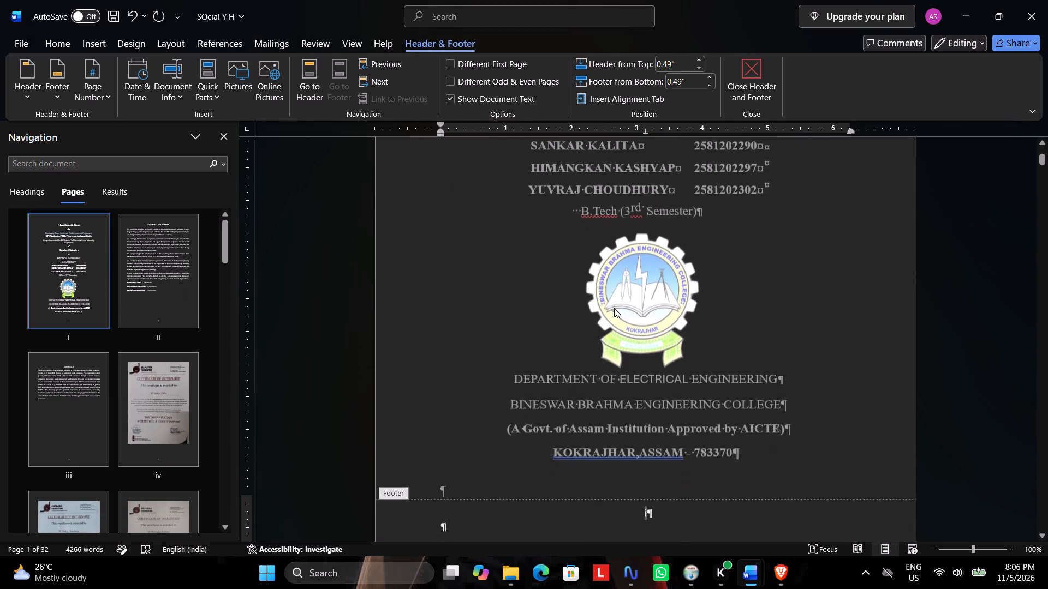
pyautogui.scroll(-20, 614, 308)
pyautogui.scroll(-5, 614, 308)
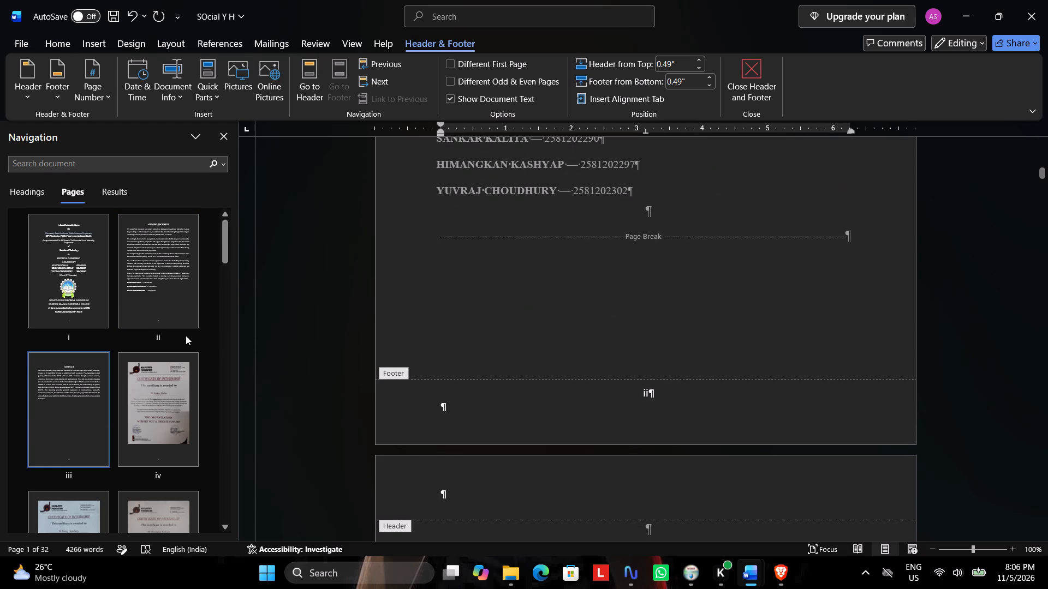
pyautogui.scroll(-5, 186, 335)
pyautogui.scroll(13, 186, 335)
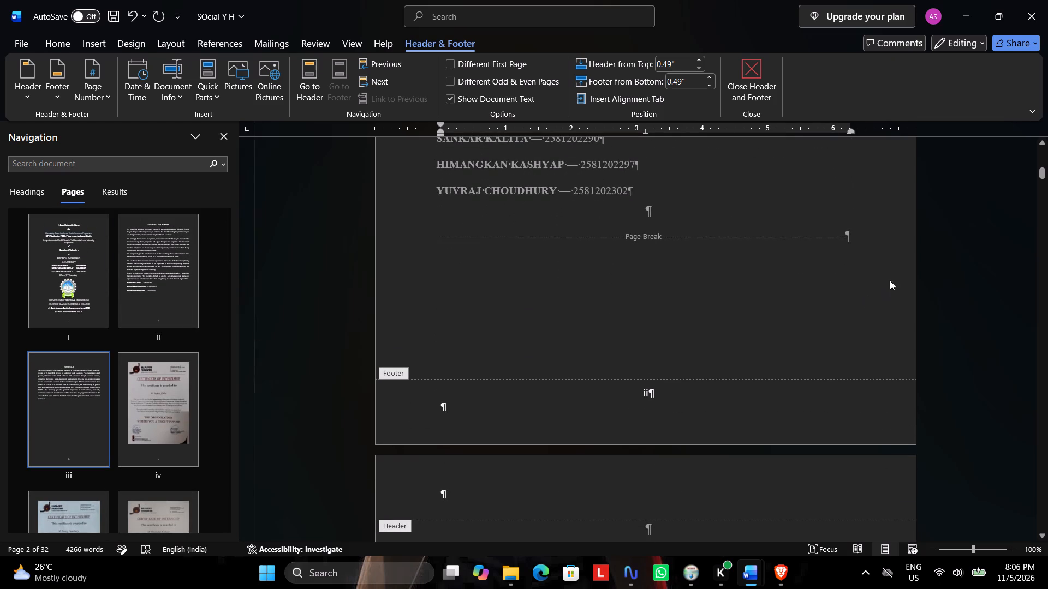
pyautogui.click(767, 93)
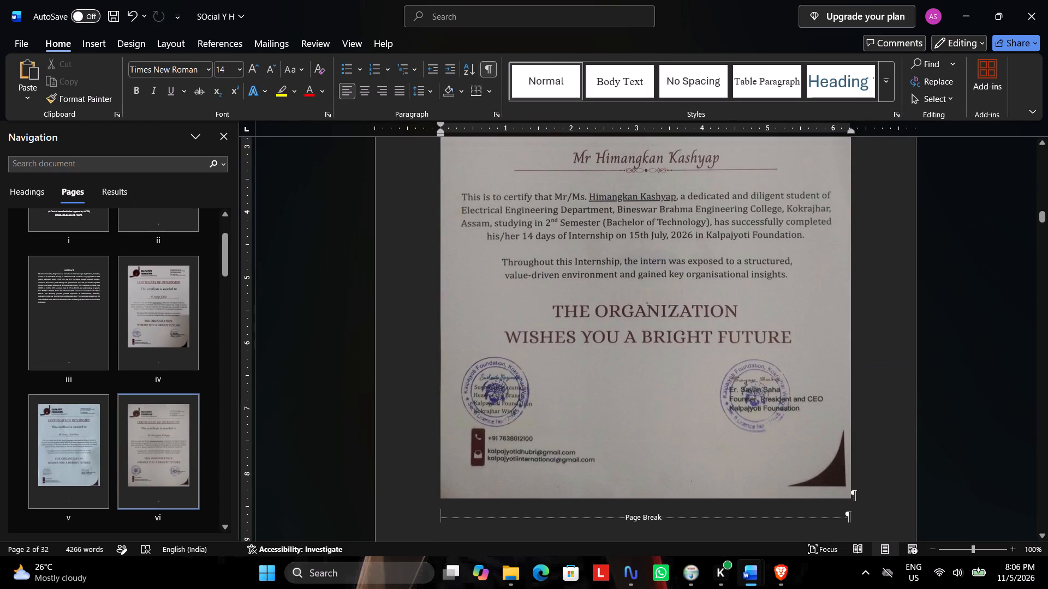
# Insert a Next Page section break directly before the "CHAPTER 1: INTRODUCTION" heading.
pyautogui.scroll(-20, 660, 328)
pyautogui.scroll(-6, 660, 328)
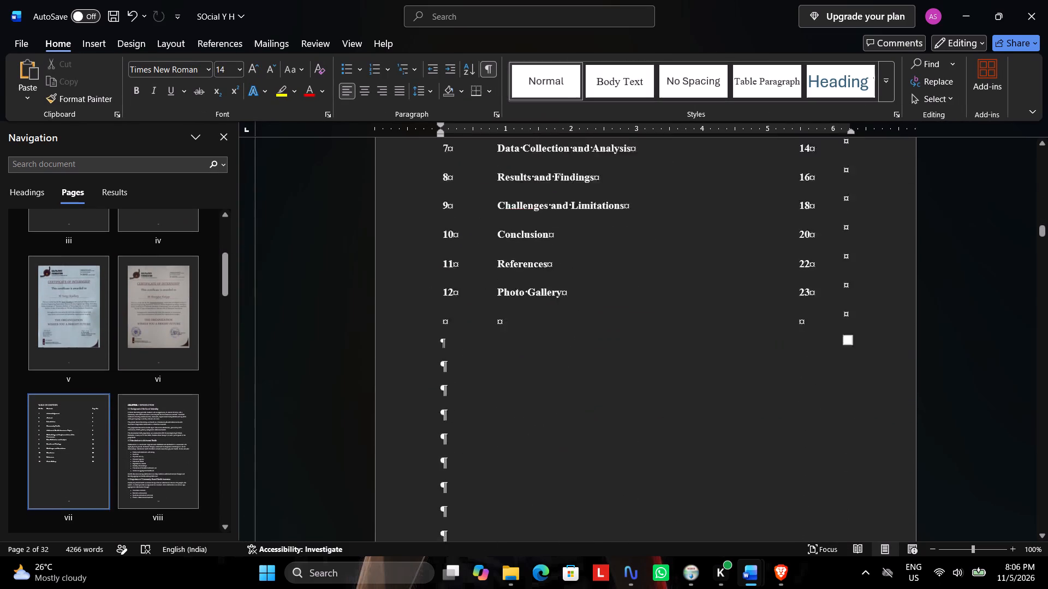
pyautogui.scroll(-10, 638, 323)
pyautogui.doubleClick(438, 329)
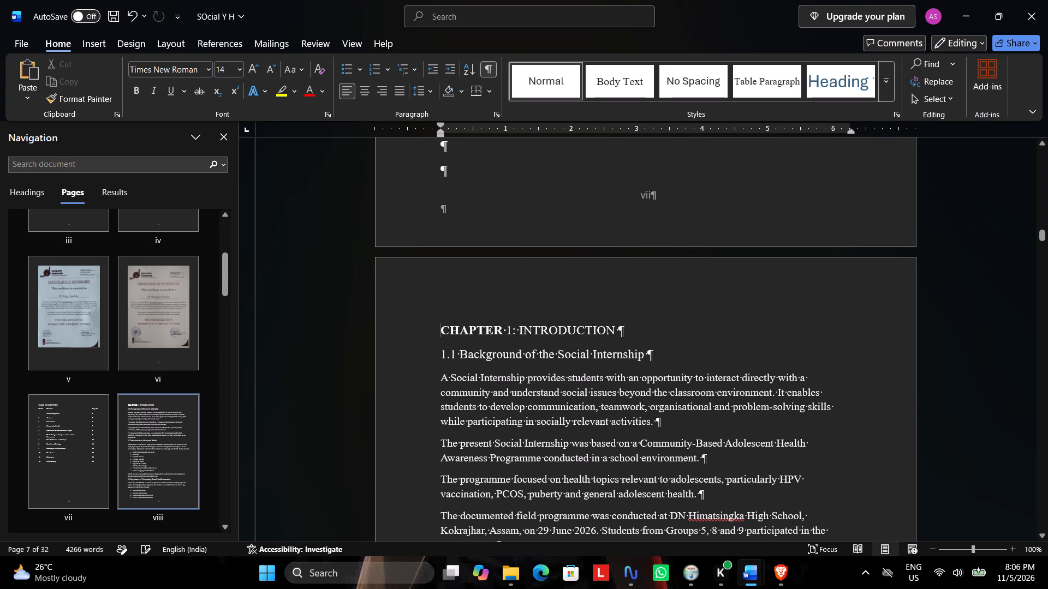
pyautogui.click(438, 324)
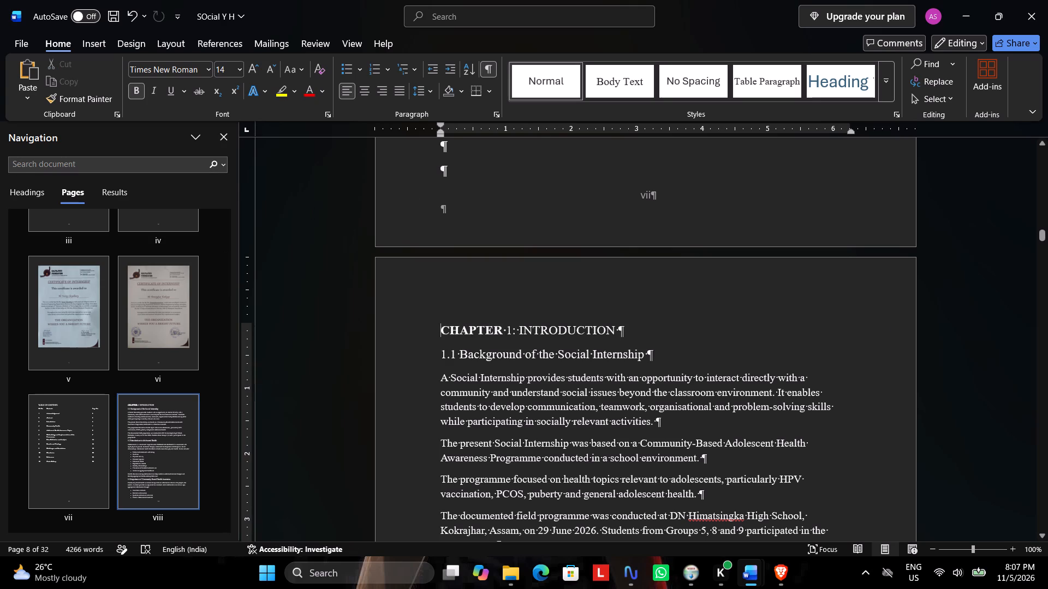
pyautogui.click(102, 44)
pyautogui.click(171, 44)
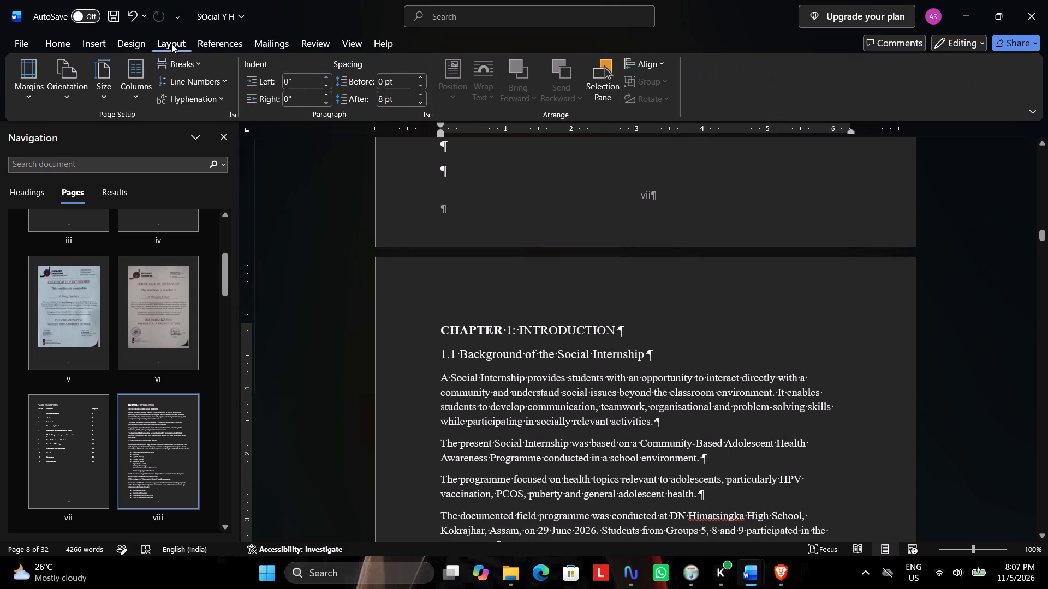
pyautogui.click(215, 64)
pyautogui.click(203, 63)
pyautogui.click(264, 283)
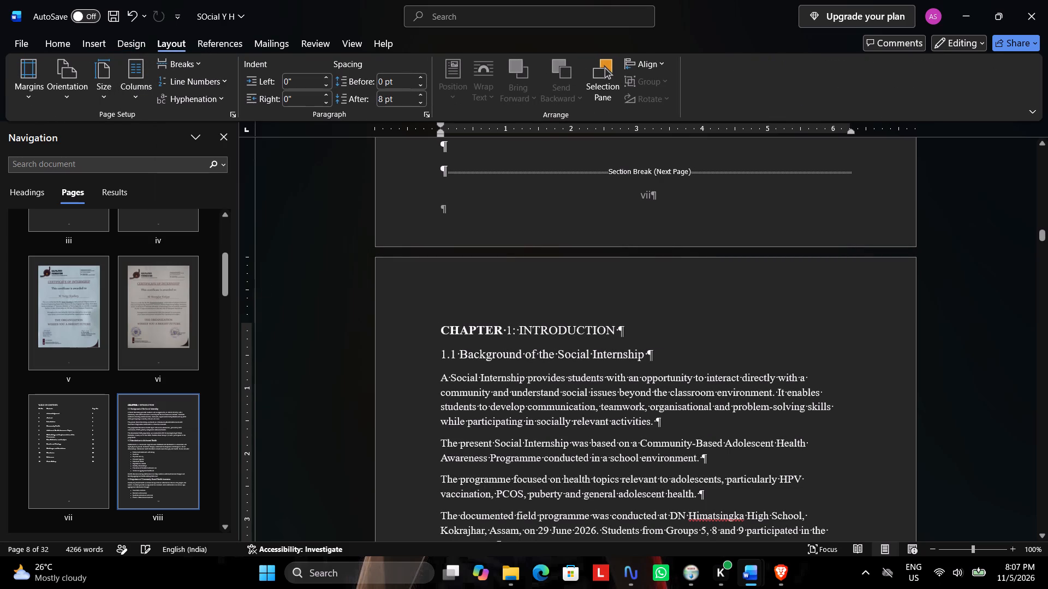
# Examine the layout and footer numbering around the section break, across the contents page and the first Chapter 1 page.
pyautogui.scroll(3, 500, 293)
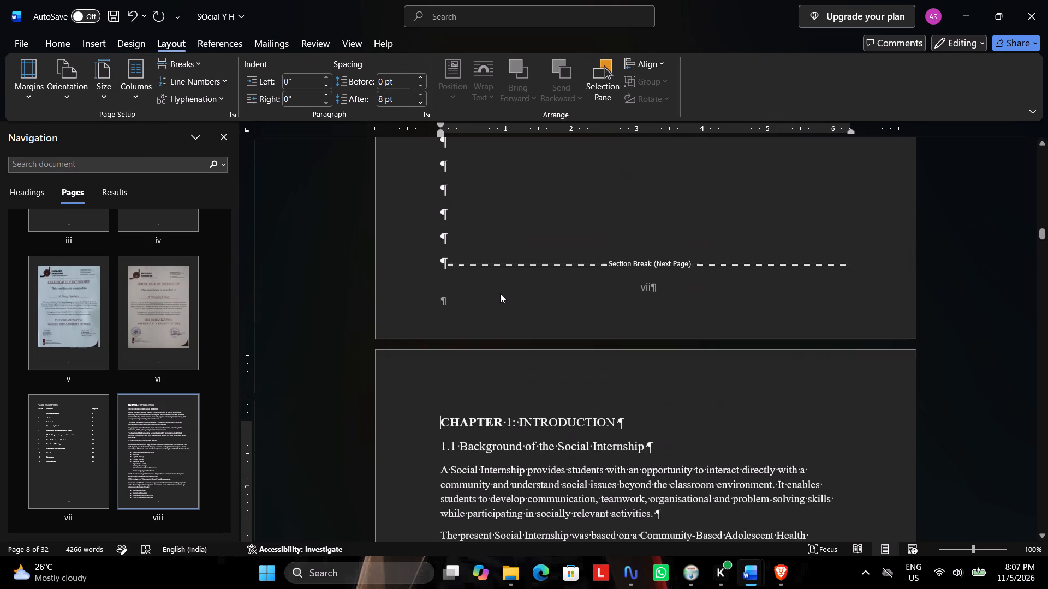
pyautogui.scroll(2, 500, 293)
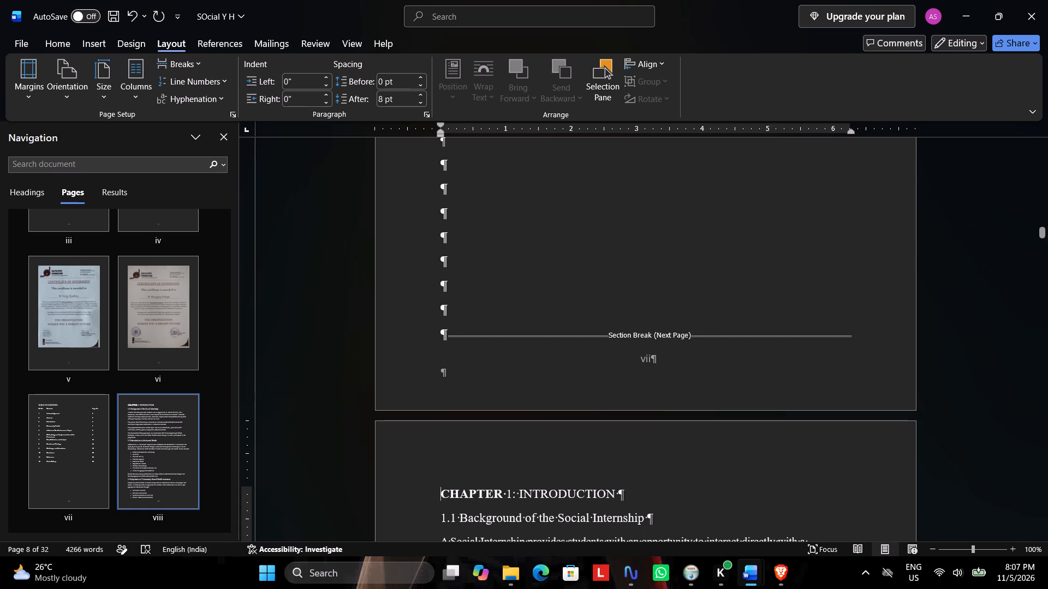
pyautogui.scroll(-4, 525, 326)
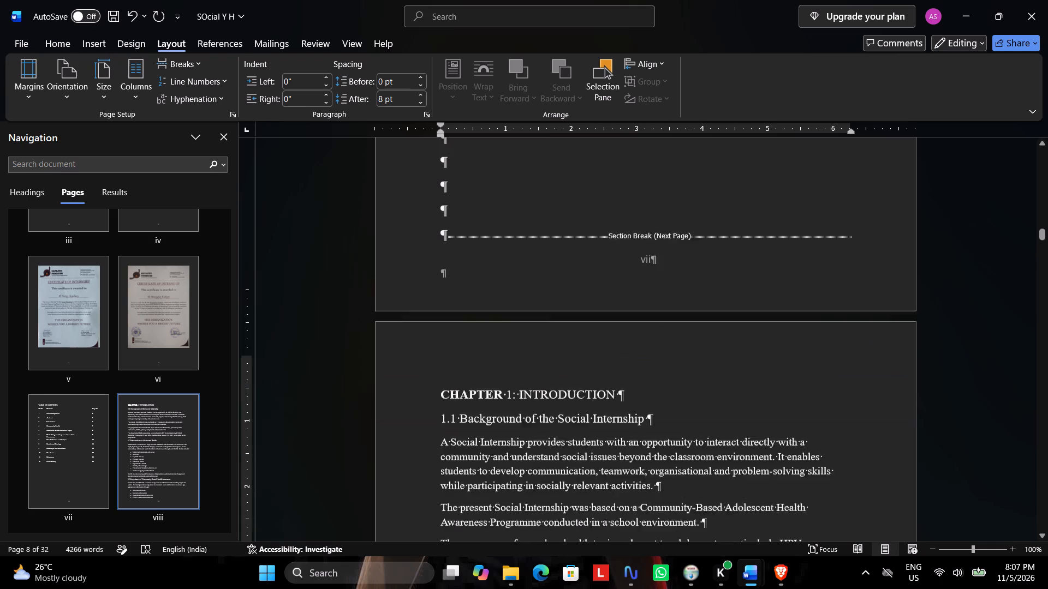
pyautogui.scroll(-9, 529, 324)
pyautogui.scroll(2, 529, 322)
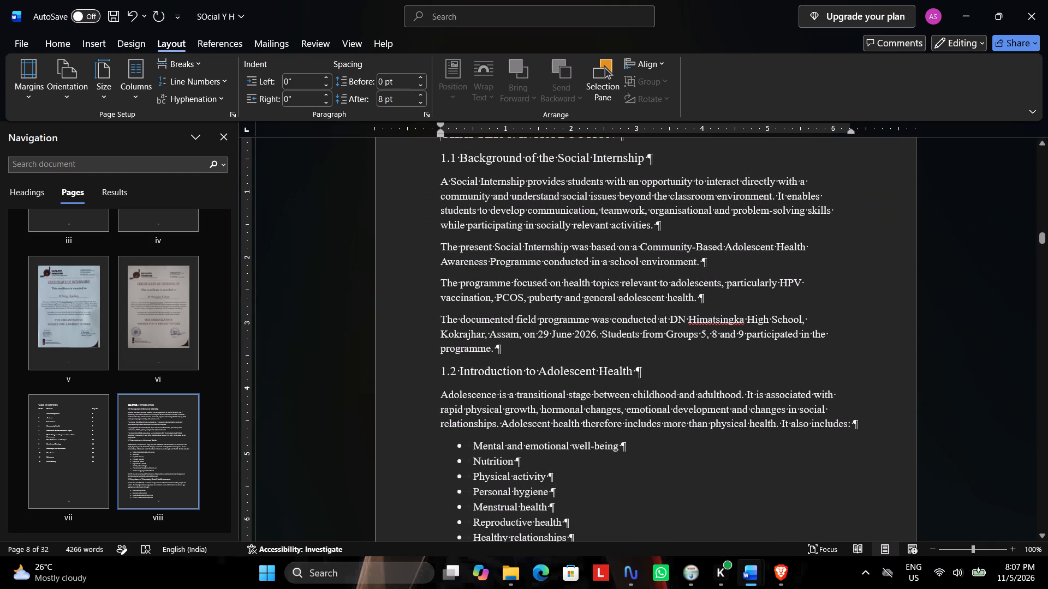
pyautogui.scroll(4, 529, 322)
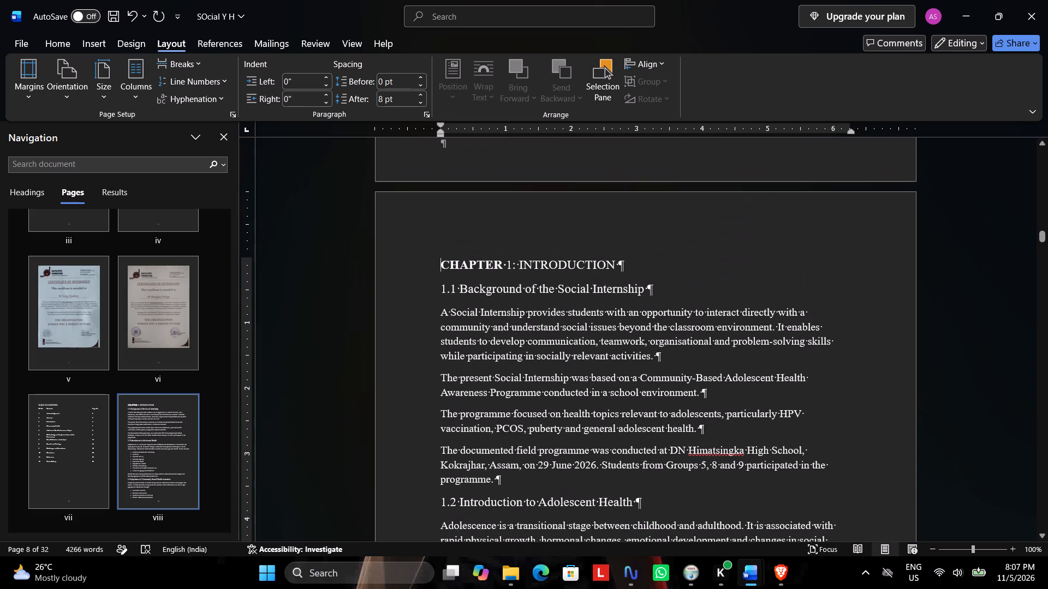
pyautogui.scroll(11, 529, 322)
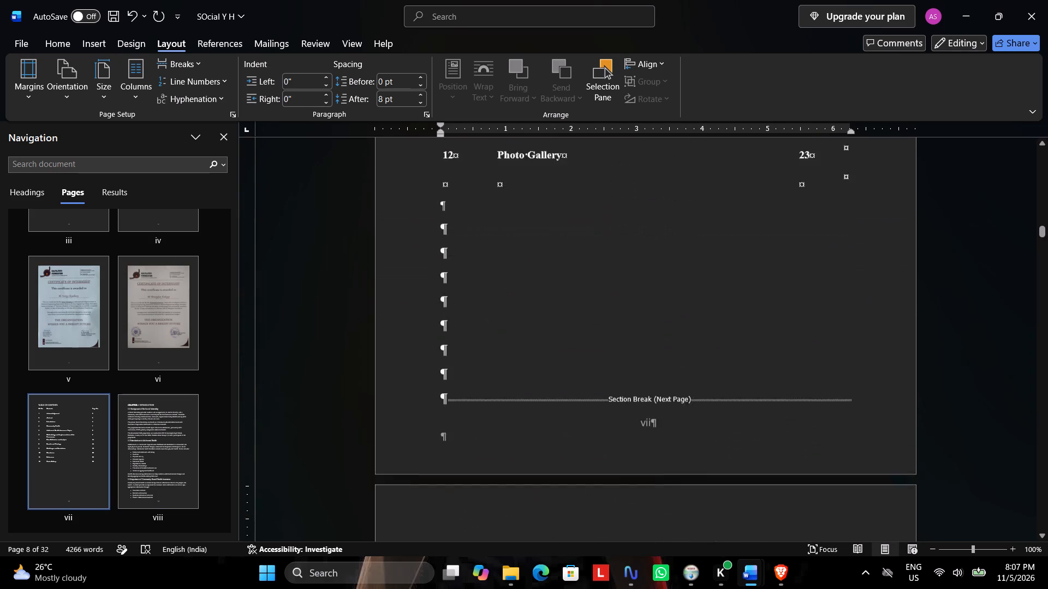
pyautogui.scroll(13, 526, 319)
pyautogui.scroll(-2, 526, 319)
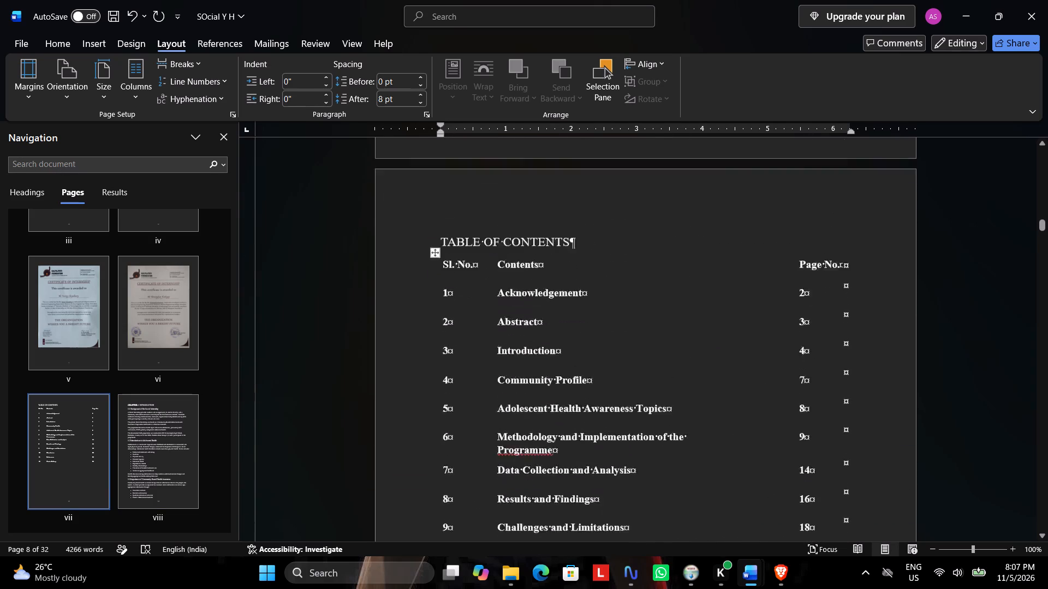
pyautogui.scroll(-12, 526, 319)
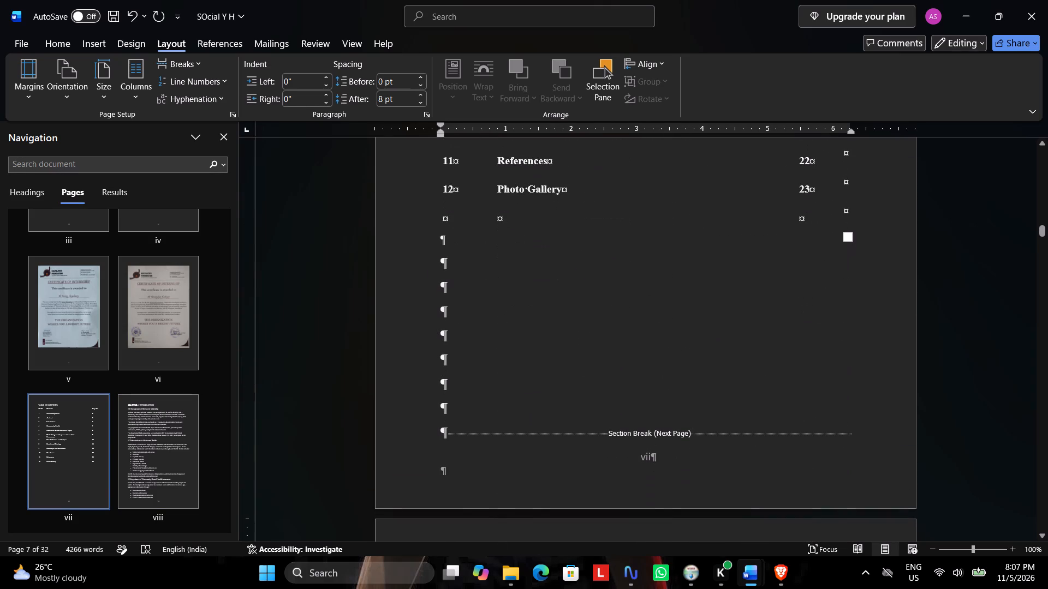
pyautogui.scroll(-5, 526, 319)
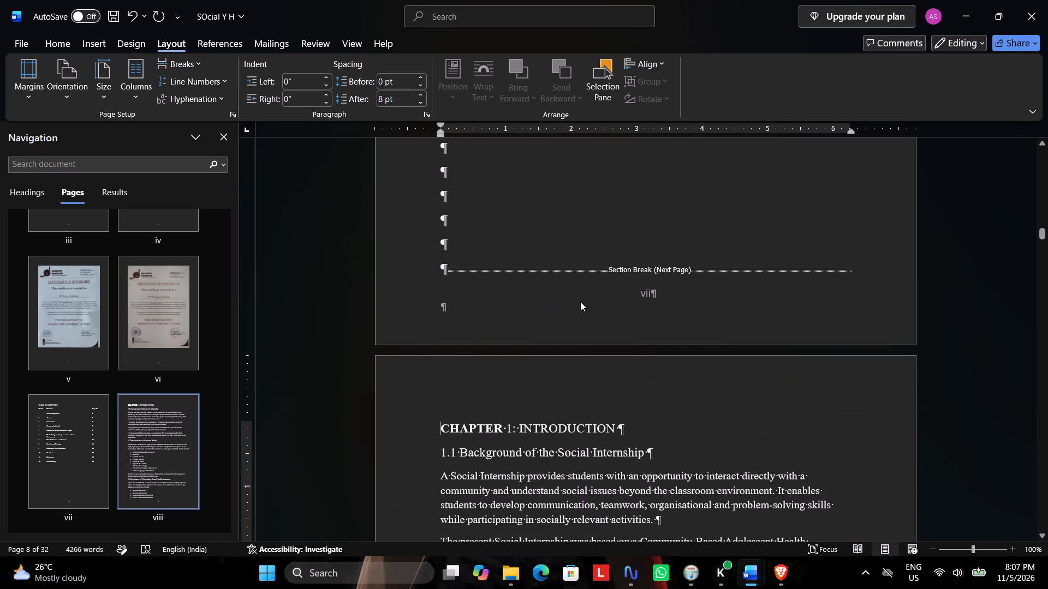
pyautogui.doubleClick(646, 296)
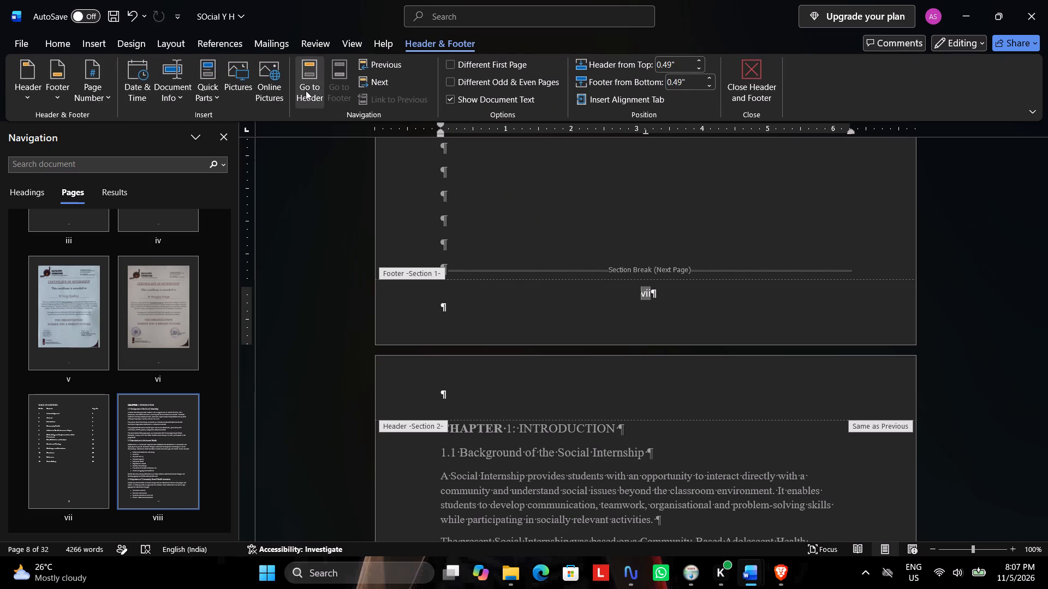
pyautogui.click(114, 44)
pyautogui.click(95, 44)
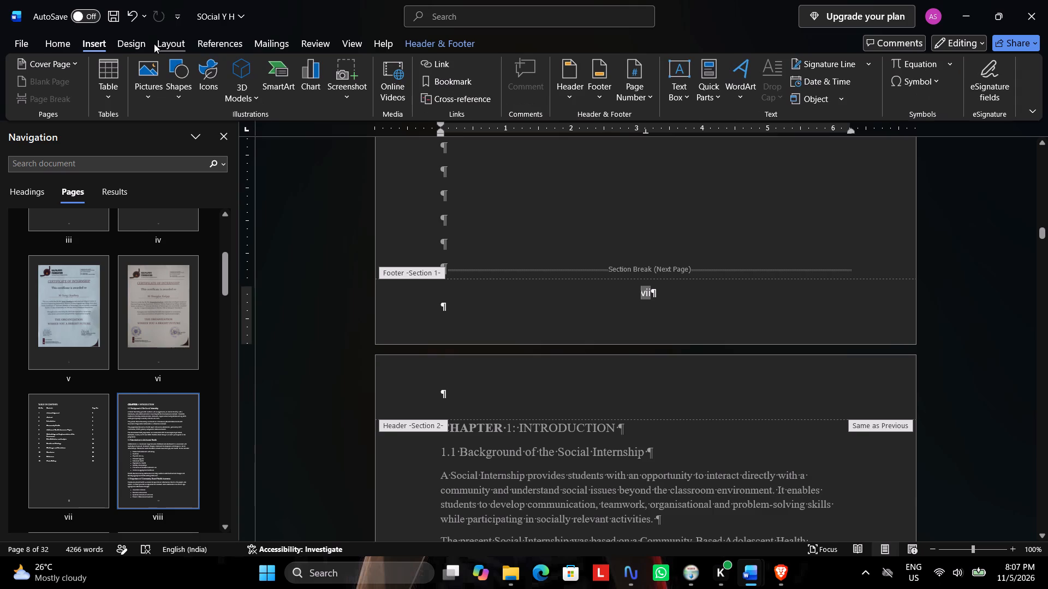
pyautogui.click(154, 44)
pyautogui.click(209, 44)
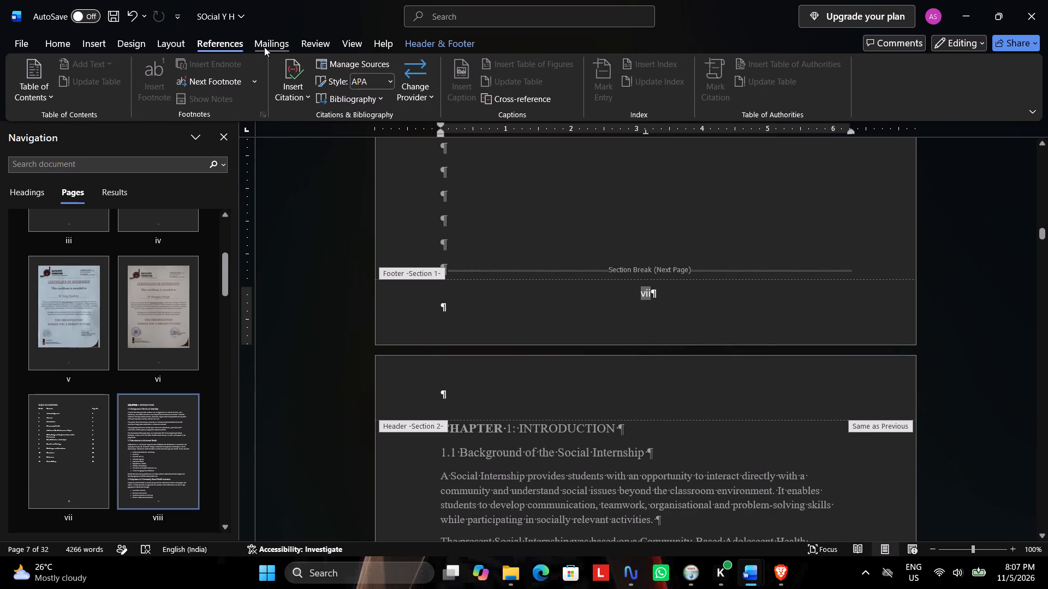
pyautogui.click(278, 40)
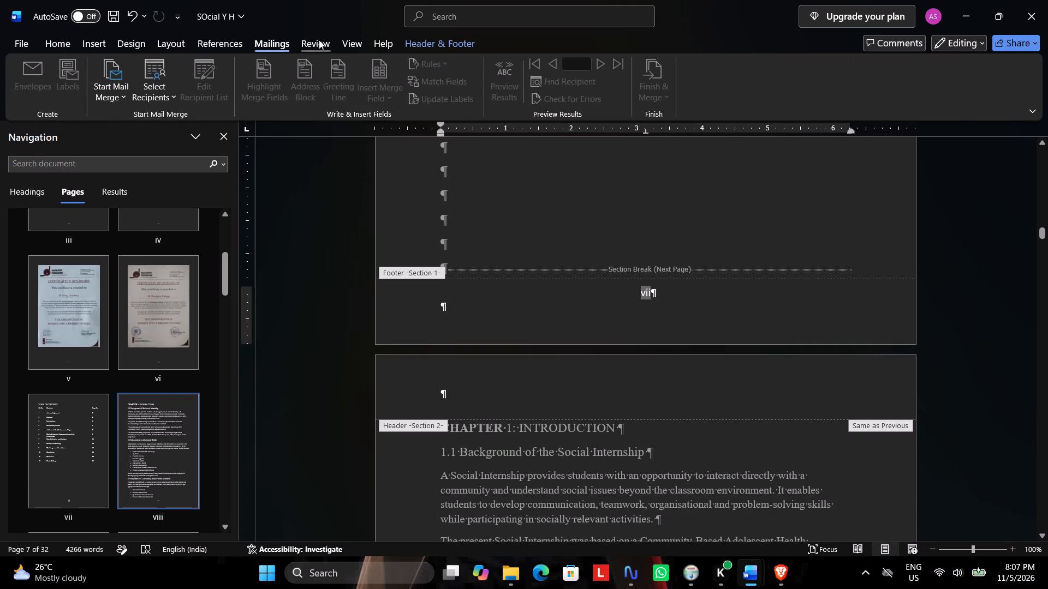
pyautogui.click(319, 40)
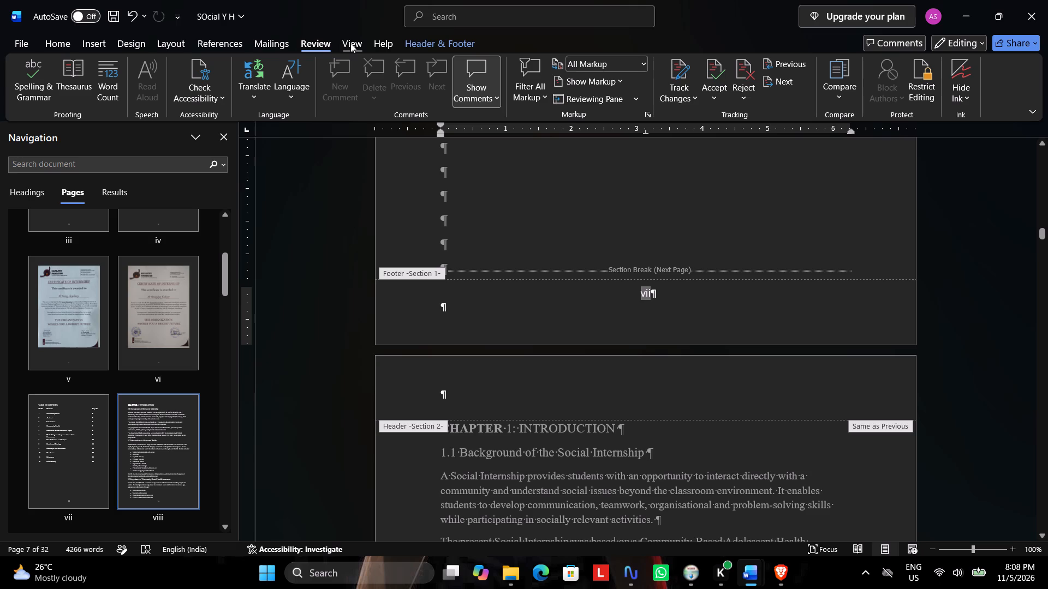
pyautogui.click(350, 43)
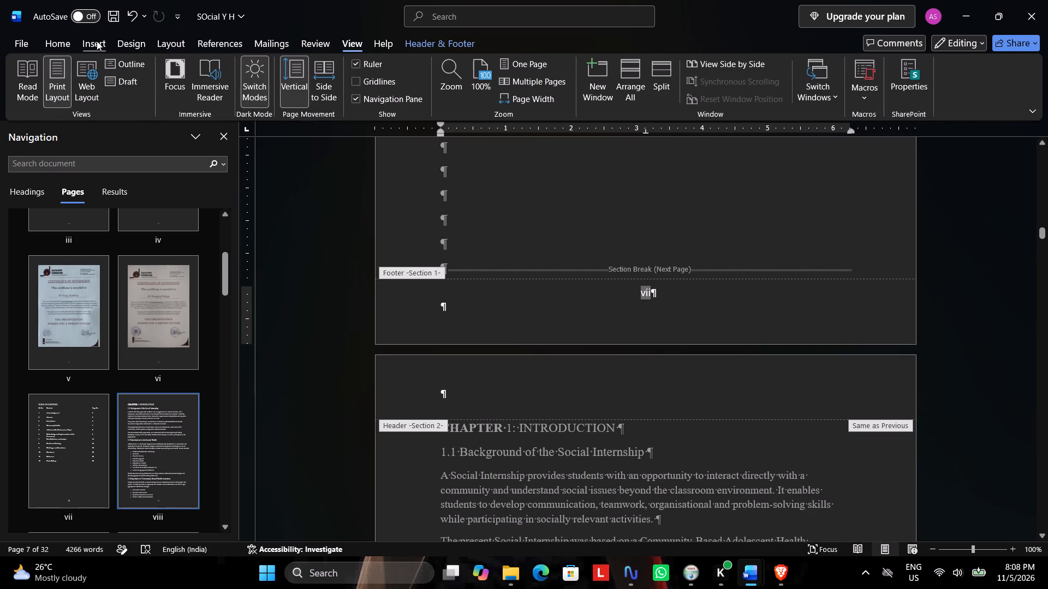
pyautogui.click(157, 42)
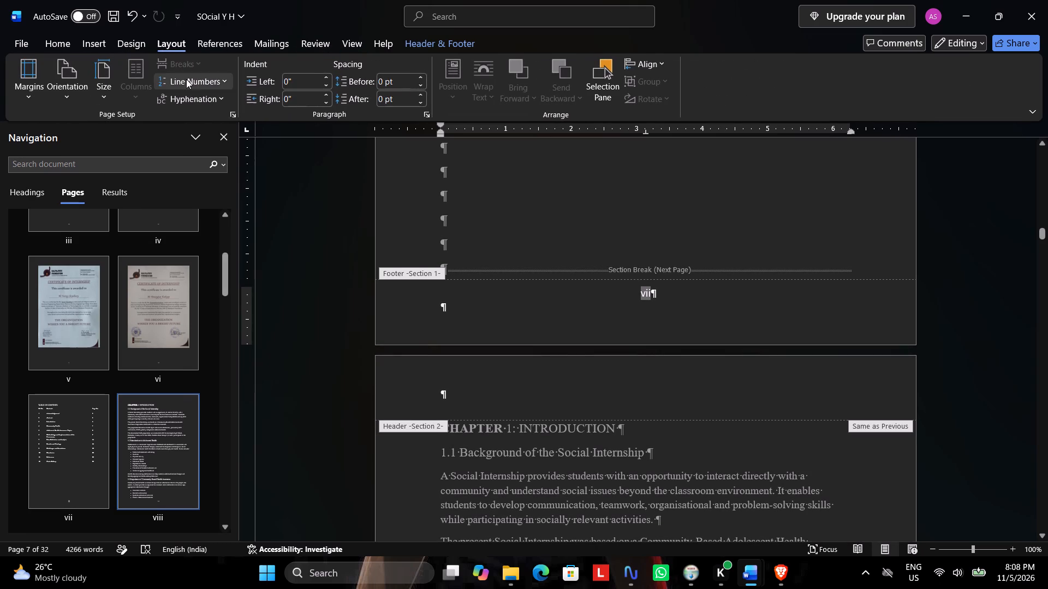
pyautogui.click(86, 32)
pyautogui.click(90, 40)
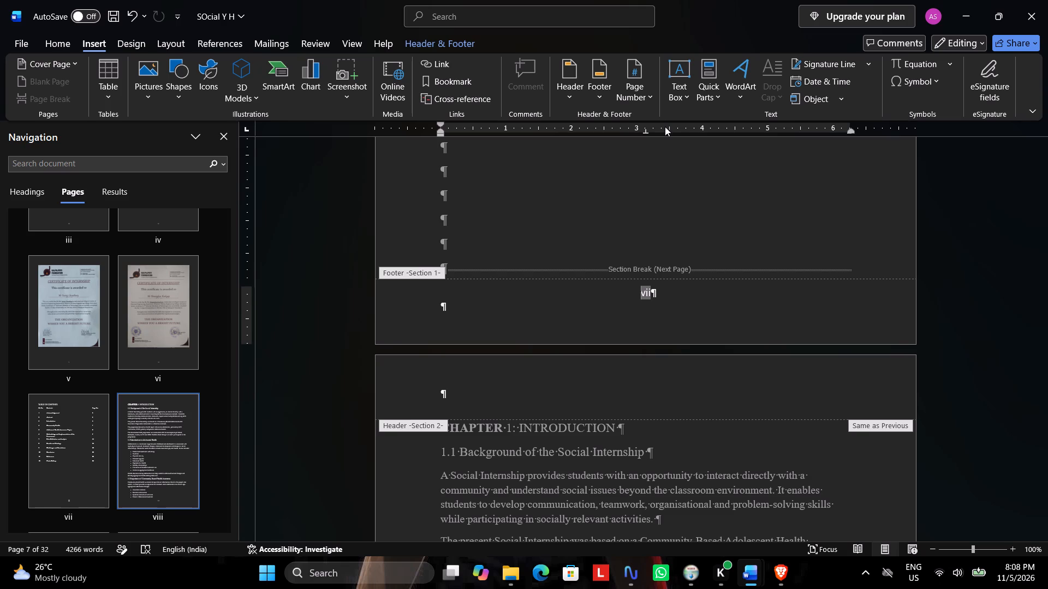
# Compare the footers and section labels of the contents page and first Chapter 1 page, then leave header and footer editing.
pyautogui.click(537, 309)
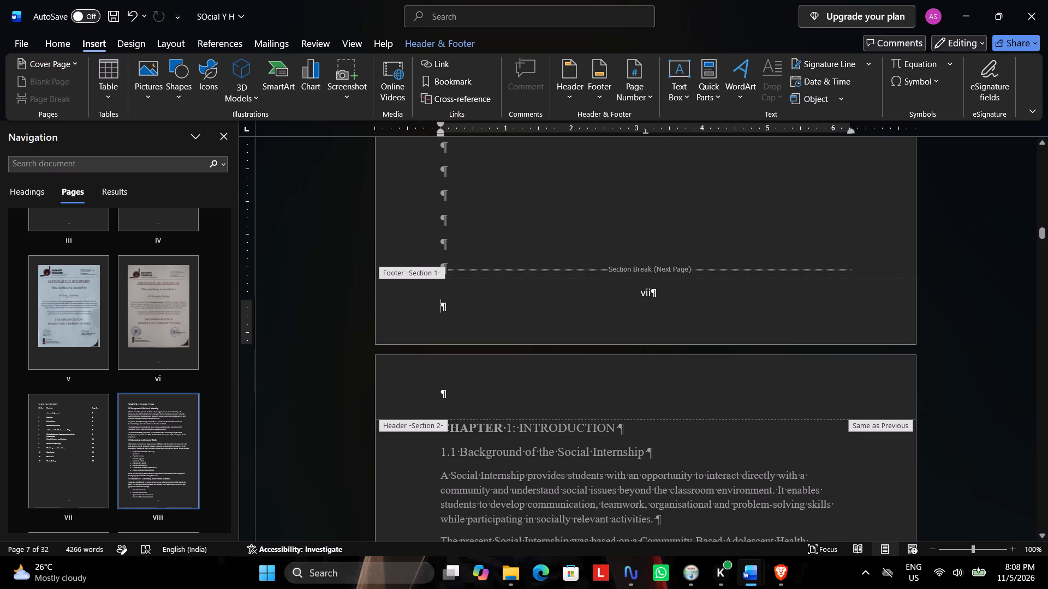
pyautogui.click(467, 375)
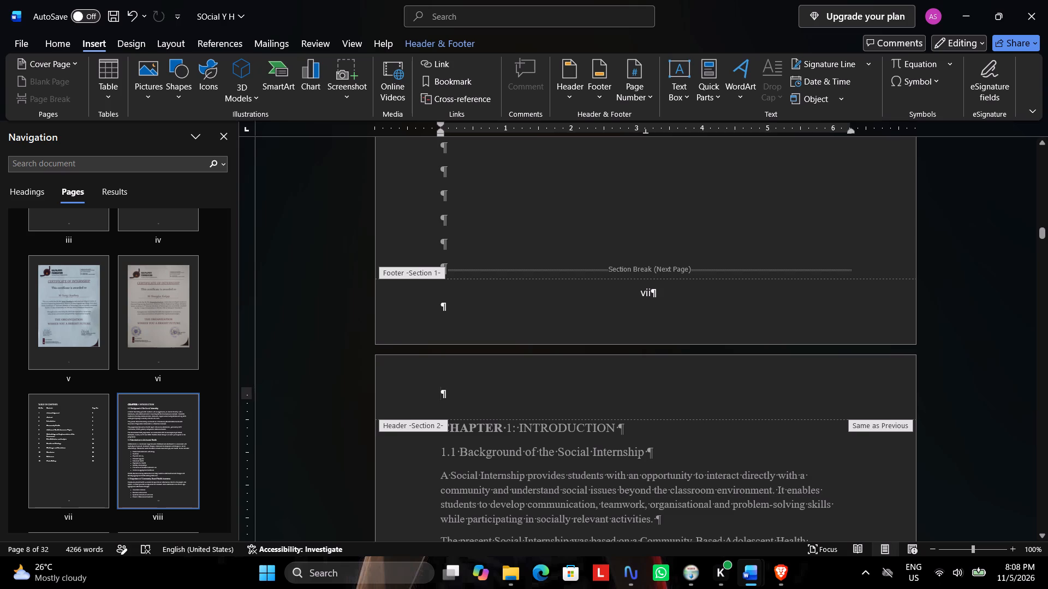
pyautogui.scroll(-1, 540, 354)
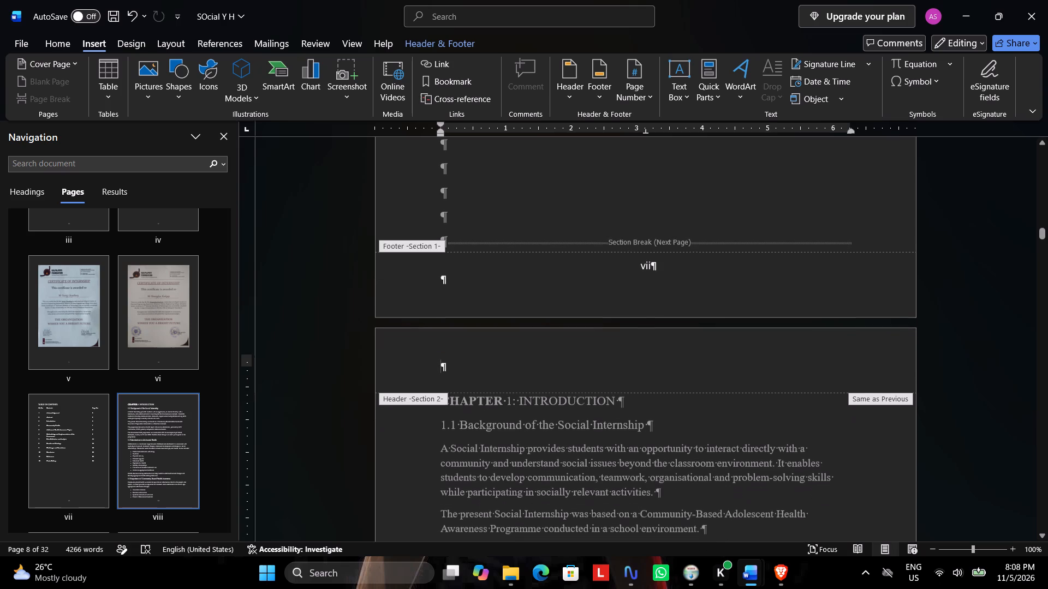
pyautogui.scroll(-16, 540, 354)
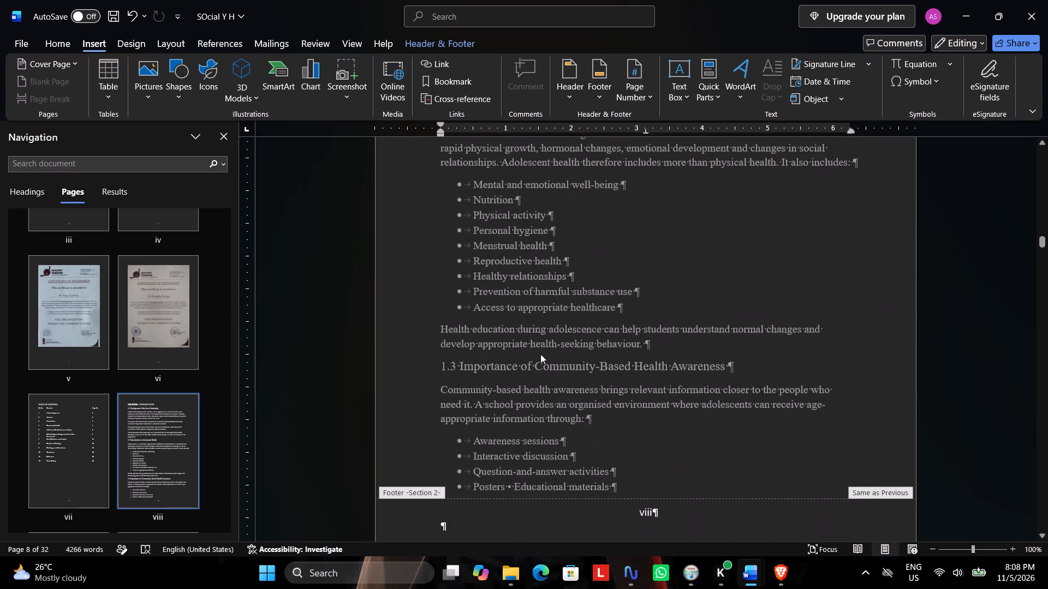
pyautogui.scroll(13, 540, 354)
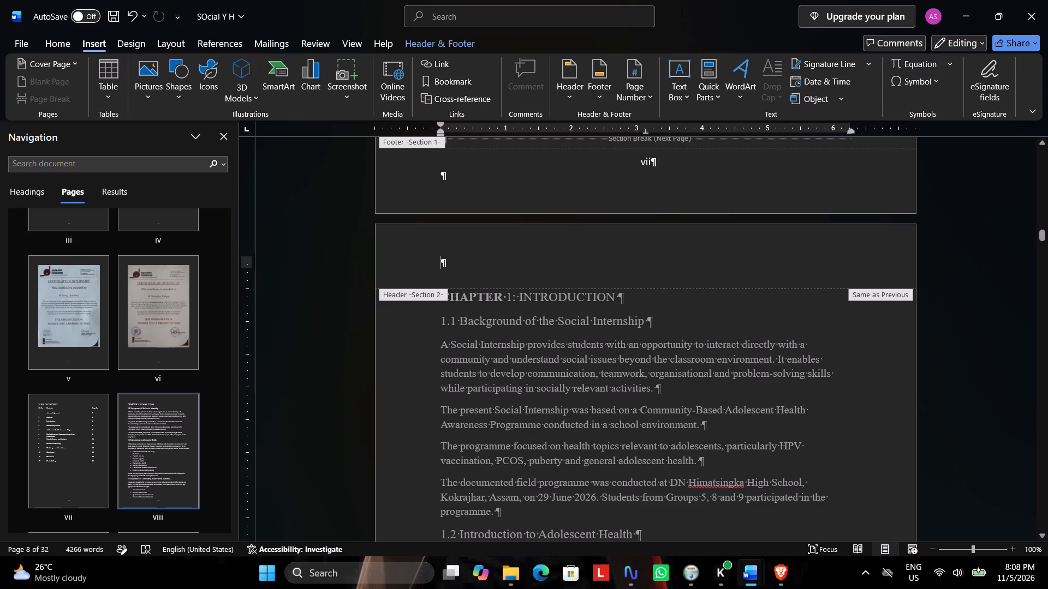
pyautogui.scroll(1, 621, 236)
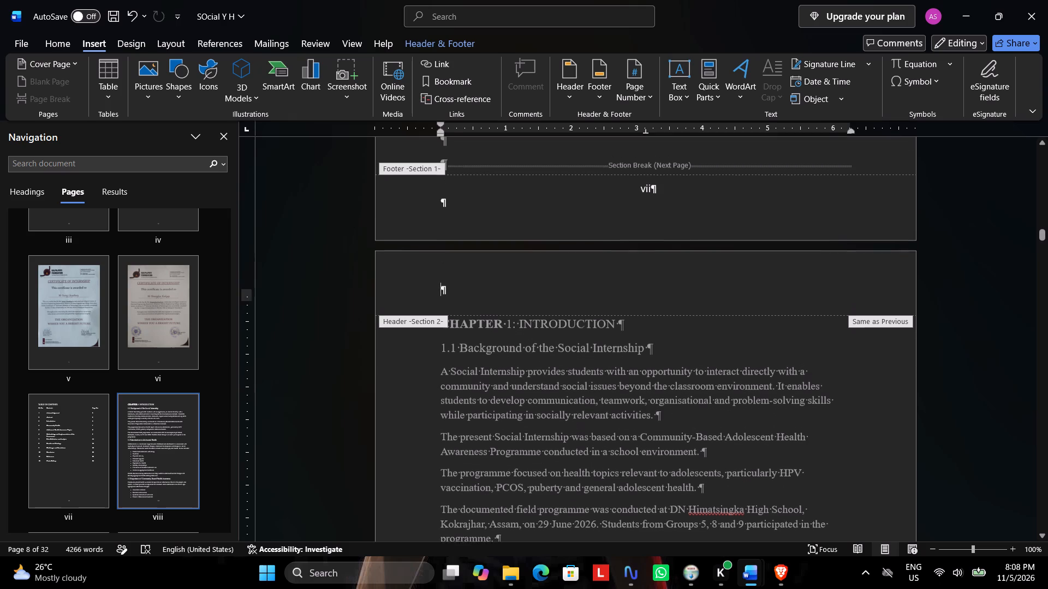
pyautogui.scroll(1, 621, 236)
pyautogui.doubleClick(640, 228)
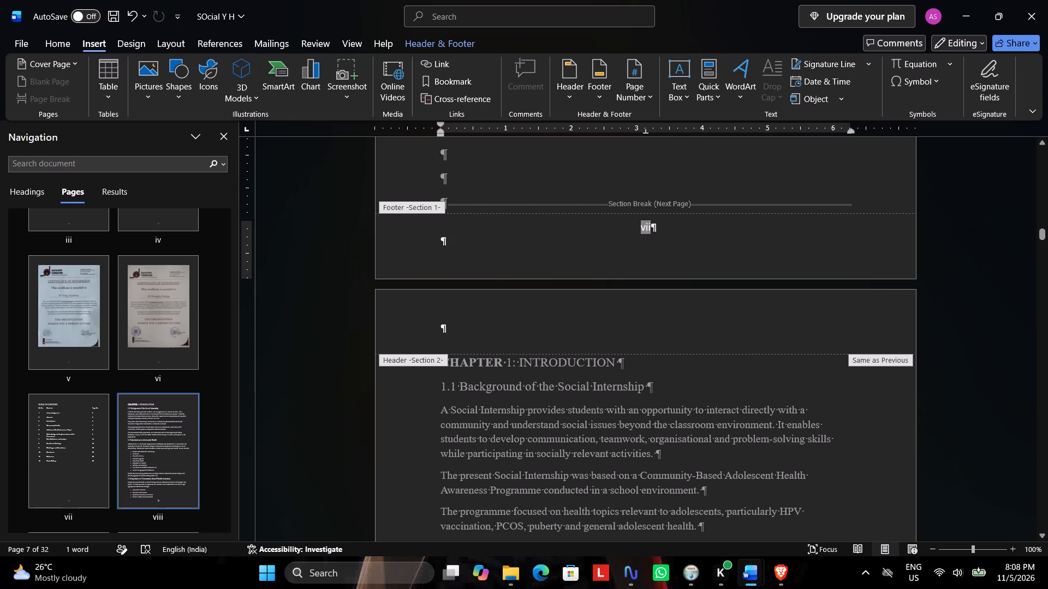
pyautogui.scroll(-14, 631, 329)
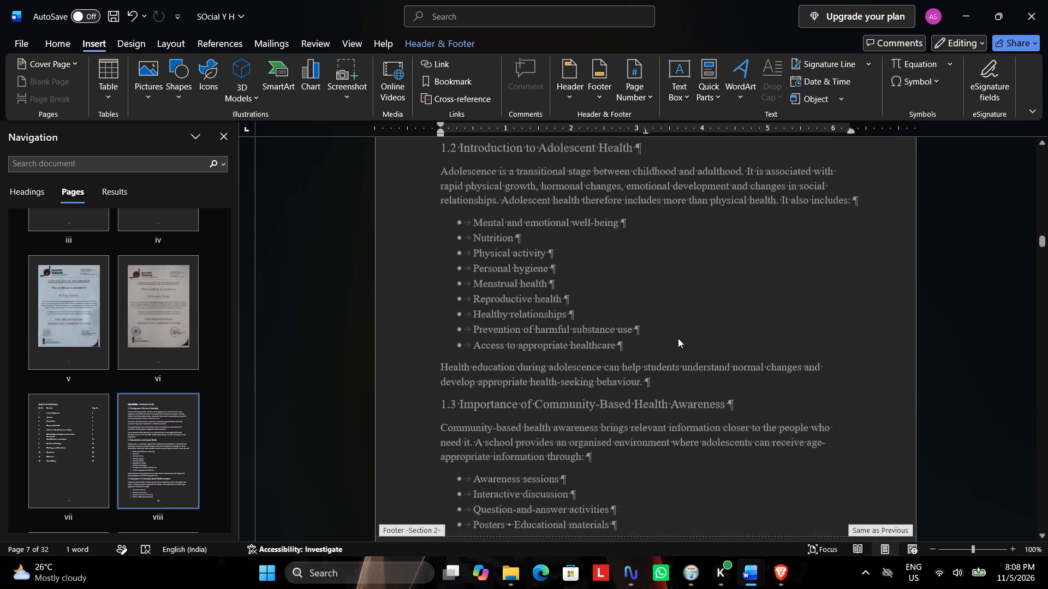
pyautogui.scroll(-5, 678, 338)
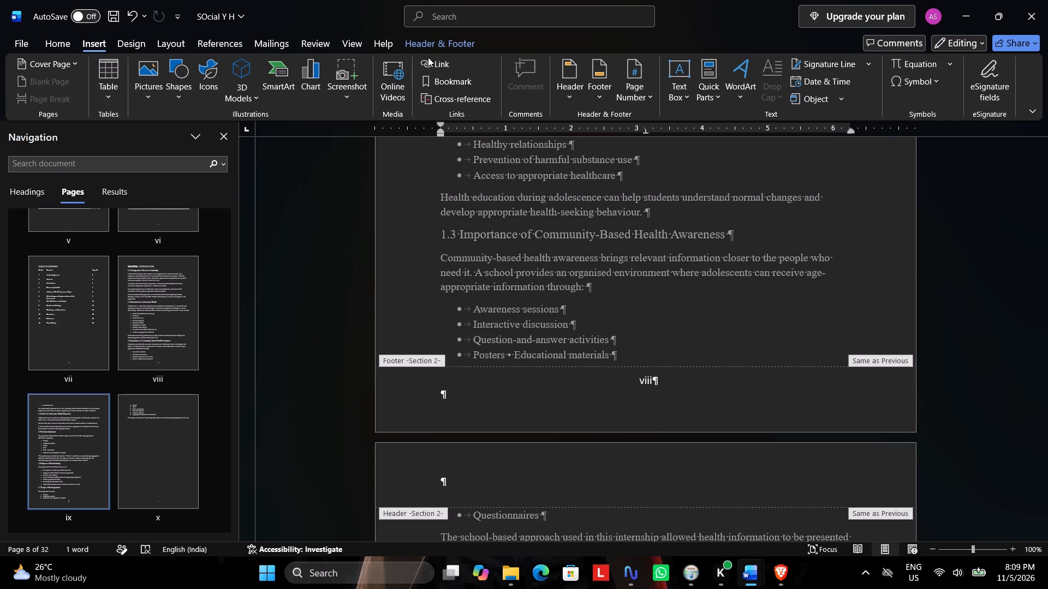
pyautogui.click(435, 42)
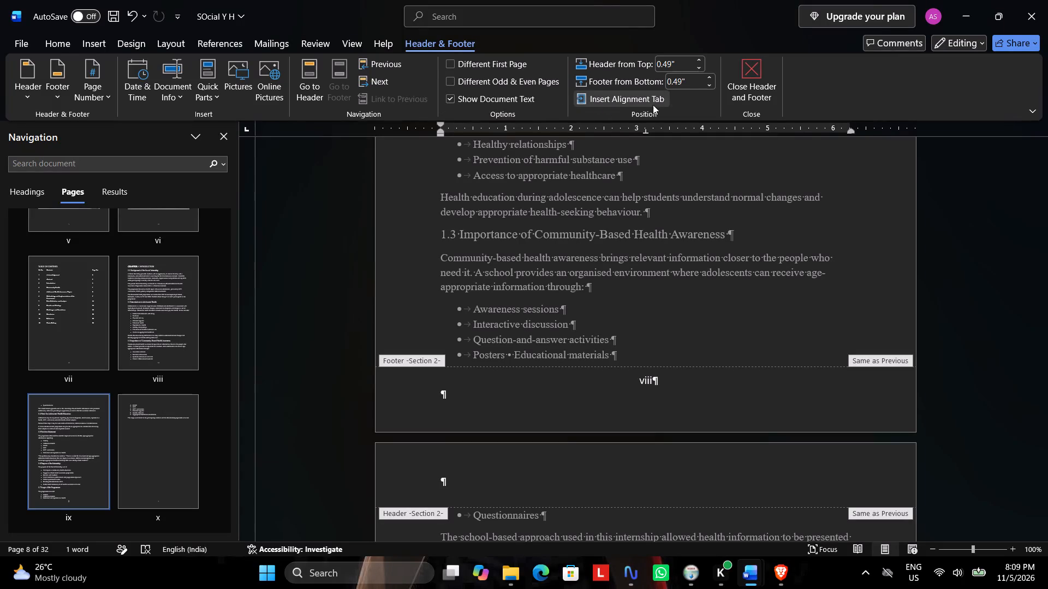
pyautogui.click(745, 77)
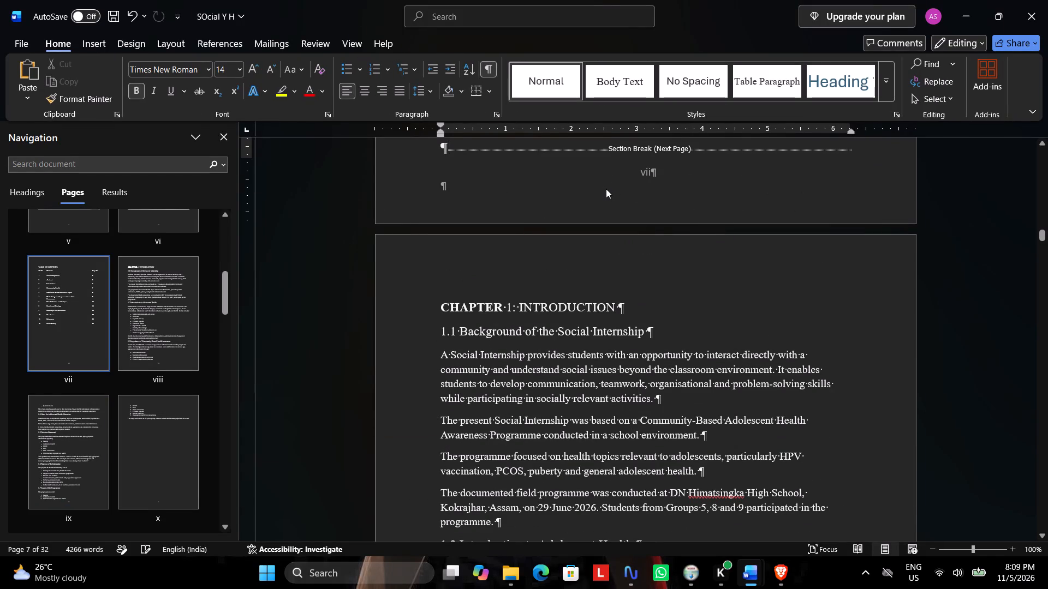
# Turn off Link to Previous for the Section 2 footer on the first Chapter 1 page.
pyautogui.scroll(-20, 606, 189)
pyautogui.scroll(-1, 606, 189)
pyautogui.doubleClick(645, 263)
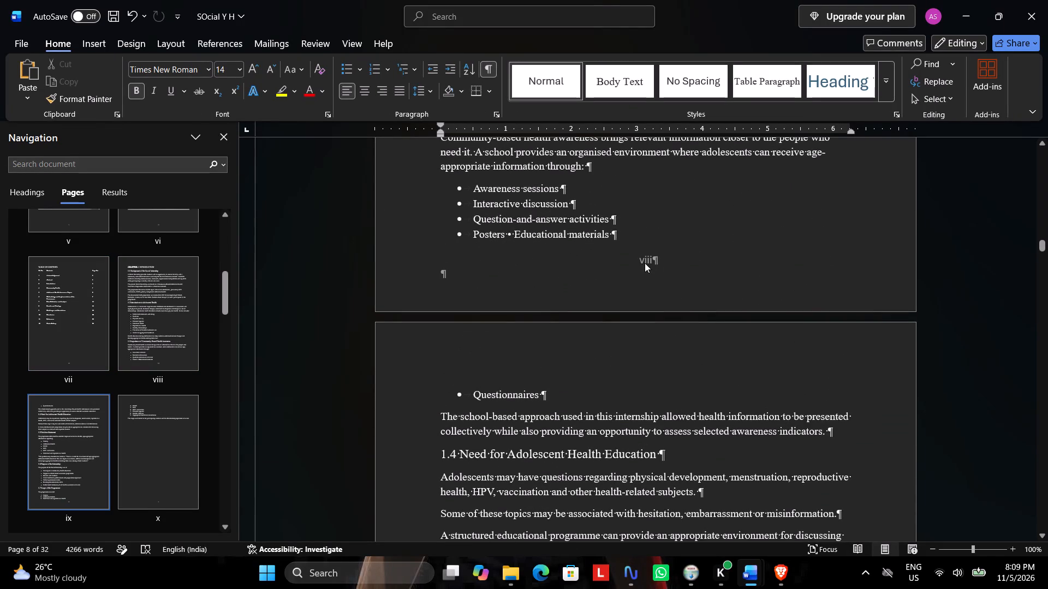
pyautogui.click(392, 97)
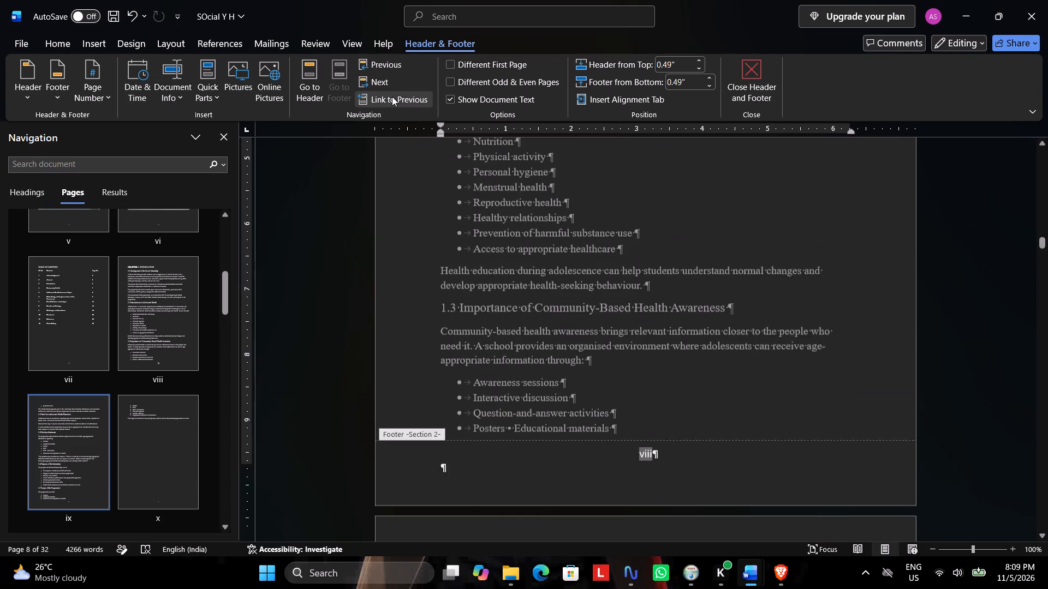
# Examine the footers on both sides of the section break, from the contents page through the first Chapter 1 pages.
pyautogui.scroll(-20, 614, 296)
pyautogui.scroll(-1, 614, 296)
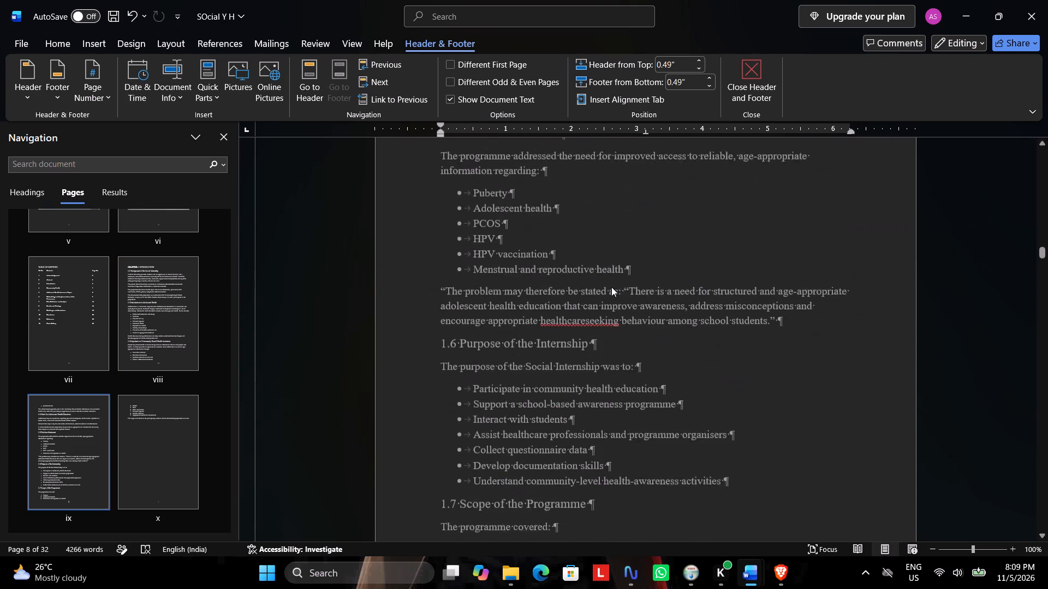
pyautogui.scroll(-5, 611, 287)
pyautogui.scroll(11, 611, 287)
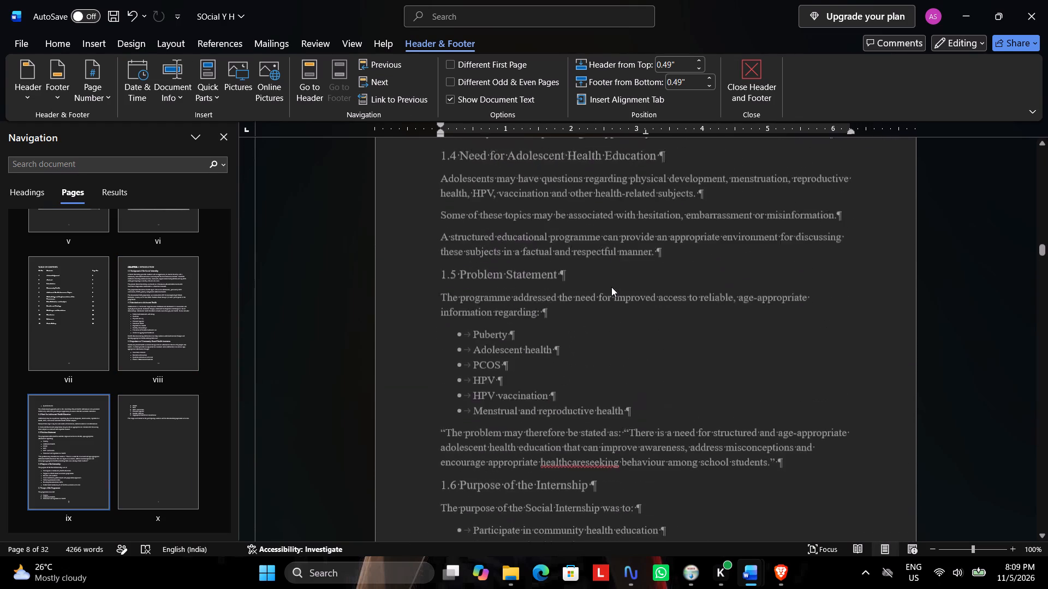
pyautogui.scroll(7, 611, 287)
pyautogui.scroll(-2, 615, 295)
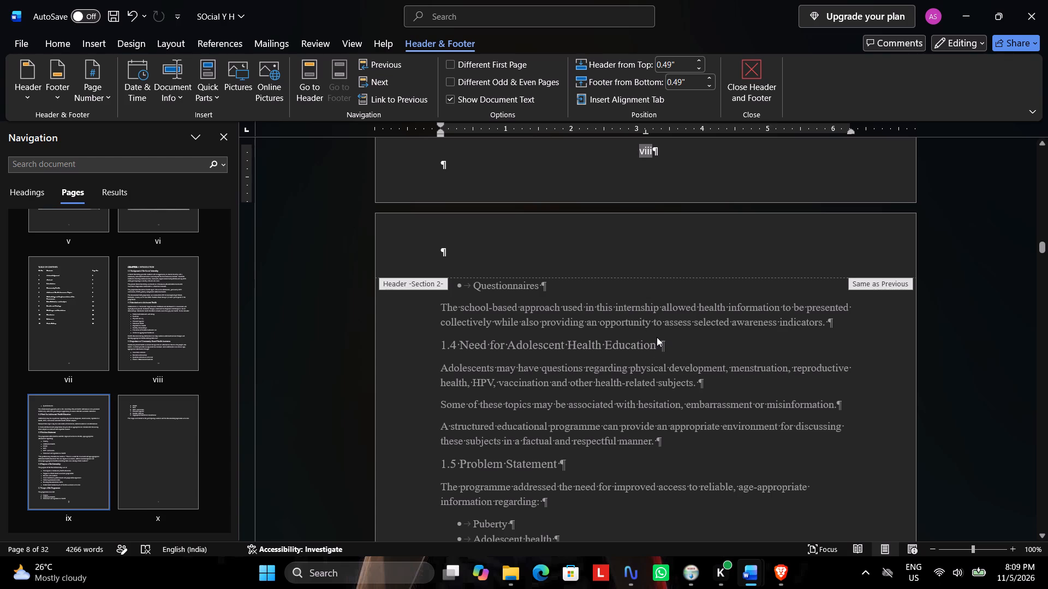
pyautogui.scroll(11, 672, 333)
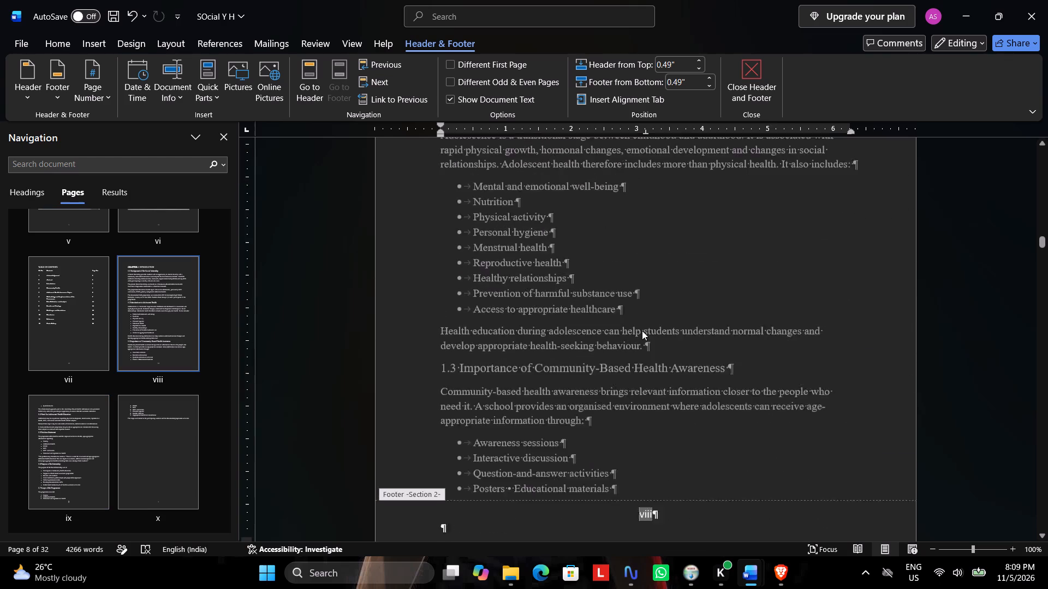
pyautogui.scroll(18, 642, 330)
pyautogui.scroll(13, 630, 324)
pyautogui.scroll(-20, 628, 323)
pyautogui.scroll(-15, 628, 323)
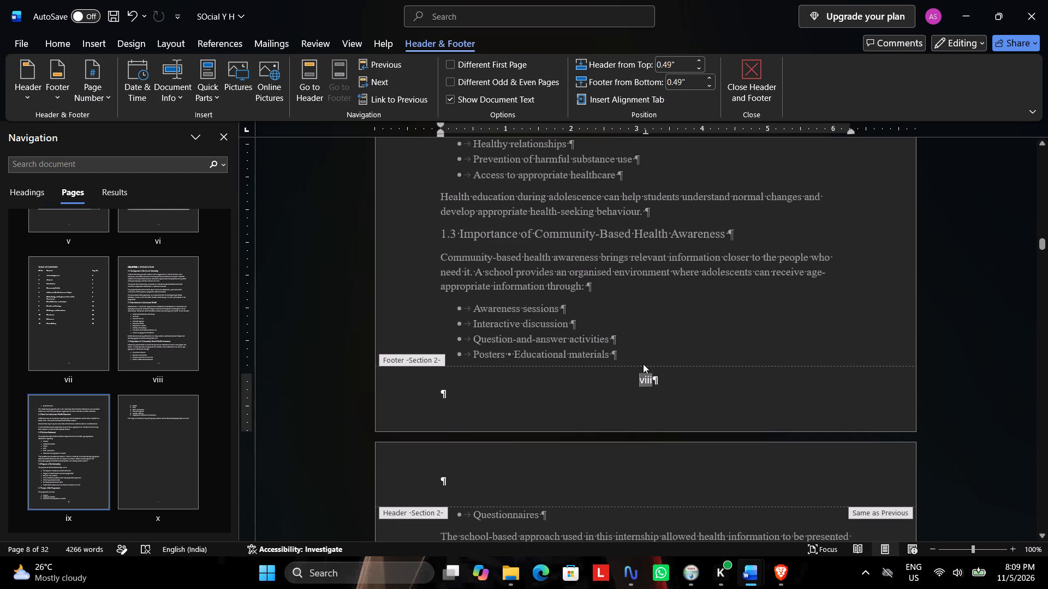
pyautogui.scroll(20, 662, 215)
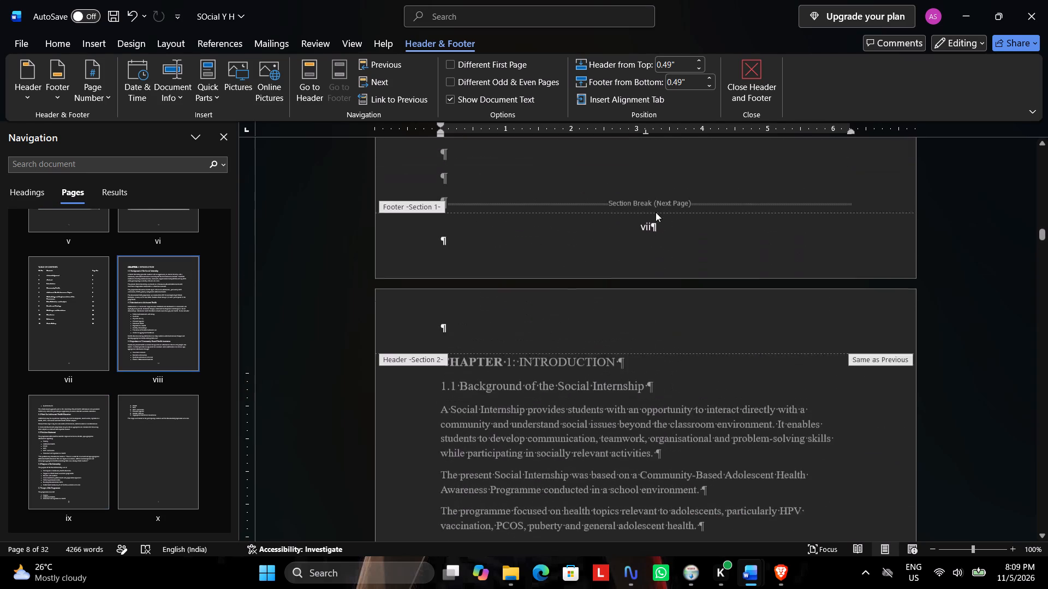
pyautogui.scroll(-18, 656, 212)
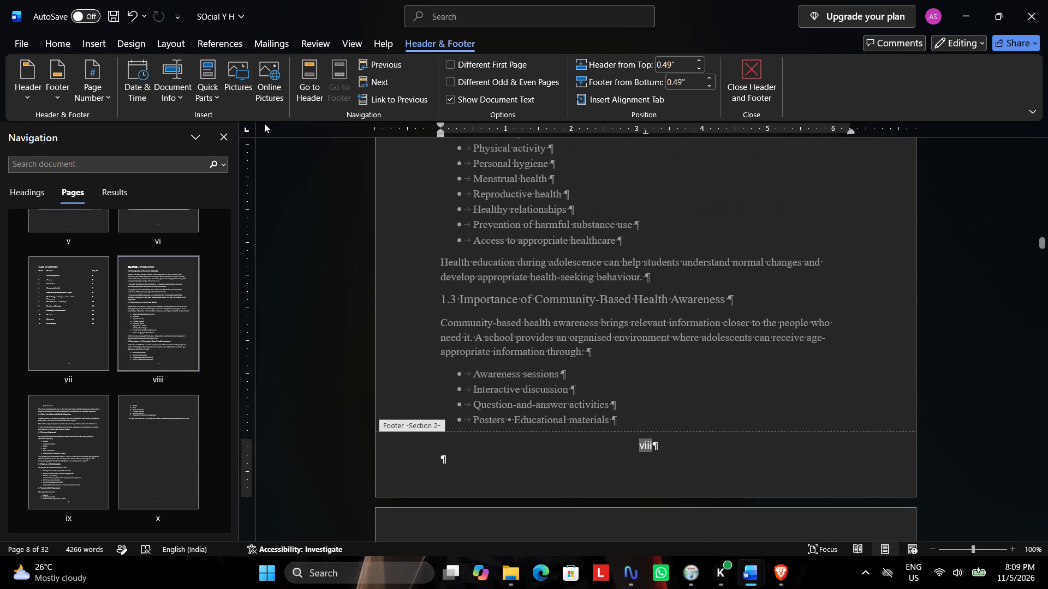
# Insert a bottom-of-page number in the Section 2 footer using the centred Plain Number 2 style.
pyautogui.click(168, 42)
pyautogui.click(271, 42)
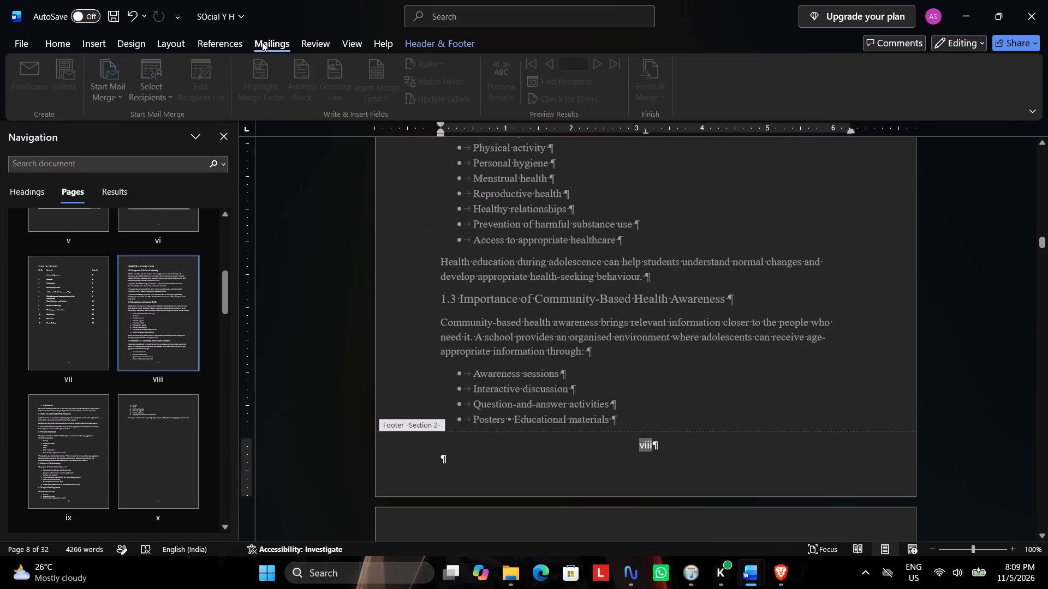
pyautogui.click(242, 42)
pyautogui.click(148, 43)
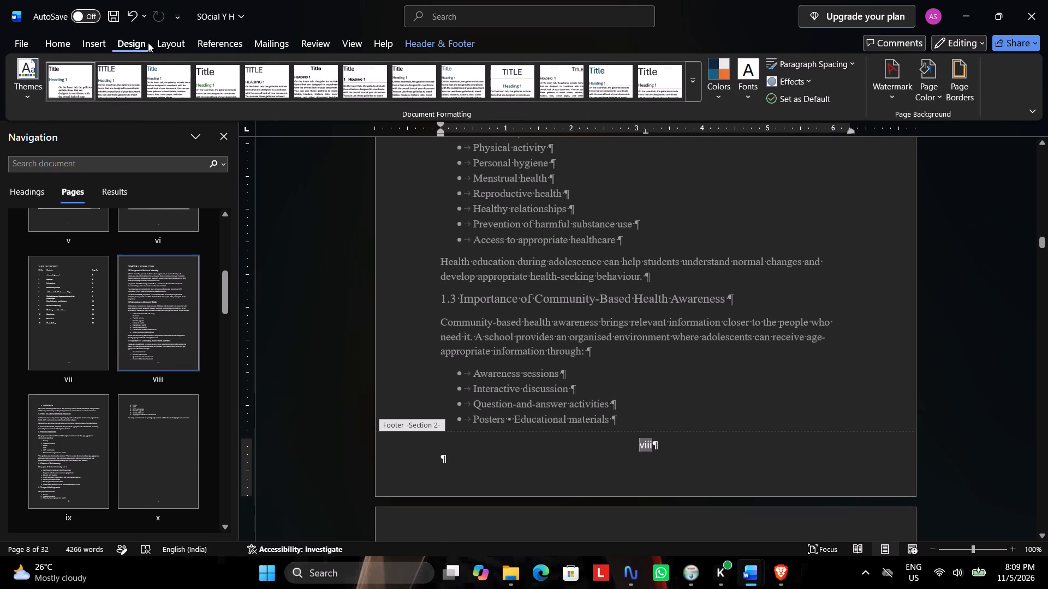
pyautogui.click(97, 43)
pyautogui.click(641, 98)
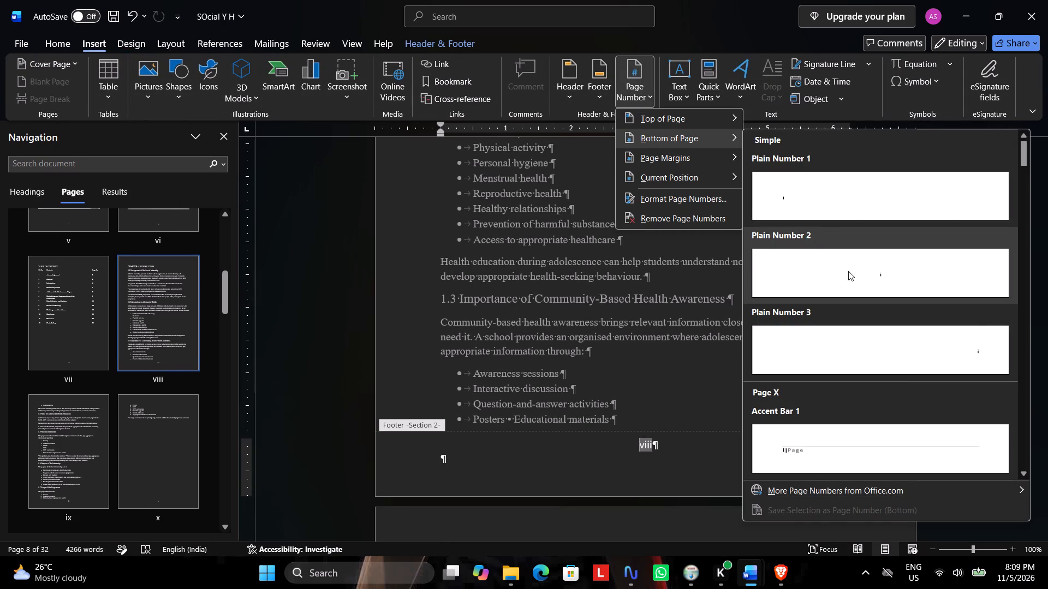
pyautogui.click(856, 273)
# Check the Section 2 footer numbering across the Chapter 1 pages and place the cursor in the first Chapter 1 page's footer.
pyautogui.scroll(3, 654, 398)
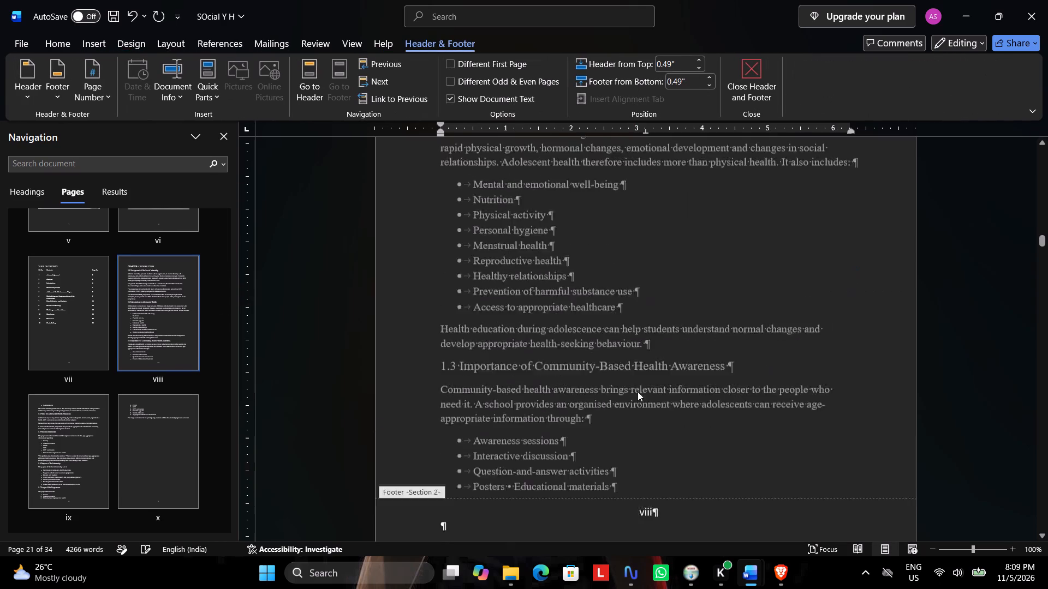
pyautogui.scroll(17, 638, 392)
pyautogui.scroll(-8, 633, 382)
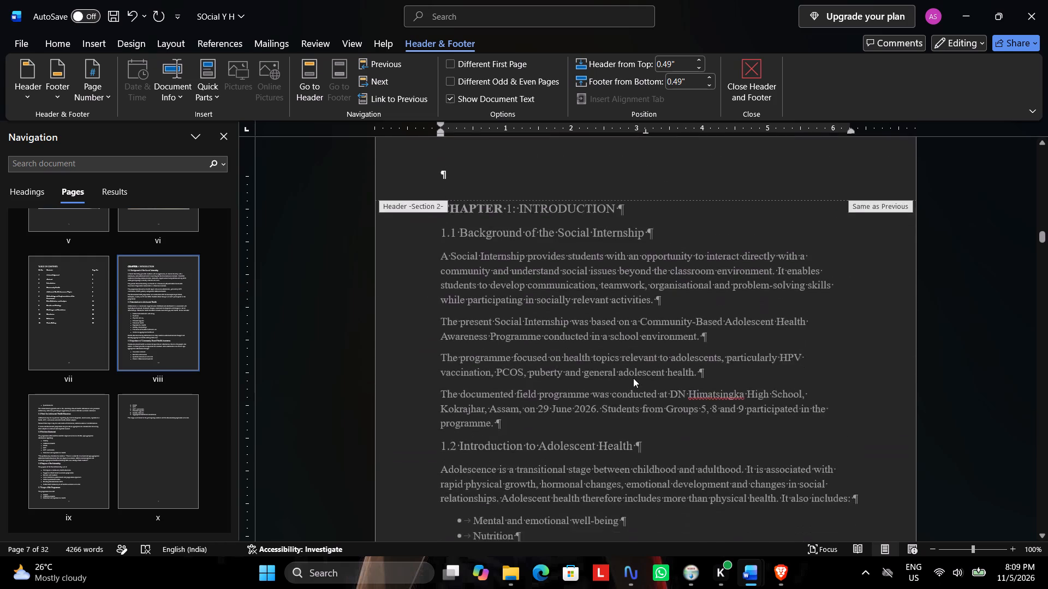
pyautogui.scroll(-20, 633, 378)
pyautogui.scroll(-20, 633, 378)
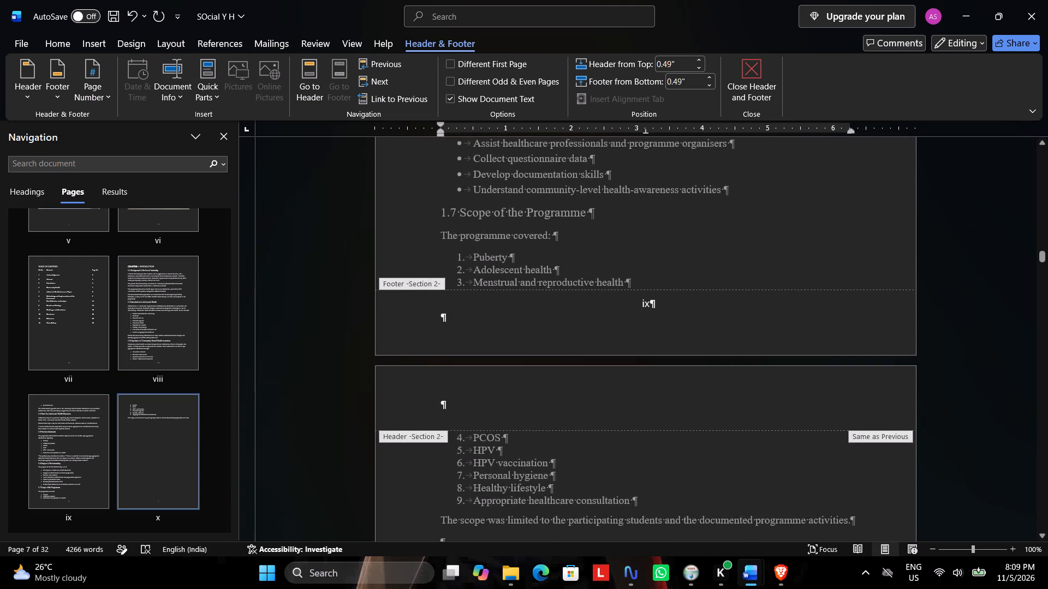
pyautogui.scroll(20, 650, 355)
pyautogui.scroll(5, 650, 355)
pyautogui.click(649, 337)
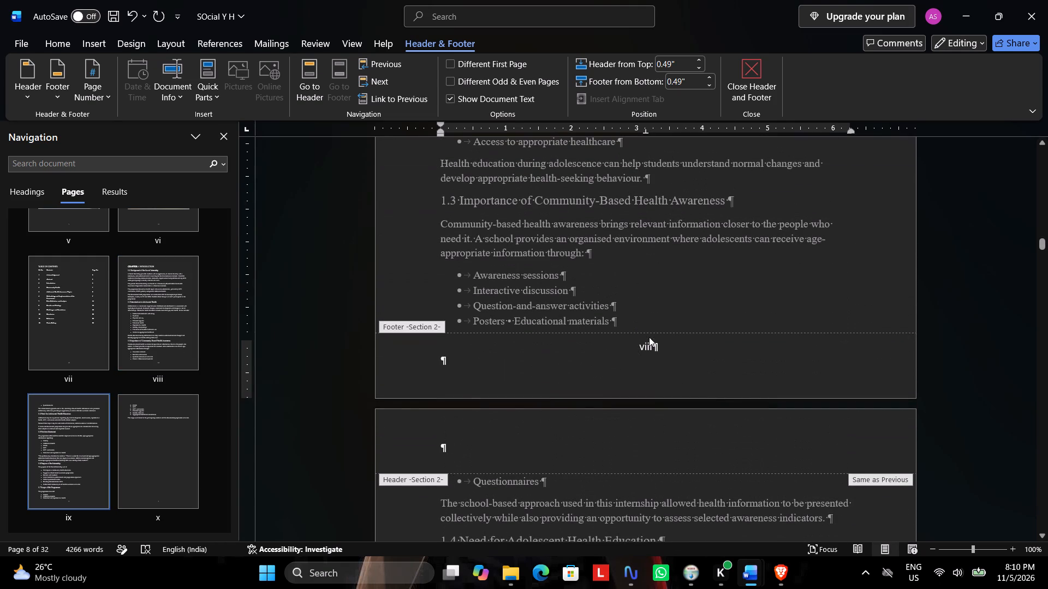
# Change the page number format of the Section 2 footer to 1, 2, 3, … on the first Chapter 1 page.
pyautogui.click(646, 341)
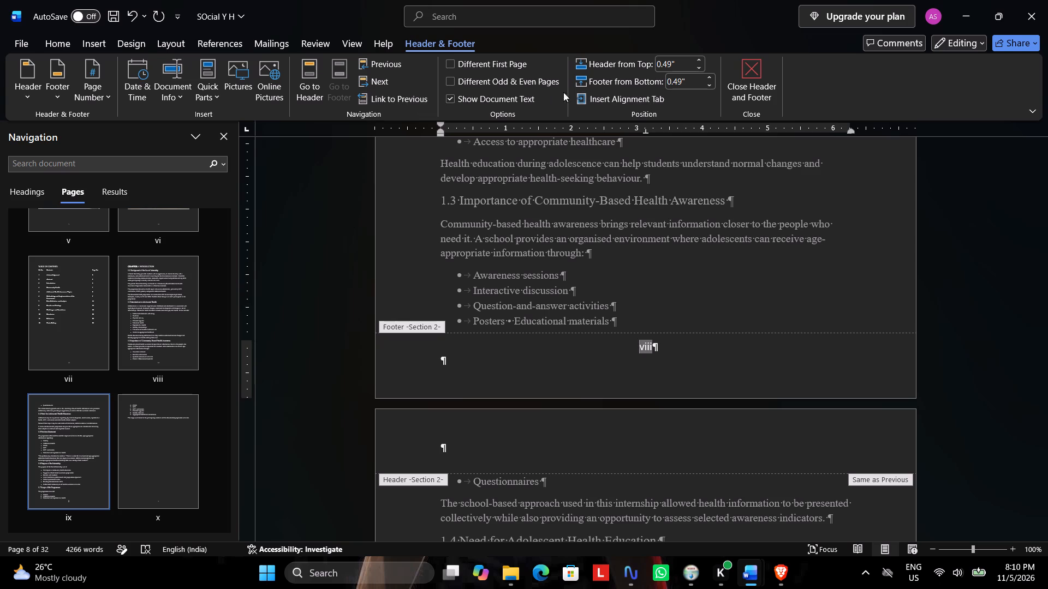
pyautogui.rightClick(648, 351)
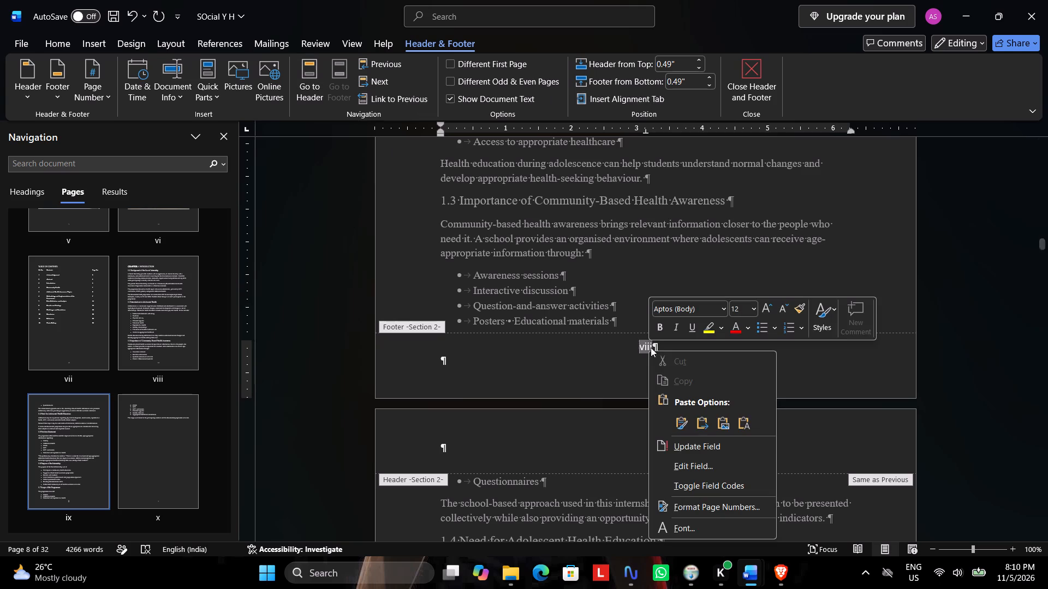
pyautogui.click(692, 502)
pyautogui.click(597, 199)
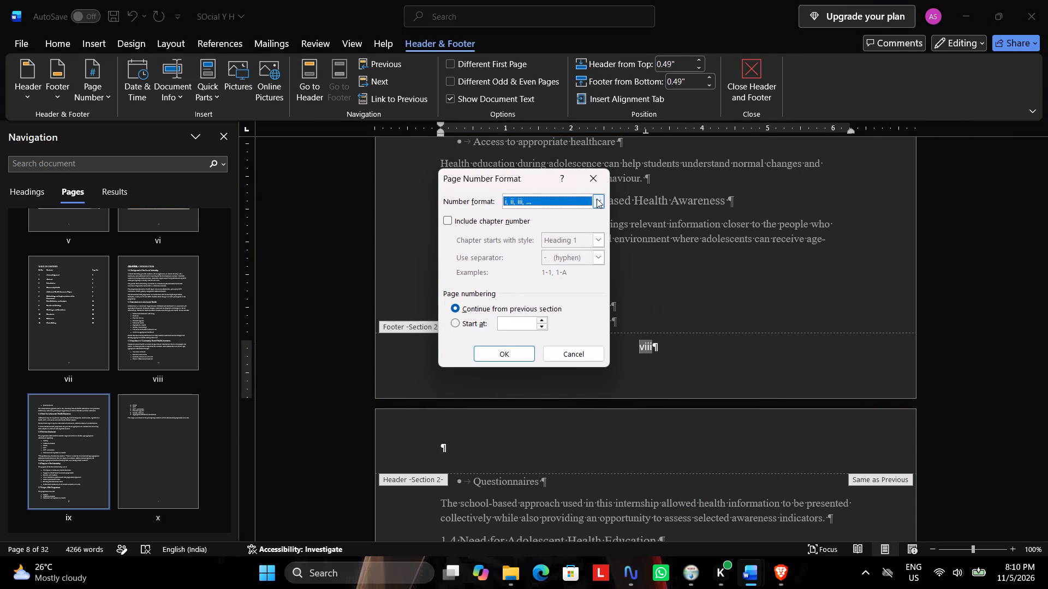
pyautogui.click(558, 208)
pyautogui.click(501, 352)
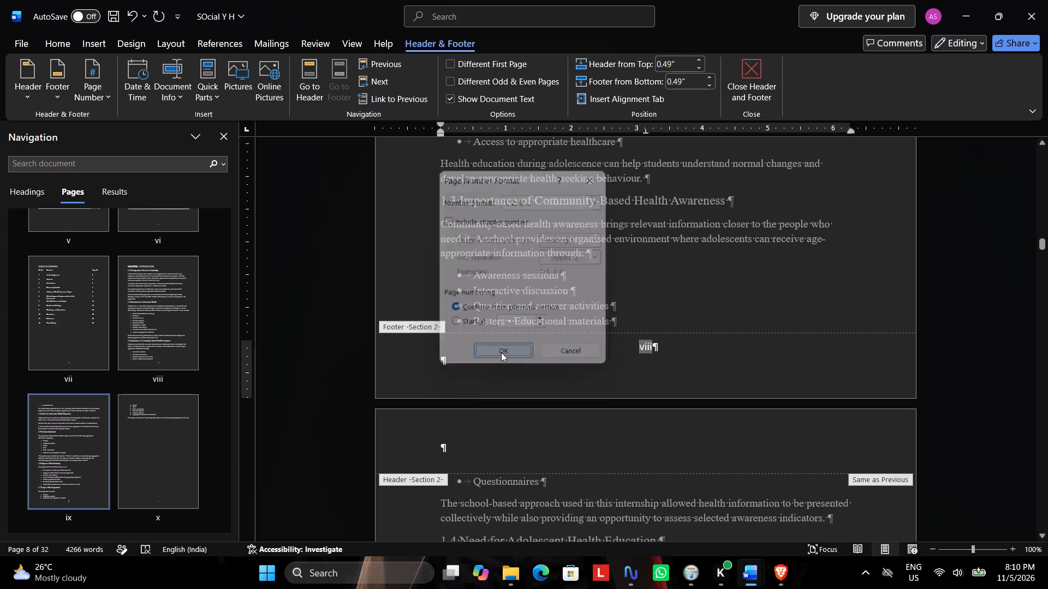
# Restart the Section 2 page numbering at 1 from the first Chapter 1 page and leave footer editing.
pyautogui.scroll(13, 550, 316)
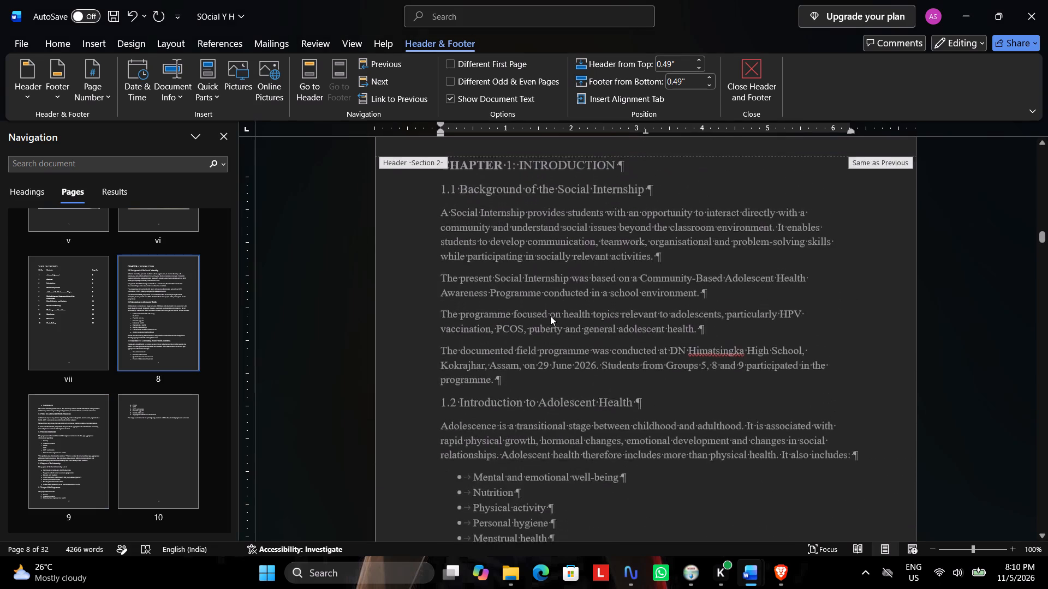
pyautogui.scroll(4, 550, 316)
pyautogui.doubleClick(641, 257)
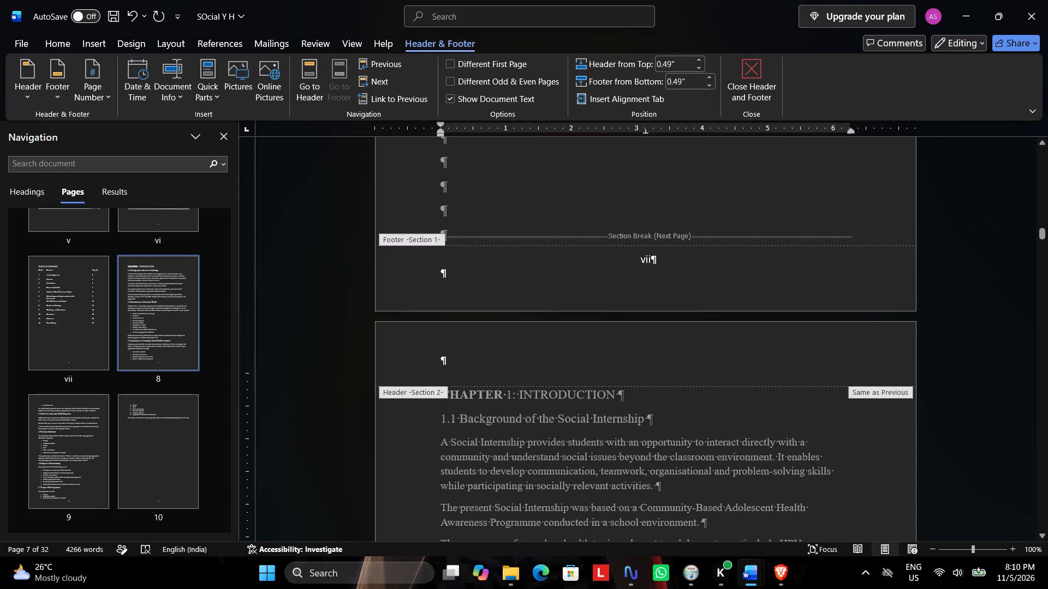
pyautogui.scroll(-18, 665, 274)
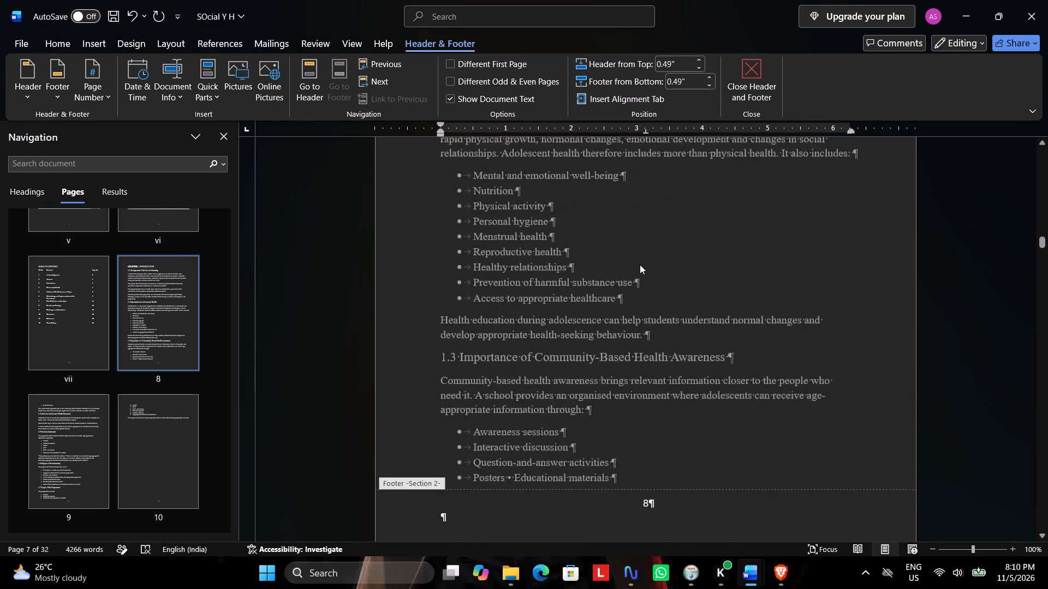
pyautogui.scroll(-6, 640, 265)
pyautogui.scroll(1, 640, 264)
pyautogui.click(644, 283)
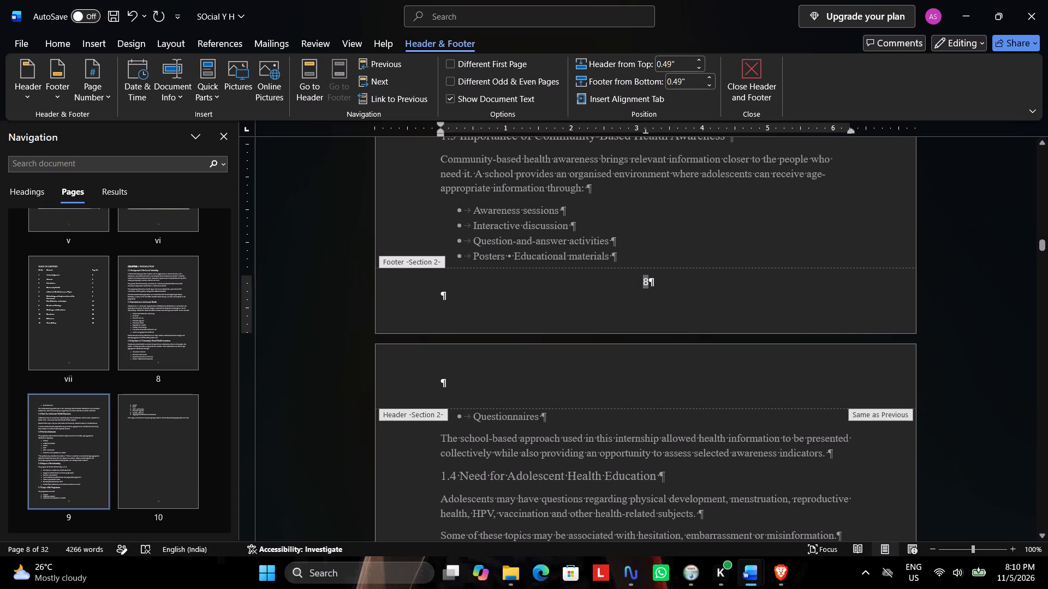
pyautogui.rightClick(646, 280)
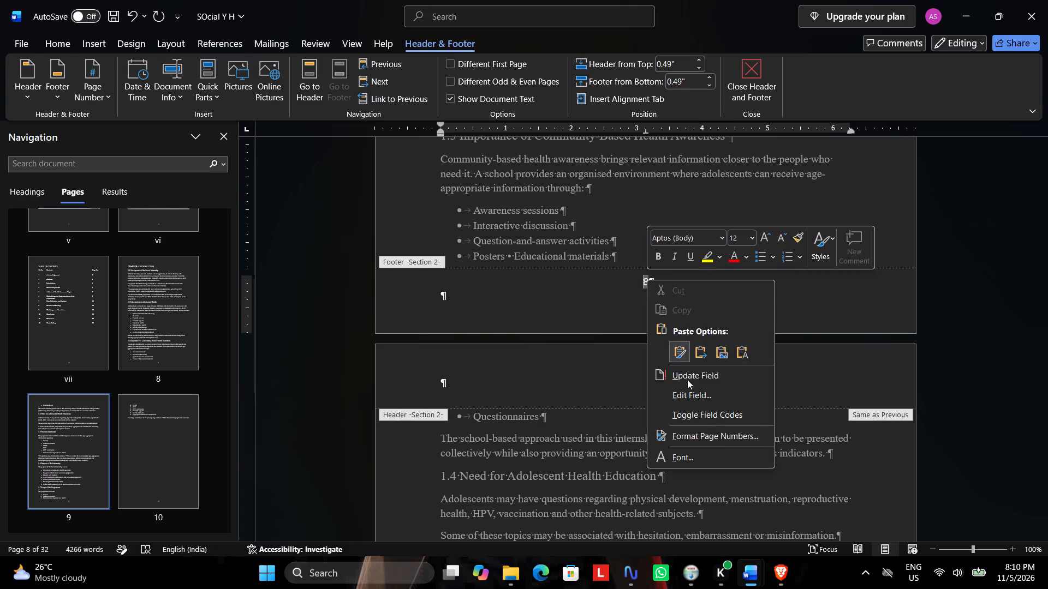
pyautogui.click(692, 435)
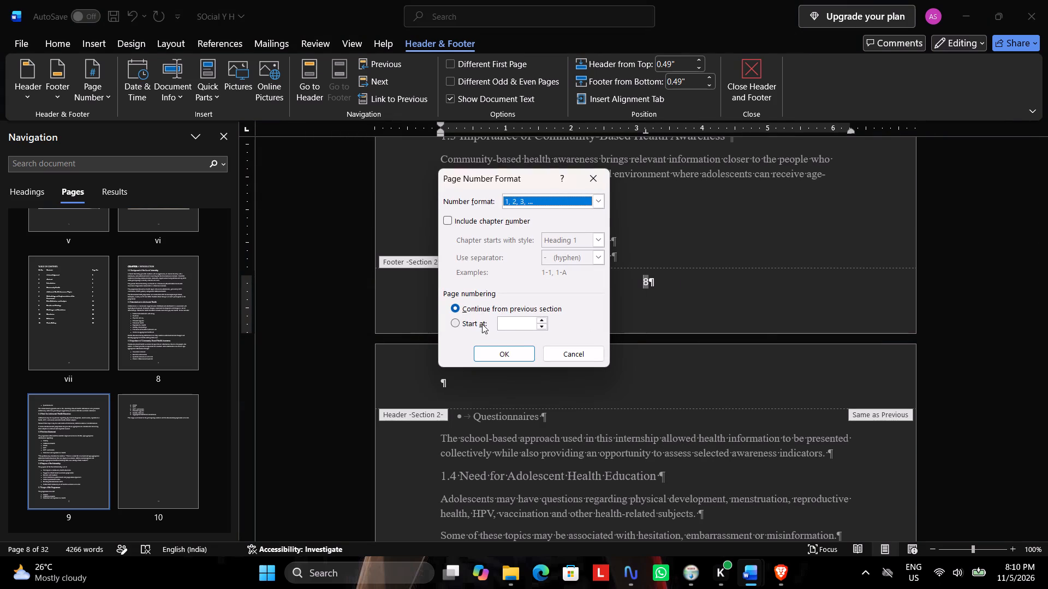
pyautogui.click(454, 320)
pyautogui.click(507, 351)
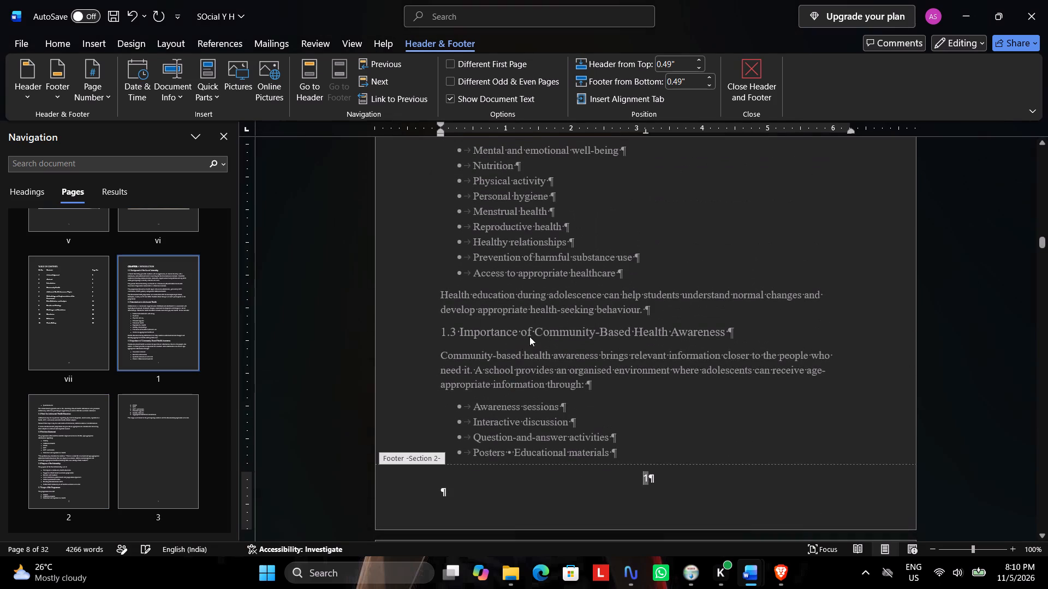
pyautogui.scroll(18, 584, 325)
pyautogui.scroll(-4, 575, 303)
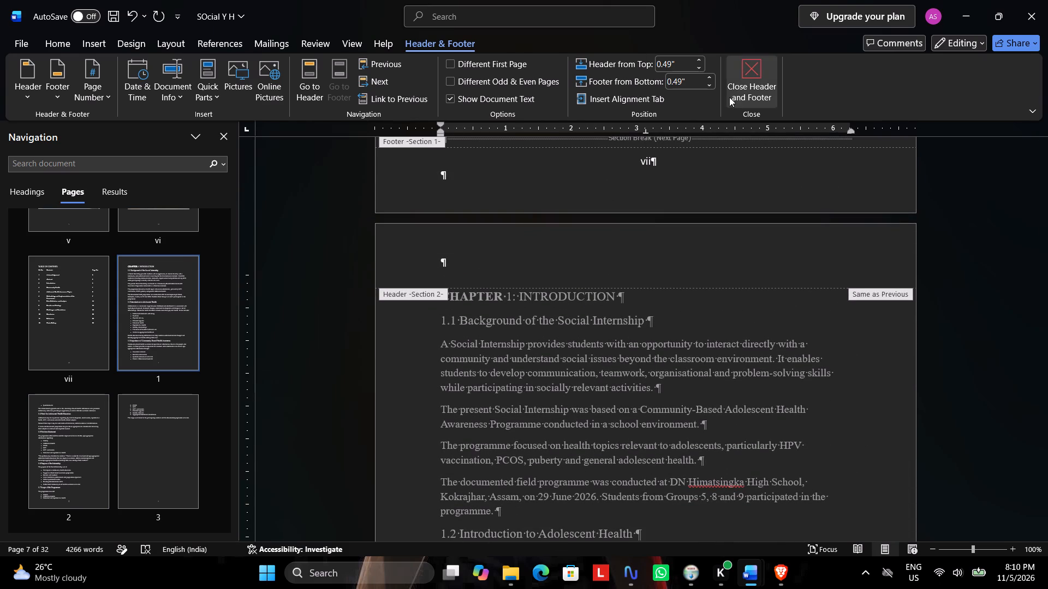
pyautogui.click(746, 83)
# Close the Navigation pane.
pyautogui.scroll(9, 707, 278)
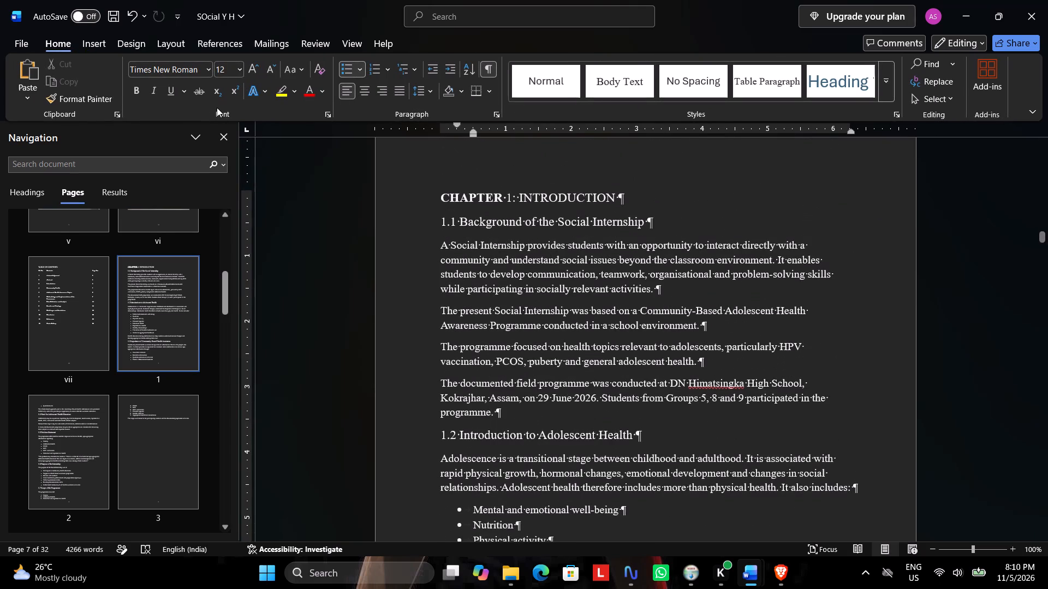
pyautogui.click(223, 124)
pyautogui.click(220, 137)
# Hide the paragraph marks and other formatting symbols in the document.
pyautogui.scroll(7, 579, 251)
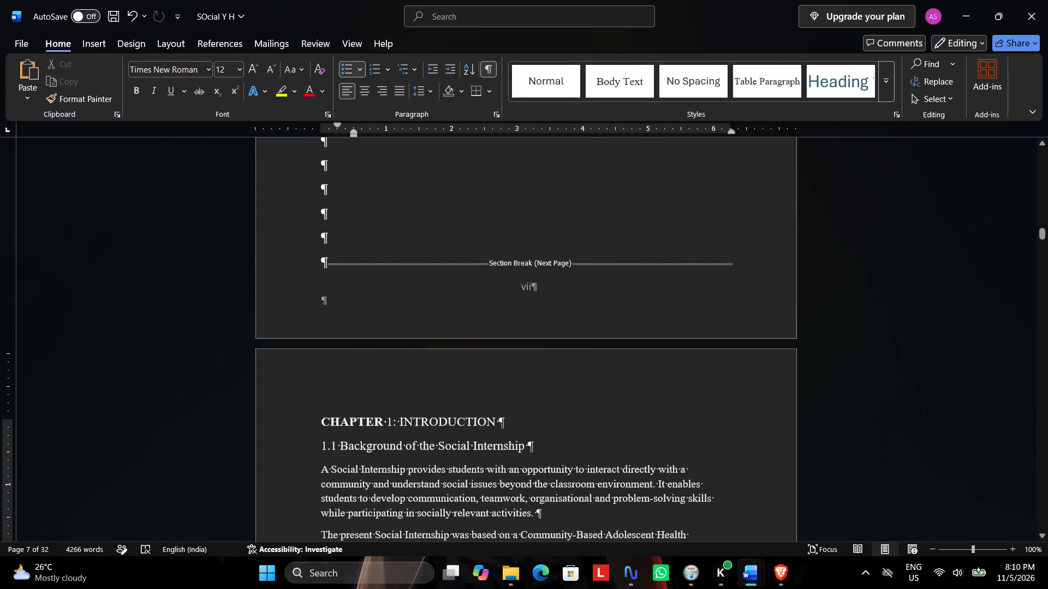
pyautogui.click(492, 65)
# Review the front matter page numbers and layout from the end of the contents back to the cover and acknowledgement pages.
pyautogui.scroll(2, 641, 306)
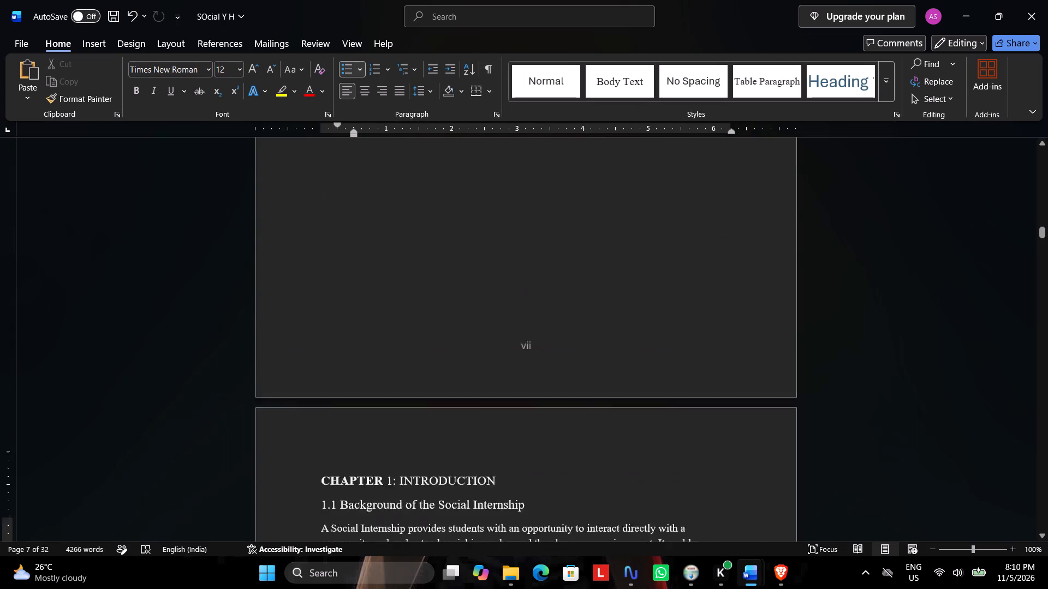
pyautogui.scroll(7, 641, 306)
pyautogui.scroll(20, 641, 302)
pyautogui.scroll(13, 641, 302)
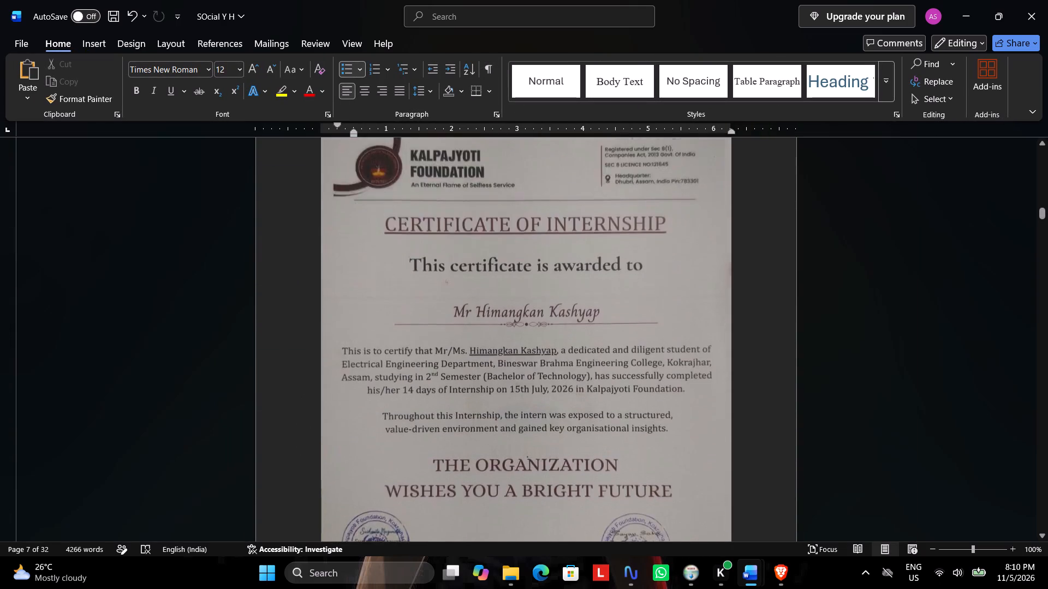
pyautogui.scroll(20, 641, 301)
pyautogui.scroll(20, 641, 301)
pyautogui.scroll(12, 641, 301)
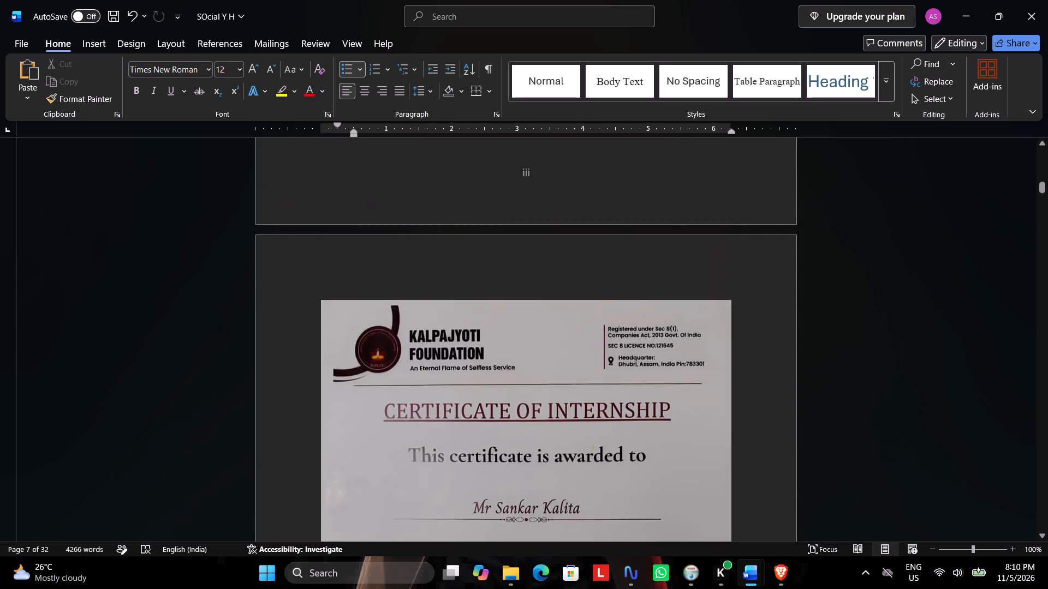
pyautogui.scroll(20, 572, 190)
pyautogui.scroll(17, 572, 190)
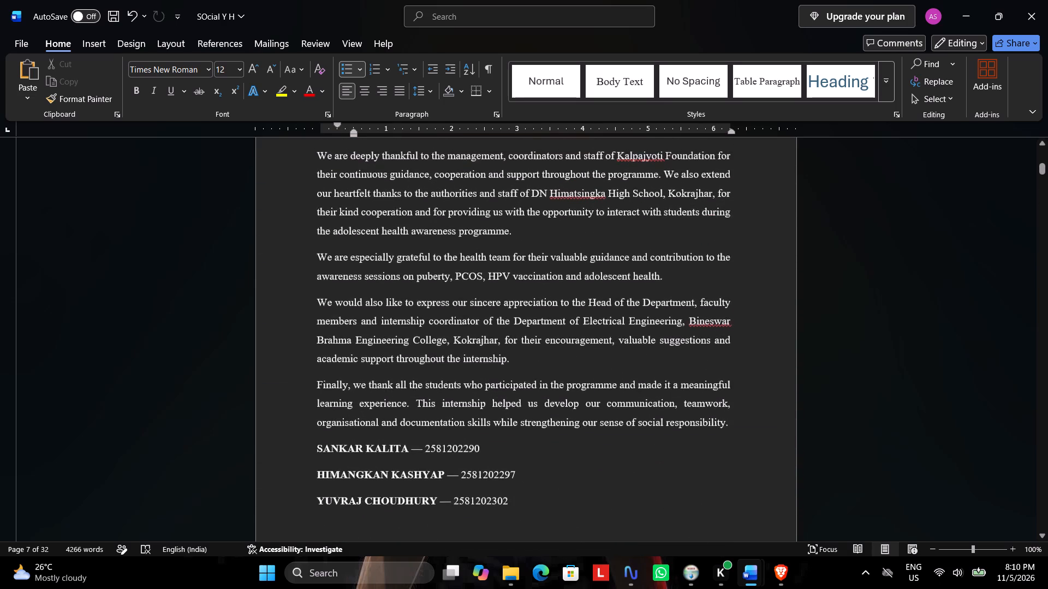
pyautogui.scroll(-10, 562, 181)
pyautogui.scroll(20, 562, 181)
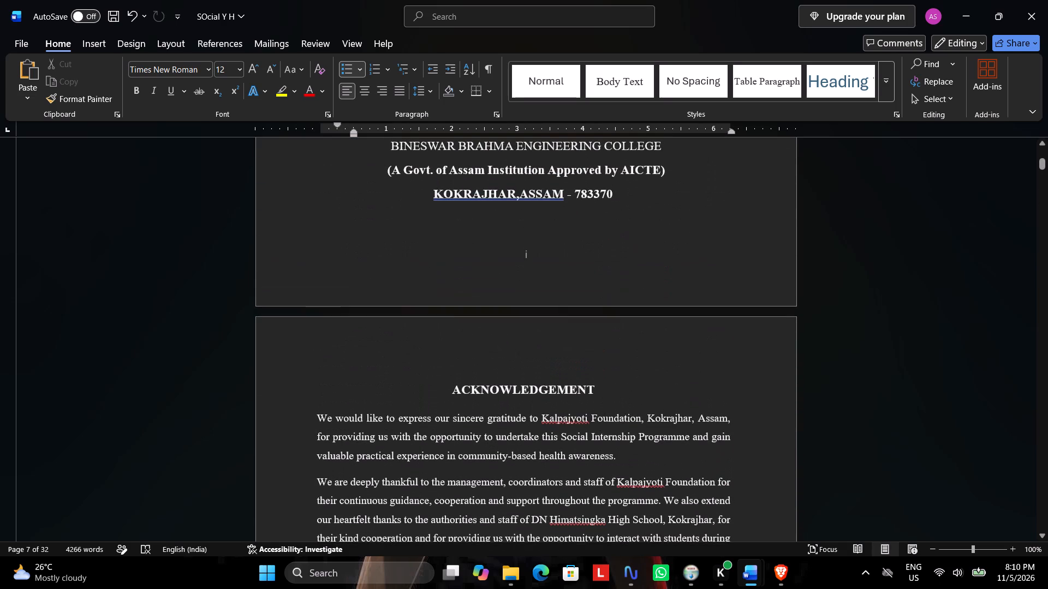
# Give Section 1 a different first-page footer so the cover page carries no page number, and leave footer editing.
pyautogui.click(529, 256)
pyautogui.doubleClick(529, 256)
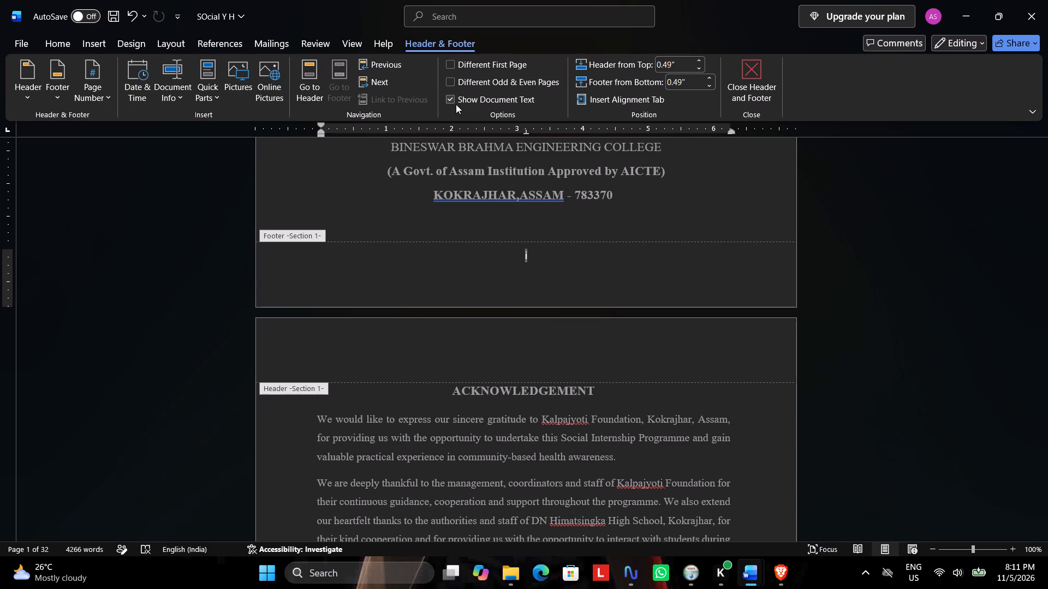
pyautogui.click(450, 62)
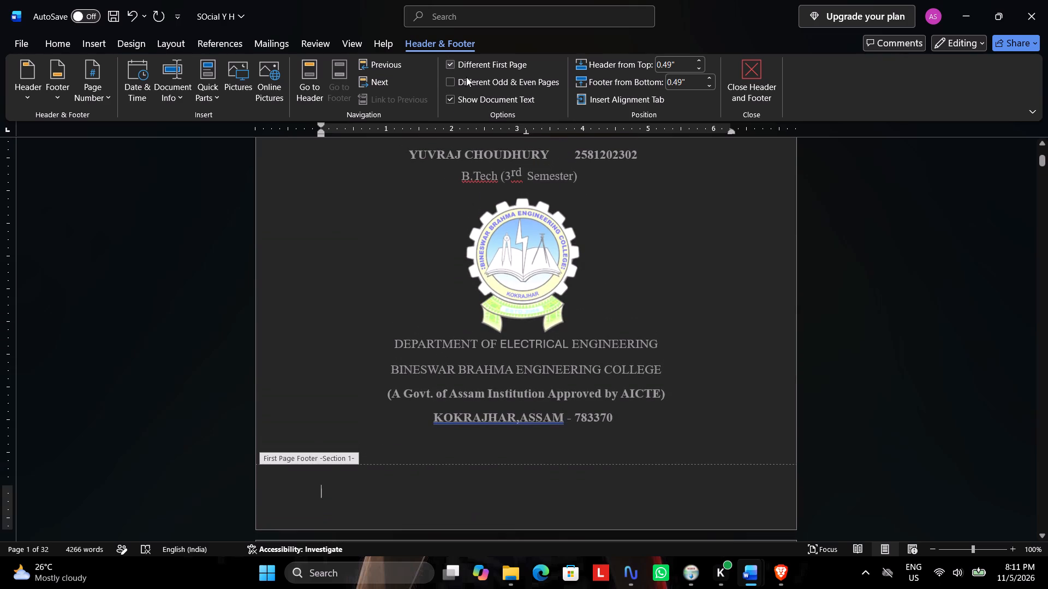
pyautogui.click(749, 86)
pyautogui.scroll(-5, 610, 265)
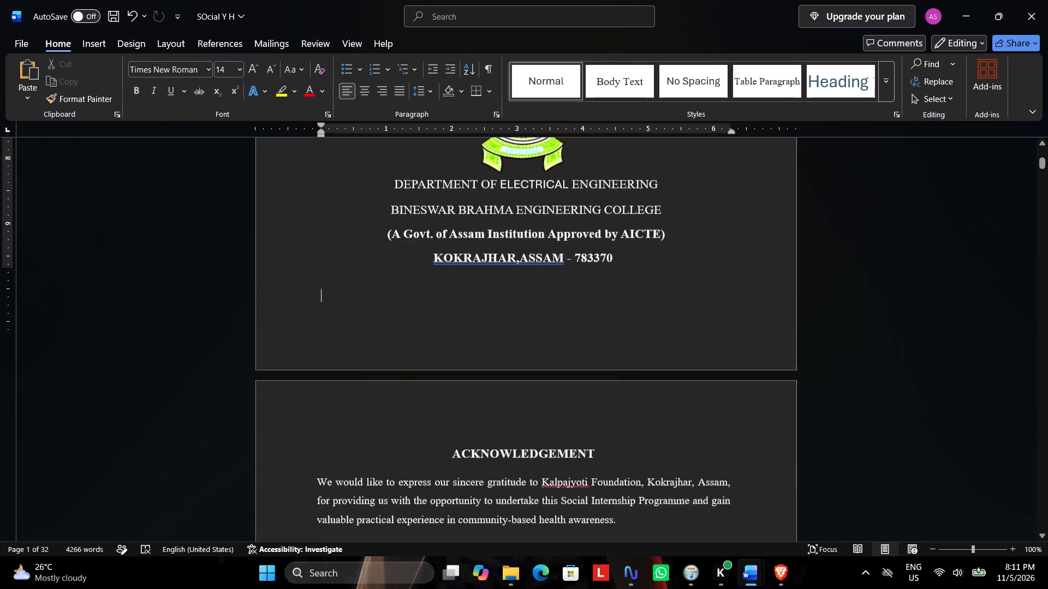
pyautogui.scroll(-19, 596, 266)
pyautogui.scroll(1, 536, 268)
pyautogui.scroll(-7, 536, 268)
pyautogui.scroll(14, 536, 268)
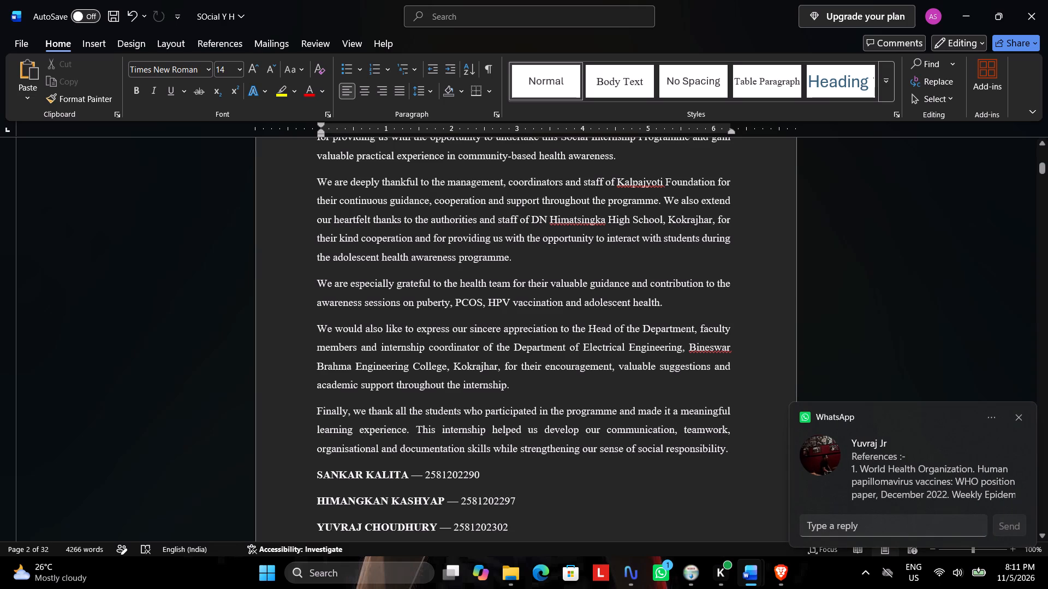
# Switch to the Brave browser, resume the paused YouTube video, and return to the Word document.
pyautogui.click(780, 567)
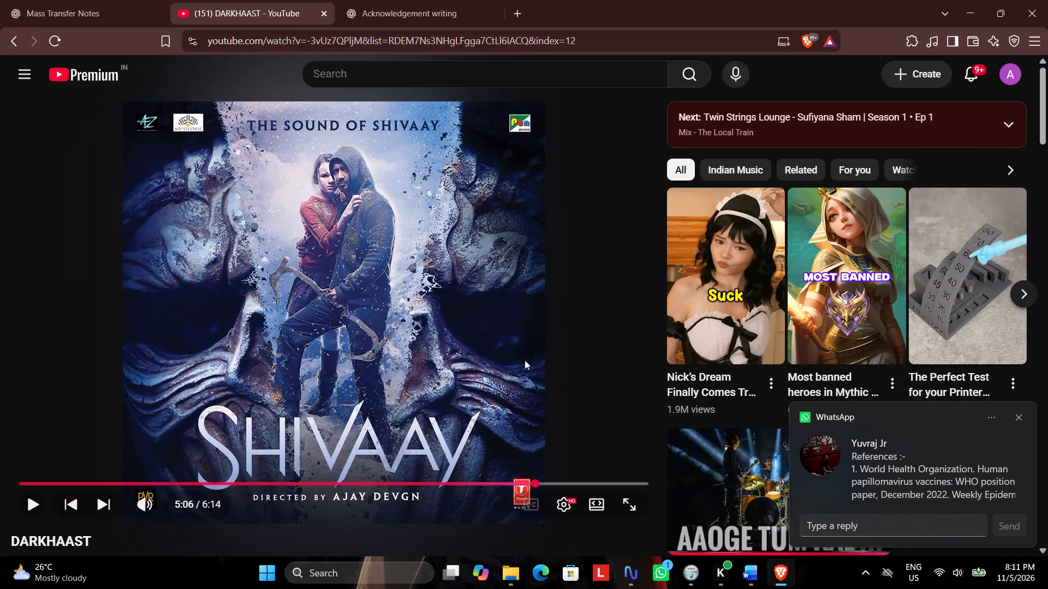
pyautogui.click(496, 349)
pyautogui.click(779, 572)
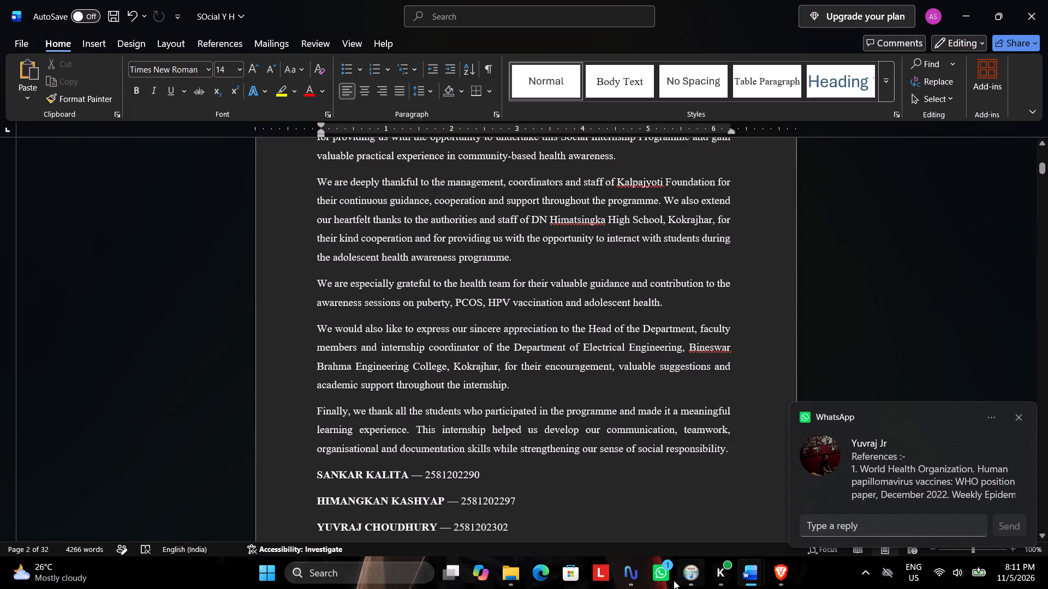
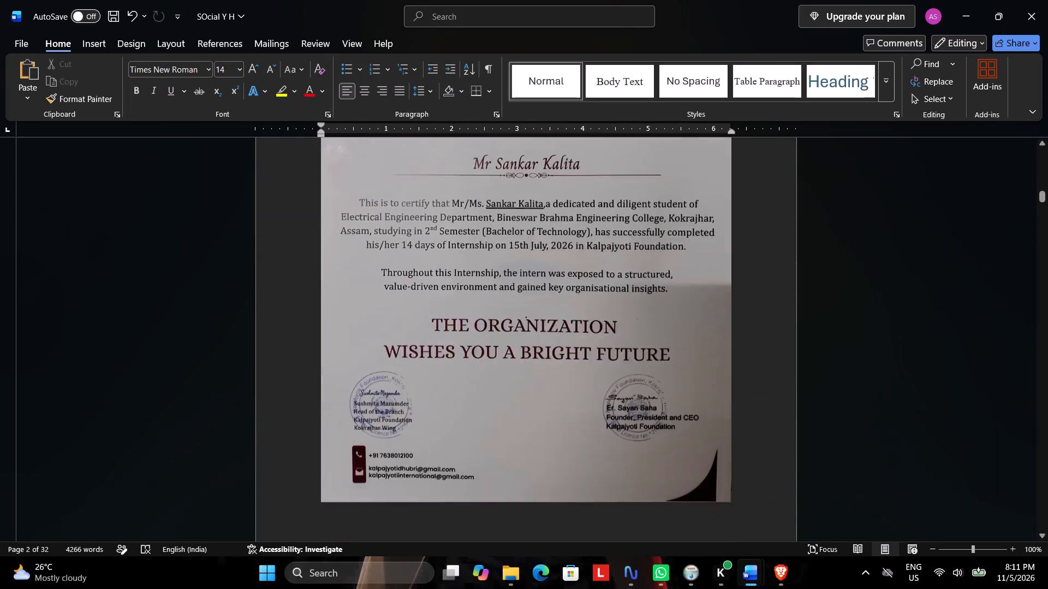
# Clear the page number of the Acknowledgement row in the table of contents and bring up the special symbols collection for its replacement.
pyautogui.scroll(-13, 565, 385)
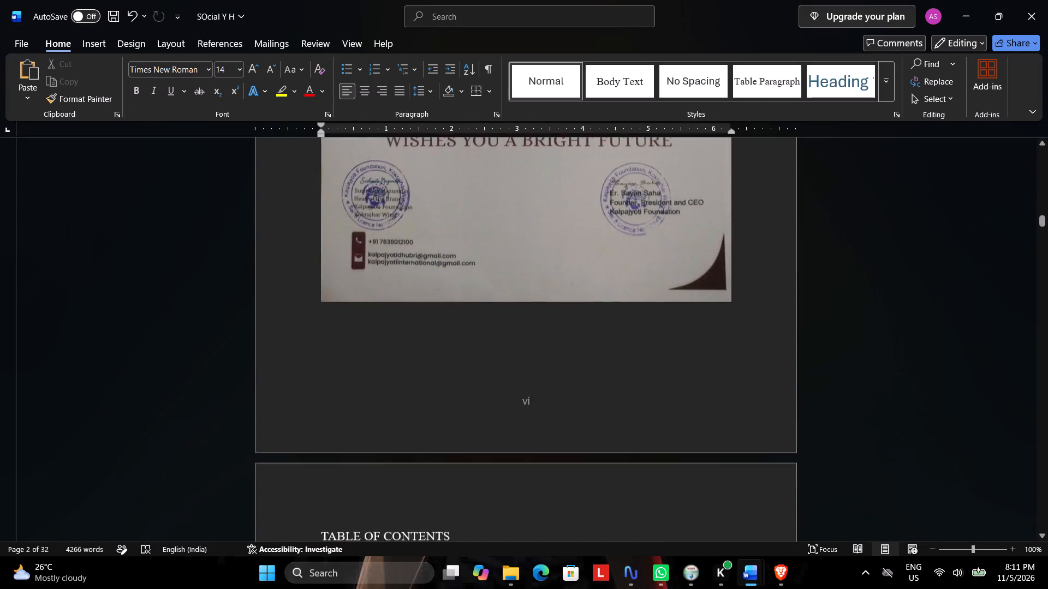
pyautogui.scroll(-7, 604, 390)
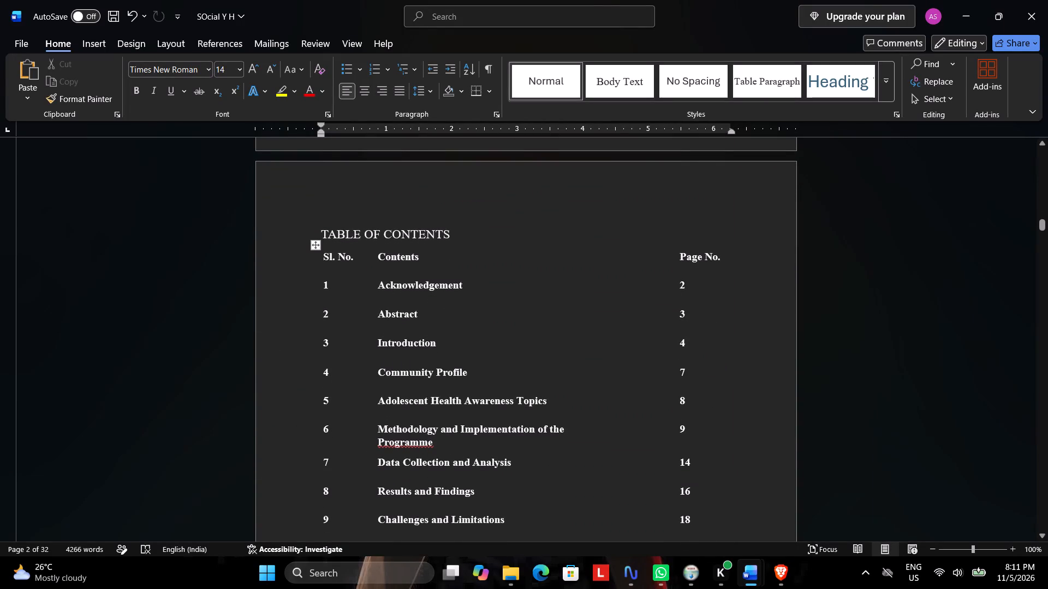
pyautogui.click(687, 282)
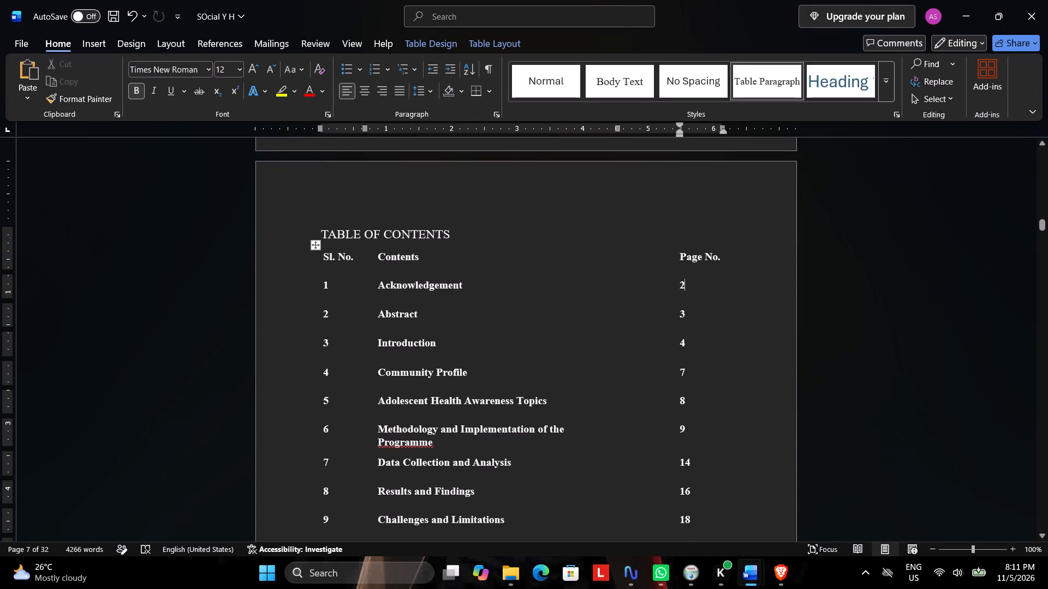
pyautogui.scroll(-20, 712, 308)
pyautogui.scroll(-4, 712, 308)
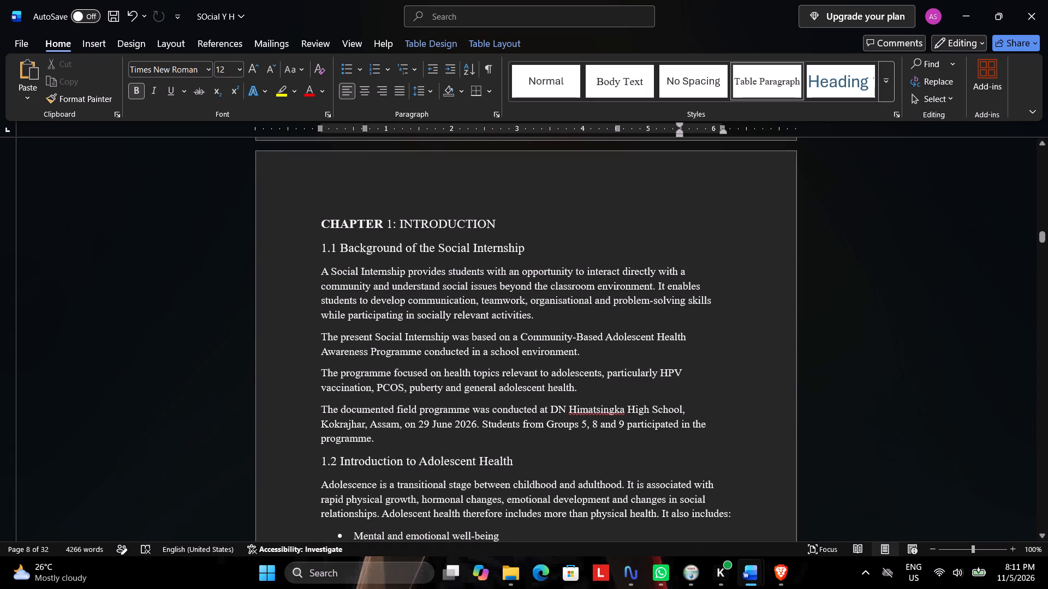
pyautogui.scroll(-6, 694, 296)
pyautogui.scroll(20, 694, 296)
pyautogui.scroll(2, 694, 296)
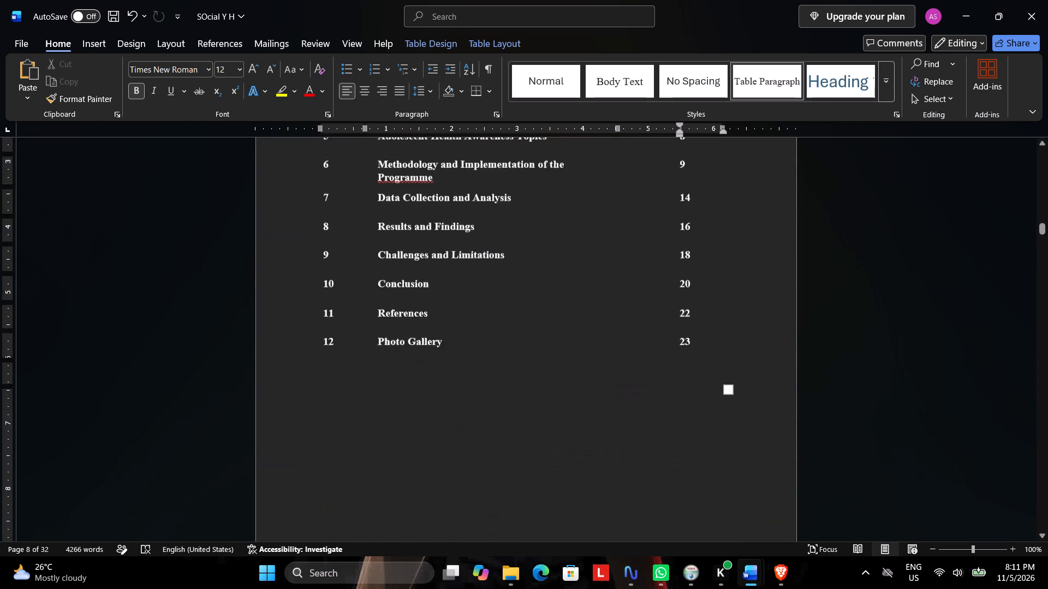
pyautogui.scroll(7, 642, 310)
pyautogui.press('BackSpace')
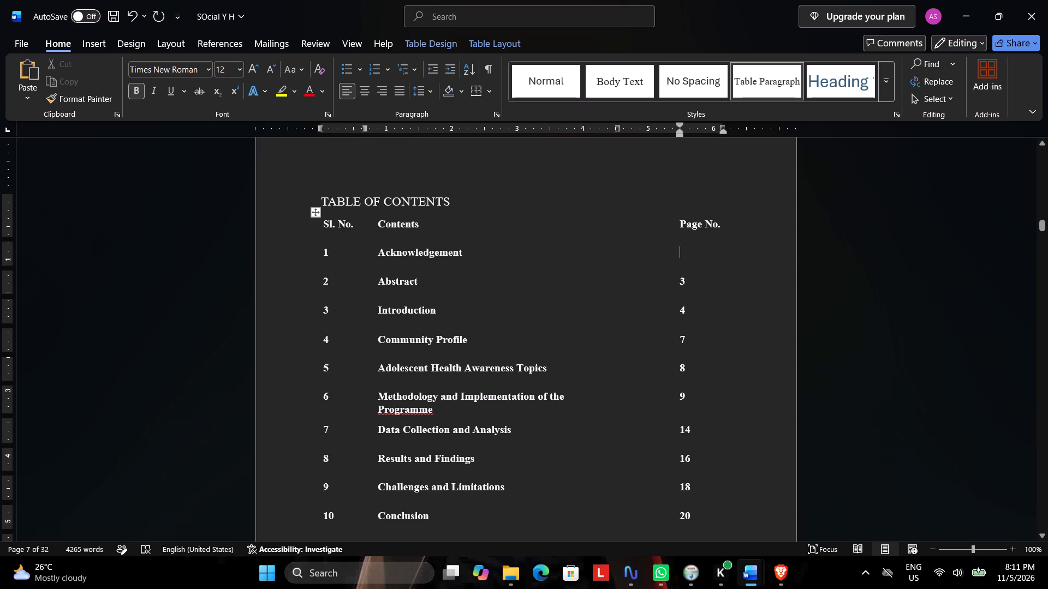
pyautogui.press('super+period')
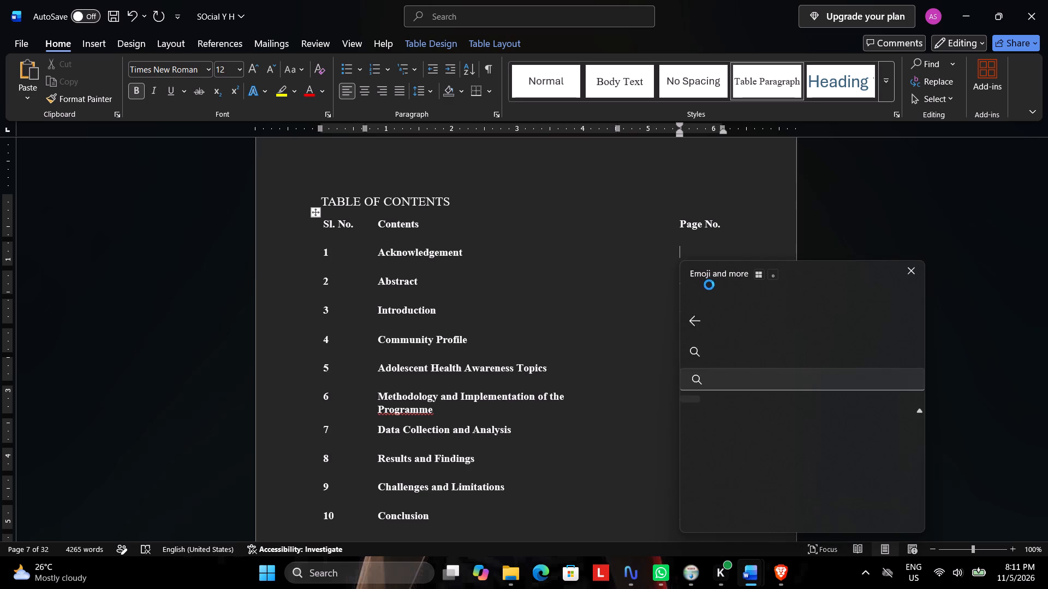
pyautogui.click(812, 299)
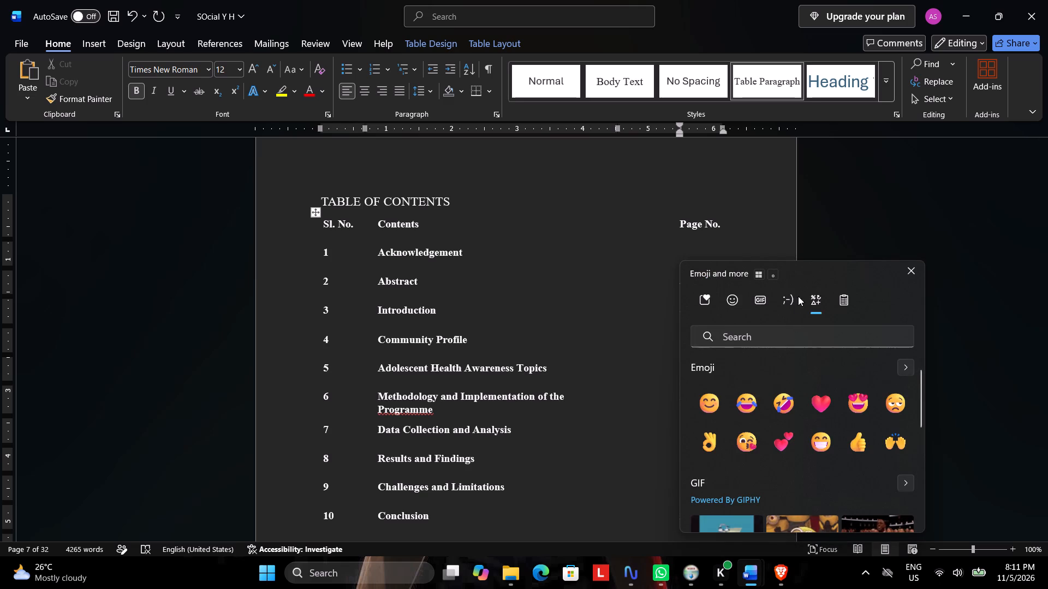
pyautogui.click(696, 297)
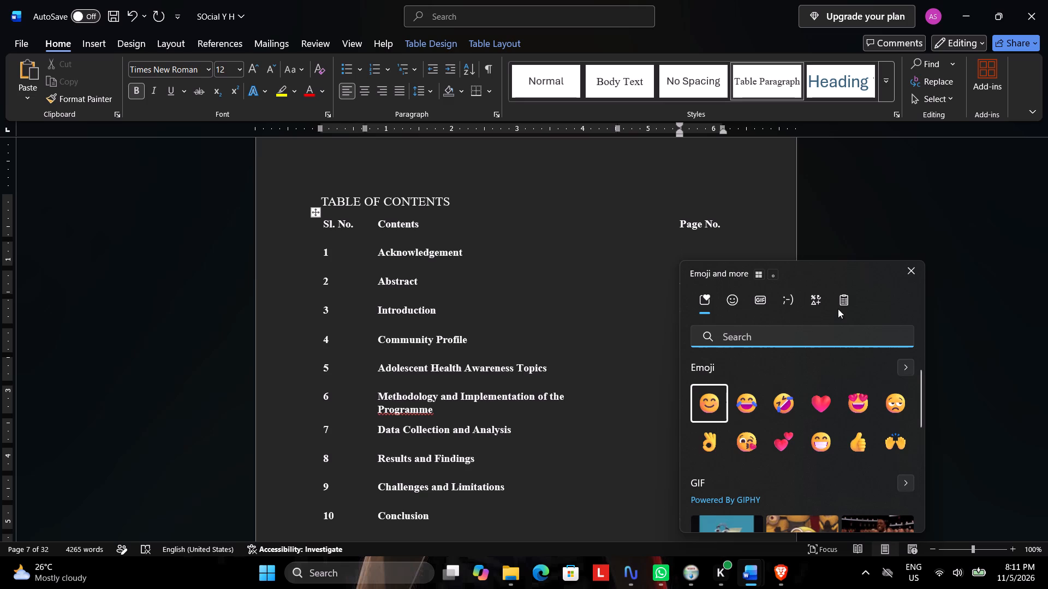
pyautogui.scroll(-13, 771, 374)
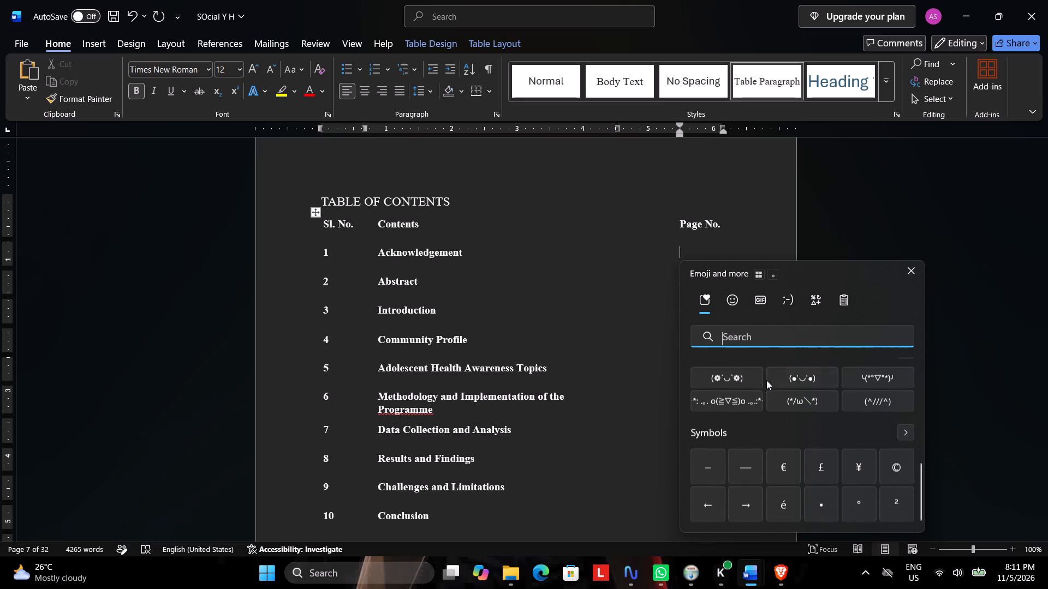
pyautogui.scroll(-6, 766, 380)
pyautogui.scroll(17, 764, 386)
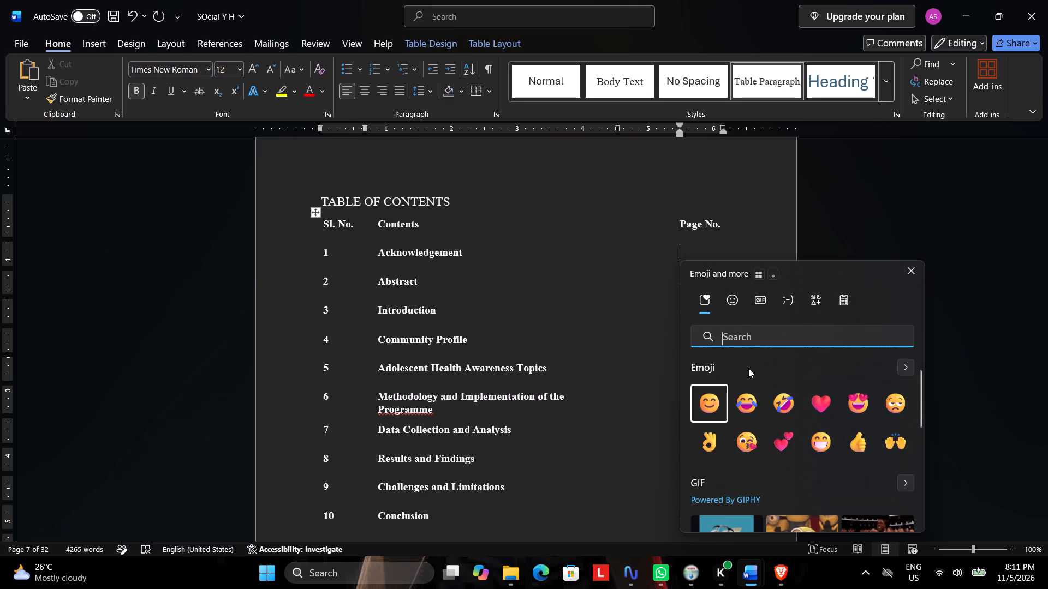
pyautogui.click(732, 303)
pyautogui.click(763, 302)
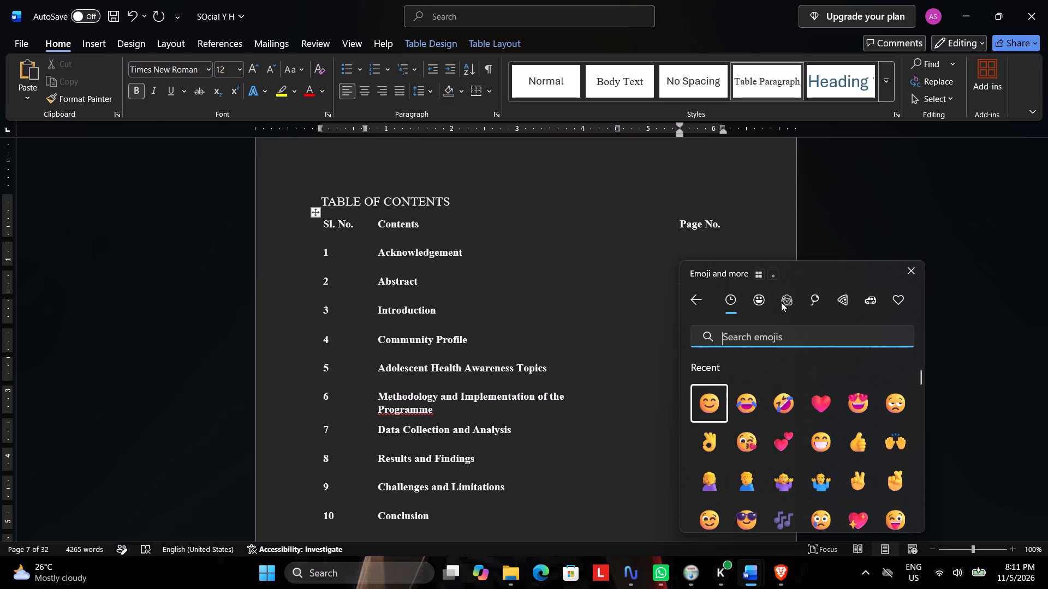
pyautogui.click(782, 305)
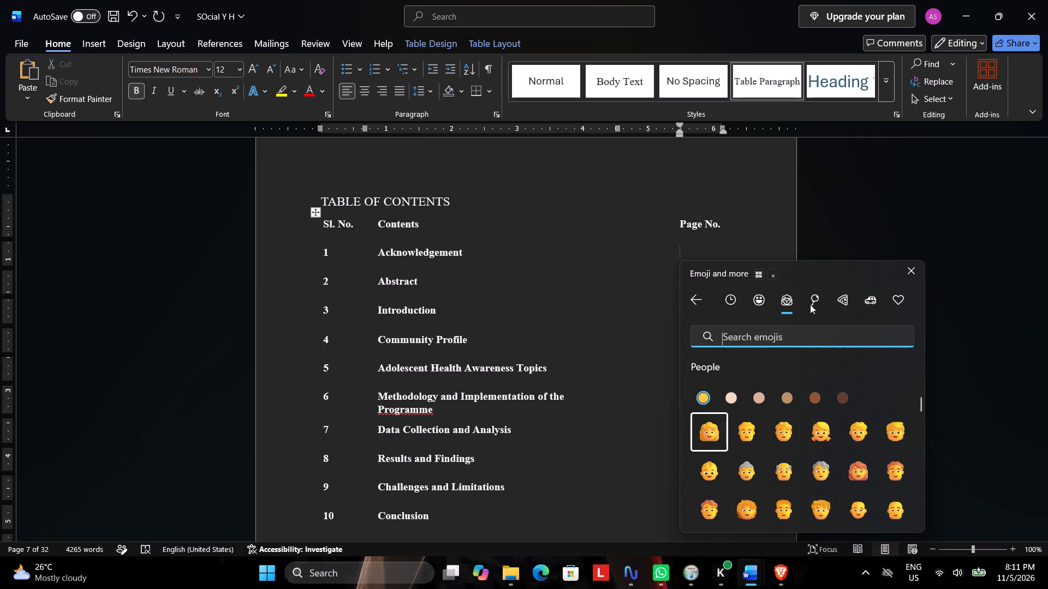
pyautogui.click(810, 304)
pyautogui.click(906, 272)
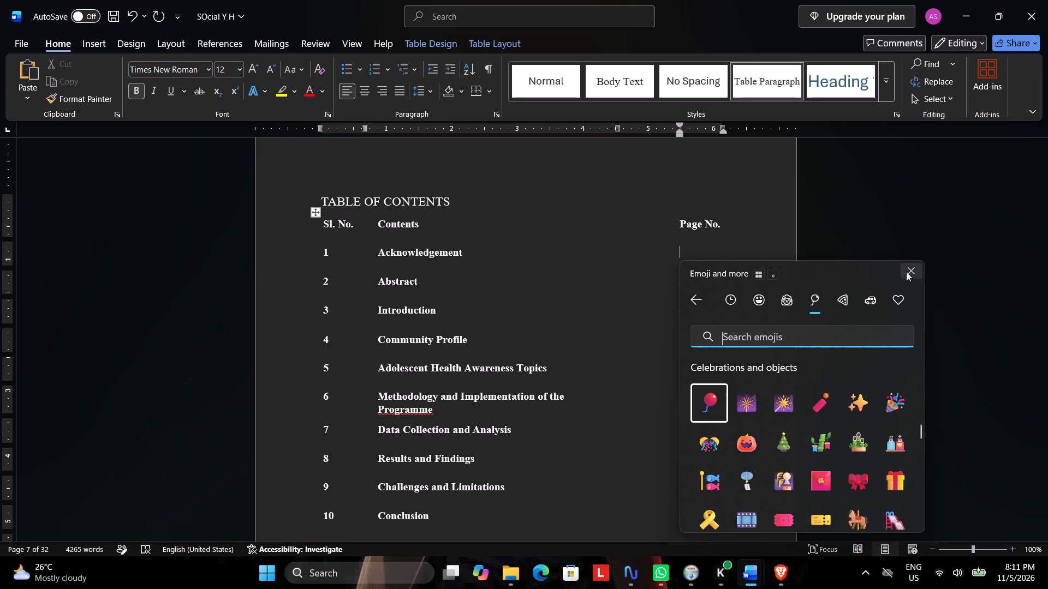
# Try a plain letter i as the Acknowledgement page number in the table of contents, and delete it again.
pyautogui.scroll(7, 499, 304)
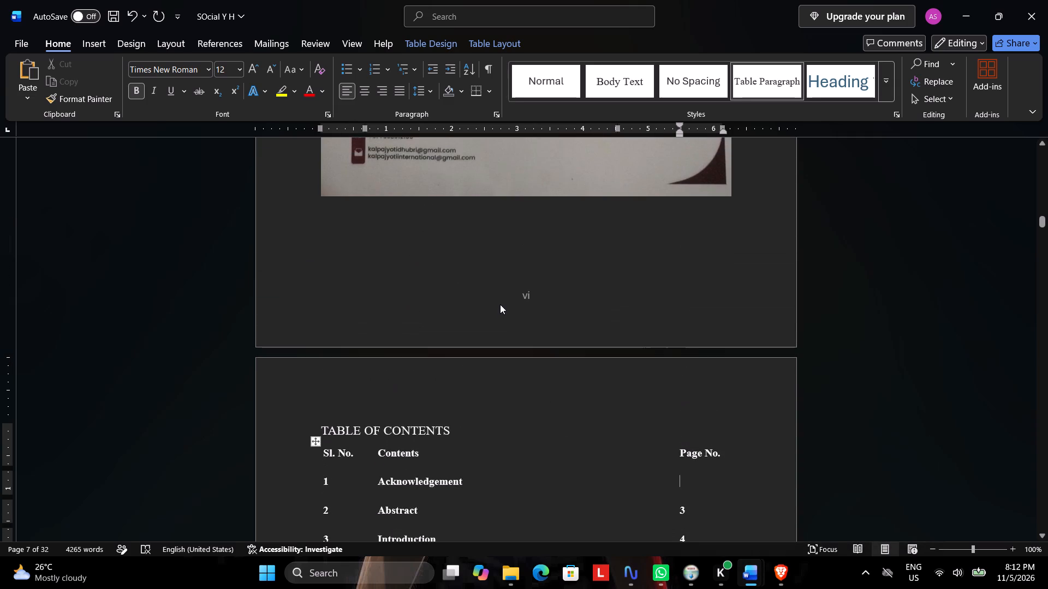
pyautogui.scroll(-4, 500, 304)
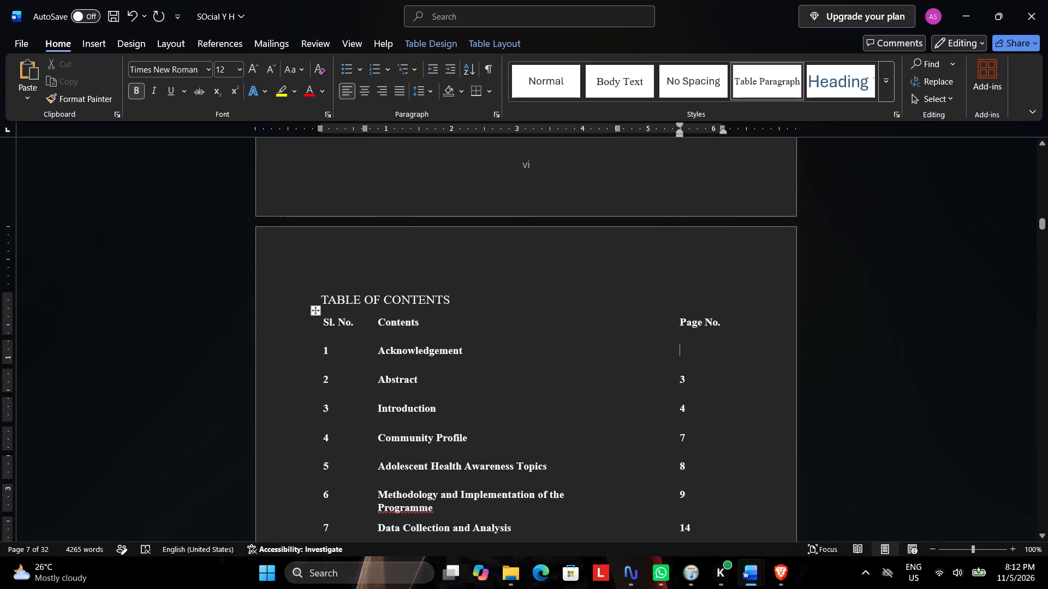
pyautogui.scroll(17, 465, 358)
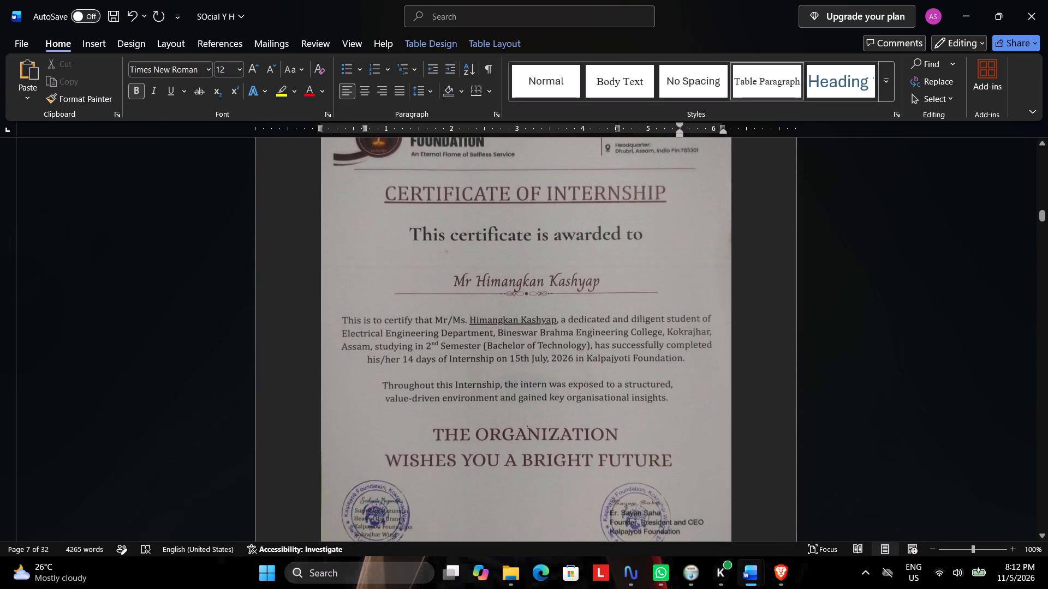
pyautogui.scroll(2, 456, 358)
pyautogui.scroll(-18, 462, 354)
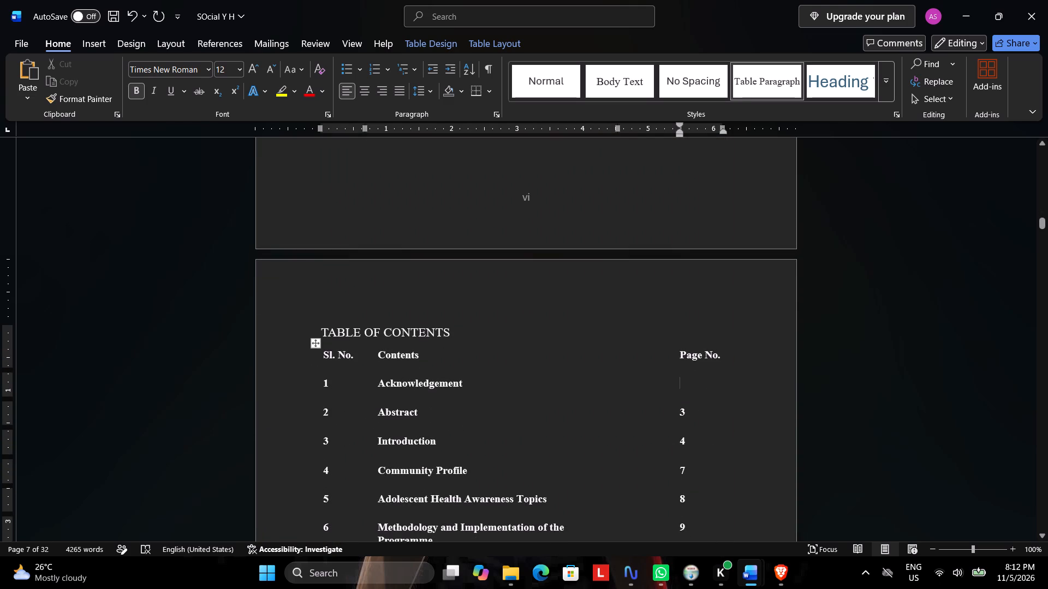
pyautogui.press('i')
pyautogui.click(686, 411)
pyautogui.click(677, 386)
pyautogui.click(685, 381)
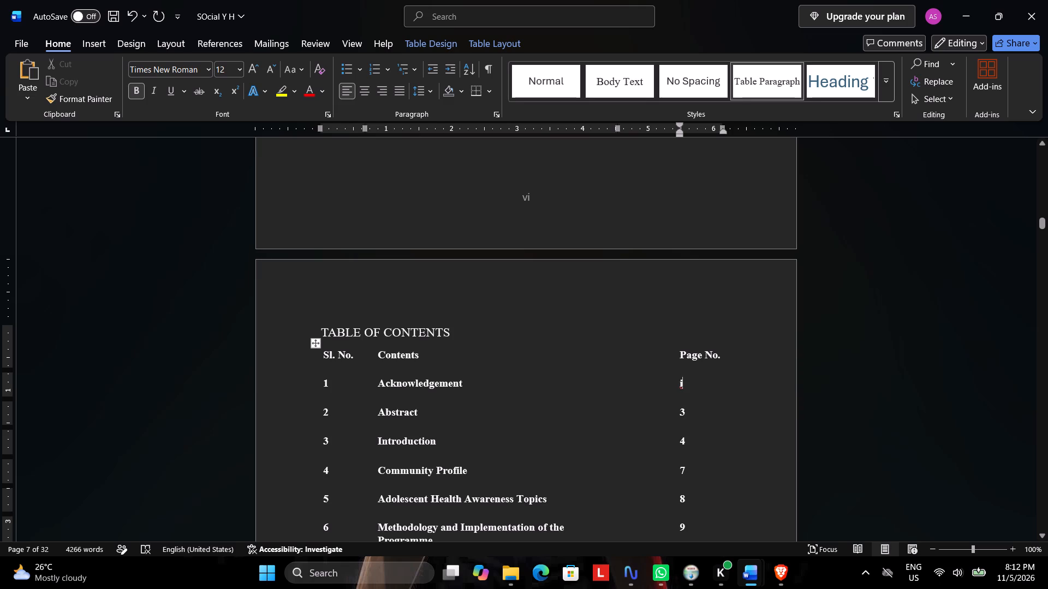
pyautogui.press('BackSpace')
# Insert the Small Roman Numeral One symbol from the Number Forms subset as the Acknowledgement page number, keeping a single i.
pyautogui.click(150, 44)
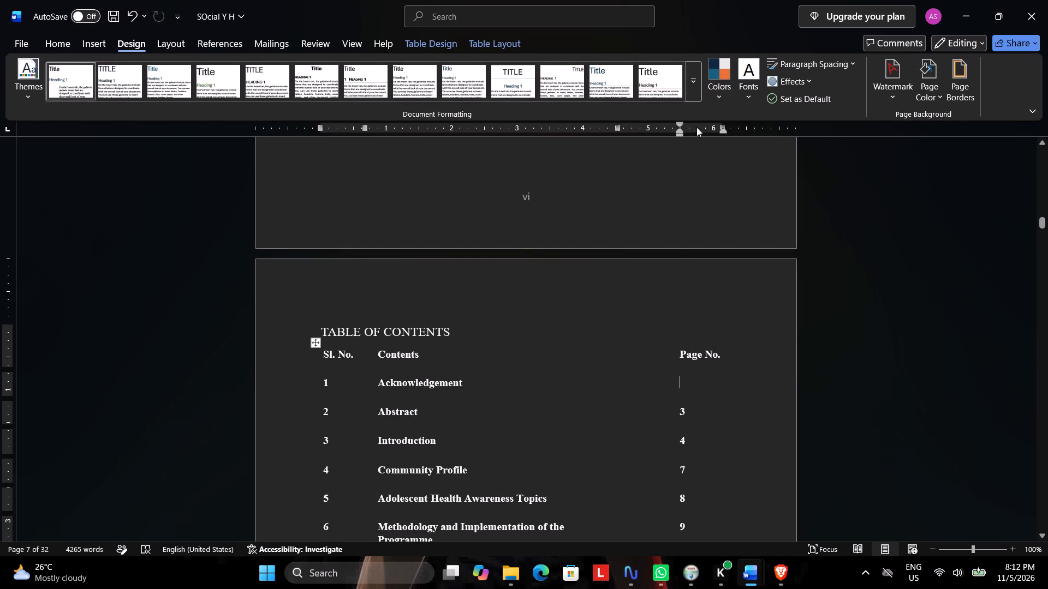
pyautogui.click(108, 39)
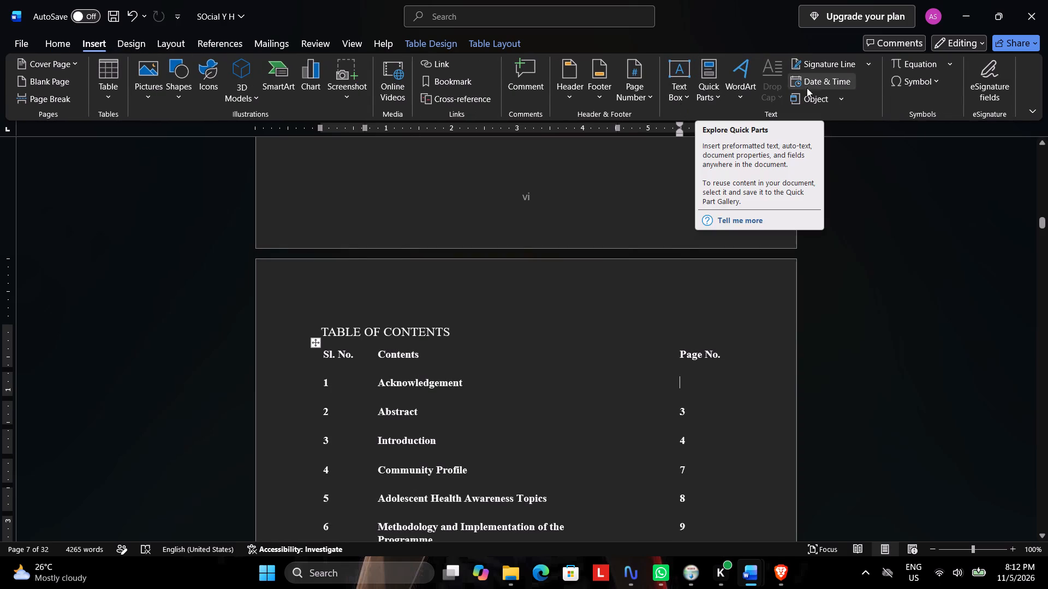
pyautogui.click(949, 62)
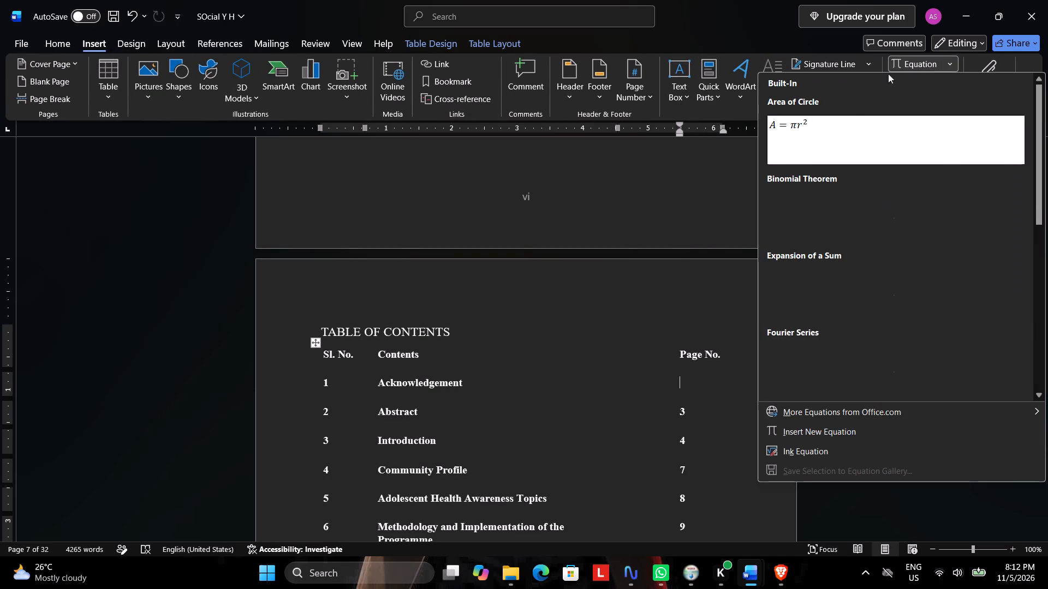
pyautogui.click(679, 161)
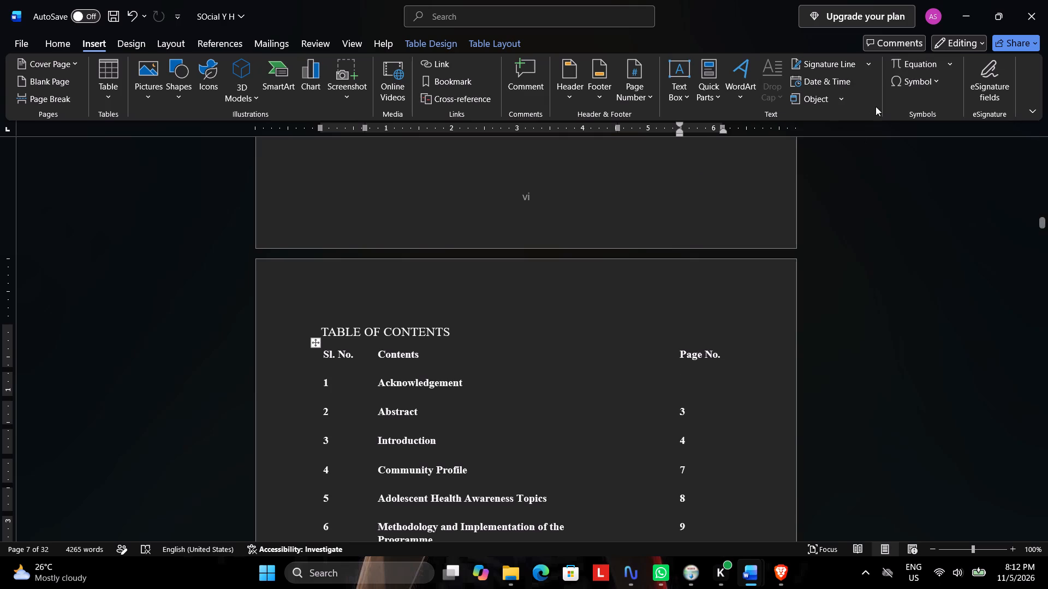
pyautogui.click(906, 81)
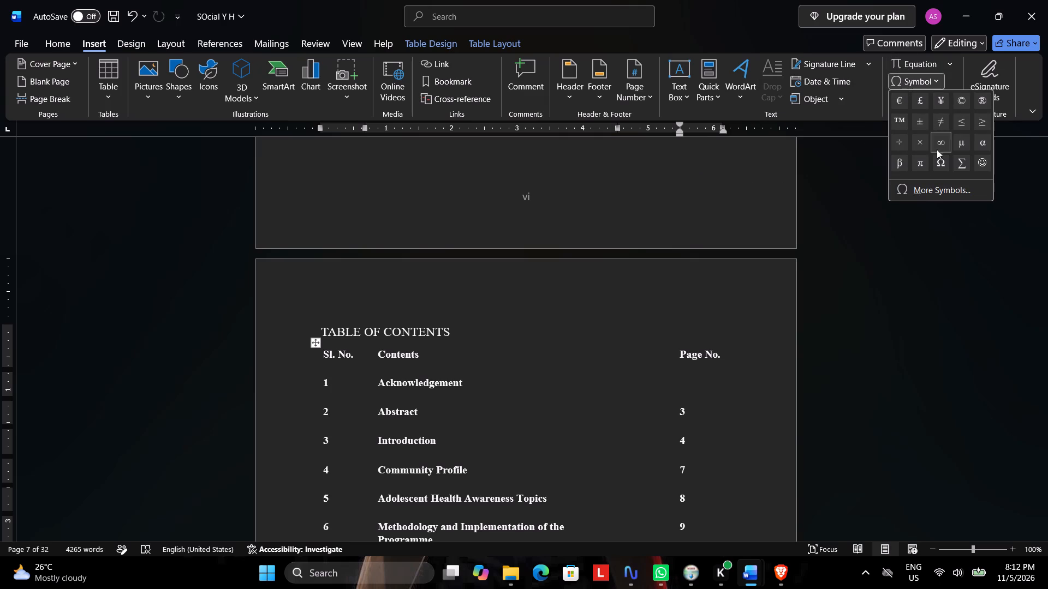
pyautogui.click(937, 189)
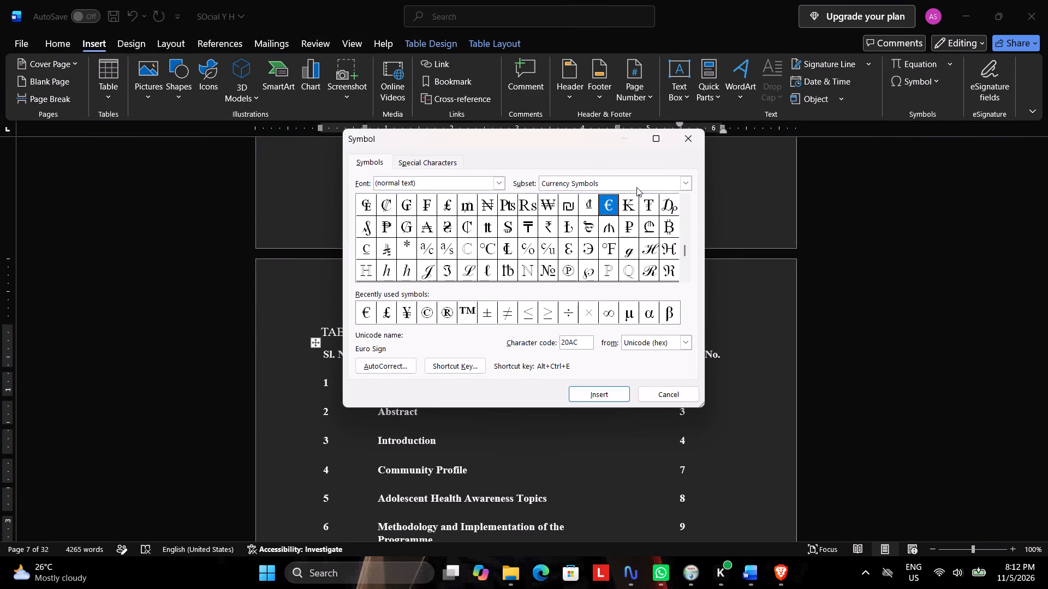
pyautogui.click(685, 182)
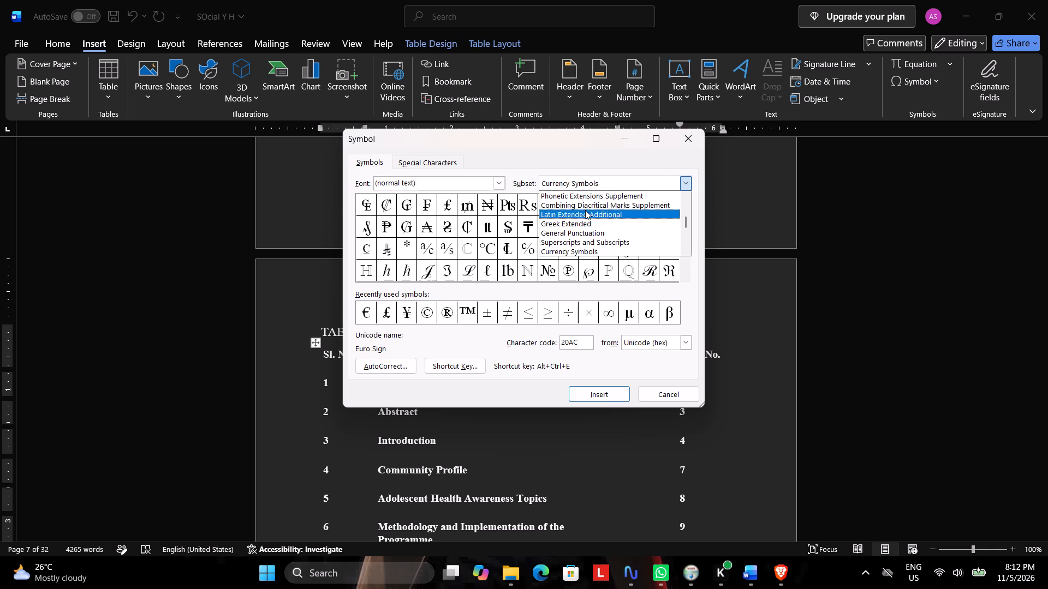
pyautogui.scroll(-2, 583, 228)
pyautogui.scroll(2, 583, 228)
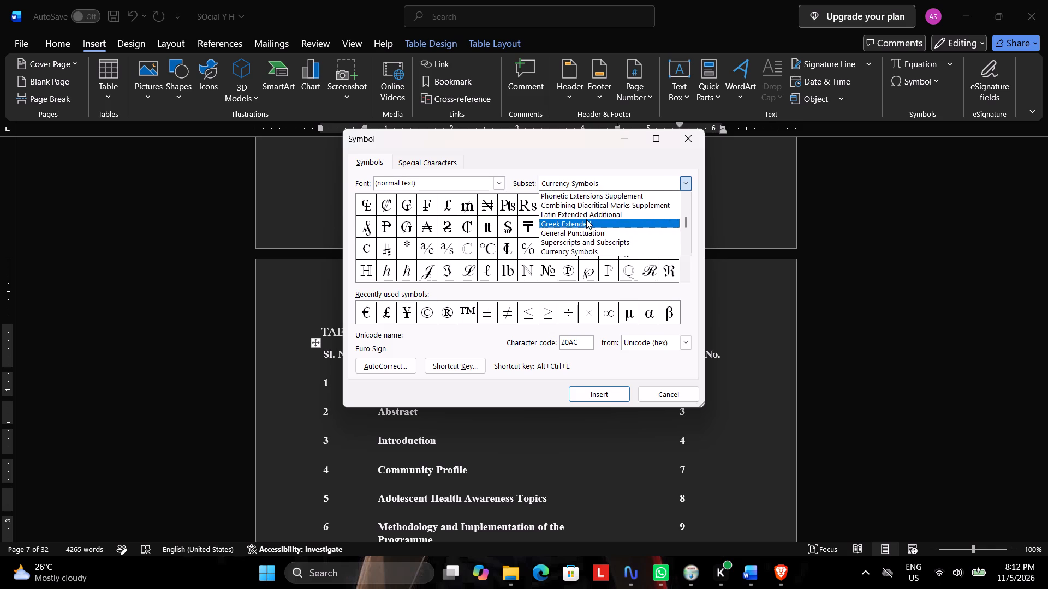
pyautogui.scroll(5, 586, 219)
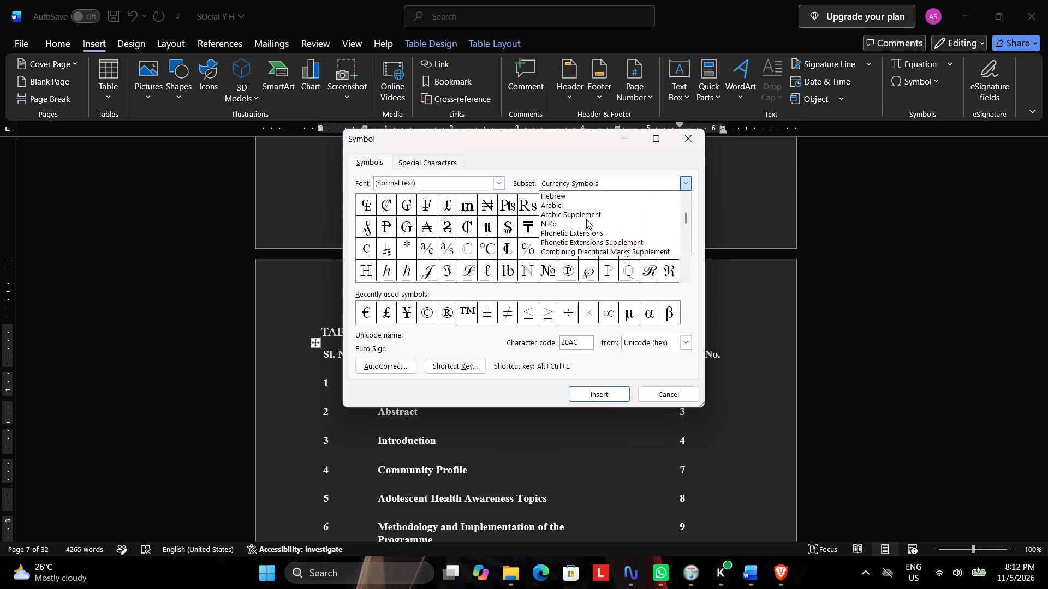
pyautogui.scroll(6, 586, 219)
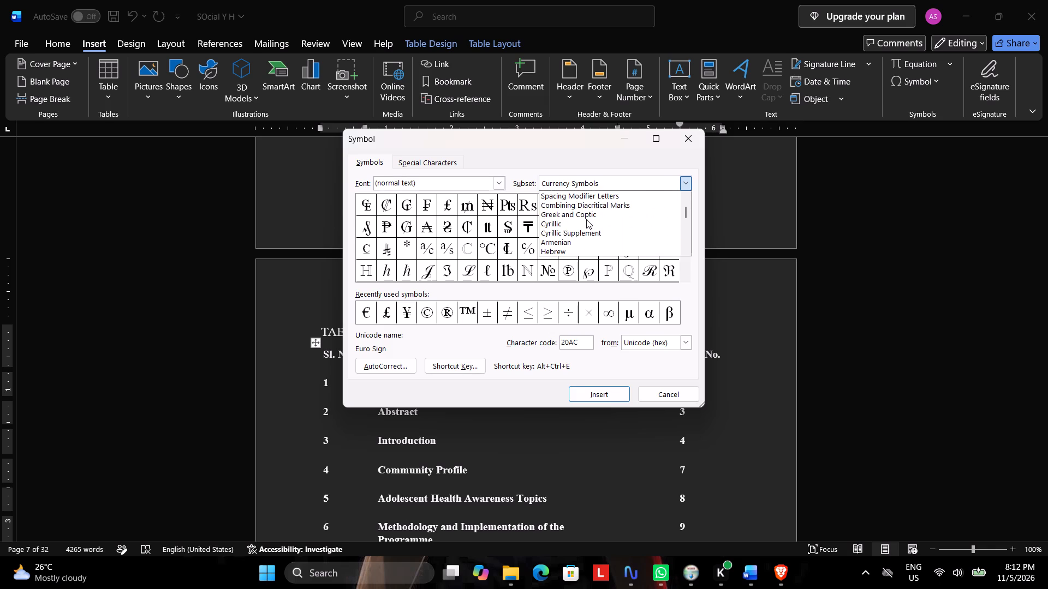
pyautogui.scroll(9, 586, 219)
pyautogui.scroll(-17, 586, 219)
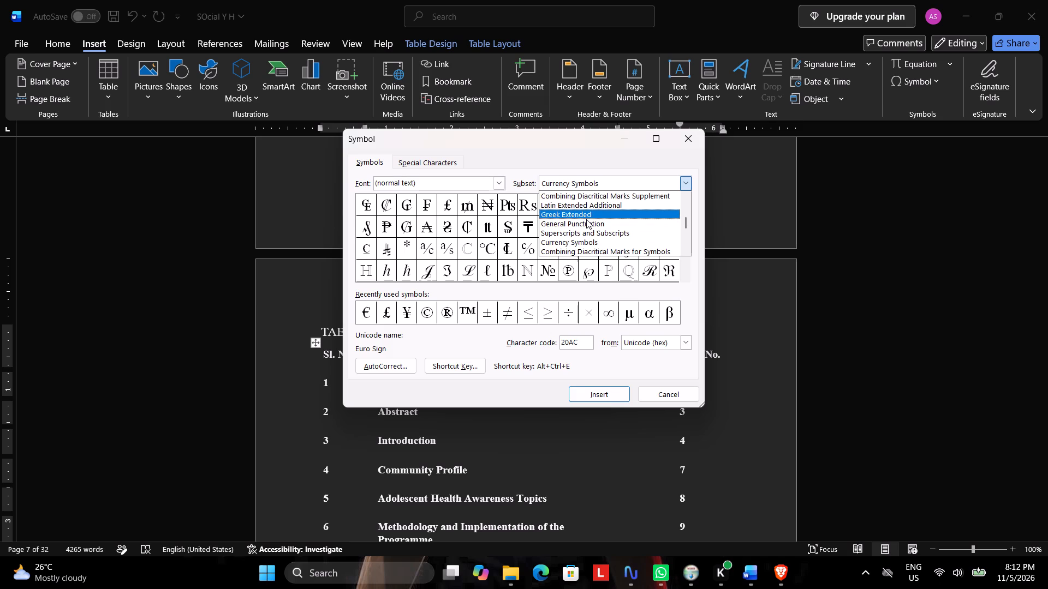
pyautogui.scroll(-5, 586, 219)
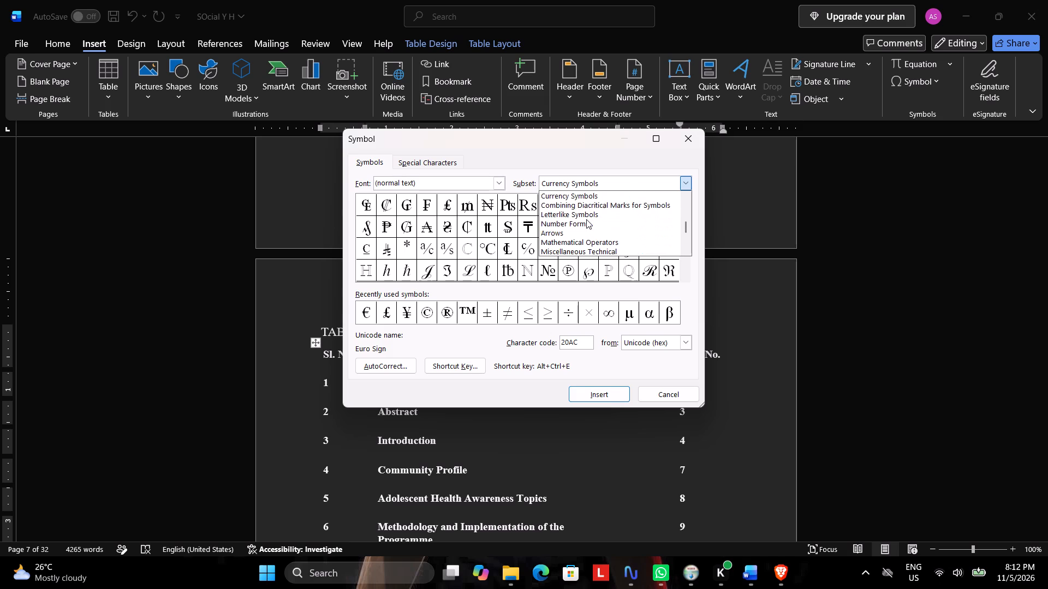
pyautogui.click(584, 224)
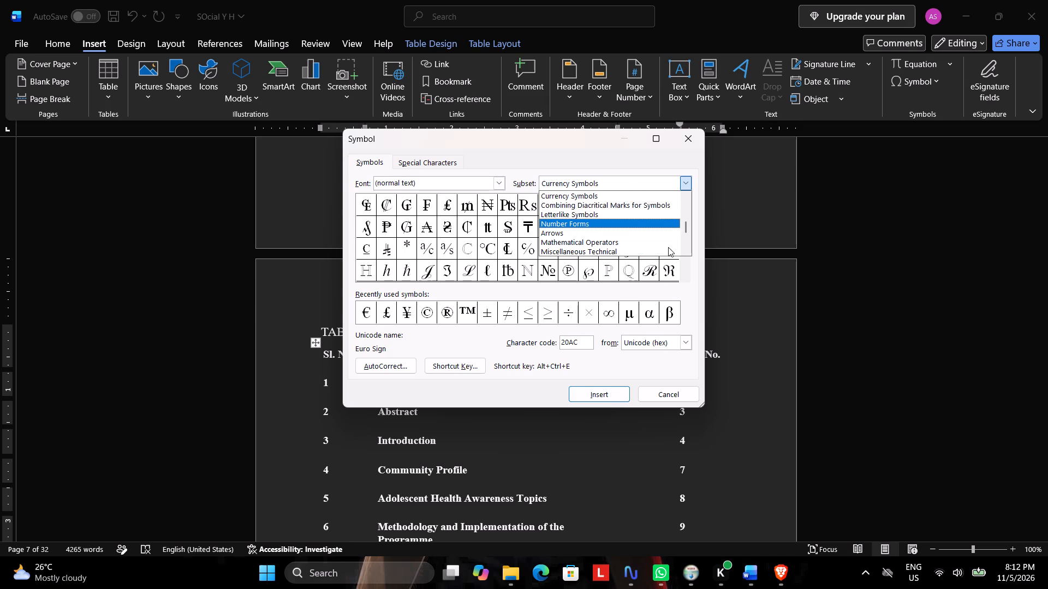
pyautogui.click(427, 267)
pyautogui.click(602, 392)
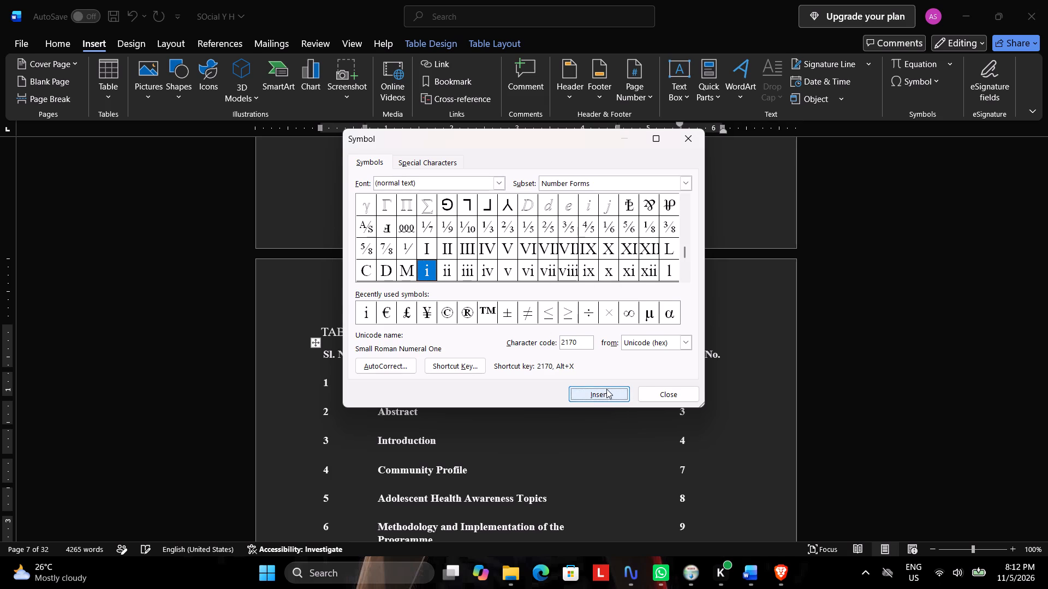
pyautogui.click(602, 398)
pyautogui.doubleClick(603, 395)
pyautogui.click(694, 136)
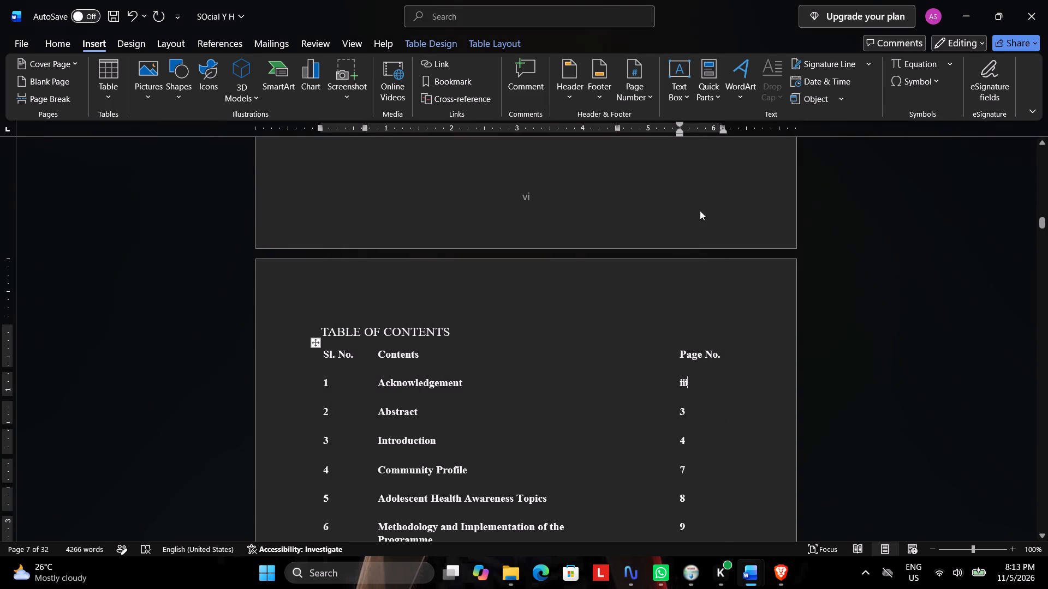
pyautogui.press('BackSpace')
pyautogui.press('BackSpace')
# Replace the Abstract page number with ii by copying the Roman numeral i from the Acknowledgement row.
pyautogui.moveTo(689, 382); pyautogui.dragTo(678, 378)
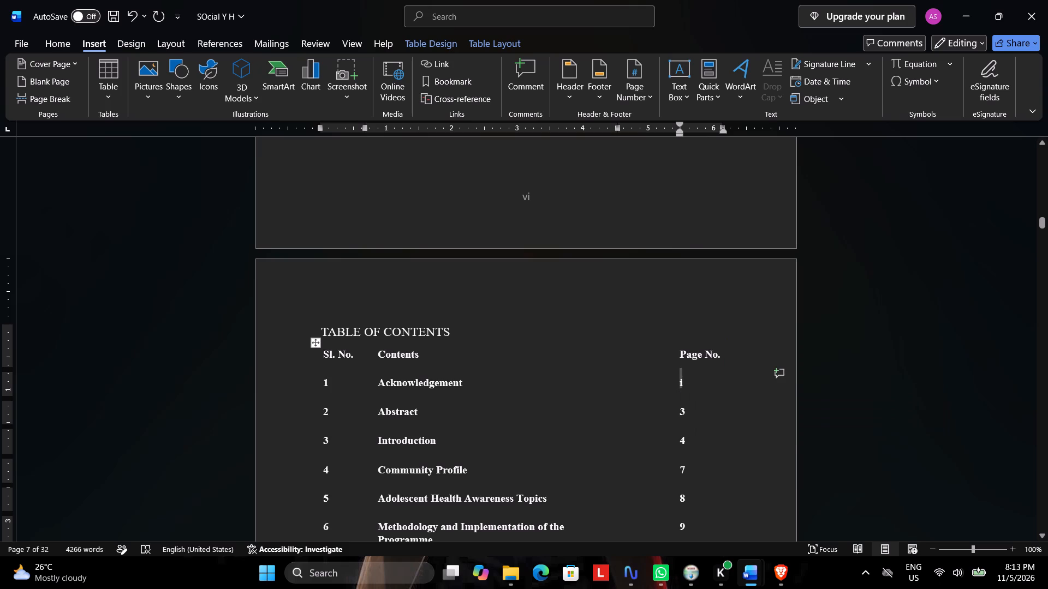
pyautogui.hotkey('ctrl', 'c')
pyautogui.click(686, 408)
pyautogui.moveTo(686, 408); pyautogui.dragTo(674, 406)
pyautogui.hotkey('ctrl', 'v')
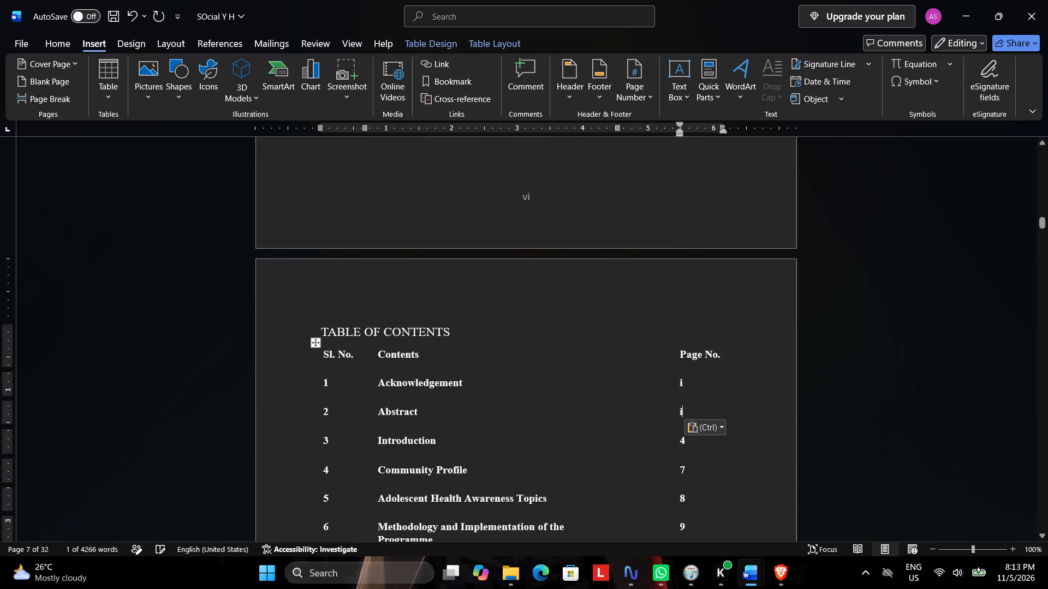
pyautogui.hotkey('ctrl', 'v')
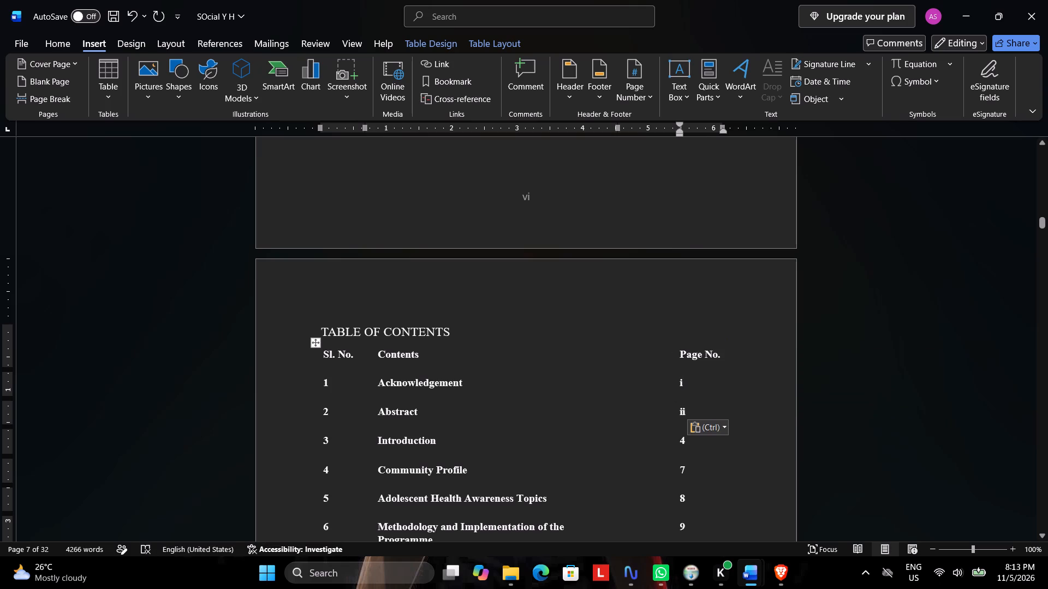
pyautogui.scroll(-2, 743, 366)
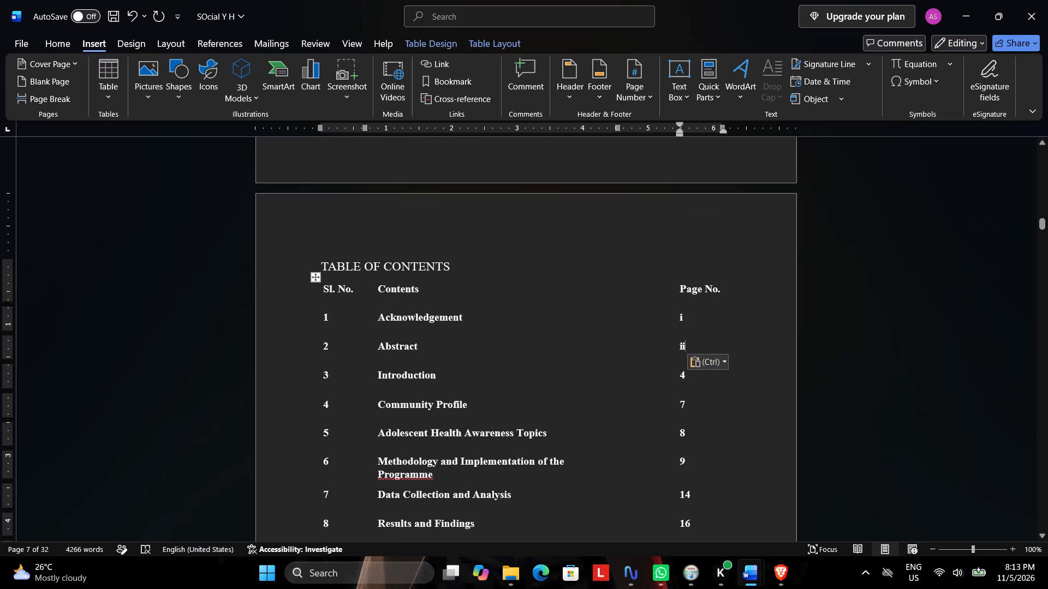
# Set the Introduction page number in the table of contents to 1.
pyautogui.click(695, 377)
pyautogui.press('BackSpace')
pyautogui.press('1')
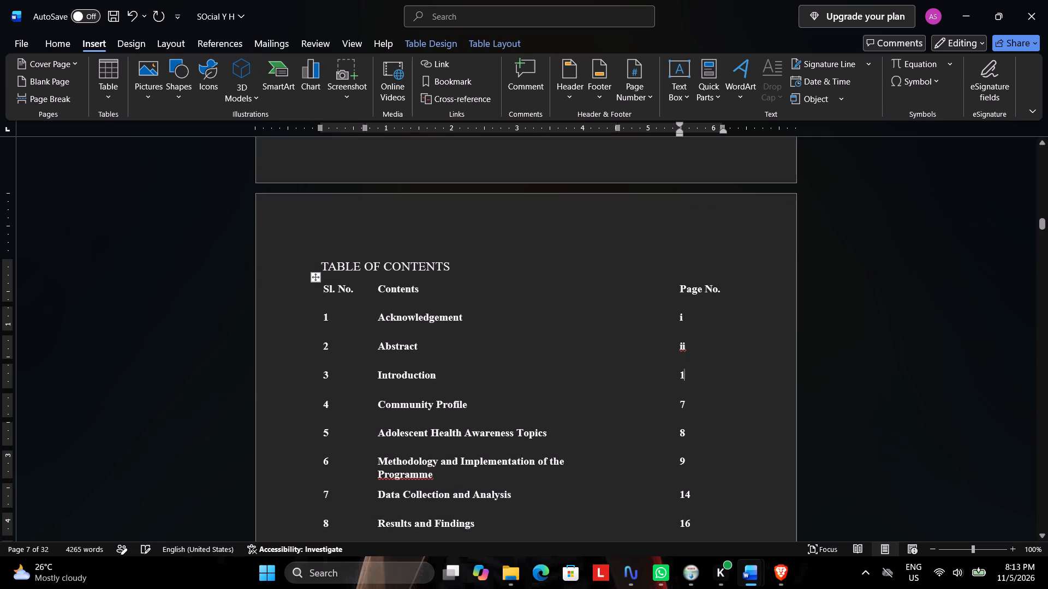
# Browse the page thumbnails from the Introduction through the start of Chapter 3 to check where chapters begin, and return to the contents table.
pyautogui.scroll(-5, 694, 376)
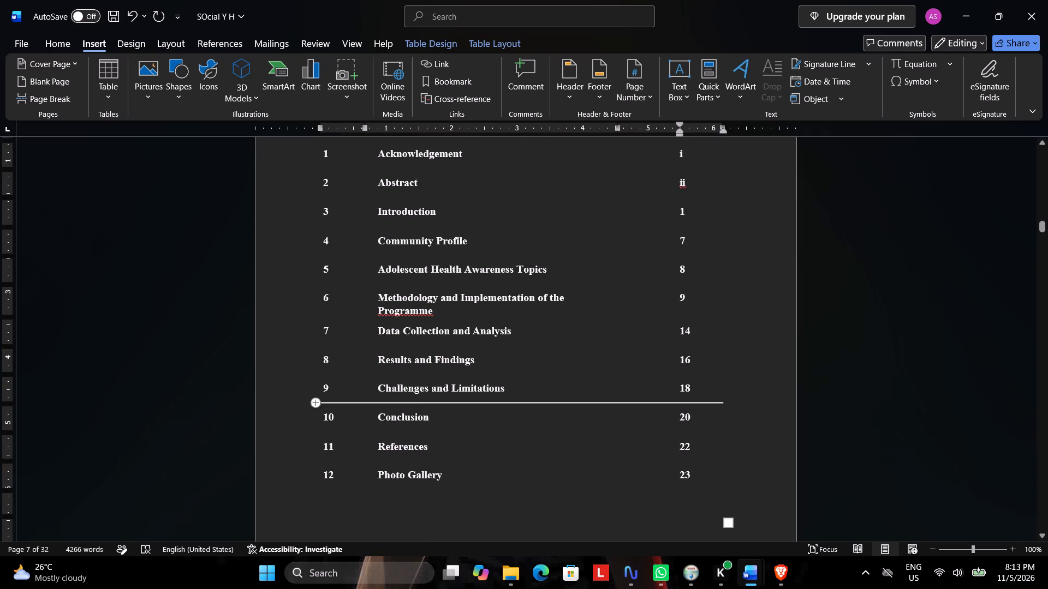
pyautogui.click(44, 549)
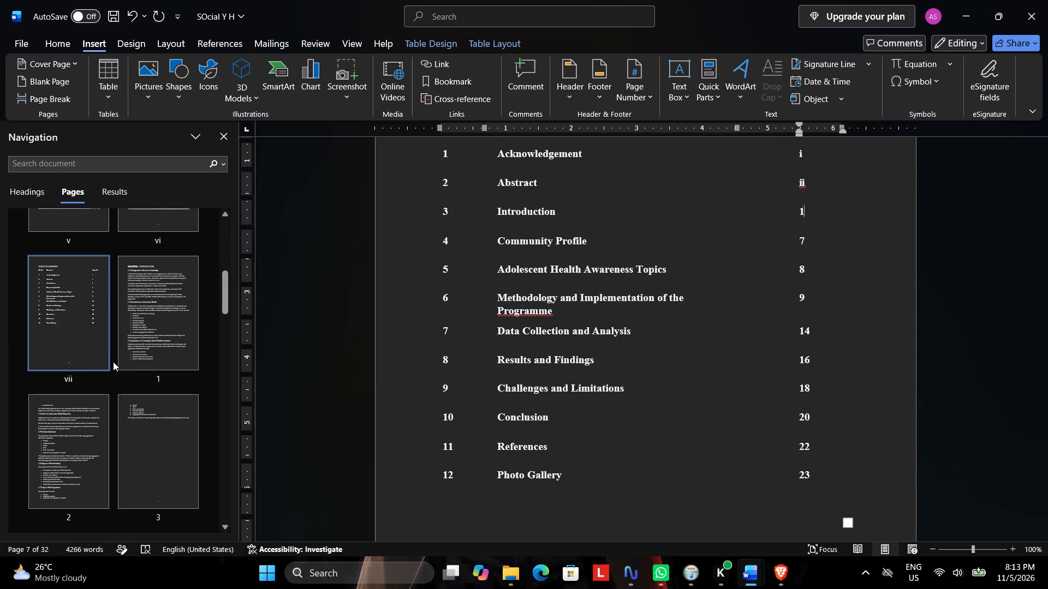
pyautogui.click(168, 336)
pyautogui.click(77, 438)
pyautogui.click(129, 431)
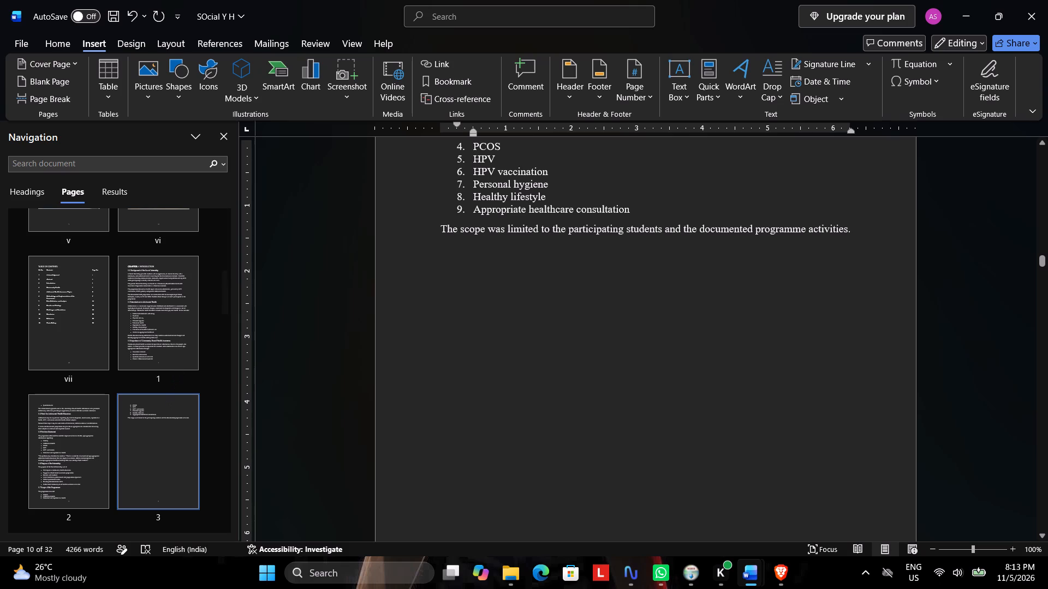
pyautogui.scroll(-2, 124, 449)
pyautogui.scroll(2, 127, 446)
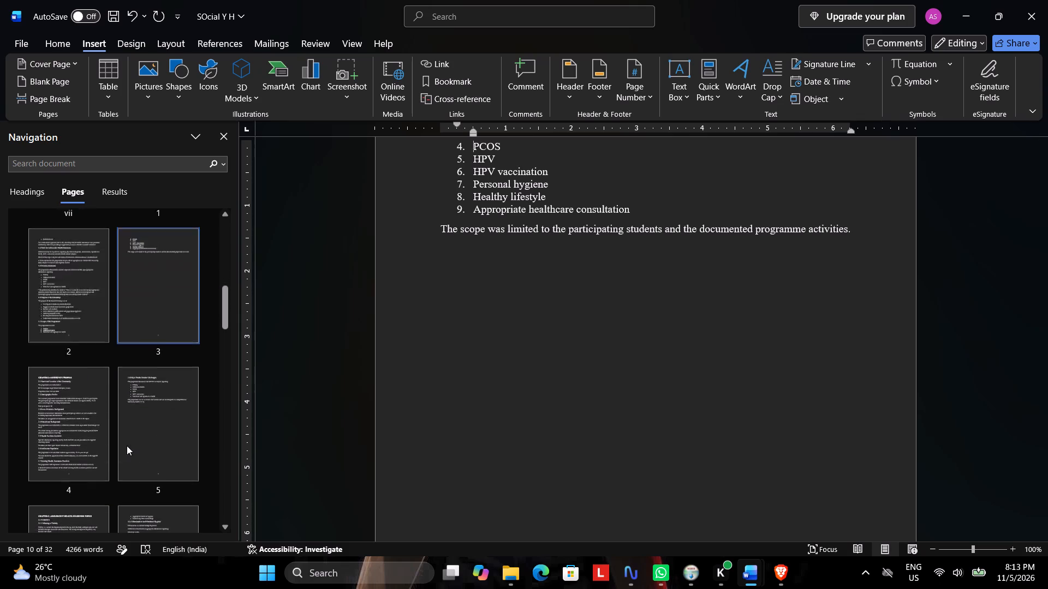
pyautogui.scroll(1, 127, 446)
pyautogui.scroll(-2, 120, 438)
pyautogui.click(87, 438)
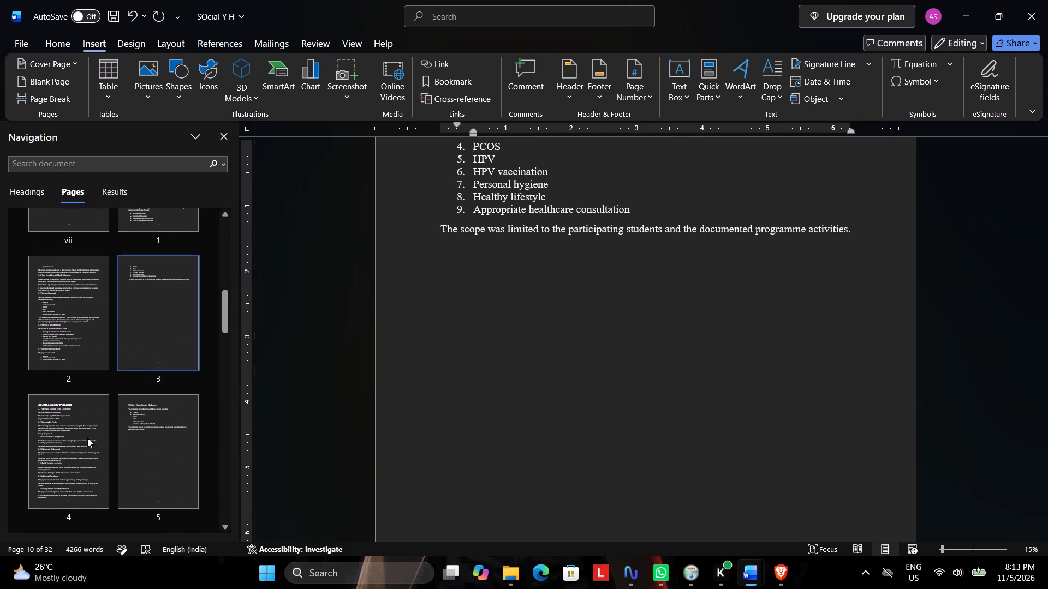
pyautogui.scroll(1, 451, 404)
pyautogui.scroll(-3, 414, 406)
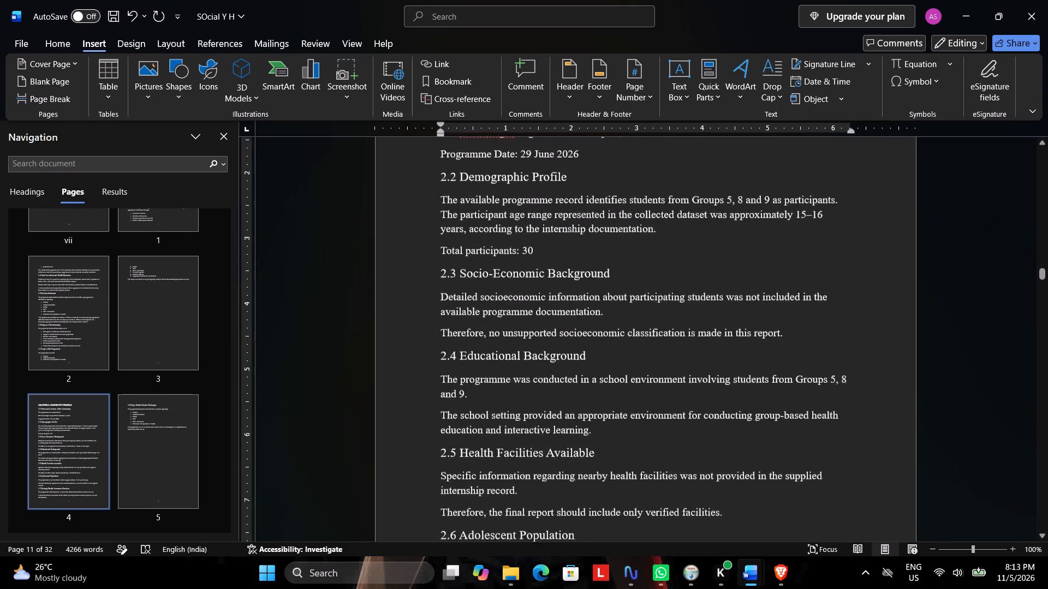
pyautogui.scroll(-8, 418, 406)
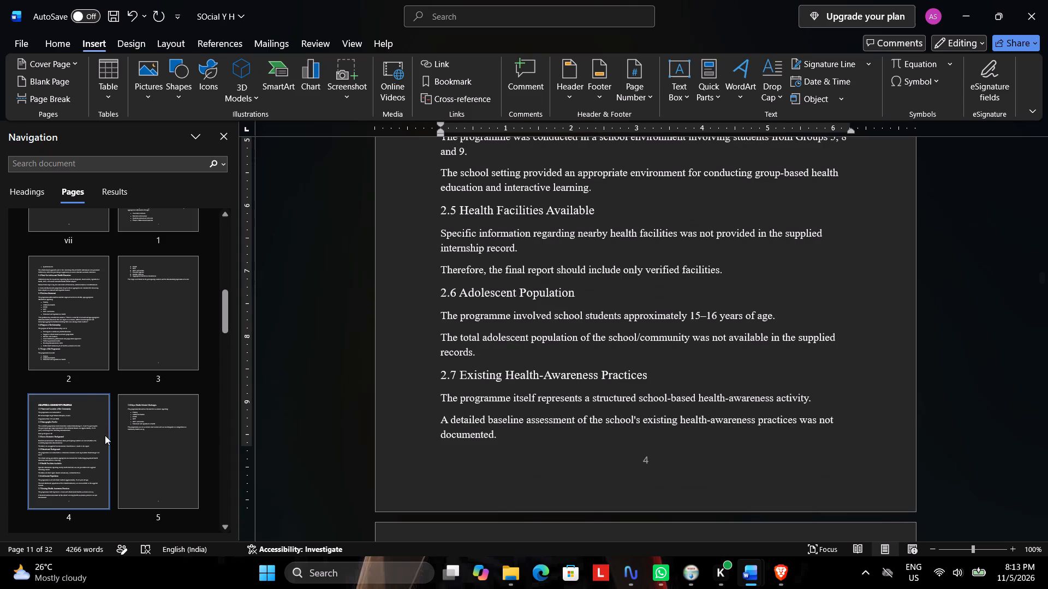
pyautogui.scroll(4, 80, 391)
pyautogui.scroll(-2, 85, 393)
pyautogui.click(80, 415)
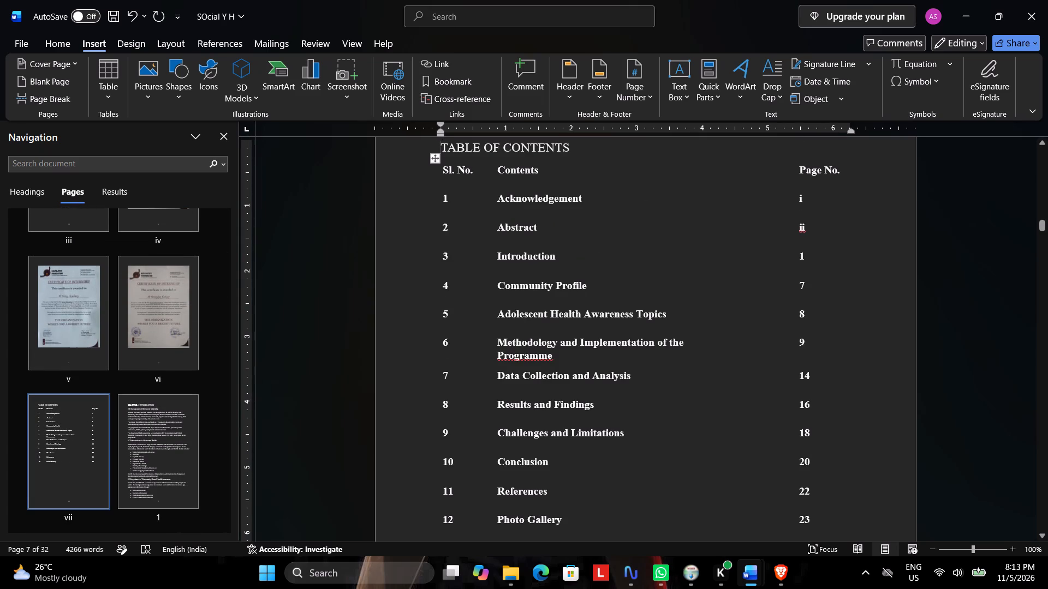
pyautogui.scroll(-7, 309, 368)
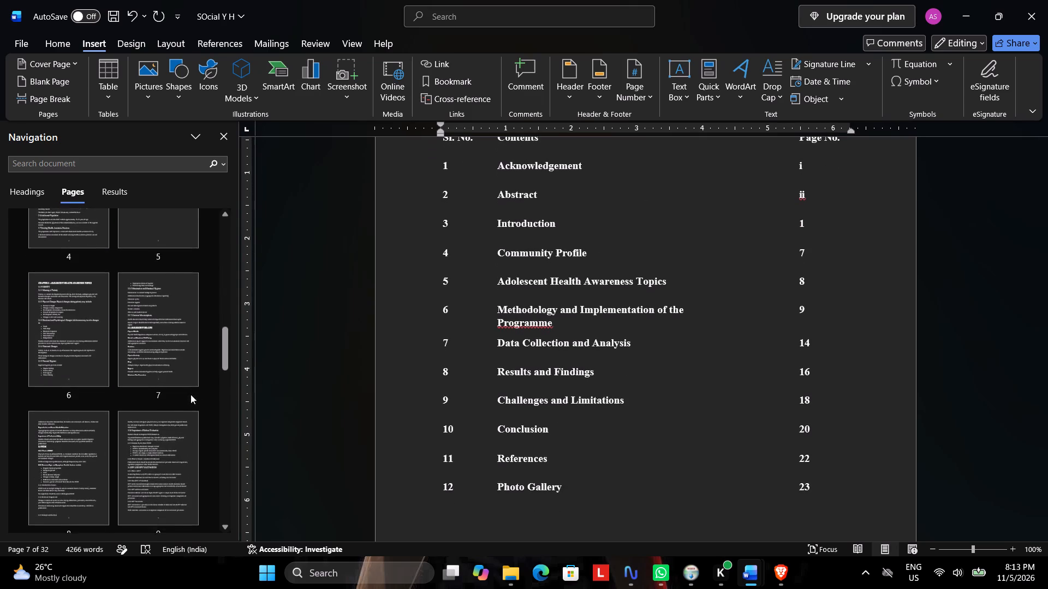
pyautogui.scroll(2, 124, 383)
pyautogui.click(122, 377)
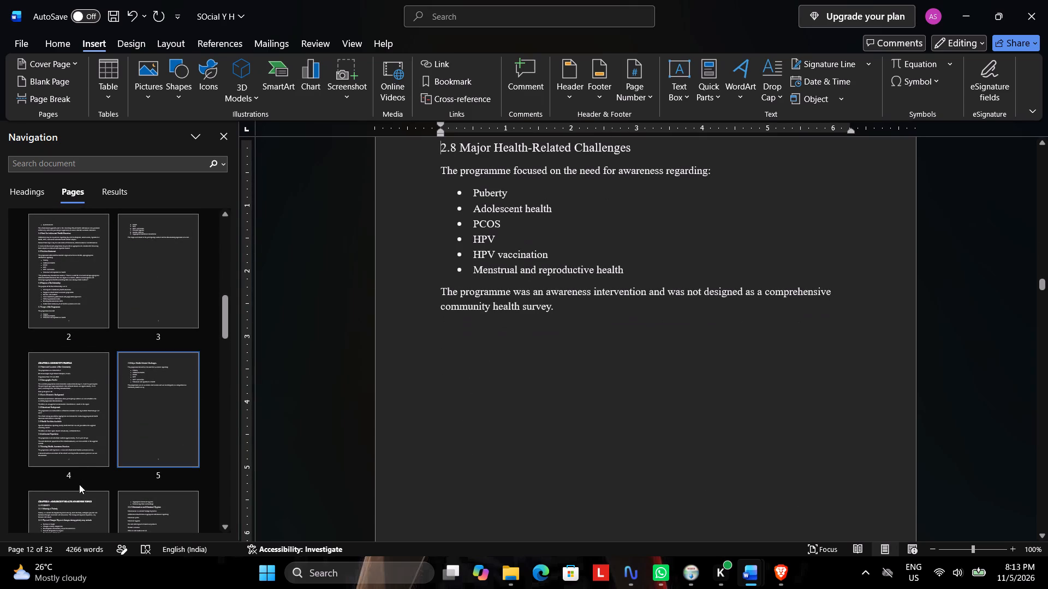
pyautogui.click(78, 500)
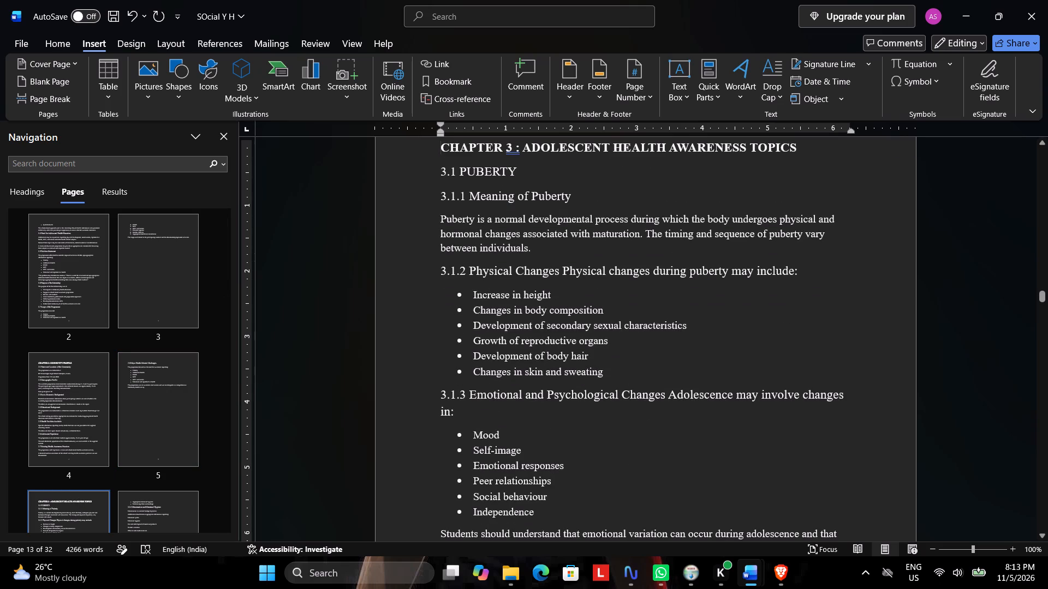
pyautogui.scroll(2, 121, 356)
pyautogui.click(94, 387)
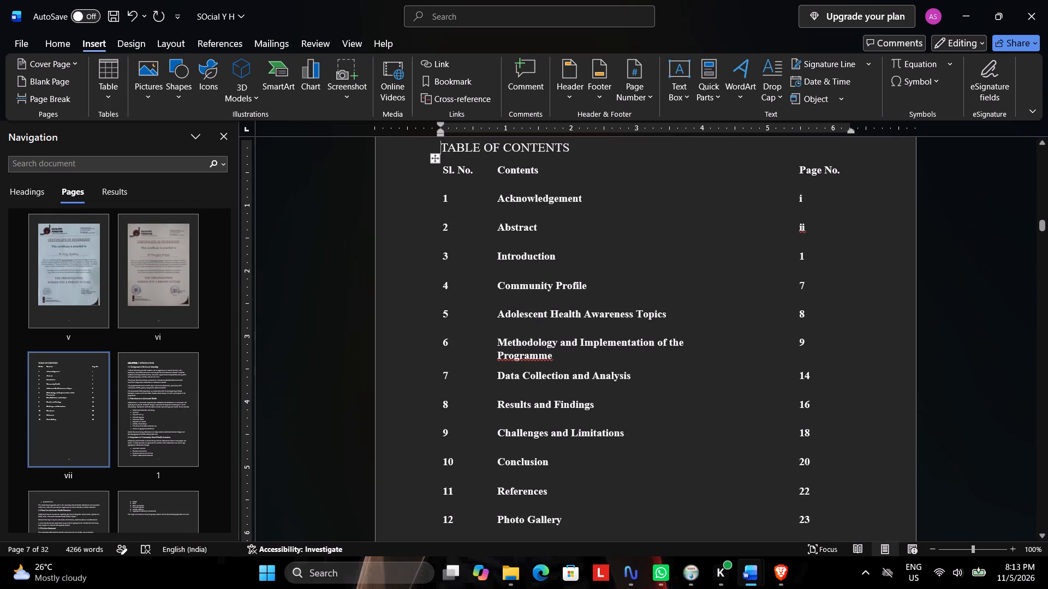
# Check the footer number on Chapter 2's first page and set the Community Profile page number in the table of contents to 4.
pyautogui.click(808, 282)
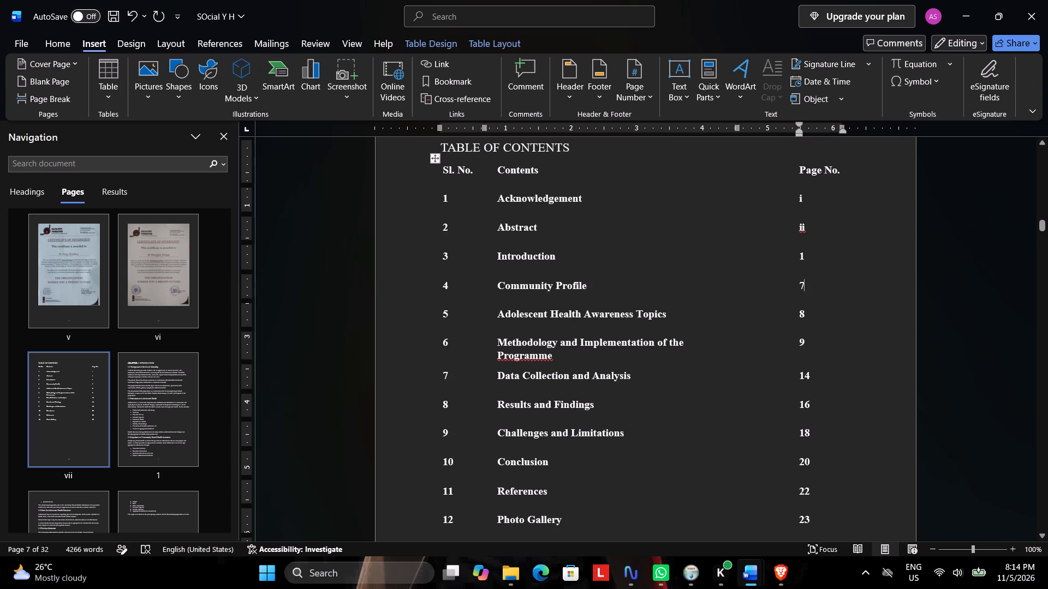
pyautogui.click(131, 395)
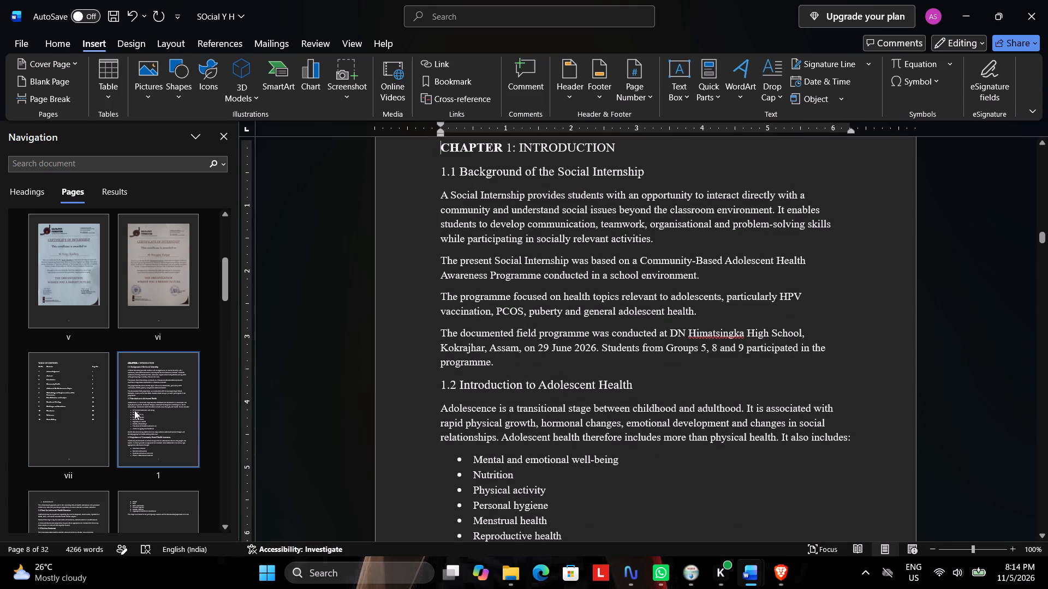
pyautogui.scroll(-2, 144, 399)
pyautogui.click(82, 329)
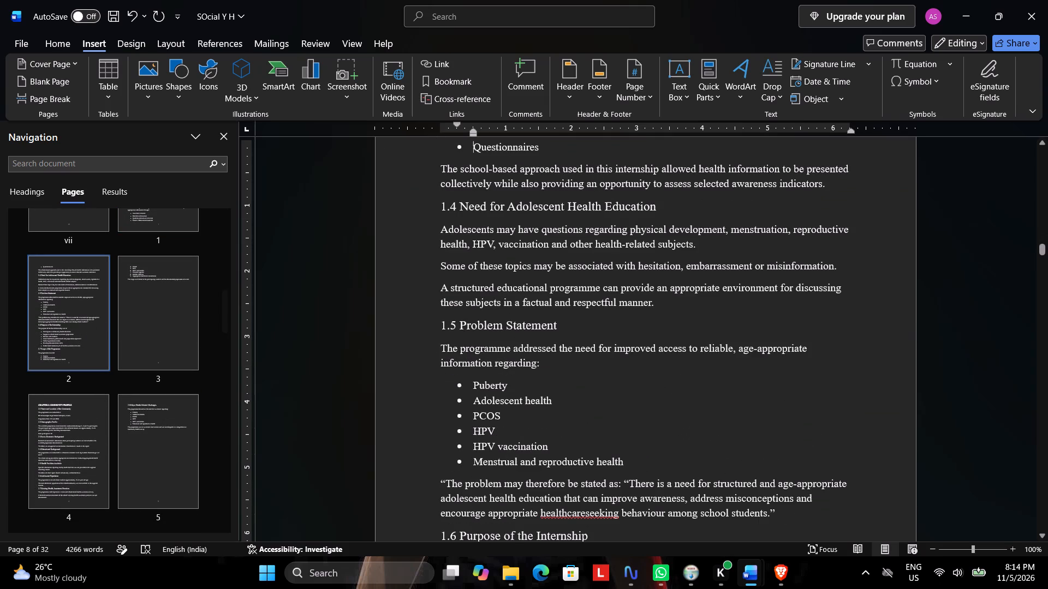
pyautogui.scroll(3, 536, 318)
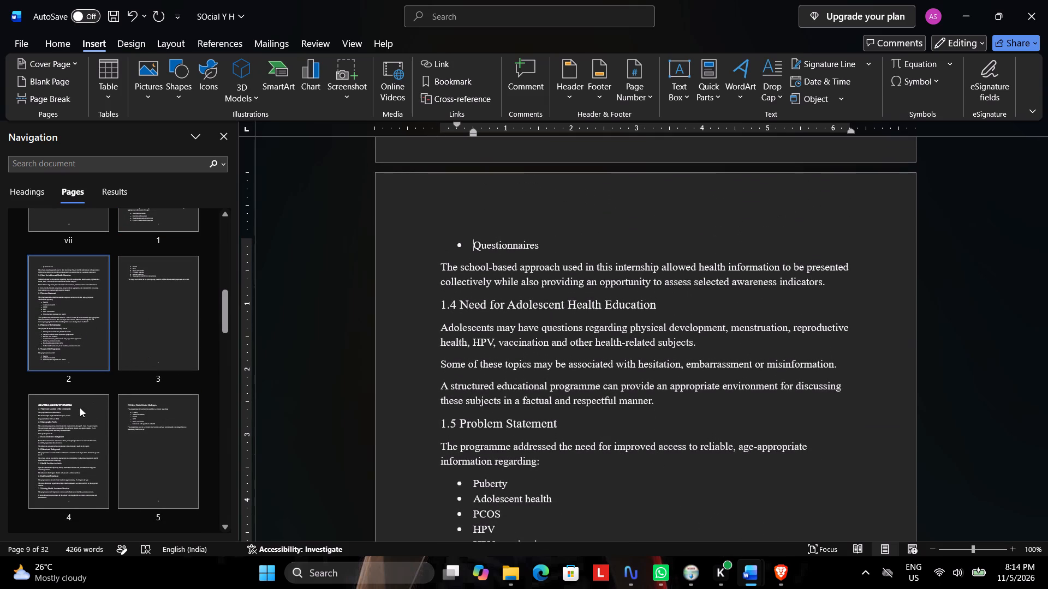
pyautogui.click(76, 412)
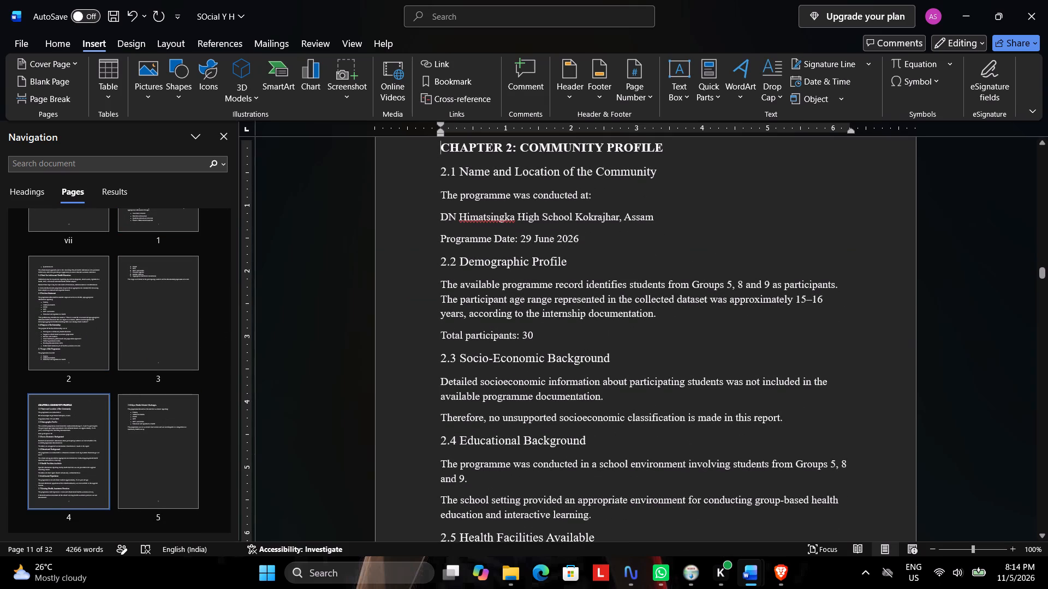
pyautogui.scroll(-8, 527, 366)
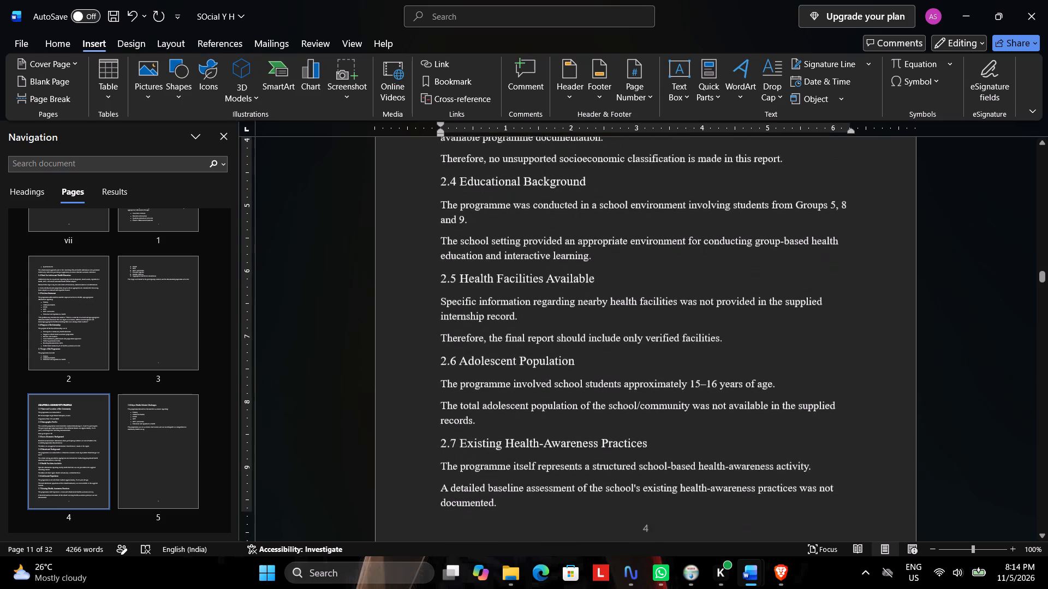
pyautogui.scroll(4, 525, 373)
pyautogui.scroll(4, 94, 322)
pyautogui.scroll(-1, 94, 322)
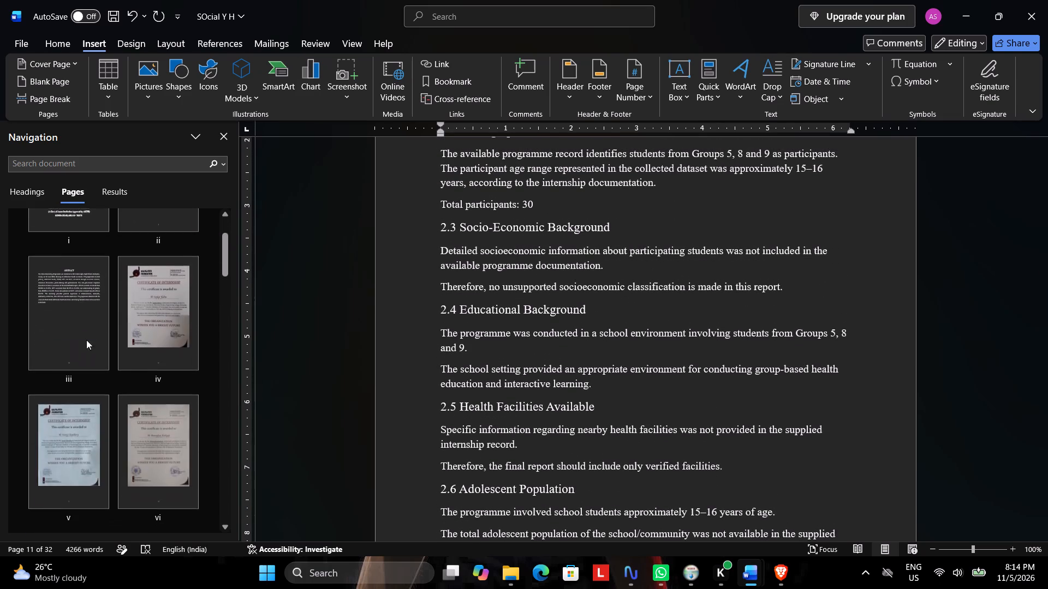
pyautogui.scroll(-3, 86, 341)
pyautogui.scroll(1, 88, 340)
pyautogui.click(87, 311)
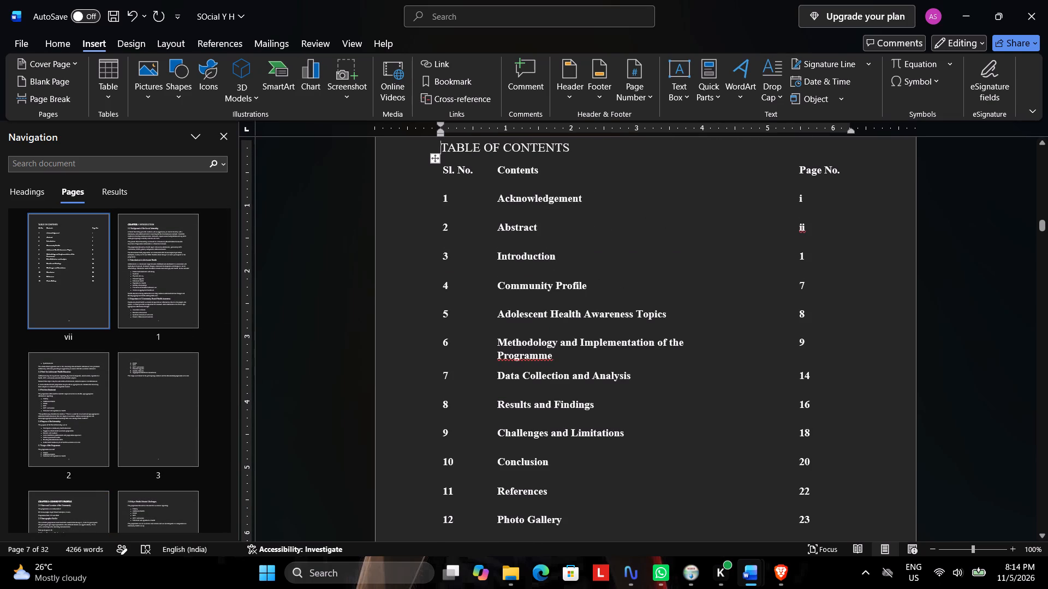
pyautogui.click(805, 286)
pyautogui.press('BackSpace')
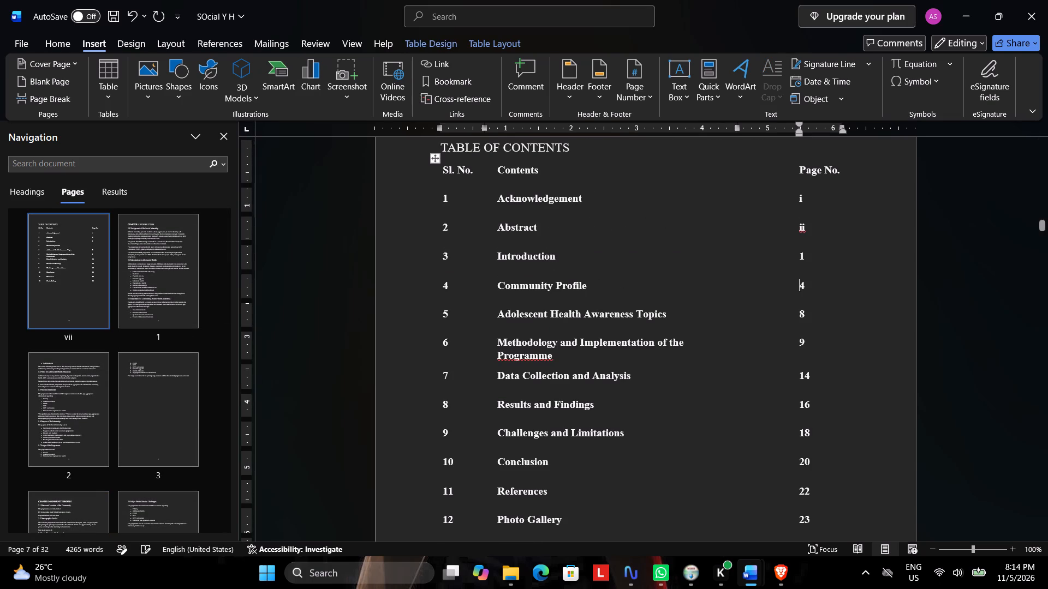
pyautogui.press('4')
# Check the footer number on Chapter 3's first page and set the Adolescent Health Awareness Topics page number in the contents to 6.
pyautogui.scroll(-4, 32, 408)
pyautogui.scroll(2, 75, 382)
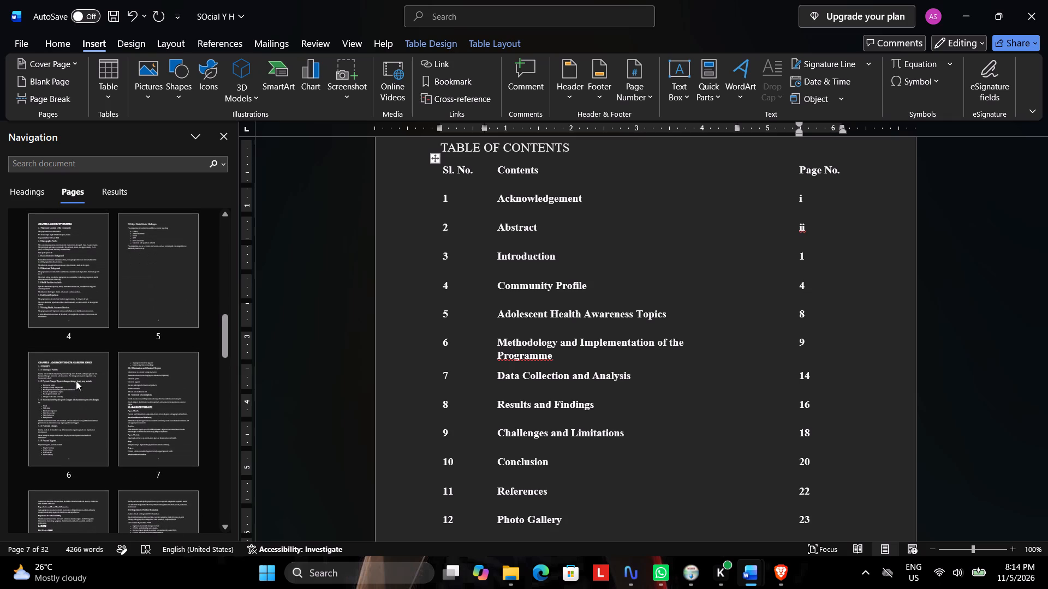
pyautogui.click(77, 366)
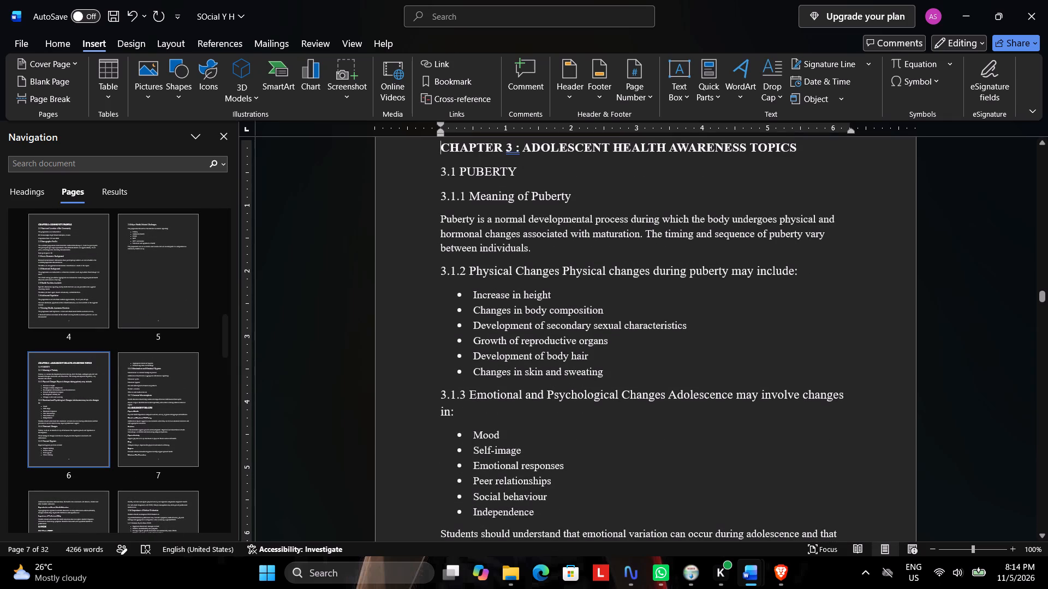
pyautogui.scroll(-7, 523, 345)
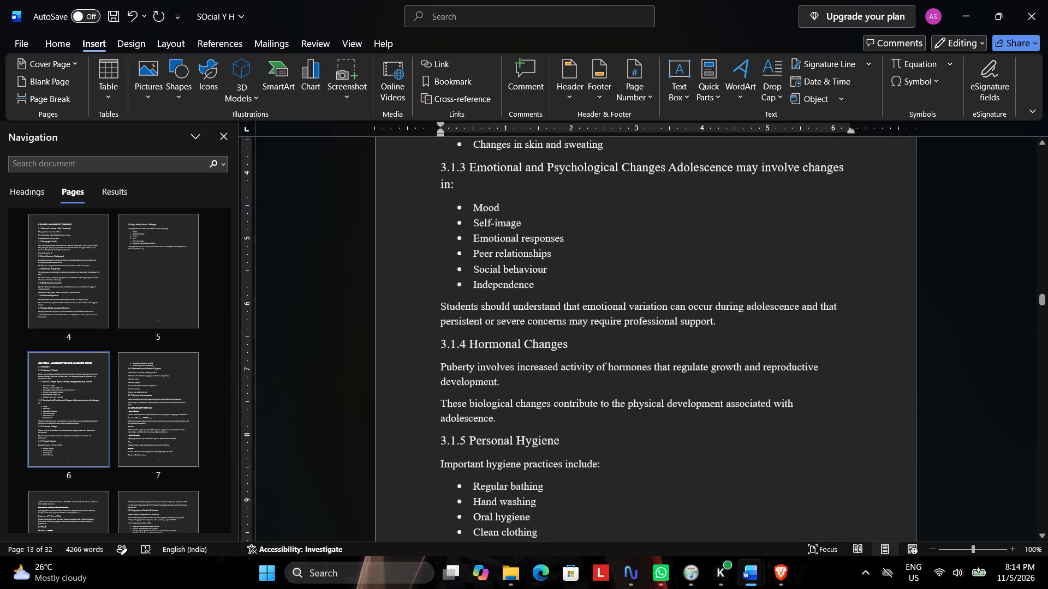
pyautogui.scroll(-3, 521, 346)
pyautogui.scroll(3, 70, 310)
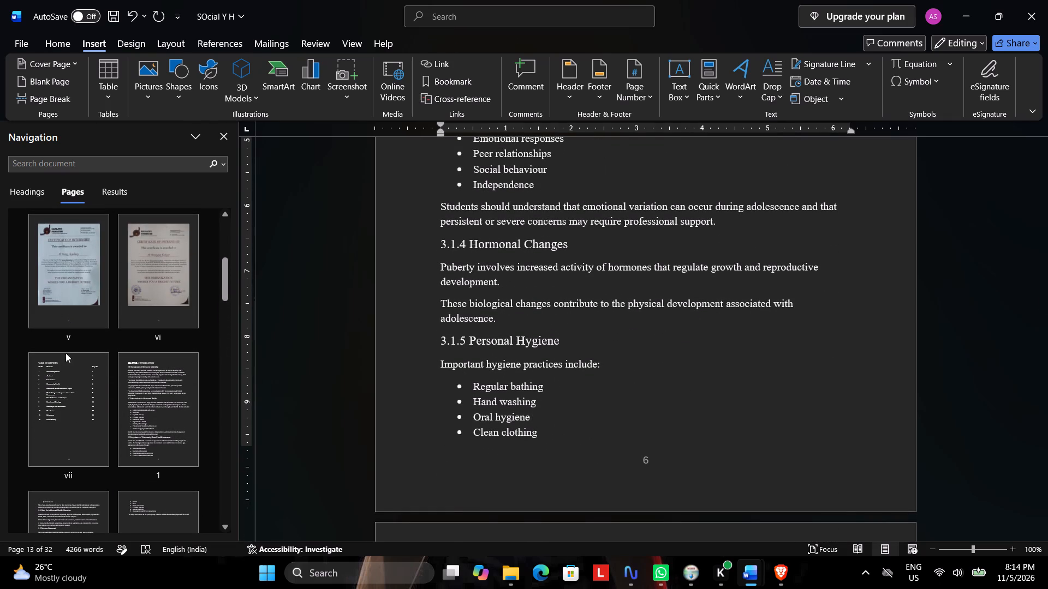
pyautogui.click(67, 371)
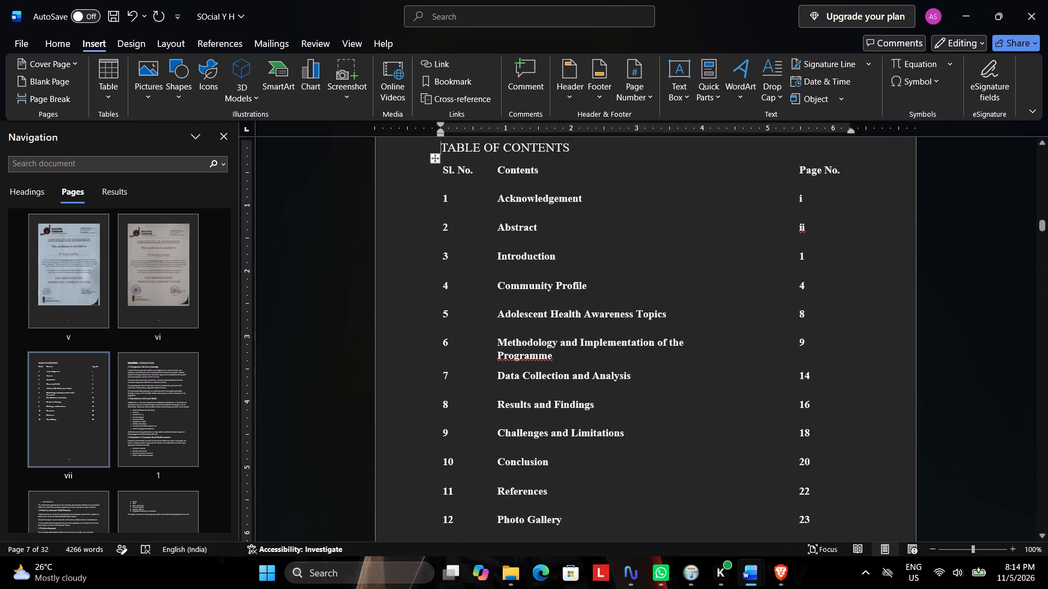
pyautogui.click(809, 312)
pyautogui.press('BackSpace')
pyautogui.press('6')
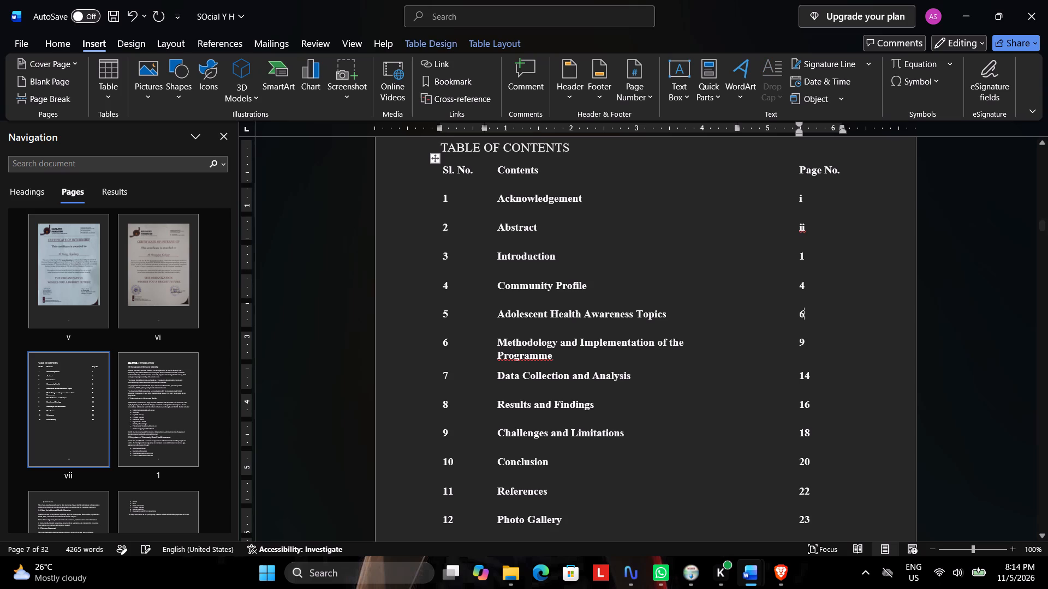
# Check the footer number on Chapter 4's first page and set the Methodology and Implementation page number in the contents to 11.
pyautogui.scroll(-7, 188, 351)
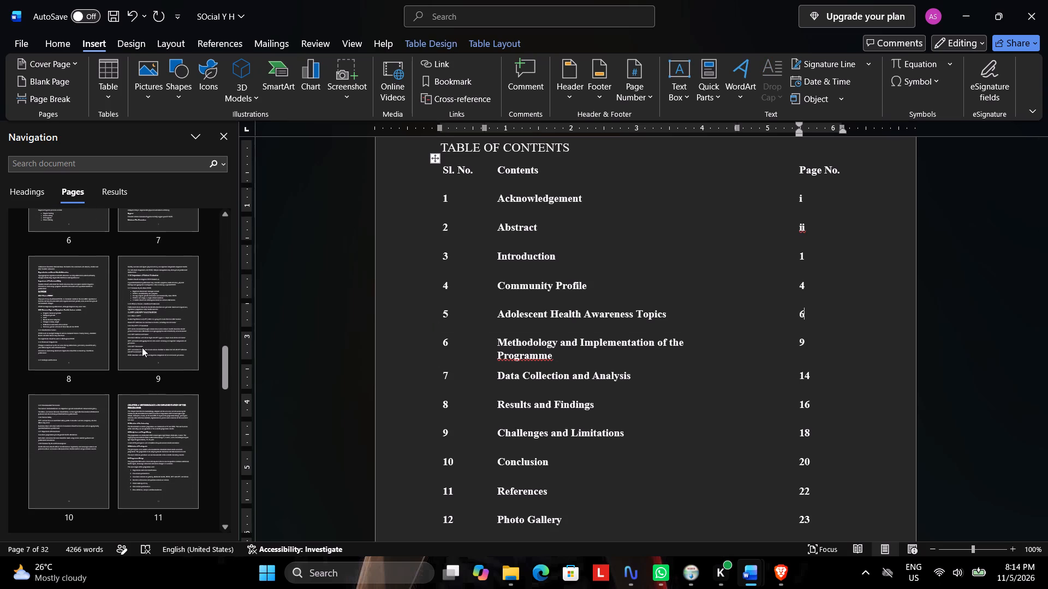
pyautogui.click(125, 413)
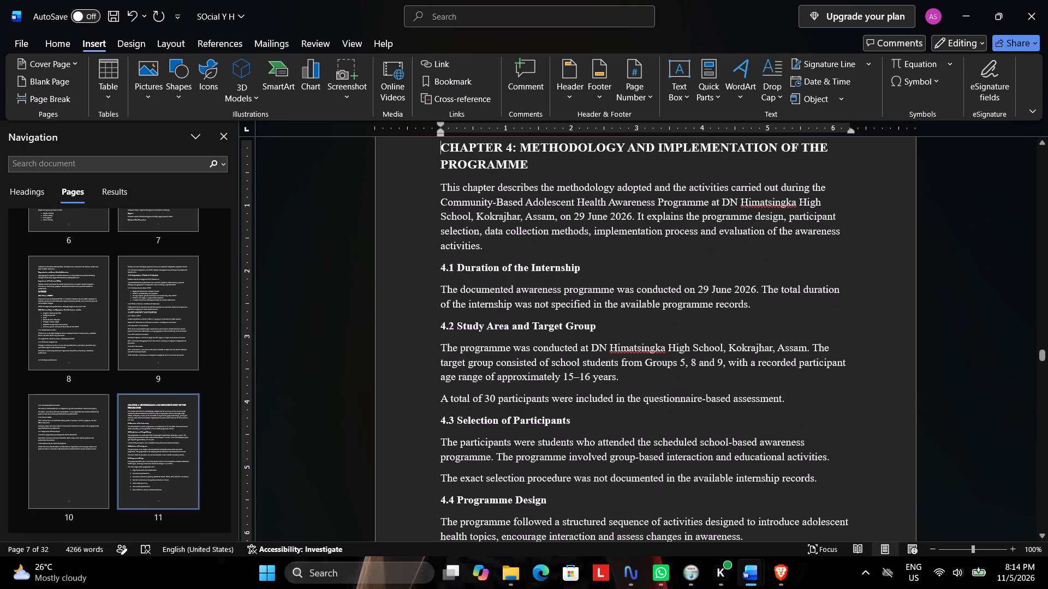
pyautogui.scroll(-7, 638, 322)
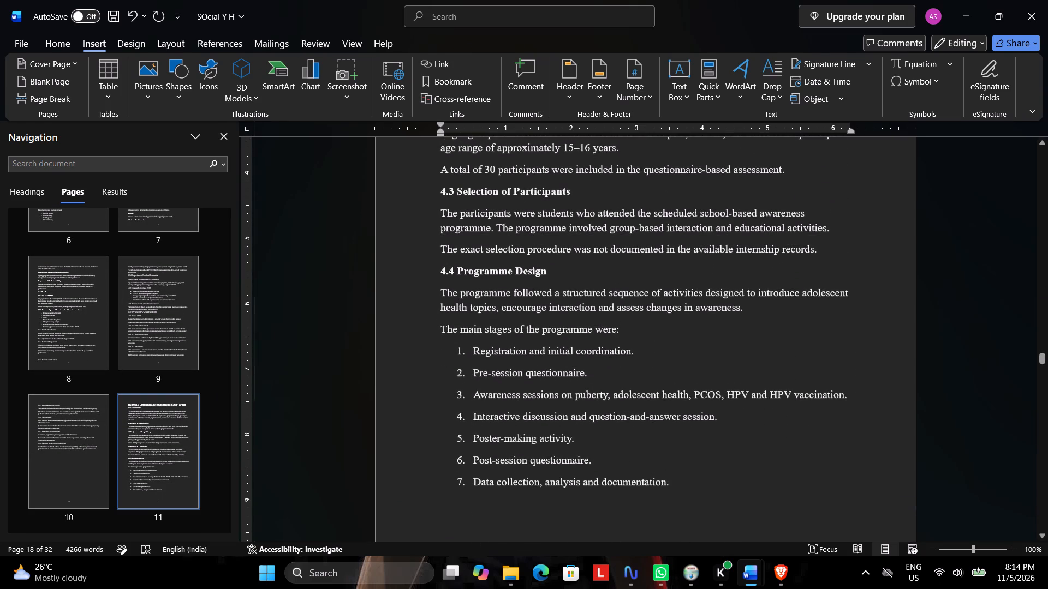
pyautogui.scroll(-1, 638, 322)
pyautogui.scroll(6, 39, 341)
pyautogui.scroll(-3, 50, 334)
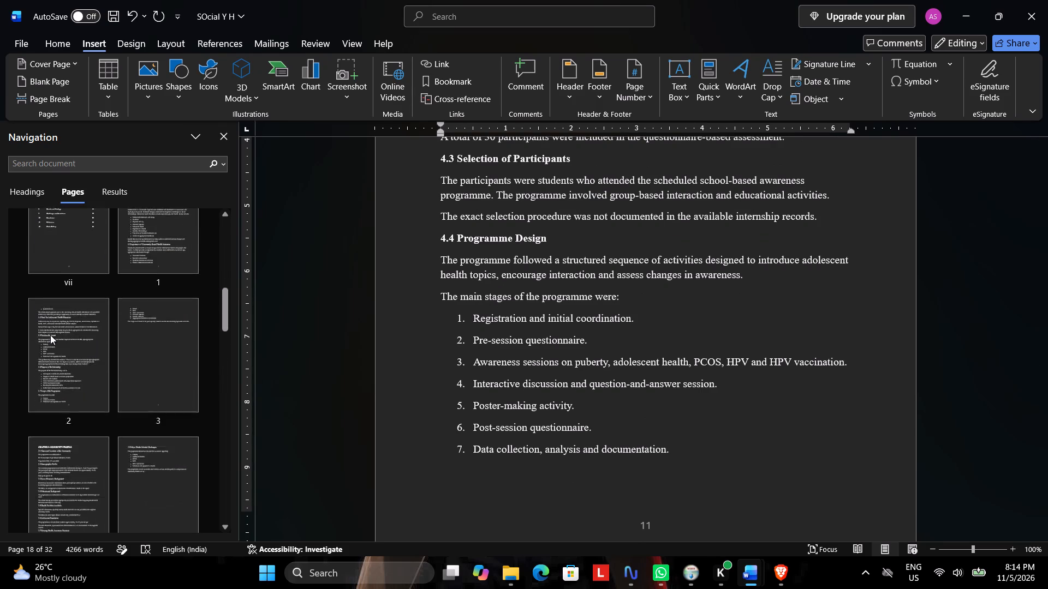
pyautogui.scroll(2, 50, 335)
pyautogui.click(64, 371)
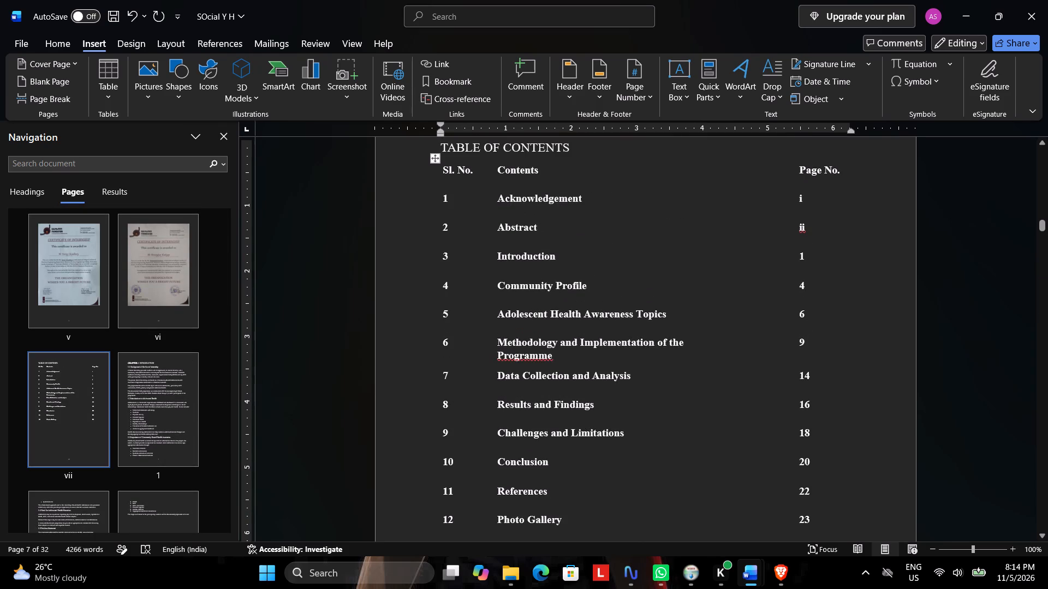
pyautogui.click(806, 336)
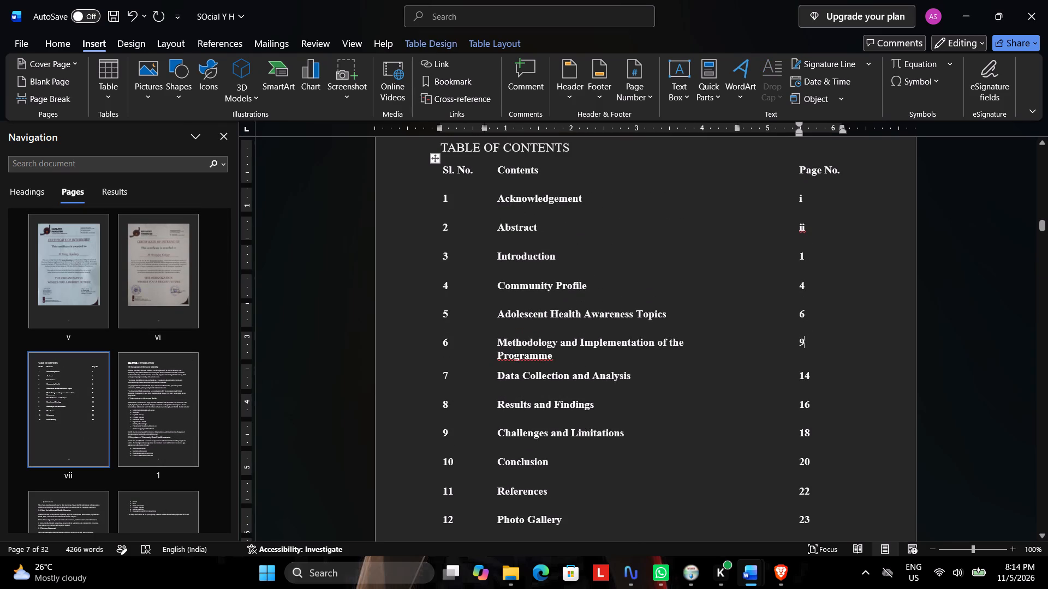
pyautogui.press('BackSpace')
pyautogui.write('11')
# Check the footer number on Chapter 5's first page and set the Data Collection and Analysis page number in the contents to 15.
pyautogui.scroll(-6, 187, 321)
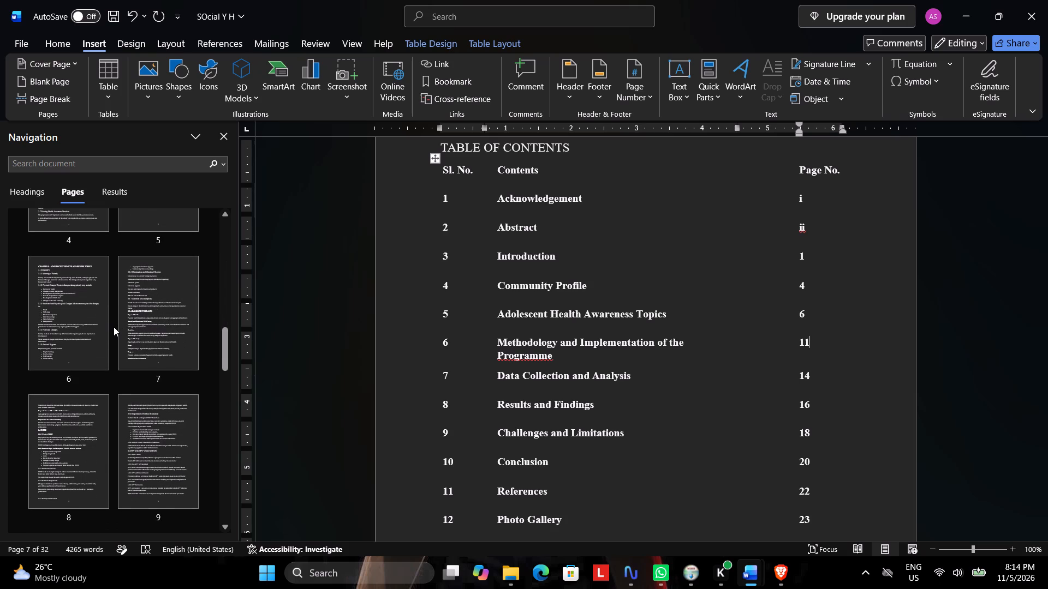
pyautogui.click(81, 316)
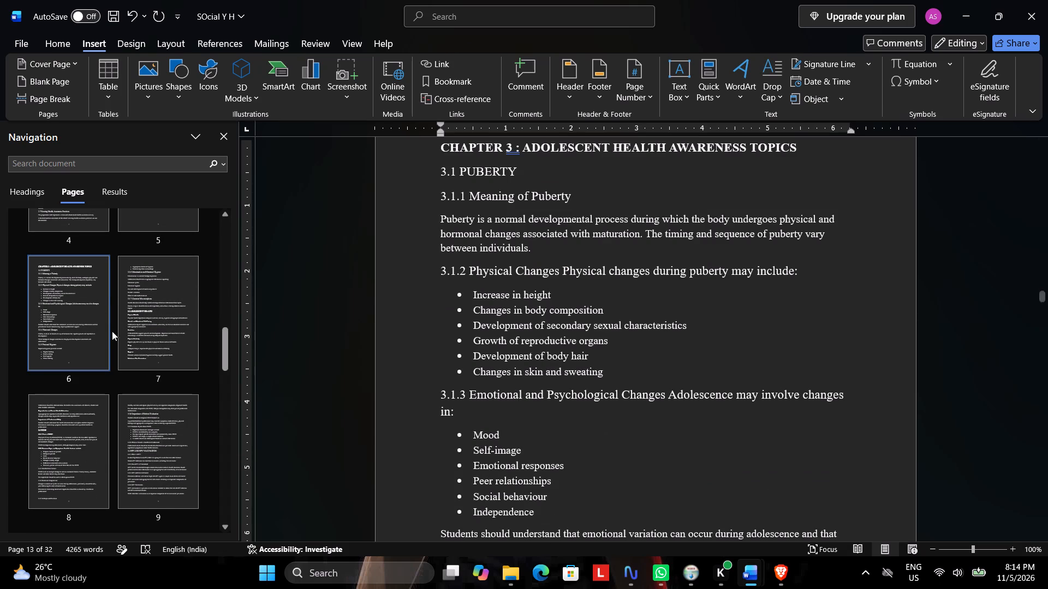
pyautogui.scroll(-2, 90, 332)
pyautogui.scroll(-2, 115, 404)
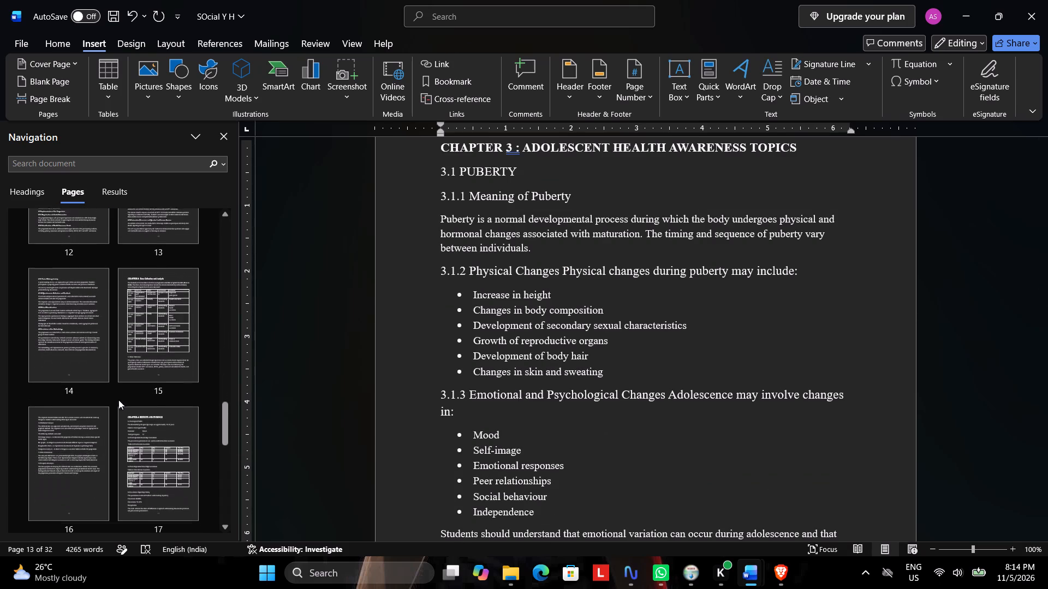
pyautogui.click(164, 283)
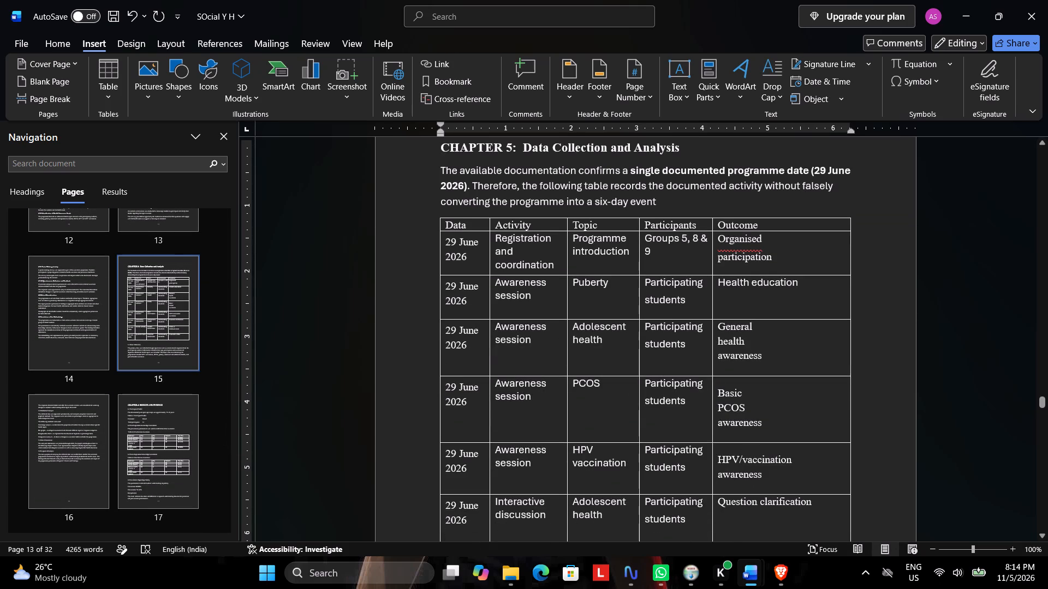
pyautogui.scroll(-6, 648, 295)
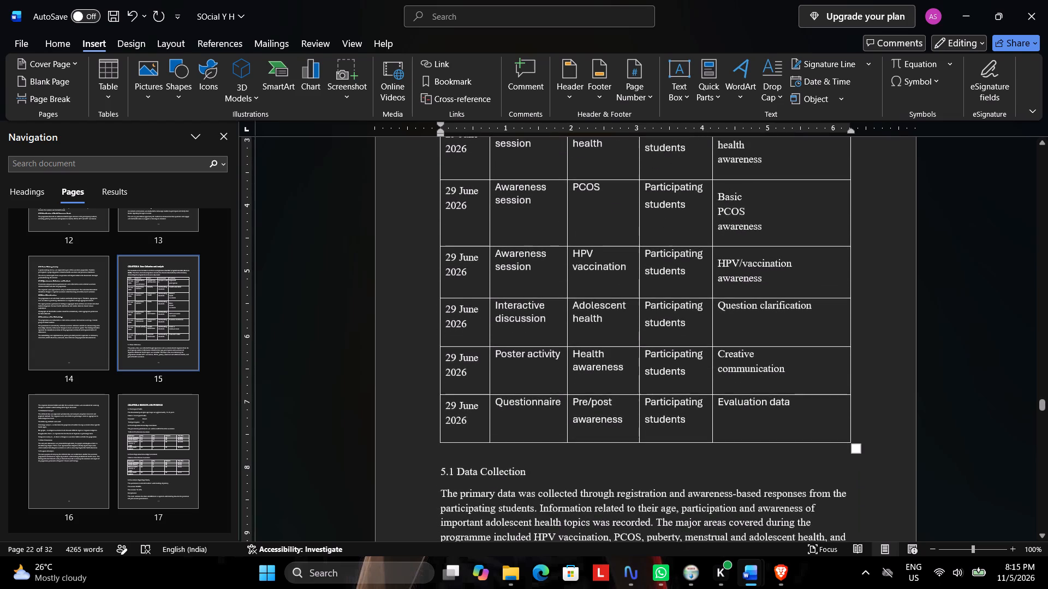
pyautogui.scroll(-2, 640, 294)
pyautogui.scroll(7, 56, 354)
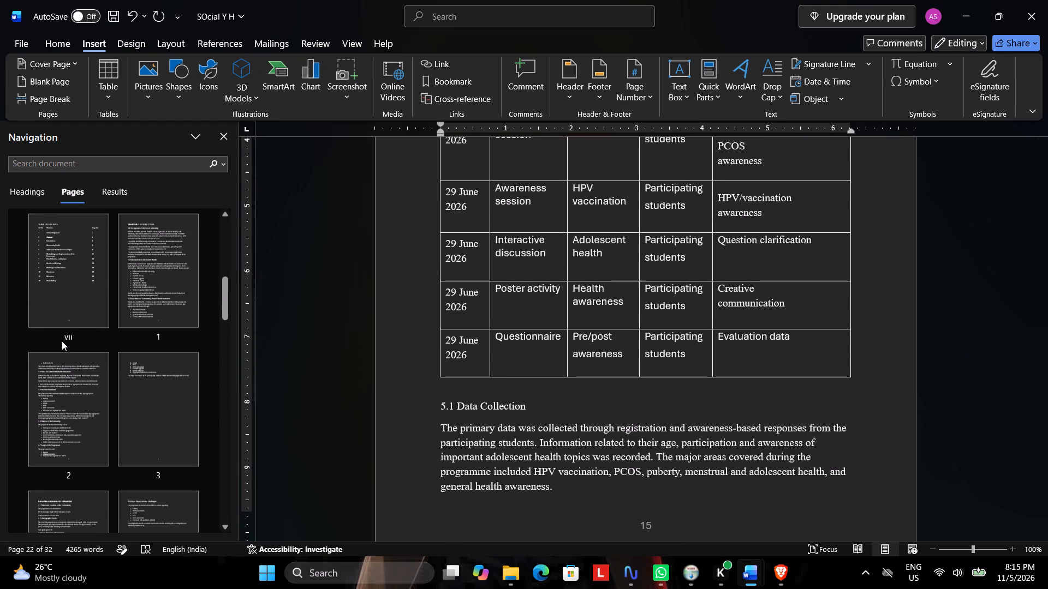
pyautogui.click(64, 308)
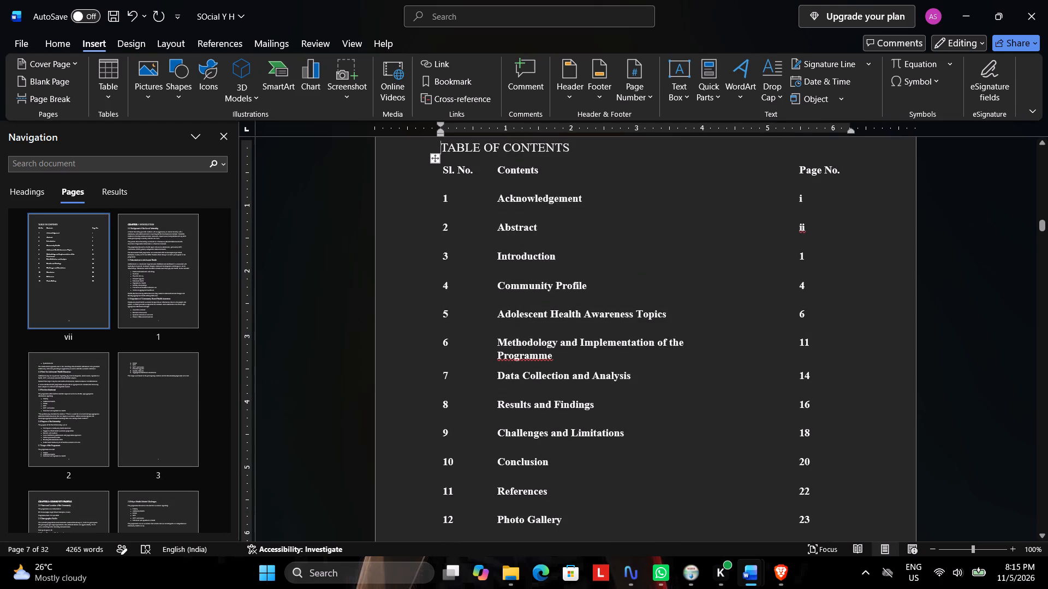
pyautogui.click(813, 371)
pyautogui.press('BackSpace')
pyautogui.press('5')
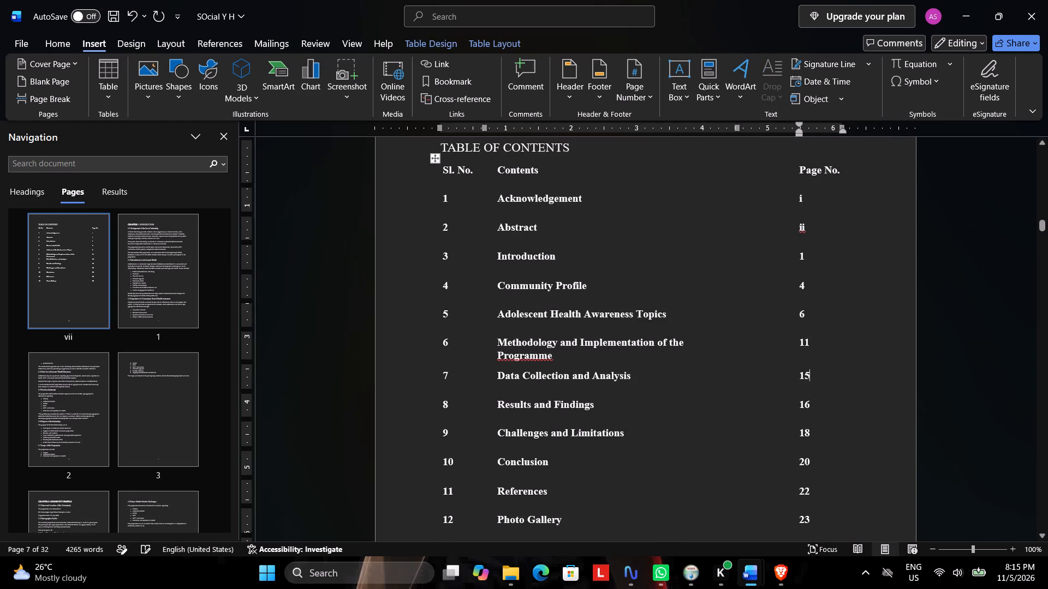
# Check the footer numbers on the first pages of Chapters 6 and 7, and set the Results and Findings page number in the contents to 17.
pyautogui.scroll(-7, 206, 327)
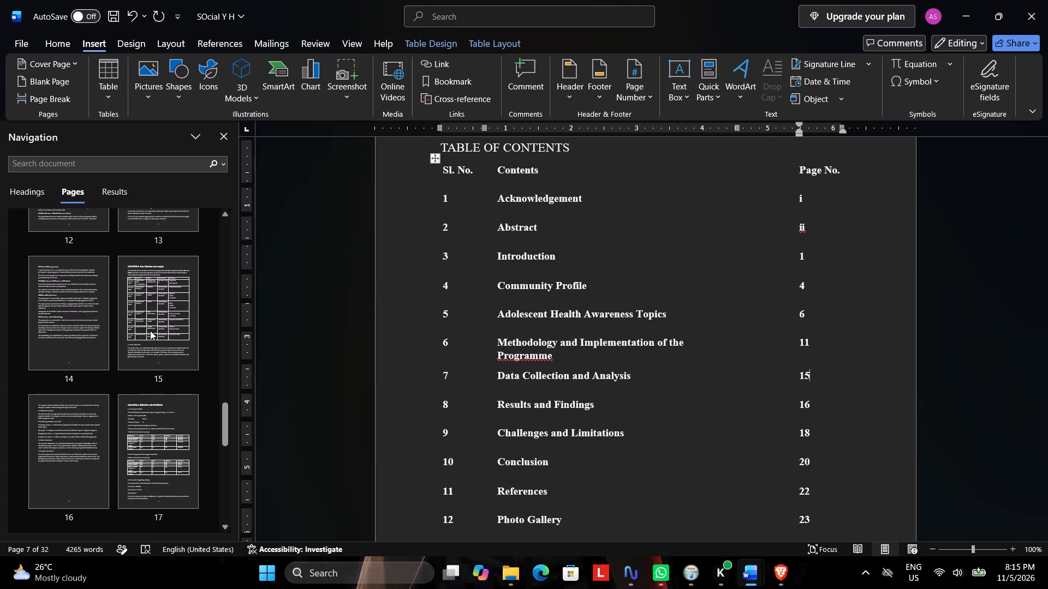
pyautogui.scroll(-1, 147, 342)
pyautogui.click(144, 429)
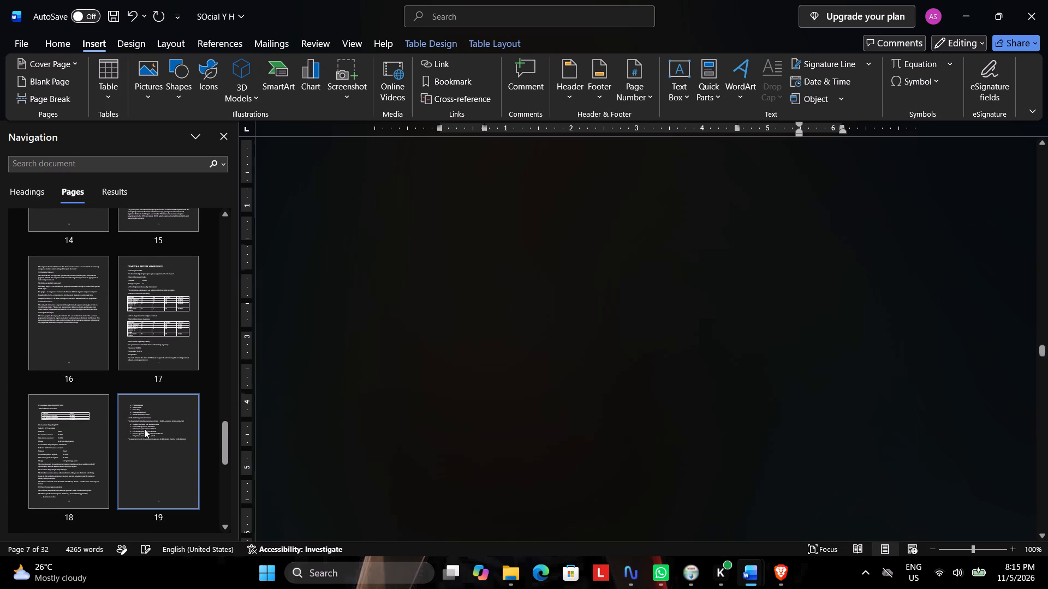
pyautogui.scroll(-3, 129, 414)
pyautogui.scroll(2, 86, 384)
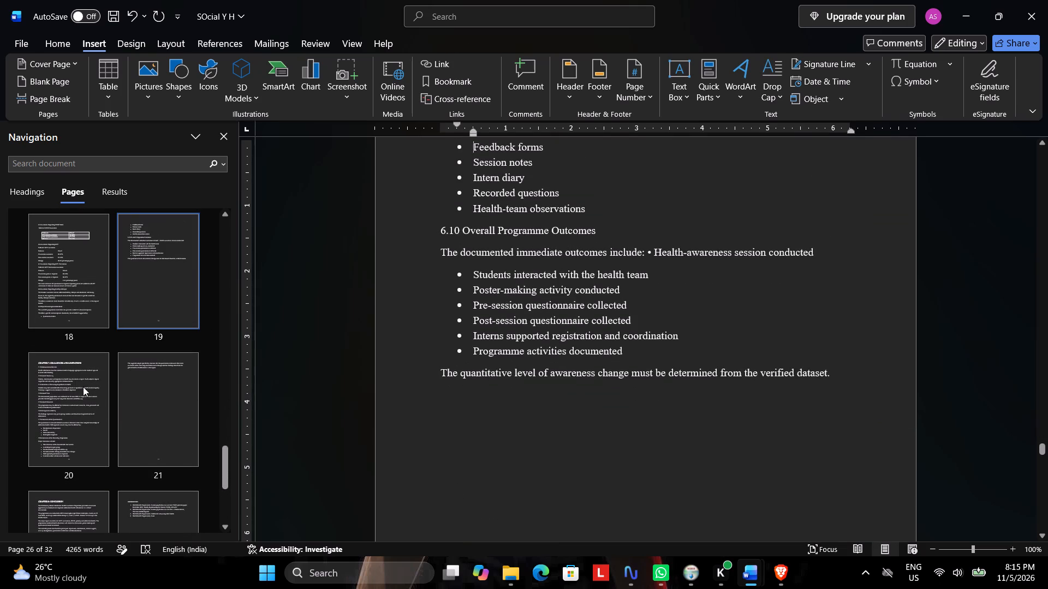
pyautogui.click(81, 394)
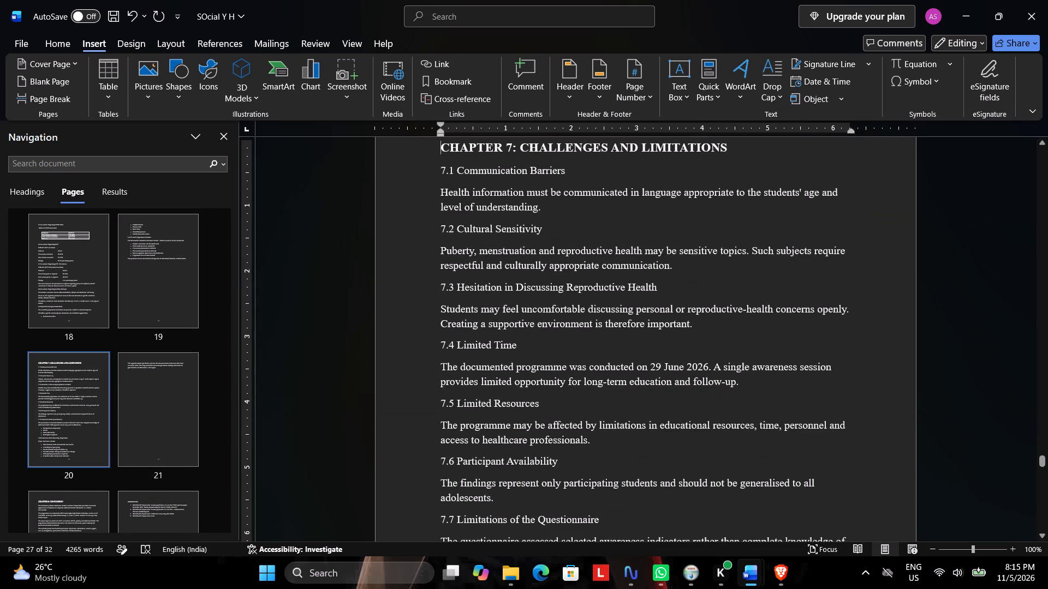
pyautogui.click(56, 259)
pyautogui.scroll(1, 135, 275)
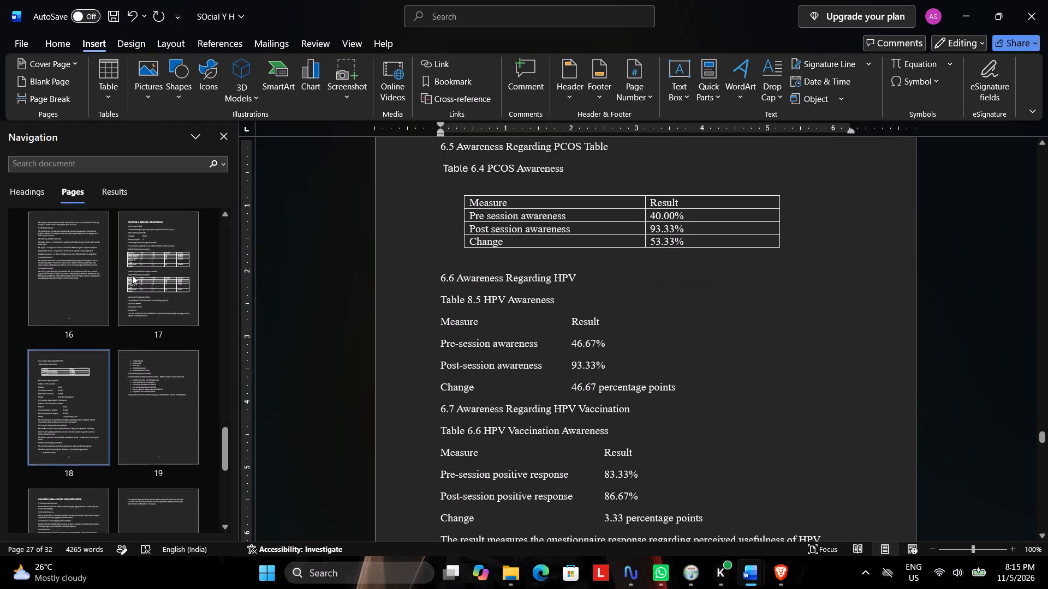
pyautogui.click(153, 240)
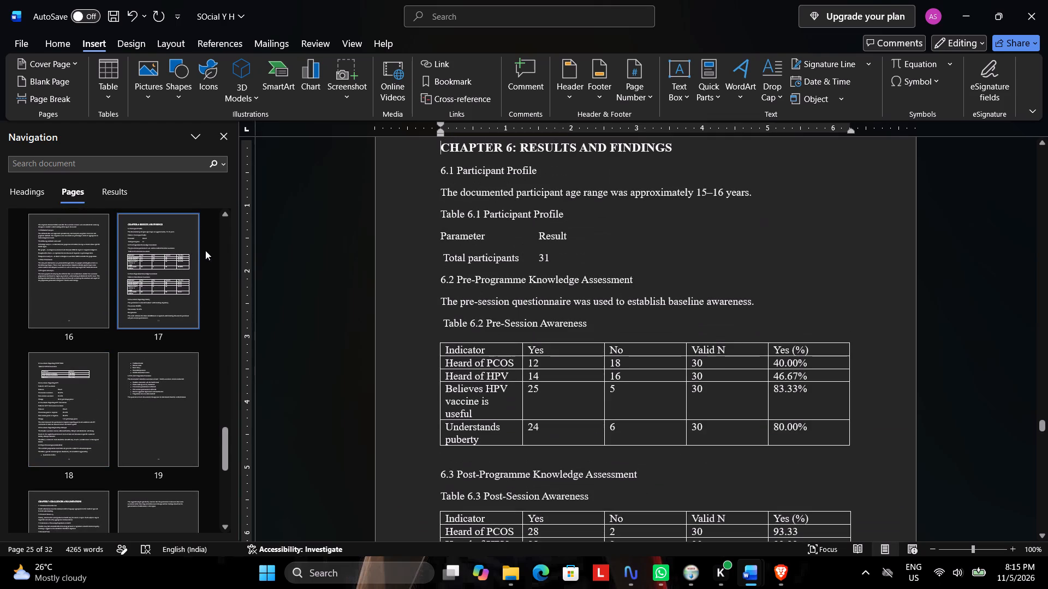
pyautogui.scroll(-5, 472, 281)
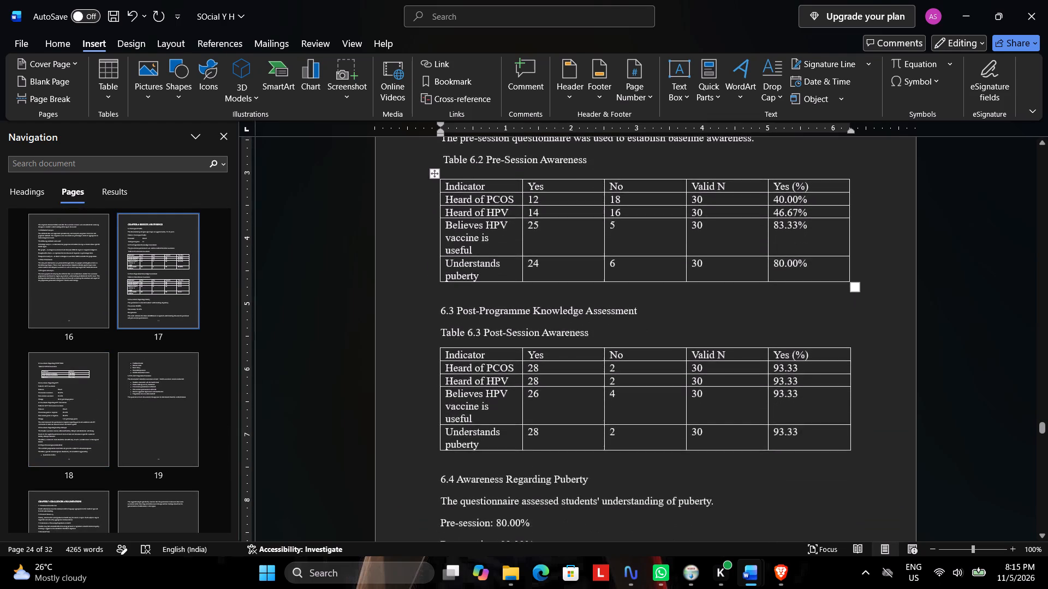
pyautogui.scroll(-3, 472, 281)
pyautogui.scroll(-1, 144, 377)
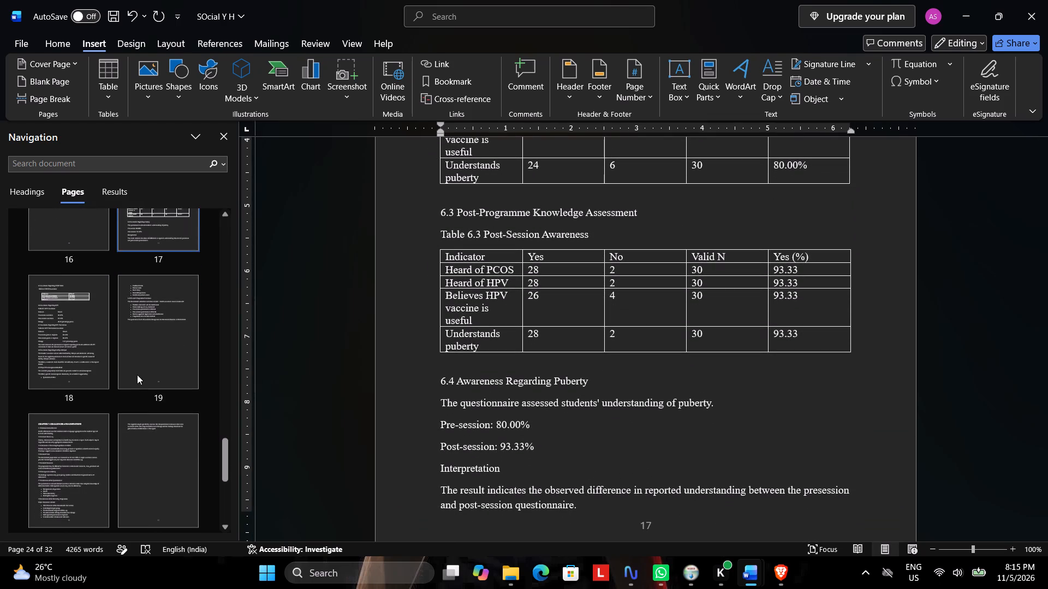
pyautogui.click(84, 400)
pyautogui.scroll(-2, 607, 291)
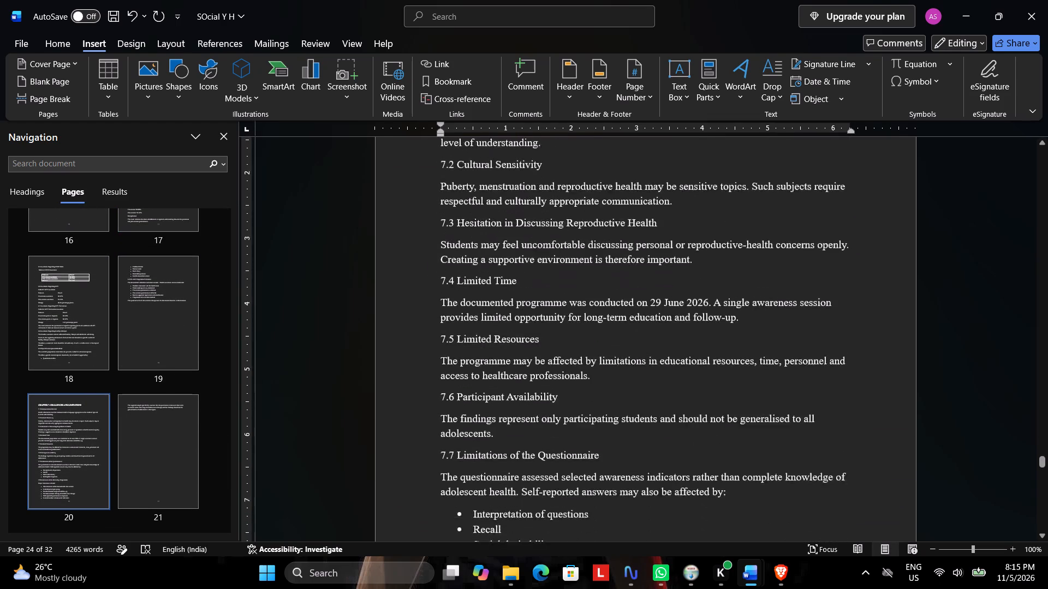
pyautogui.scroll(-6, 607, 291)
pyautogui.scroll(7, 105, 312)
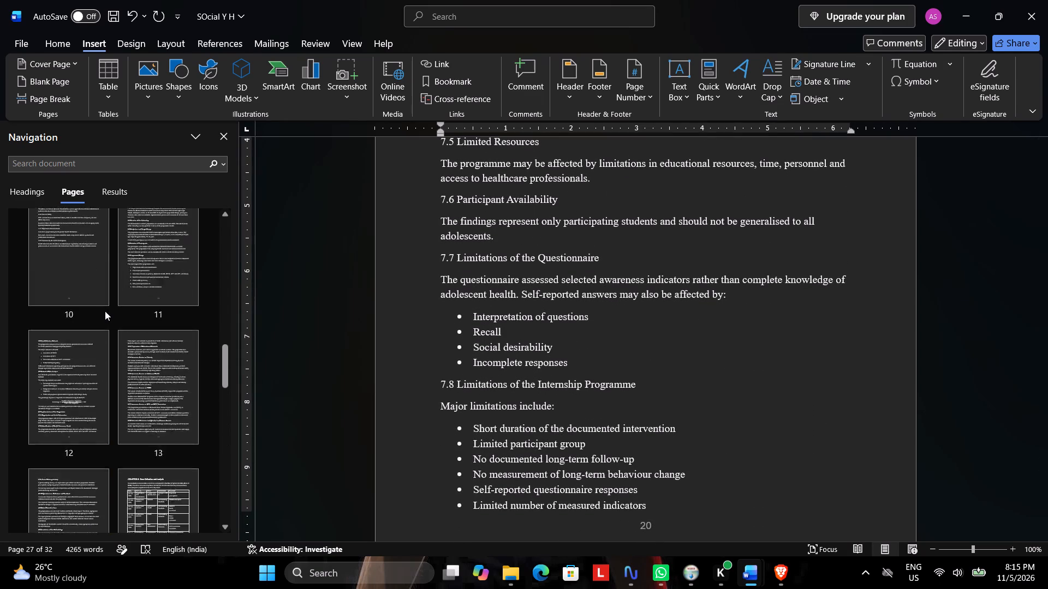
pyautogui.scroll(4, 105, 311)
pyautogui.click(73, 379)
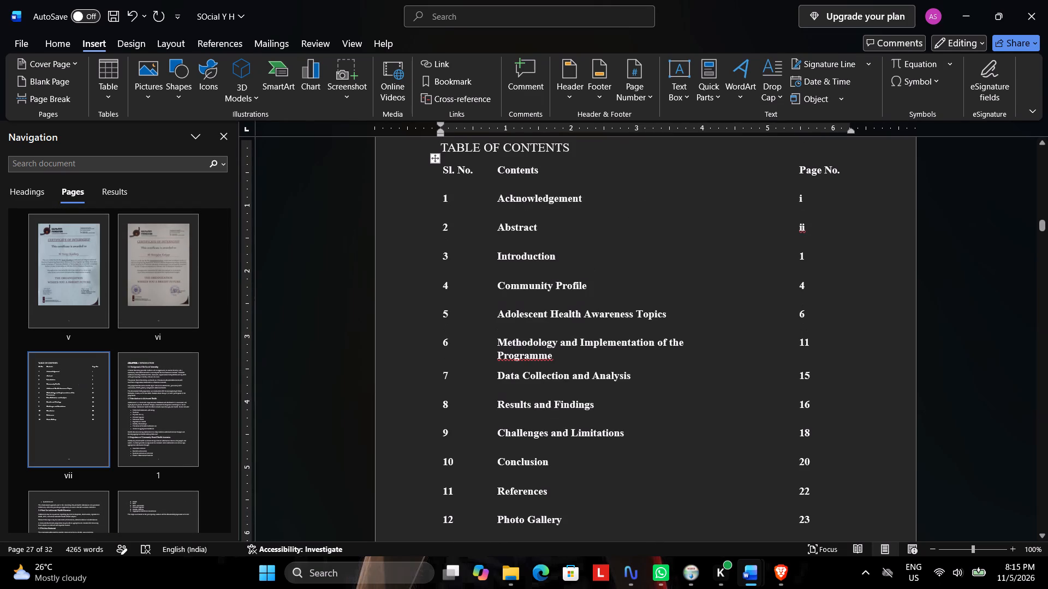
pyautogui.click(811, 402)
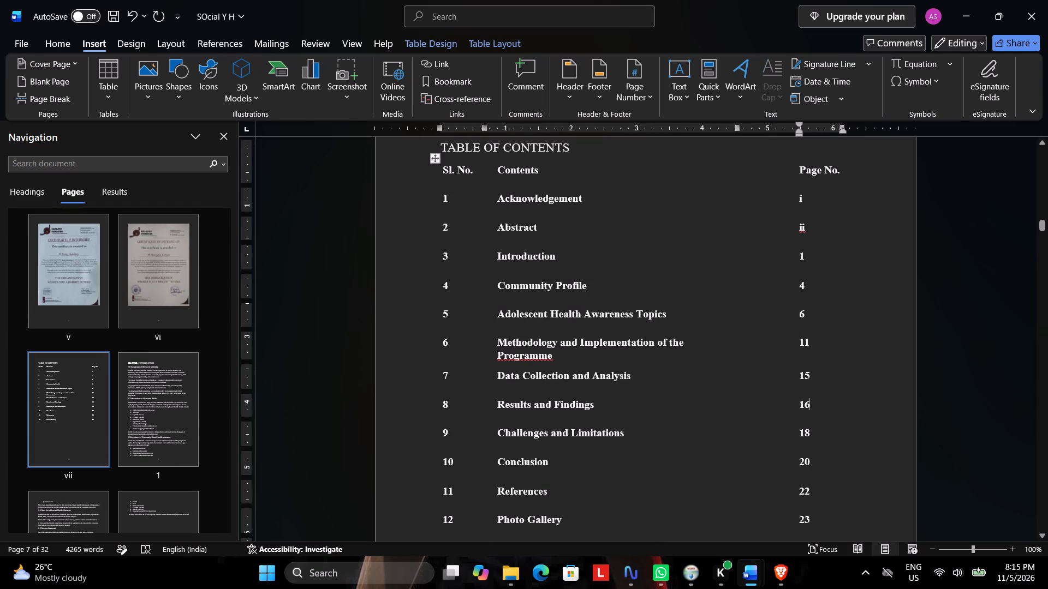
pyautogui.press('BackSpace')
pyautogui.press('7')
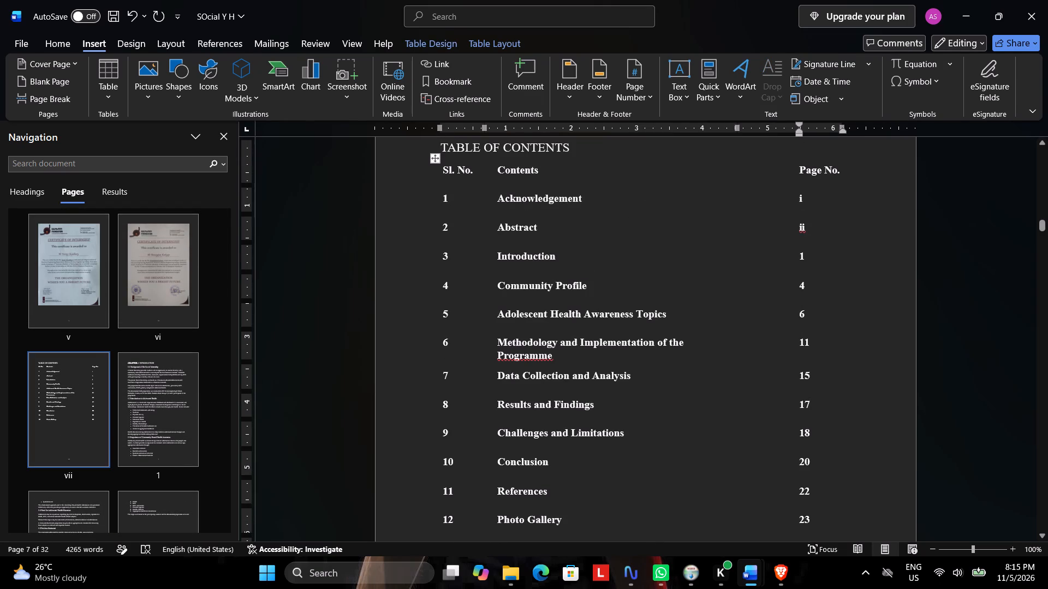
# Set the Challenges and Limitations page number in the table of contents to 20.
pyautogui.click(810, 431)
pyautogui.press('BackSpace')
pyautogui.press('BackSpace')
pyautogui.press('2')
pyautogui.press('0')
# Check the page numbers of Chapter 7, Chapter 8: Conclusion and the References page against the table of contents.
pyautogui.scroll(-1, 799, 430)
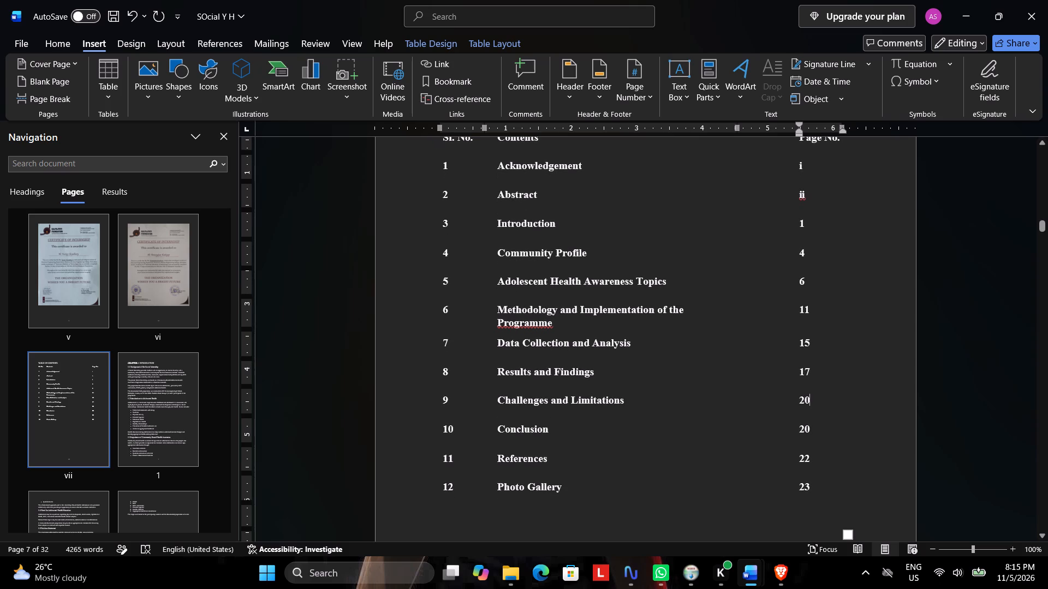
pyautogui.scroll(-15, 106, 366)
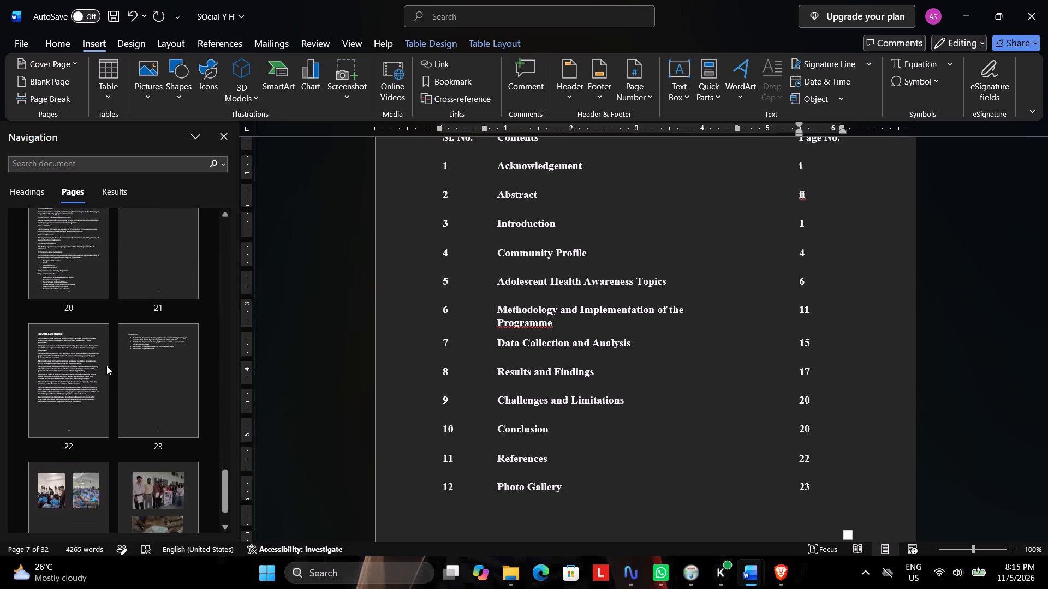
pyautogui.scroll(2, 108, 365)
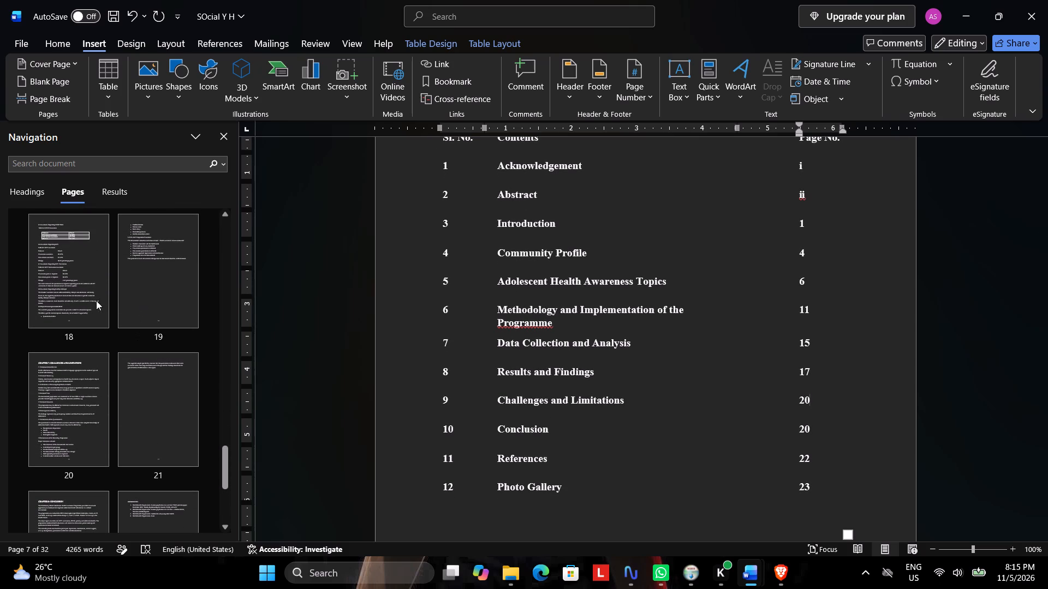
pyautogui.click(84, 356)
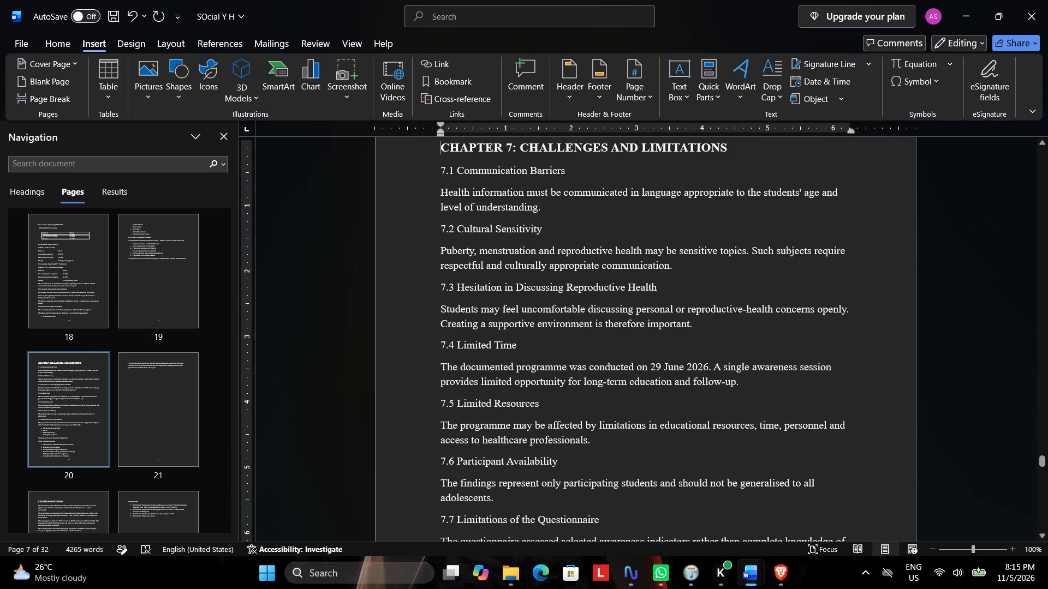
pyautogui.click(140, 390)
pyautogui.scroll(-1, 123, 412)
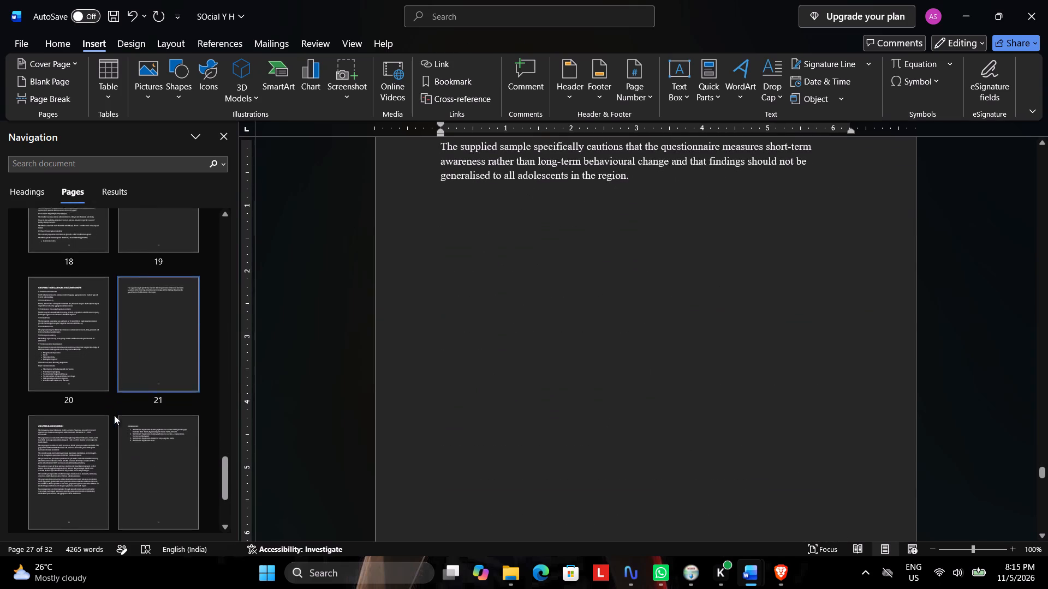
pyautogui.click(84, 414)
pyautogui.scroll(-4, 519, 334)
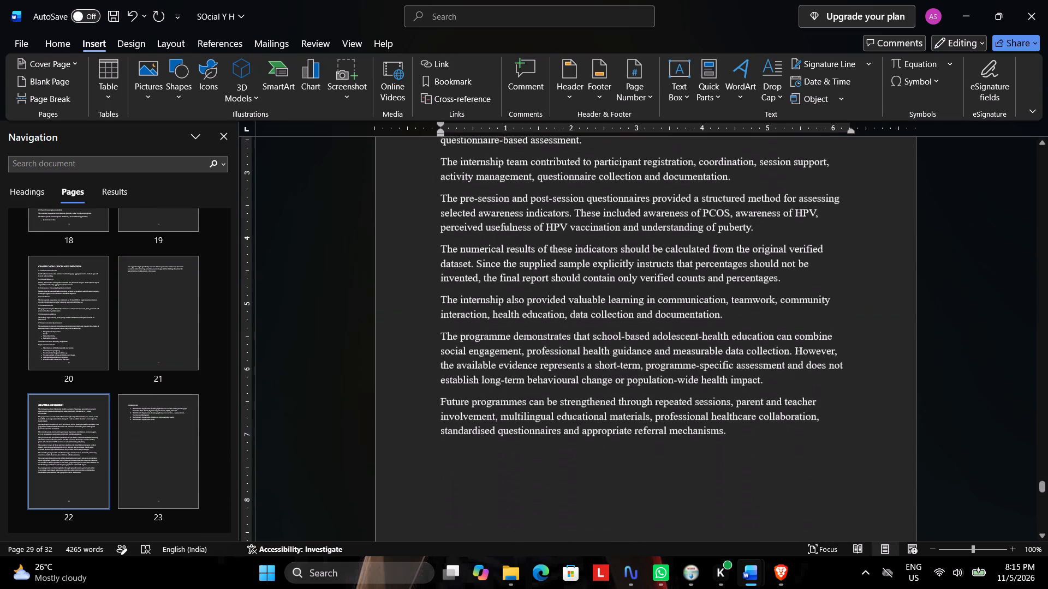
pyautogui.scroll(-5, 519, 334)
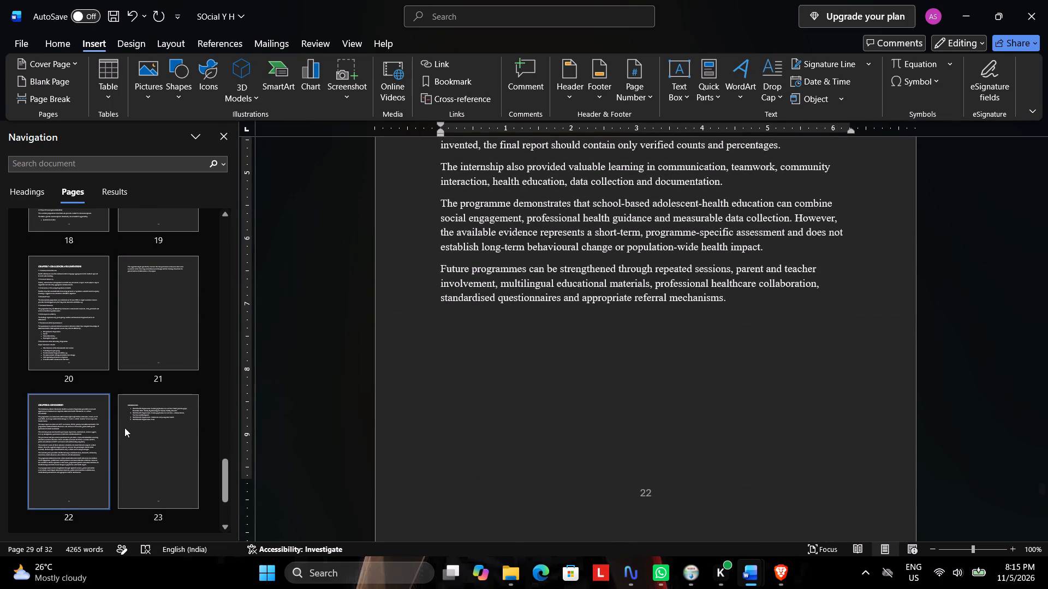
pyautogui.click(138, 424)
pyautogui.scroll(1, 531, 353)
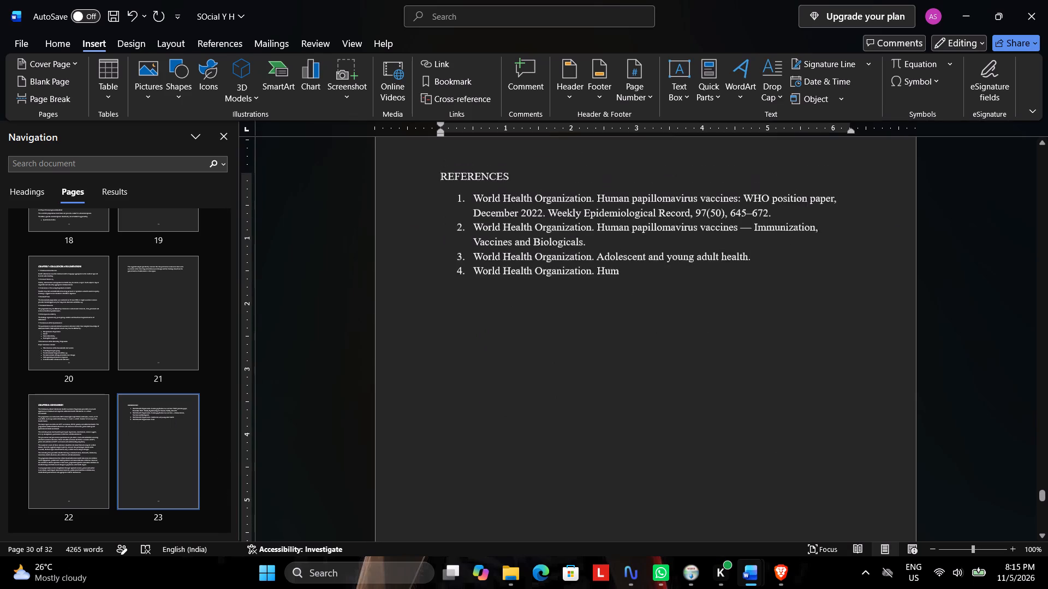
pyautogui.scroll(-10, 533, 354)
pyautogui.scroll(5, 84, 381)
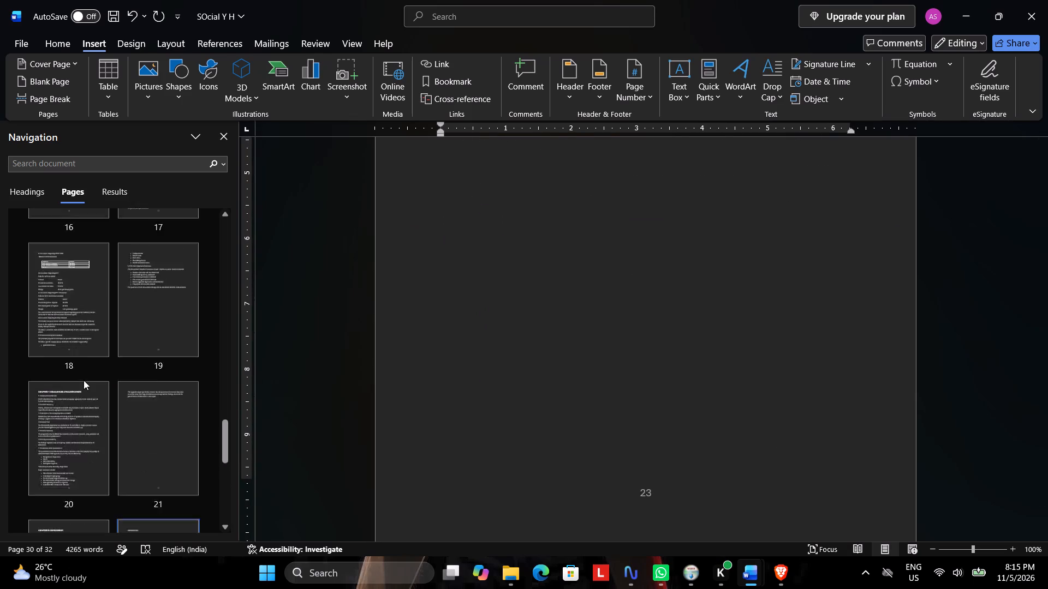
# Return to the table of contents and set the Conclusion page number to 22.
pyautogui.scroll(8, 84, 380)
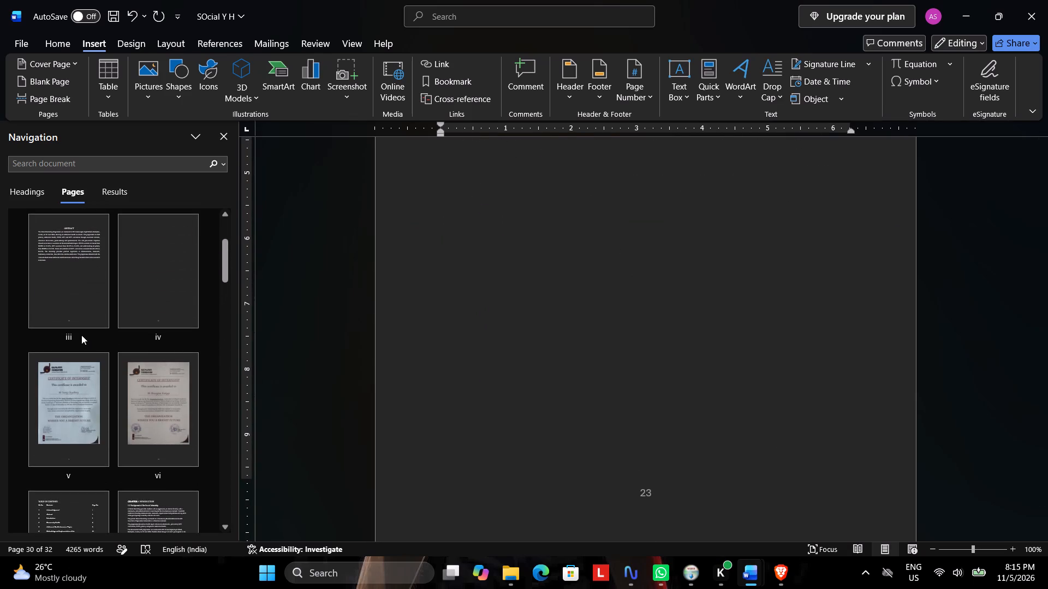
pyautogui.scroll(2, 81, 335)
pyautogui.scroll(4, 455, 375)
pyautogui.scroll(8, 541, 373)
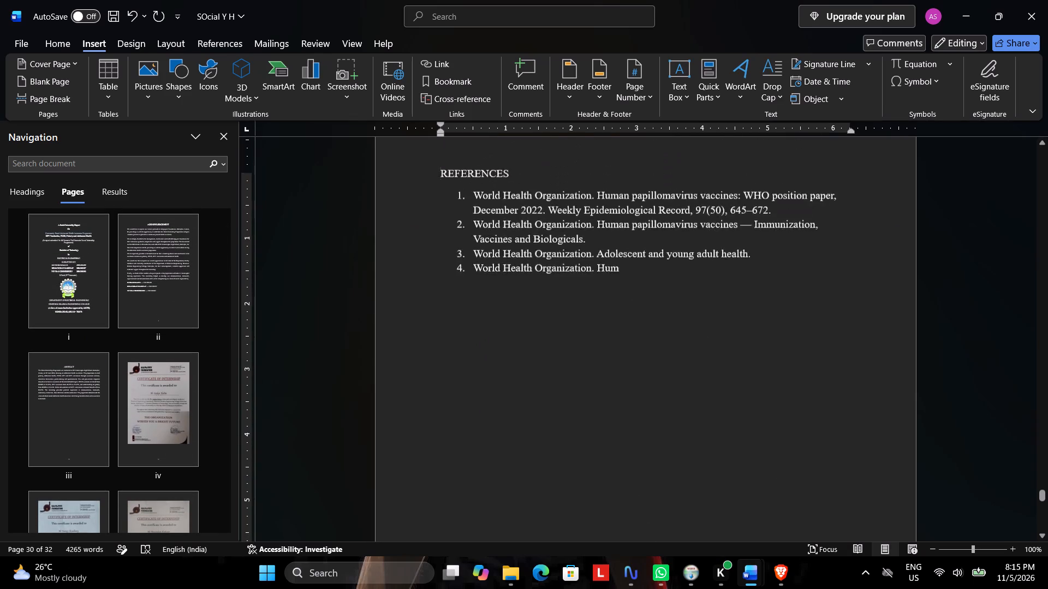
pyautogui.scroll(20, 550, 371)
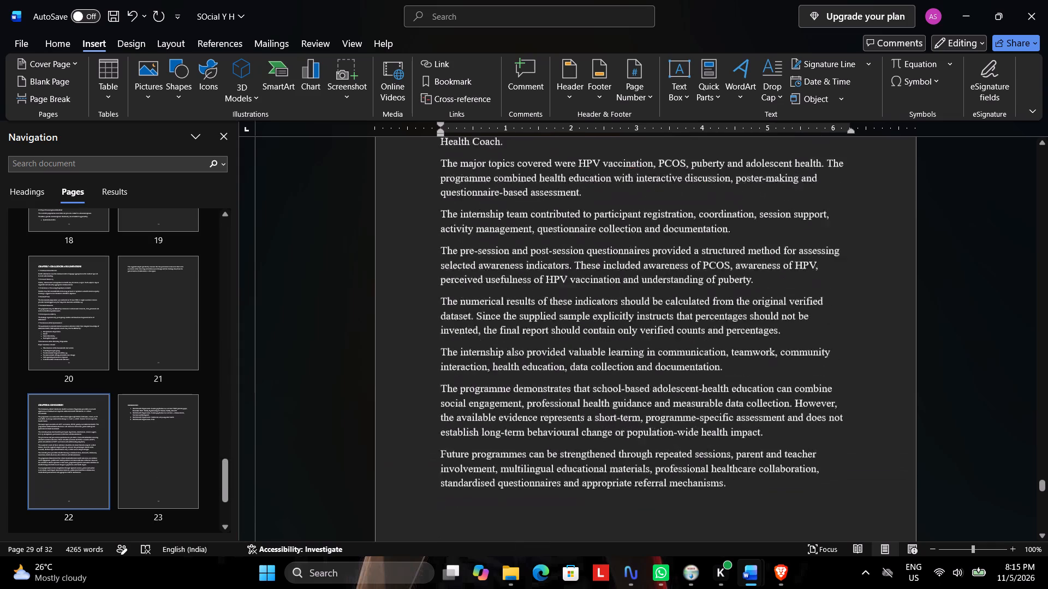
pyautogui.scroll(2, 551, 370)
pyautogui.scroll(11, 95, 359)
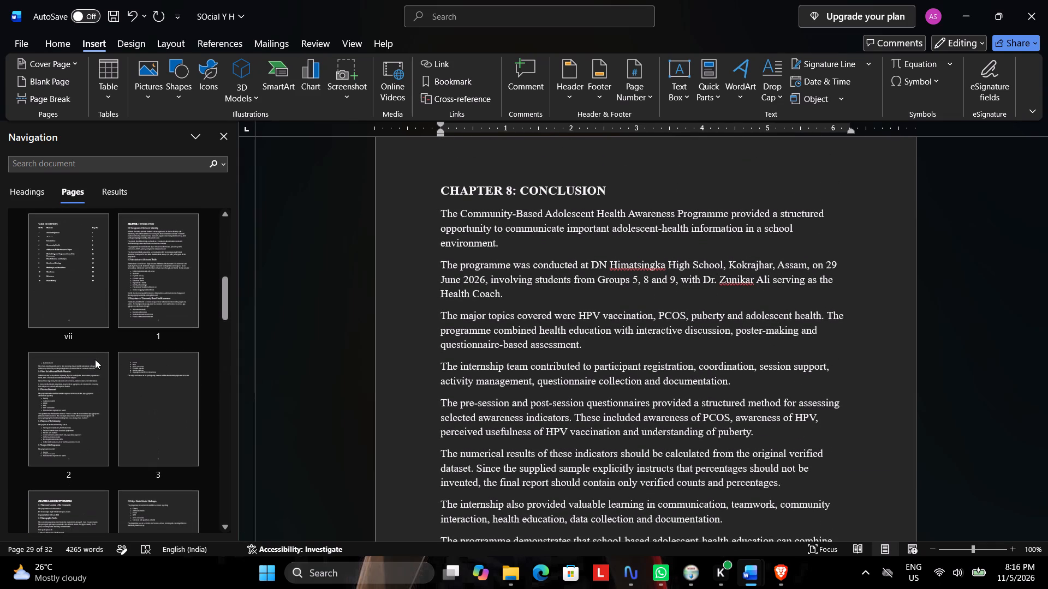
pyautogui.click(83, 309)
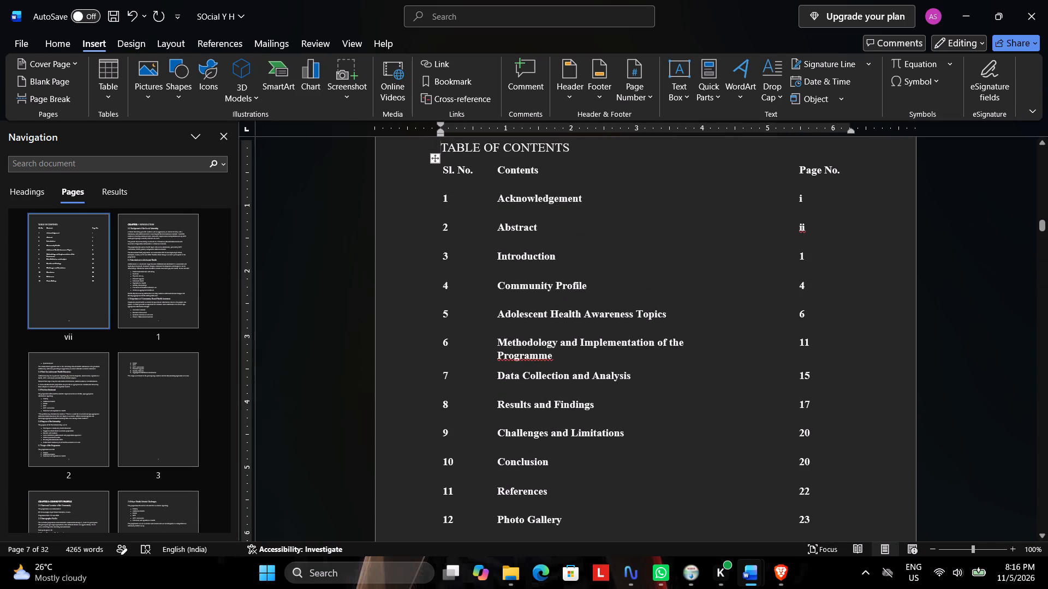
pyautogui.click(811, 461)
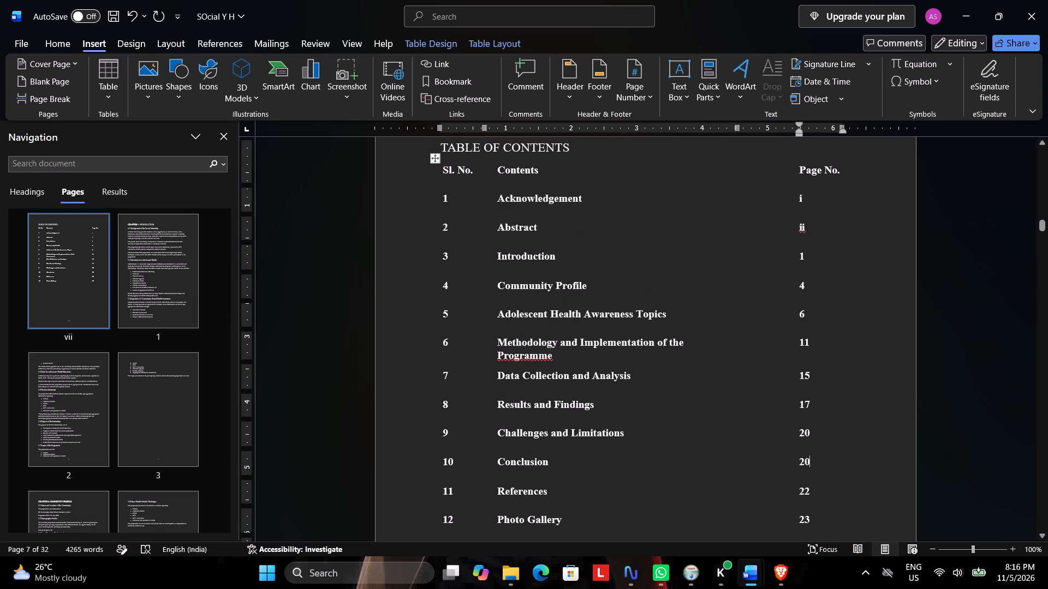
pyautogui.press('BackSpace')
pyautogui.press('2')
# Set the page numbers in the table of contents to 23 for References and 24 for Photo Gallery.
pyautogui.click(810, 490)
pyautogui.press('BackSpace')
pyautogui.press('3')
pyautogui.scroll(-1, 803, 508)
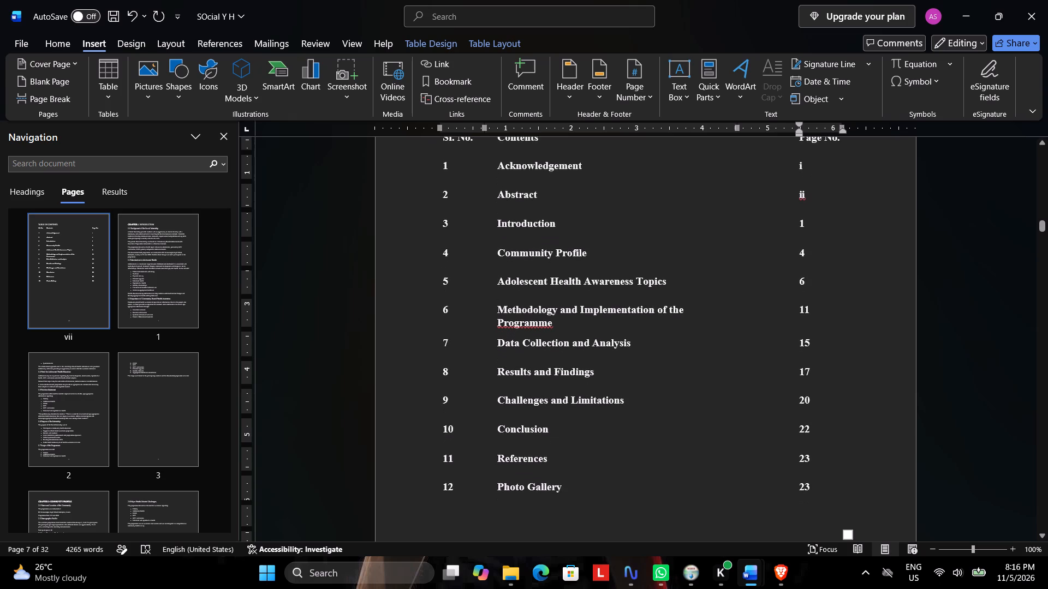
pyautogui.click(814, 489)
pyautogui.press('BackSpace')
pyautogui.press('4')
# Check the page numbers of the References page and the photo pages at the end of the report.
pyautogui.scroll(-20, 156, 406)
pyautogui.scroll(-1, 145, 395)
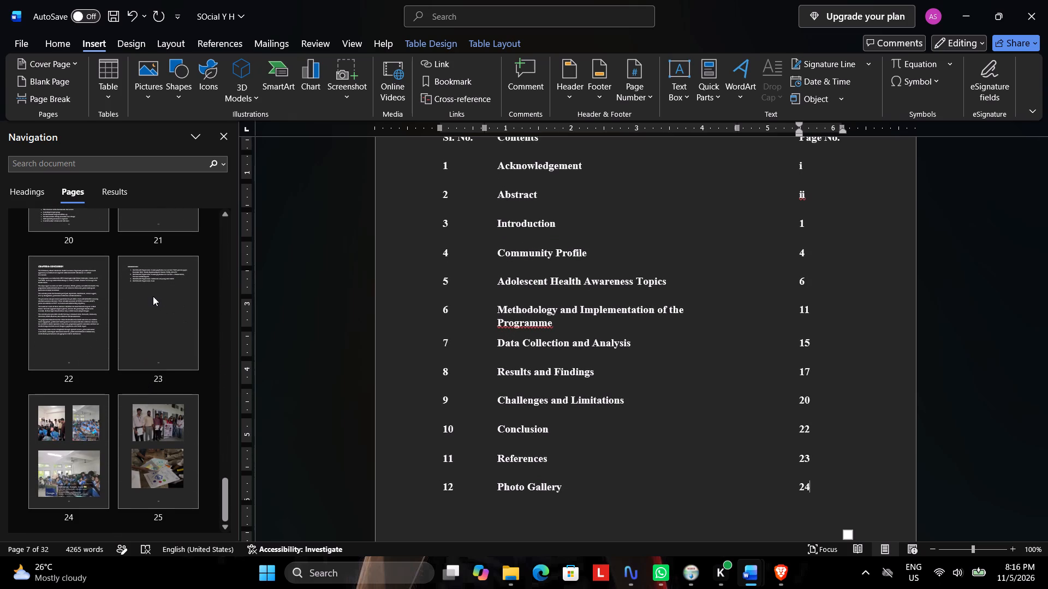
pyautogui.click(153, 295)
pyautogui.scroll(-2, 598, 472)
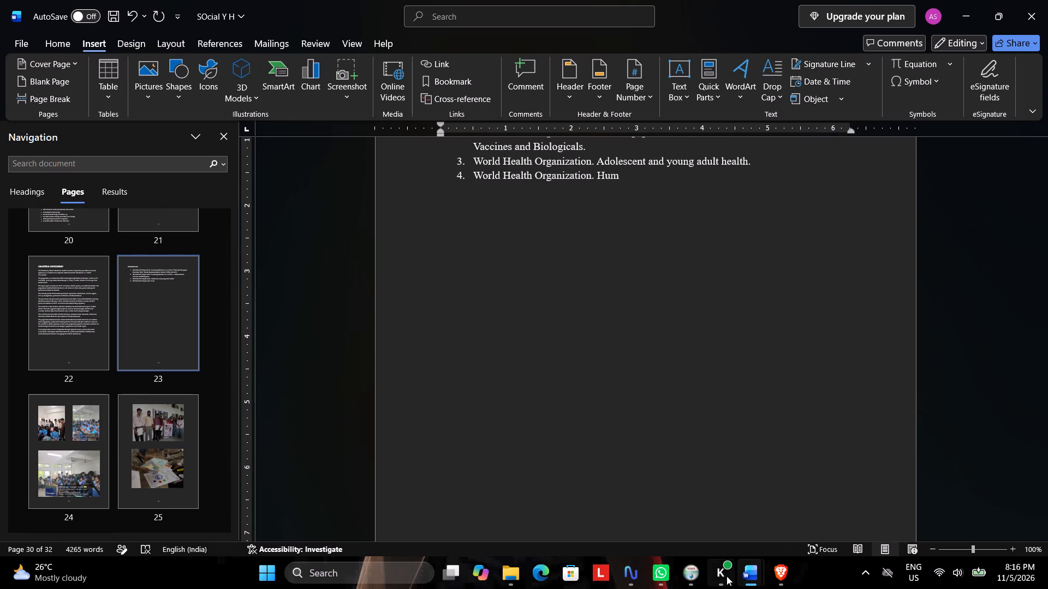
# Switch to the Brave browser window.
pyautogui.click(770, 571)
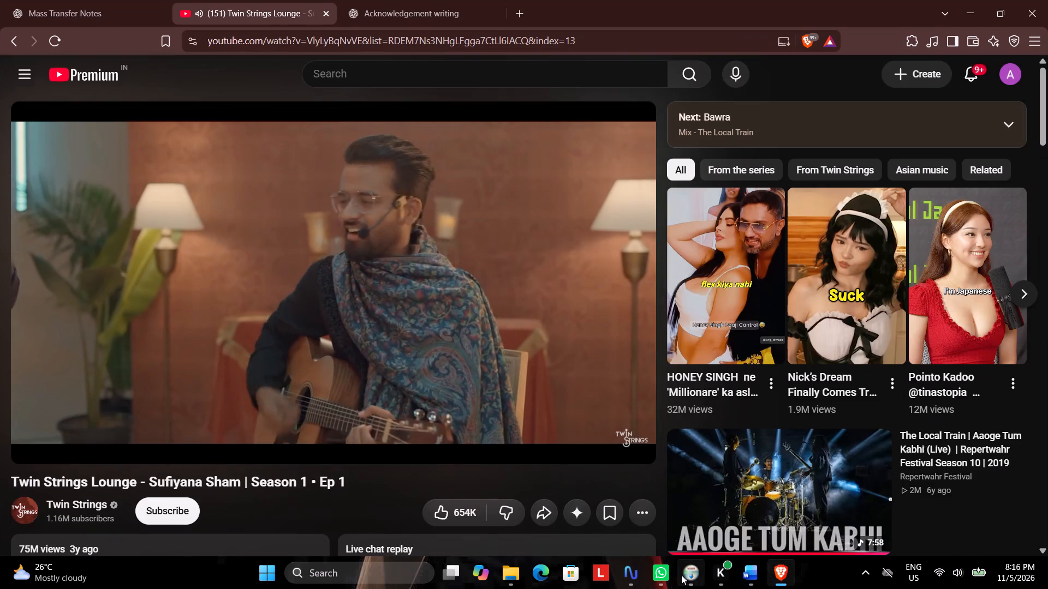
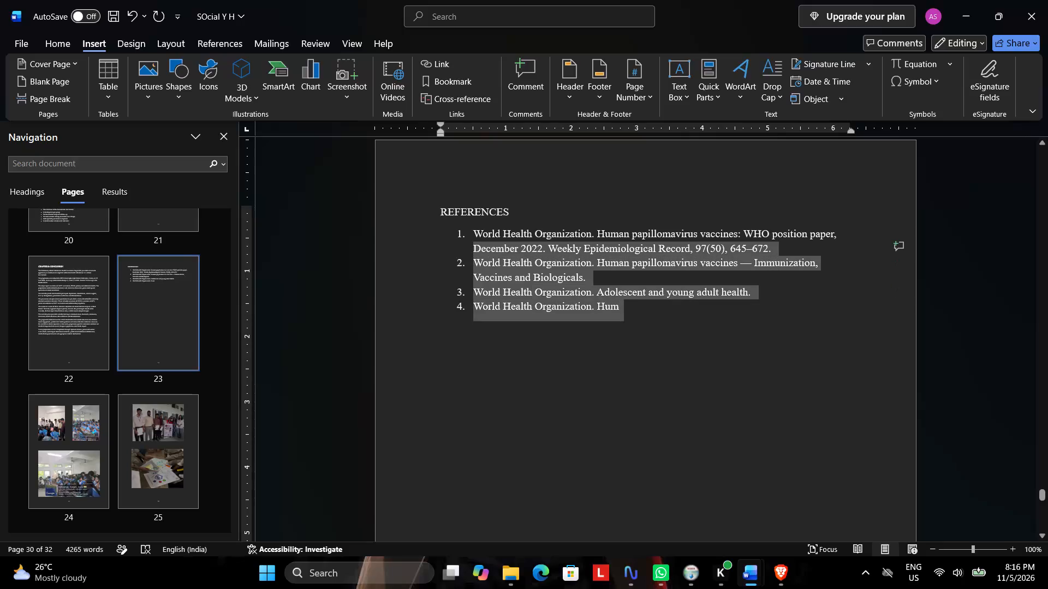
# Replace the selected references list with the three copied World Health Organization references.
pyautogui.hotkey('ctrl', 'v')
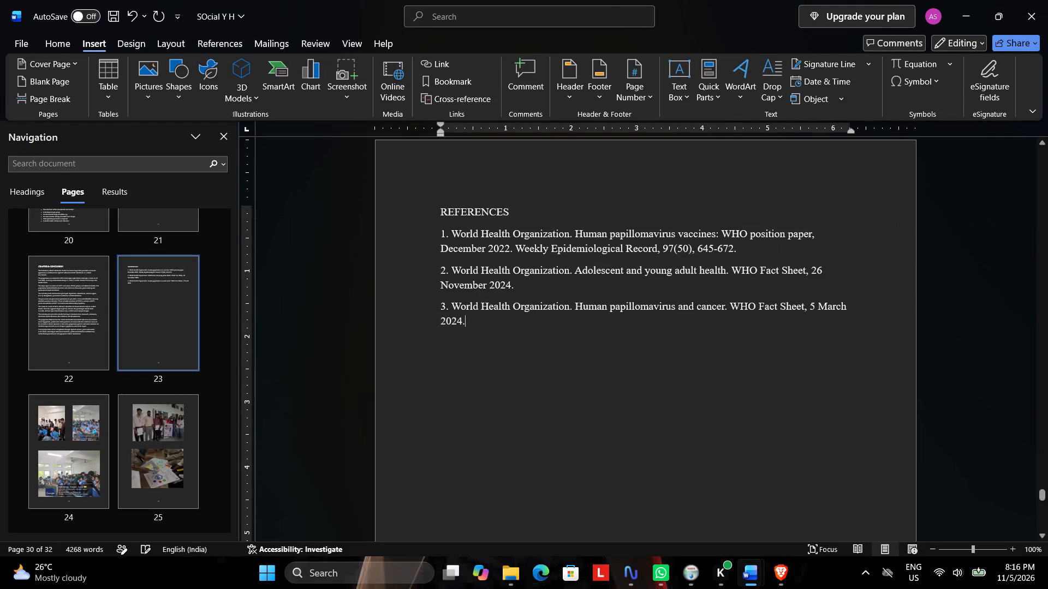
# Remove the manually entered numbers 3., 2. and 1. from the start of the three pasted references.
pyautogui.click(445, 305)
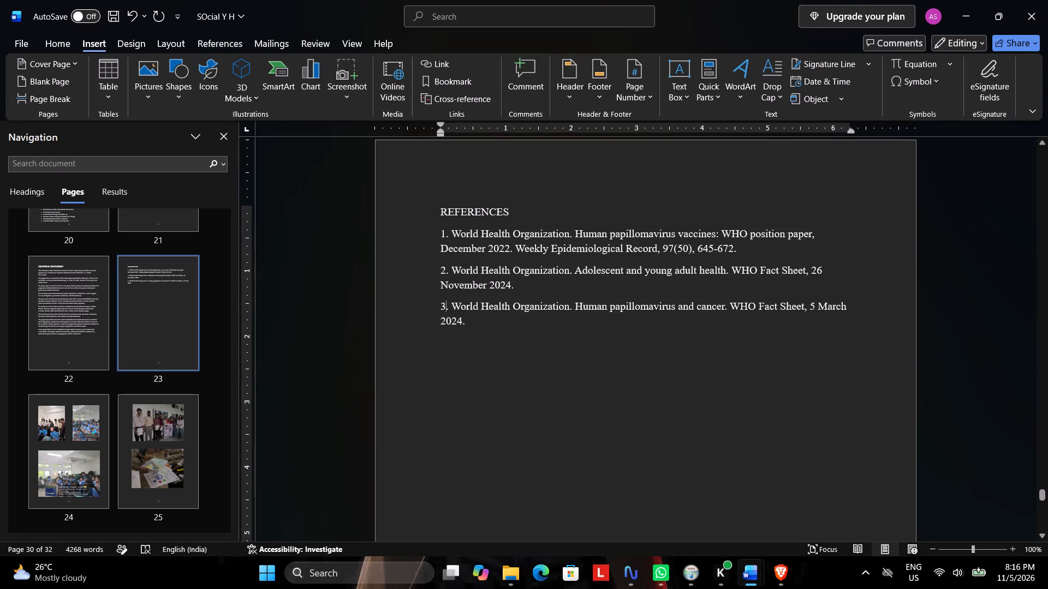
pyautogui.click(450, 306)
pyautogui.press('BackSpace')
pyautogui.press('BackSpace')
pyautogui.press('BackSpace')
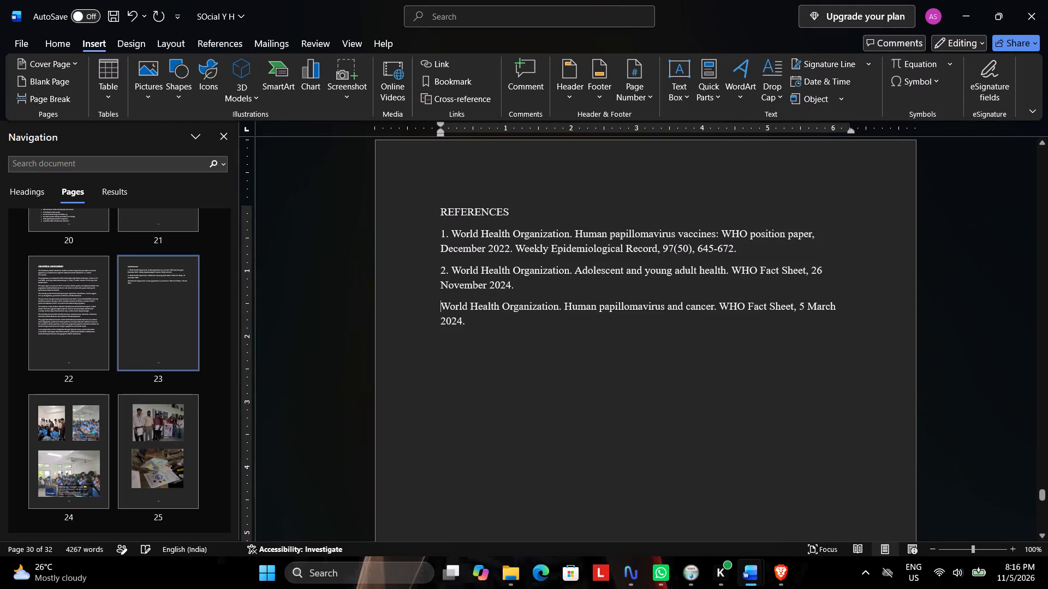
pyautogui.click(451, 268)
pyautogui.press('BackSpace')
pyautogui.press('BackSpace')
pyautogui.press('BackSpace')
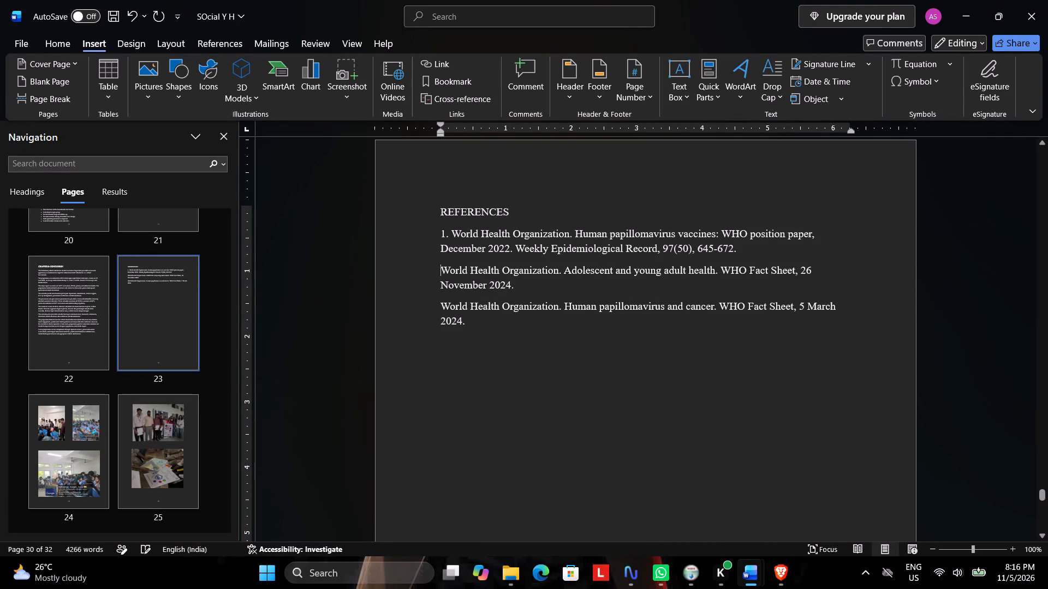
pyautogui.click(451, 229)
pyautogui.press('BackSpace')
pyautogui.press('BackSpace')
pyautogui.press('BackSpace')
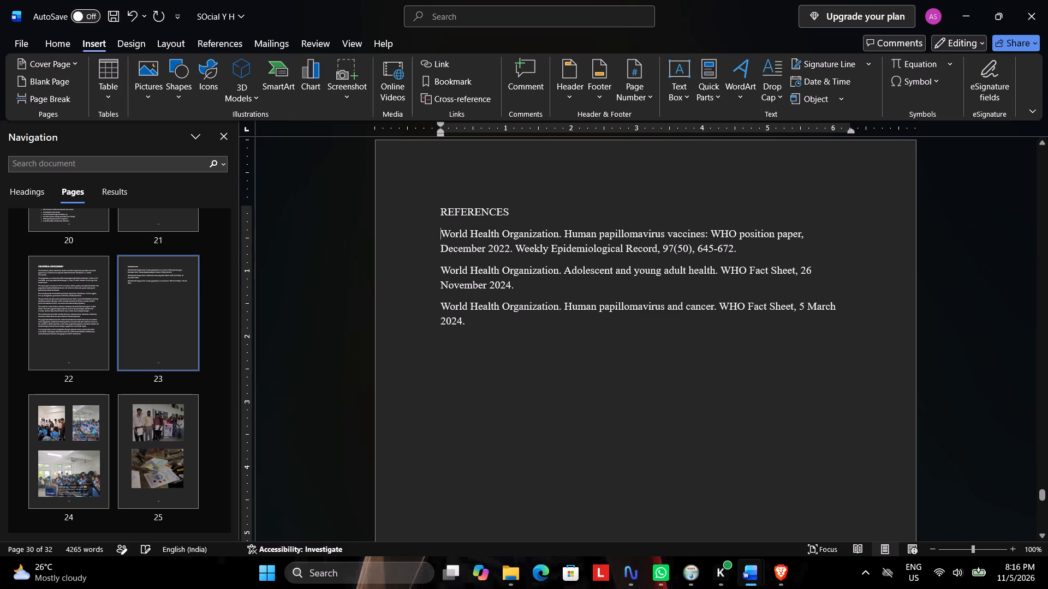
# Apply automatic 1., 2., 3. numbering to the three references.
pyautogui.moveTo(477, 325); pyautogui.dragTo(431, 236)
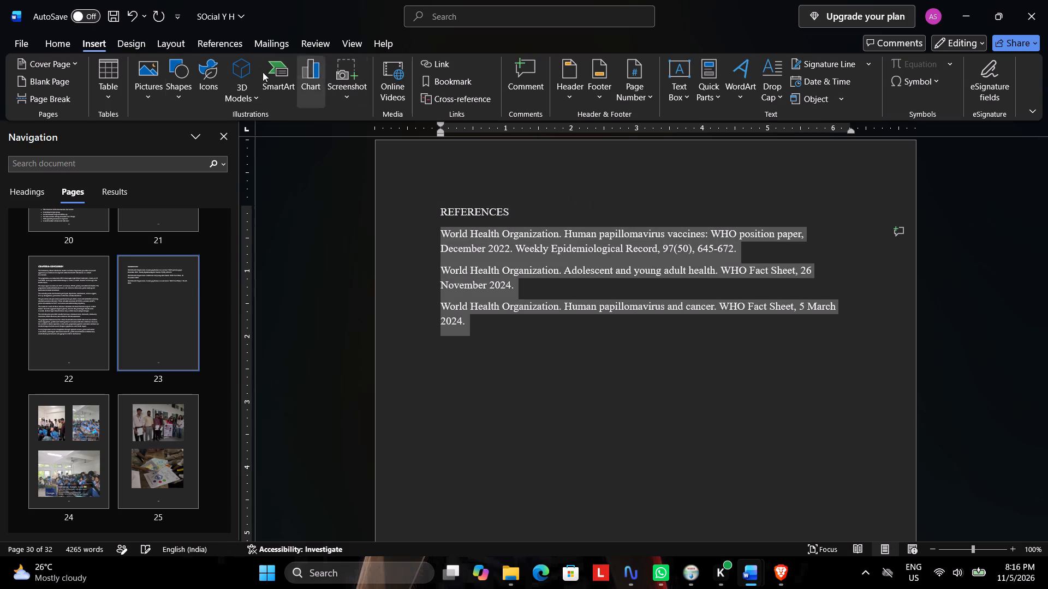
pyautogui.click(66, 38)
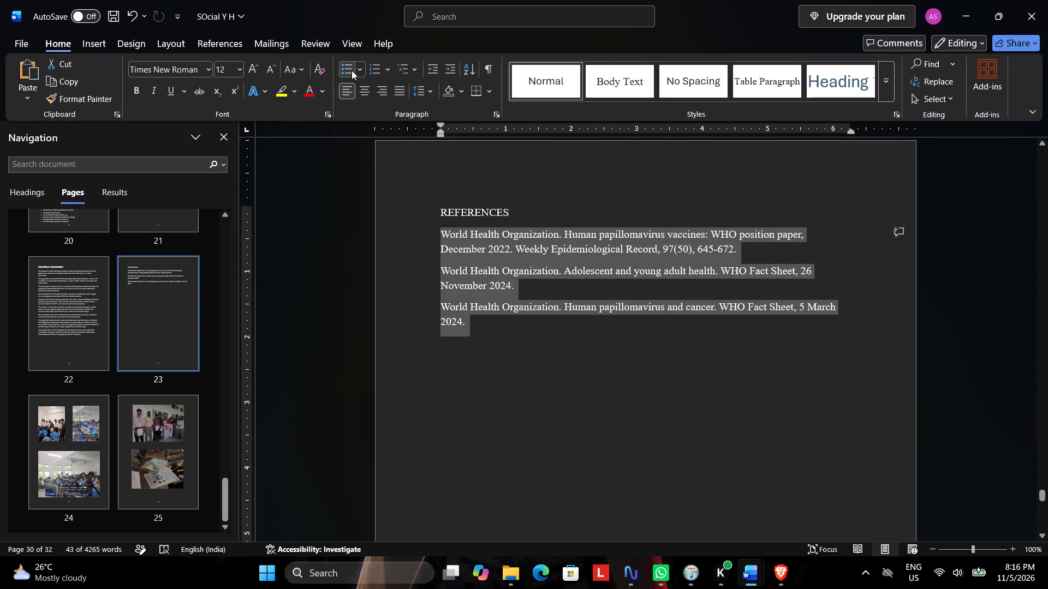
pyautogui.click(369, 71)
pyautogui.click(559, 329)
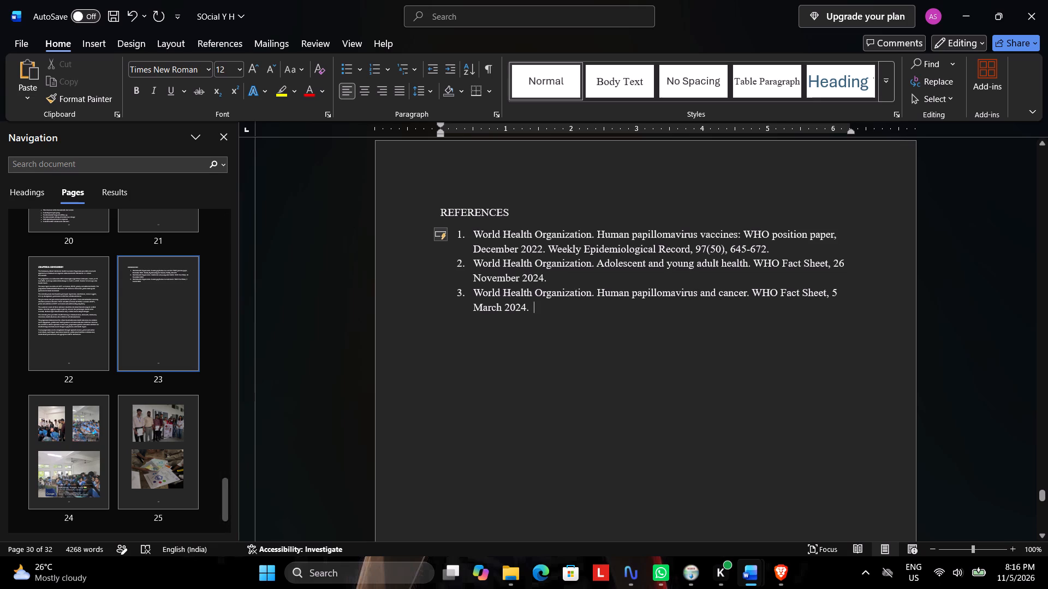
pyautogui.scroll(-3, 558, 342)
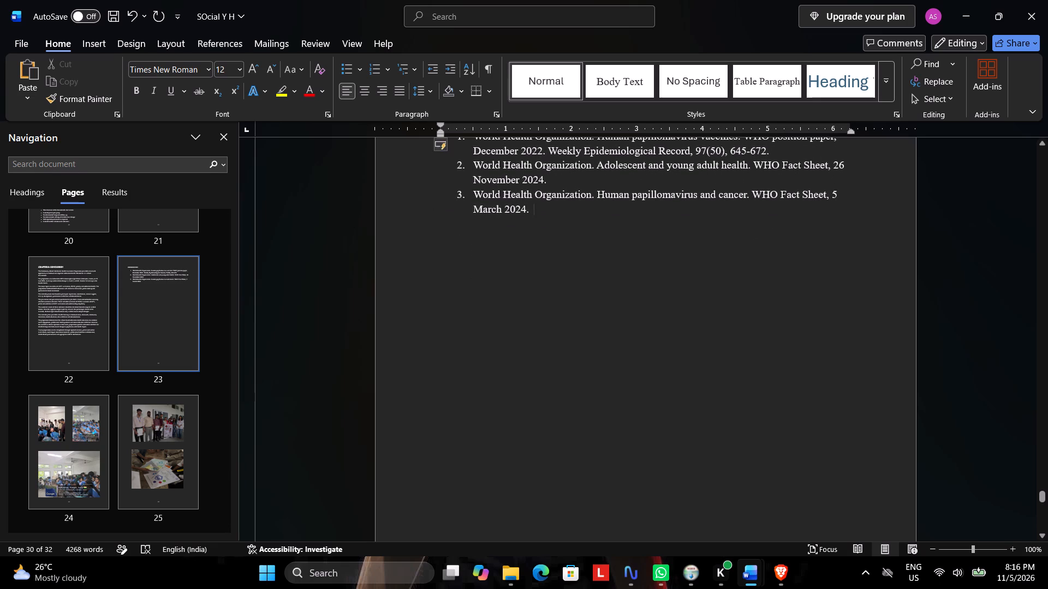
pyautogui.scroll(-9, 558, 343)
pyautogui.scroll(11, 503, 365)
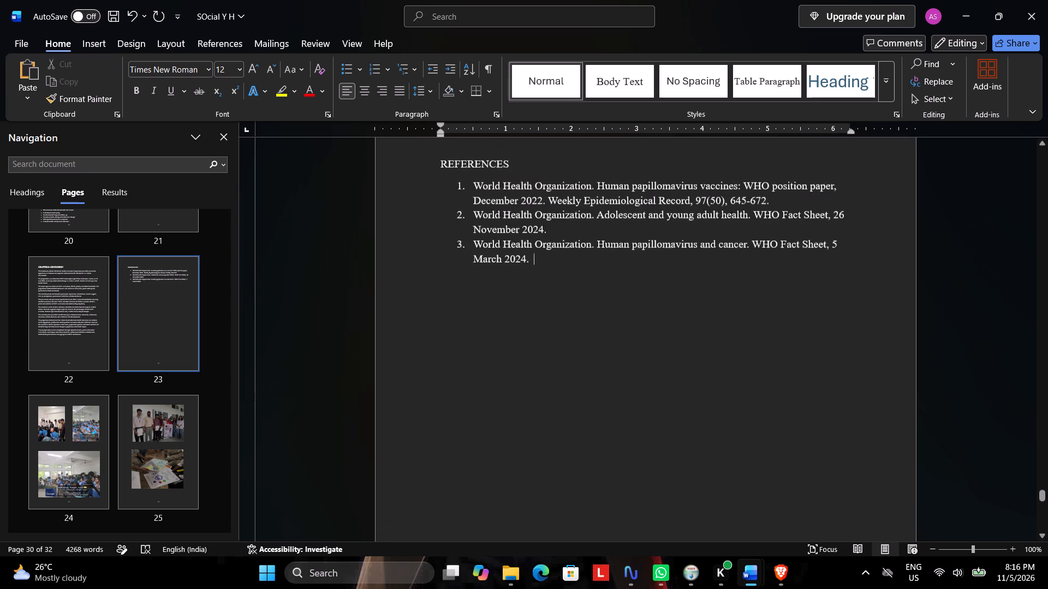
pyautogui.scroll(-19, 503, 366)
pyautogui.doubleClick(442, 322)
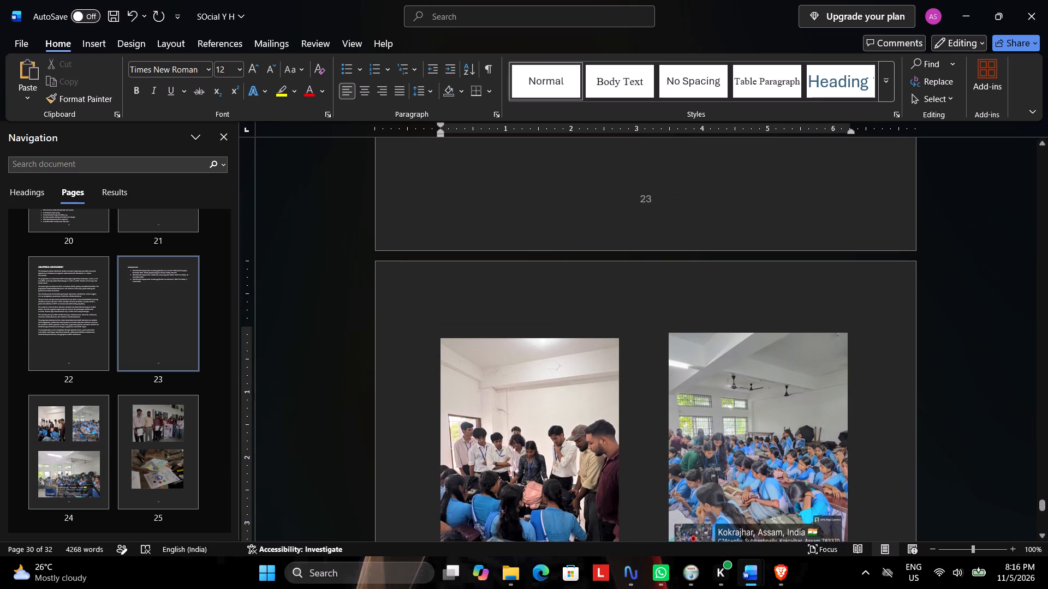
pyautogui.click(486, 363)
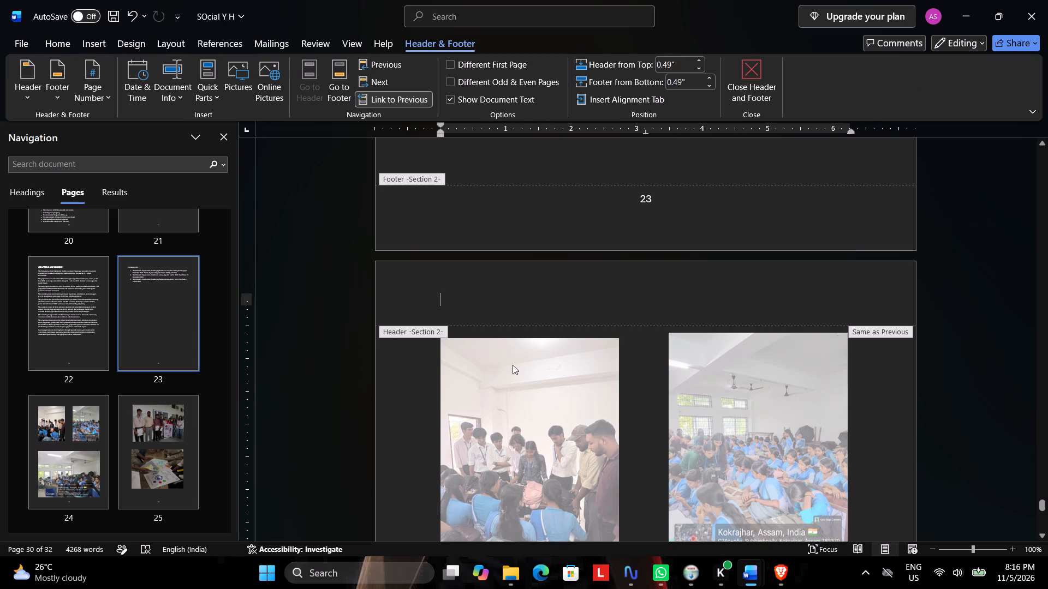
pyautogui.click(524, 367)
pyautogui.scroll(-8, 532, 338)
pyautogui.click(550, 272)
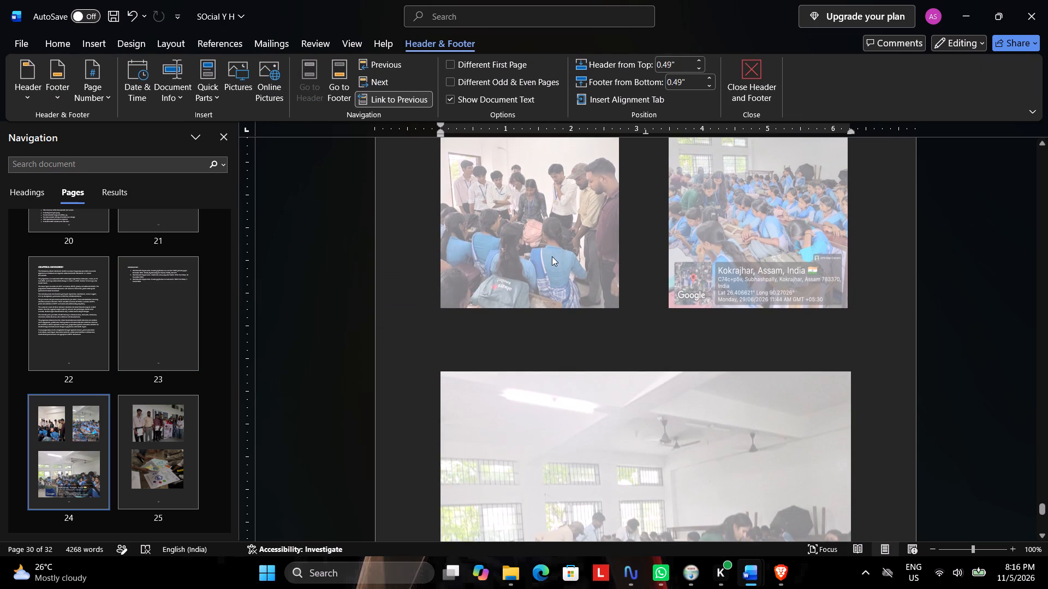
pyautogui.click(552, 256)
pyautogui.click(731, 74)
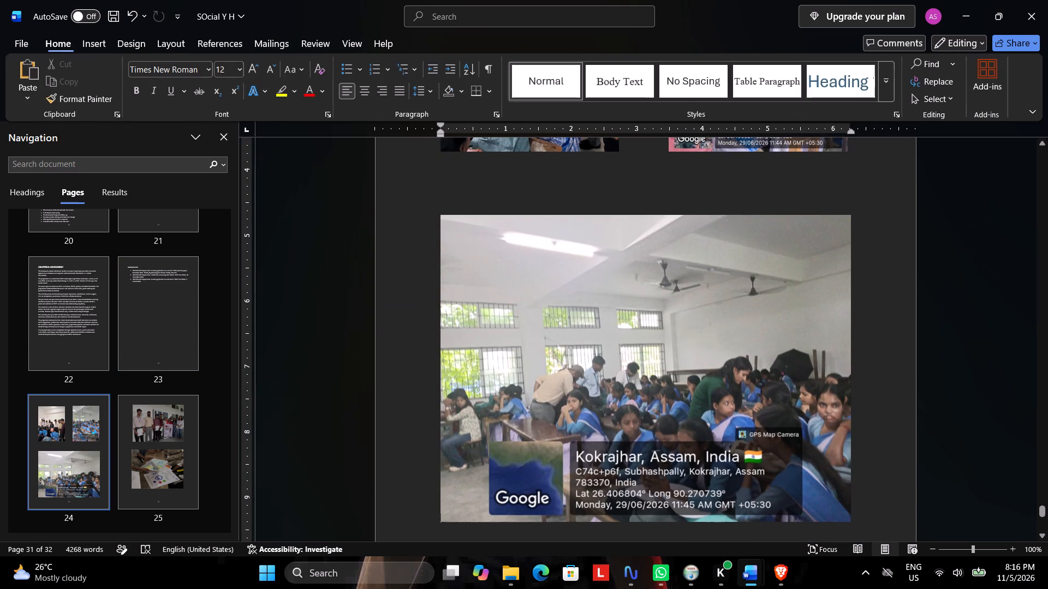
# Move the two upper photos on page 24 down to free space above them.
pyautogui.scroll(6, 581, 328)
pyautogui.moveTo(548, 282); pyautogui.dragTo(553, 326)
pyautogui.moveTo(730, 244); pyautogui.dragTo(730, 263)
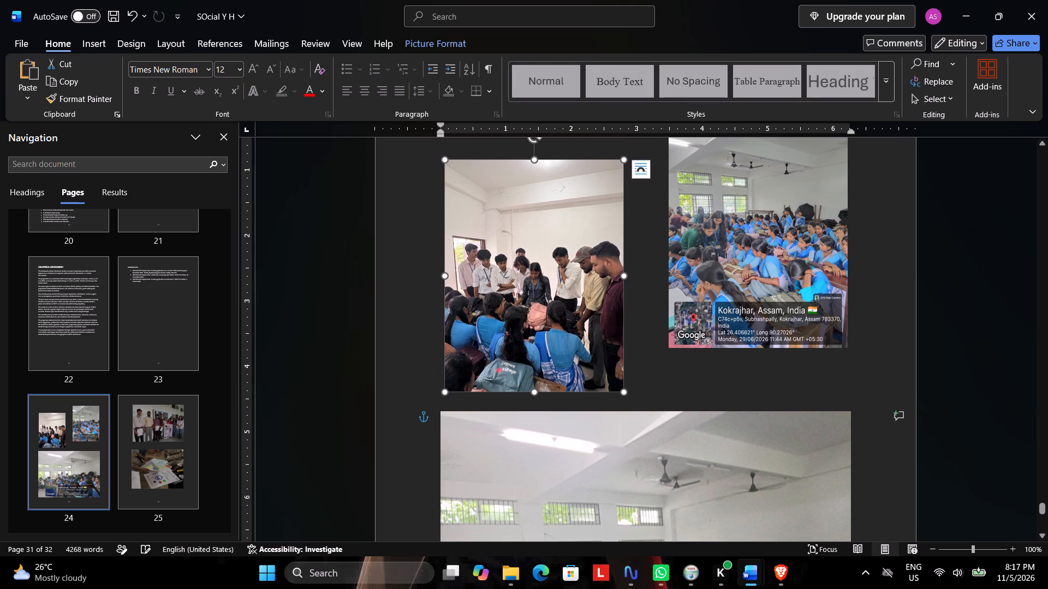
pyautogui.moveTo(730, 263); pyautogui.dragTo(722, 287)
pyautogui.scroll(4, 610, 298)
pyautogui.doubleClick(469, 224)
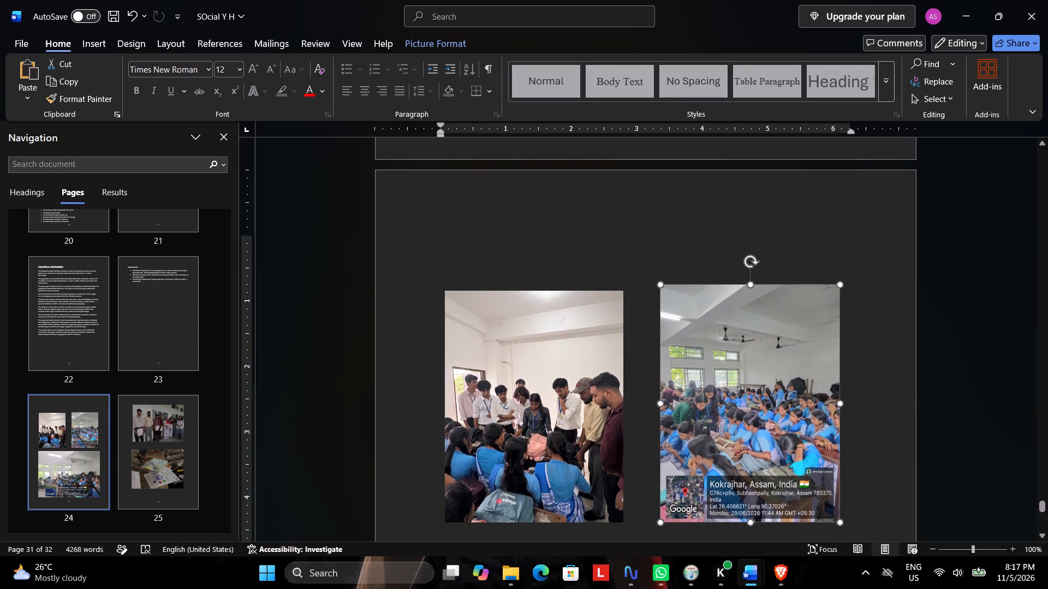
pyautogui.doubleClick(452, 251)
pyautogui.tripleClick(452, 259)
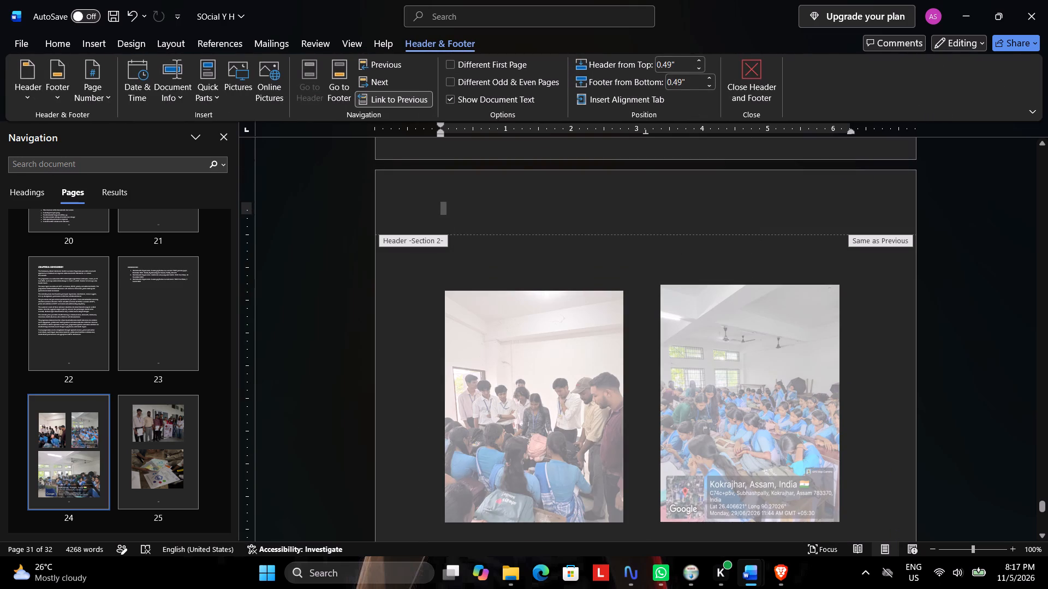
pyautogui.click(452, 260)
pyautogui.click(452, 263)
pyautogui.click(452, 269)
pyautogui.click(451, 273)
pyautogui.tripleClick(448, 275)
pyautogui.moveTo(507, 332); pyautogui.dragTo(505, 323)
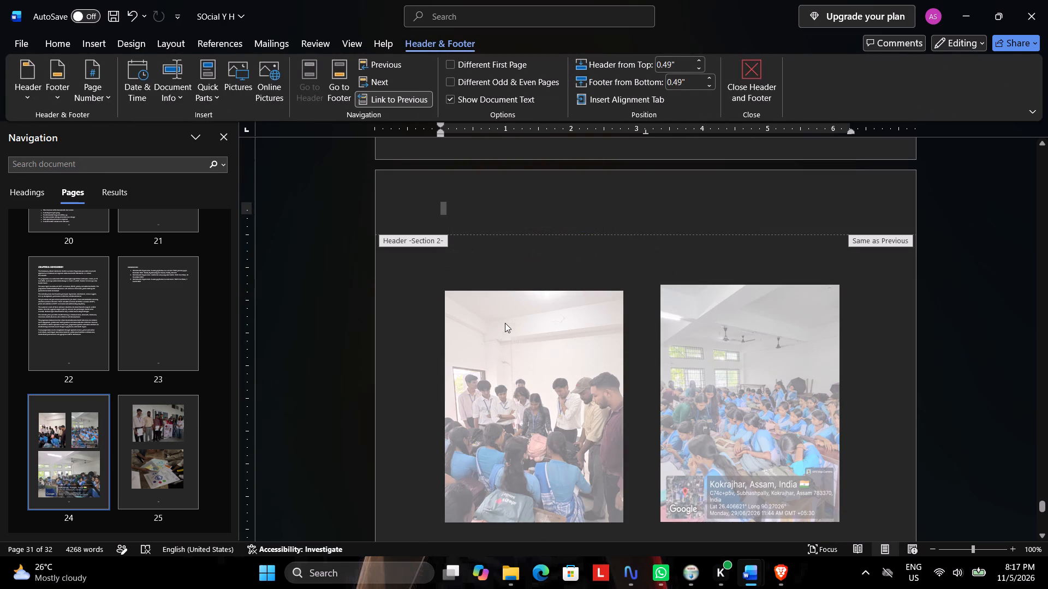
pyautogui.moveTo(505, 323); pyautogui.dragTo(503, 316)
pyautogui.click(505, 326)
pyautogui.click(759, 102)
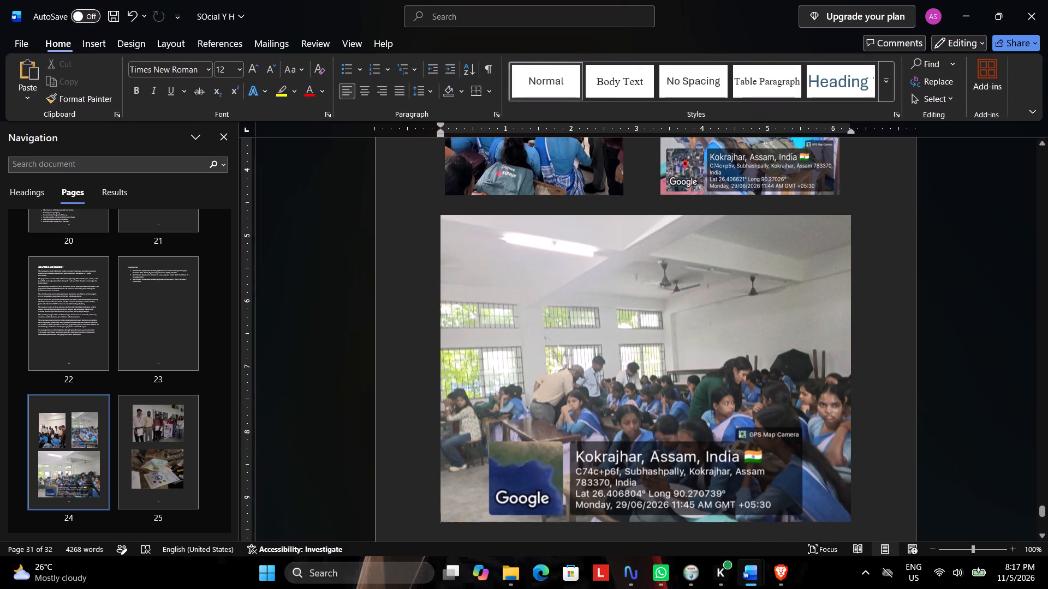
# Move the two upper photos on page 24 up and align their tops side by side.
pyautogui.scroll(9, 579, 352)
pyautogui.moveTo(568, 347); pyautogui.dragTo(562, 298)
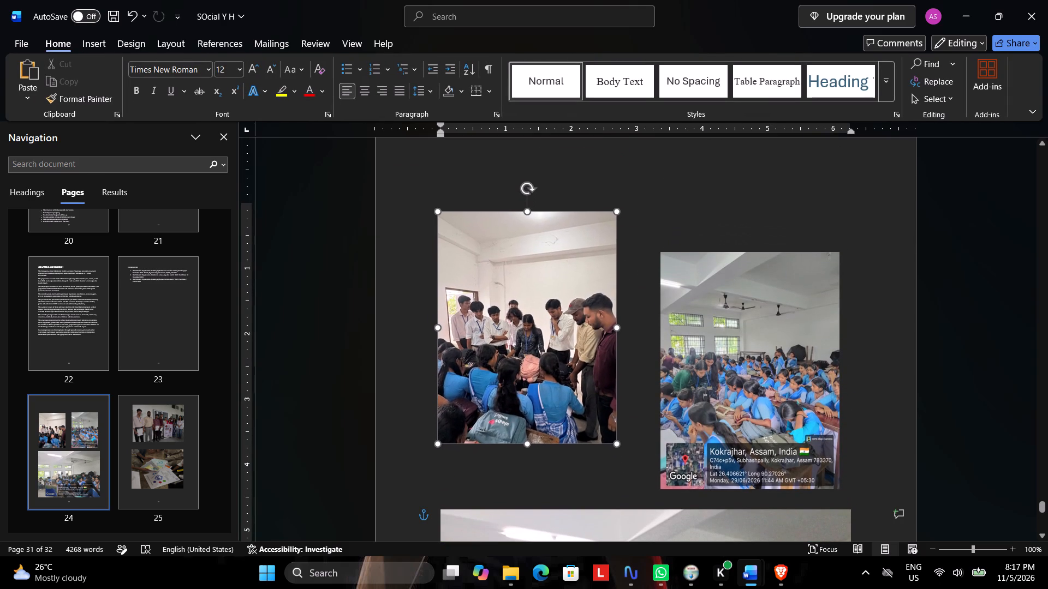
pyautogui.moveTo(562, 298); pyautogui.dragTo(569, 272)
pyautogui.moveTo(764, 345); pyautogui.dragTo(763, 293)
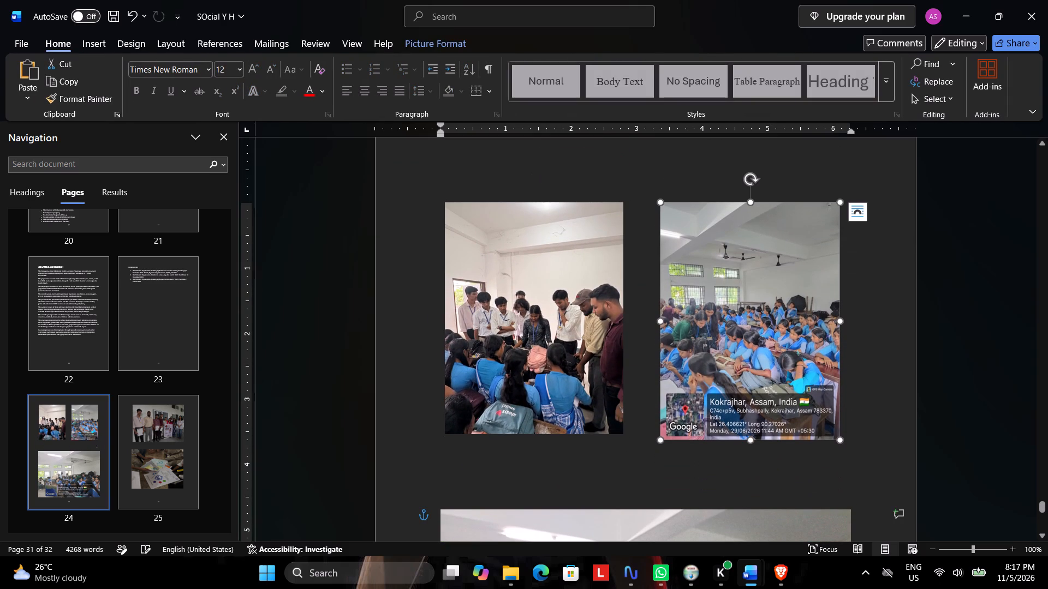
pyautogui.moveTo(562, 341); pyautogui.dragTo(564, 327)
# Insert a Simple Text Box on page 24 with the photos.
pyautogui.click(94, 43)
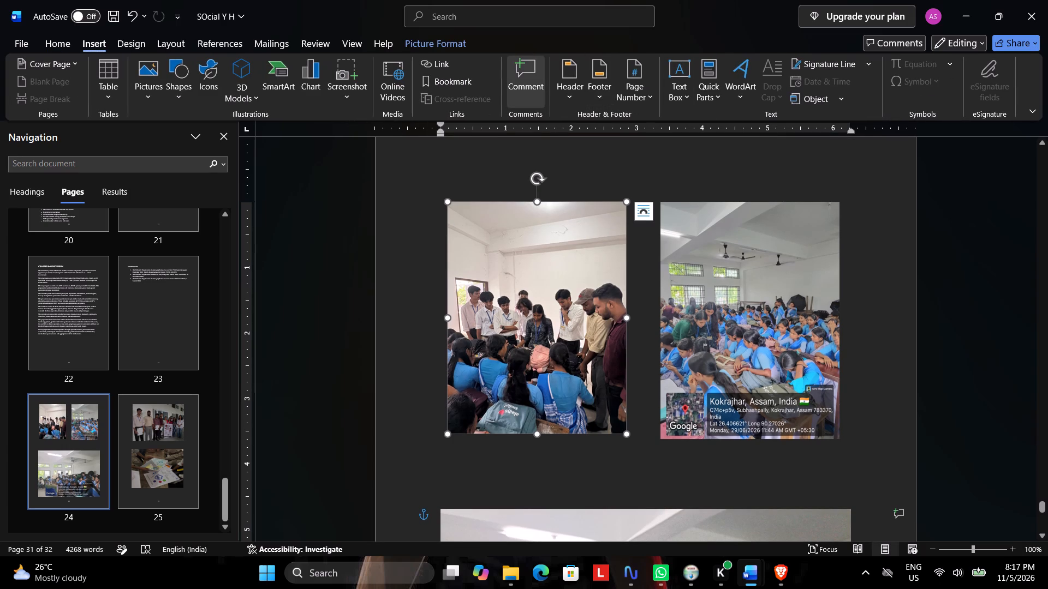
pyautogui.click(676, 65)
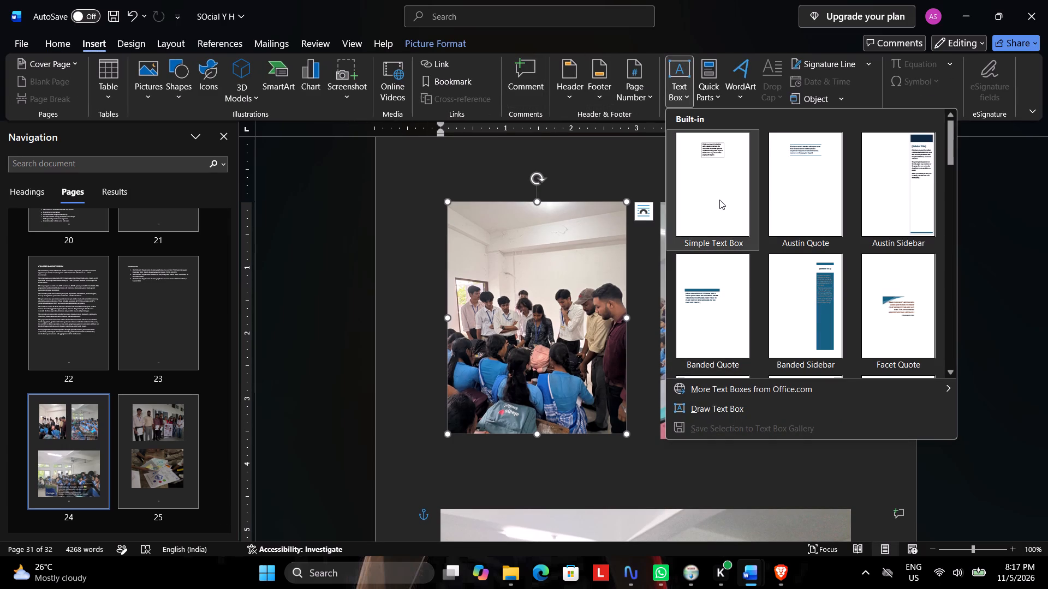
pyautogui.click(719, 200)
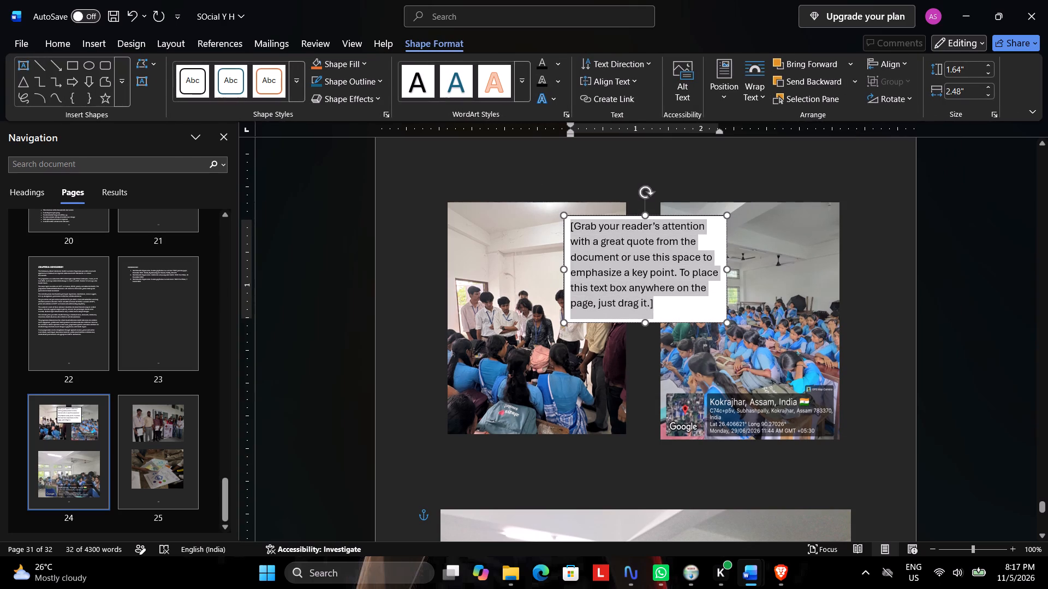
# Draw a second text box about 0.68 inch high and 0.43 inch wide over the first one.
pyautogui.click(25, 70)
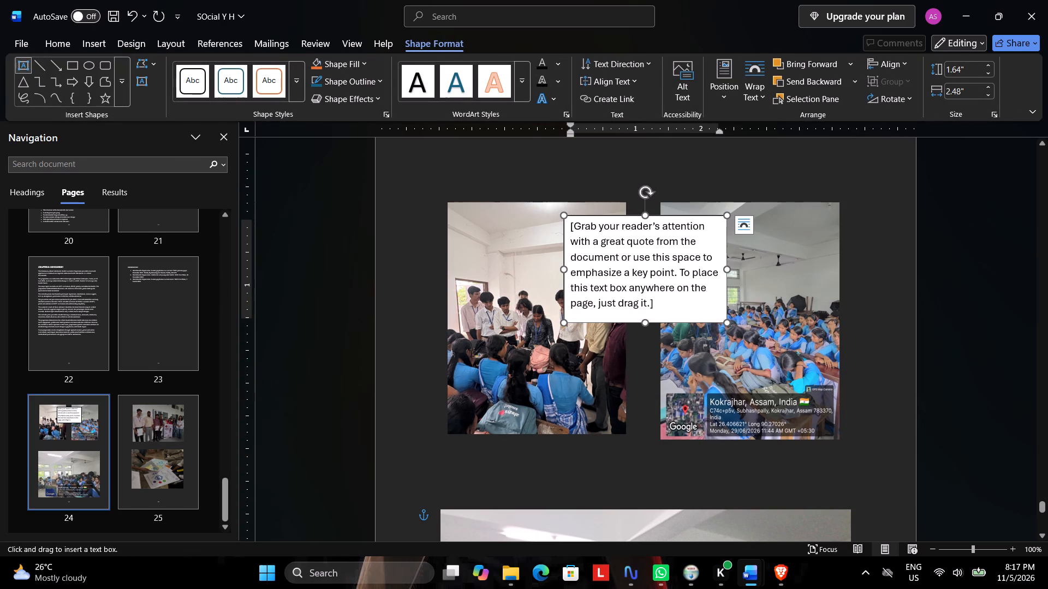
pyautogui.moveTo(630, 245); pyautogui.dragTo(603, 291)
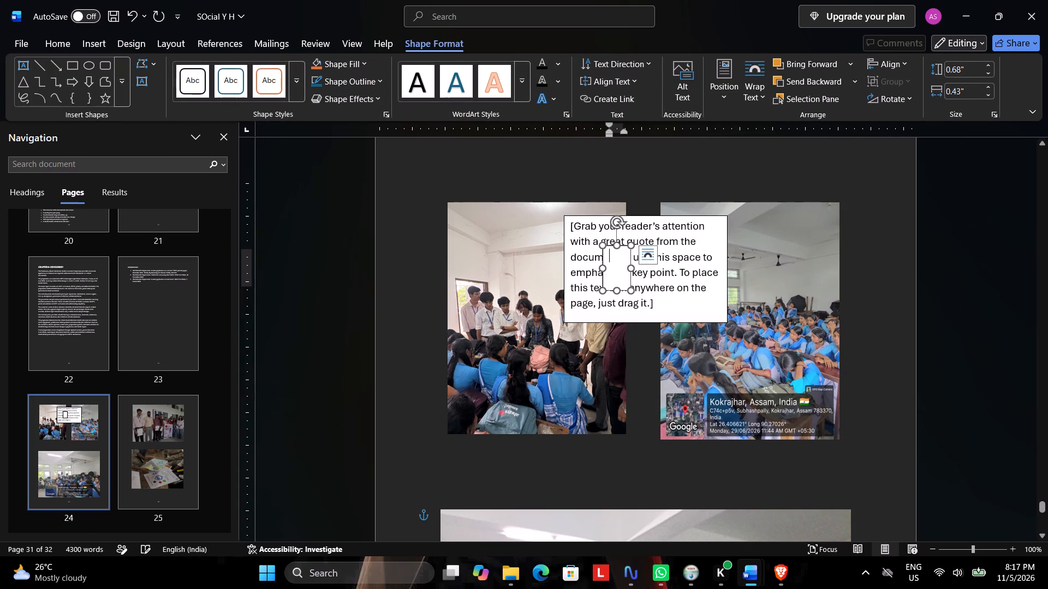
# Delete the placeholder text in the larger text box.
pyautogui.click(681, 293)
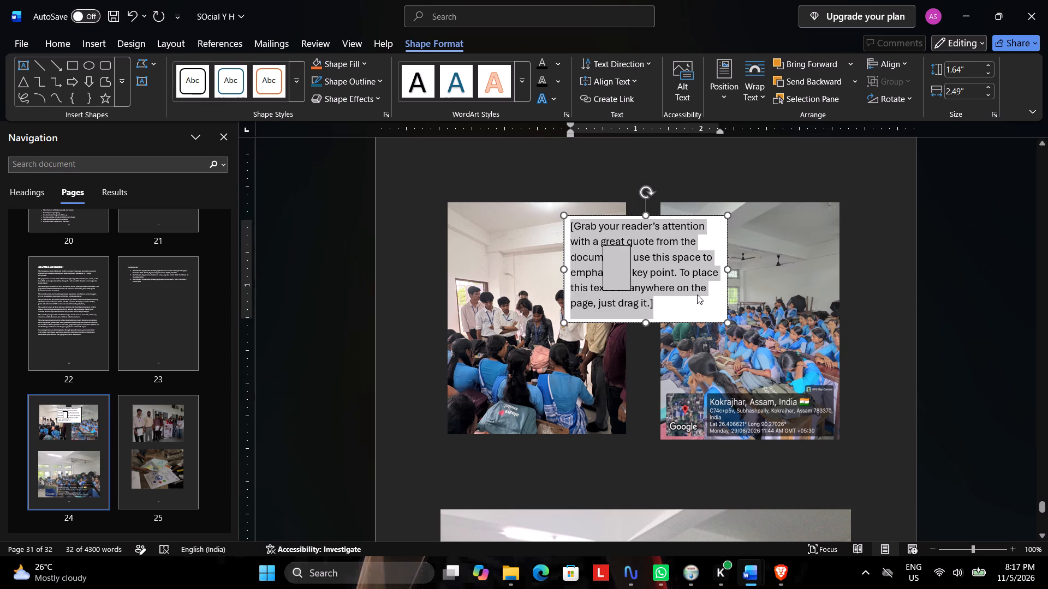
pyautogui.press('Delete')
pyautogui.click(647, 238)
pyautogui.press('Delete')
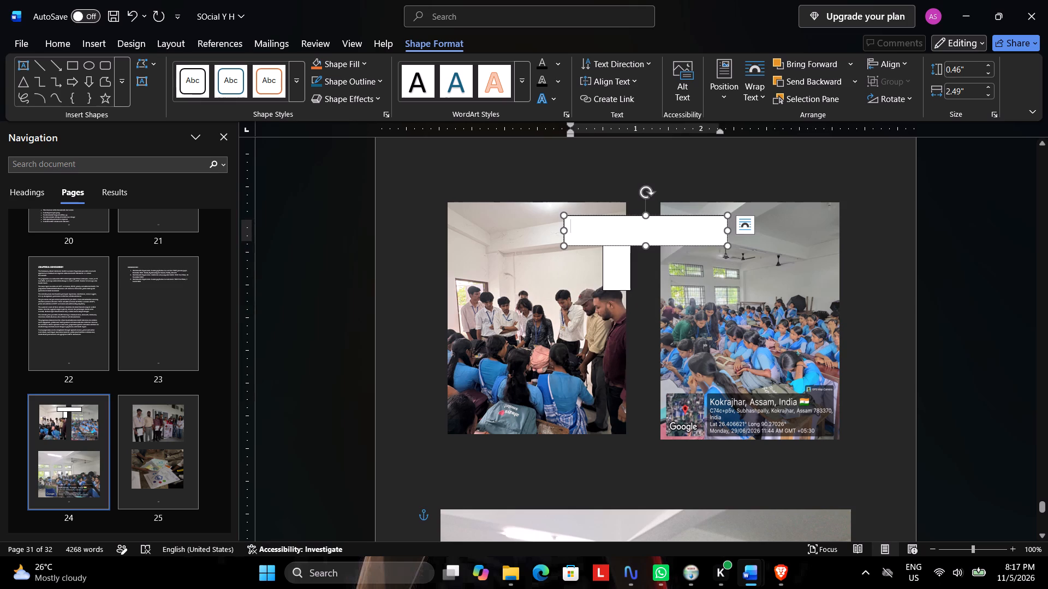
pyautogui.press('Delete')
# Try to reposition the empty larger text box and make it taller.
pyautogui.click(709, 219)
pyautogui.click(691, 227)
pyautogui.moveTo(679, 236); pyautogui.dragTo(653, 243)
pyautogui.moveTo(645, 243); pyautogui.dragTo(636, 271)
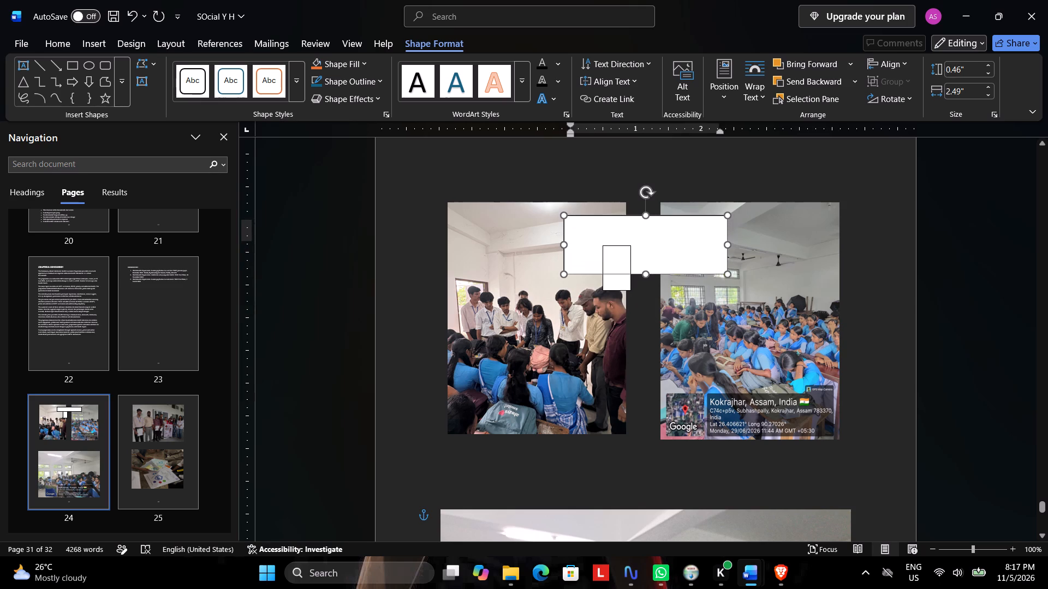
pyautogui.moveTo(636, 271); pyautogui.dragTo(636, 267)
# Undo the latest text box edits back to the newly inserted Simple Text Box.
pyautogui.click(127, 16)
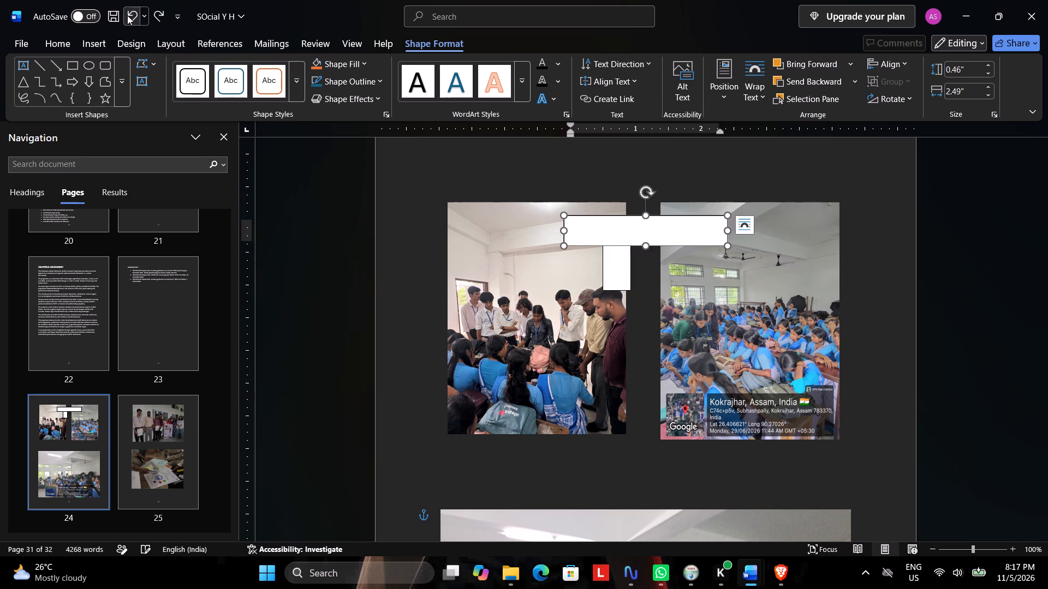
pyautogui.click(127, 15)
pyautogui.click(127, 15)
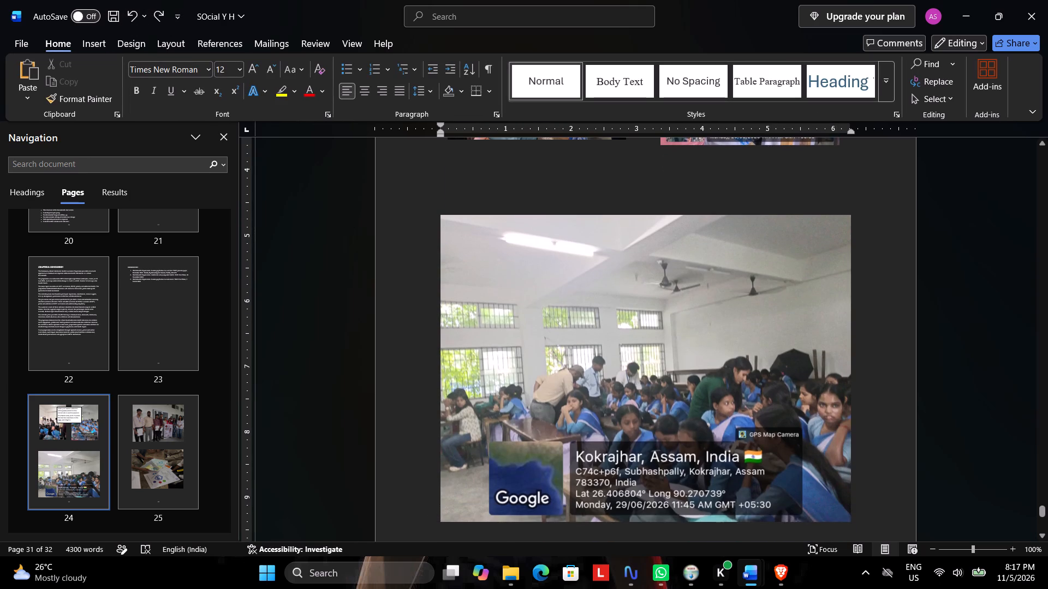
# Delete the placeholder text from the Simple Text Box over the upper photos on page 24.
pyautogui.scroll(4, 764, 276)
pyautogui.scroll(1, 570, 239)
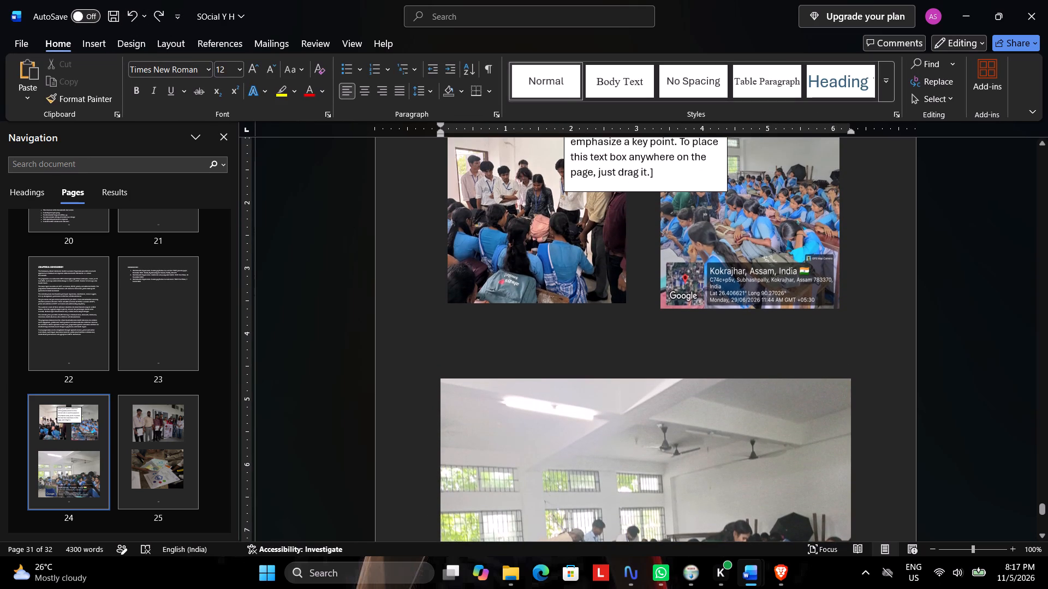
pyautogui.scroll(-1, 490, 224)
pyautogui.scroll(3, 525, 259)
pyautogui.click(653, 241)
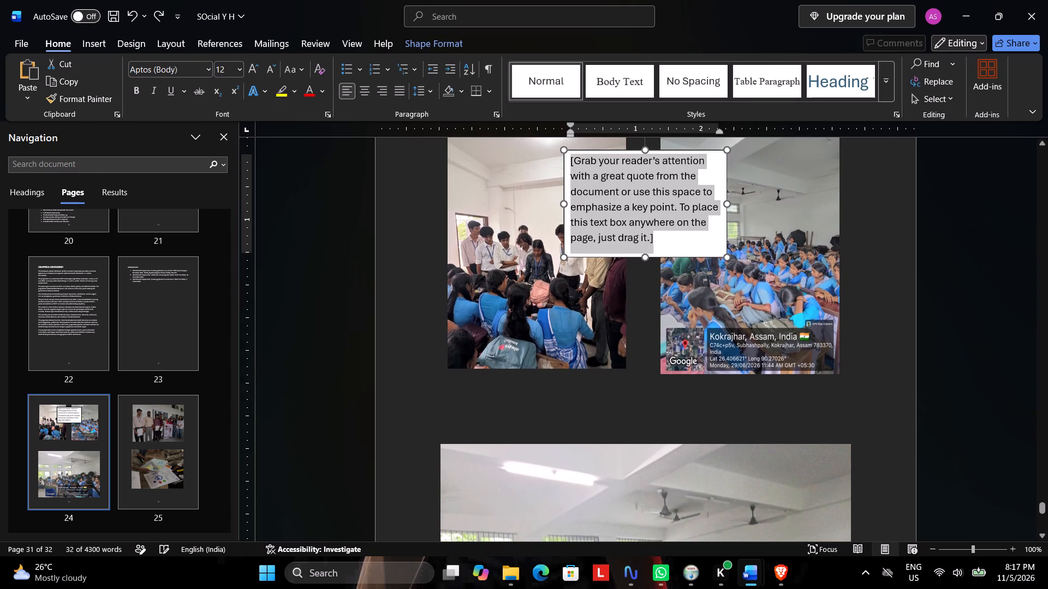
pyautogui.press('Delete')
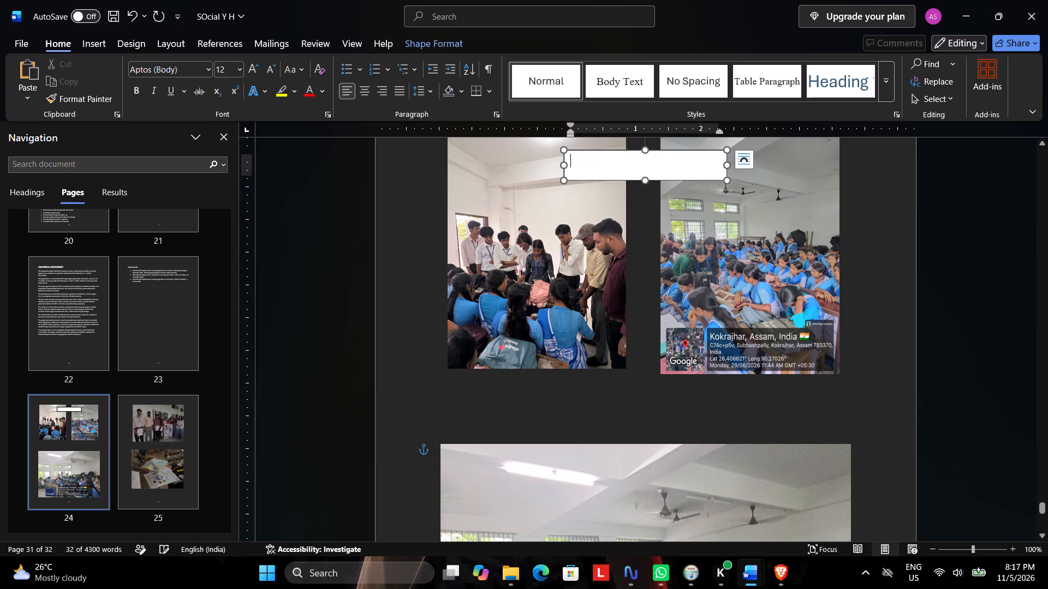
# Move the empty text box into the gap between the two upper photos and the large lower photo on page 24.
pyautogui.moveTo(631, 178); pyautogui.dragTo(604, 419)
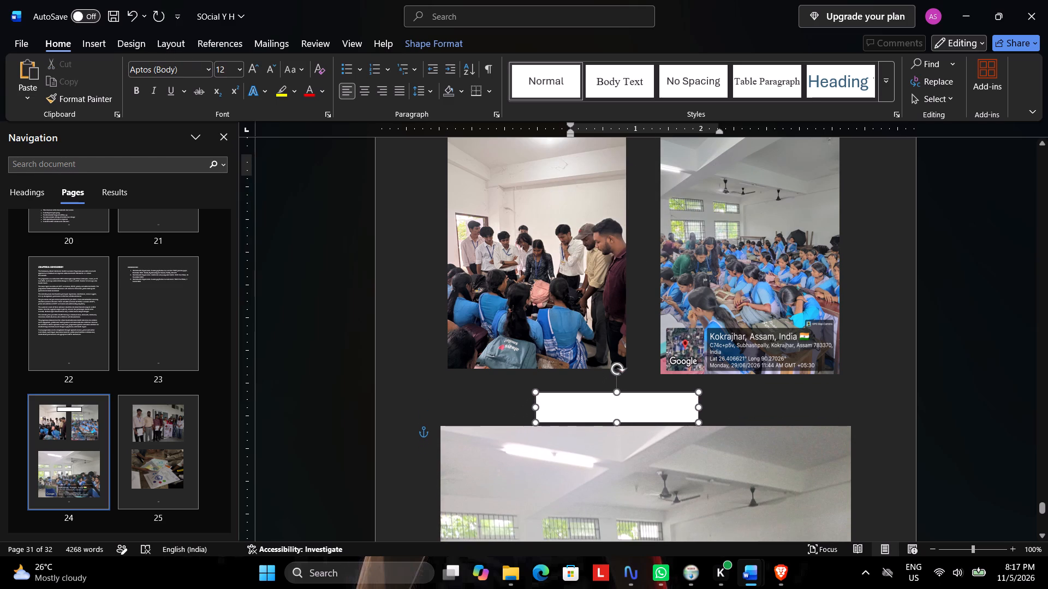
pyautogui.moveTo(604, 419); pyautogui.dragTo(622, 410)
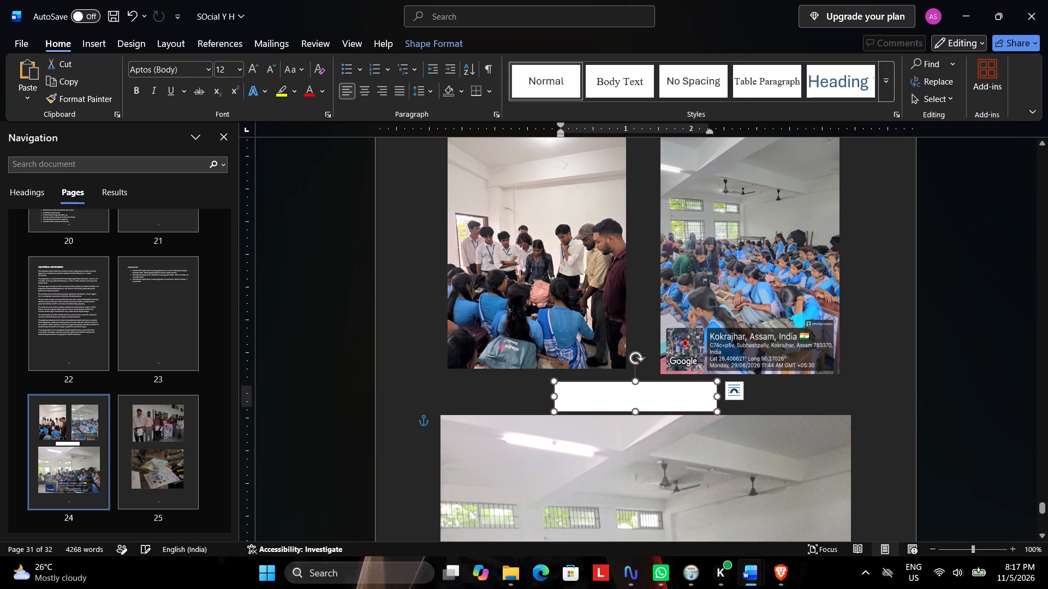
pyautogui.click(687, 395)
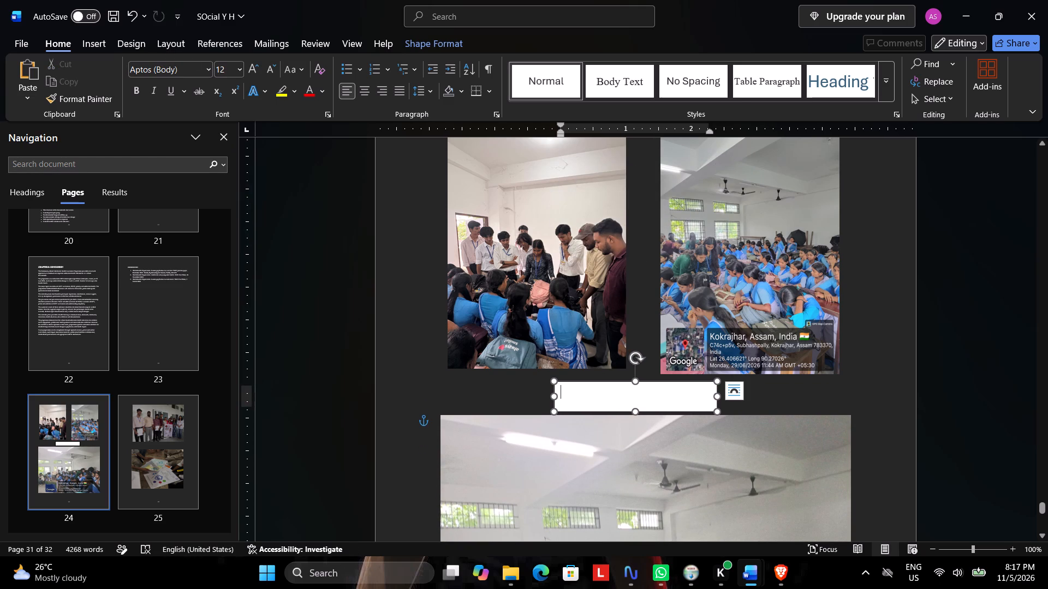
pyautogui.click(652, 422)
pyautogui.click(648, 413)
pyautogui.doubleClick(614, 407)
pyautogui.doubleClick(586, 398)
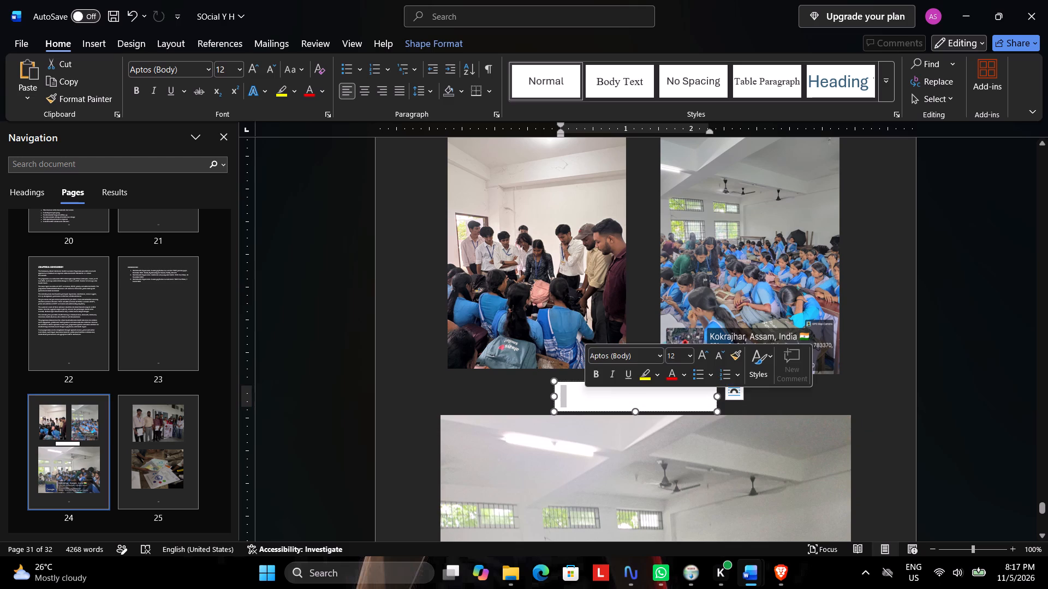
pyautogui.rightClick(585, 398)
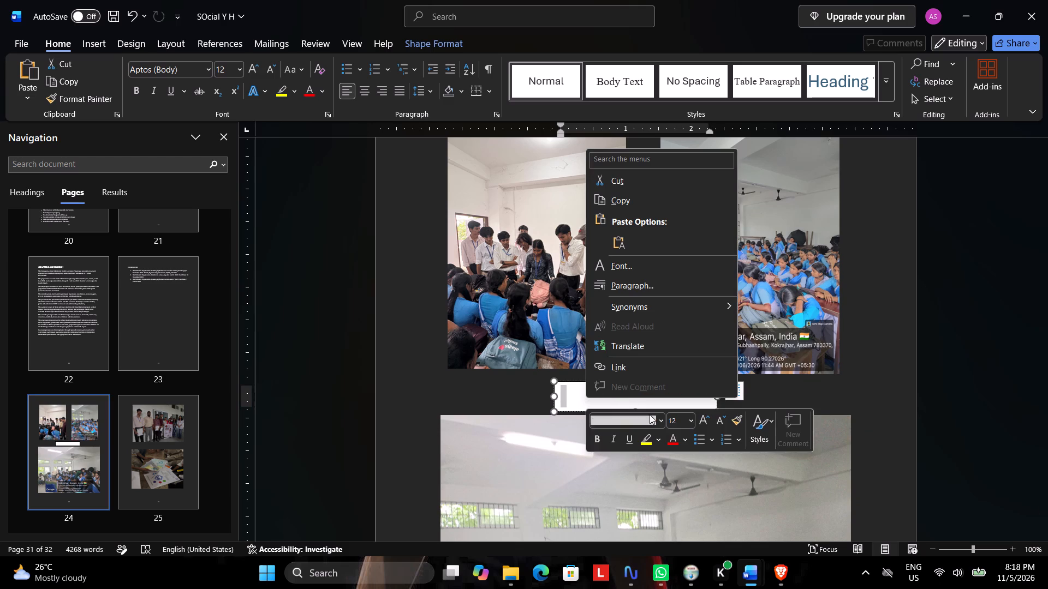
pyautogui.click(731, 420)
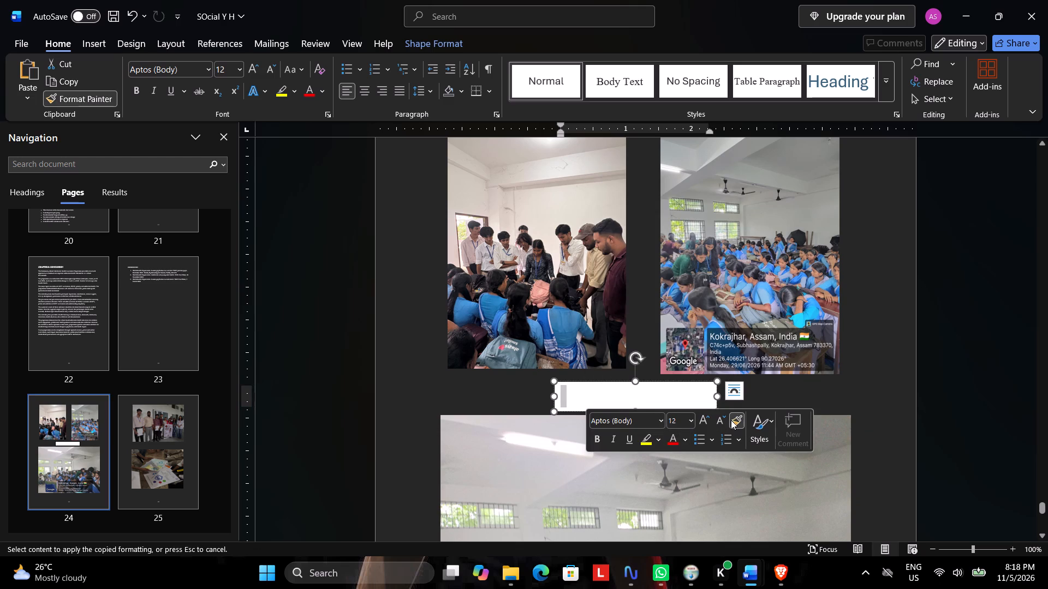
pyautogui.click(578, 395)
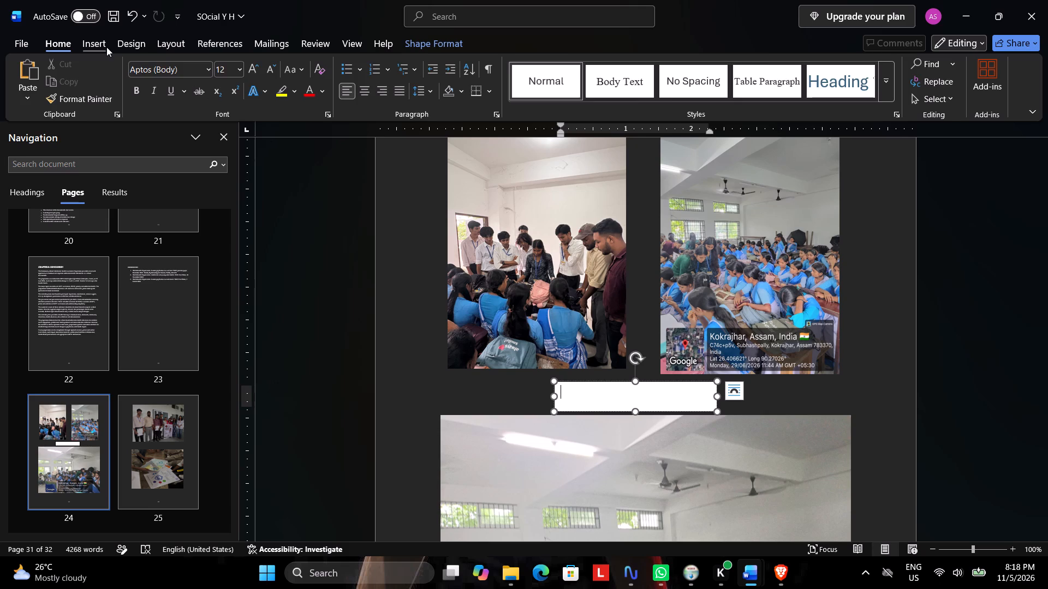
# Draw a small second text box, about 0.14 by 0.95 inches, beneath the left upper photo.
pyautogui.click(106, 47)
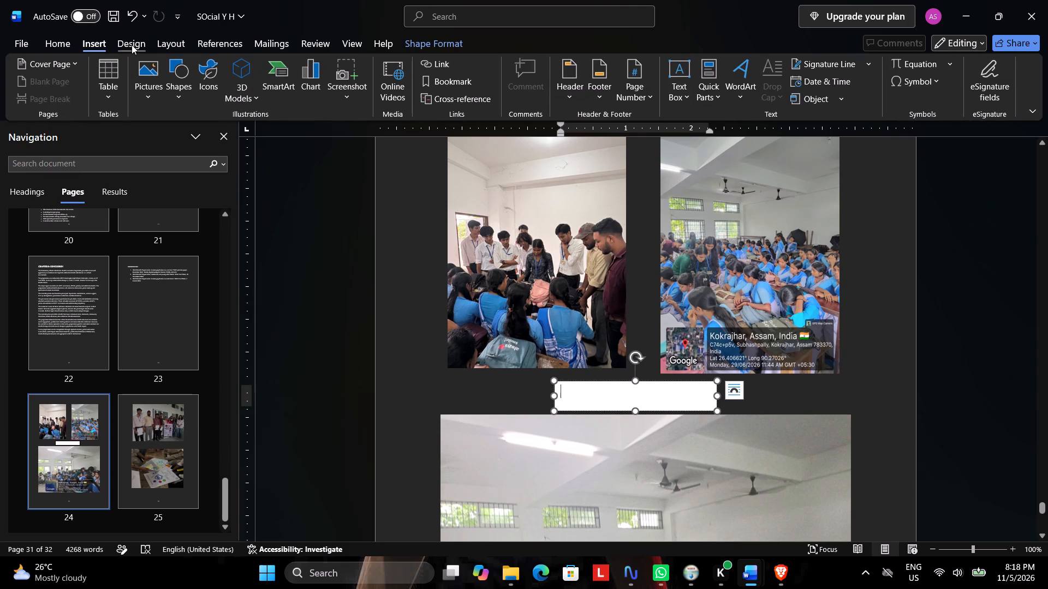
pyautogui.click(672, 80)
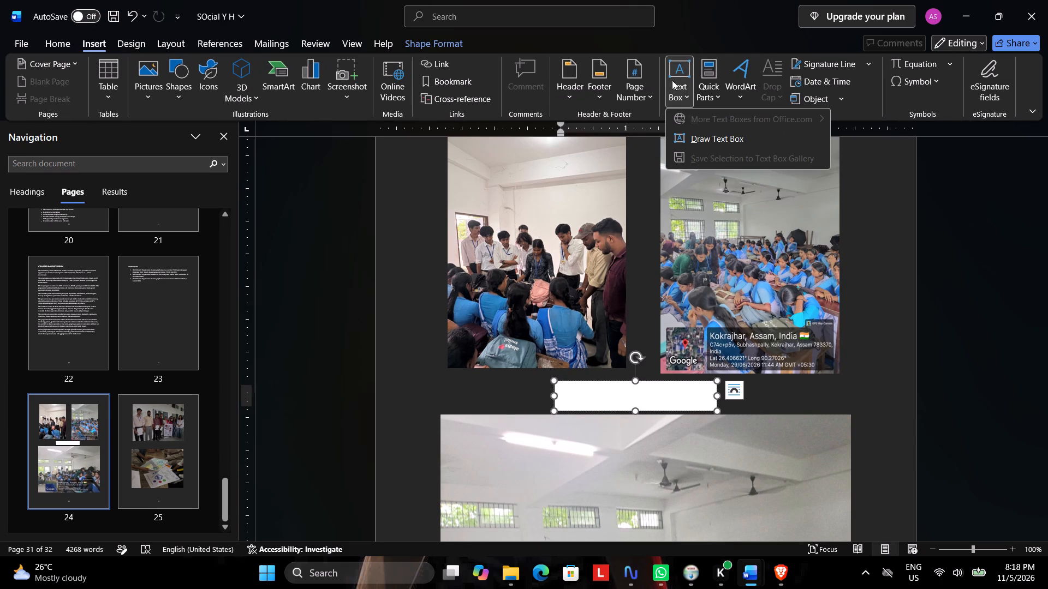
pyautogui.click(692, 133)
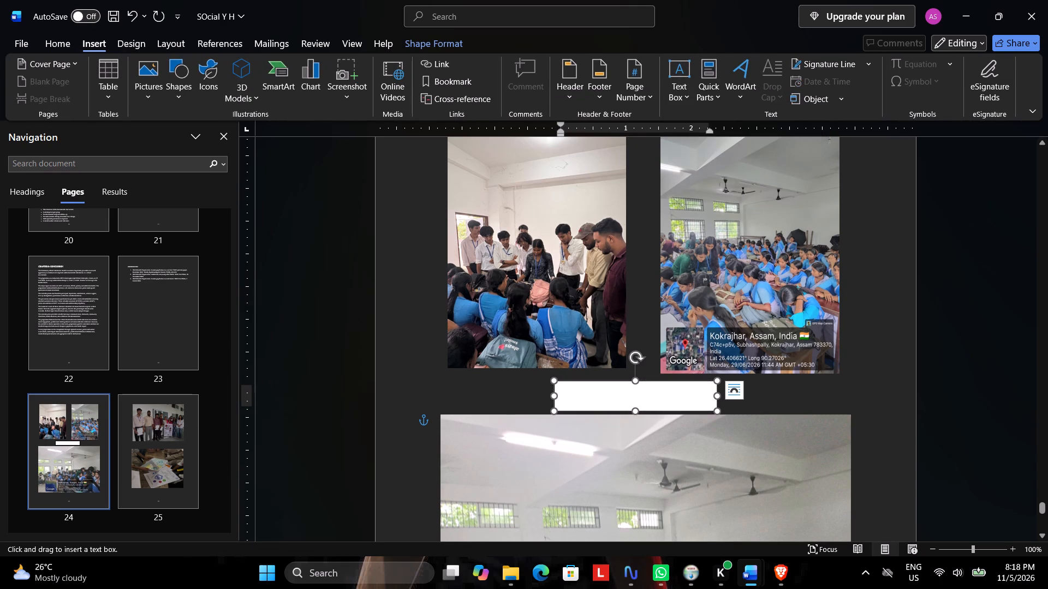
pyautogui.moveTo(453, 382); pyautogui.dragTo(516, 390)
# Apply the black outline preset shape style to the larger empty text box between the photos.
pyautogui.click(584, 388)
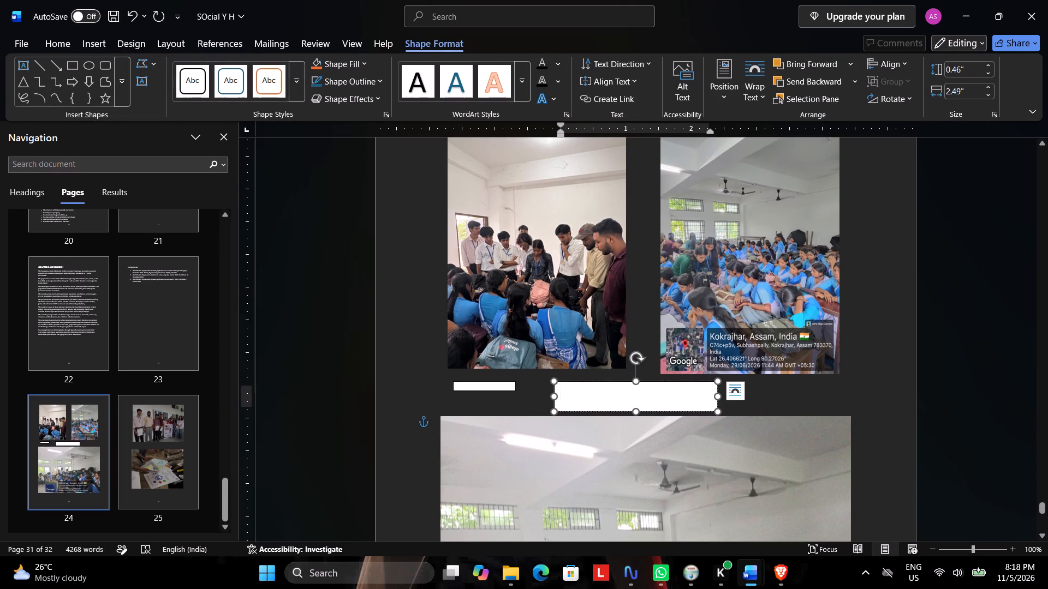
pyautogui.click(189, 79)
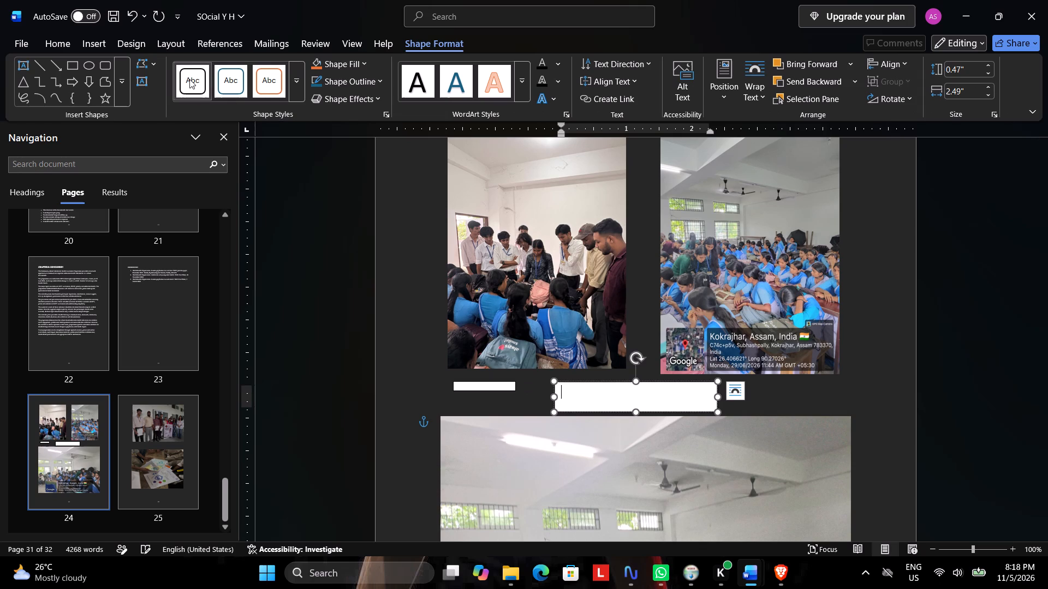
pyautogui.click(194, 77)
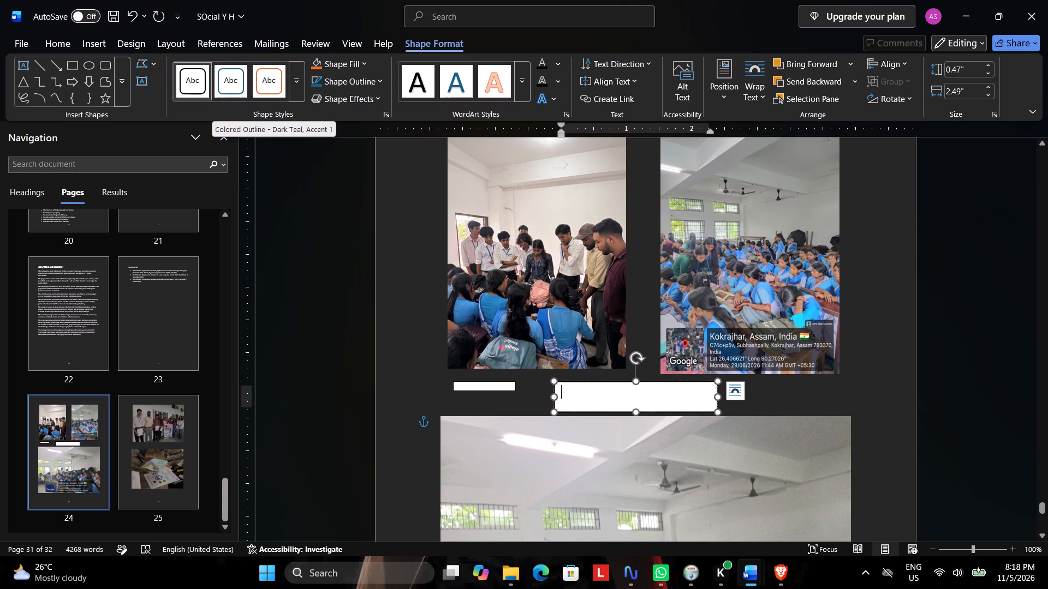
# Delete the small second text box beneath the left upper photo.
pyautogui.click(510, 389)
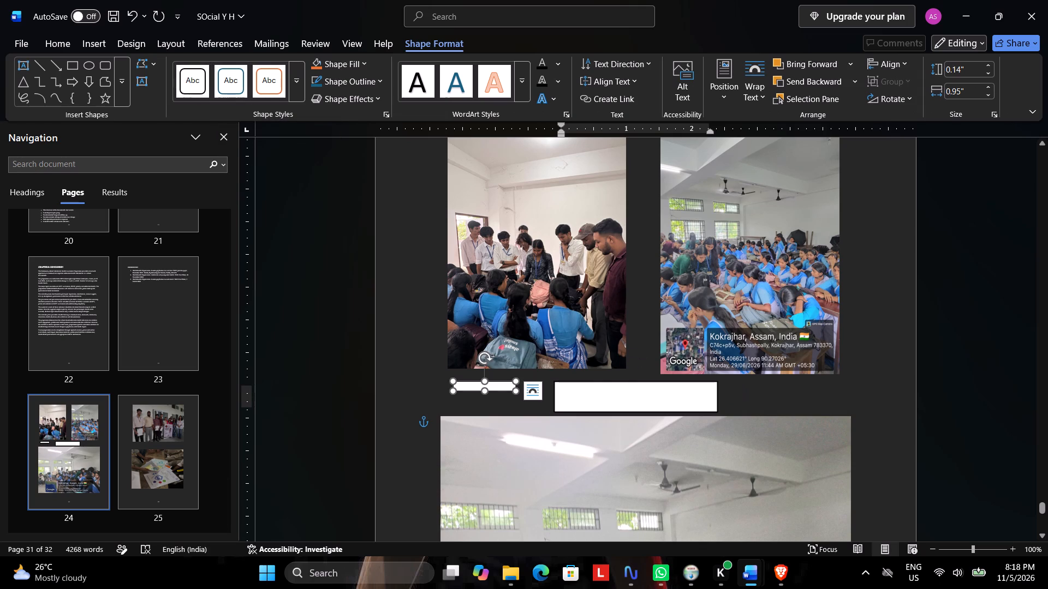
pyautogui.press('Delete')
# Enter the caption "Collection of Student Information" in the empty text box between the photos.
pyautogui.click(595, 402)
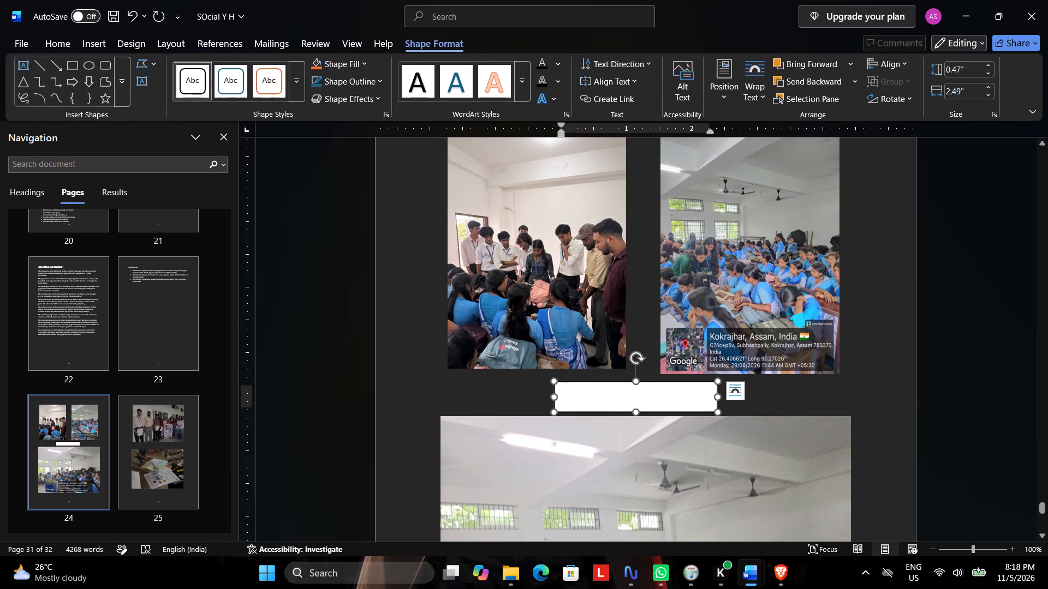
pyautogui.hotkey('shift', 'c')
pyautogui.write('ollection')
pyautogui.press('space')
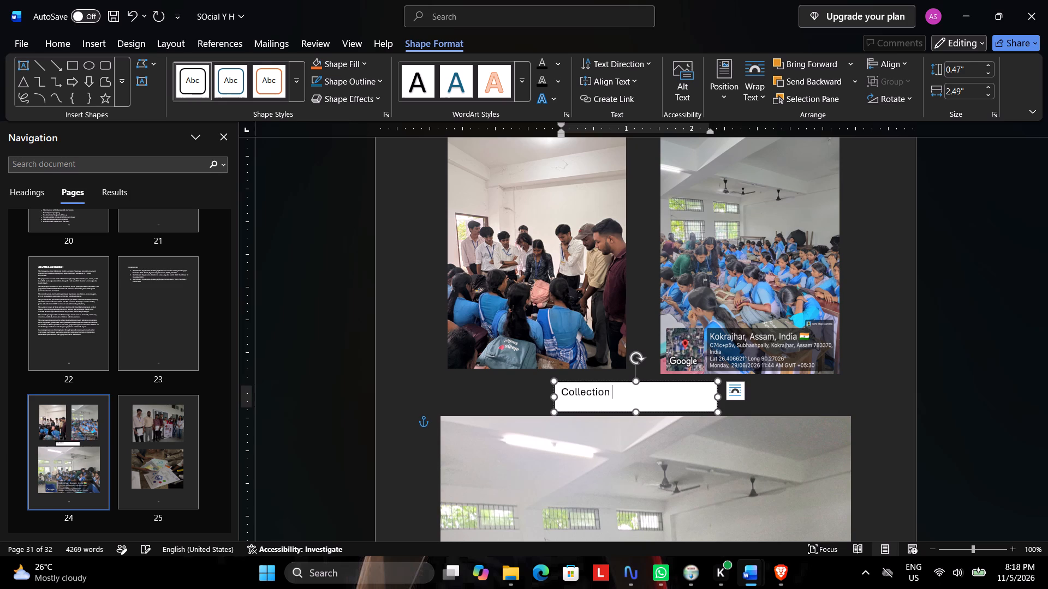
pyautogui.write('of')
pyautogui.press('space')
pyautogui.write('Student Inroem')
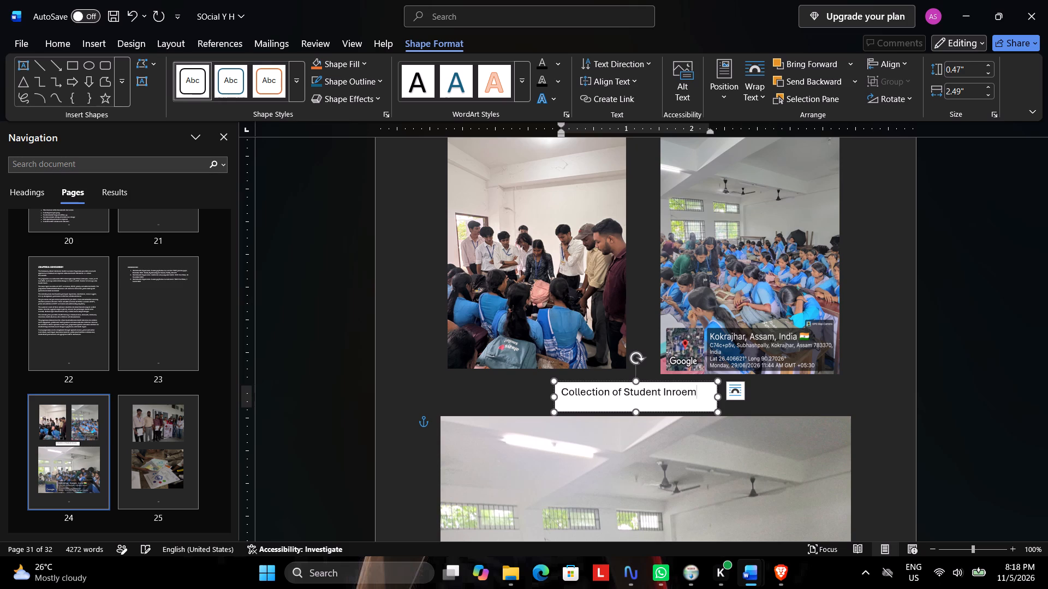
pyautogui.press('BackSpace')
pyautogui.press('BackSpace')
pyautogui.press('BackSpace')
pyautogui.press('BackSpace')
pyautogui.write('formation')
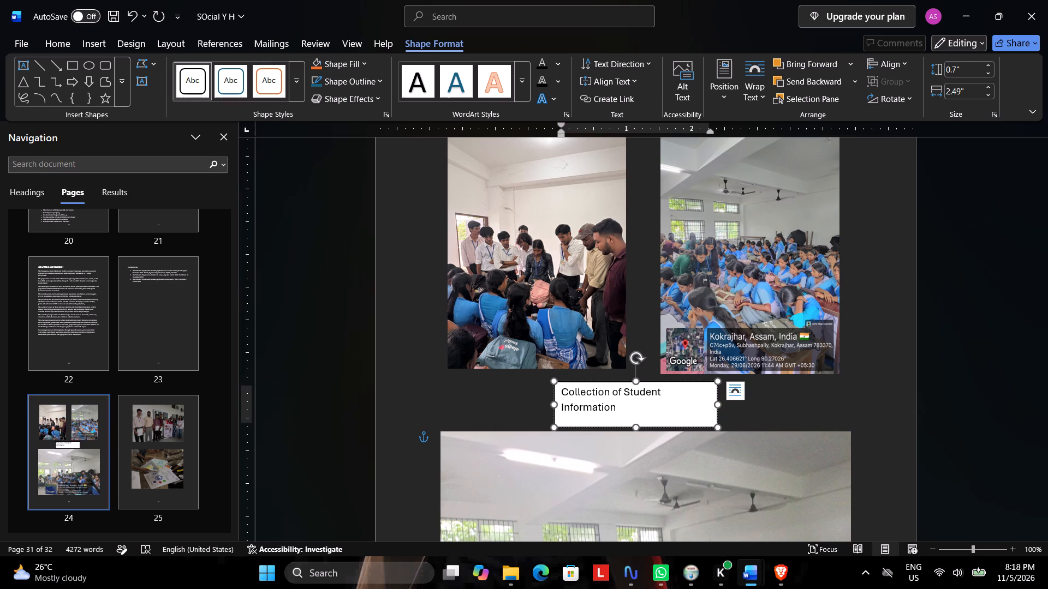
# Widen the caption text box to about 3.15 inches and centre it between the upper photos and the lower photo.
pyautogui.moveTo(716, 405); pyautogui.dragTo(760, 404)
pyautogui.moveTo(708, 411); pyautogui.dragTo(646, 409)
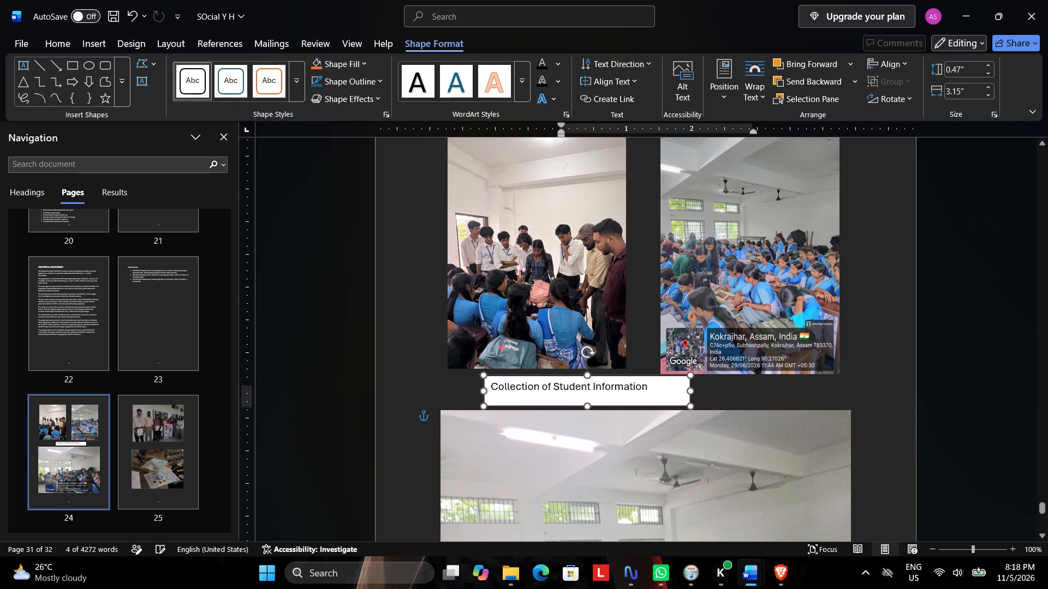
pyautogui.moveTo(646, 409); pyautogui.dragTo(697, 410)
pyautogui.click(705, 395)
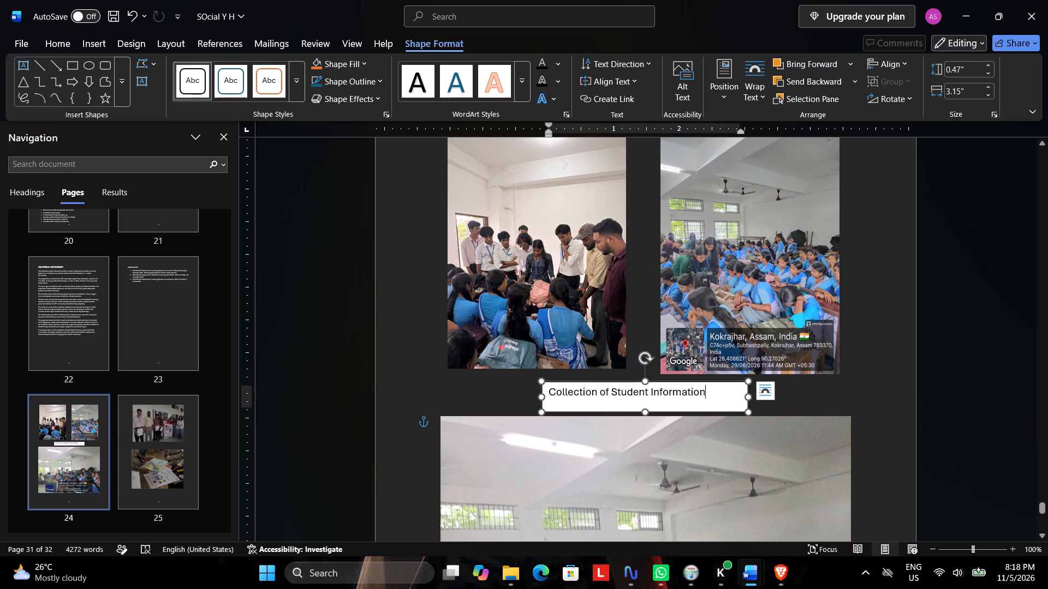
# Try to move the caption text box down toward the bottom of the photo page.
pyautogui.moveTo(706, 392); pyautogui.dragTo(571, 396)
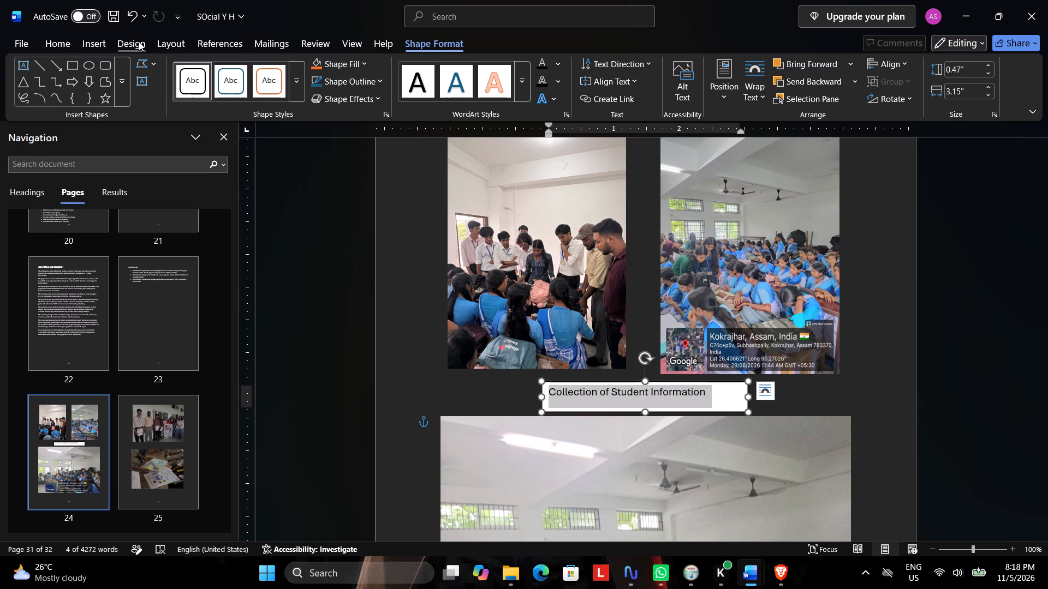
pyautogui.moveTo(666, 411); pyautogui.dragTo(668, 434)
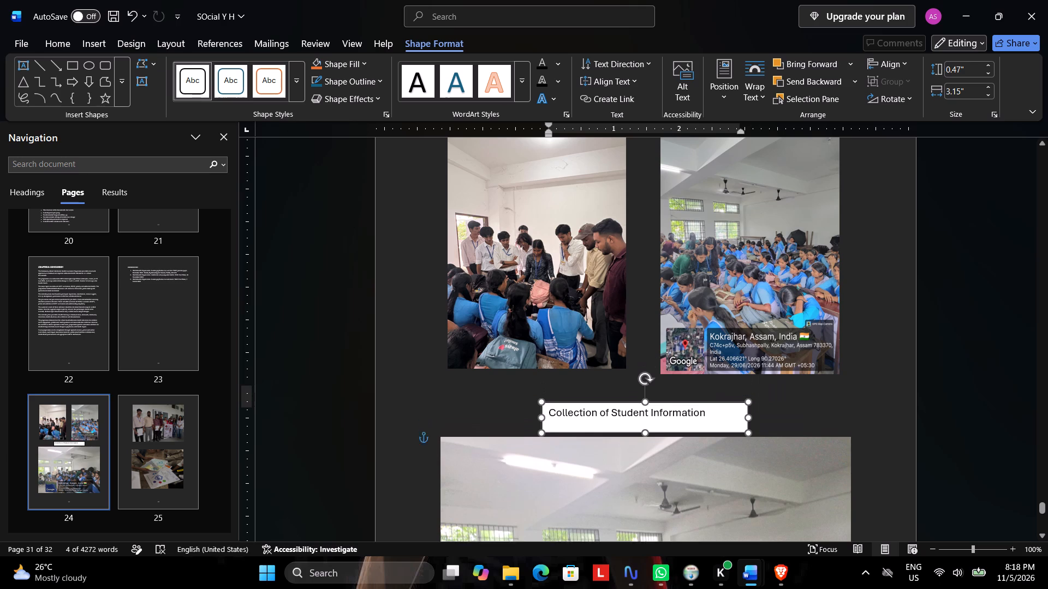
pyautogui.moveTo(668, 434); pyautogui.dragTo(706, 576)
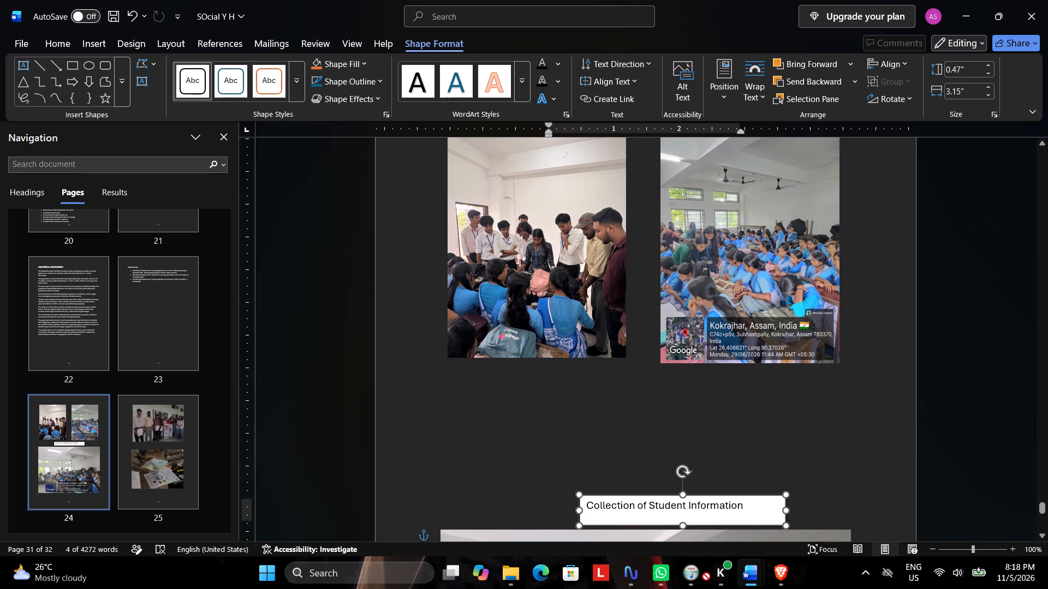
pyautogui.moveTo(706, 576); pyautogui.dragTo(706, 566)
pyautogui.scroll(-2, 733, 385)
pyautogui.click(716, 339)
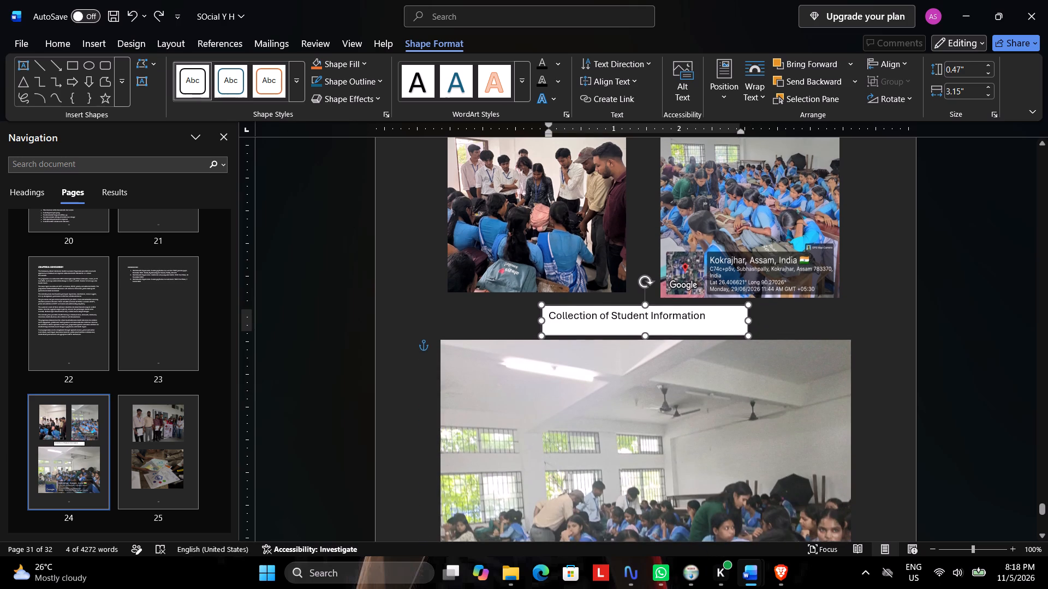
# Copy the "Collection of Student Information" text box and delete it from between the photos.
pyautogui.scroll(1, 683, 289)
pyautogui.click(692, 241)
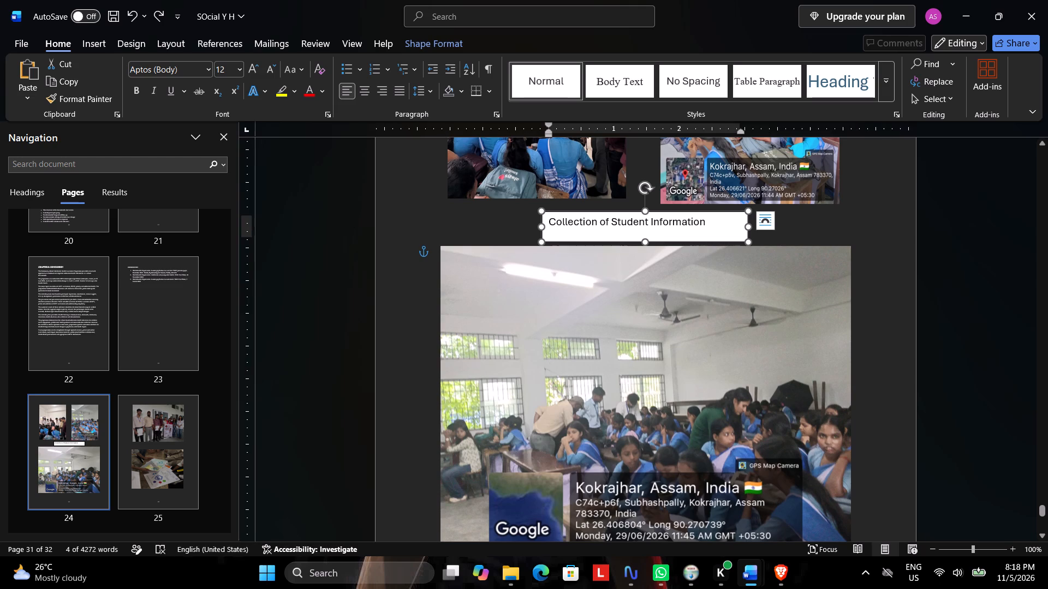
pyautogui.hotkey('ctrl', 'c')
pyautogui.press('Delete')
# Set the large lower photo's text wrapping to Top and Bottom and move it up closer to the upper photos.
pyautogui.click(688, 335)
pyautogui.moveTo(686, 340); pyautogui.dragTo(685, 315)
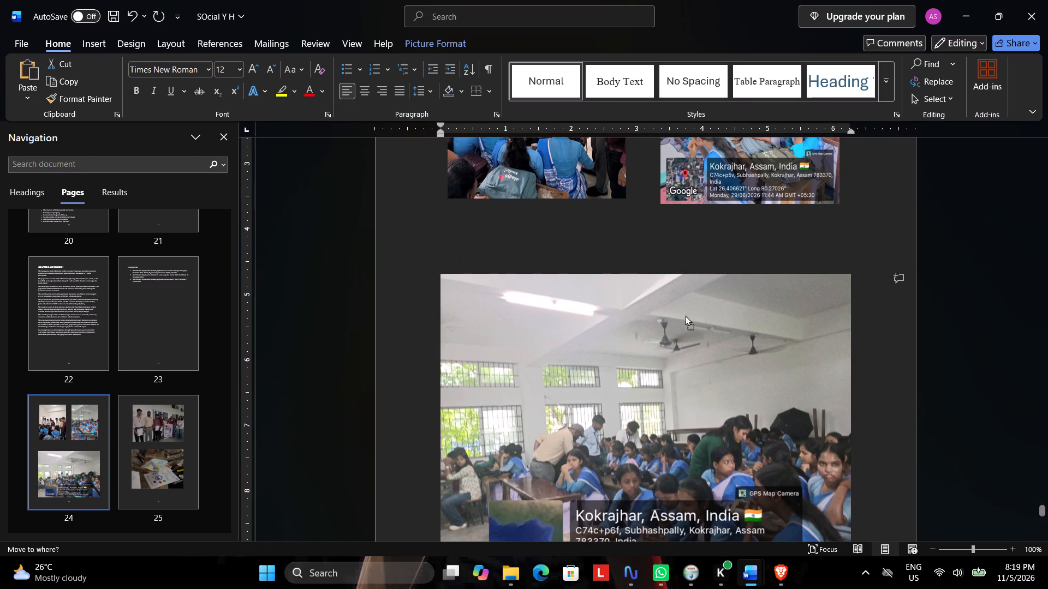
pyautogui.moveTo(685, 315); pyautogui.dragTo(688, 301)
pyautogui.click(680, 315)
pyautogui.click(870, 287)
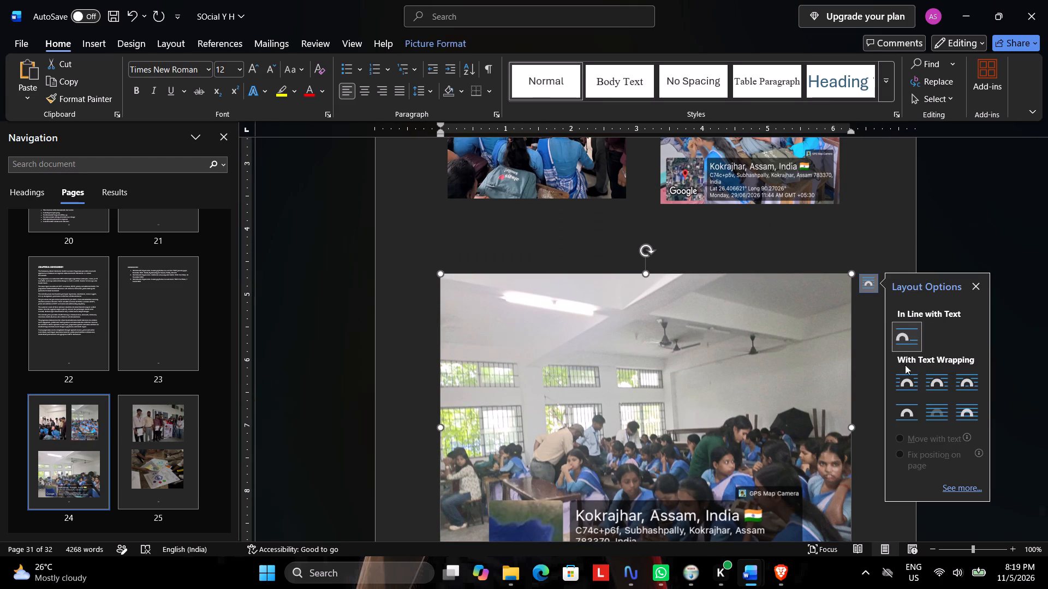
pyautogui.click(908, 381)
pyautogui.click(908, 414)
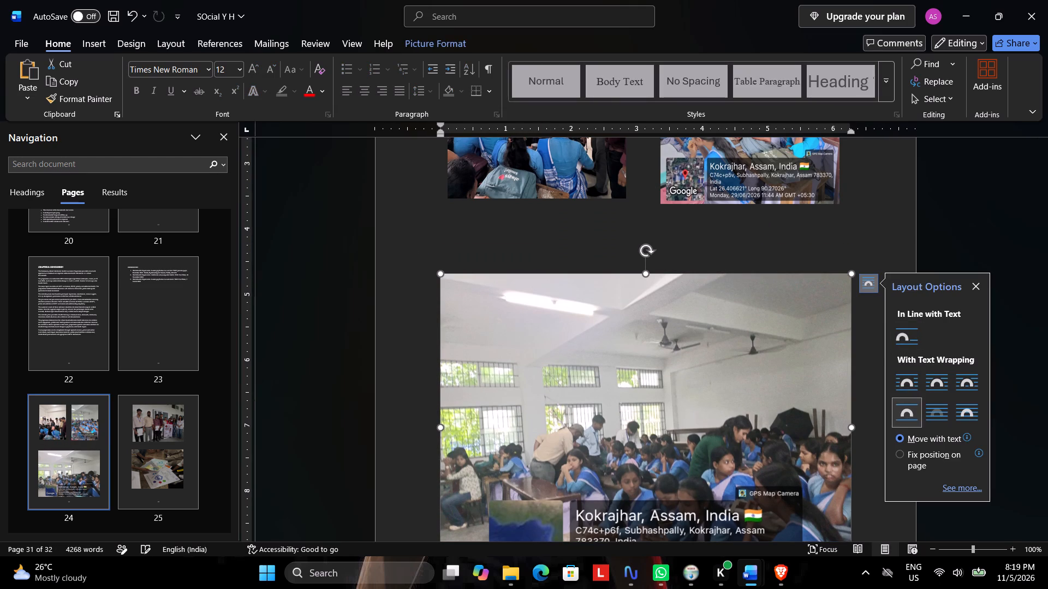
pyautogui.moveTo(740, 395); pyautogui.dragTo(750, 340)
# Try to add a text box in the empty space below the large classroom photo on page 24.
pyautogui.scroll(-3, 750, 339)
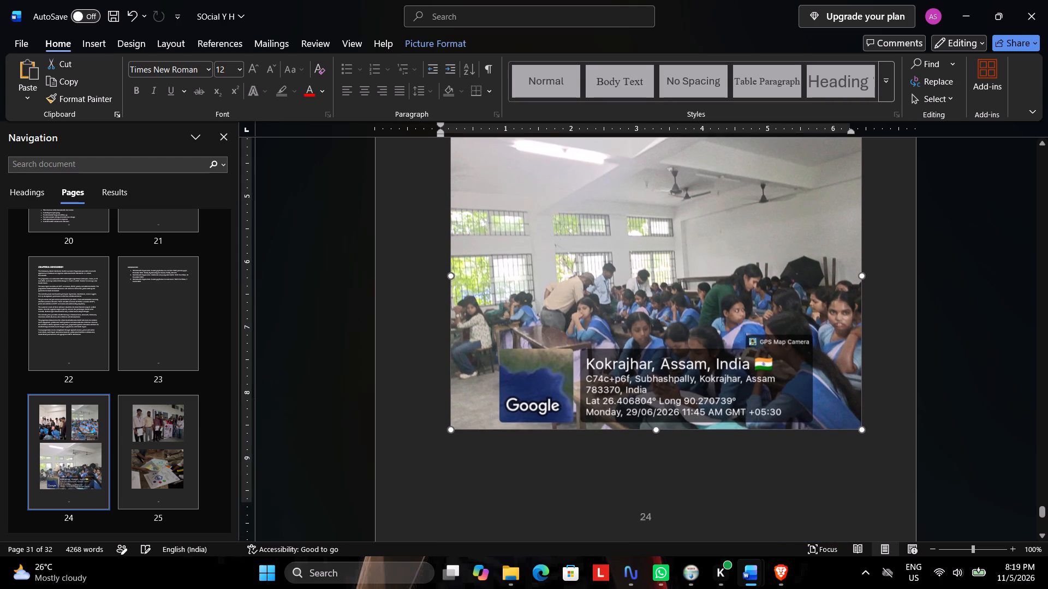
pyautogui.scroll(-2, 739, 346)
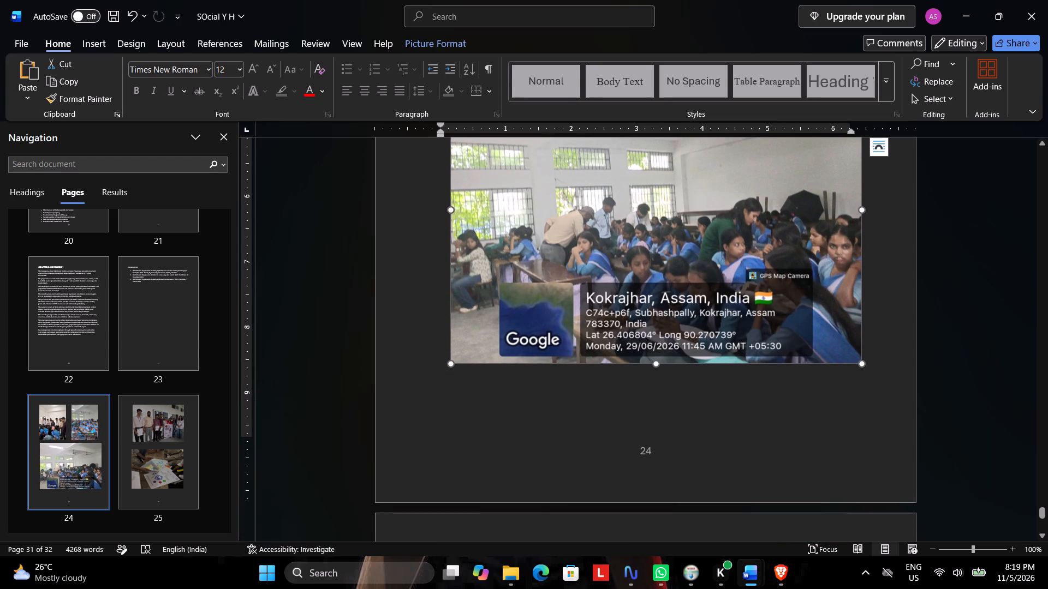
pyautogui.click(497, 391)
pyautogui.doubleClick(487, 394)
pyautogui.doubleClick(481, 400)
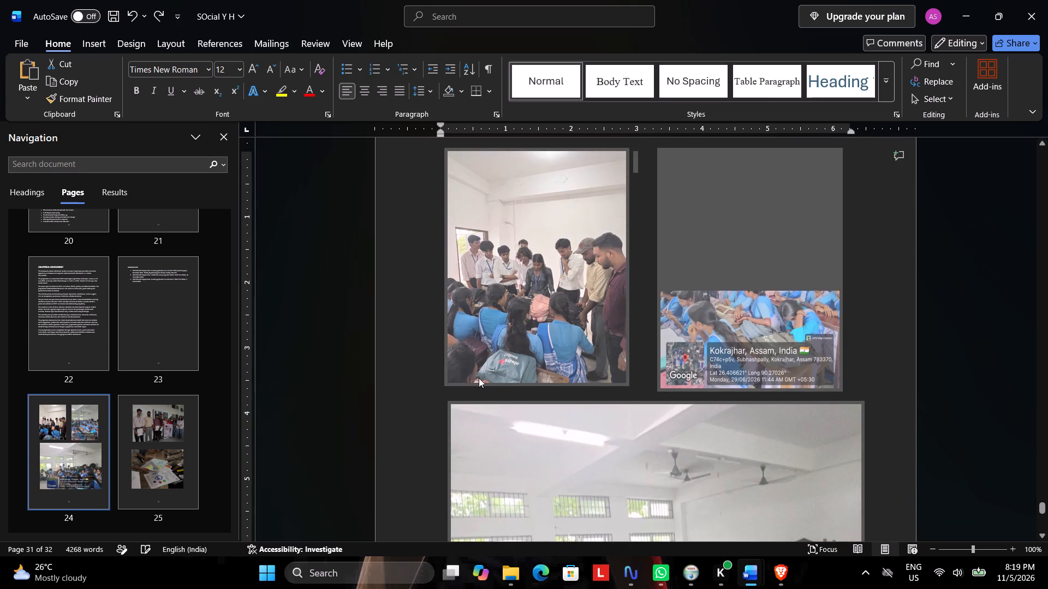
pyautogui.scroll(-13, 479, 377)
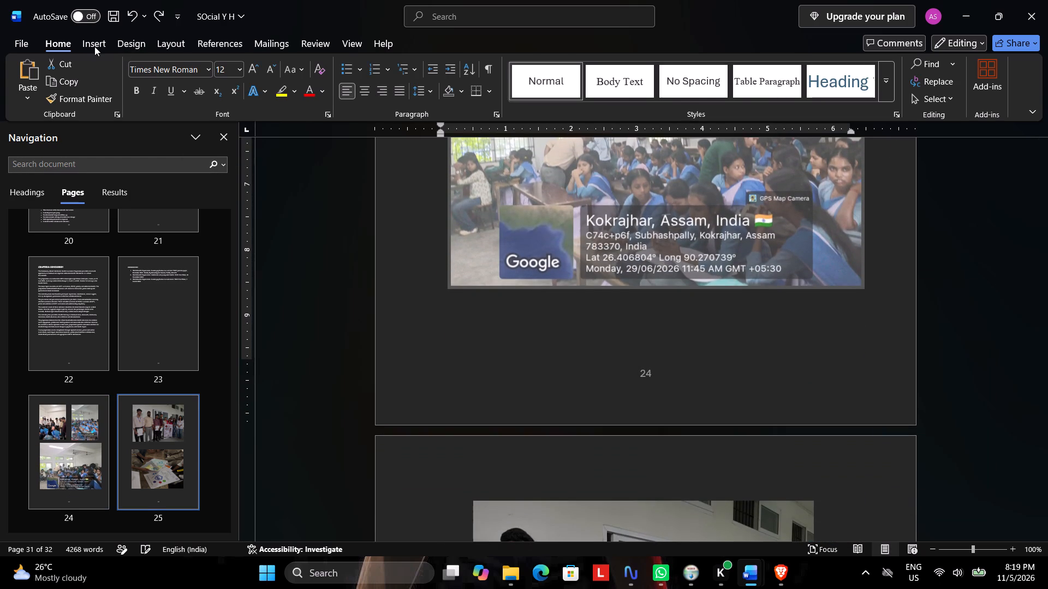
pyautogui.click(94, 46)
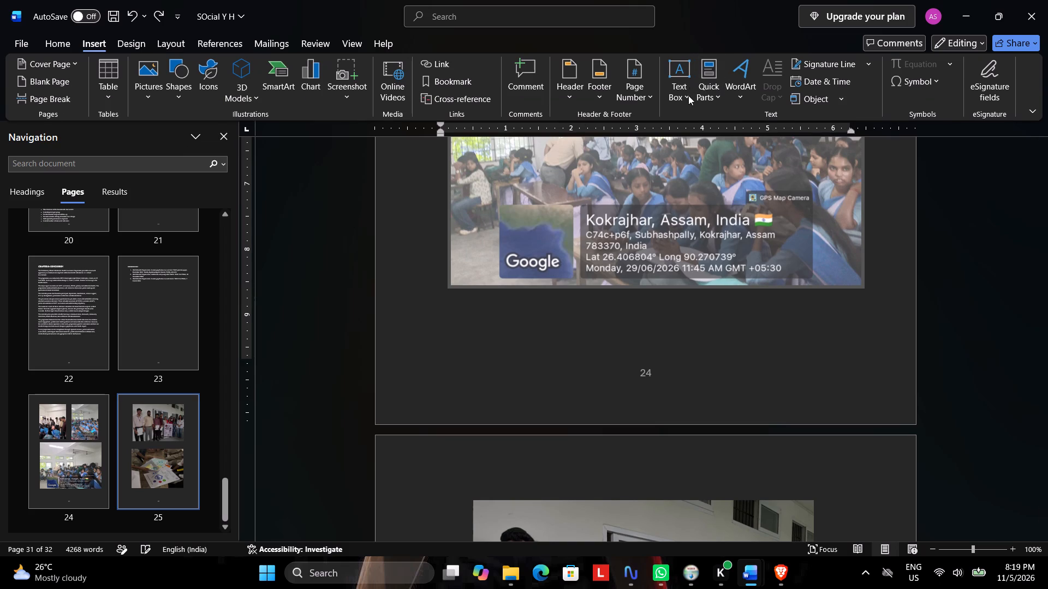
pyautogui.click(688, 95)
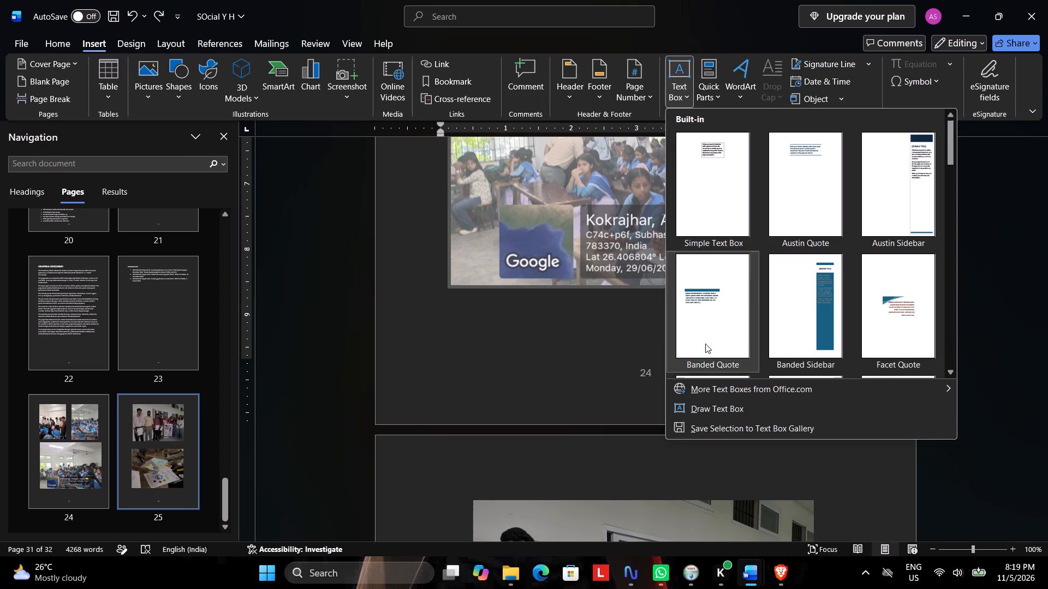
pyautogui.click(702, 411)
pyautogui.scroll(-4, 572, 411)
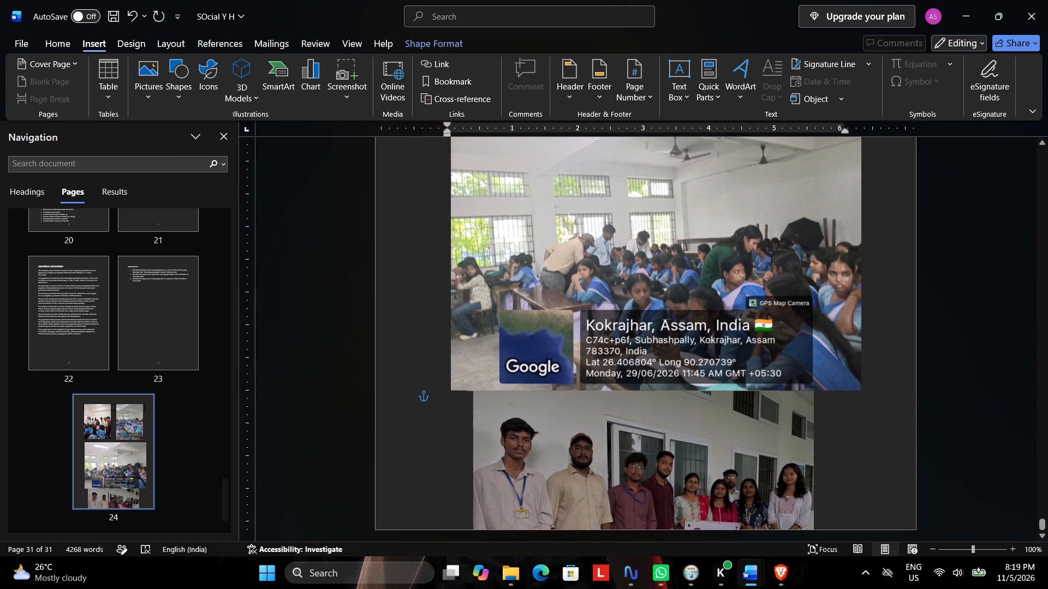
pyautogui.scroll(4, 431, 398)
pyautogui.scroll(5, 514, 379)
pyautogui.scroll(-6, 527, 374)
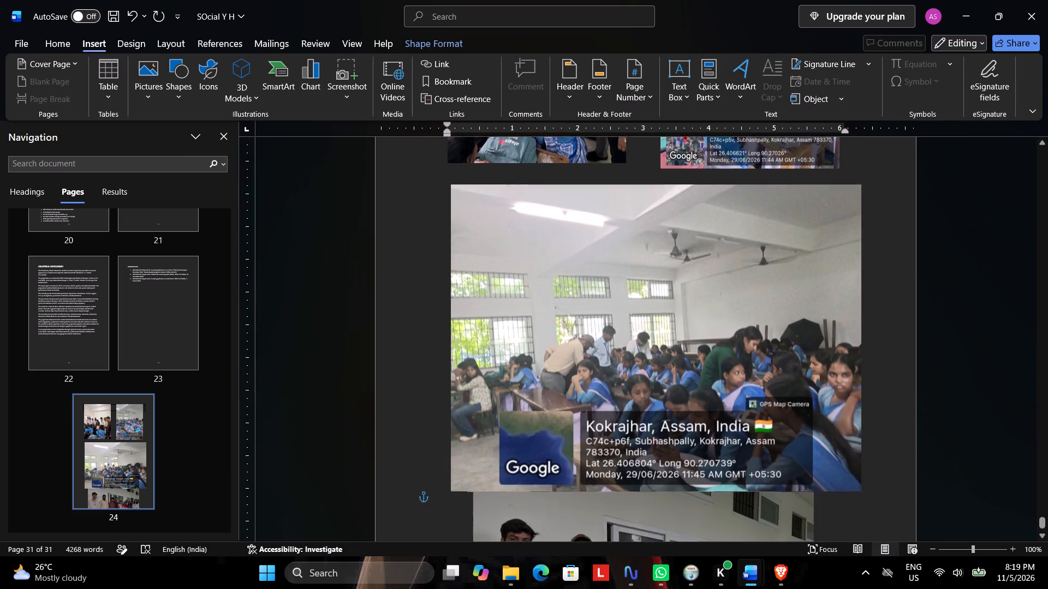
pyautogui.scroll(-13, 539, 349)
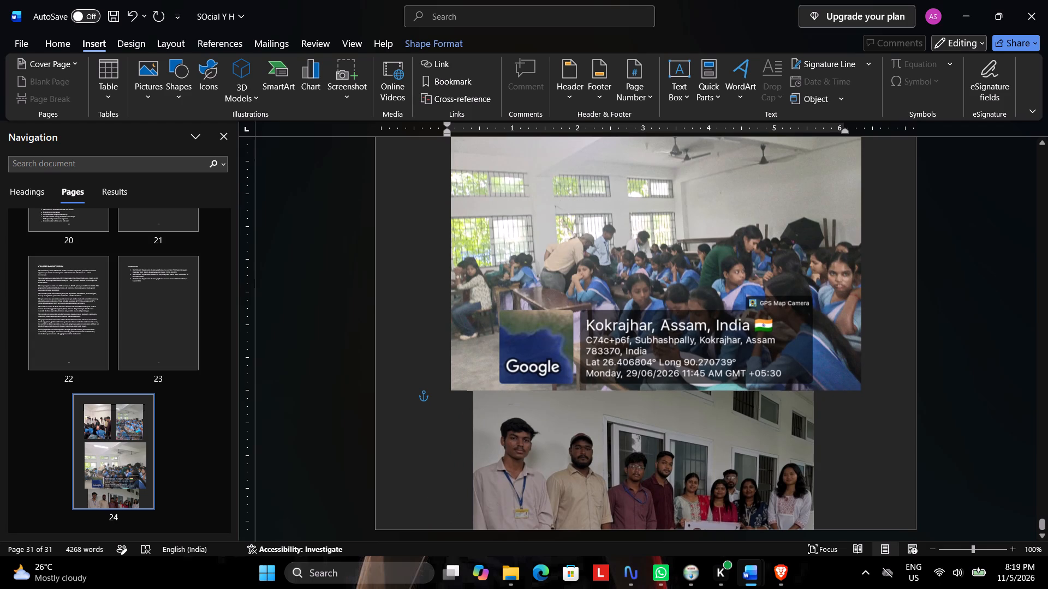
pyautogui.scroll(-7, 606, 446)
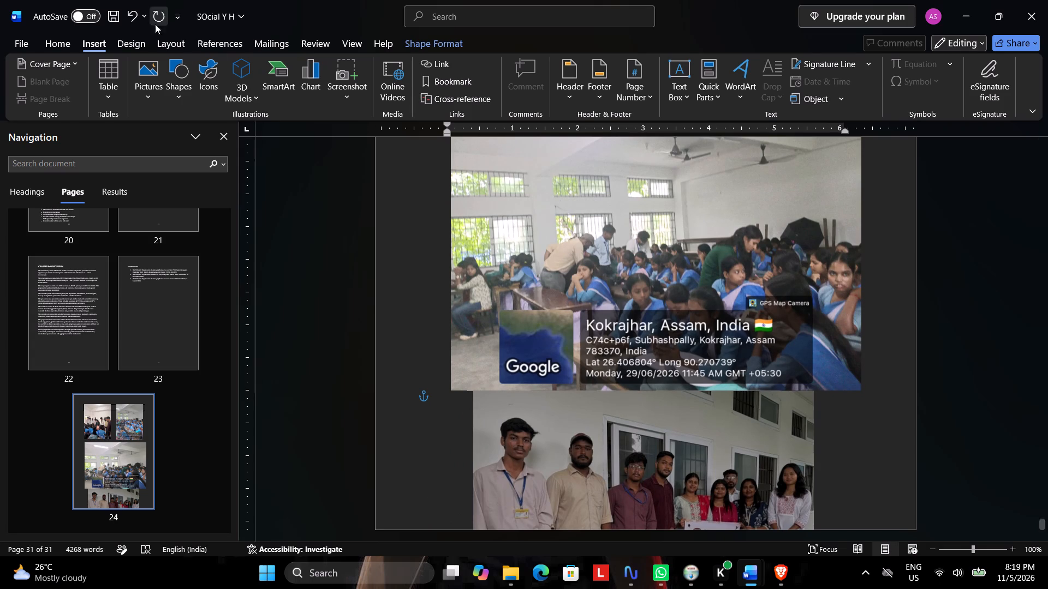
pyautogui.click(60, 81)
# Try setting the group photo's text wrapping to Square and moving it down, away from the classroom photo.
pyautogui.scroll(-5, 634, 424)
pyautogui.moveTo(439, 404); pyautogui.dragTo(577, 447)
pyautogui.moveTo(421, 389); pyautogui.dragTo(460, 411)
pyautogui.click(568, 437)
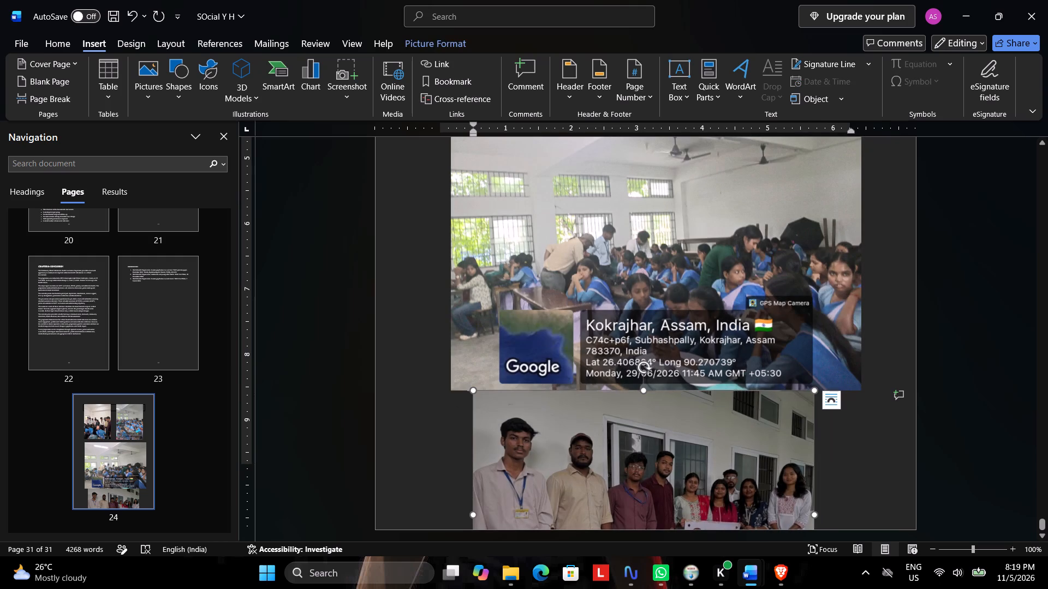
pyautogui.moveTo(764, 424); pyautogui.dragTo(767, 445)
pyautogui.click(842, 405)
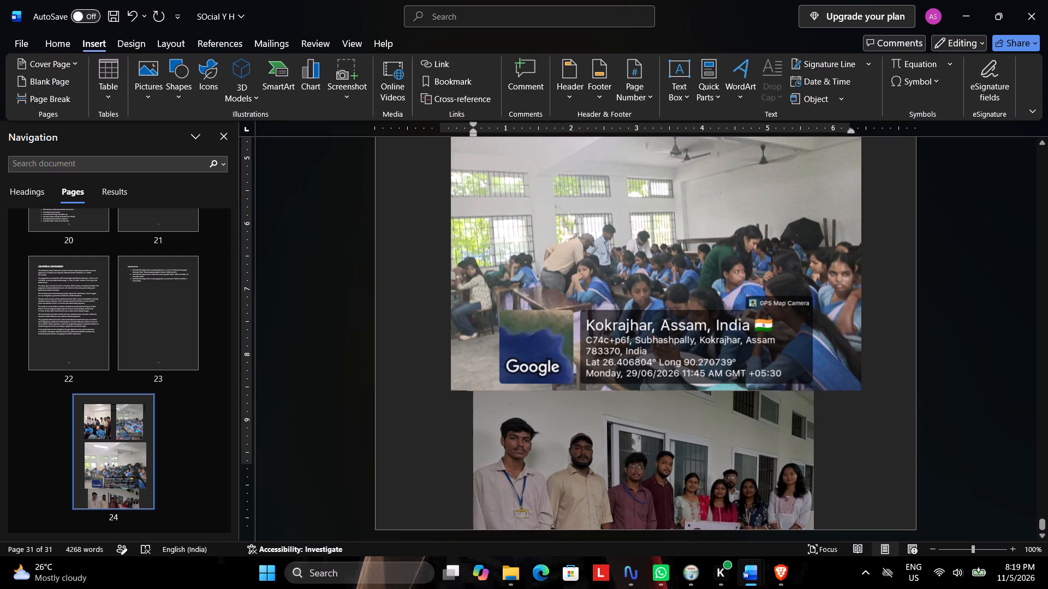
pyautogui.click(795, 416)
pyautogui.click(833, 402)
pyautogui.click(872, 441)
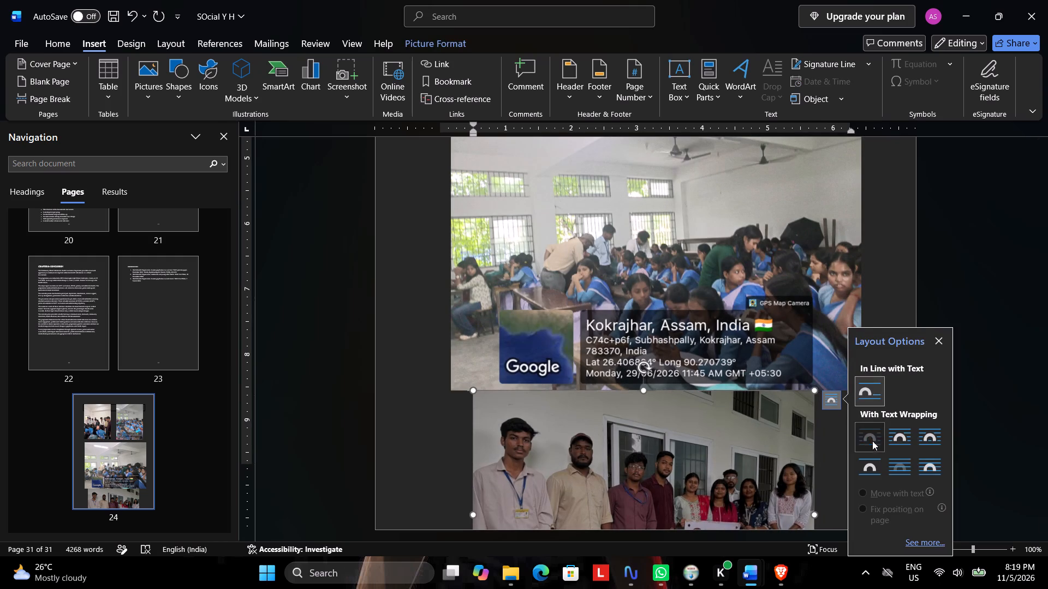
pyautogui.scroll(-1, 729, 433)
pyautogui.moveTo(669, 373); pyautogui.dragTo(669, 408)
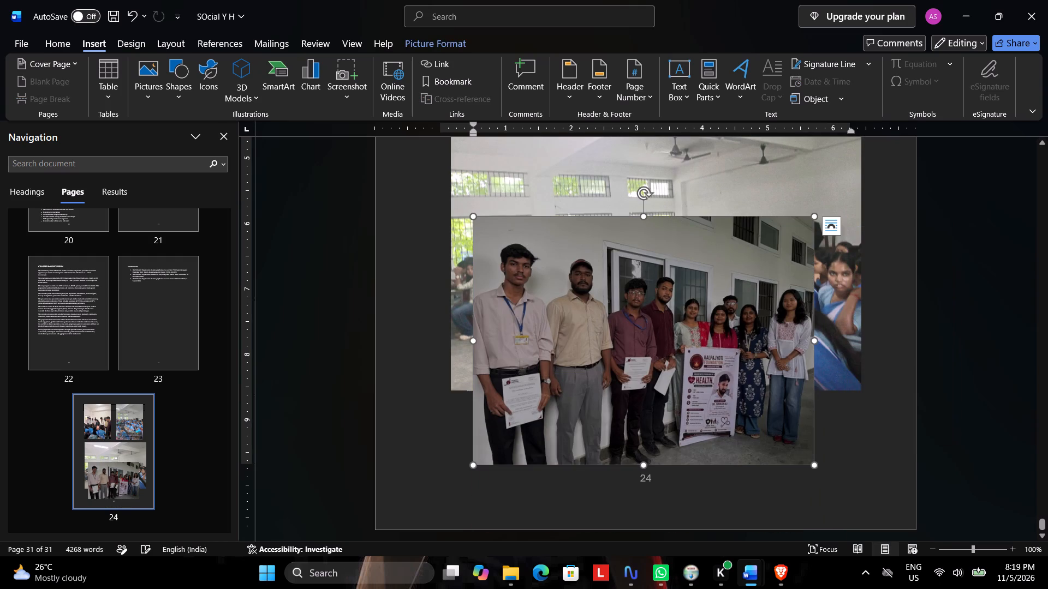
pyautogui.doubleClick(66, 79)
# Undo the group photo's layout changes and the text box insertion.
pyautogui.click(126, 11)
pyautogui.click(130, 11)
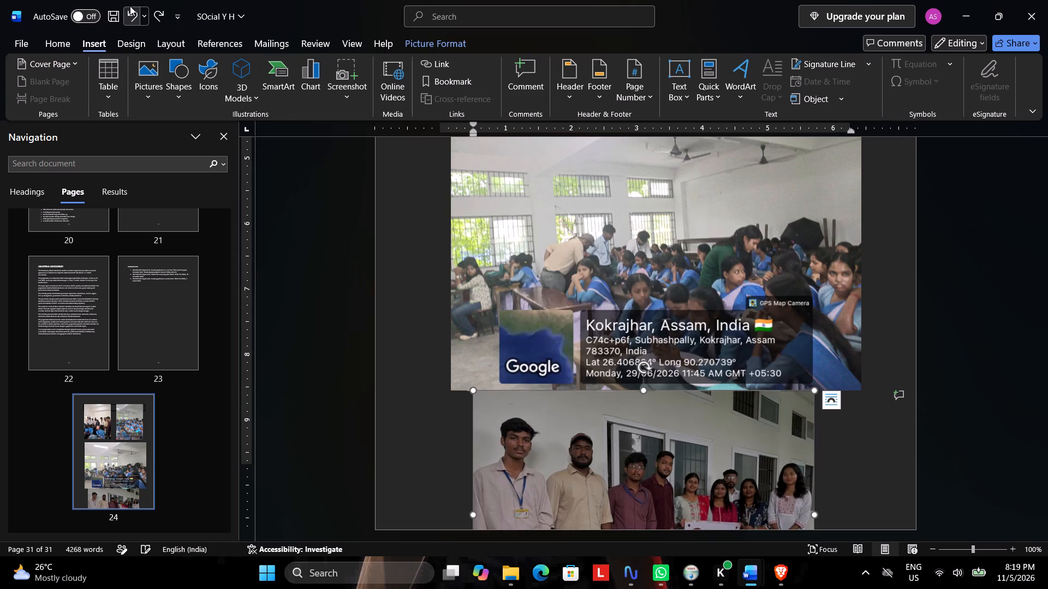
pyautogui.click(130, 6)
# Draw a text box about 4.13 by 0.75 inches below the large classroom photo and paste the copied "Collection of Student Information" caption there.
pyautogui.scroll(-14, 596, 356)
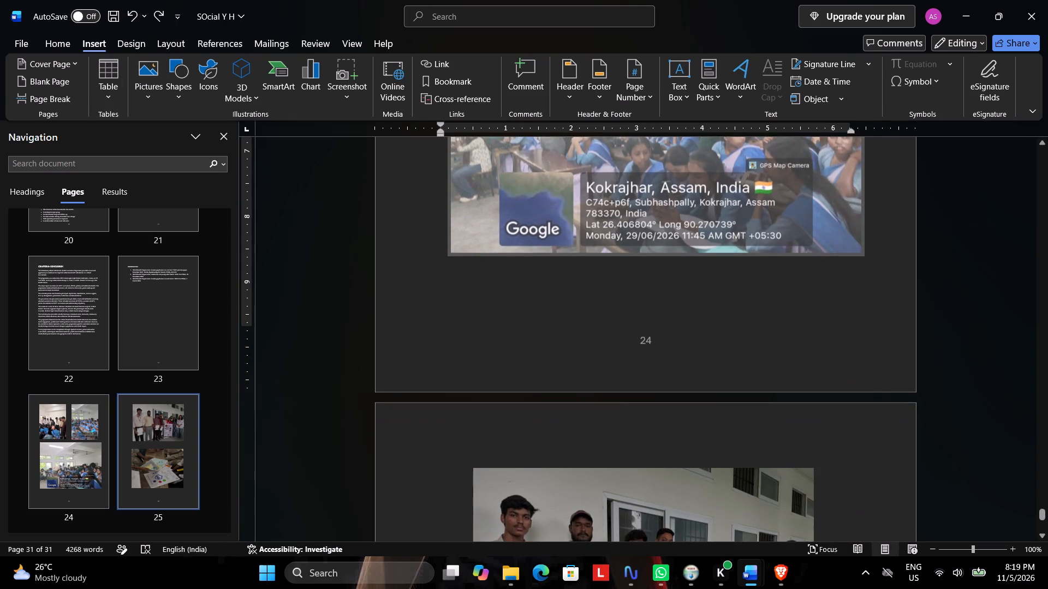
pyautogui.click(533, 332)
pyautogui.click(501, 300)
pyautogui.doubleClick(485, 285)
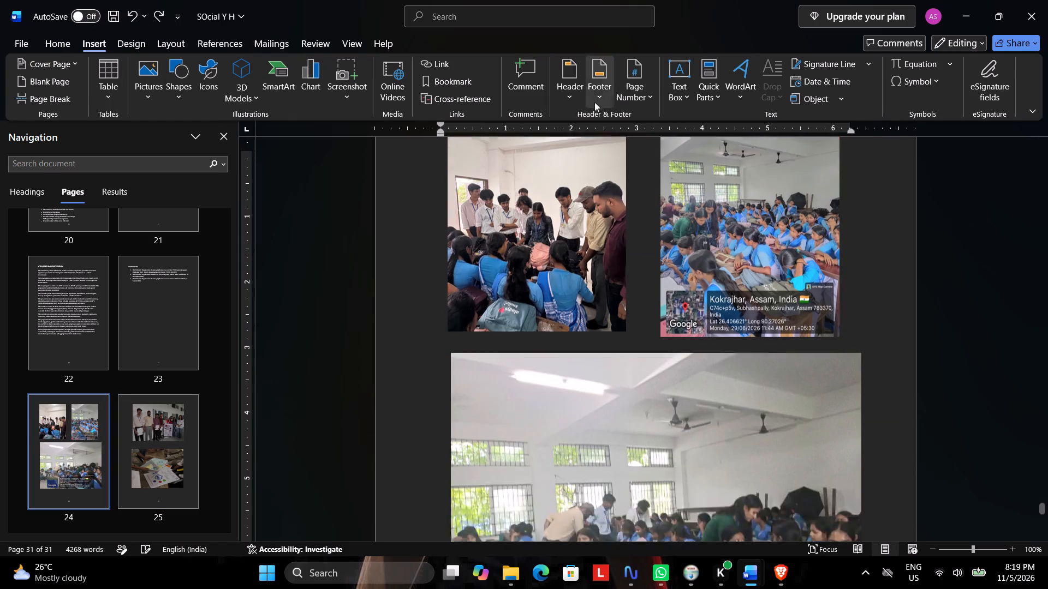
pyautogui.scroll(-16, 604, 127)
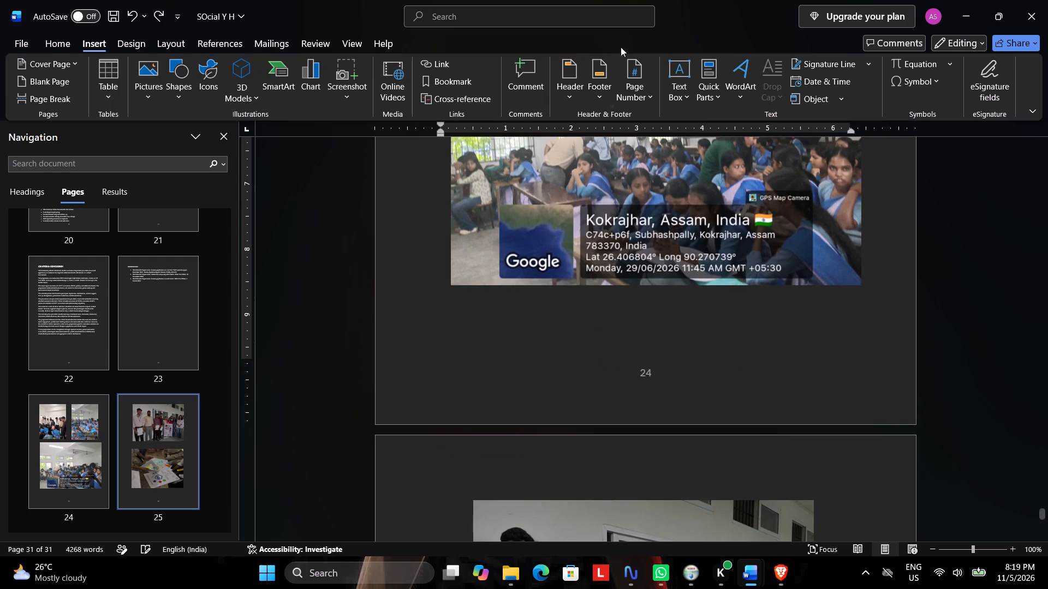
pyautogui.click(674, 71)
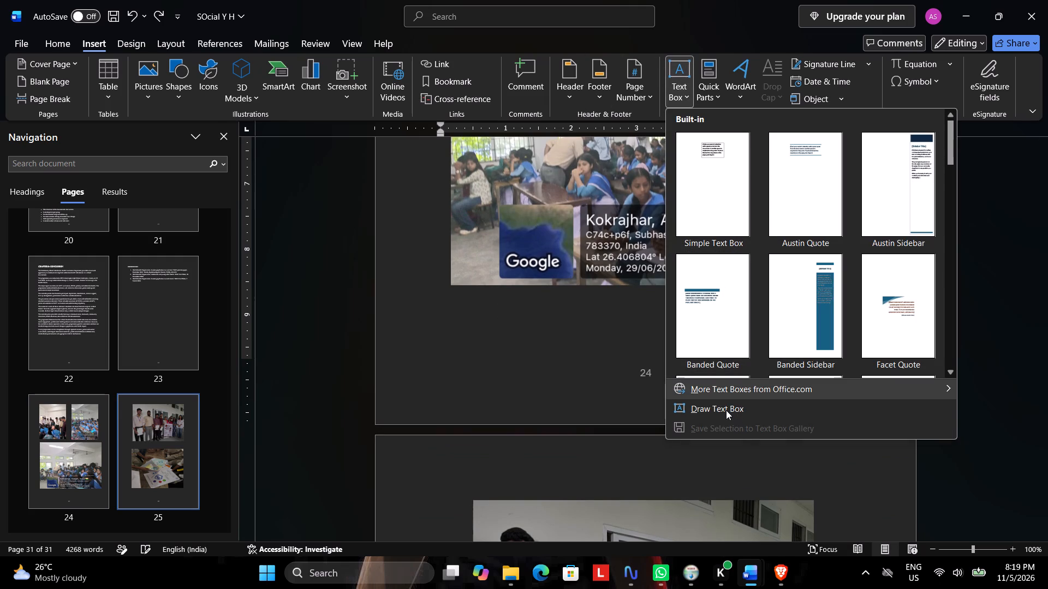
pyautogui.click(720, 407)
pyautogui.moveTo(477, 308); pyautogui.dragTo(737, 363)
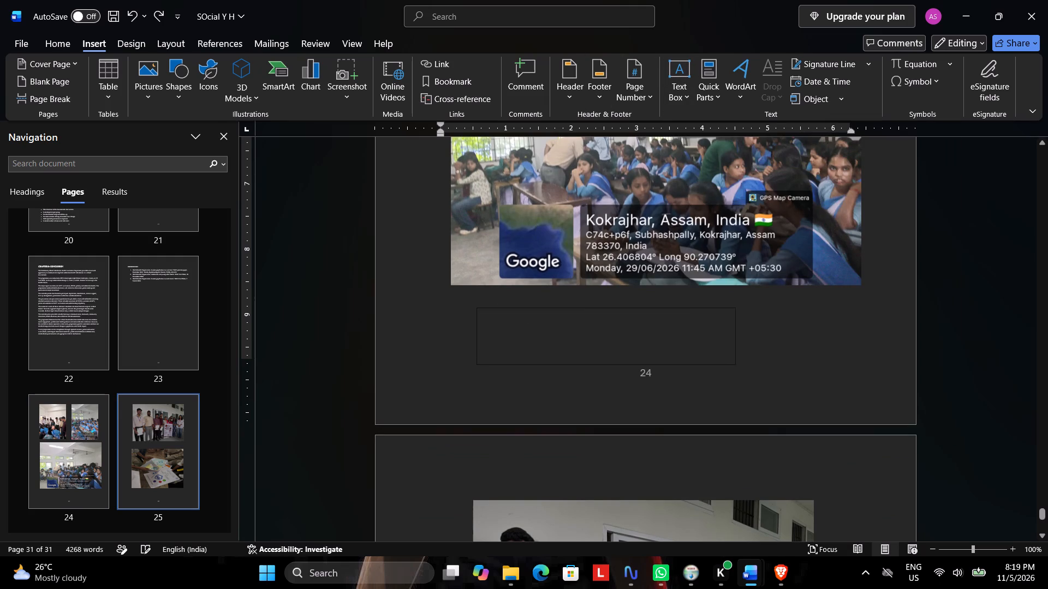
pyautogui.moveTo(737, 363); pyautogui.dragTo(749, 356)
pyautogui.moveTo(657, 356); pyautogui.dragTo(677, 350)
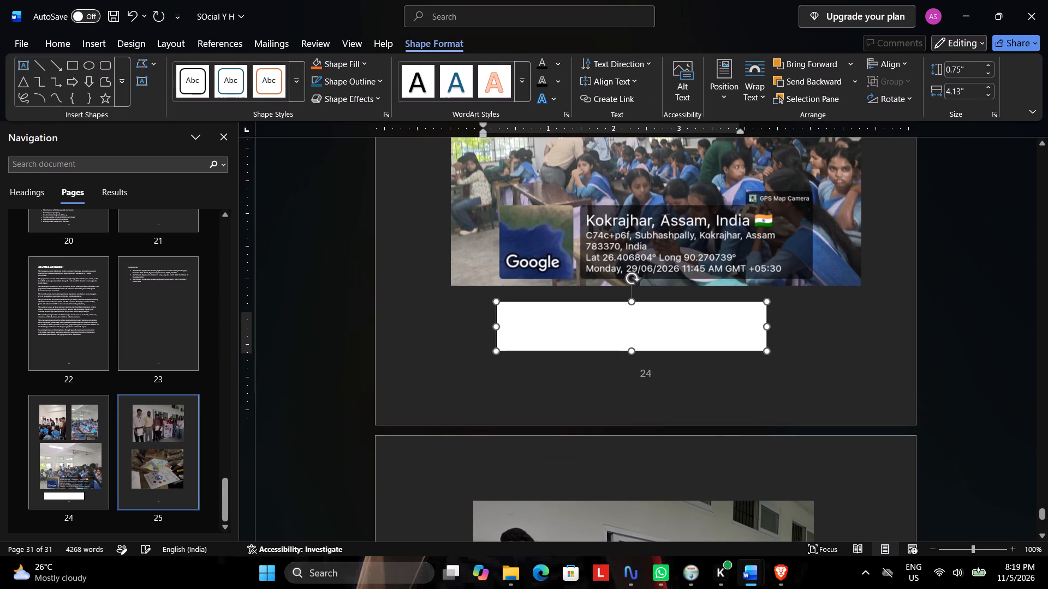
pyautogui.moveTo(677, 350); pyautogui.dragTo(678, 348)
pyautogui.hotkey('ctrl', 'v')
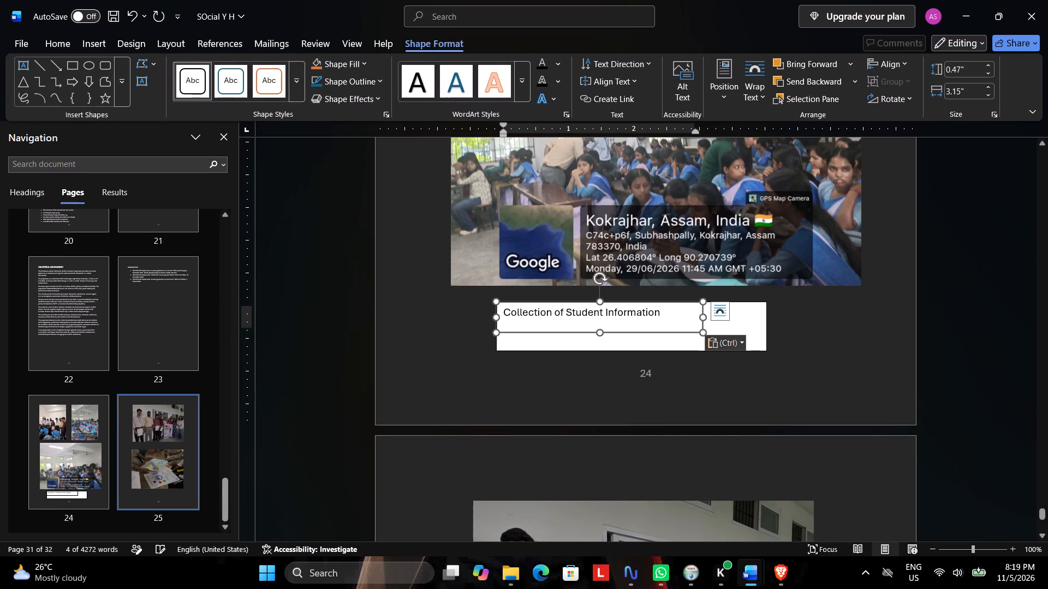
# Delete the empty drawn text box behind the pasted "Collection of Student Information" caption.
pyautogui.click(771, 322)
pyautogui.scroll(-15, 724, 328)
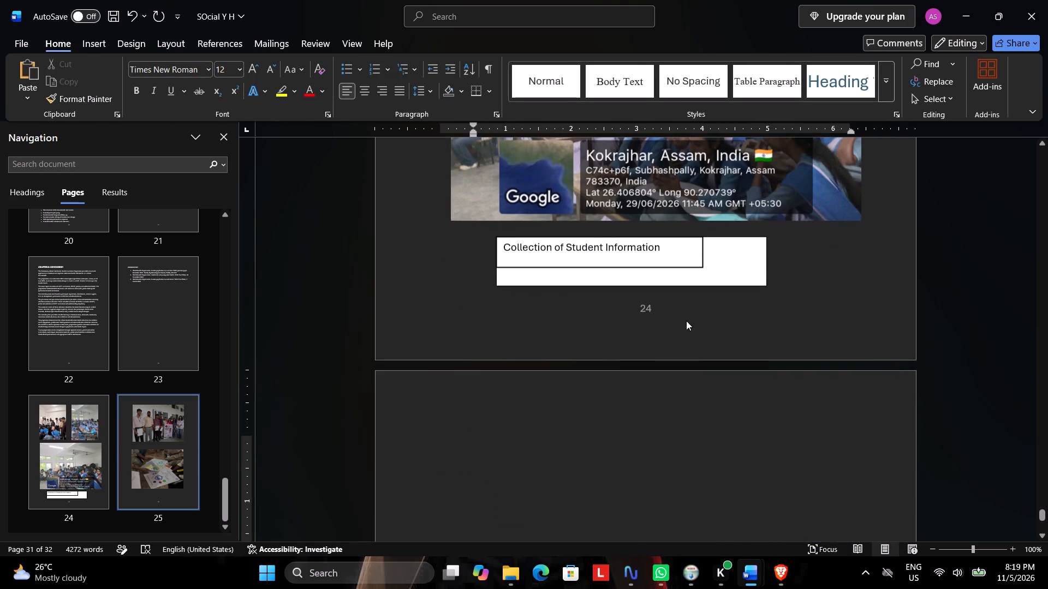
pyautogui.click(747, 258)
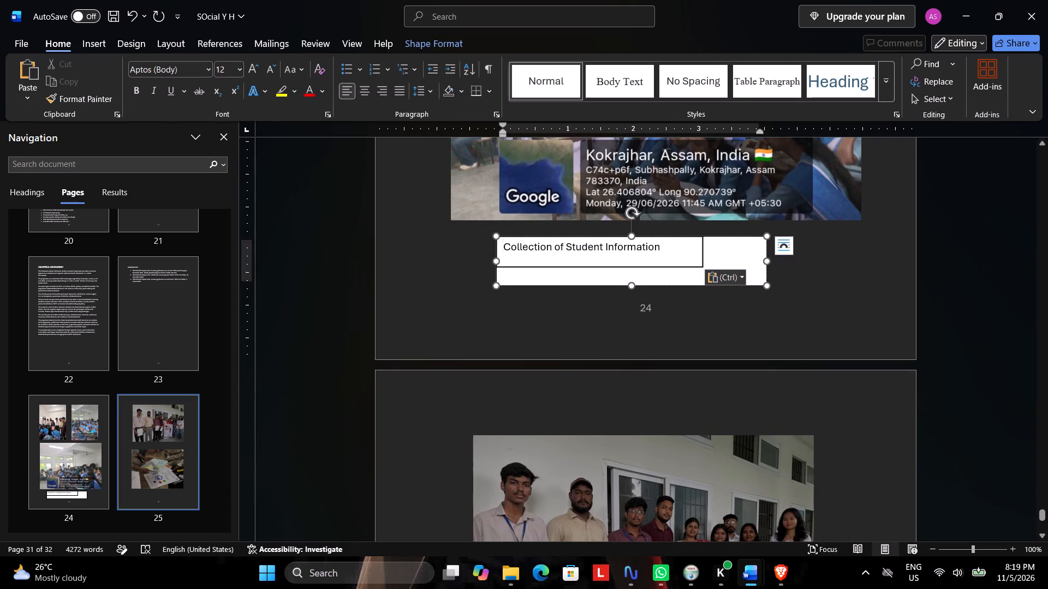
pyautogui.press('Delete')
pyautogui.press('Delete')
pyautogui.doubleClick(746, 247)
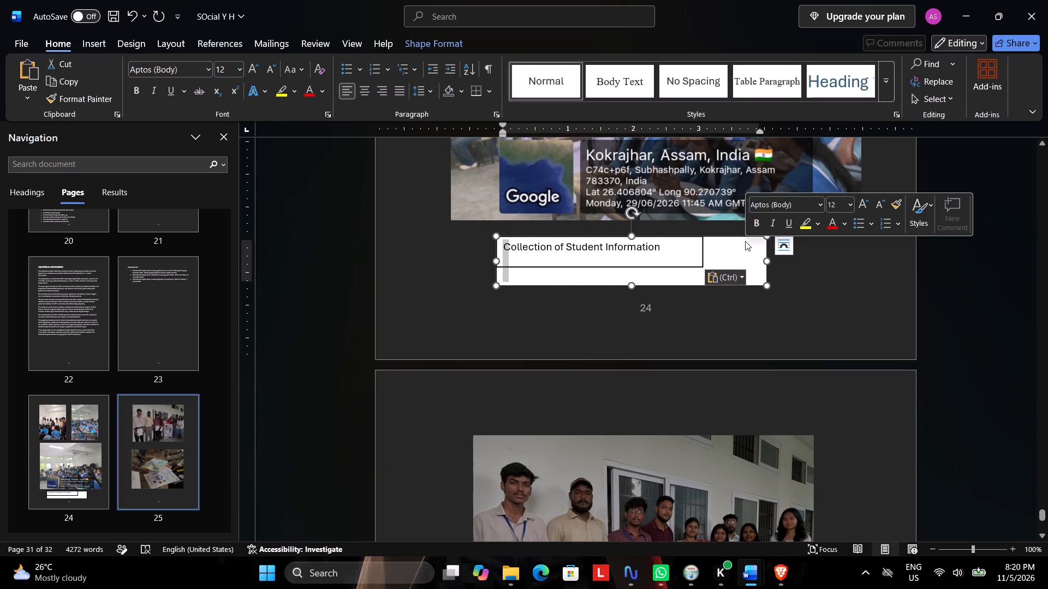
pyautogui.click(739, 235)
pyautogui.press('Delete')
# Narrow the caption text box to fit its text and centre it just below the large classroom photo.
pyautogui.click(677, 261)
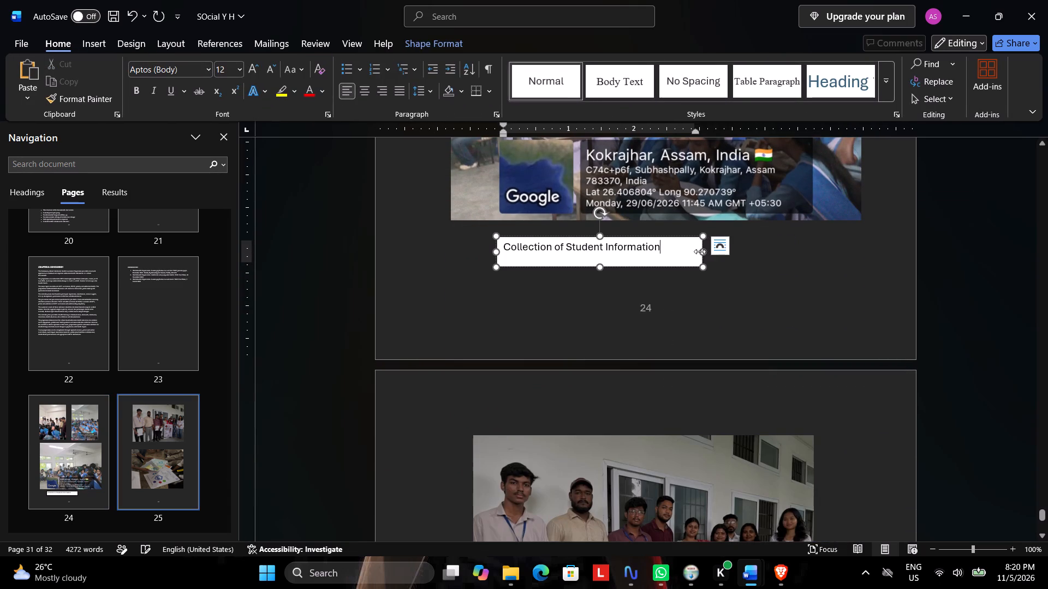
pyautogui.moveTo(701, 251); pyautogui.dragTo(666, 251)
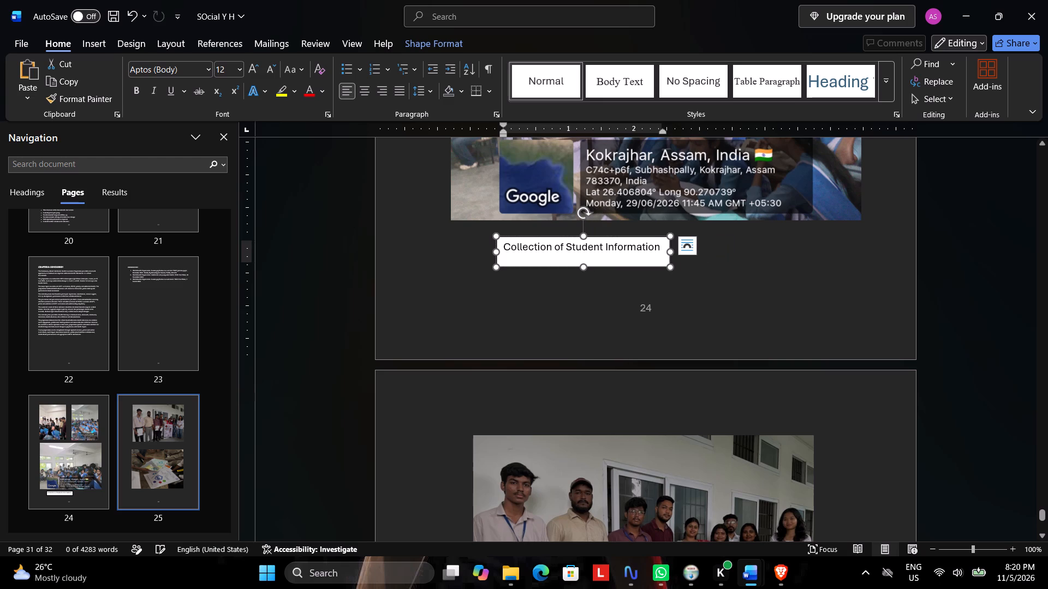
pyautogui.moveTo(662, 247); pyautogui.dragTo(615, 248)
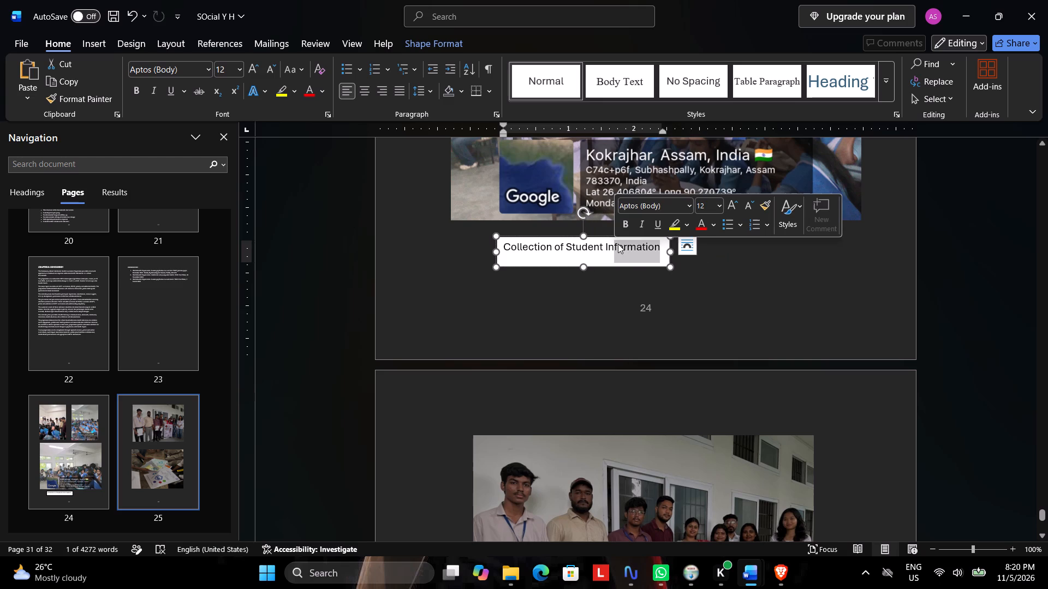
pyautogui.click(619, 263)
pyautogui.moveTo(612, 268); pyautogui.dragTo(670, 261)
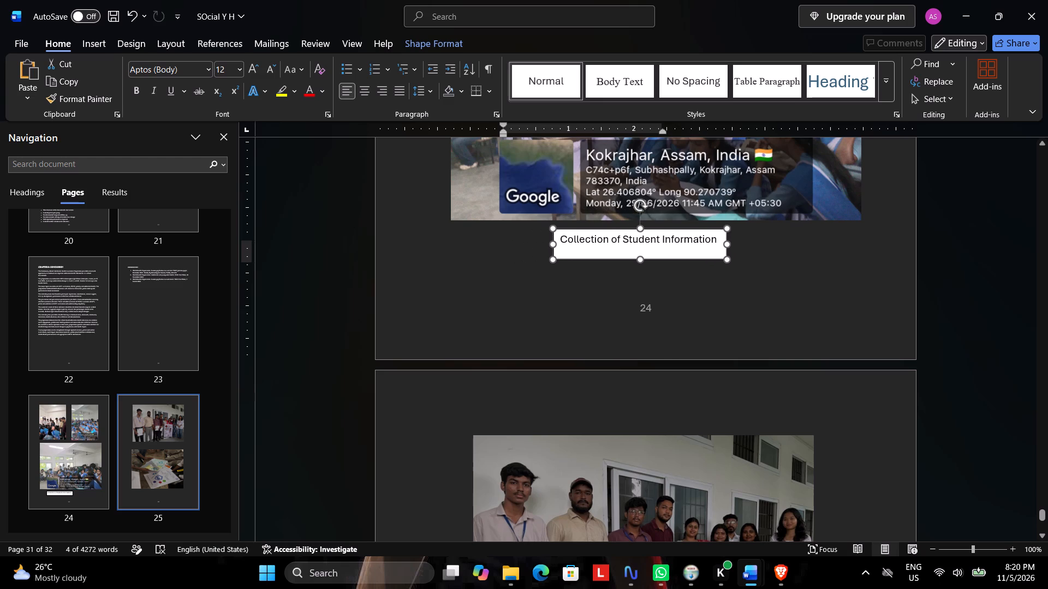
pyautogui.moveTo(670, 261); pyautogui.dragTo(684, 261)
# Review the group photo and the poster photo on page 25.
pyautogui.scroll(-7, 722, 331)
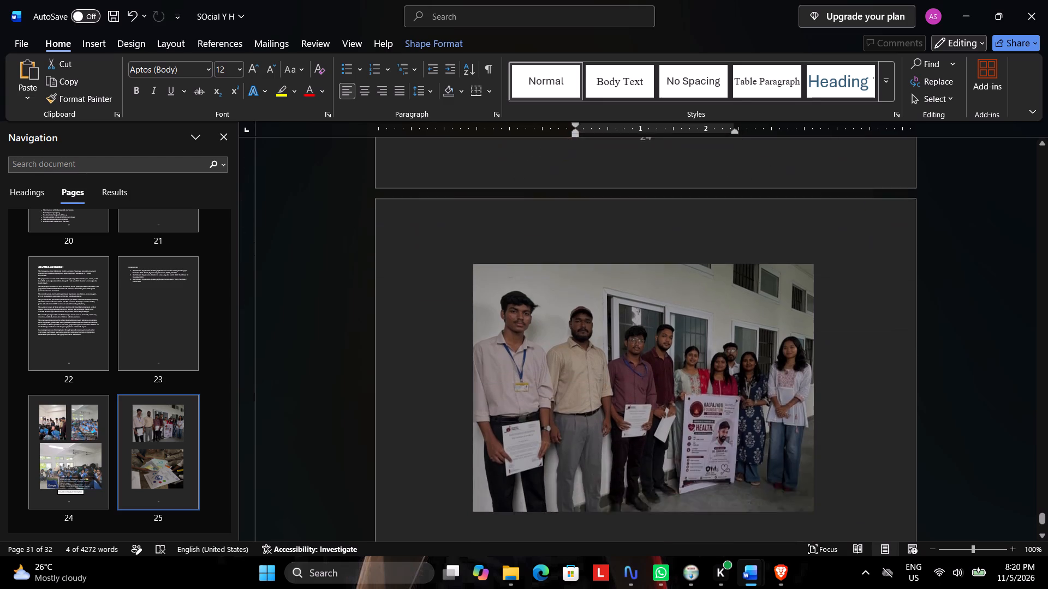
pyautogui.scroll(-13, 705, 335)
pyautogui.scroll(5, 702, 339)
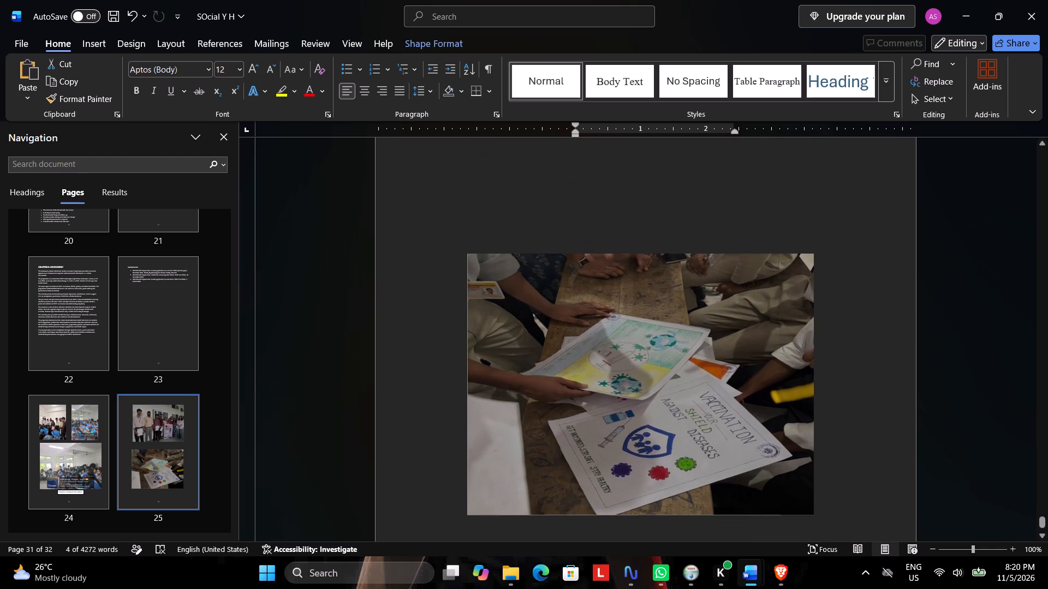
pyautogui.scroll(6, 696, 339)
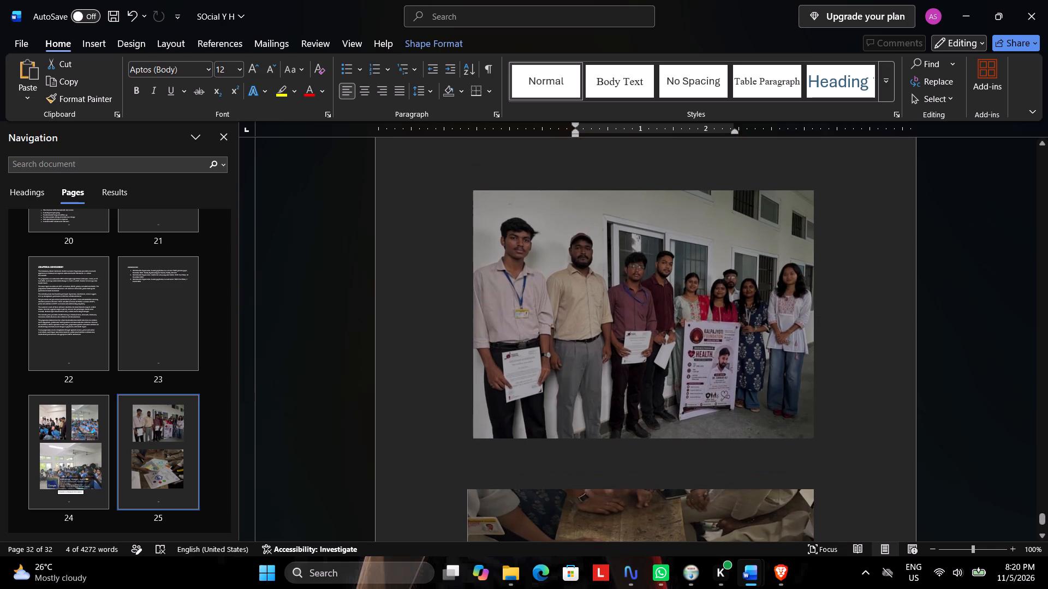
pyautogui.scroll(1, 698, 347)
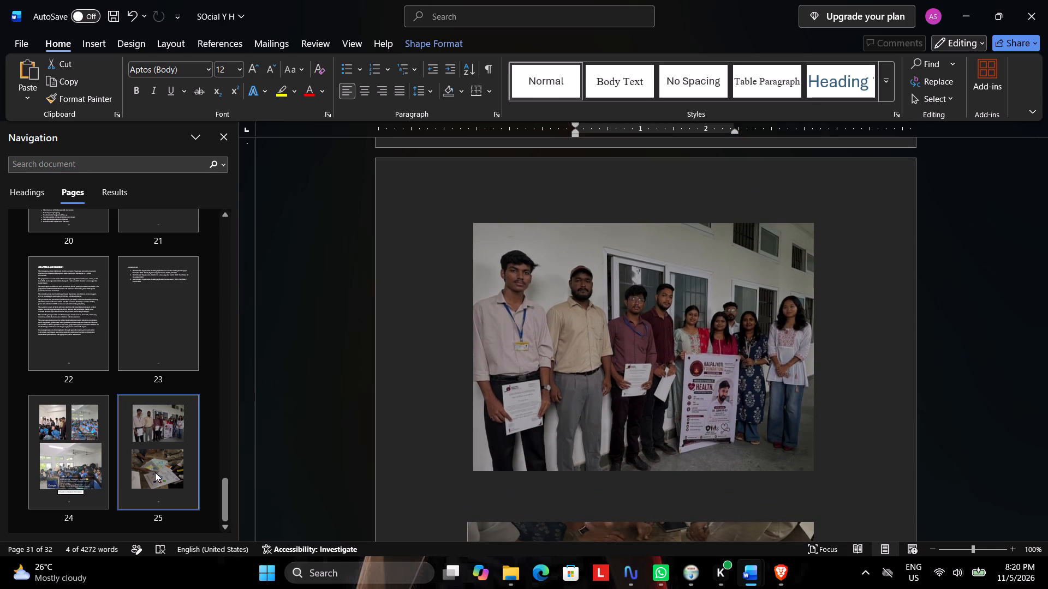
# Reposition the poster photo on page 25 so its left edge lines up with the group photo, leaving a gap between them.
pyautogui.scroll(5, 406, 429)
pyautogui.scroll(-1, 439, 403)
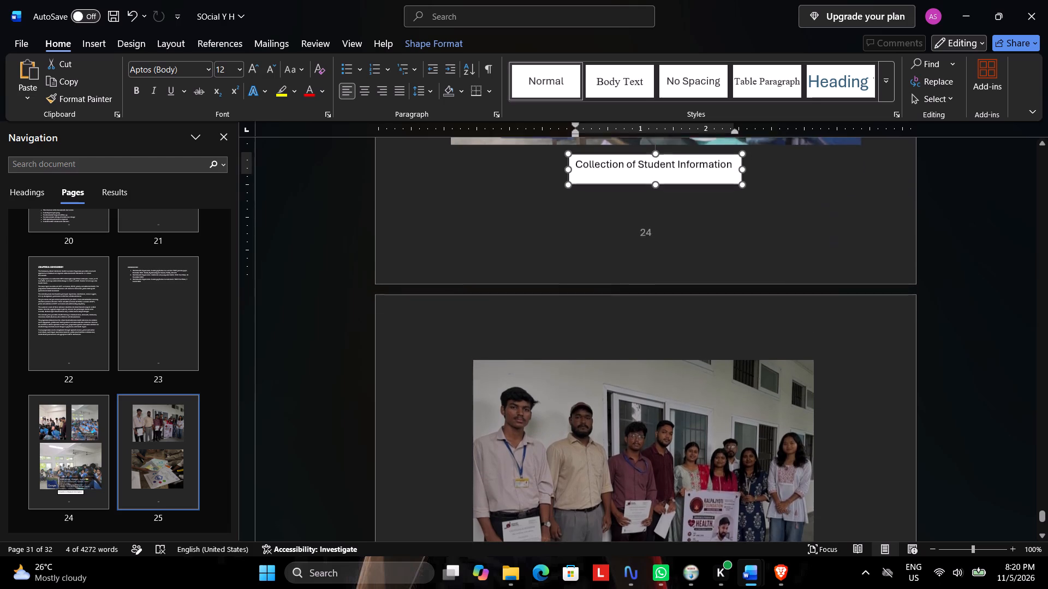
pyautogui.scroll(1, 439, 403)
pyautogui.scroll(2, 540, 323)
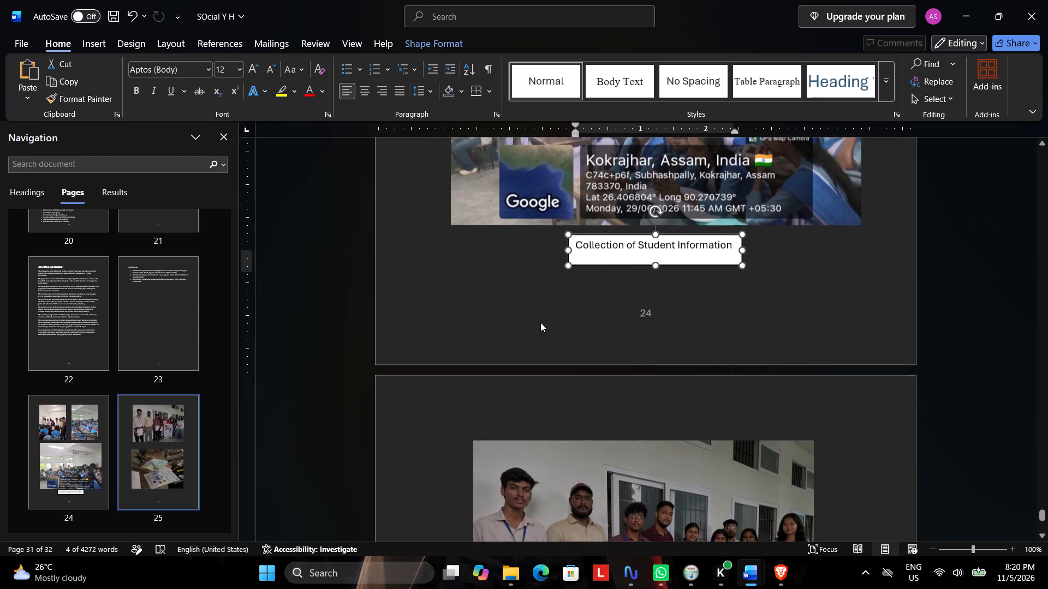
pyautogui.scroll(-15, 491, 351)
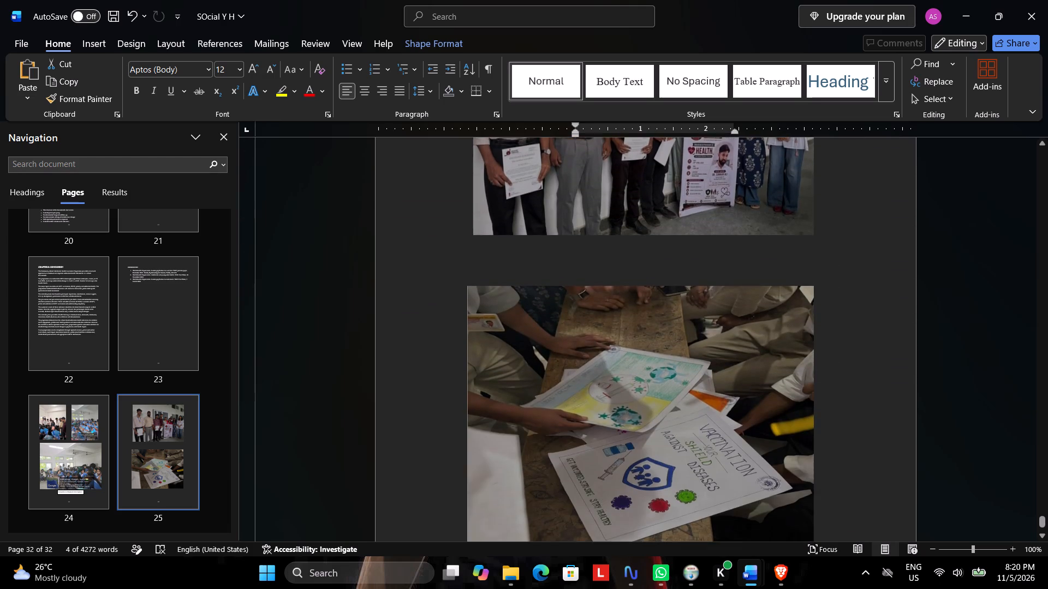
pyautogui.click(618, 265)
pyautogui.moveTo(619, 273); pyautogui.dragTo(618, 255)
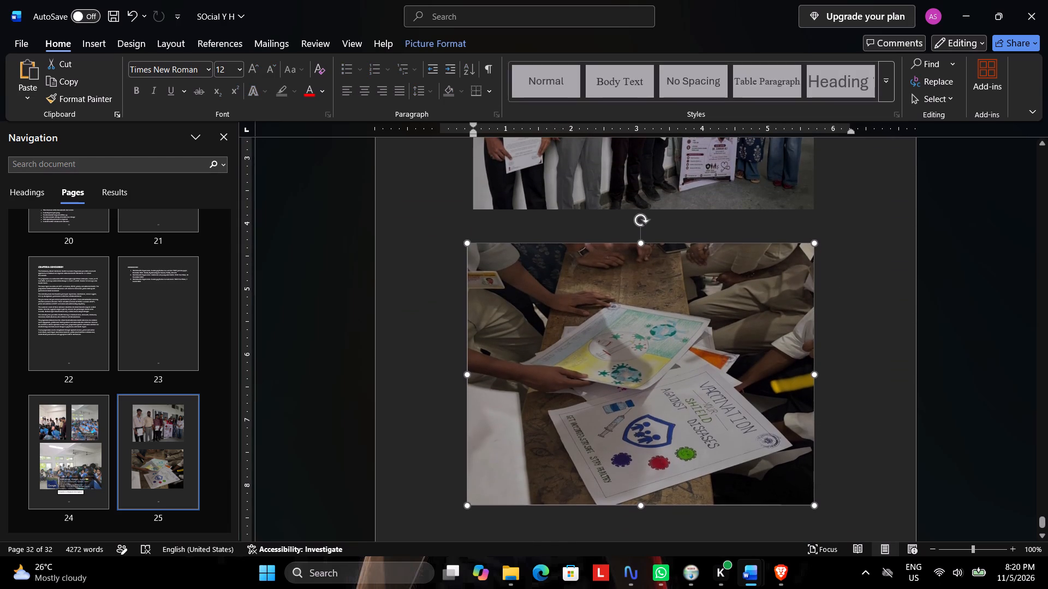
pyautogui.moveTo(618, 255); pyautogui.dragTo(620, 244)
pyautogui.scroll(-5, 588, 346)
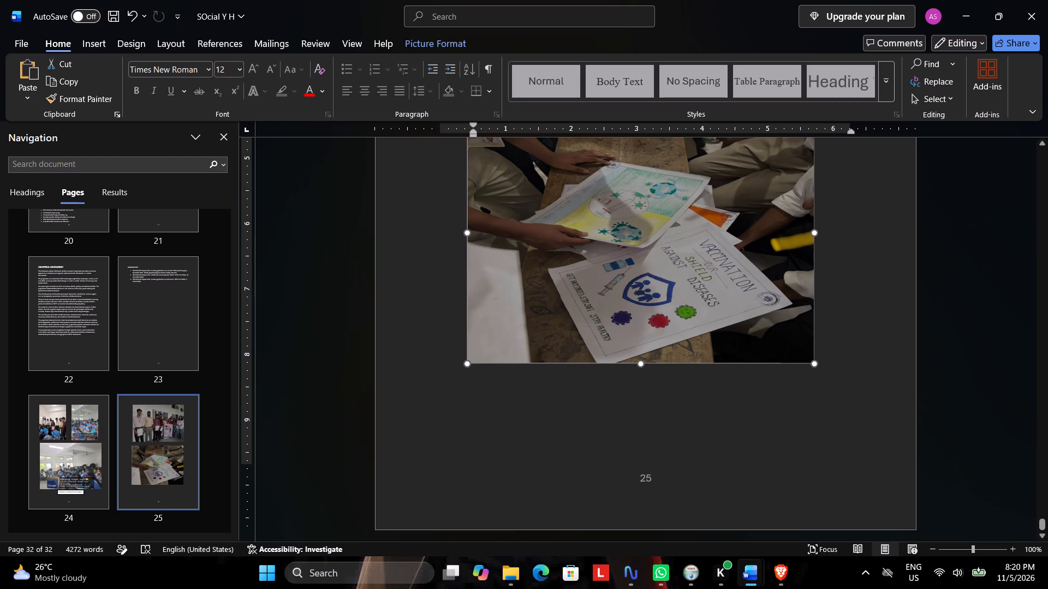
pyautogui.moveTo(623, 287); pyautogui.dragTo(628, 326)
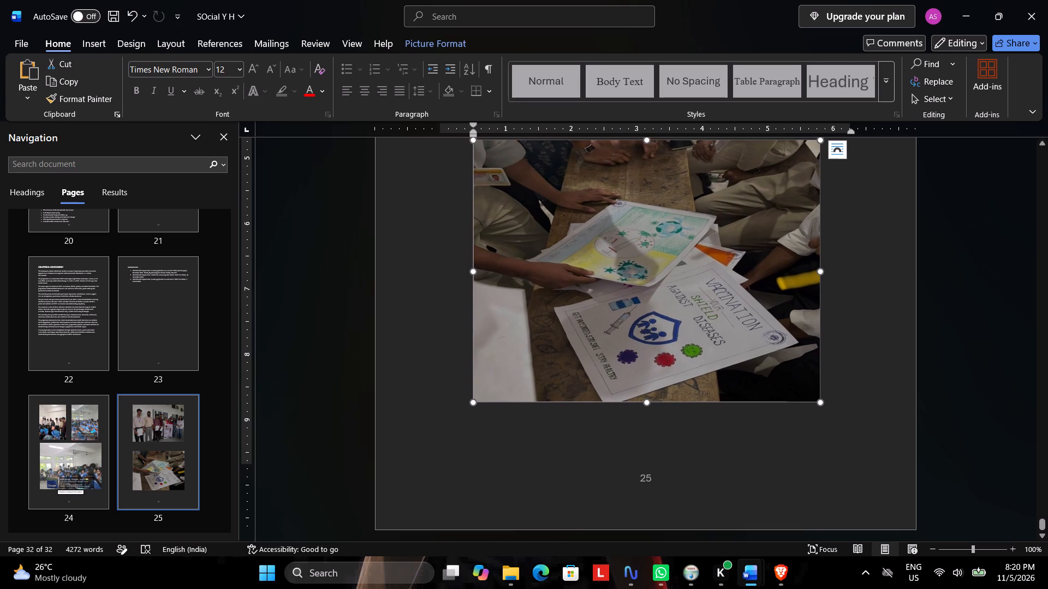
# Draw a text box about 3.43 by 0.23 inches between the poster photo and the page number on page 25.
pyautogui.click(100, 48)
pyautogui.click(677, 74)
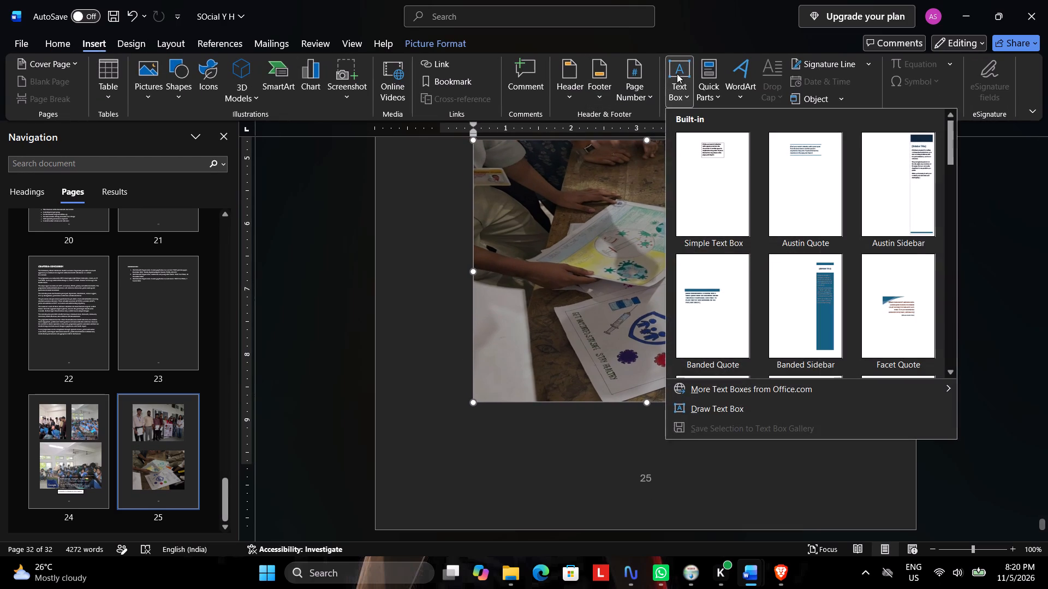
pyautogui.click(739, 403)
pyautogui.moveTo(503, 440); pyautogui.dragTo(707, 452)
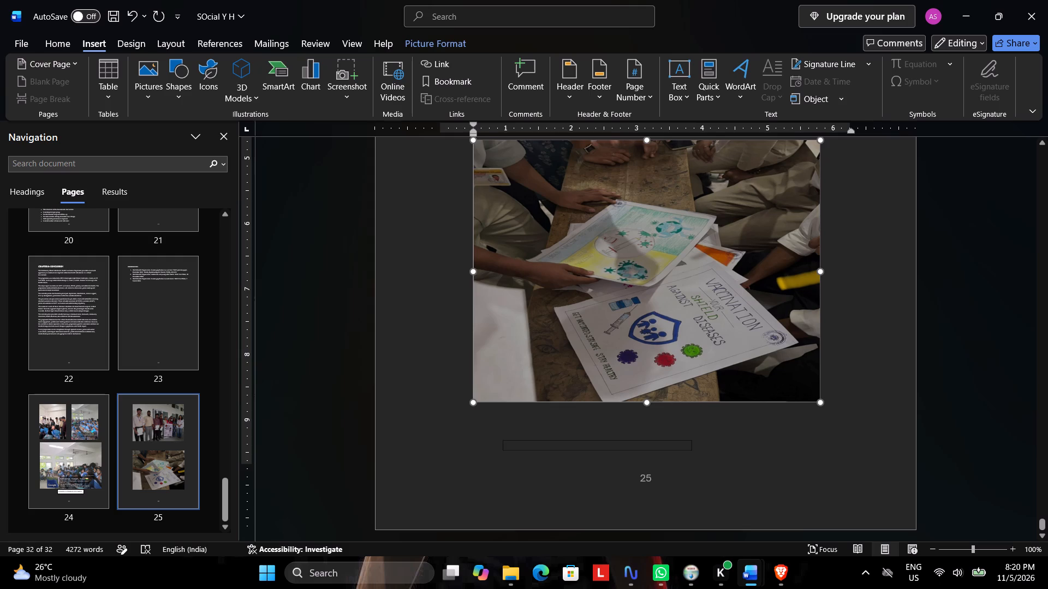
pyautogui.moveTo(707, 452); pyautogui.dragTo(728, 455)
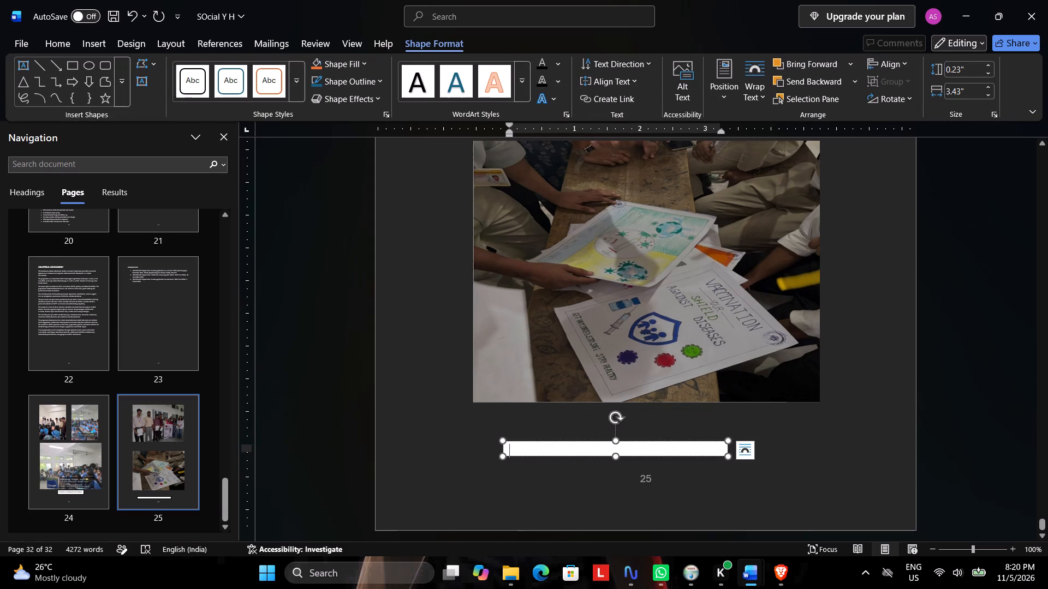
# Start the poster photo's caption in the new text box with "Art Competition Organi".
pyautogui.hotkey('ctrl', 'a')
pyautogui.press('r')
pyautogui.press('BackSpace')
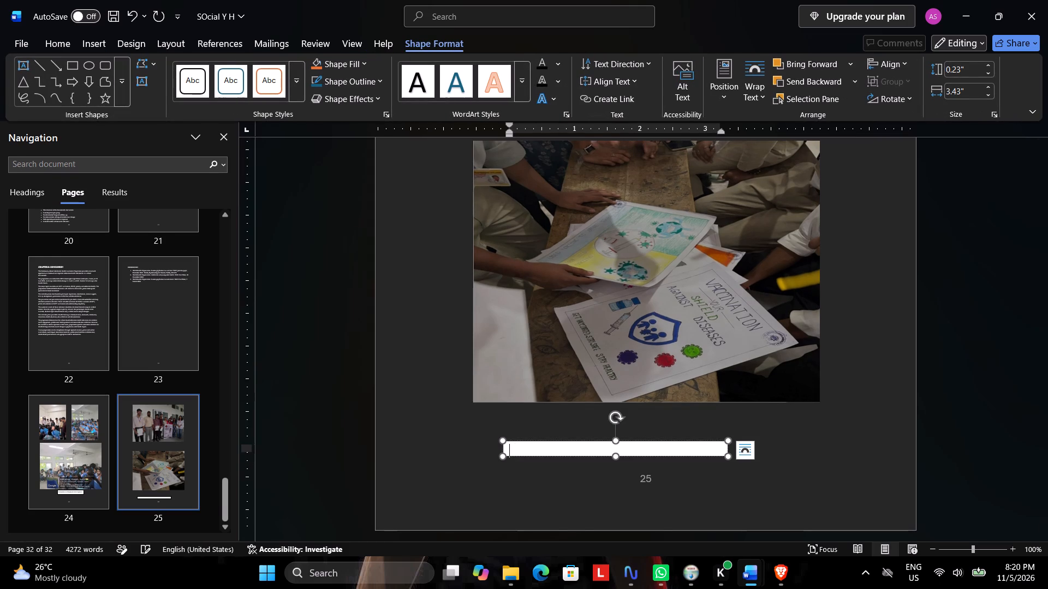
pyautogui.hotkey('shift', 'a')
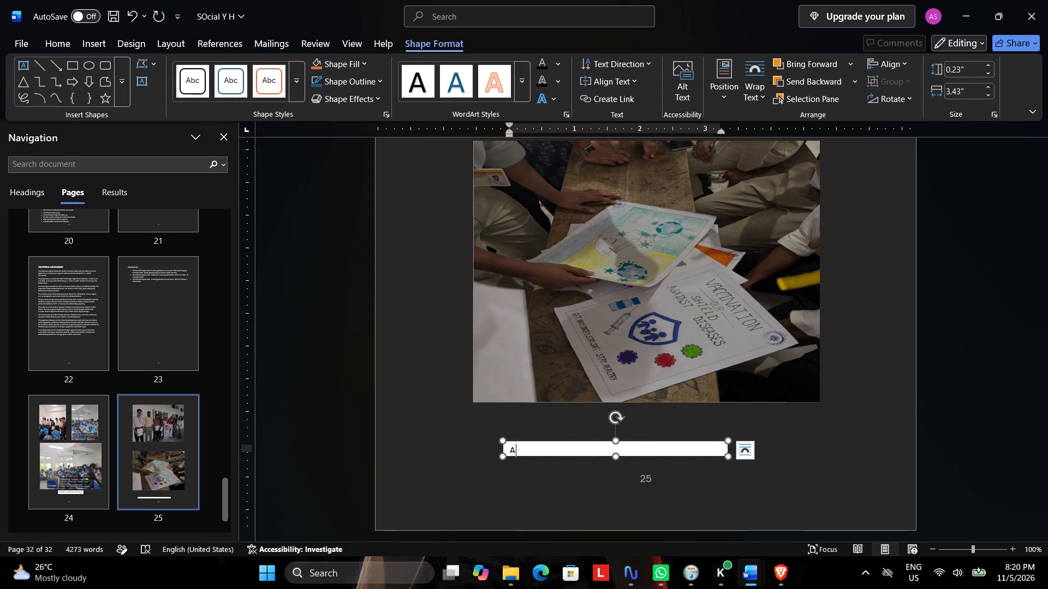
pyautogui.write('rt')
pyautogui.press('space')
pyautogui.write('Co')
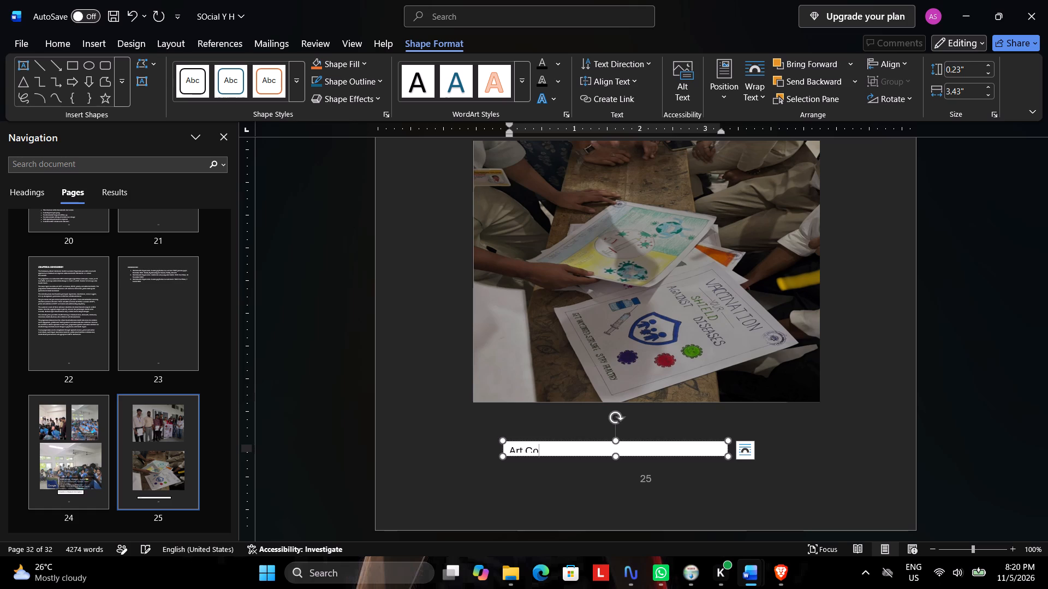
pyautogui.press('m')
pyautogui.write('peti')
pyautogui.press('t')
pyautogui.press('BackSpace')
pyautogui.write('tion')
pyautogui.press('space')
pyautogui.press('o')
pyautogui.press('BackSpace')
pyautogui.hotkey('shift', 'o')
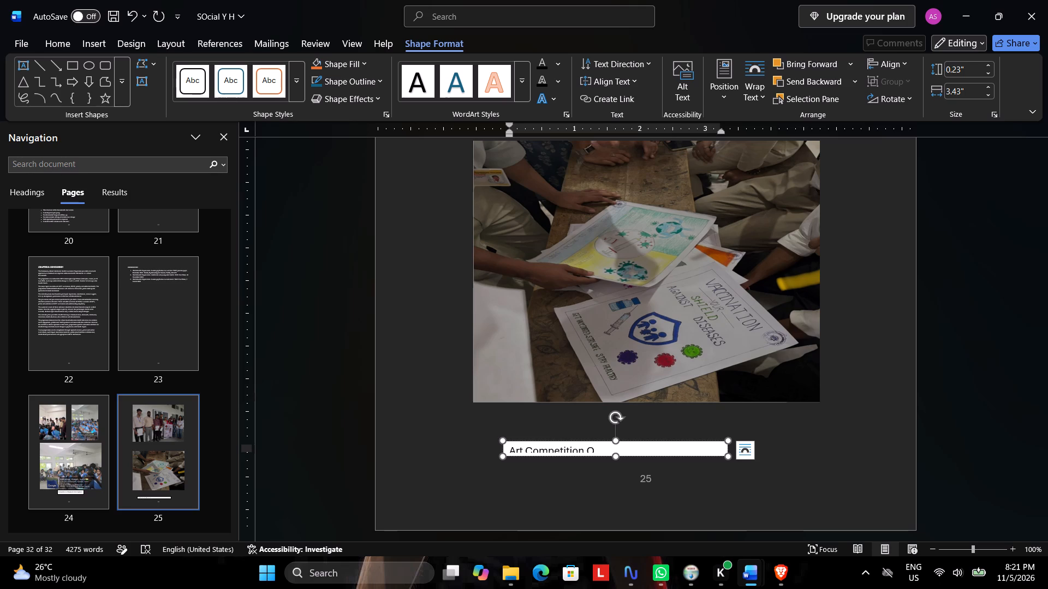
pyautogui.press('r')
pyautogui.write('gani')
# Increase the caption text box's height to about 0.39 inches by extending its lower edge.
pyautogui.moveTo(614, 453); pyautogui.dragTo(615, 458)
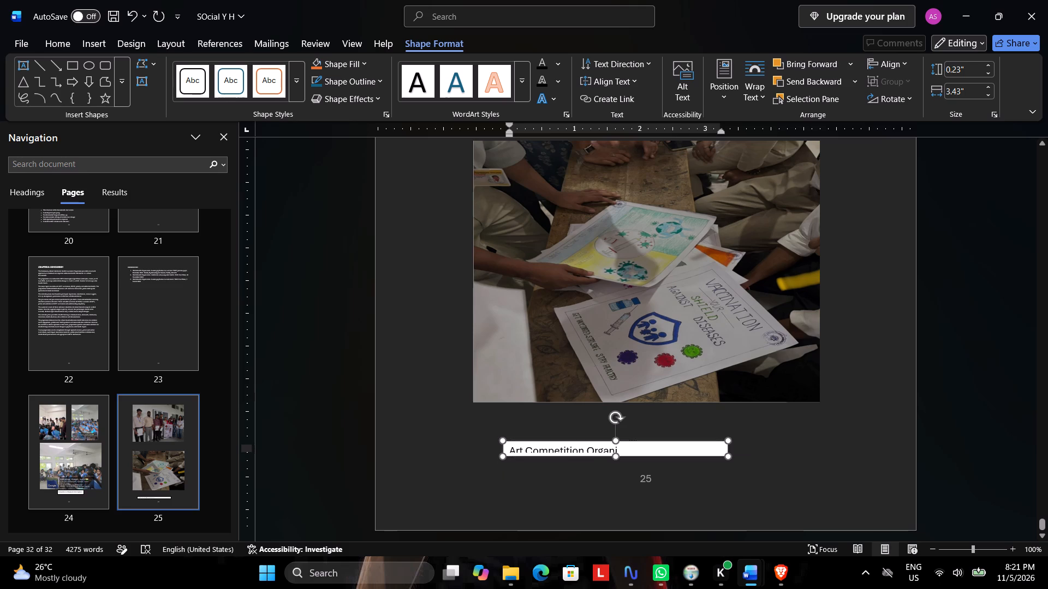
pyautogui.moveTo(615, 458); pyautogui.dragTo(615, 467)
# Complete the caption so it reads "Art Competition Organized for Students", spelling "Organized" with a z.
pyautogui.click(619, 452)
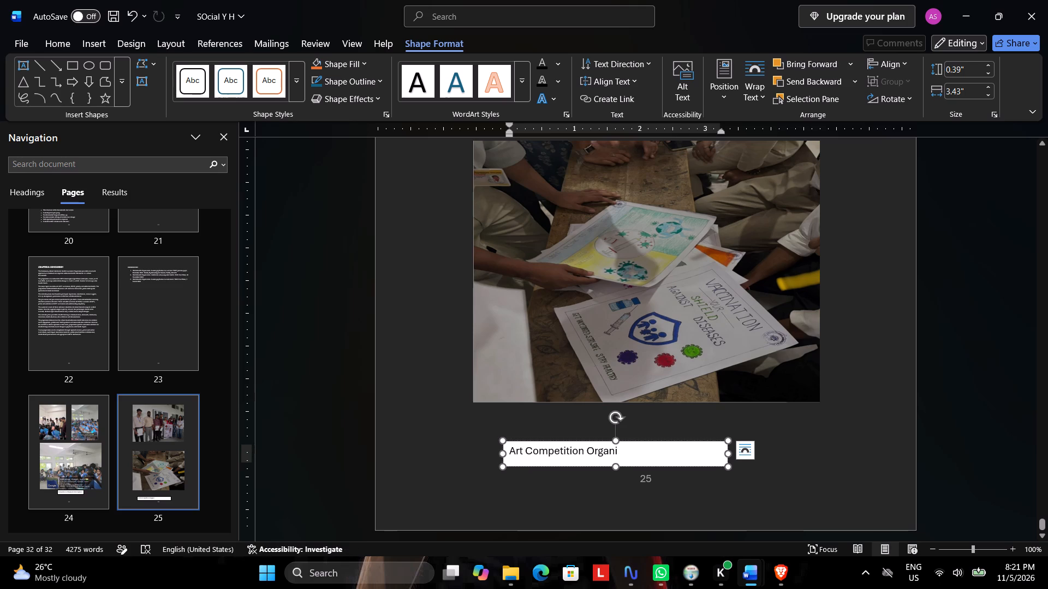
pyautogui.press('s')
pyautogui.press('e')
pyautogui.press('d')
pyautogui.press('space')
pyautogui.press('BackSpace')
pyautogui.press('BackSpace')
pyautogui.press('BackSpace')
pyautogui.press('BackSpace')
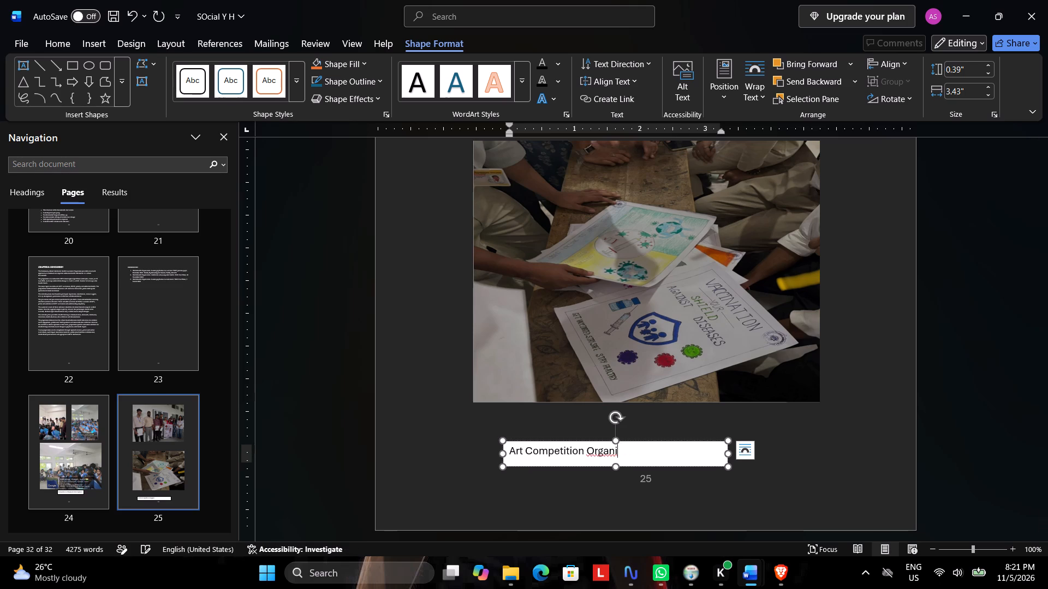
pyautogui.write('zed')
pyautogui.press('space')
pyautogui.write('for')
pyautogui.press('space')
pyautogui.write('Students')
pyautogui.press('space')
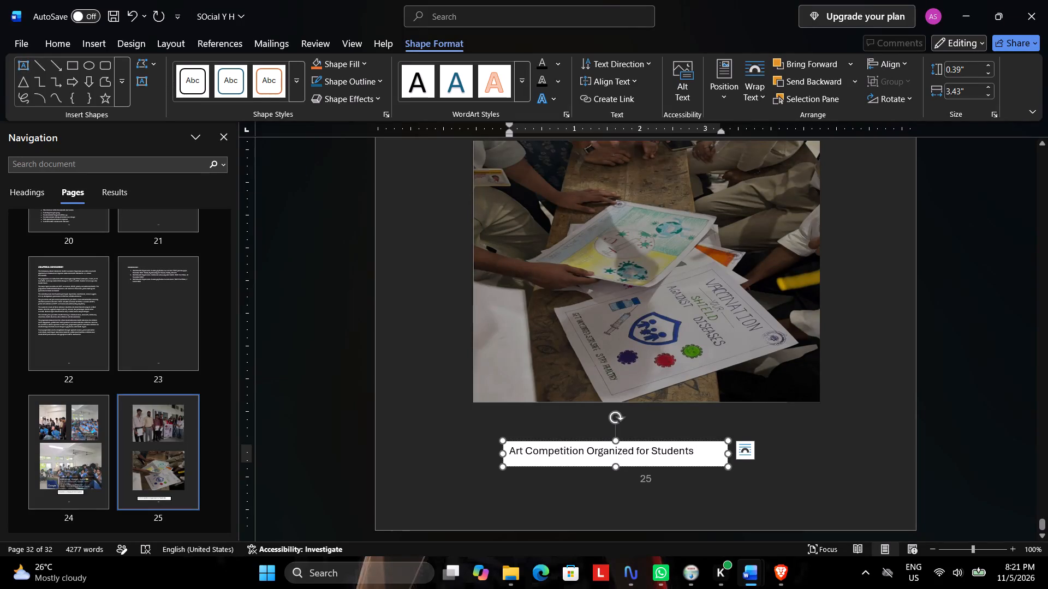
# Centre the "Art Competition Organized for Students" caption box under the poster photo and lower the photo slightly towards it.
pyautogui.moveTo(704, 466); pyautogui.dragTo(735, 448)
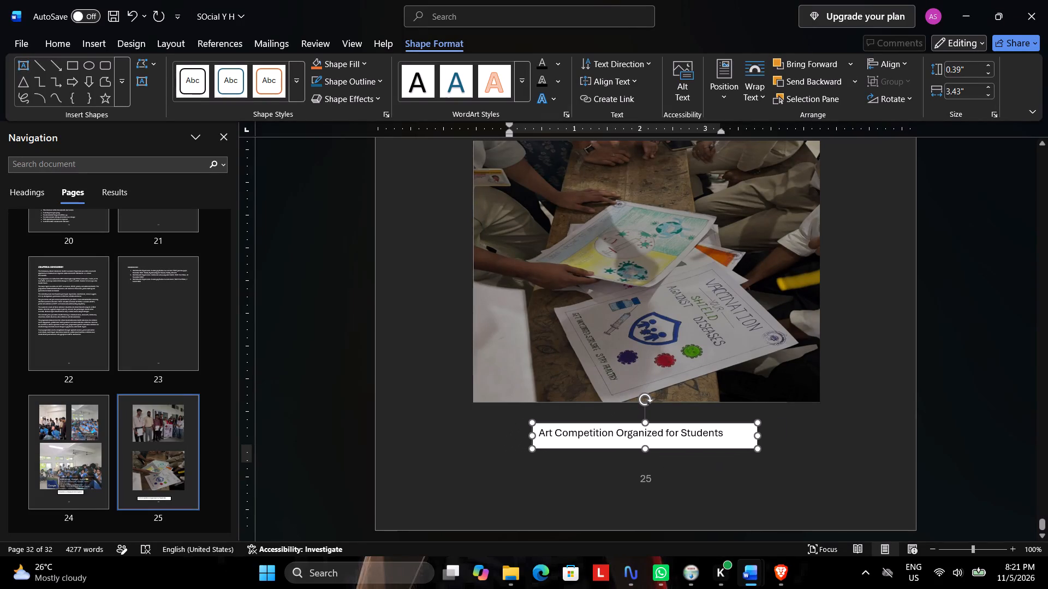
pyautogui.scroll(2, 685, 351)
pyautogui.moveTo(651, 288); pyautogui.dragTo(651, 293)
pyautogui.moveTo(651, 293); pyautogui.dragTo(652, 300)
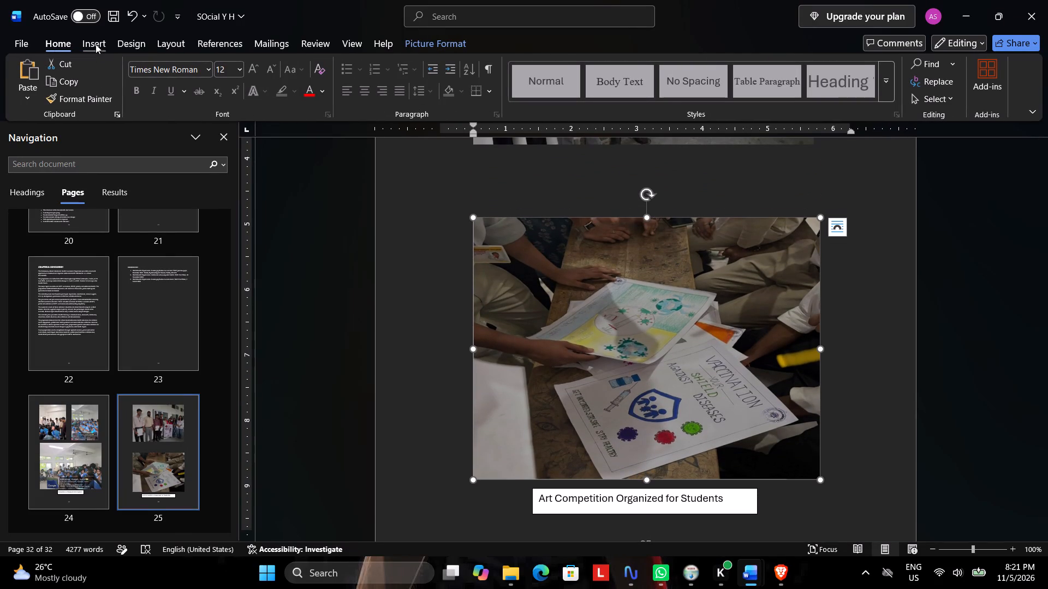
# Draw a text box about 4.65 by 0.4 inches between the group photo and the poster photo on page 25.
pyautogui.click(96, 44)
pyautogui.click(688, 90)
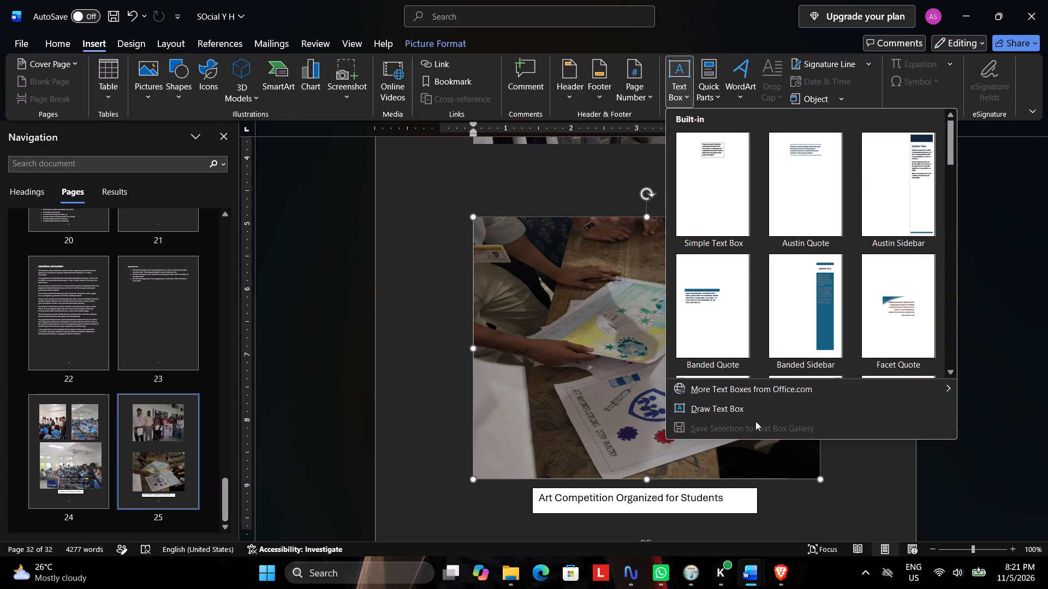
pyautogui.click(740, 415)
pyautogui.moveTo(493, 164); pyautogui.dragTo(790, 187)
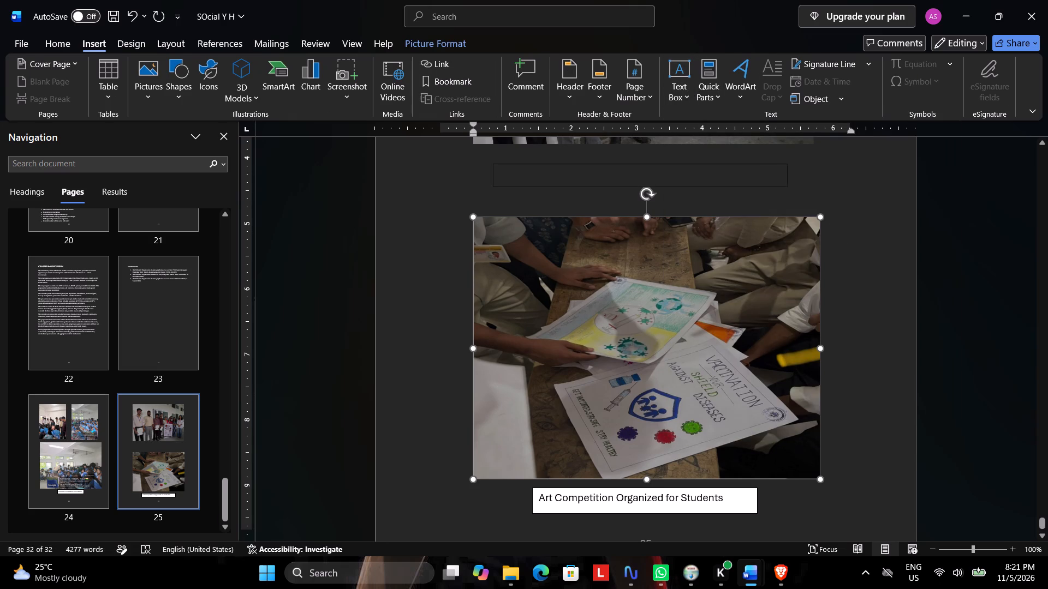
pyautogui.moveTo(790, 187); pyautogui.dragTo(798, 191)
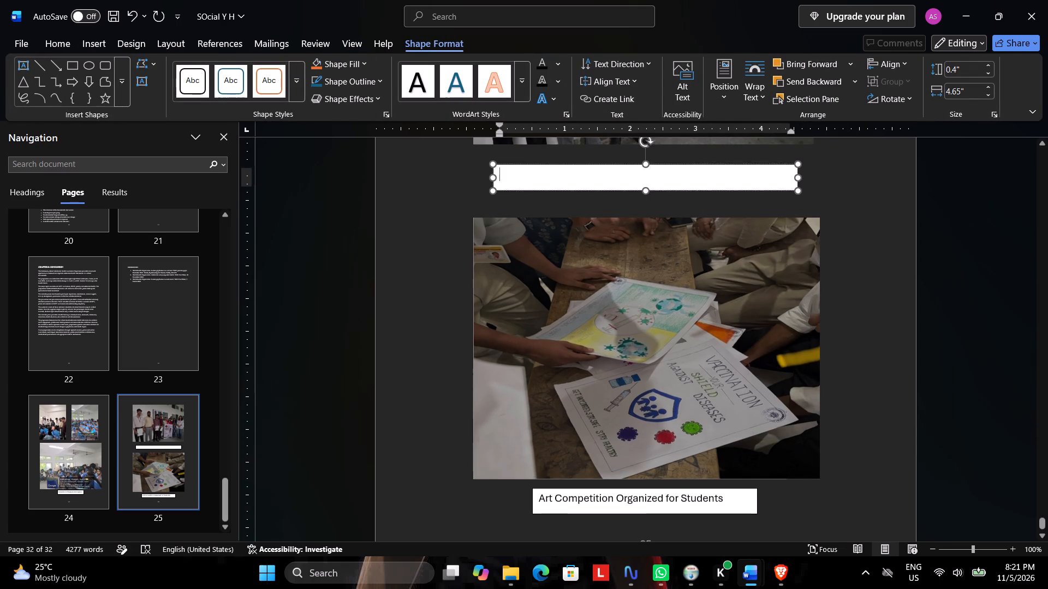
pyautogui.scroll(8, 594, 211)
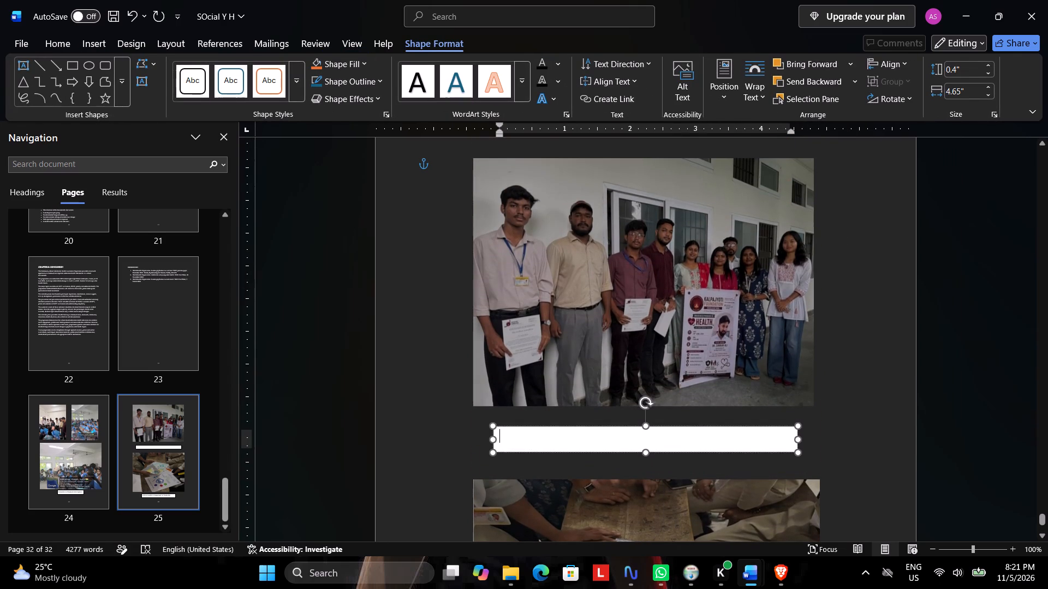
pyautogui.scroll(-4, 582, 226)
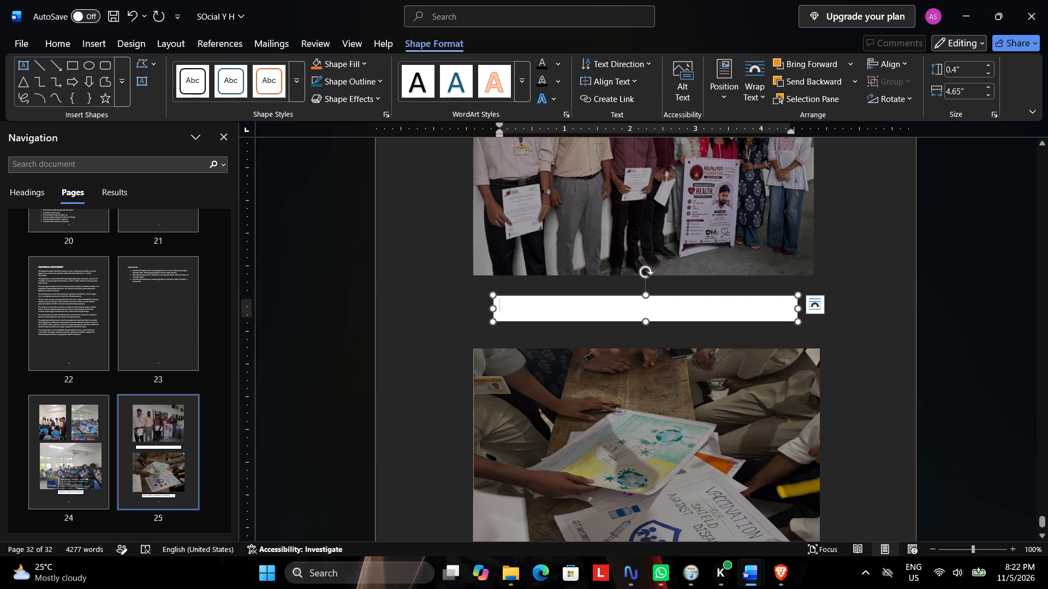
# Enter the caption "Certificate Collection" in the new text box between the two photos on page 25.
pyautogui.write('Certificate')
pyautogui.press('space')
pyautogui.scroll(4, 174, 271)
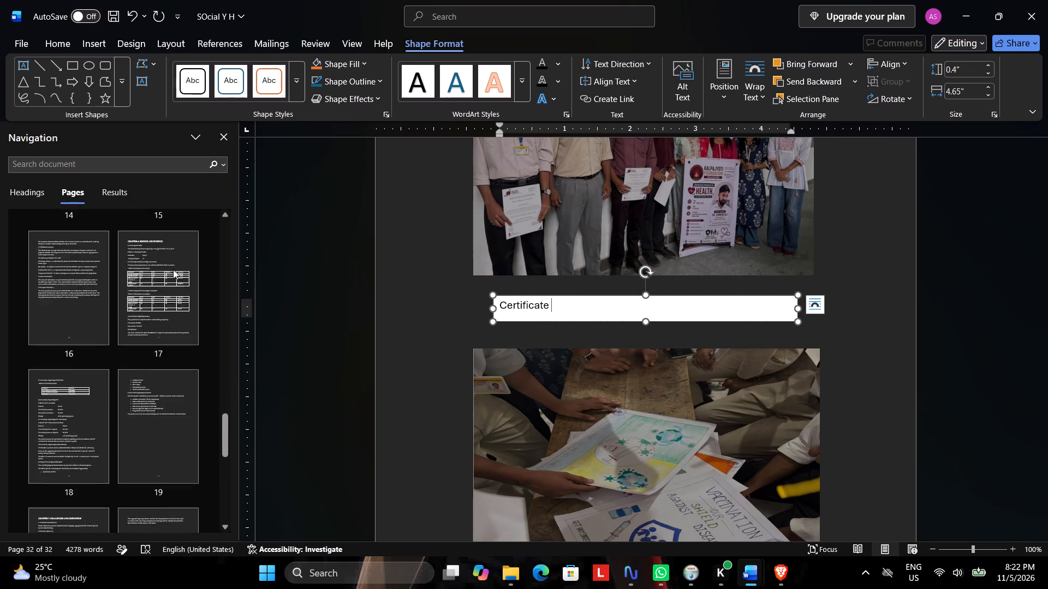
pyautogui.scroll(19, 173, 269)
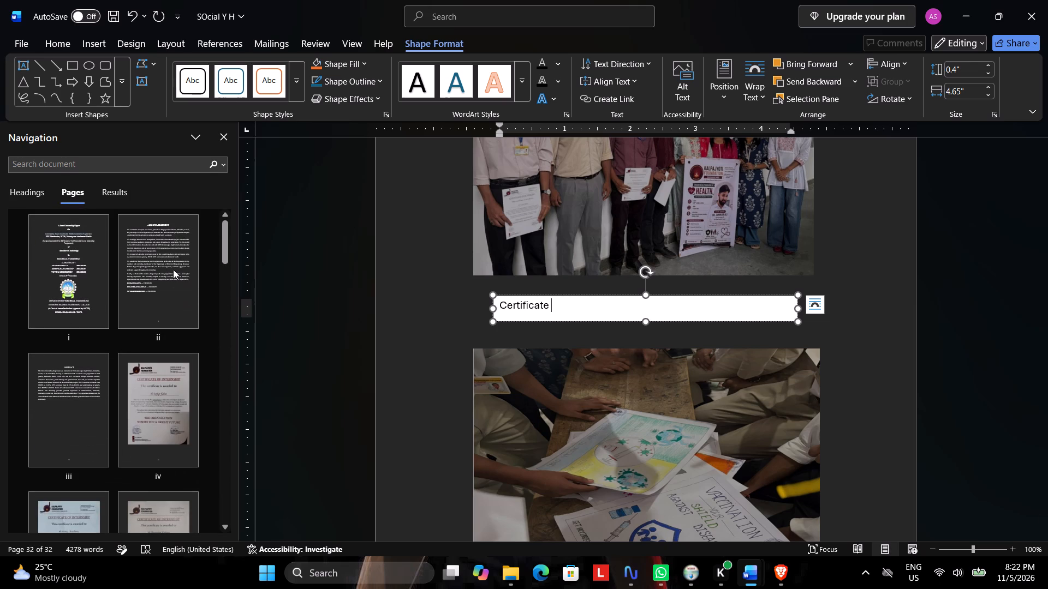
pyautogui.scroll(-3, 615, 338)
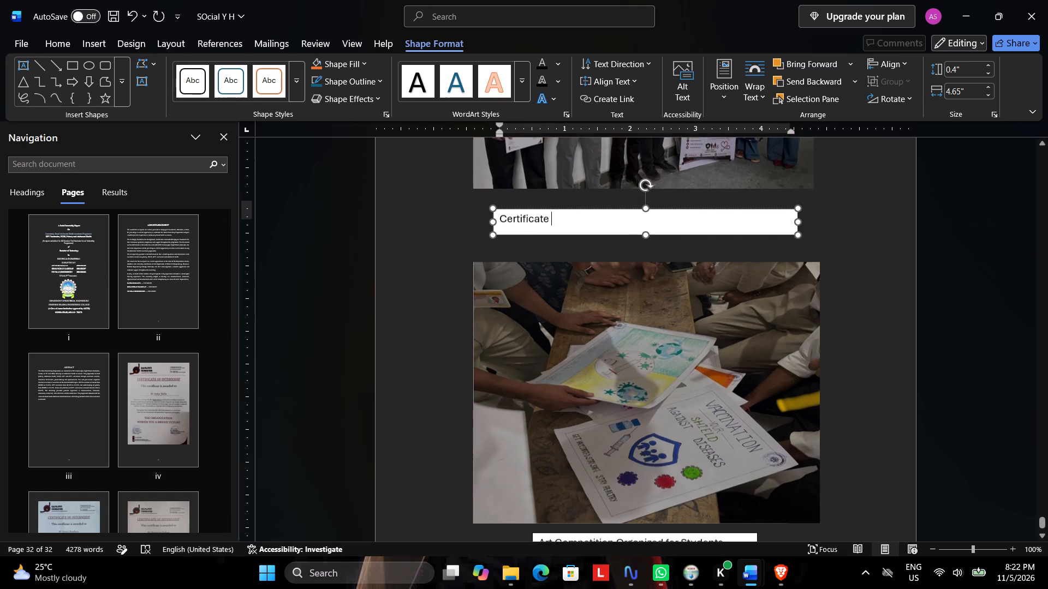
pyautogui.scroll(1, 615, 336)
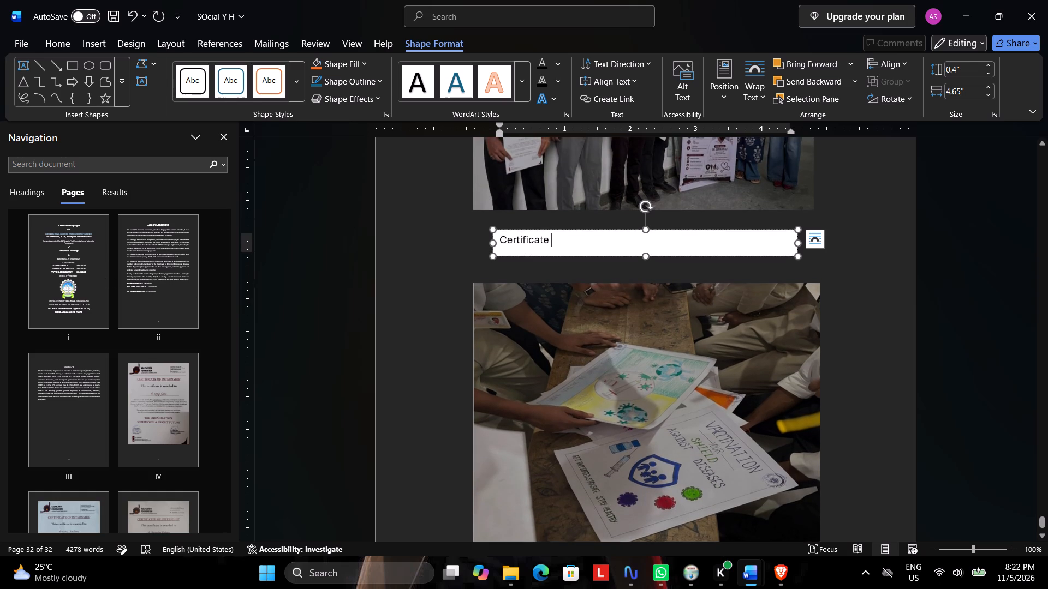
pyautogui.write('Collectio')
pyautogui.press('n')
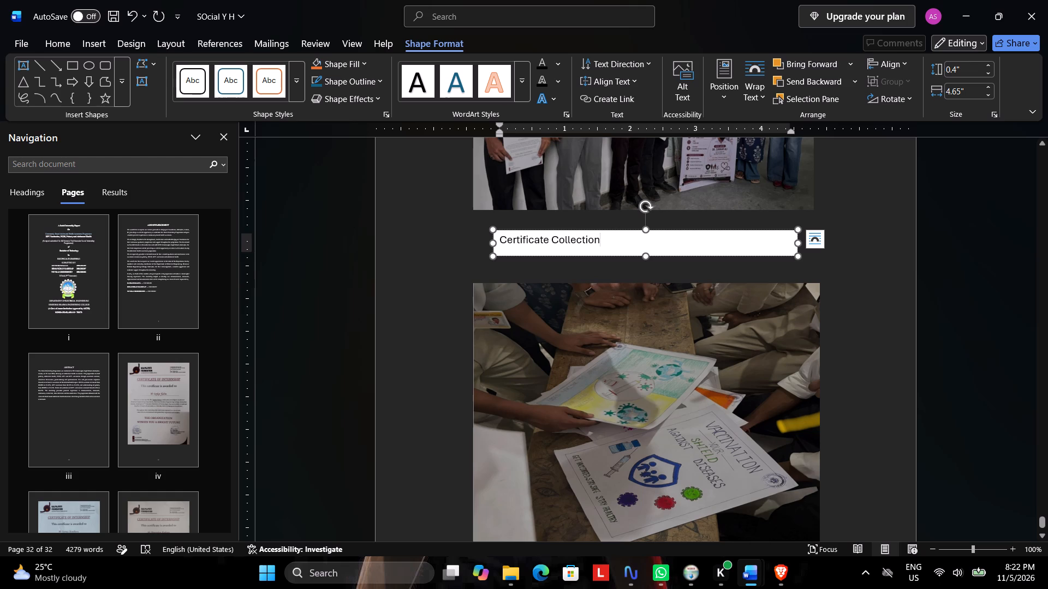
# Narrow the "Certificate Collection" caption box to about 1.83 inches and centre it just below the group photo.
pyautogui.moveTo(796, 242); pyautogui.dragTo(603, 241)
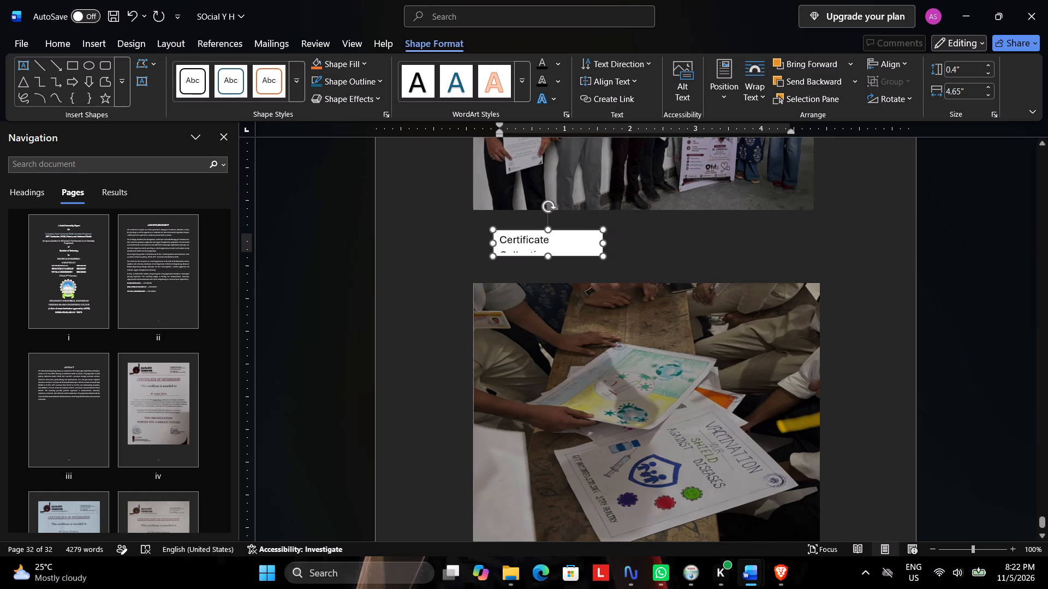
pyautogui.moveTo(603, 241); pyautogui.dragTo(612, 241)
pyautogui.moveTo(580, 255); pyautogui.dragTo(665, 250)
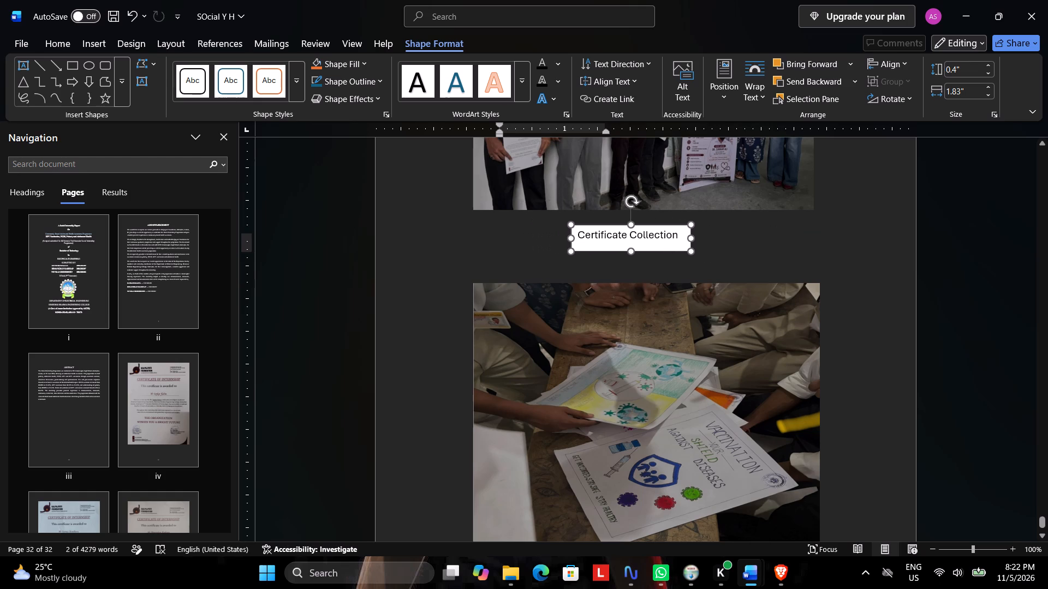
pyautogui.moveTo(665, 250); pyautogui.dragTo(666, 247)
pyautogui.click(973, 243)
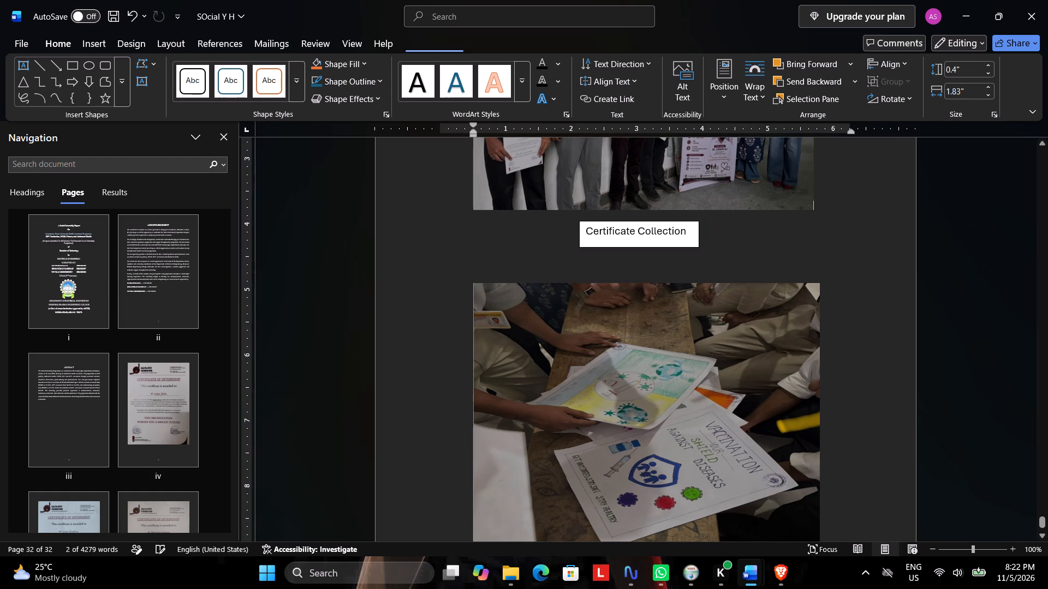
# Shift the "Collection of Student Information" caption slightly left to centre it under the classroom photo on page 24.
pyautogui.scroll(15, 835, 295)
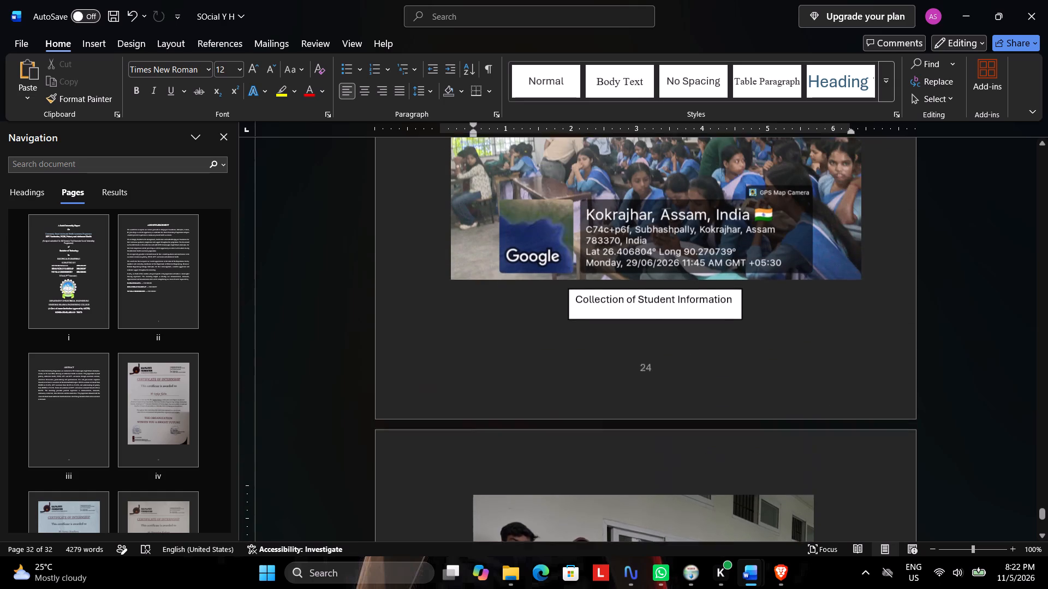
pyautogui.scroll(4, 829, 271)
pyautogui.moveTo(710, 405); pyautogui.dragTo(698, 408)
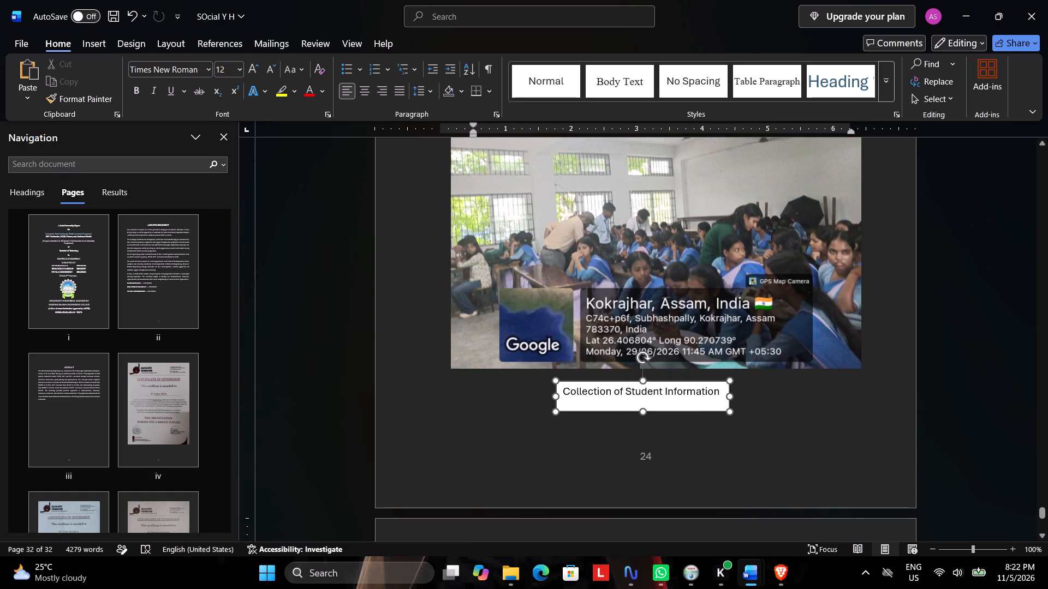
# Enlarge the REFERENCES heading on page 23 to 14 pt.
pyautogui.scroll(20, 695, 383)
pyautogui.scroll(10, 695, 383)
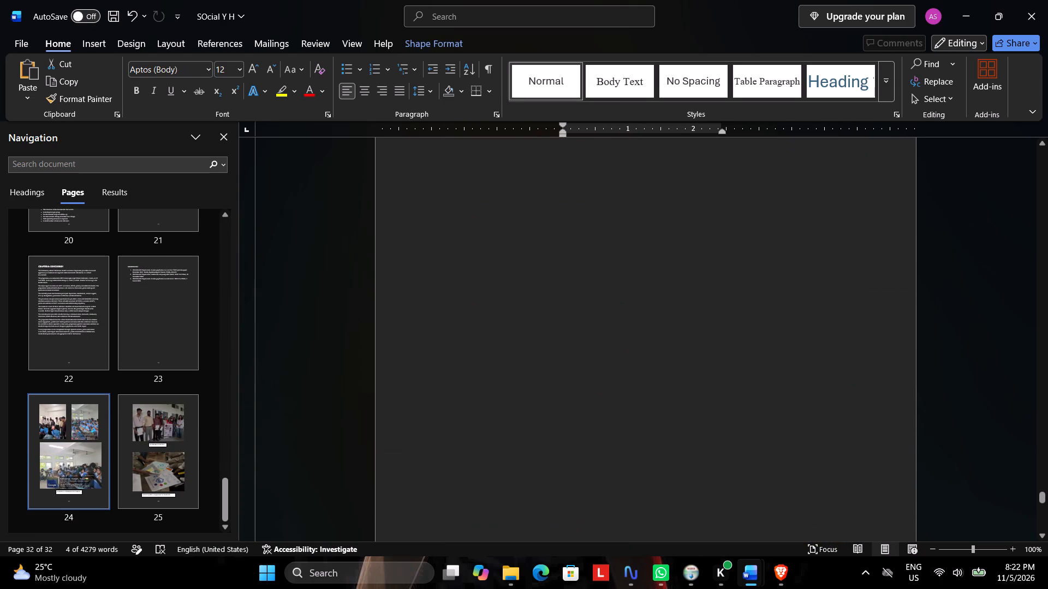
pyautogui.scroll(7, 688, 359)
pyautogui.moveTo(511, 249); pyautogui.dragTo(465, 249)
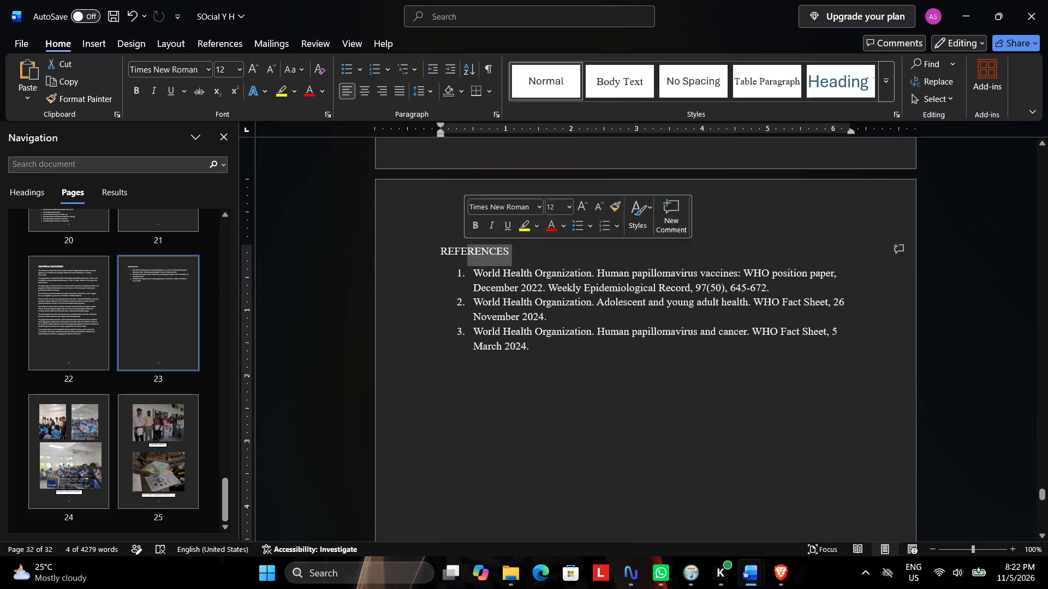
pyautogui.click(547, 258)
pyautogui.moveTo(514, 253); pyautogui.dragTo(445, 247)
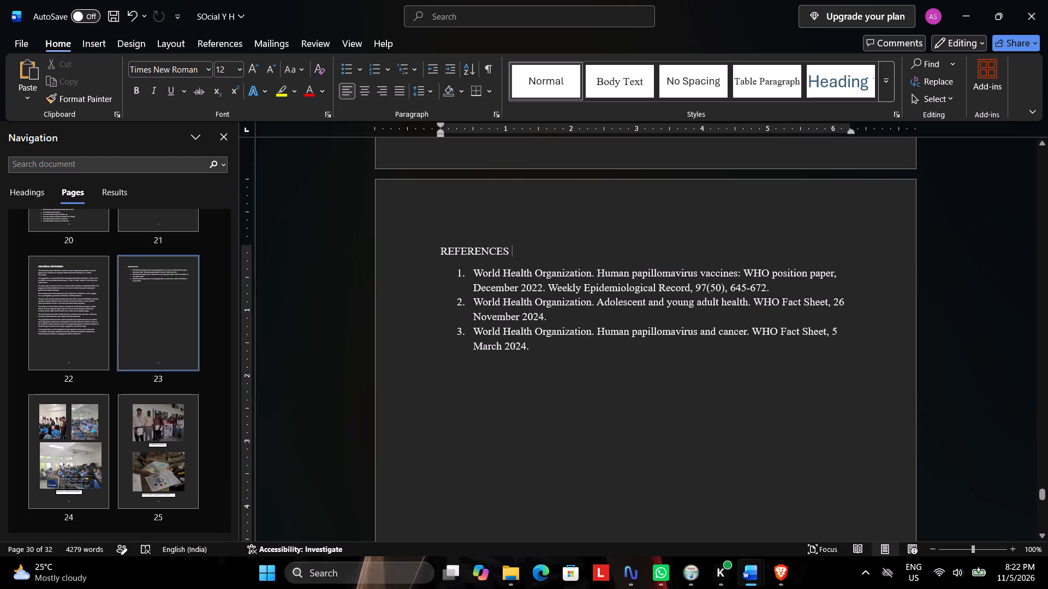
pyautogui.moveTo(445, 247); pyautogui.dragTo(427, 244)
pyautogui.click(254, 68)
# Justify the three numbered World Health Organization entries under the REFERENCES heading.
pyautogui.scroll(4, 682, 278)
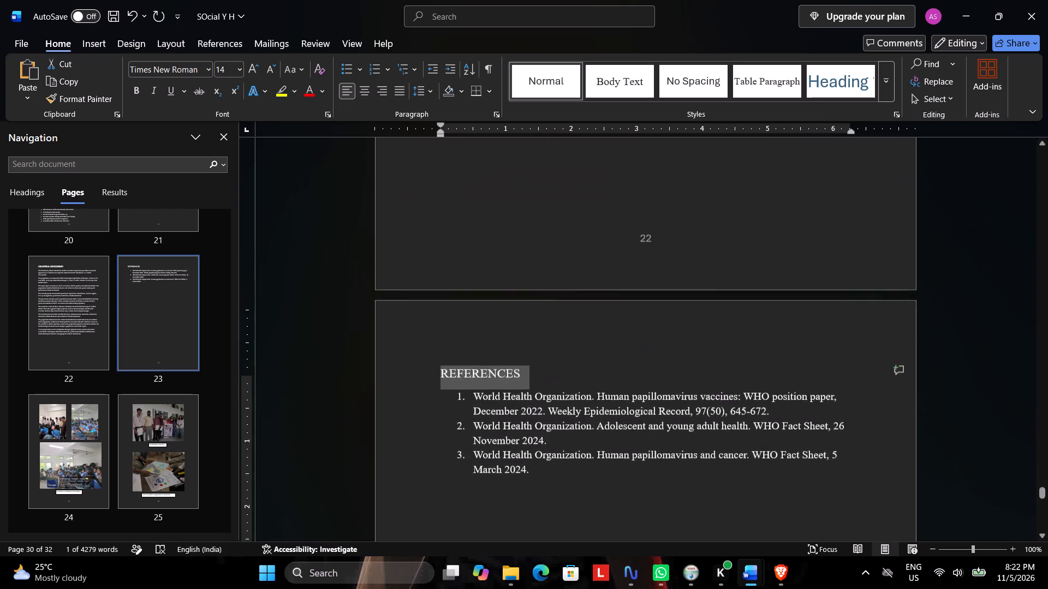
pyautogui.scroll(3, 675, 269)
pyautogui.scroll(-13, 675, 269)
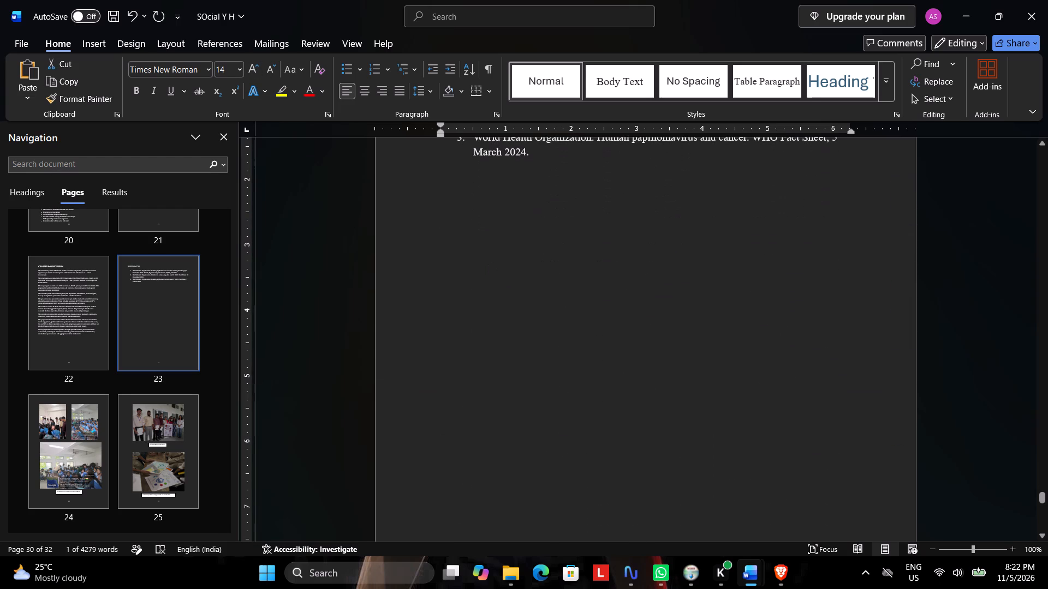
pyautogui.click(646, 243)
pyautogui.scroll(2, 631, 249)
pyautogui.moveTo(584, 245); pyautogui.dragTo(478, 150)
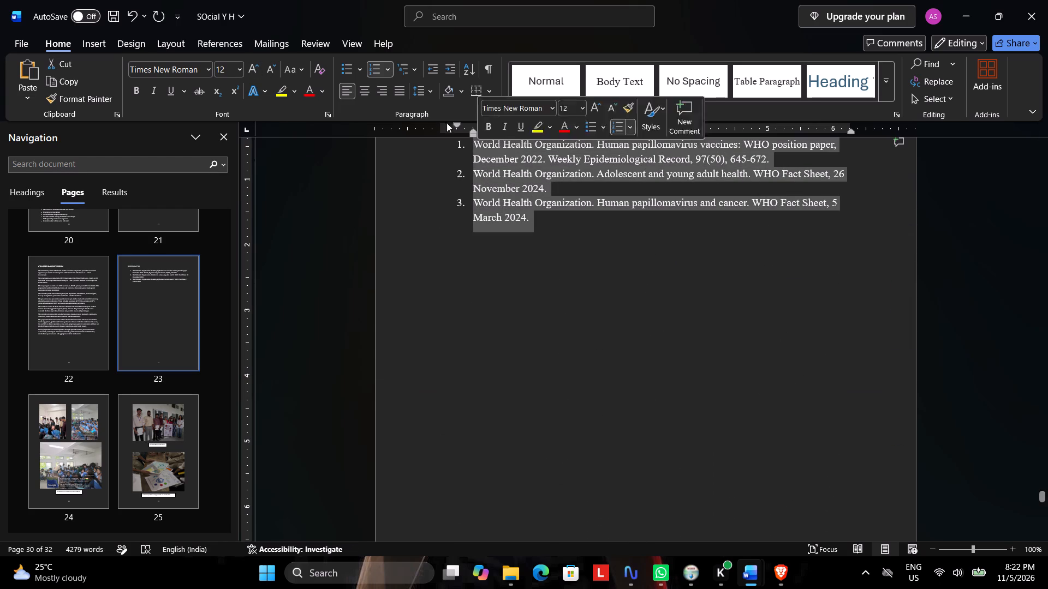
pyautogui.click(396, 88)
# Justify all body paragraphs of Chapter 8: Conclusion on page 22, leaving out the chapter heading.
pyautogui.scroll(15, 759, 384)
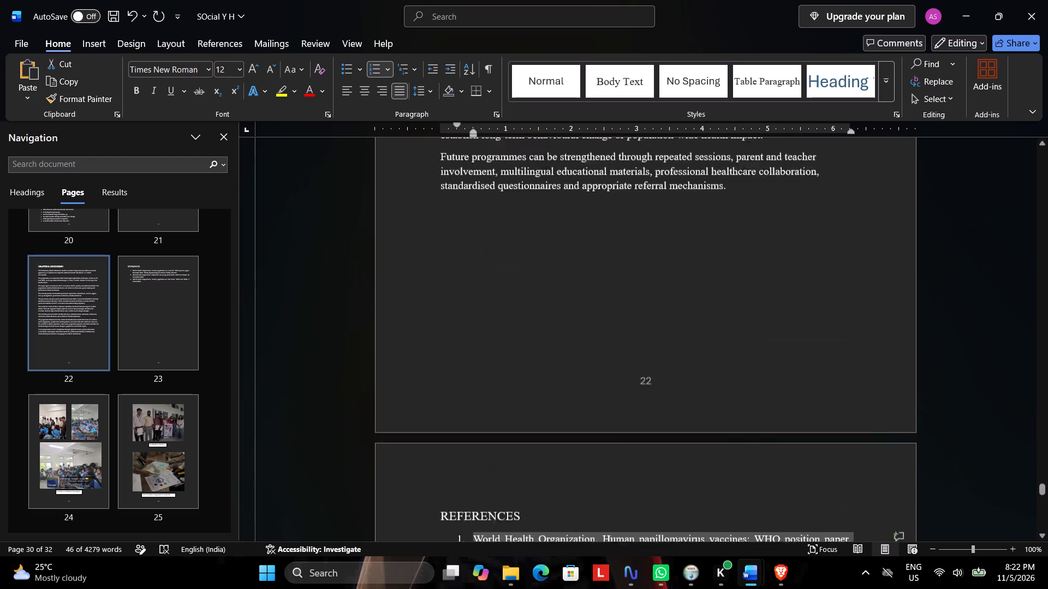
pyautogui.scroll(4, 741, 373)
pyautogui.moveTo(754, 418); pyautogui.dragTo(581, 303)
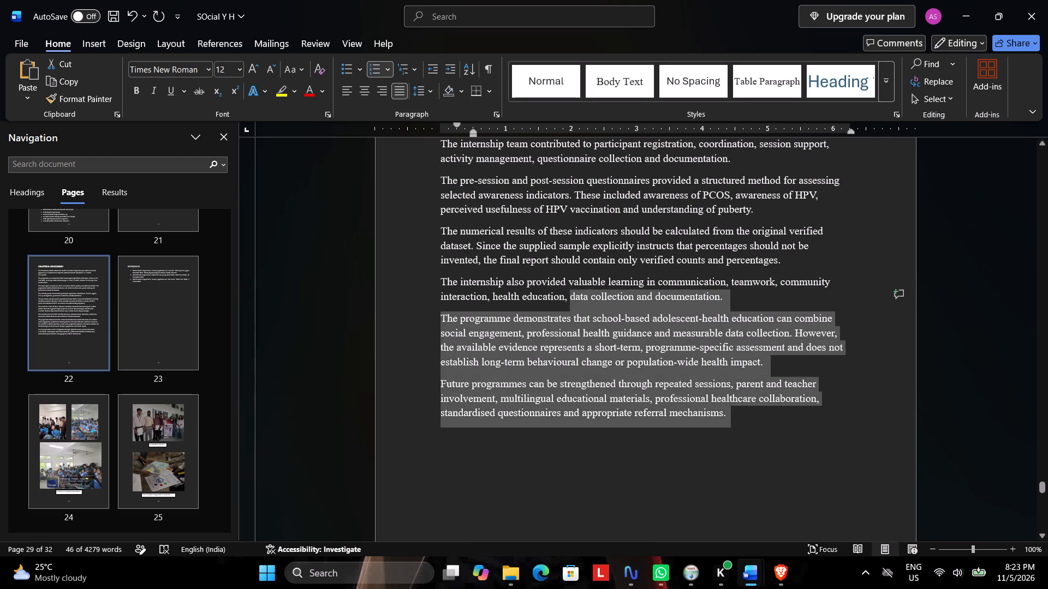
pyautogui.moveTo(581, 303); pyautogui.dragTo(472, 254)
pyautogui.scroll(8, 580, 302)
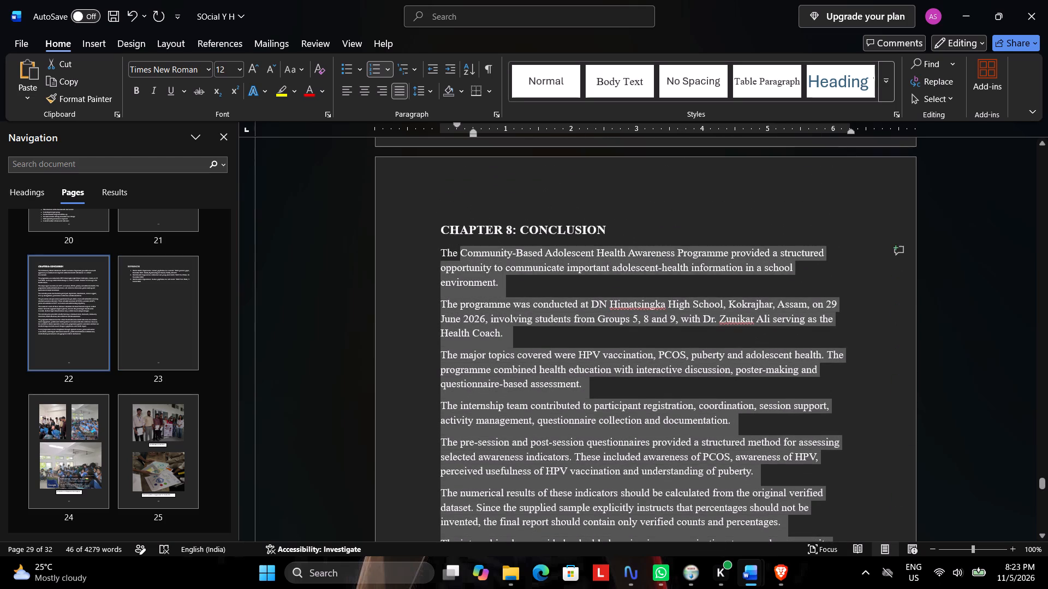
pyautogui.moveTo(472, 254); pyautogui.dragTo(436, 256)
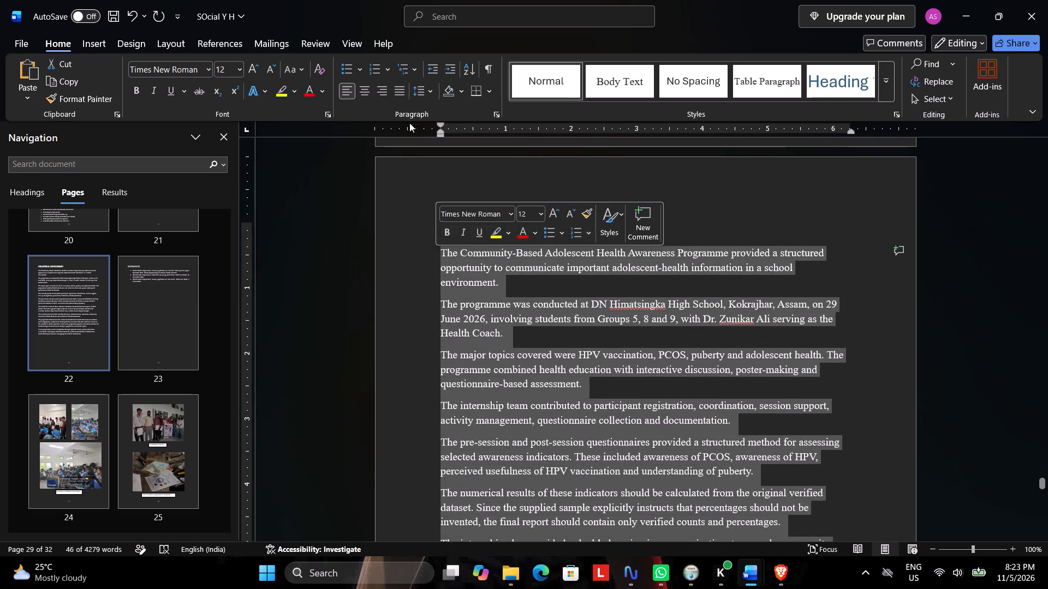
pyautogui.click(394, 89)
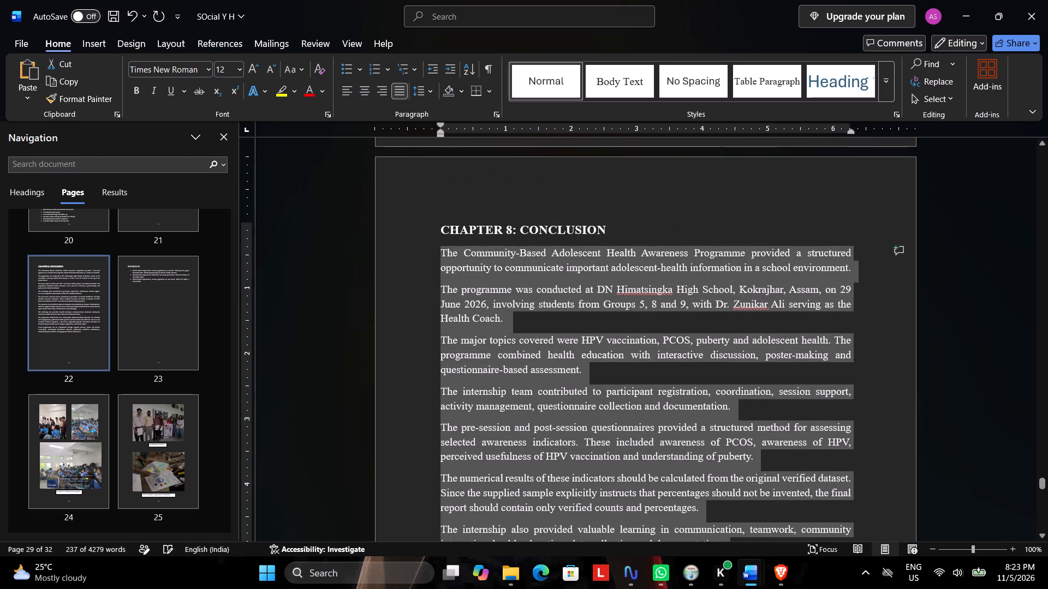
pyautogui.click(740, 172)
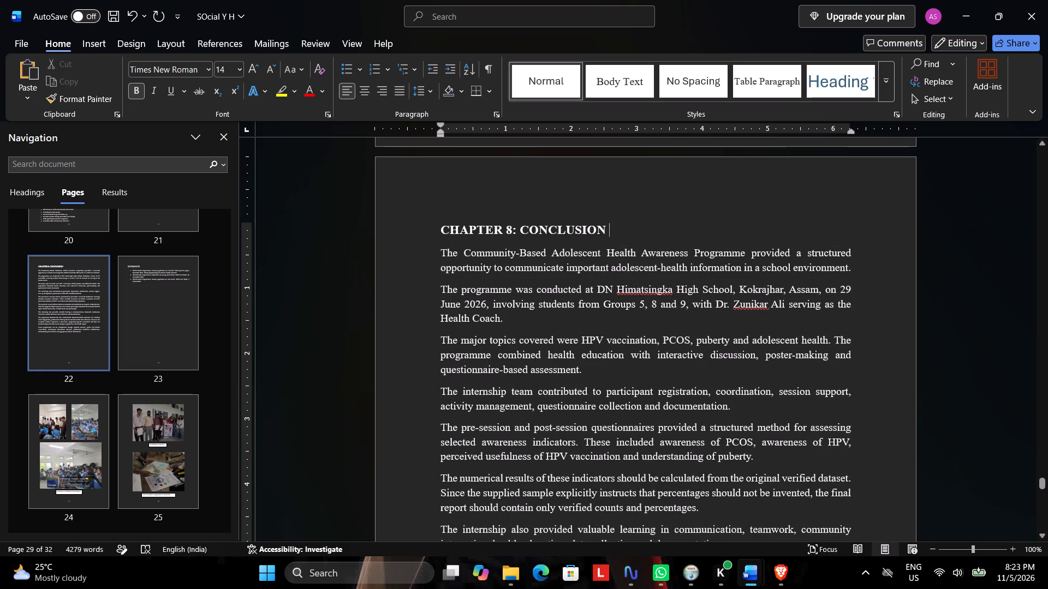
pyautogui.click(519, 253)
pyautogui.click(547, 227)
# Justify the paragraph on page 21 beginning "The supplied sample specifically cautions".
pyautogui.scroll(9, 532, 226)
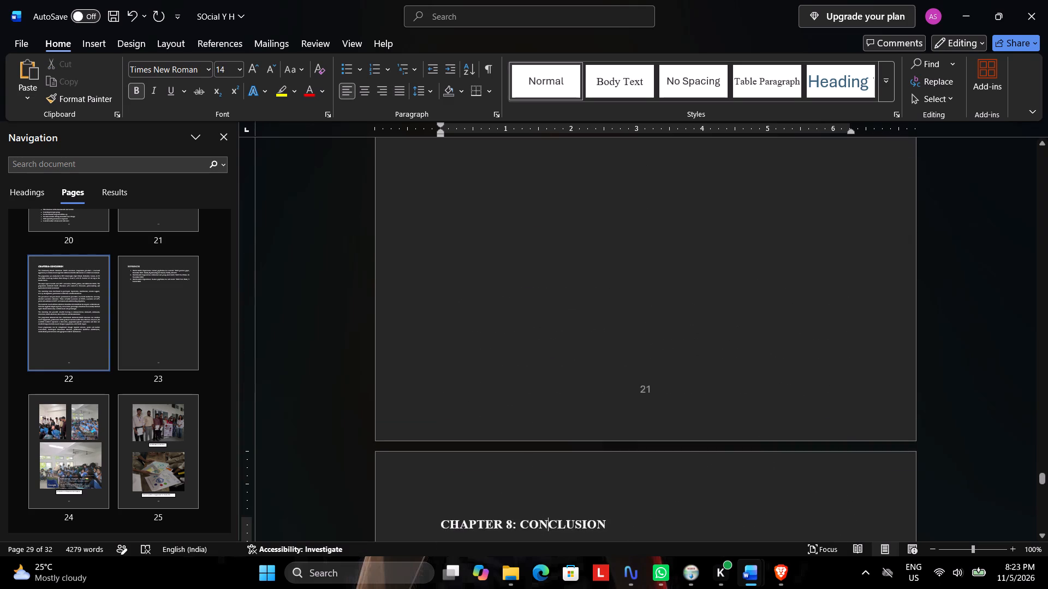
pyautogui.scroll(17, 528, 221)
pyautogui.moveTo(644, 341); pyautogui.dragTo(396, 275)
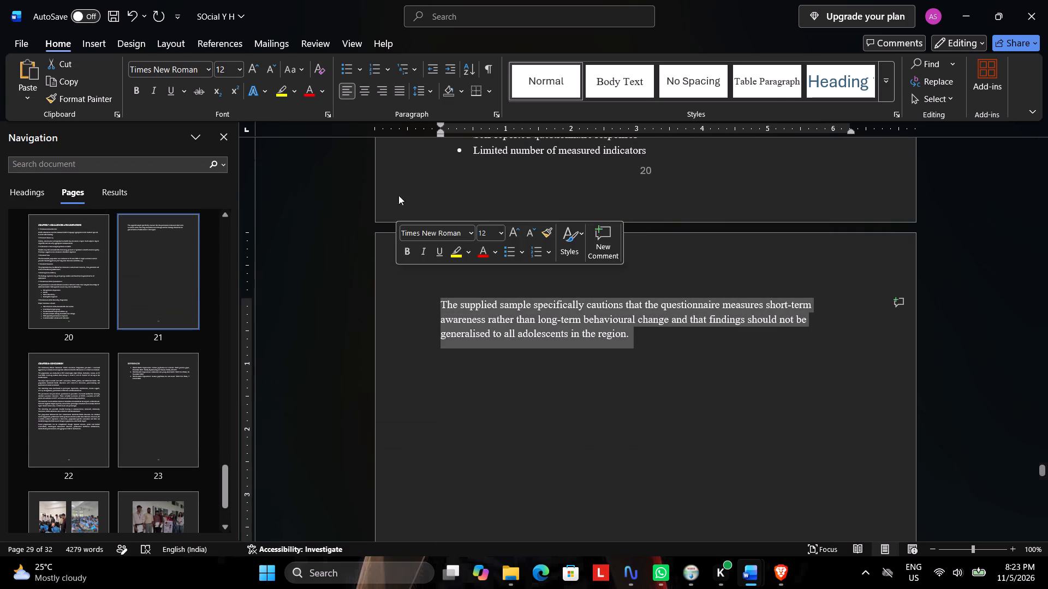
pyautogui.click(398, 93)
# Justify the Chapter 7 text on page 20, from 7.1 Communication Barriers through the 7.8 limitations list.
pyautogui.scroll(6, 603, 291)
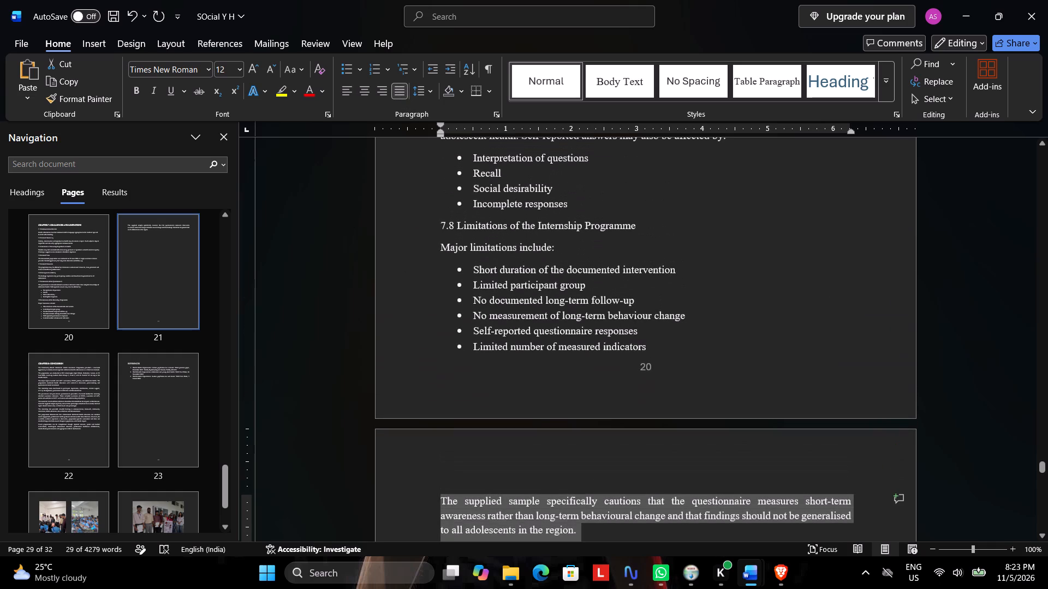
pyautogui.moveTo(662, 349); pyautogui.dragTo(473, 226)
pyautogui.scroll(5, 474, 227)
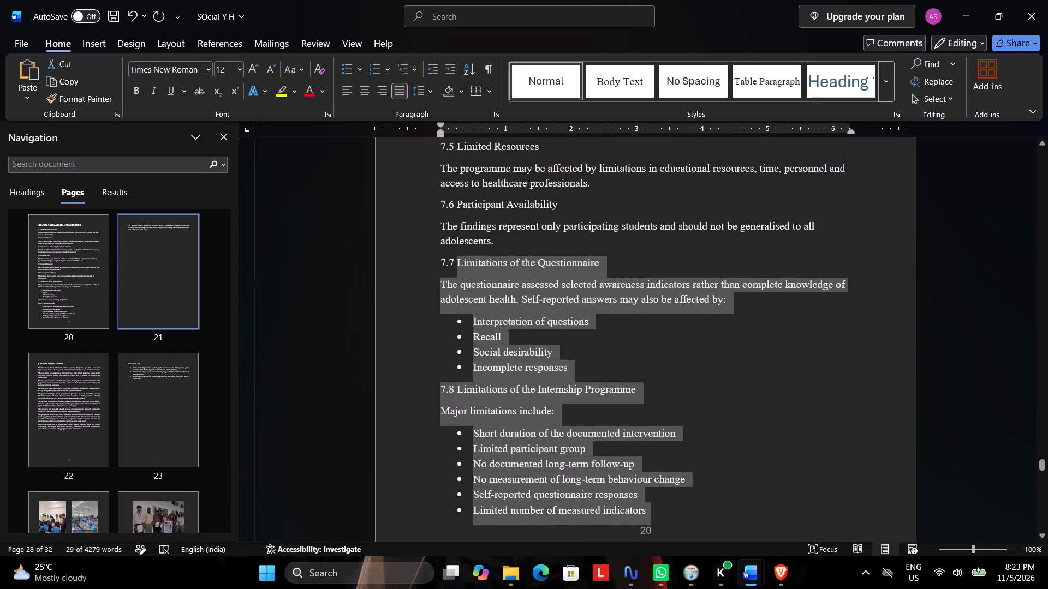
pyautogui.moveTo(473, 226); pyautogui.dragTo(452, 276)
pyautogui.scroll(11, 473, 225)
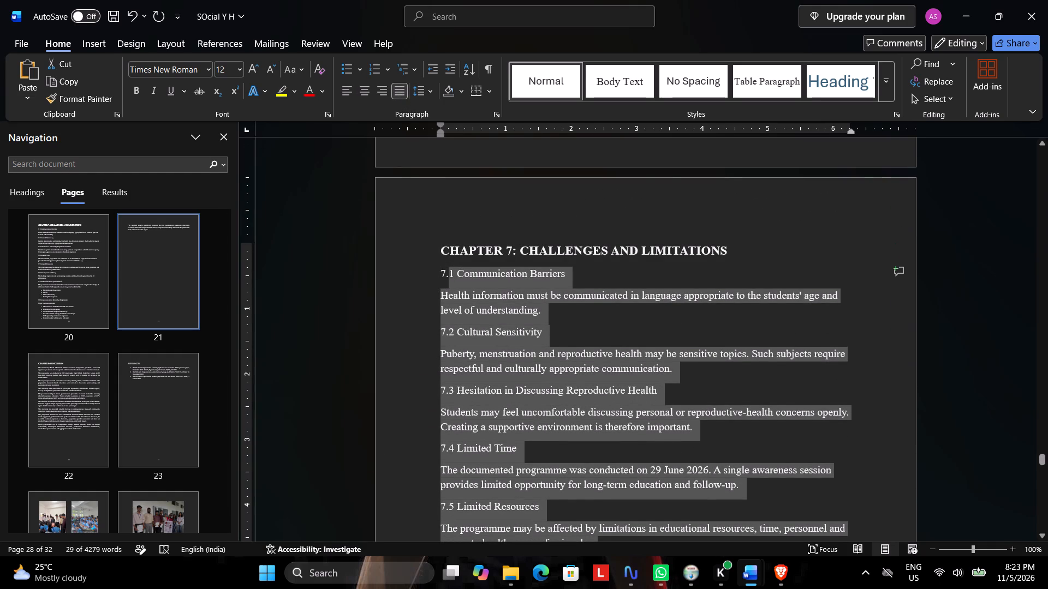
pyautogui.moveTo(452, 276); pyautogui.dragTo(438, 274)
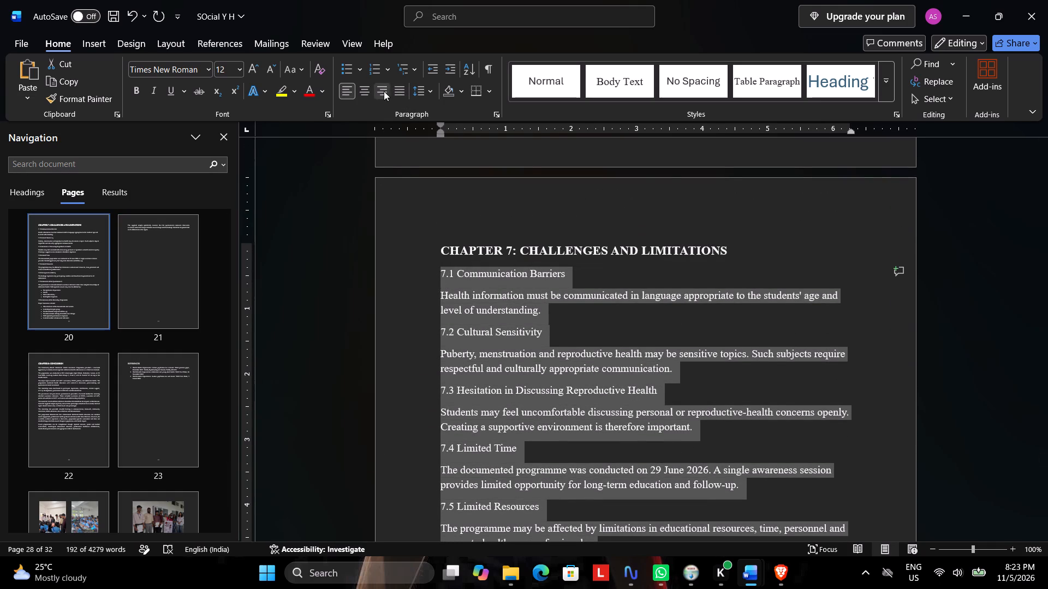
pyautogui.click(398, 92)
pyautogui.click(540, 256)
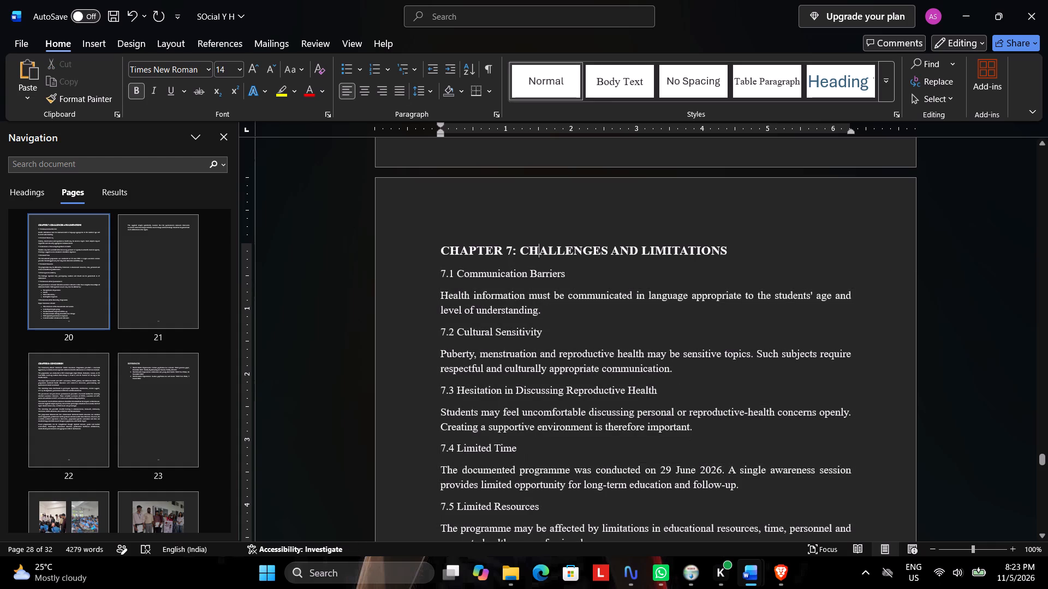
# Justify the Chapter 6: Results and Findings text on pages 17 to 19, from 6.1 through the end of 6.10, tables included.
pyautogui.scroll(20, 516, 248)
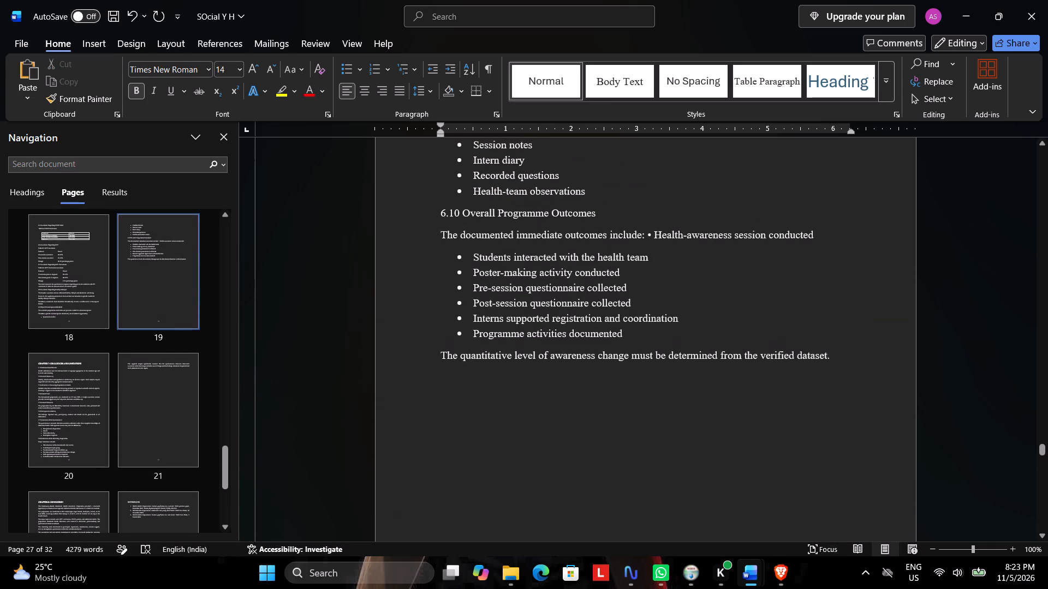
pyautogui.moveTo(856, 356); pyautogui.dragTo(466, 245)
pyautogui.scroll(20, 480, 253)
pyautogui.scroll(19, 466, 245)
pyautogui.scroll(12, 466, 245)
pyautogui.click(442, 261)
pyautogui.moveTo(442, 268); pyautogui.dragTo(575, 359)
pyautogui.scroll(-20, 574, 356)
pyautogui.scroll(-18, 575, 359)
pyautogui.scroll(-5, 575, 359)
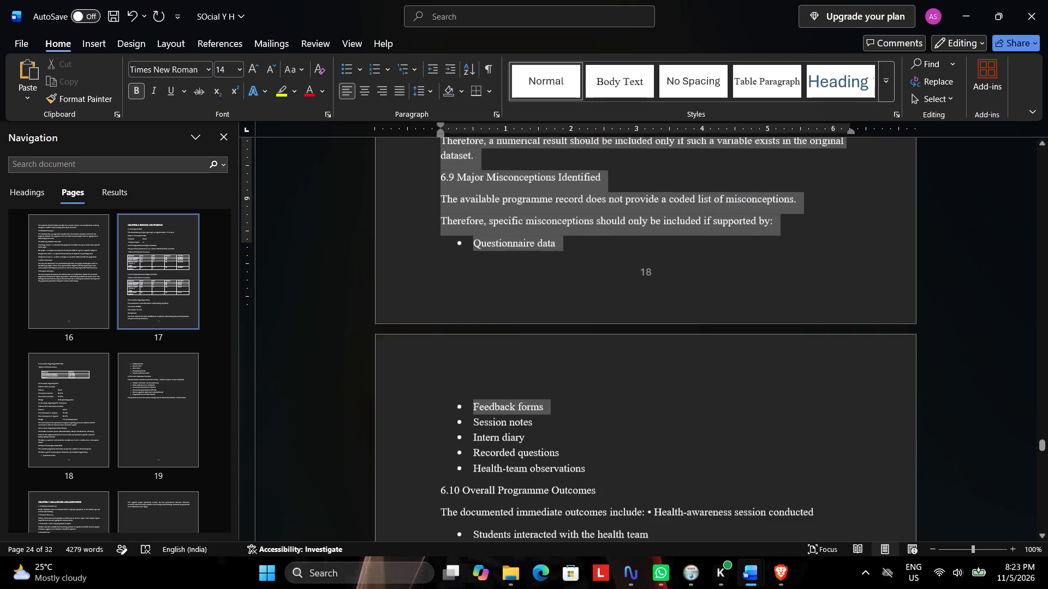
pyautogui.moveTo(575, 359); pyautogui.dragTo(573, 356)
pyautogui.scroll(-9, 575, 359)
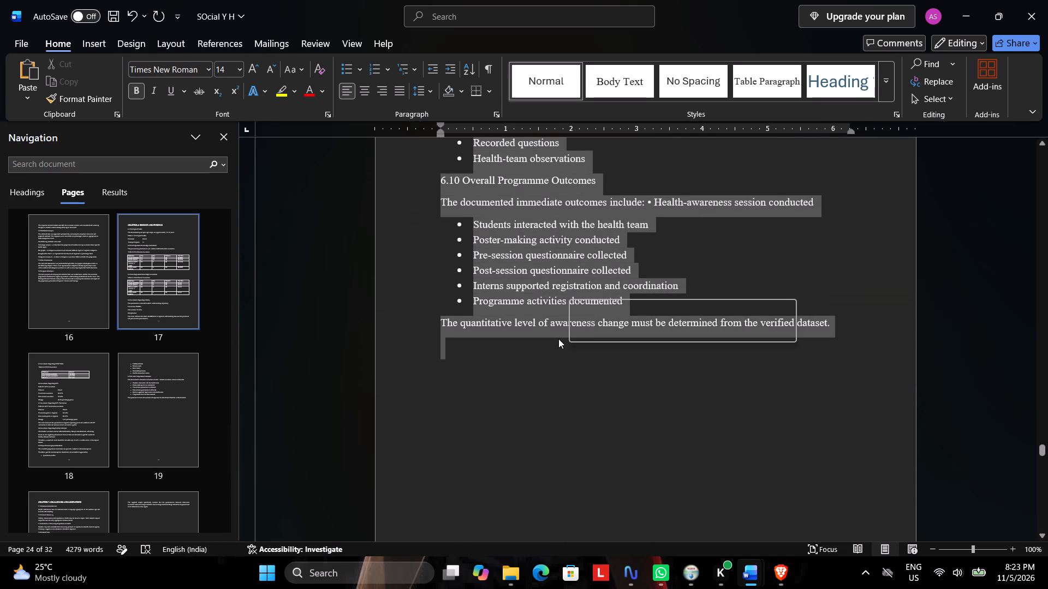
pyautogui.click(402, 92)
pyautogui.scroll(4, 640, 285)
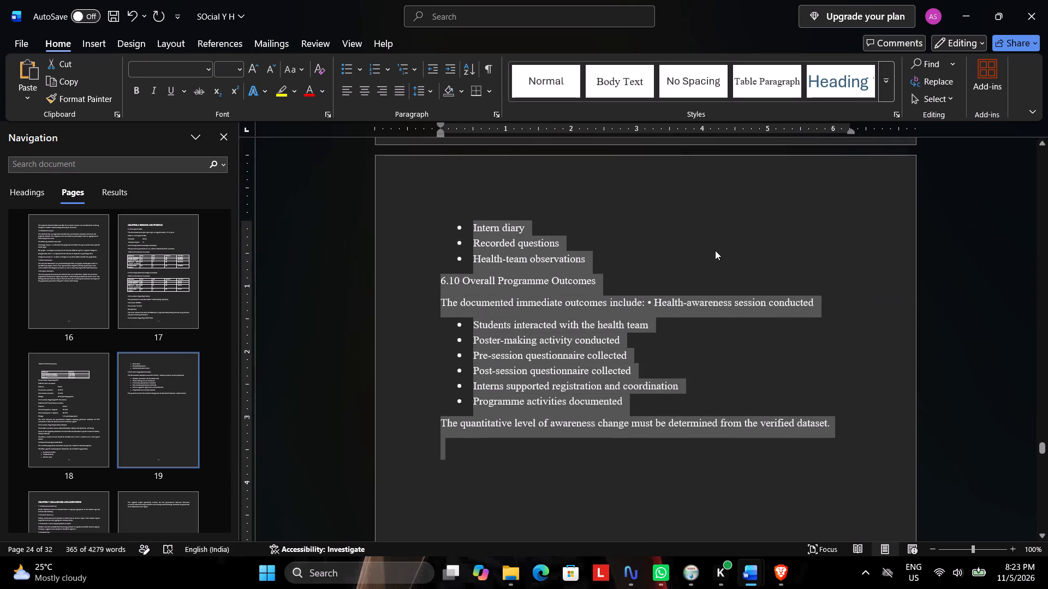
pyautogui.click(718, 245)
# Justify the Chapter 5 text on pages 15 and 16, from 5.1 Data Collection through the 5.4 Purpose of Analysis paragraph.
pyautogui.scroll(20, 561, 239)
pyautogui.scroll(2, 561, 239)
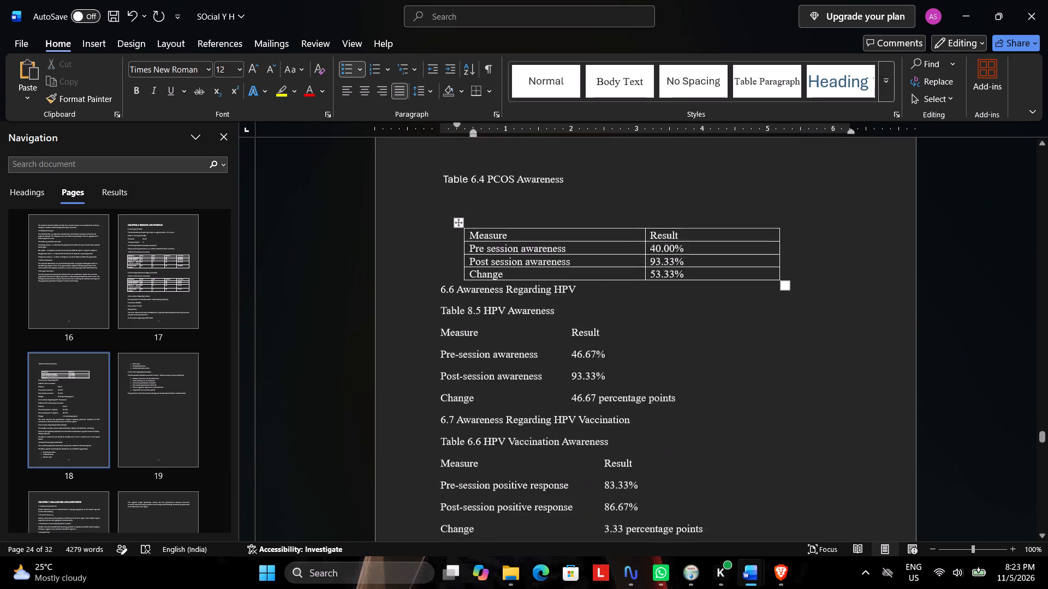
pyautogui.scroll(13, 561, 239)
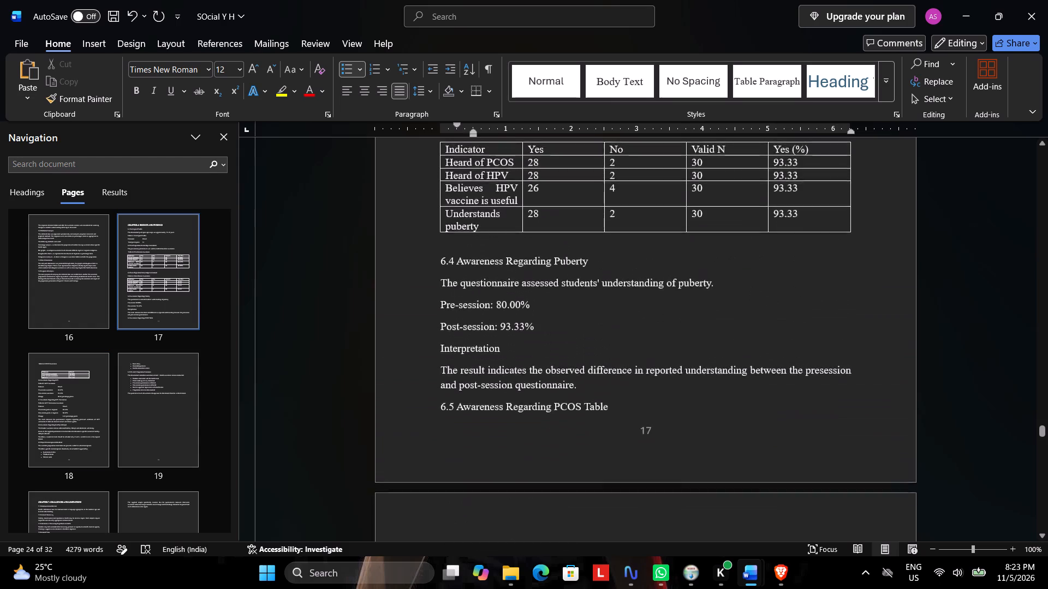
pyautogui.scroll(5, 561, 241)
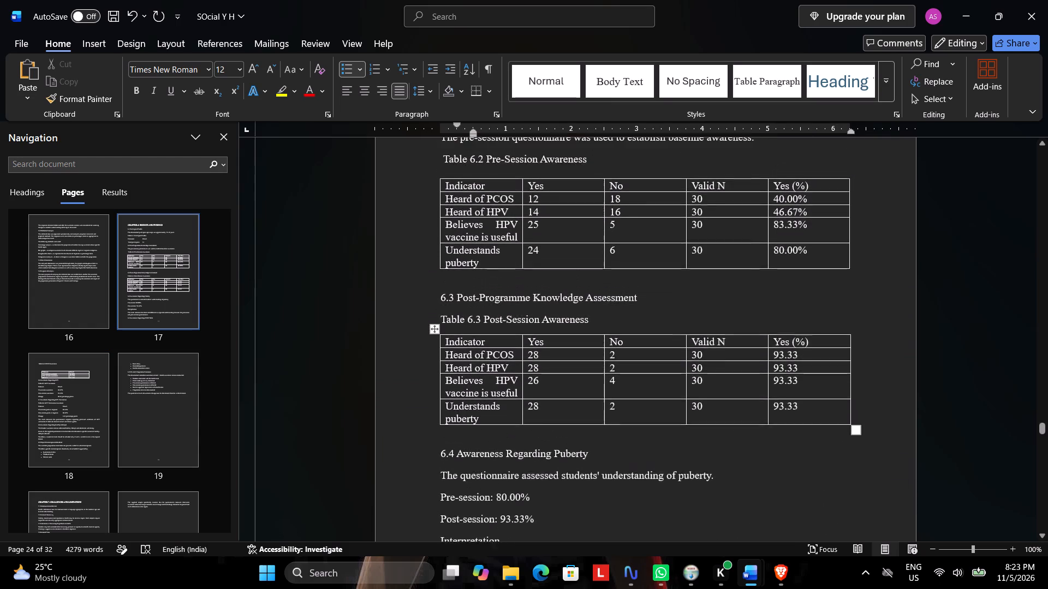
pyautogui.scroll(8, 597, 259)
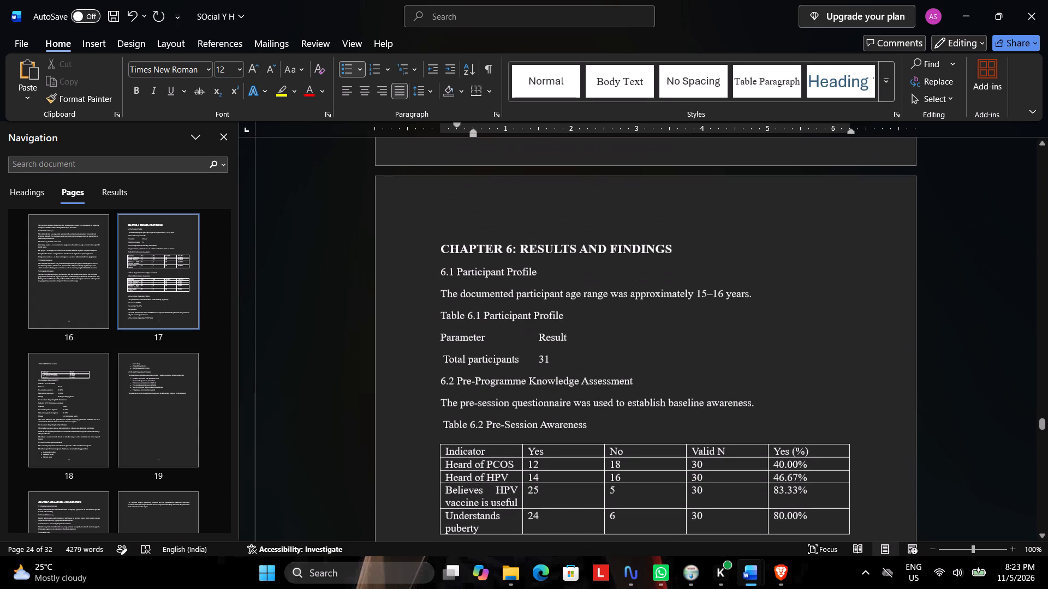
pyautogui.click(590, 239)
pyautogui.scroll(16, 526, 247)
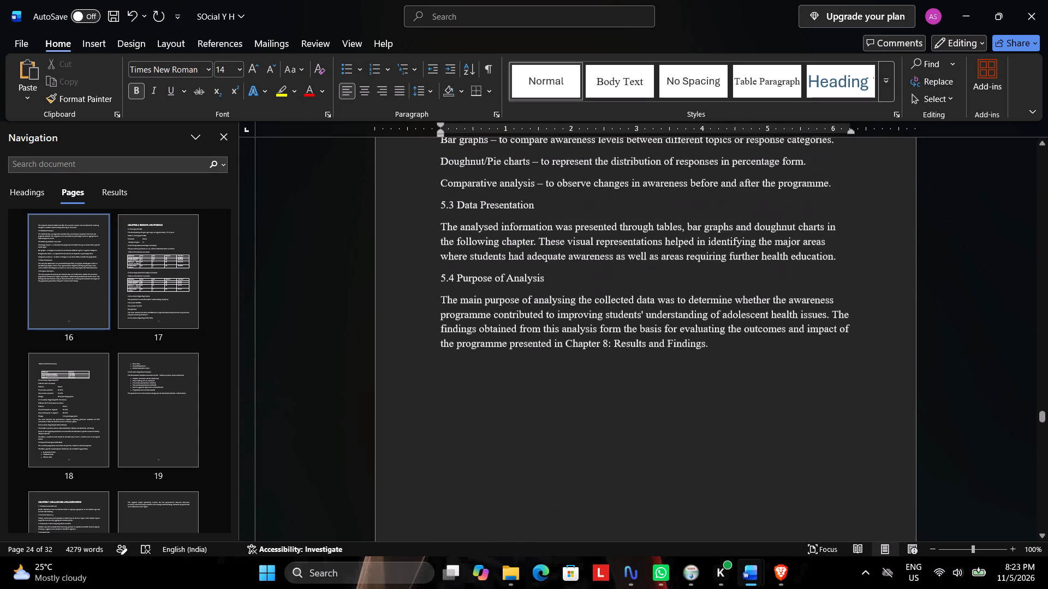
pyautogui.scroll(-1, 579, 260)
pyautogui.moveTo(722, 333); pyautogui.dragTo(384, 176)
pyautogui.scroll(1, 384, 176)
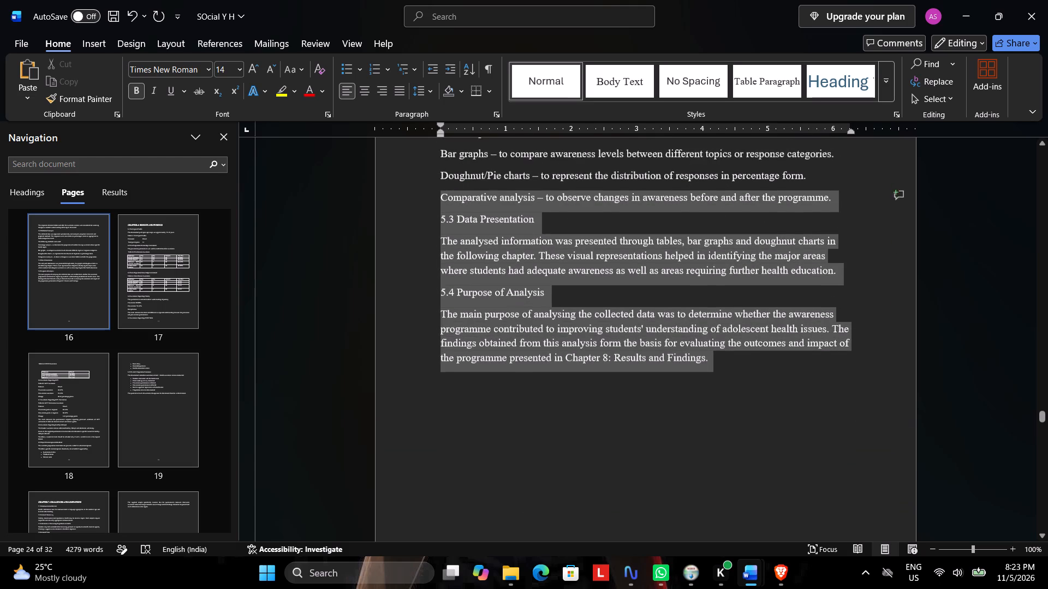
pyautogui.moveTo(384, 176); pyautogui.dragTo(404, 177)
pyautogui.scroll(12, 404, 177)
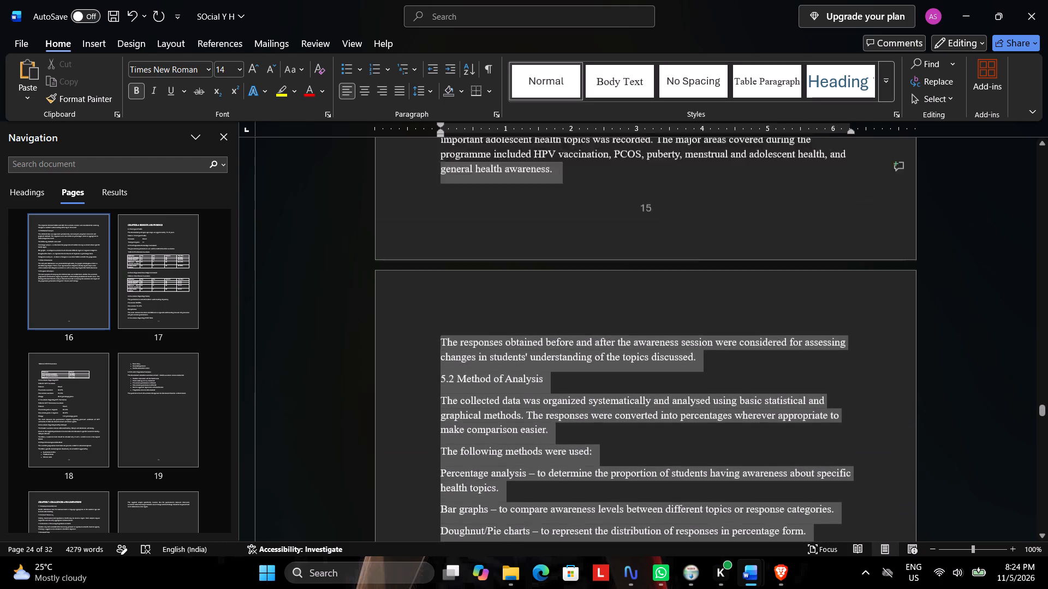
pyautogui.scroll(4, 404, 177)
pyautogui.moveTo(404, 177); pyautogui.dragTo(416, 267)
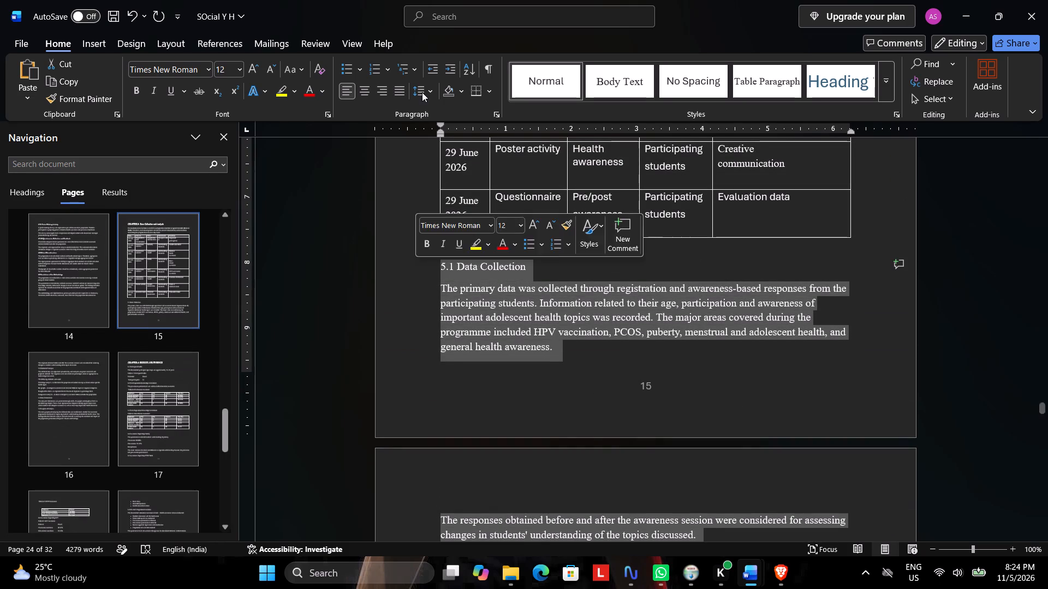
pyautogui.click(402, 92)
# Justify the Chapter 5 introductory paragraph above the activity table on page 15.
pyautogui.scroll(14, 557, 221)
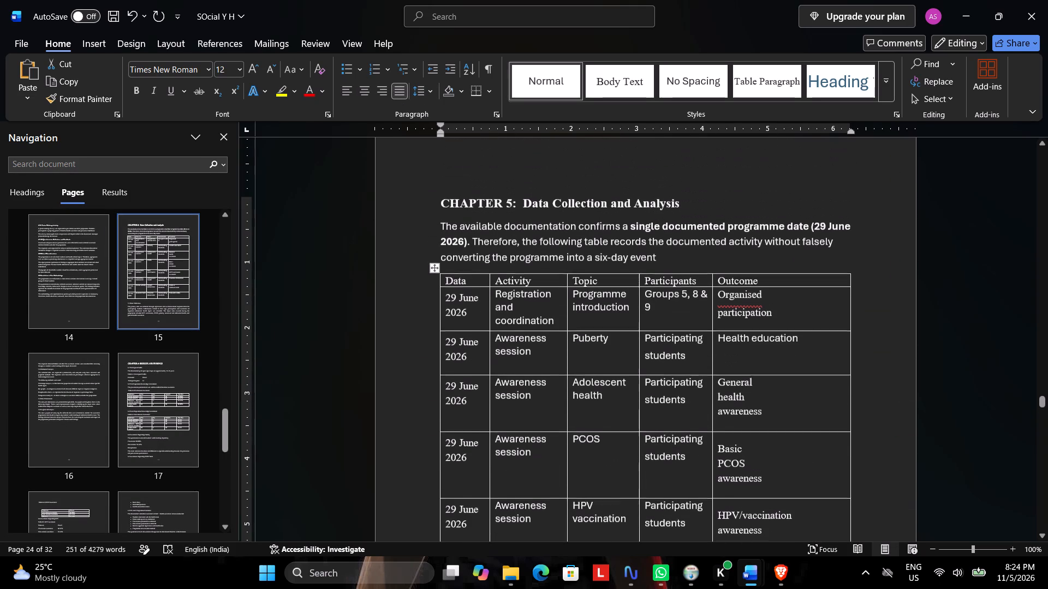
pyautogui.moveTo(689, 259); pyautogui.dragTo(440, 221)
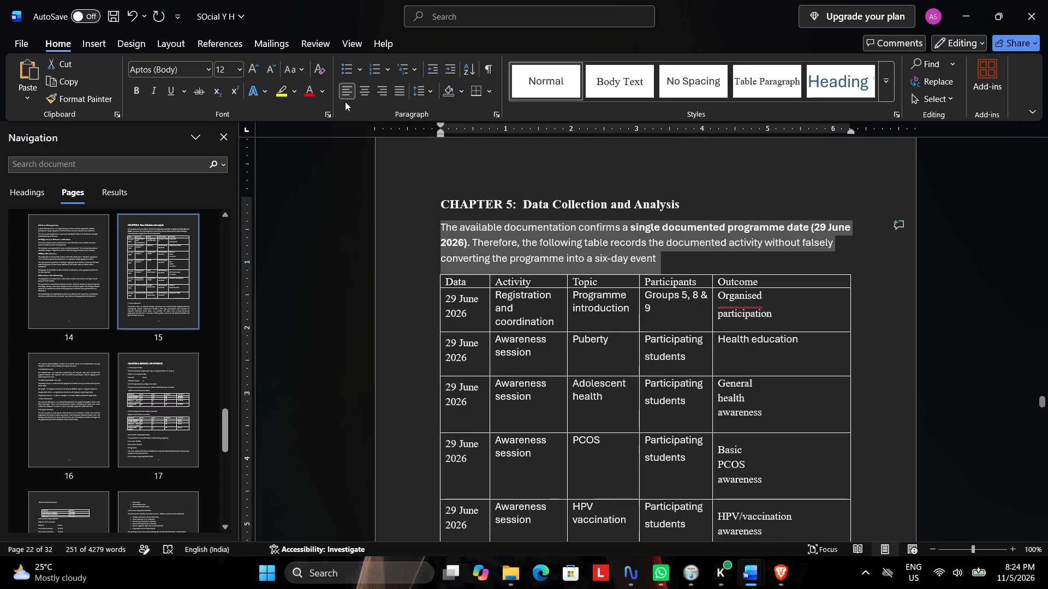
pyautogui.click(402, 92)
pyautogui.click(591, 210)
# Justify the Chapter 4 text on pages 11 to 14, from the introductory paragraph through 4.9 Limitations of the Methodology, leaving out the chapter heading.
pyautogui.scroll(1, 481, 187)
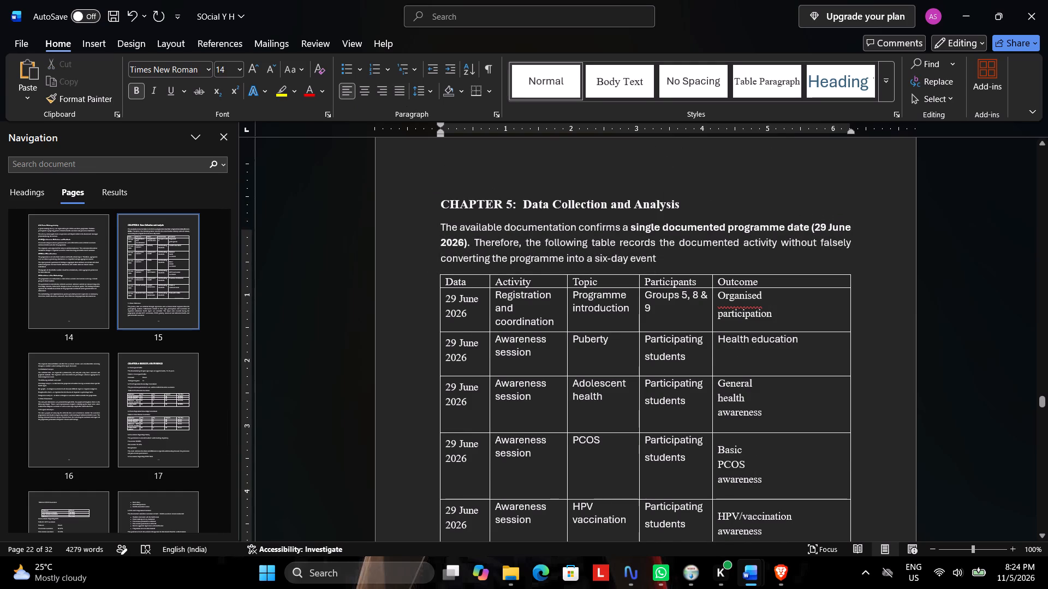
pyautogui.scroll(2, 487, 188)
pyautogui.scroll(13, 521, 260)
pyautogui.moveTo(847, 431); pyautogui.dragTo(580, 316)
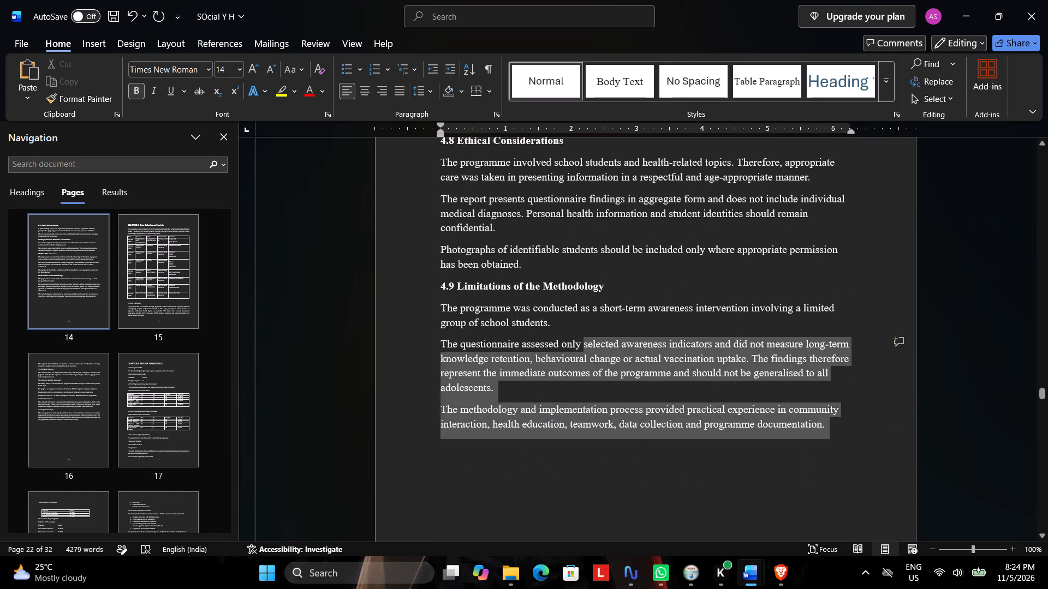
pyautogui.moveTo(580, 316); pyautogui.dragTo(558, 281)
pyautogui.scroll(15, 567, 294)
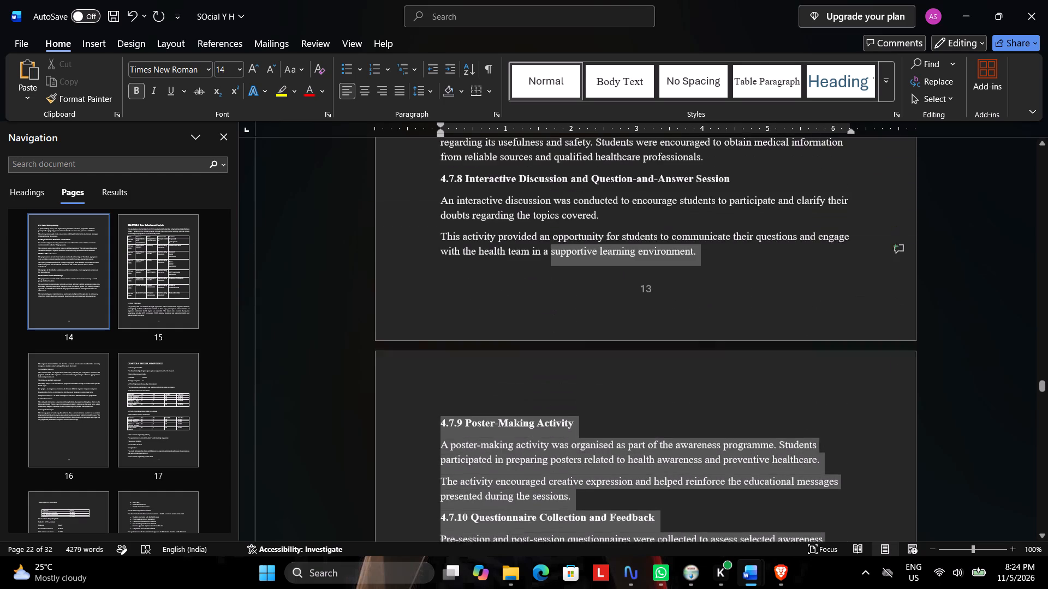
pyautogui.moveTo(558, 281); pyautogui.dragTo(498, 263)
pyautogui.scroll(6, 558, 281)
pyautogui.scroll(4, 499, 264)
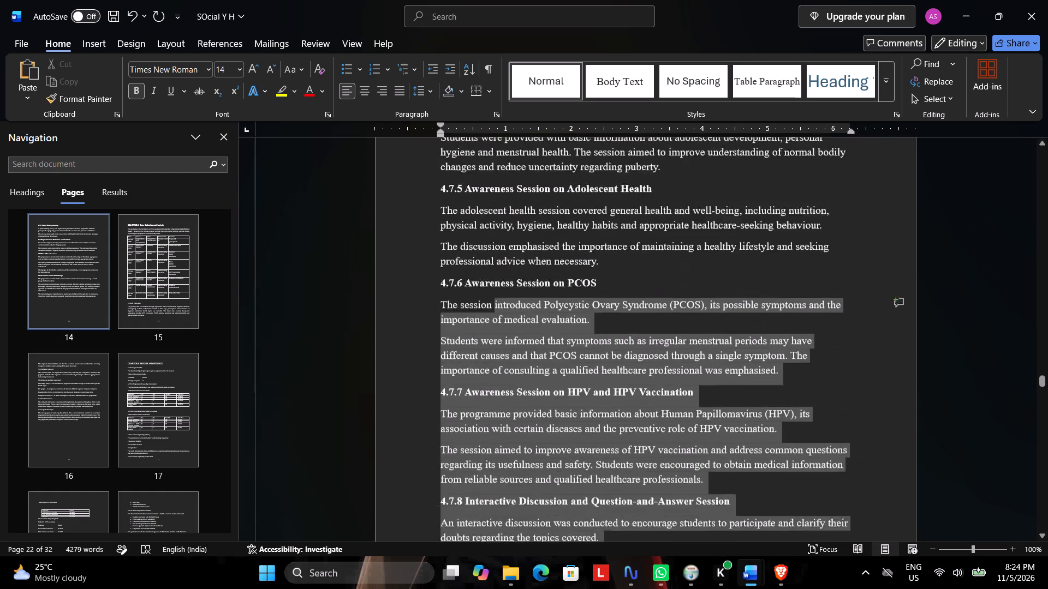
pyautogui.scroll(1, 498, 263)
pyautogui.moveTo(498, 263); pyautogui.dragTo(487, 256)
pyautogui.scroll(16, 490, 257)
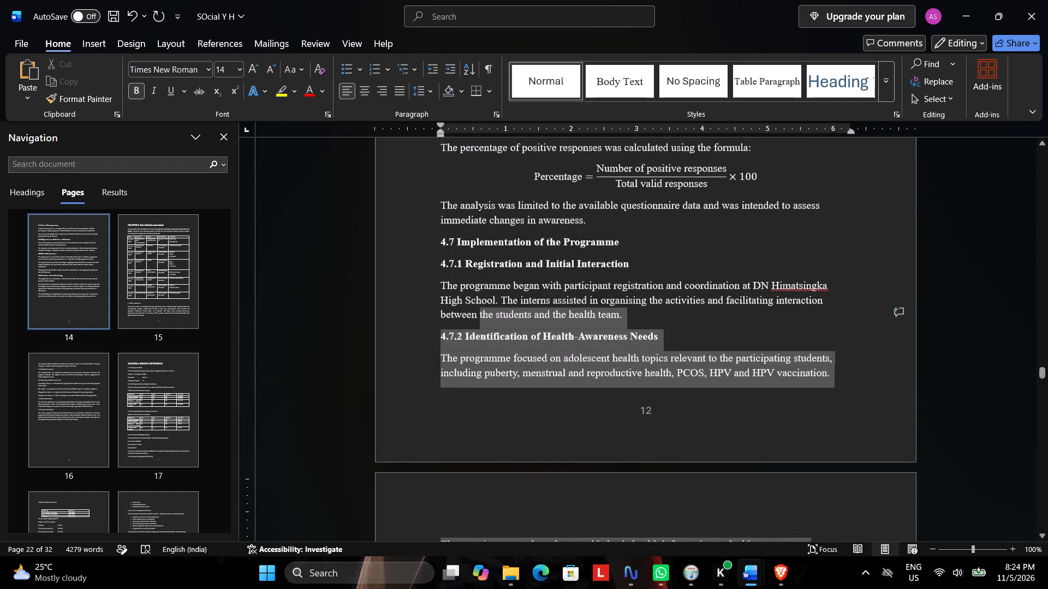
pyautogui.moveTo(487, 256); pyautogui.dragTo(487, 256)
pyautogui.scroll(20, 487, 256)
pyautogui.scroll(11, 487, 256)
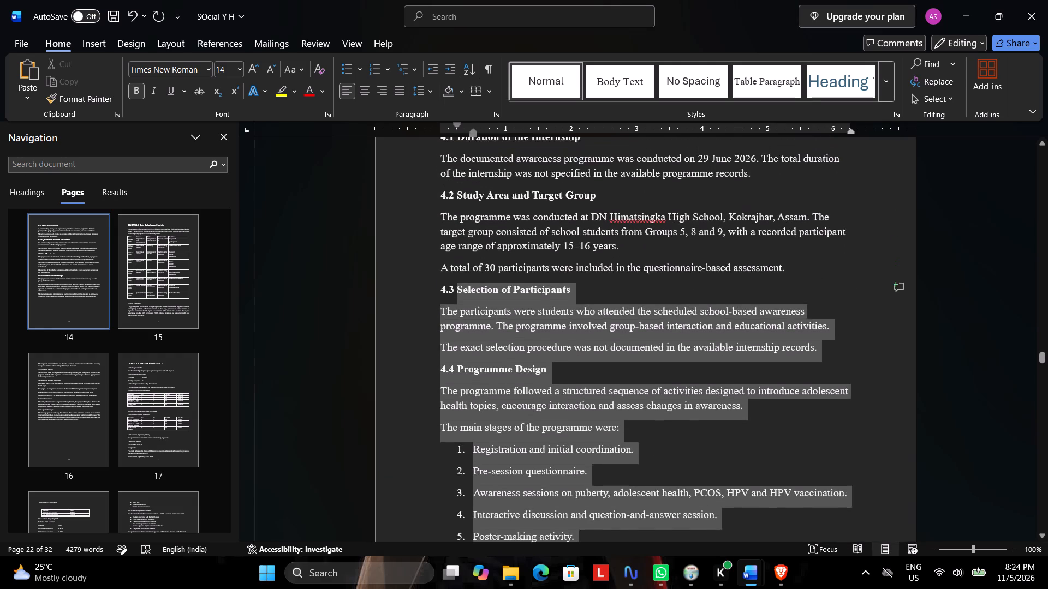
pyautogui.scroll(5, 487, 256)
pyautogui.moveTo(487, 256); pyautogui.dragTo(450, 253)
pyautogui.scroll(4, 487, 256)
pyautogui.scroll(-3, 487, 256)
pyautogui.click(400, 95)
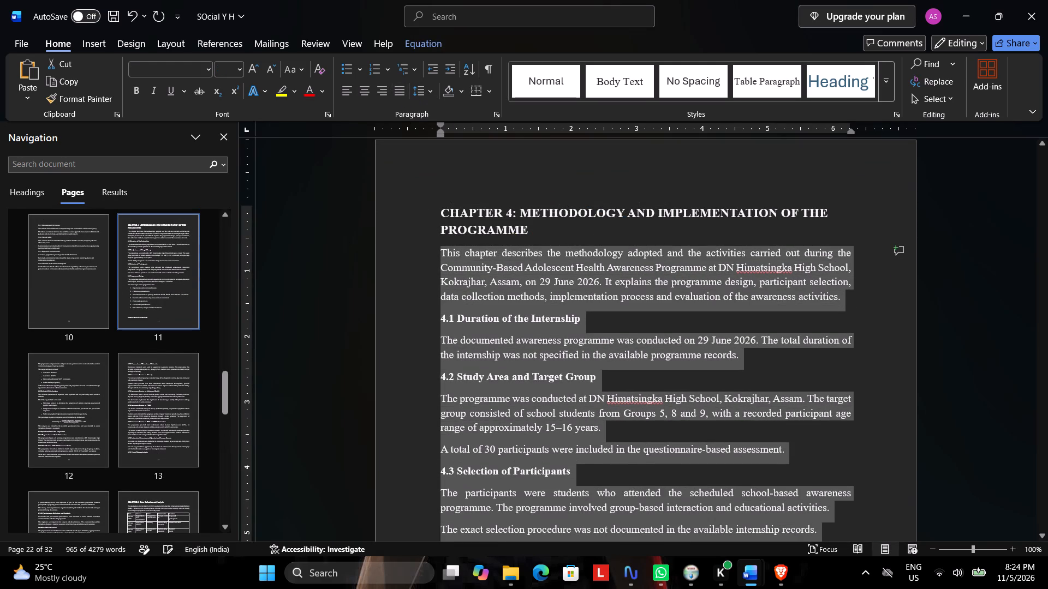
pyautogui.scroll(-1, 580, 320)
pyautogui.click(894, 299)
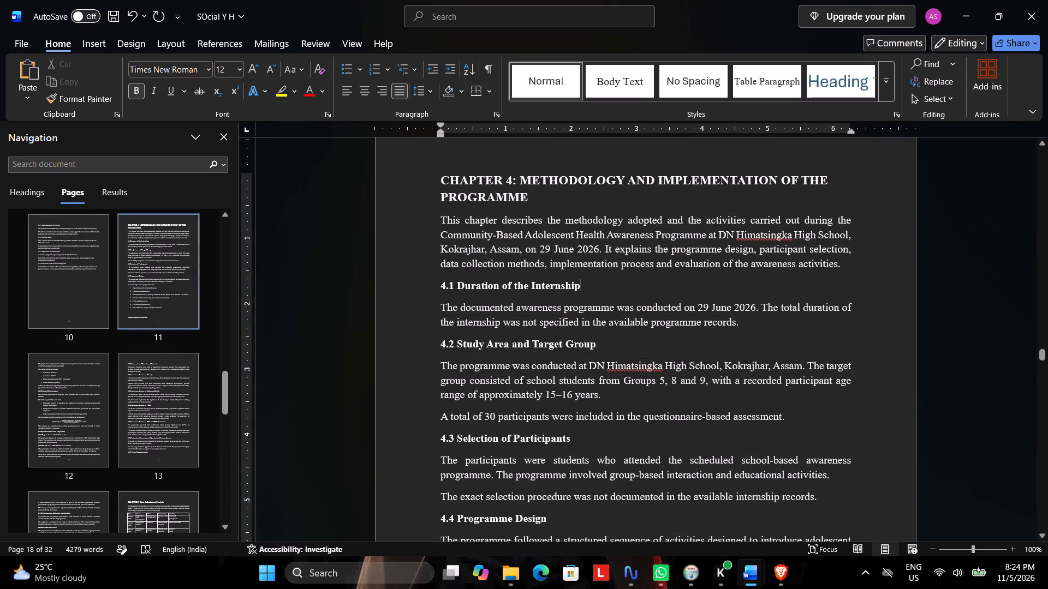
# Insert a blank paragraph before the 4.5 Data Collection Methods heading to move it from the bottom of page 11 to page 12.
pyautogui.scroll(-5, 714, 299)
pyautogui.scroll(-20, 676, 298)
pyautogui.scroll(-1, 676, 298)
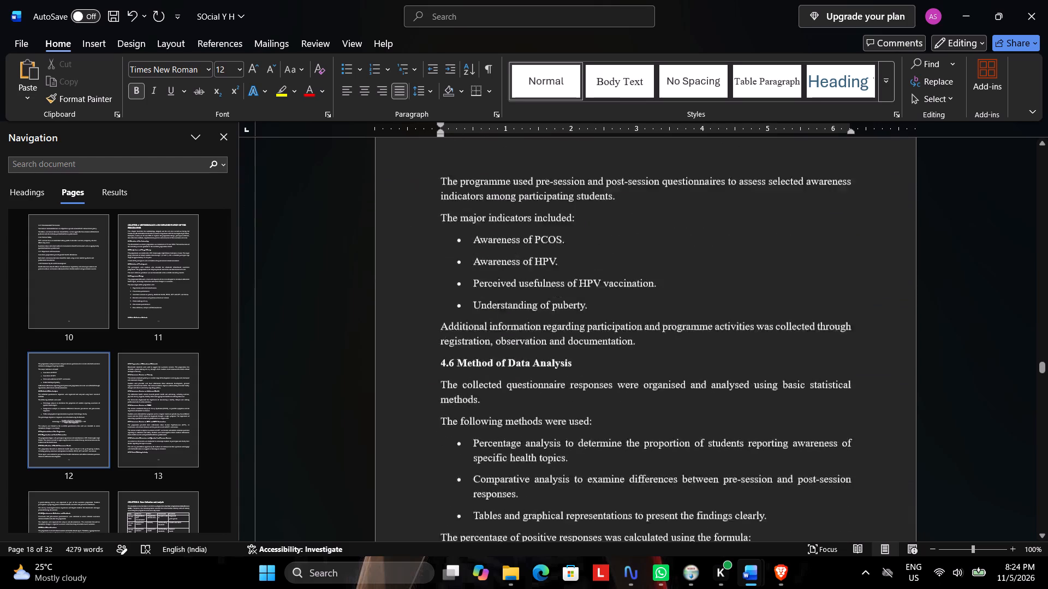
pyautogui.scroll(-5, 676, 298)
pyautogui.scroll(1, 676, 298)
pyautogui.scroll(-7, 676, 296)
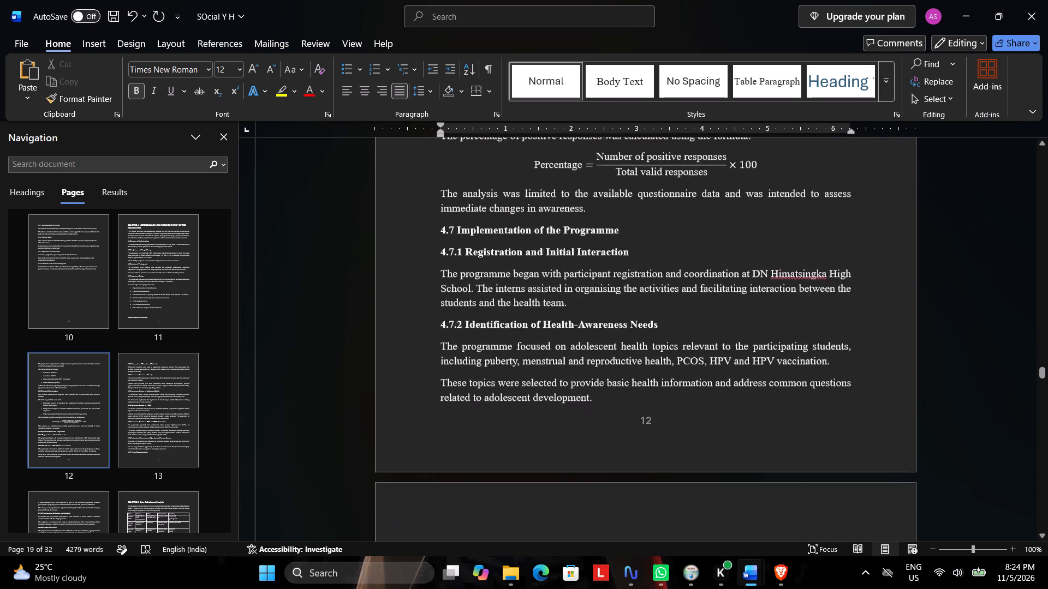
pyautogui.scroll(-4, 676, 291)
pyautogui.scroll(19, 675, 290)
pyautogui.scroll(6, 675, 290)
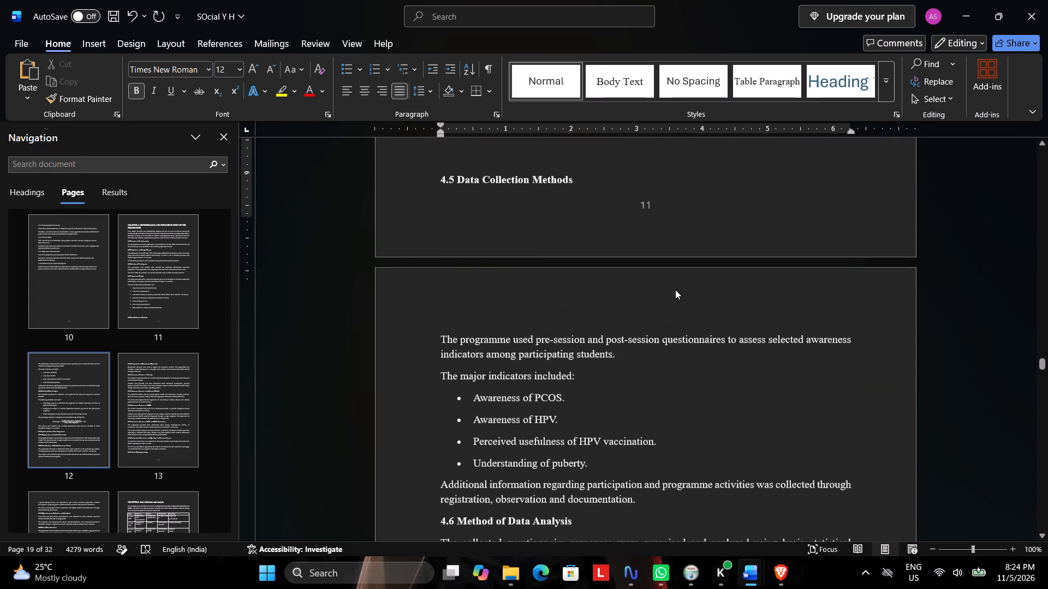
pyautogui.scroll(2, 675, 290)
pyautogui.click(439, 335)
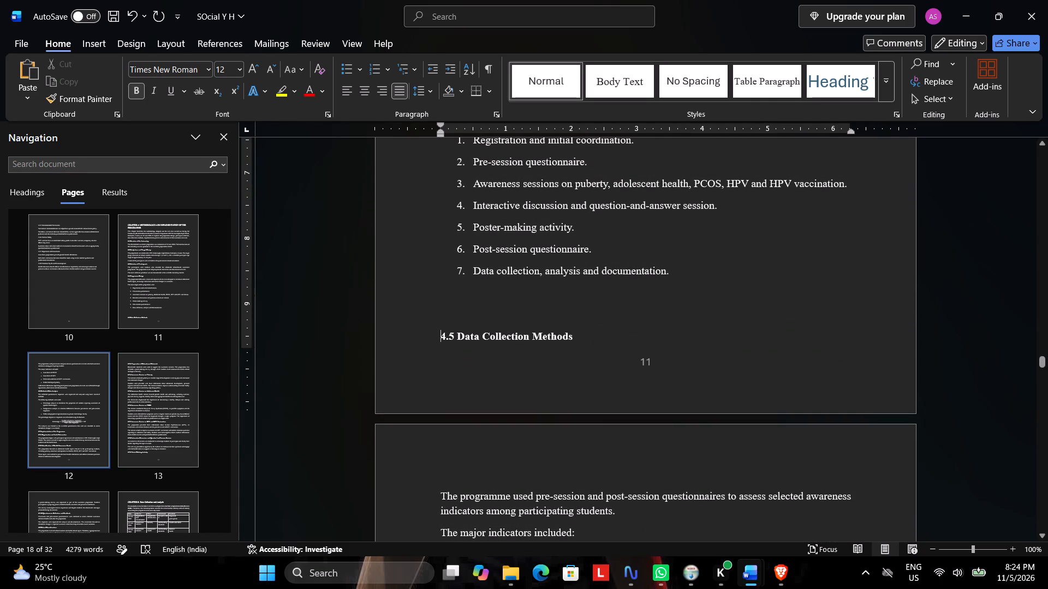
pyautogui.press('Return')
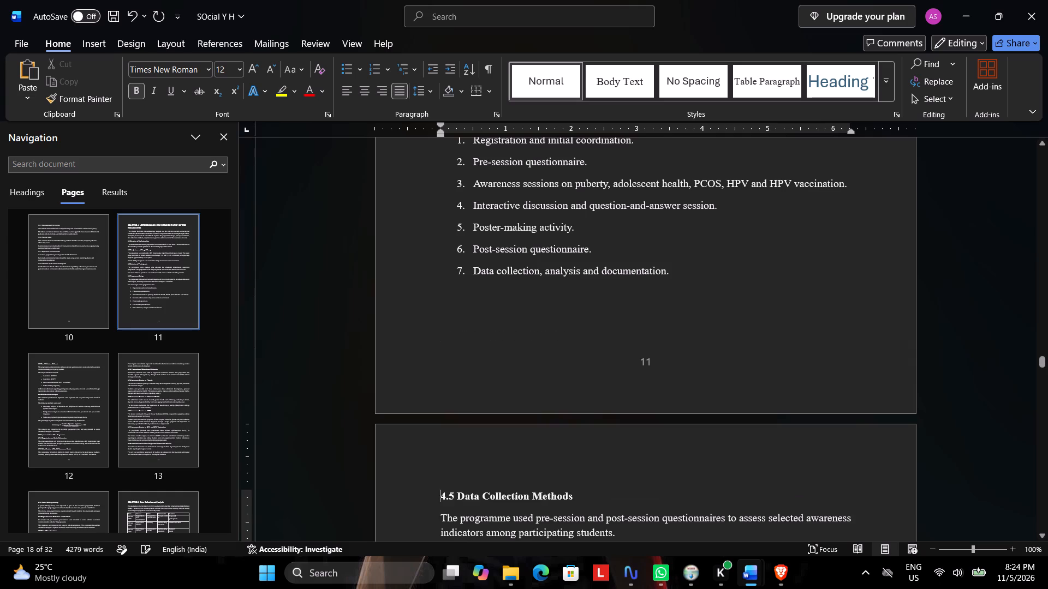
# Justify the Chapter 3 text on pages 6 to 10, from 3.1 PUBERTY through 3.4.8 Common Myths and Misconceptions, leaving out the chapter heading.
pyautogui.scroll(-3, 499, 323)
pyautogui.scroll(20, 495, 323)
pyautogui.scroll(1, 495, 323)
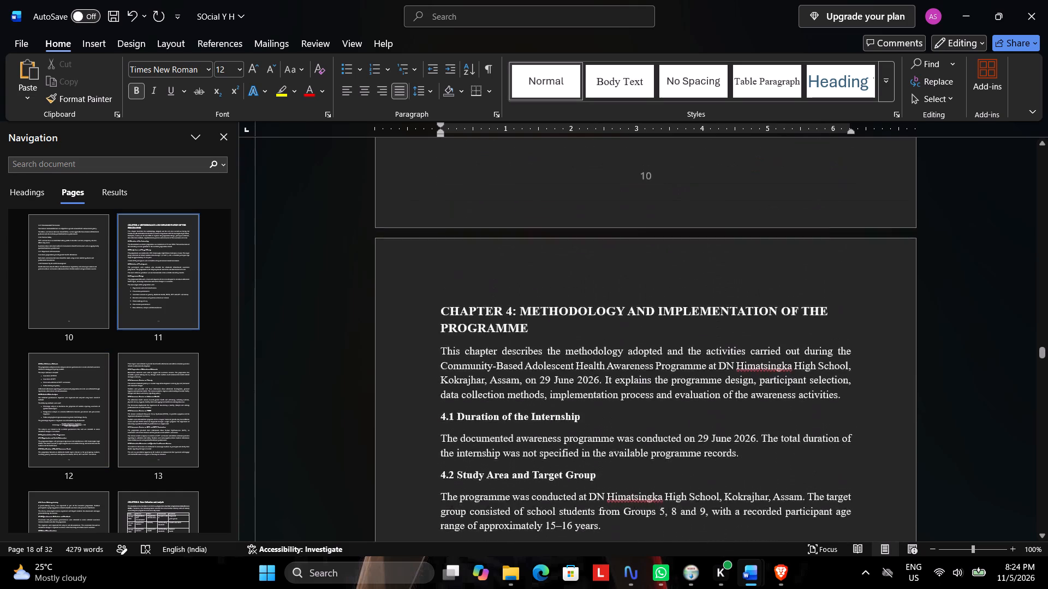
pyautogui.scroll(17, 487, 312)
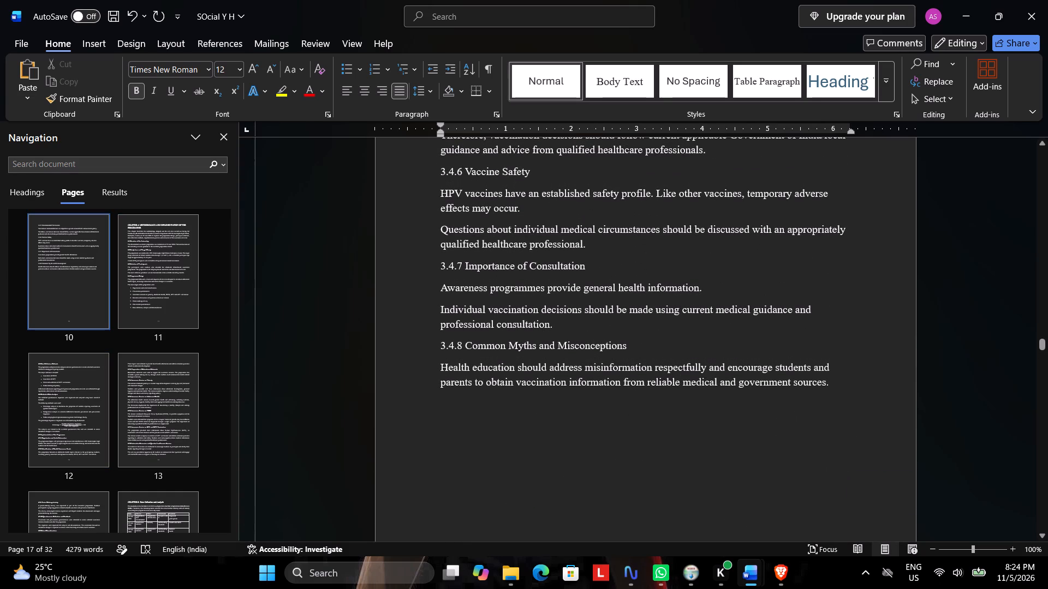
pyautogui.moveTo(834, 382); pyautogui.dragTo(451, 359)
pyautogui.scroll(-6, 455, 352)
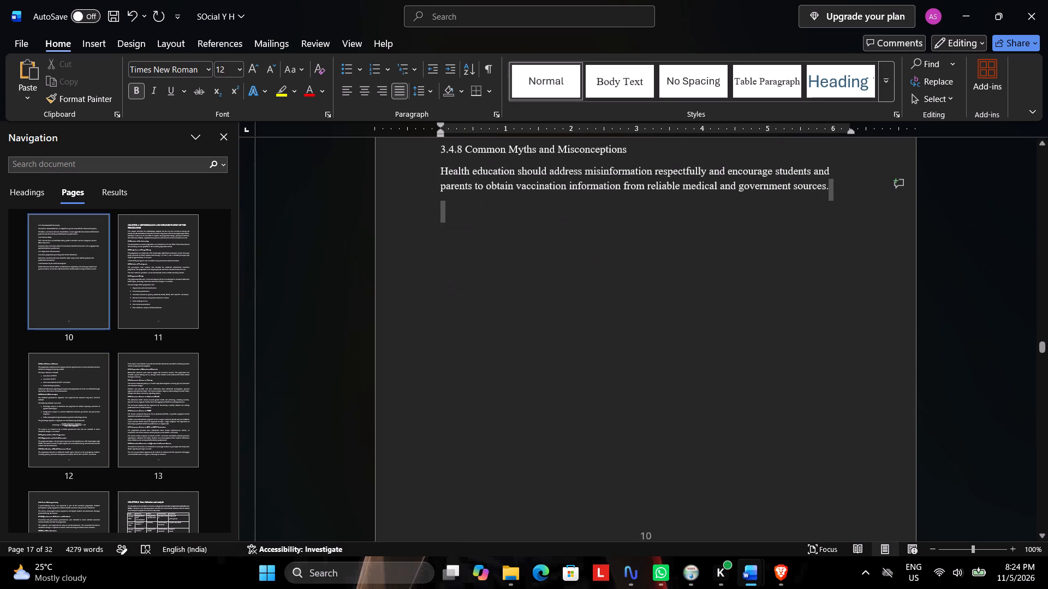
pyautogui.moveTo(451, 359); pyautogui.dragTo(448, 368)
pyautogui.scroll(-5, 450, 362)
pyautogui.scroll(15, 449, 368)
pyautogui.scroll(14, 448, 368)
pyautogui.scroll(19, 448, 368)
pyautogui.scroll(20, 448, 368)
pyautogui.scroll(19, 448, 368)
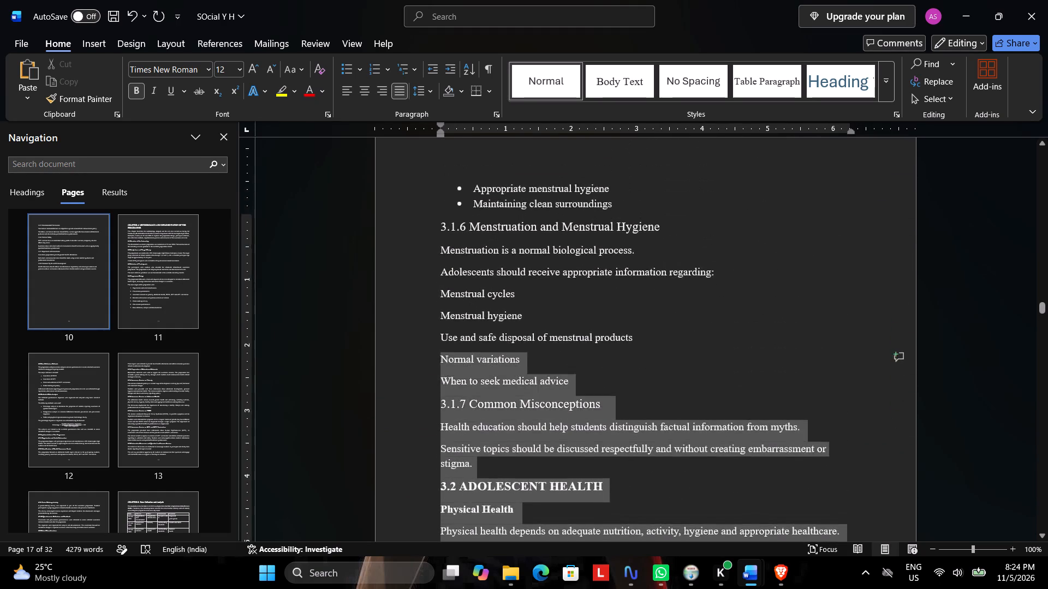
pyautogui.scroll(3, 448, 368)
pyautogui.moveTo(448, 368); pyautogui.dragTo(446, 362)
pyautogui.scroll(15, 448, 368)
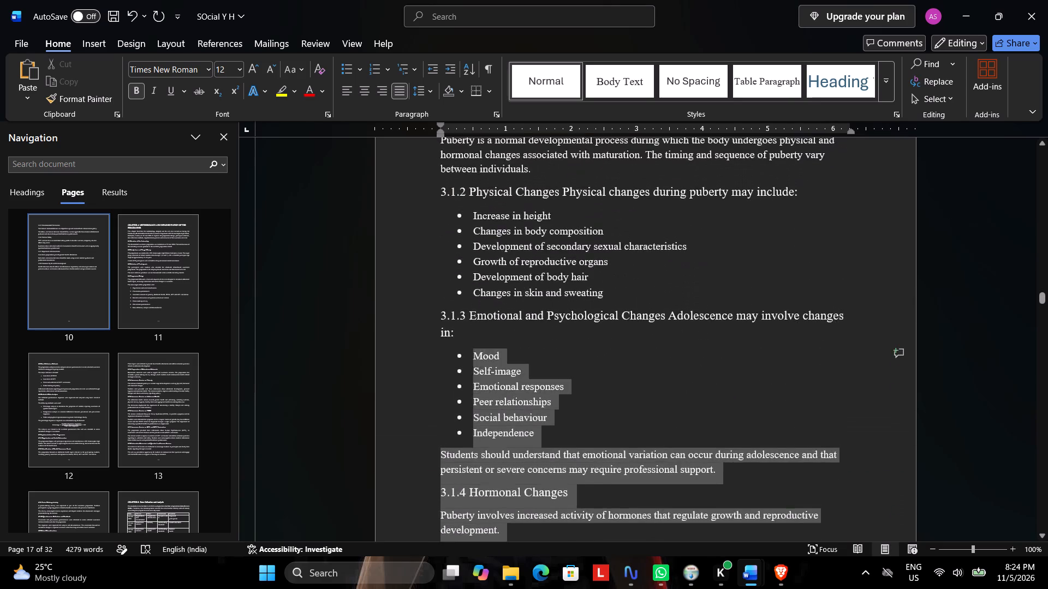
pyautogui.moveTo(446, 362); pyautogui.dragTo(443, 365)
pyautogui.scroll(9, 446, 362)
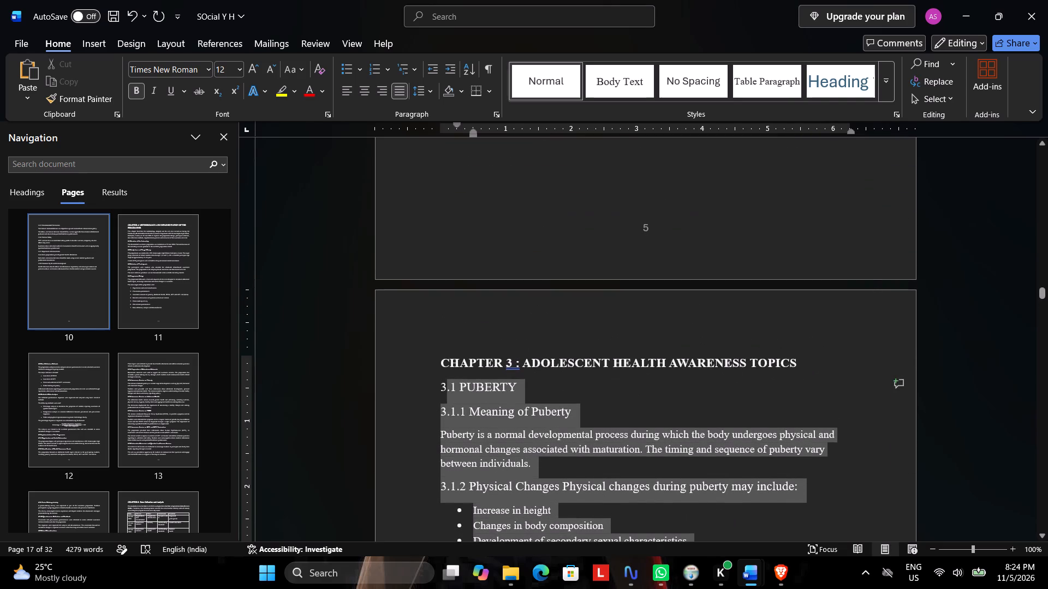
pyautogui.moveTo(443, 365); pyautogui.dragTo(438, 383)
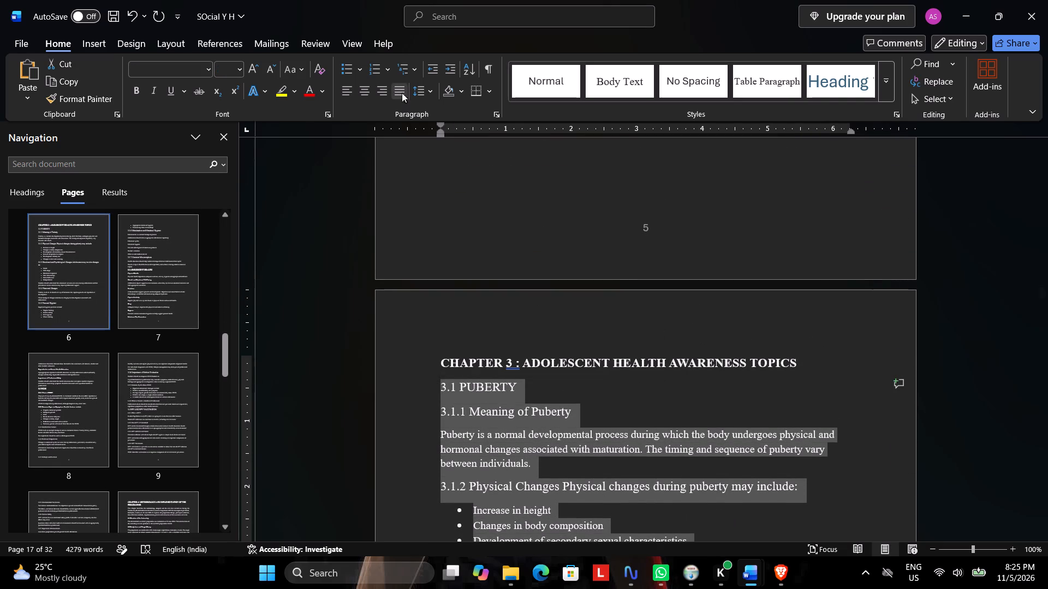
pyautogui.click(395, 90)
# Reduce the 3.1 PUBERTY and 3.1.1 Meaning of Puberty headings on page 6 to 12 pt.
pyautogui.scroll(-2, 527, 380)
pyautogui.click(525, 332)
pyautogui.moveTo(517, 321); pyautogui.dragTo(433, 326)
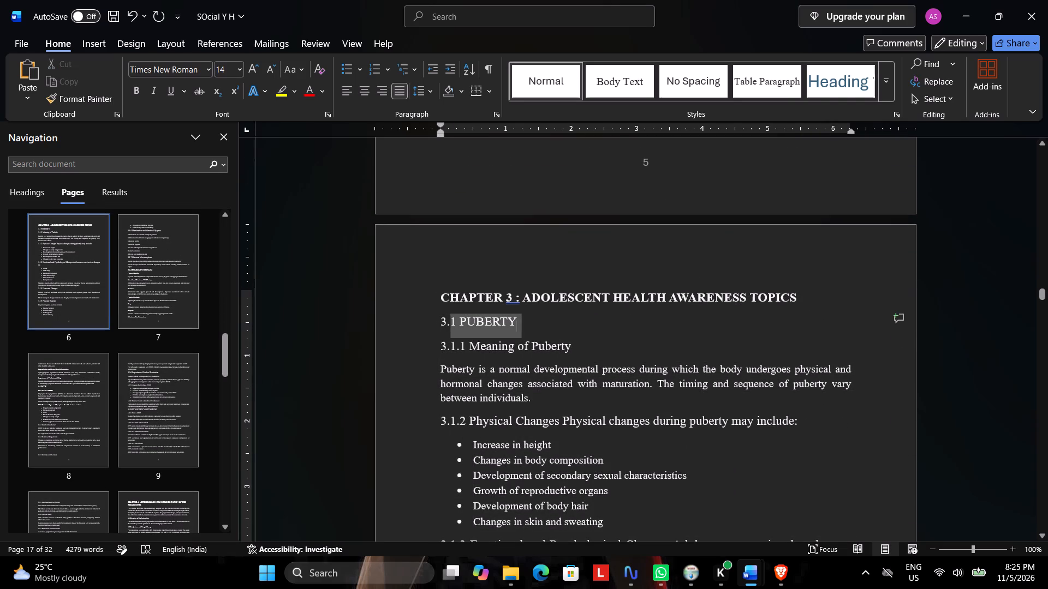
pyautogui.moveTo(433, 326); pyautogui.dragTo(429, 326)
pyautogui.click(271, 68)
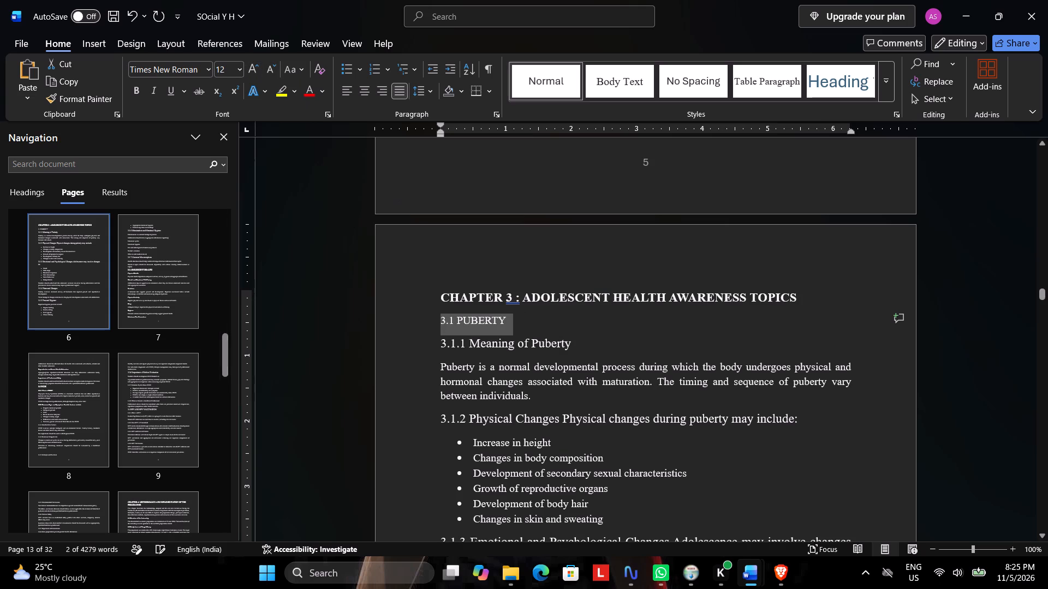
pyautogui.moveTo(579, 343); pyautogui.dragTo(431, 342)
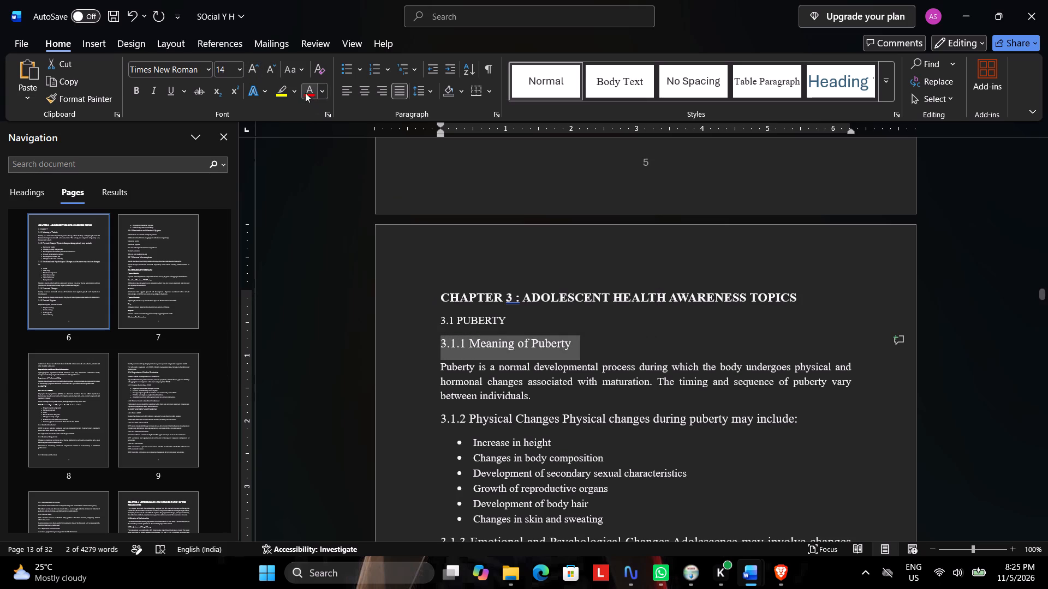
pyautogui.click(278, 69)
# Reduce the 3.1.2 Physical Changes and 3.1.3 Emotional and Psychological Changes headings to 12 pt.
pyautogui.scroll(-3, 435, 277)
pyautogui.scroll(-3, 552, 297)
pyautogui.scroll(1, 555, 283)
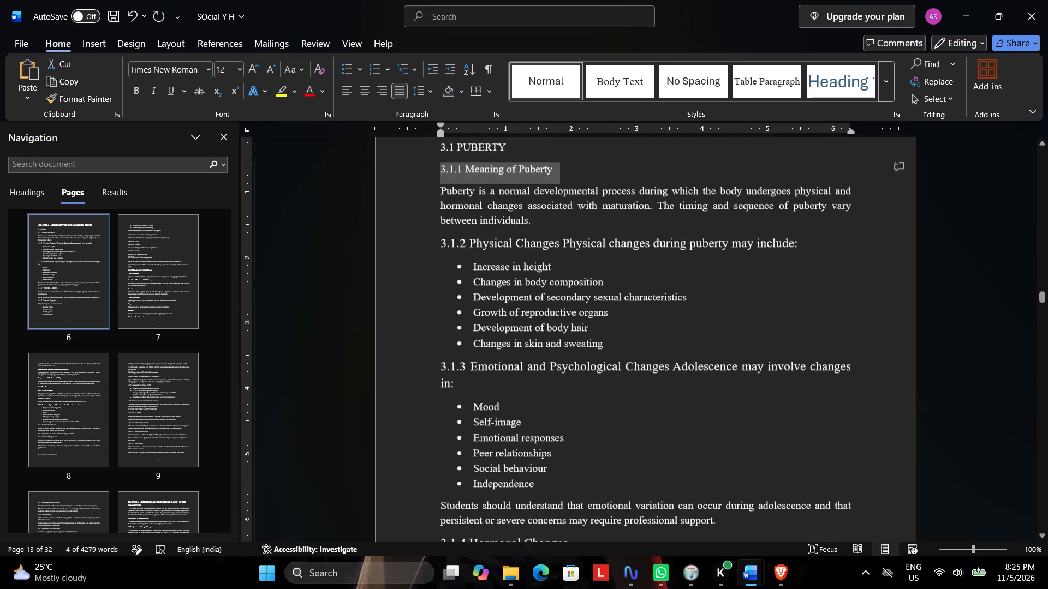
pyautogui.moveTo(438, 252); pyautogui.dragTo(802, 257)
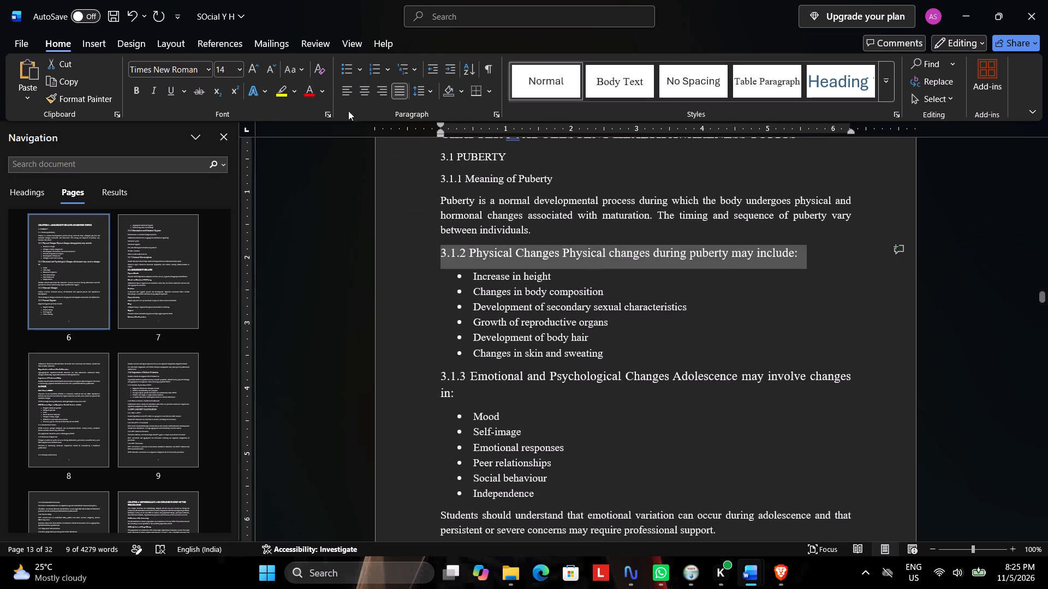
pyautogui.click(277, 70)
pyautogui.scroll(-2, 455, 275)
pyautogui.moveTo(443, 305); pyautogui.dragTo(448, 306)
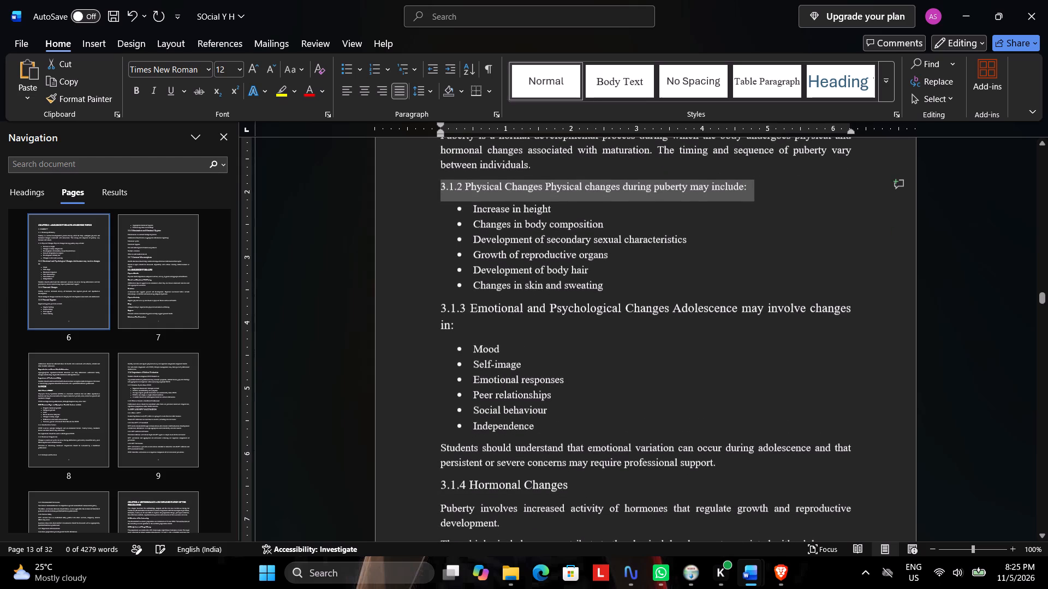
pyautogui.moveTo(448, 306); pyautogui.dragTo(478, 321)
pyautogui.click(277, 67)
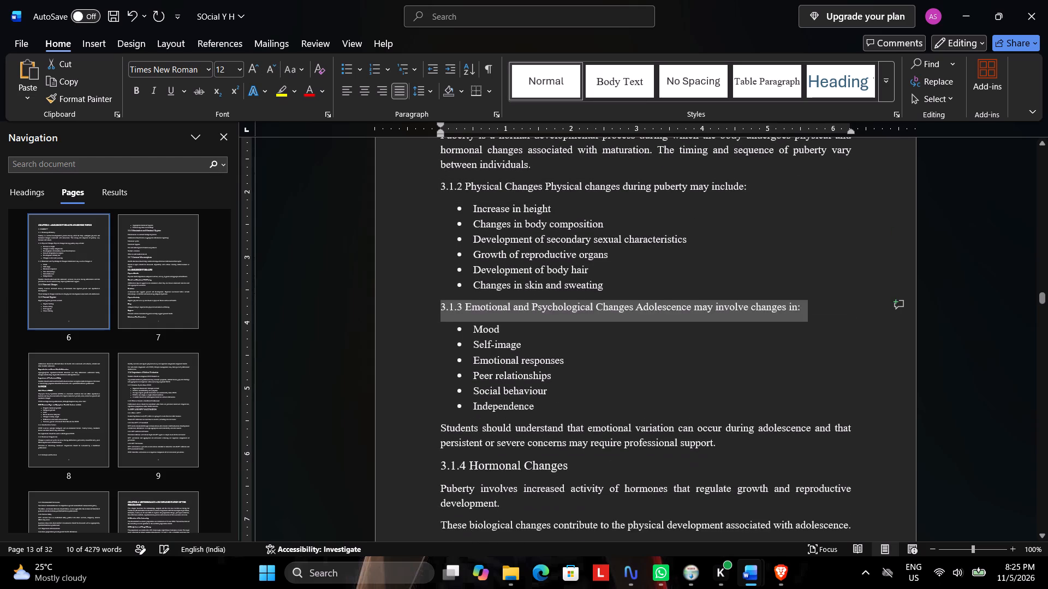
# Reduce the 3.1.4 Hormonal Changes and 3.1.5 Personal Hygiene headings on page 6 to 12 pt.
pyautogui.scroll(-5, 591, 305)
pyautogui.moveTo(574, 308); pyautogui.dragTo(447, 293)
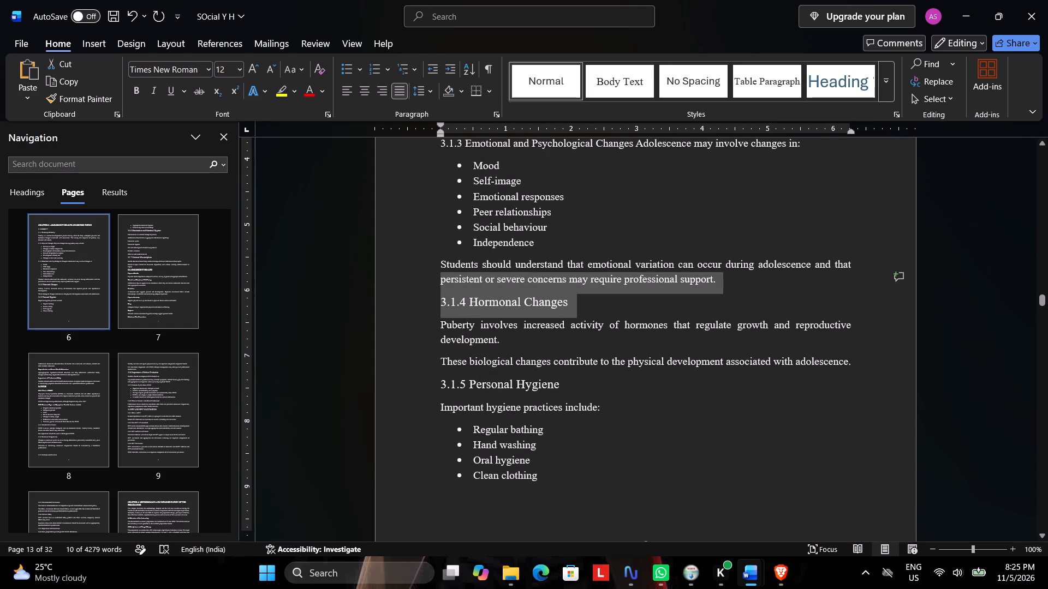
pyautogui.moveTo(447, 293); pyautogui.dragTo(435, 305)
pyautogui.click(270, 70)
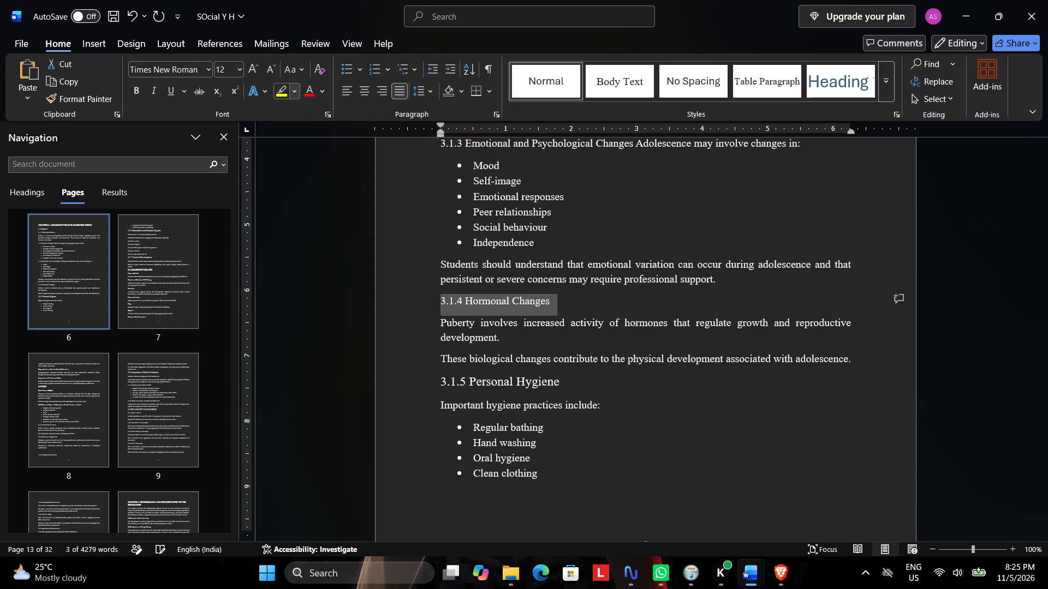
pyautogui.scroll(-2, 552, 317)
pyautogui.moveTo(570, 318); pyautogui.dragTo(427, 316)
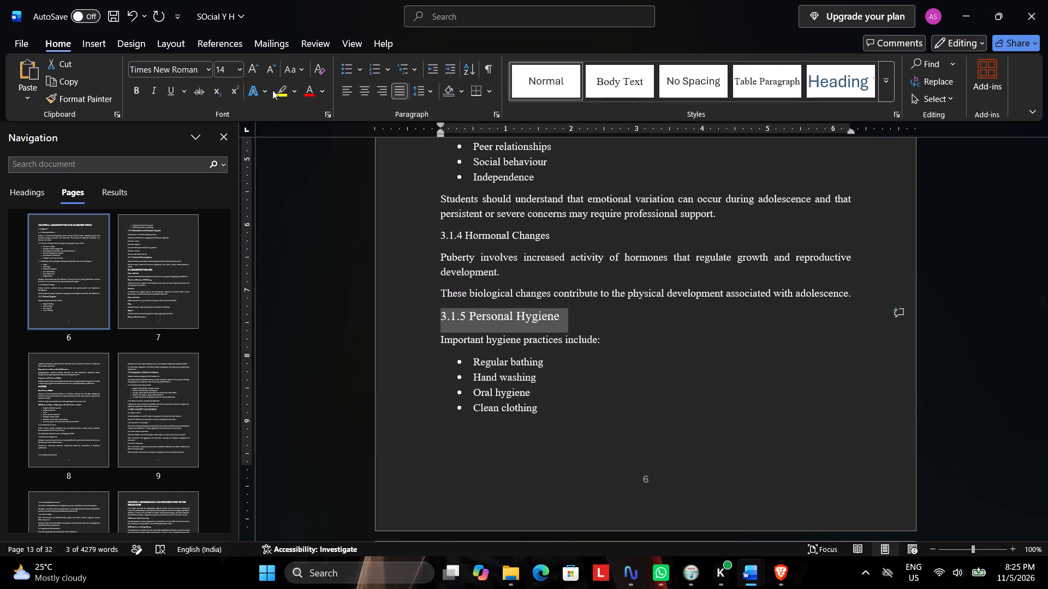
pyautogui.click(271, 73)
# Reduce the 3.1.6 Menstruation and Menstrual Hygiene and 3.1.7 Common Misconceptions headings on page 7 to 12 pt.
pyautogui.scroll(-8, 550, 303)
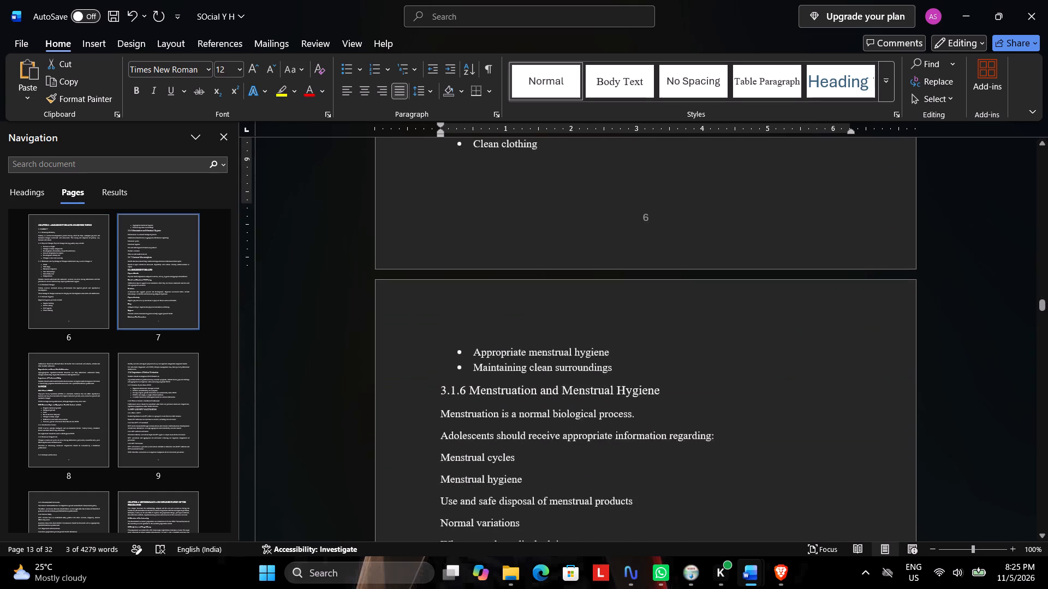
pyautogui.scroll(-1, 558, 332)
pyautogui.moveTo(442, 357); pyautogui.dragTo(644, 350)
pyautogui.scroll(-1, 644, 350)
pyautogui.click(276, 70)
pyautogui.scroll(-2, 448, 256)
pyautogui.scroll(-1, 469, 324)
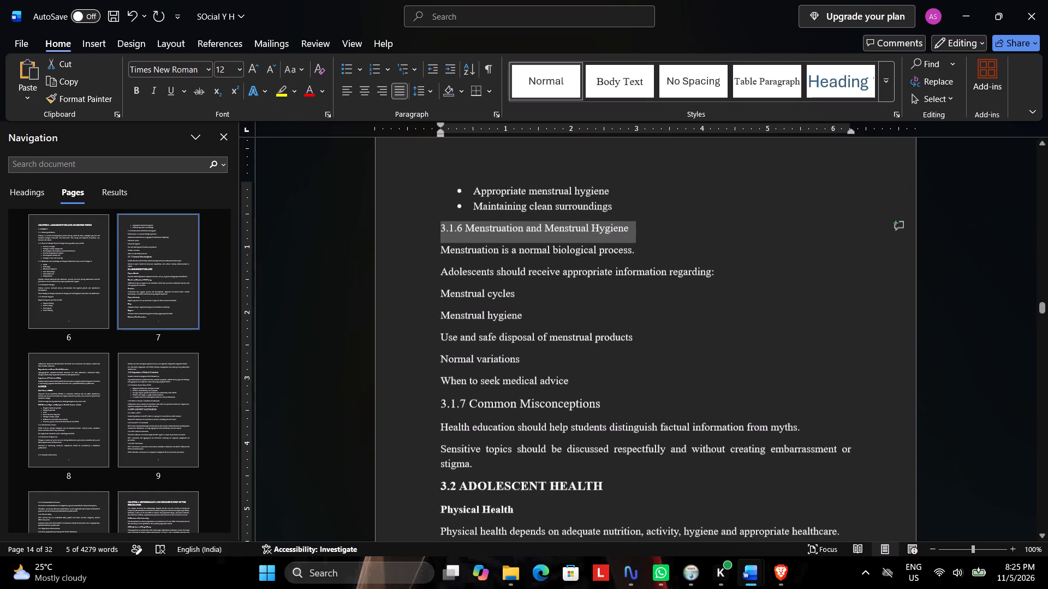
pyautogui.scroll(-1, 468, 338)
pyautogui.moveTo(605, 367); pyautogui.dragTo(446, 375)
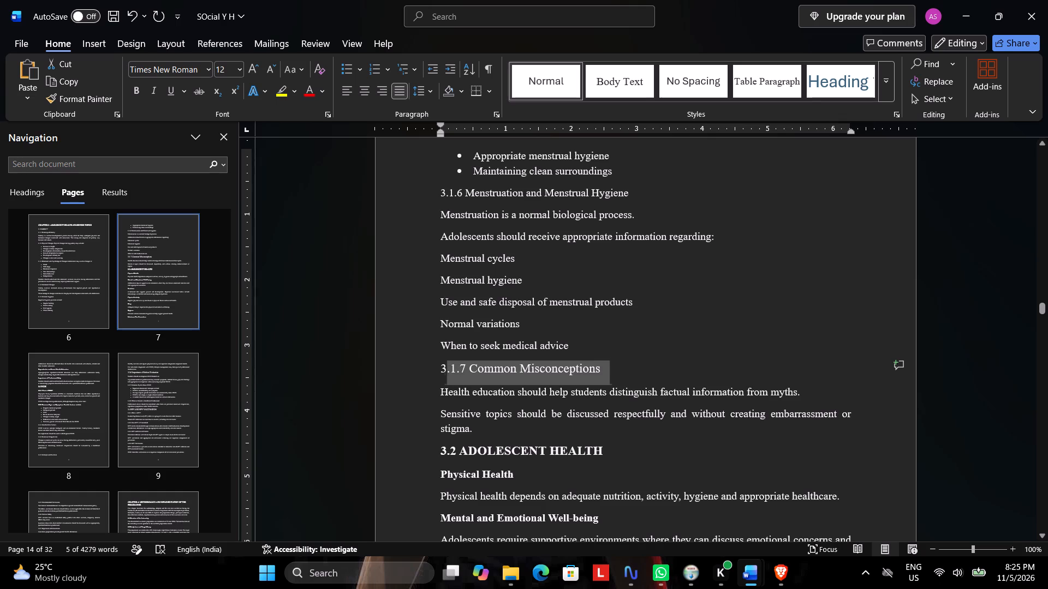
pyautogui.moveTo(446, 375); pyautogui.dragTo(442, 375)
pyautogui.click(273, 64)
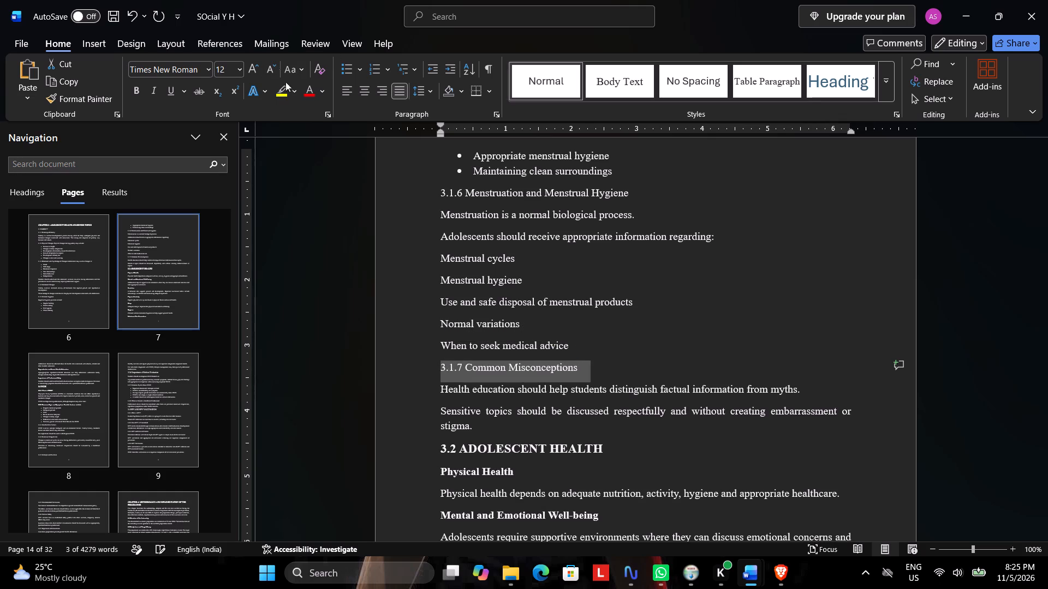
# Reduce the bold 3.2 ADOLESCENT HEALTH and 3.3 PCOS headings on pages 7 and 8 to 12 pt.
pyautogui.scroll(-5, 445, 211)
pyautogui.moveTo(610, 278); pyautogui.dragTo(451, 284)
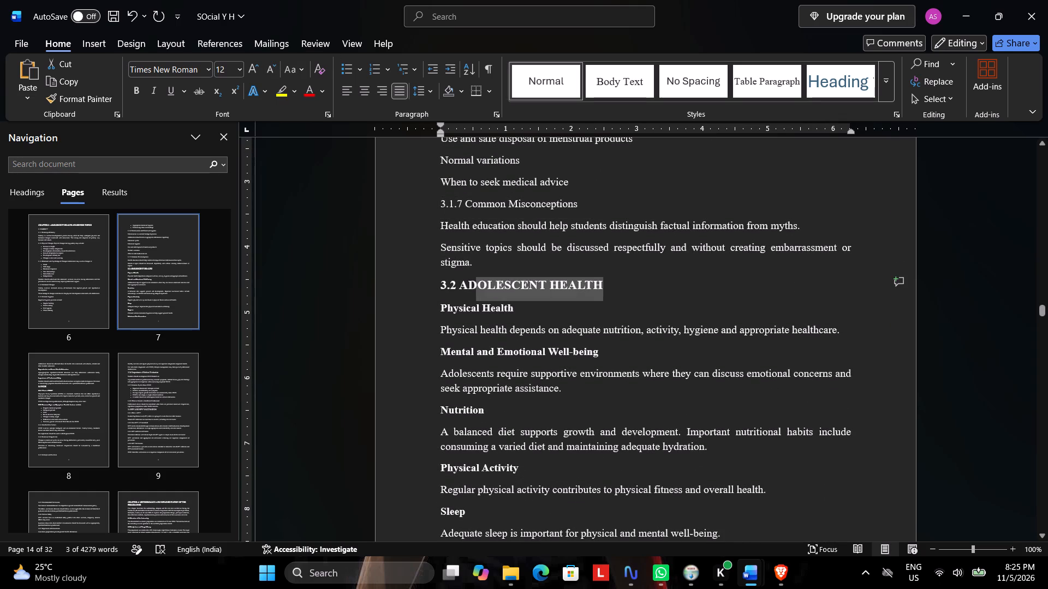
pyautogui.moveTo(451, 284); pyautogui.dragTo(435, 280)
pyautogui.click(270, 67)
pyautogui.scroll(-2, 499, 234)
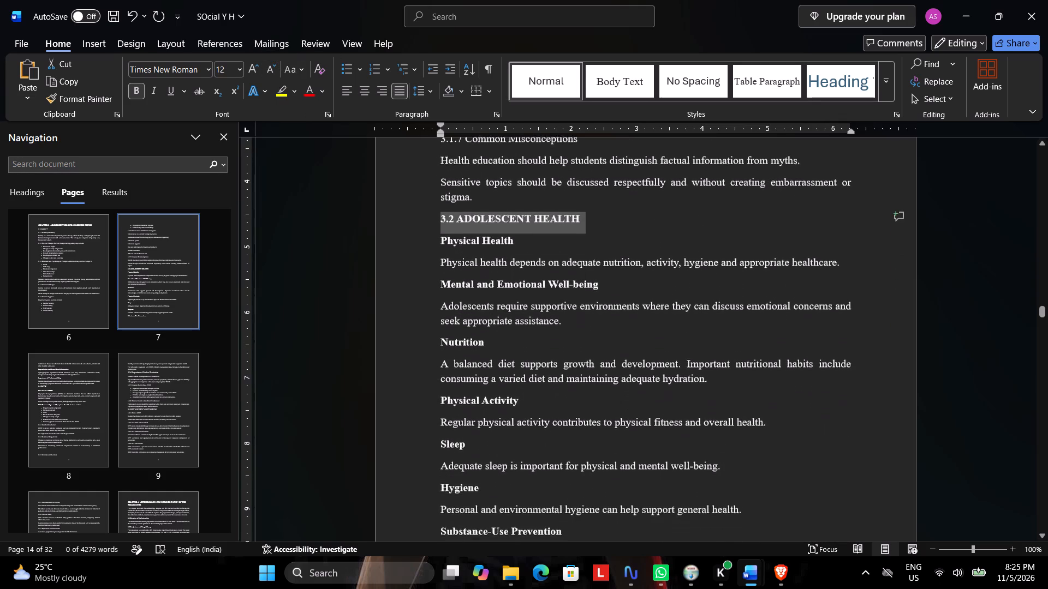
pyautogui.scroll(-3, 505, 243)
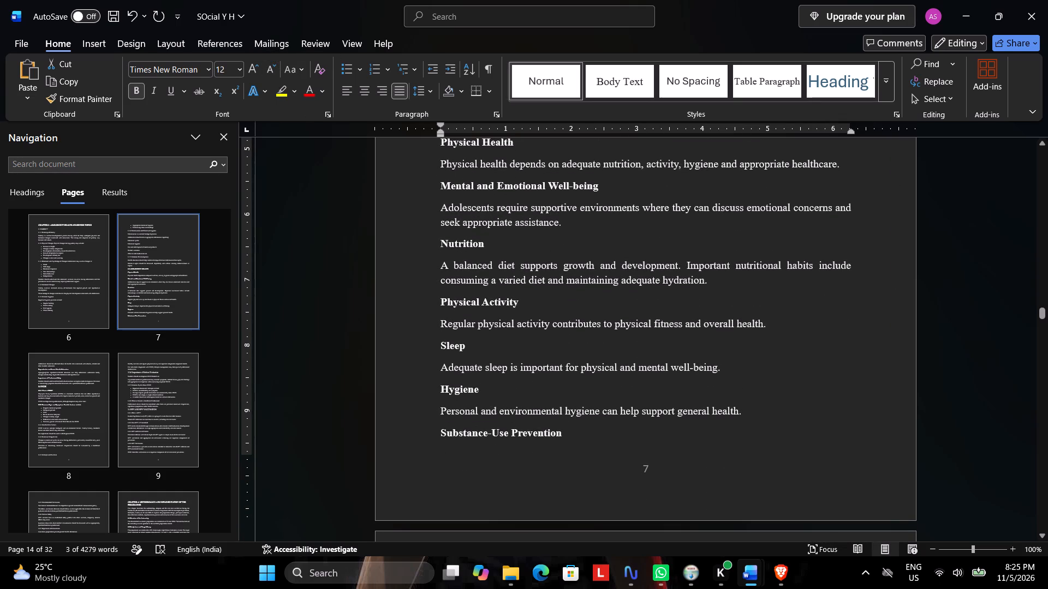
pyautogui.scroll(-8, 528, 340)
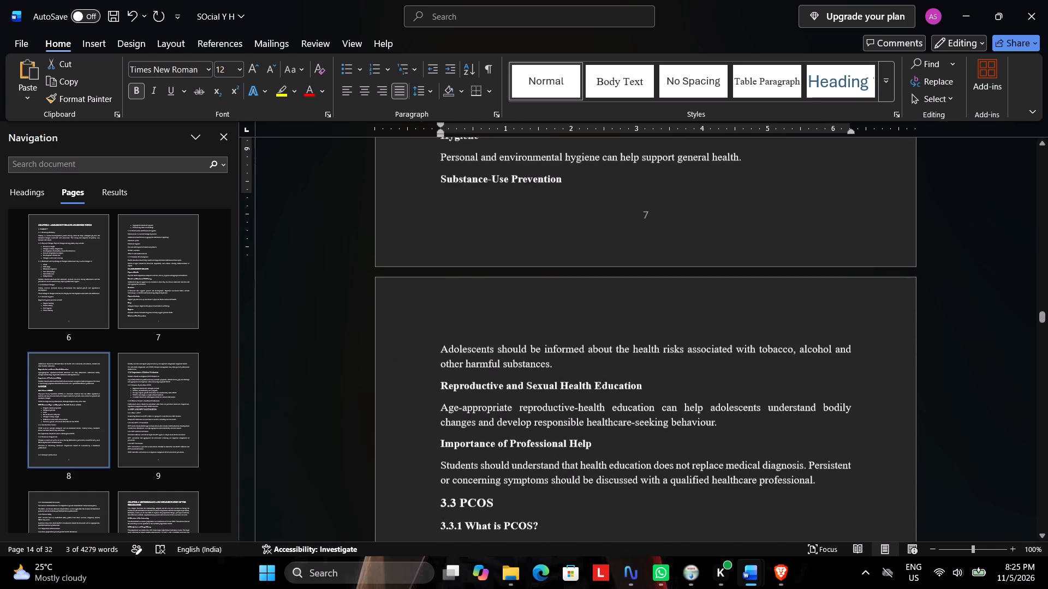
pyautogui.scroll(-5, 528, 342)
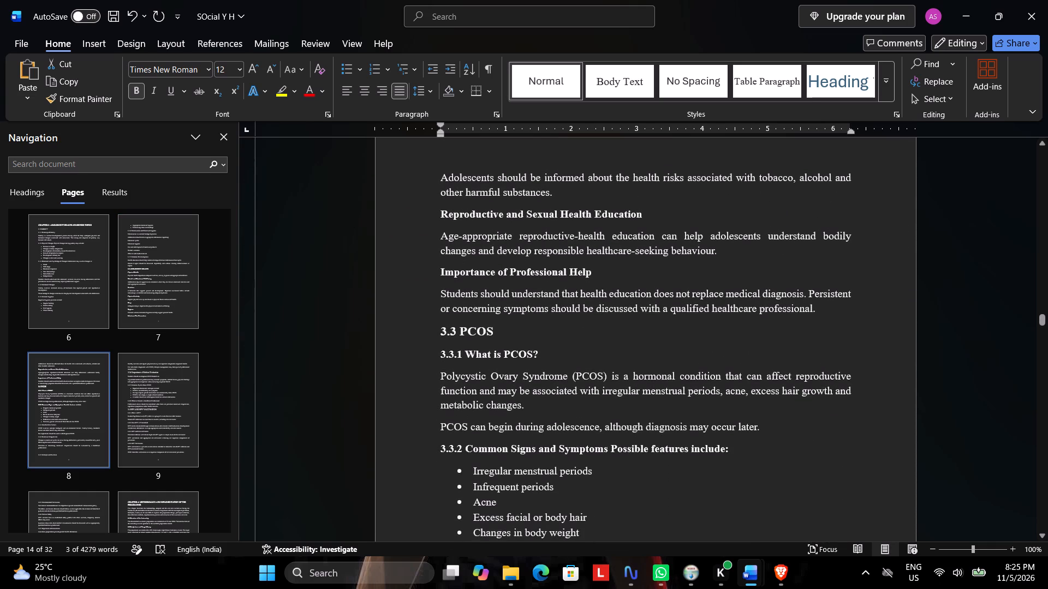
pyautogui.moveTo(504, 336); pyautogui.dragTo(439, 335)
pyautogui.click(271, 68)
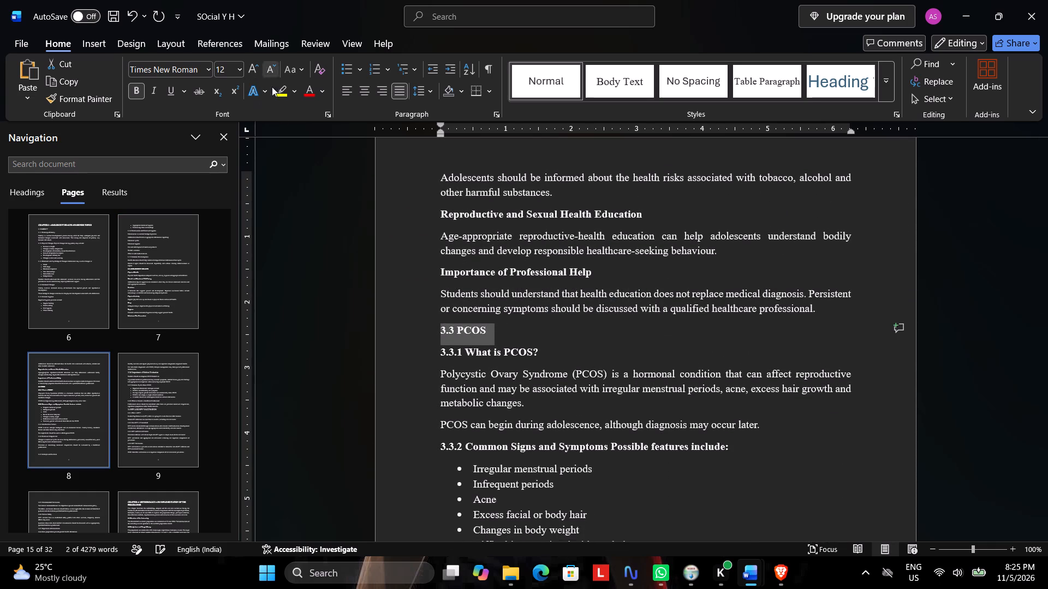
# Check the font size of the PCOS subsection headings on page 8, from 3.3.1 through 3.3.5.
pyautogui.scroll(-1, 406, 285)
pyautogui.click(539, 320)
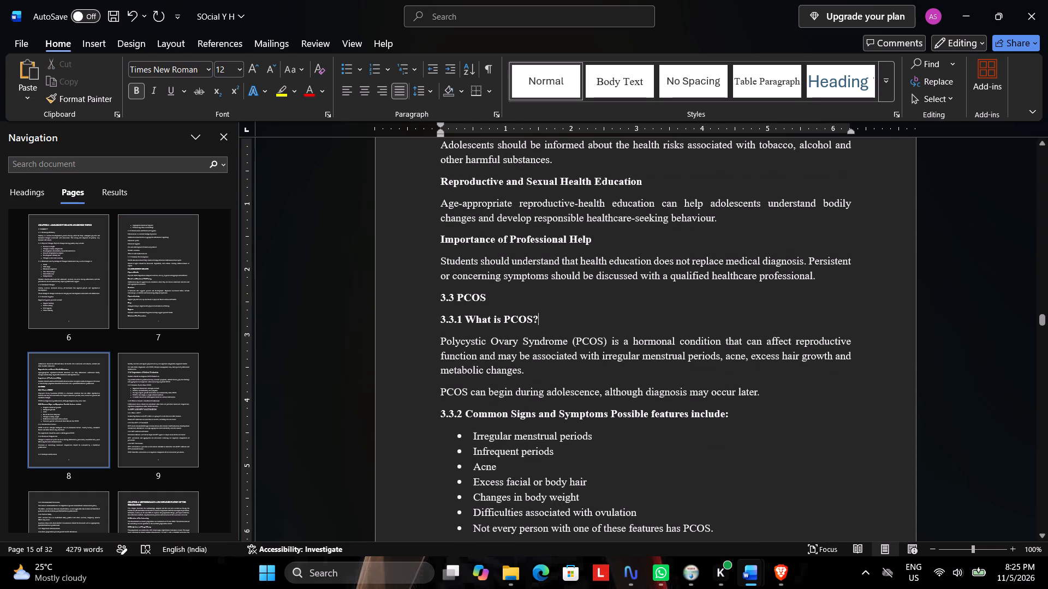
pyautogui.scroll(-4, 552, 329)
pyautogui.click(471, 285)
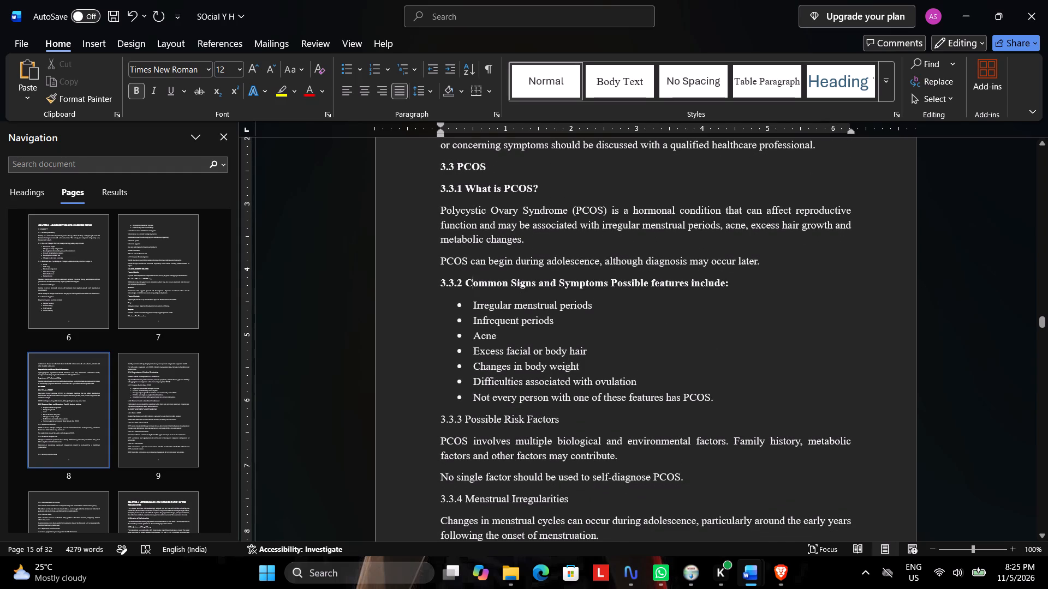
pyautogui.scroll(-5, 443, 297)
pyautogui.click(482, 253)
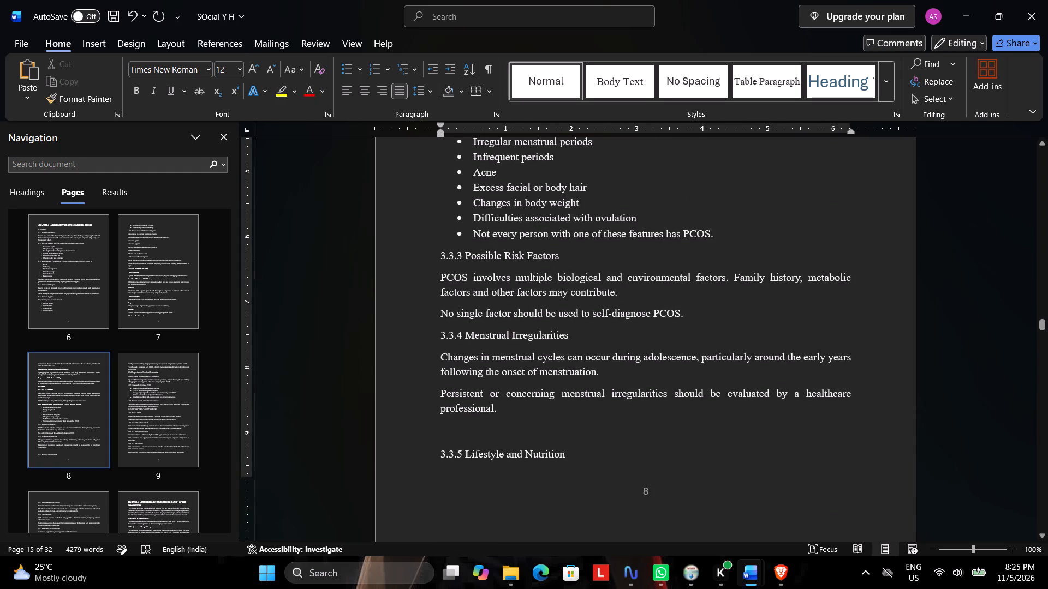
pyautogui.click(481, 334)
pyautogui.scroll(-2, 481, 334)
pyautogui.scroll(-1, 482, 381)
pyautogui.click(483, 363)
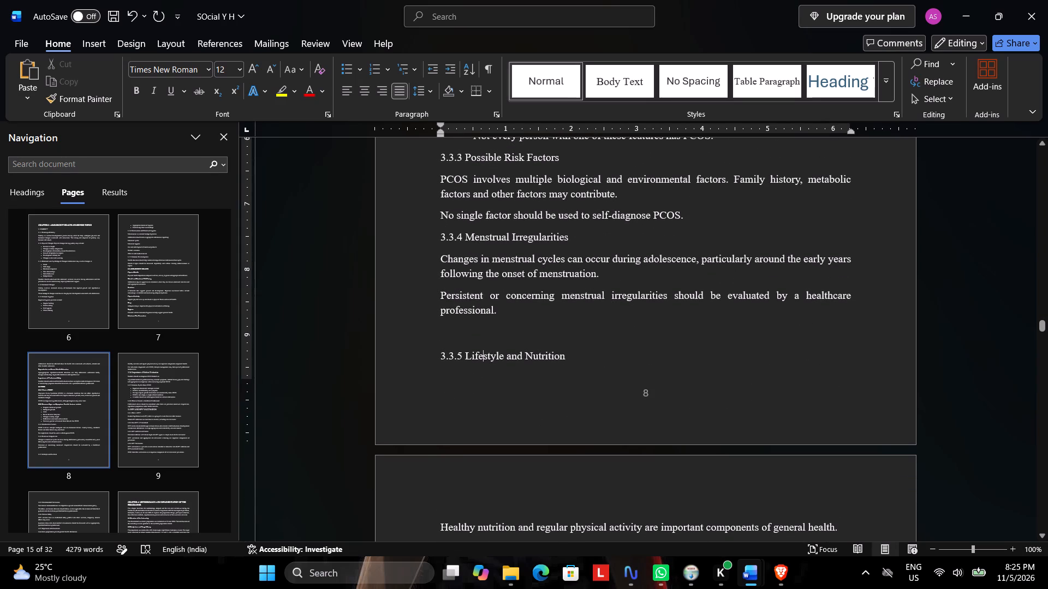
# Insert a blank paragraph before the 3.3.5 Lifestyle and Nutrition heading to move it from page 8 to page 9.
pyautogui.click(437, 353)
pyautogui.press('Return')
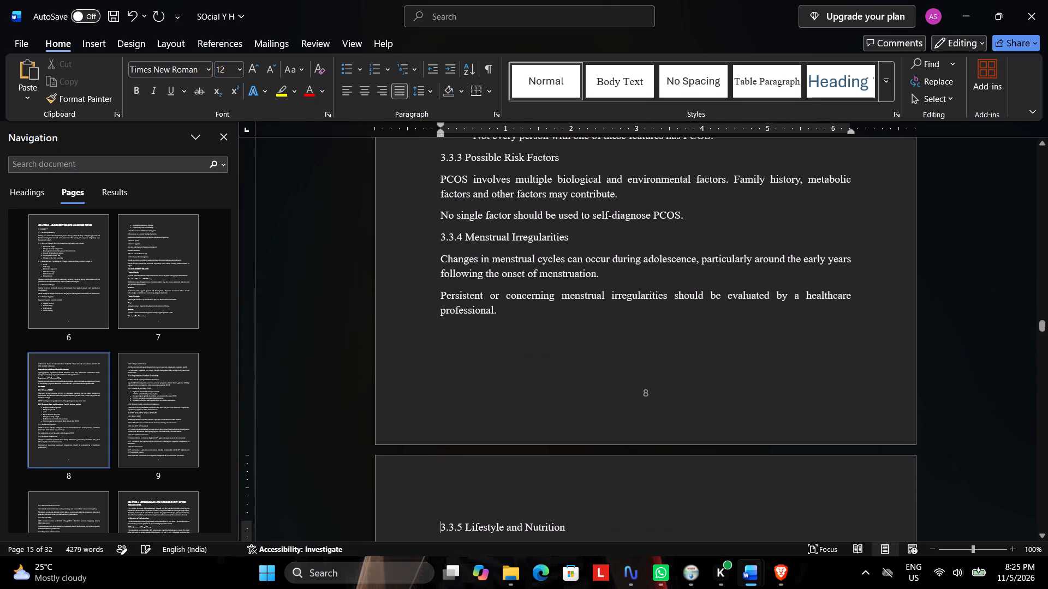
# Reduce the 3.3.6 Importance of Medical Evaluation heading on page 9 to 12 pt.
pyautogui.scroll(-8, 498, 350)
pyautogui.click(495, 342)
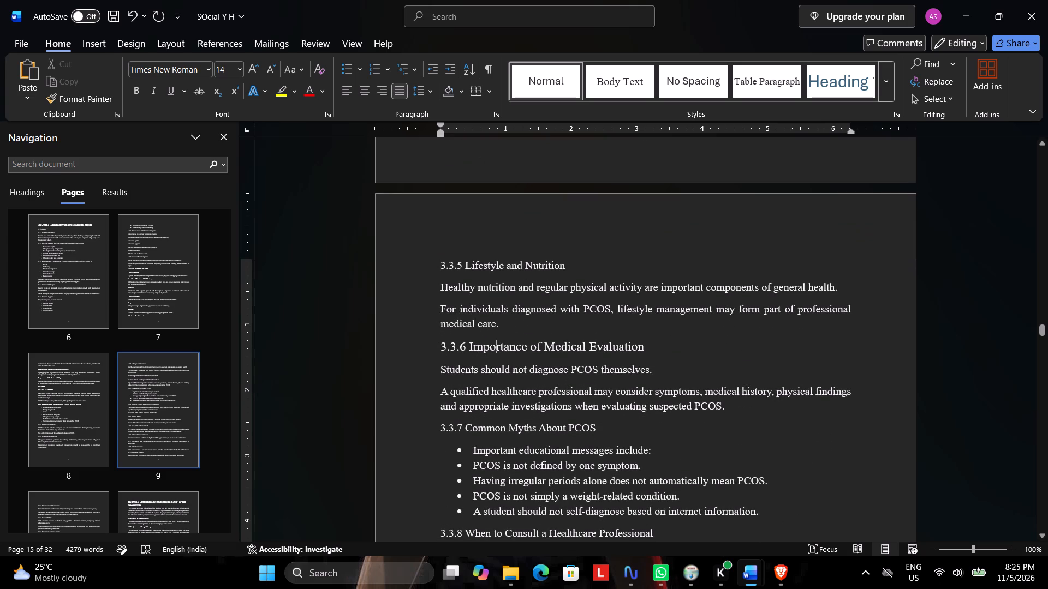
pyautogui.moveTo(646, 346); pyautogui.dragTo(446, 353)
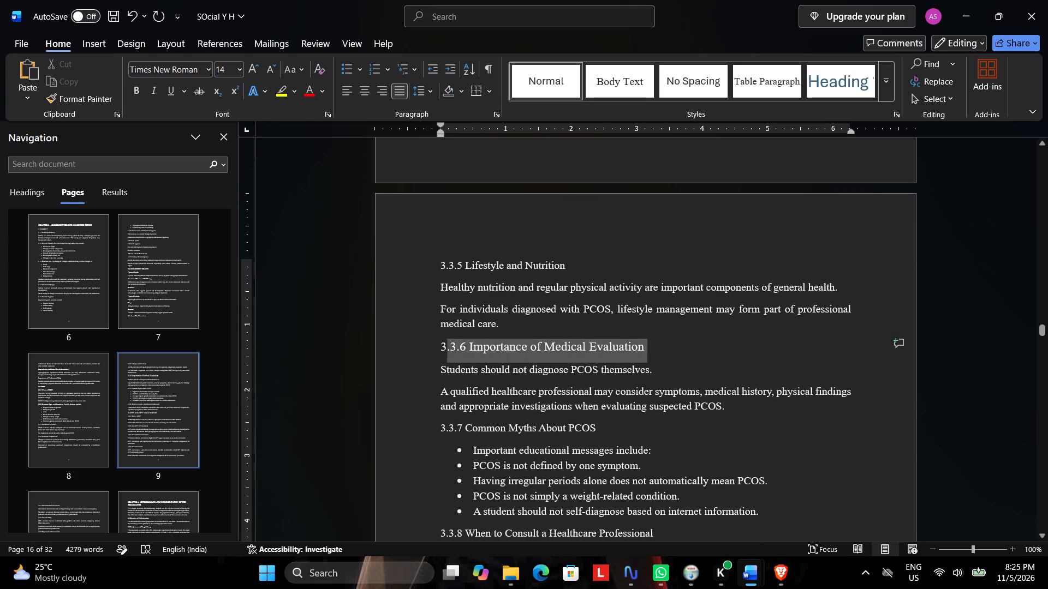
pyautogui.moveTo(446, 353); pyautogui.dragTo(434, 350)
pyautogui.click(271, 70)
# Check the 3.3.7 and 3.3.8 heading sizes and reduce the 3.4 HPV AND HPV VACCINATION heading to 12 pt.
pyautogui.scroll(-4, 435, 209)
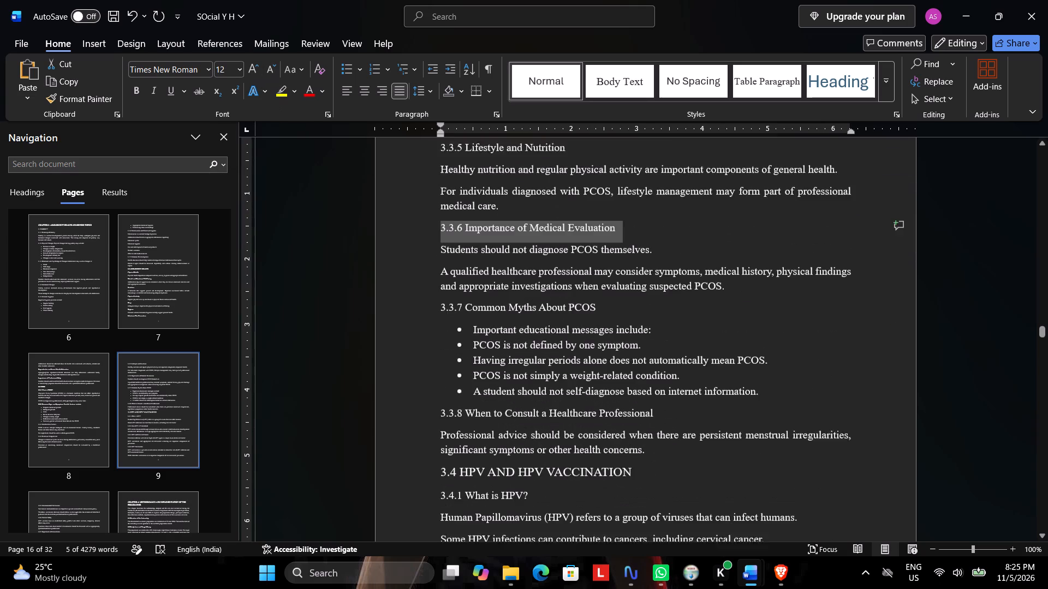
pyautogui.click(553, 304)
pyautogui.scroll(-2, 543, 306)
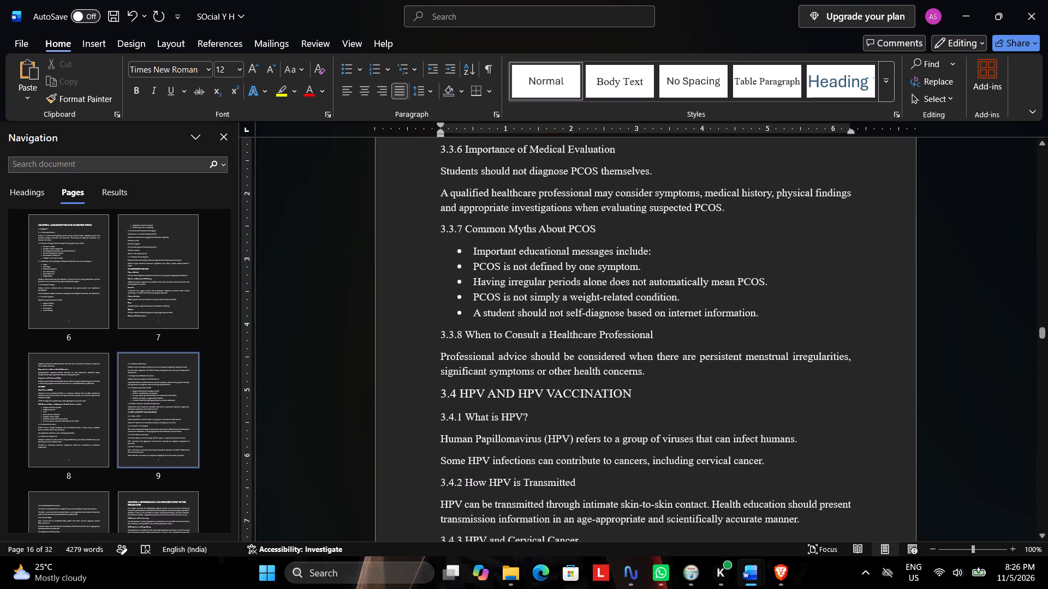
pyautogui.click(504, 333)
pyautogui.scroll(-1, 499, 388)
pyautogui.moveTo(434, 361); pyautogui.dragTo(599, 362)
pyautogui.click(275, 64)
# Review the font size of the remaining Chapter 3 headings on pages 9 and 10, from 3.4.1 through 3.4.8.
pyautogui.scroll(-3, 487, 217)
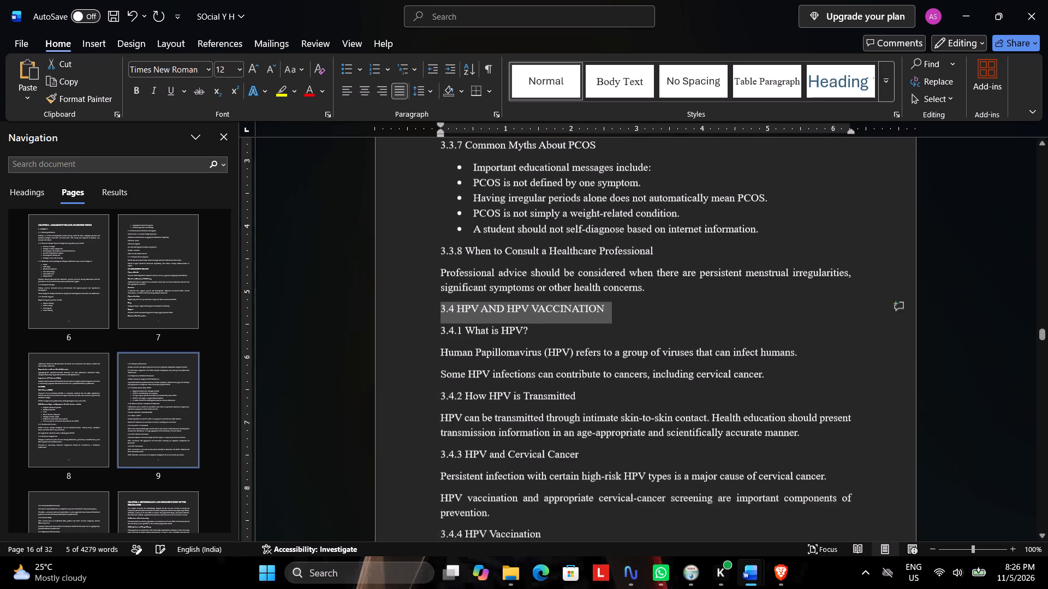
pyautogui.click(490, 271)
pyautogui.click(492, 279)
pyautogui.scroll(-5, 494, 274)
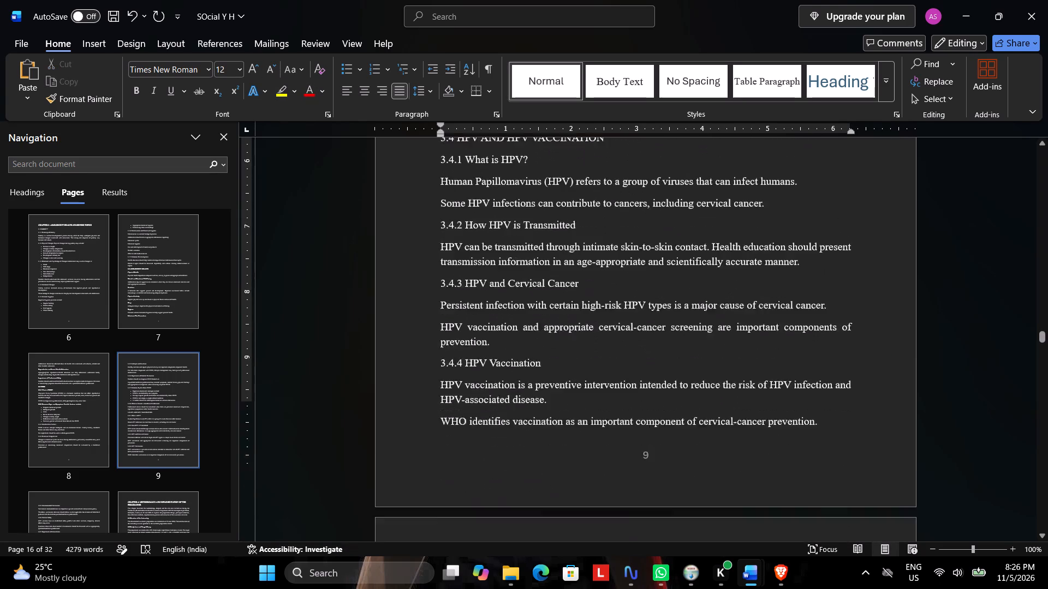
pyautogui.scroll(-1, 496, 311)
pyautogui.click(499, 300)
pyautogui.scroll(-8, 501, 295)
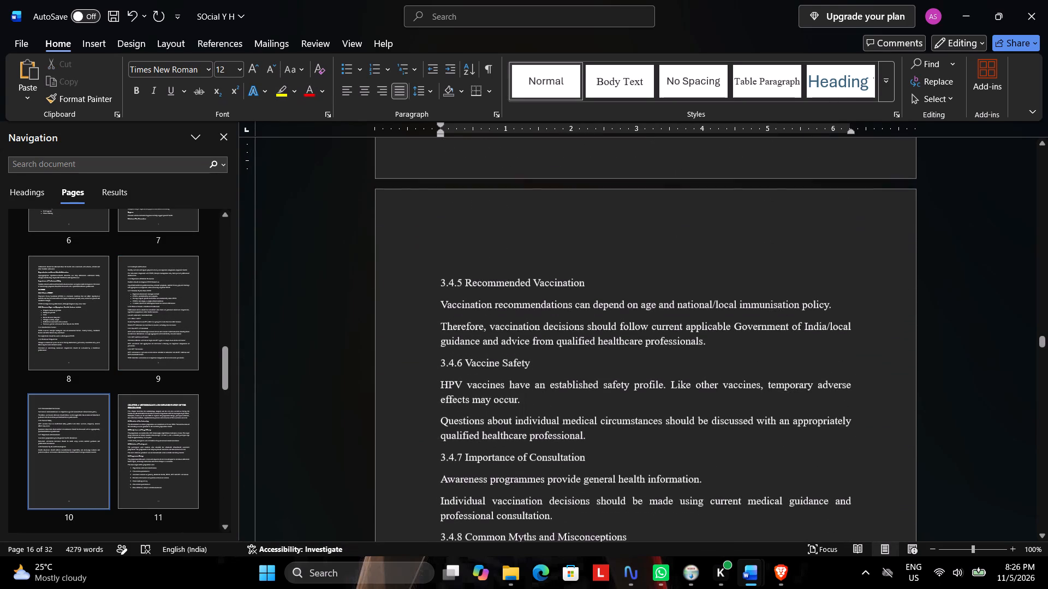
pyautogui.click(509, 268)
pyautogui.scroll(-10, 507, 294)
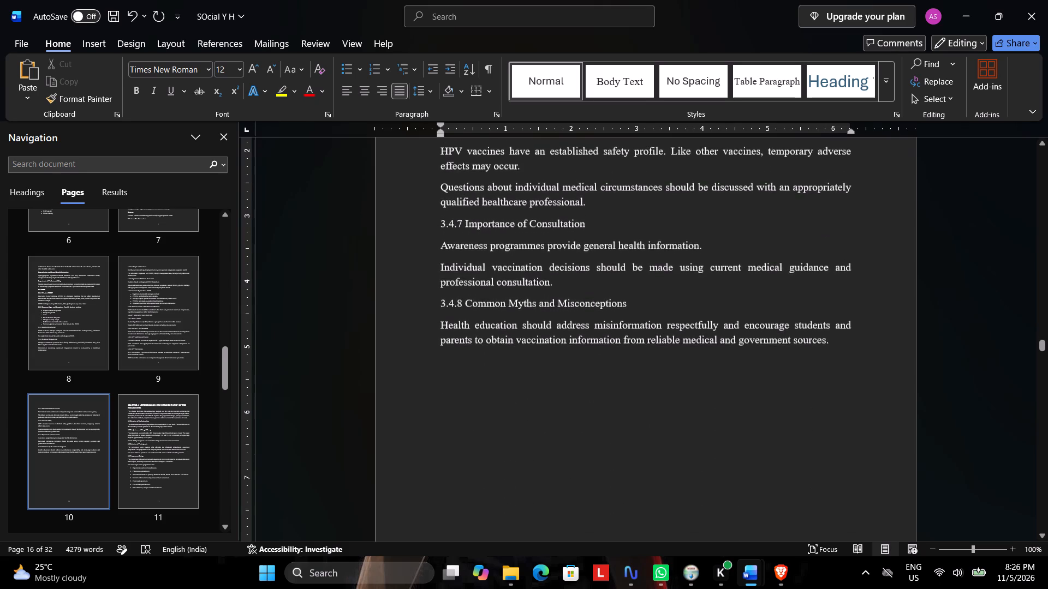
pyautogui.scroll(-10, 505, 299)
pyautogui.scroll(20, 518, 277)
pyautogui.scroll(3, 518, 277)
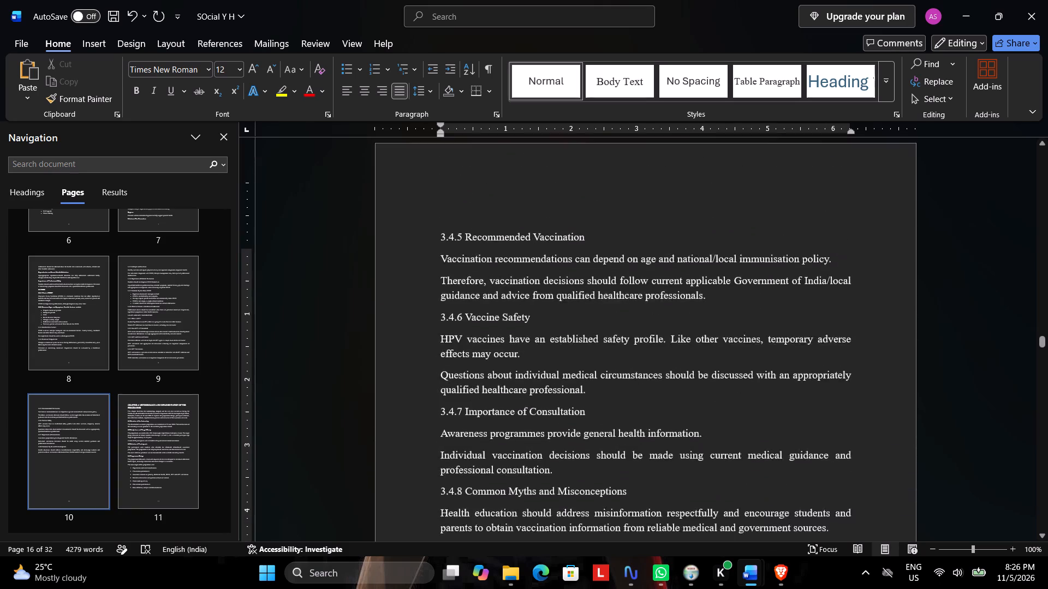
pyautogui.scroll(20, 514, 251)
pyautogui.scroll(20, 514, 251)
pyautogui.scroll(17, 514, 251)
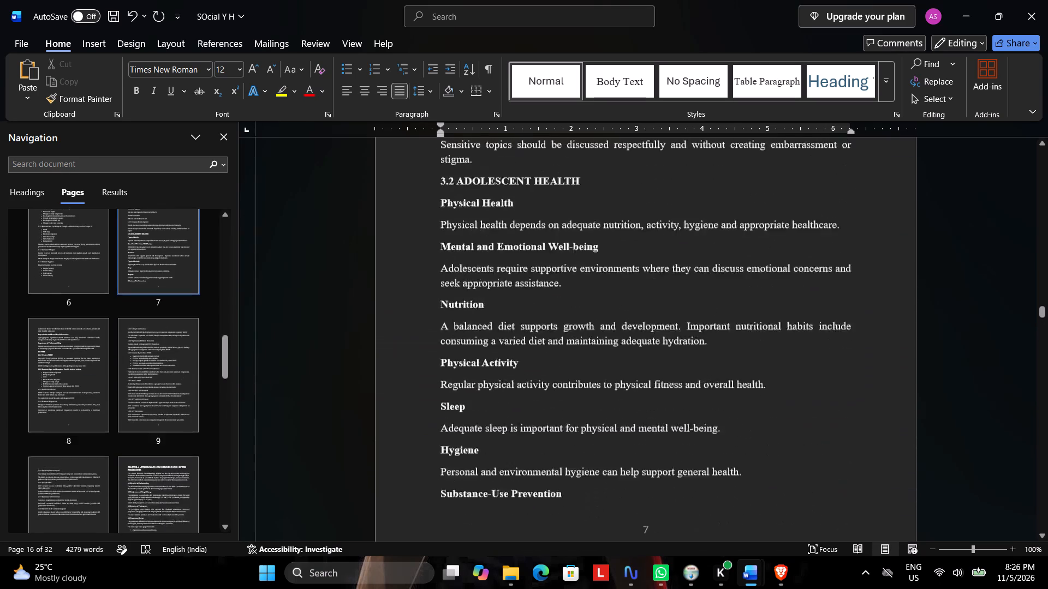
# Reduce the 2.8 Major Health-Related Challenges heading on page 5 to 12 pt.
pyautogui.scroll(20, 522, 202)
pyautogui.scroll(15, 520, 196)
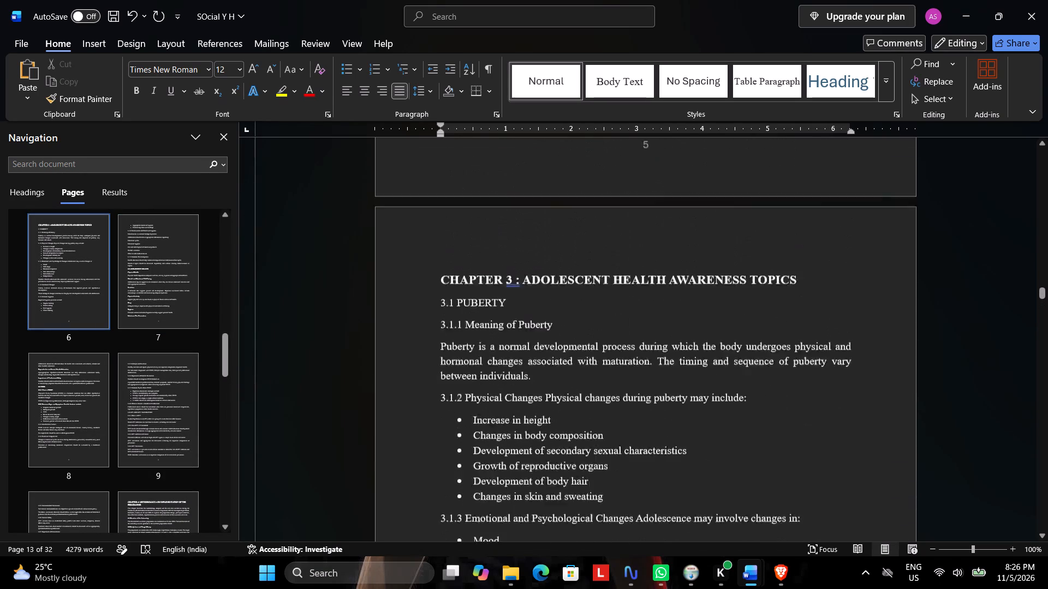
pyautogui.scroll(20, 520, 196)
pyautogui.scroll(1, 520, 196)
pyautogui.click(531, 163)
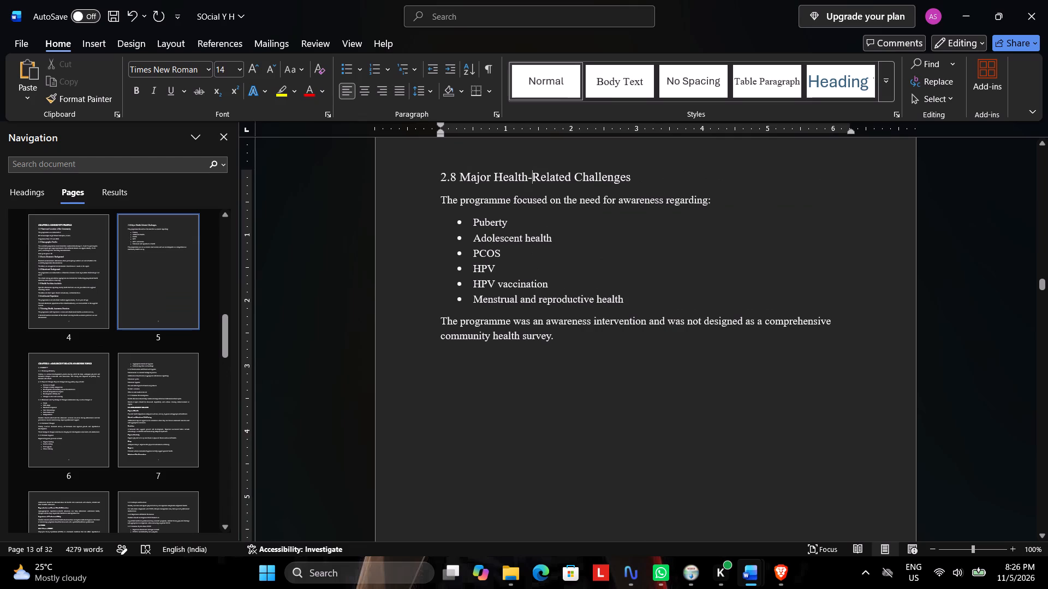
pyautogui.moveTo(633, 175); pyautogui.dragTo(426, 174)
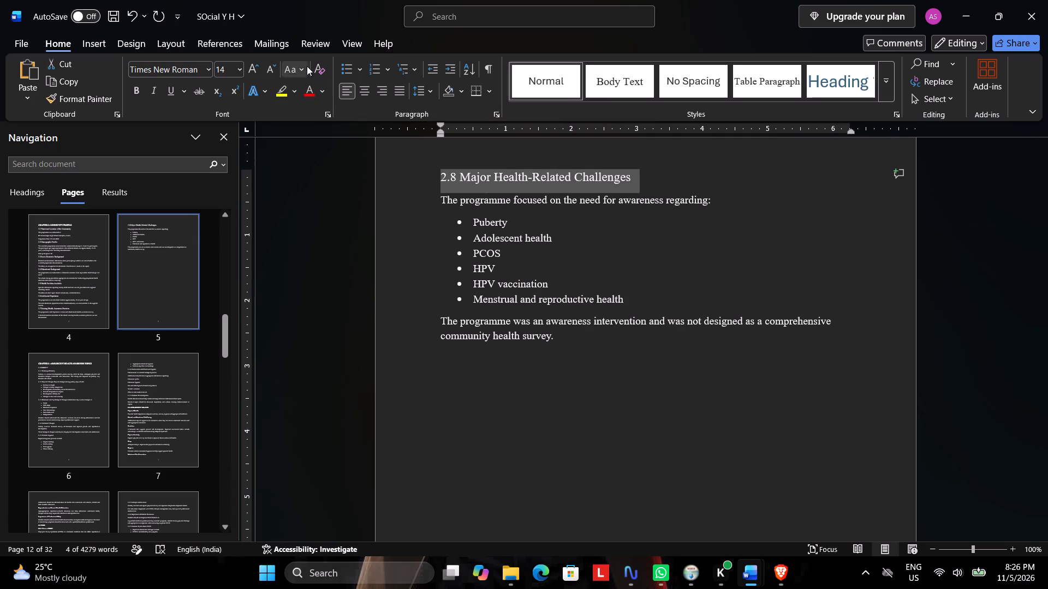
pyautogui.click(276, 67)
# Justify the whole 2.8 section on page 5, from its heading to the closing paragraph.
pyautogui.moveTo(577, 338); pyautogui.dragTo(428, 188)
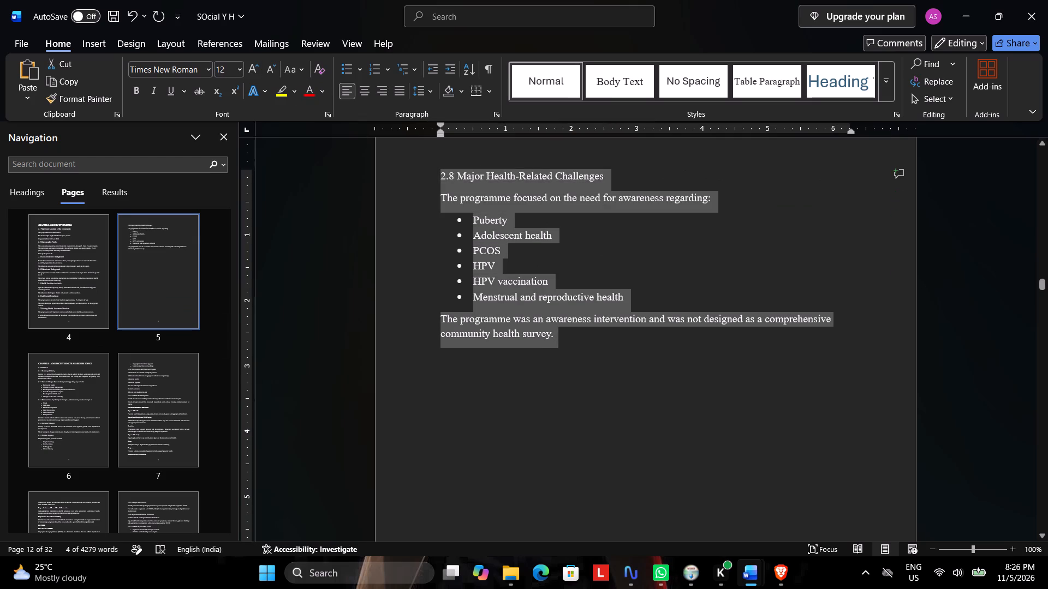
pyautogui.moveTo(428, 188); pyautogui.dragTo(427, 186)
pyautogui.click(400, 88)
# Set all Chapter 2 text on page 4, from heading 2.1 through the end of 2.7, to 12 pt.
pyautogui.scroll(3, 615, 302)
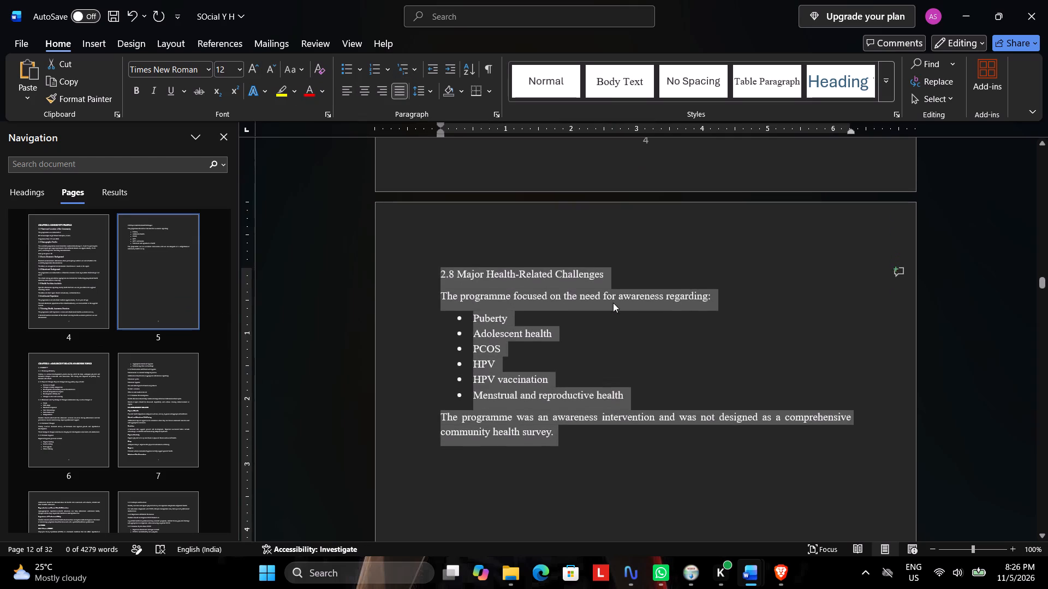
pyautogui.scroll(2, 612, 303)
pyautogui.scroll(4, 674, 338)
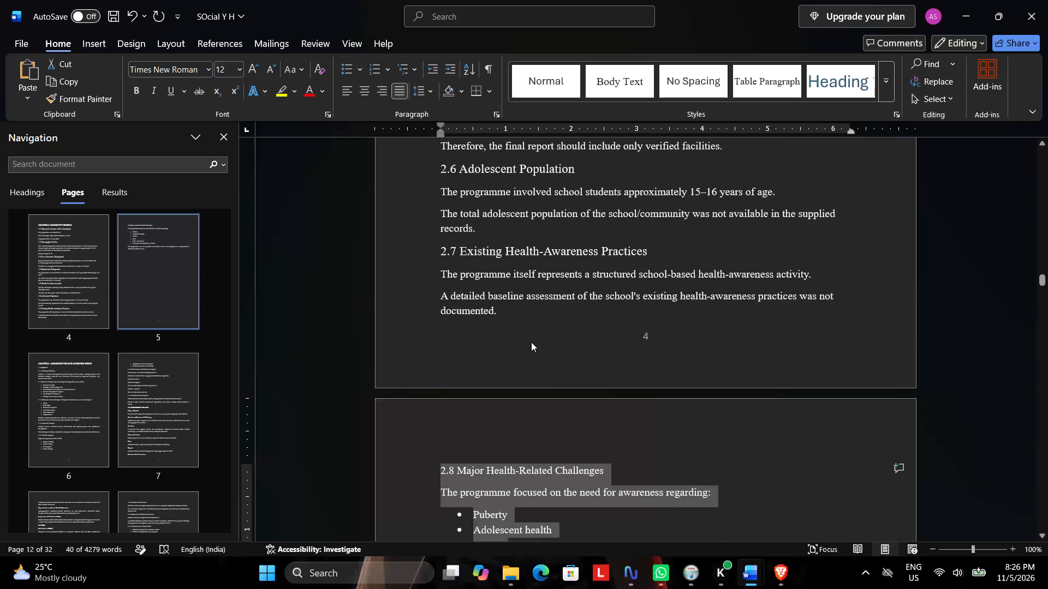
pyautogui.scroll(2, 530, 341)
pyautogui.doubleClick(665, 317)
pyautogui.moveTo(515, 383); pyautogui.dragTo(410, 292)
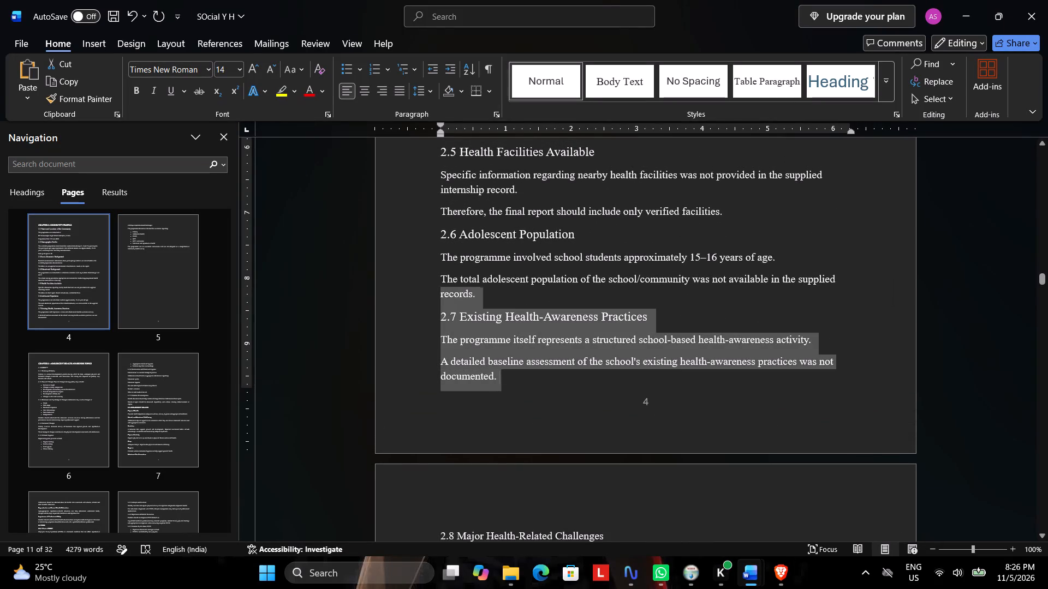
pyautogui.moveTo(410, 292); pyautogui.dragTo(374, 212)
pyautogui.scroll(14, 380, 226)
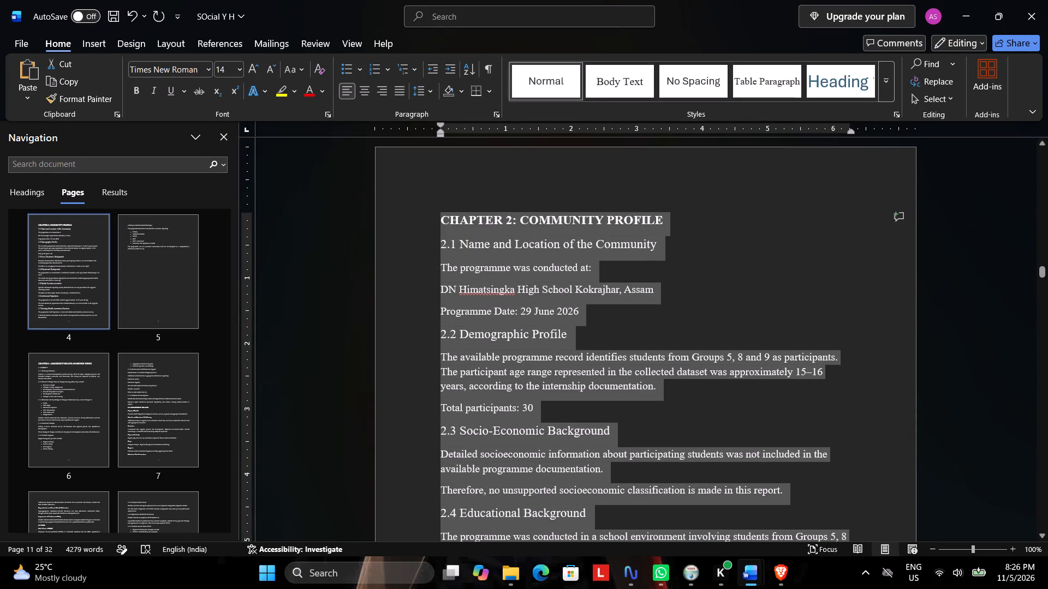
pyautogui.moveTo(374, 212); pyautogui.dragTo(364, 253)
pyautogui.click(222, 68)
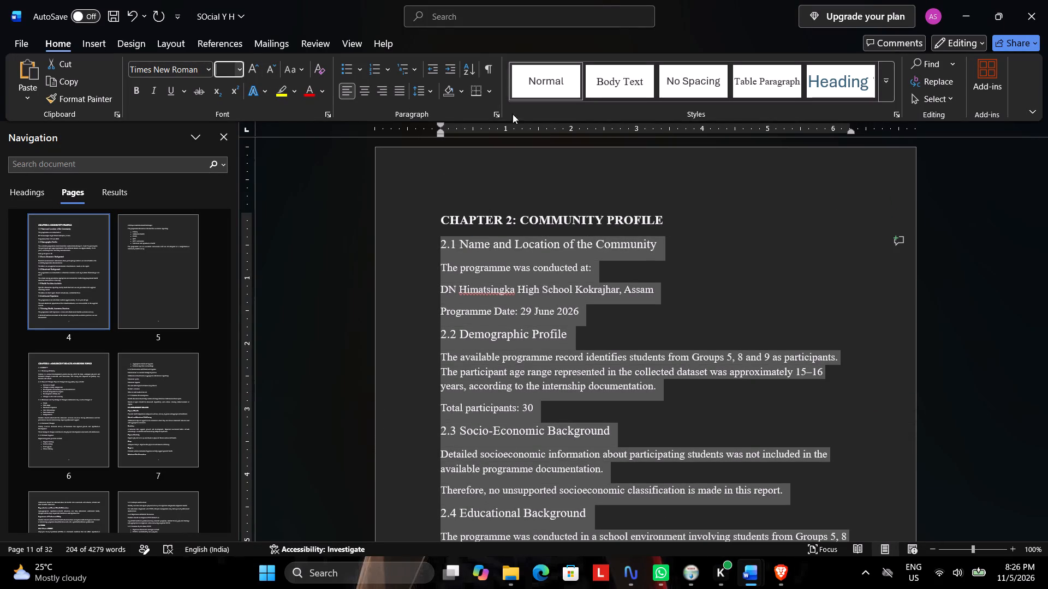
pyautogui.press('1')
pyautogui.press('2')
pyautogui.press('Return')
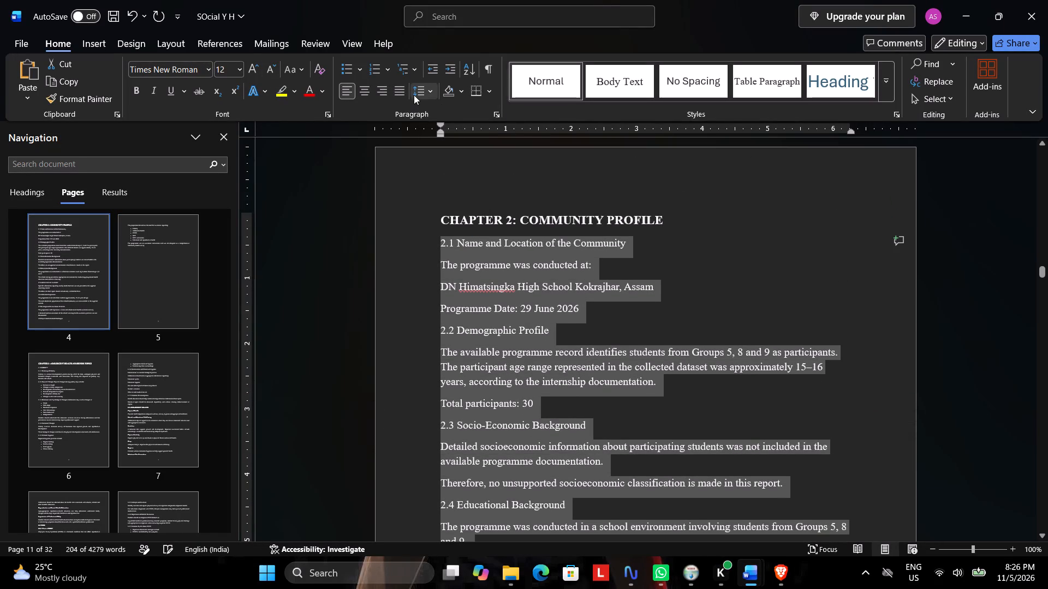
# Justify the Chapter 2 text from 2.1 through 2.7 and check the font size of the chapter title.
pyautogui.click(403, 94)
pyautogui.scroll(-1, 551, 274)
pyautogui.click(733, 235)
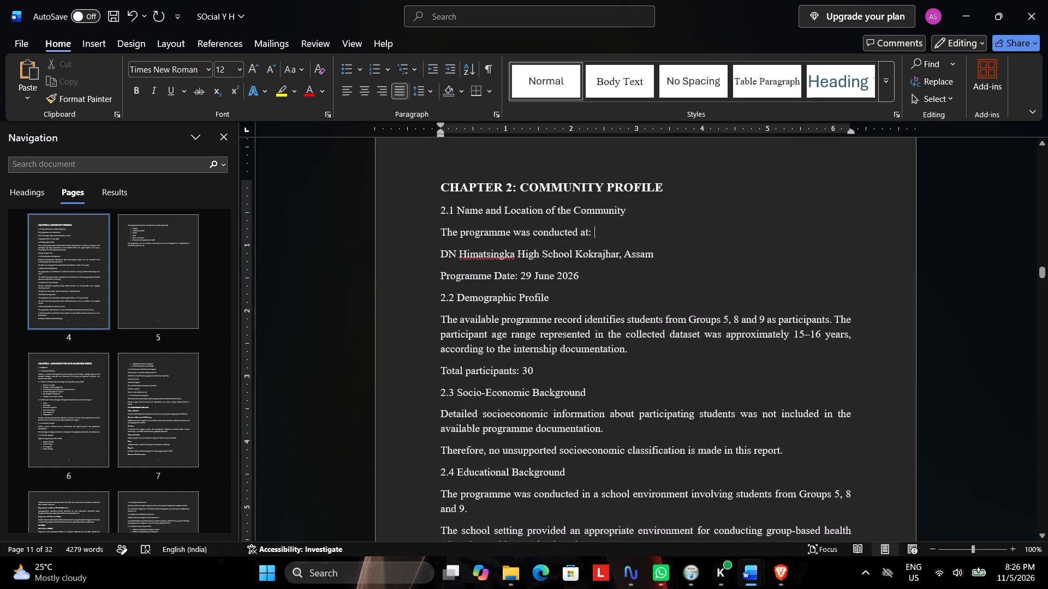
pyautogui.scroll(2, 668, 252)
pyautogui.click(651, 251)
pyautogui.moveTo(680, 254); pyautogui.dragTo(576, 245)
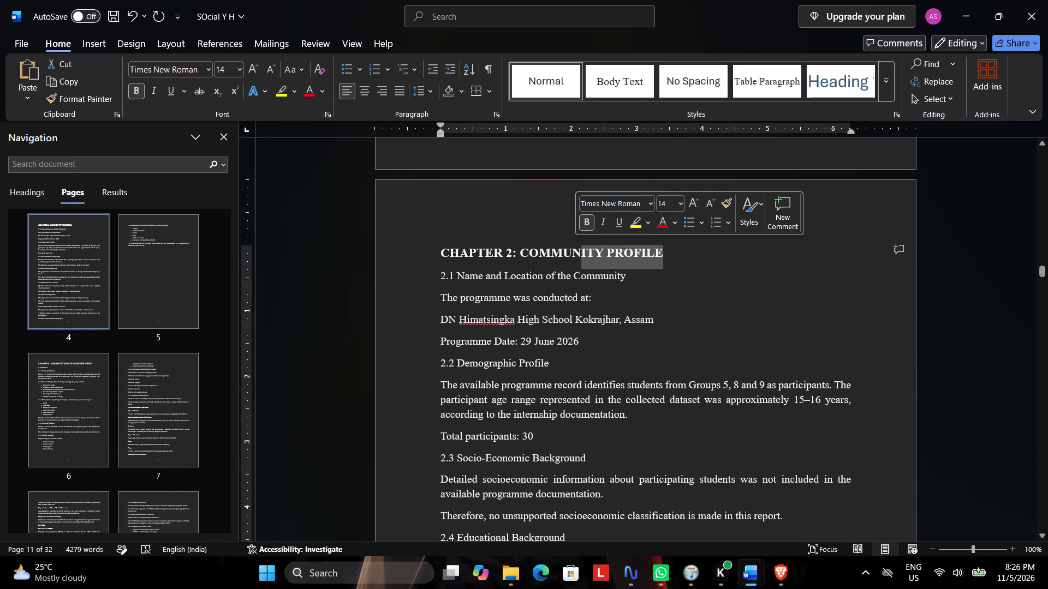
pyautogui.click(523, 210)
# Justify all Chapter 1 text from heading 1.1 through the closing scope sentence on page 3.
pyautogui.scroll(20, 544, 216)
pyautogui.scroll(5, 544, 216)
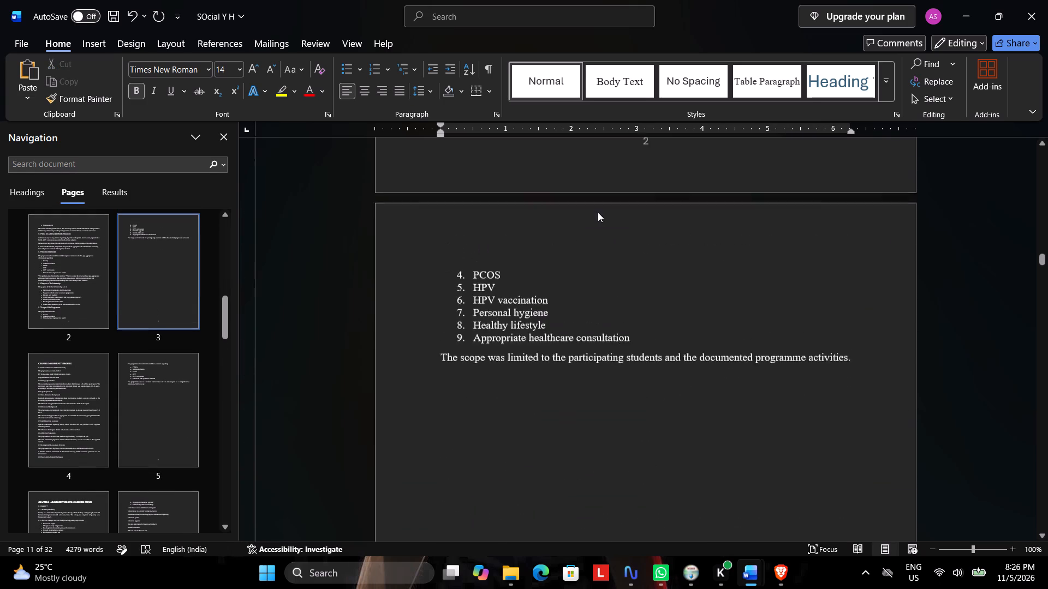
pyautogui.scroll(1, 598, 212)
pyautogui.moveTo(873, 408); pyautogui.dragTo(490, 203)
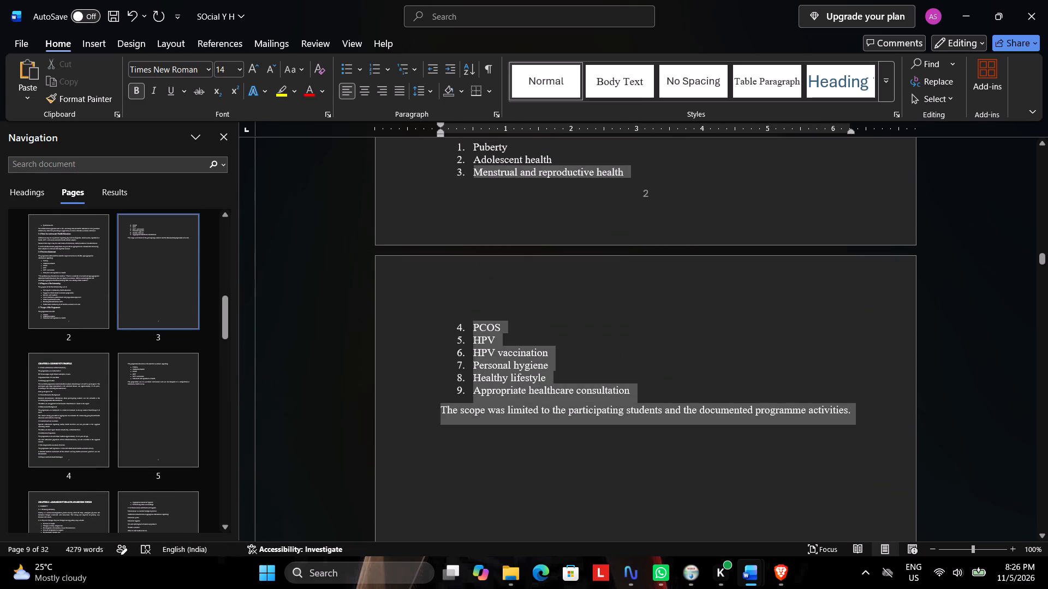
pyautogui.moveTo(490, 203); pyautogui.dragTo(487, 200)
pyautogui.scroll(14, 490, 203)
pyautogui.scroll(7, 487, 200)
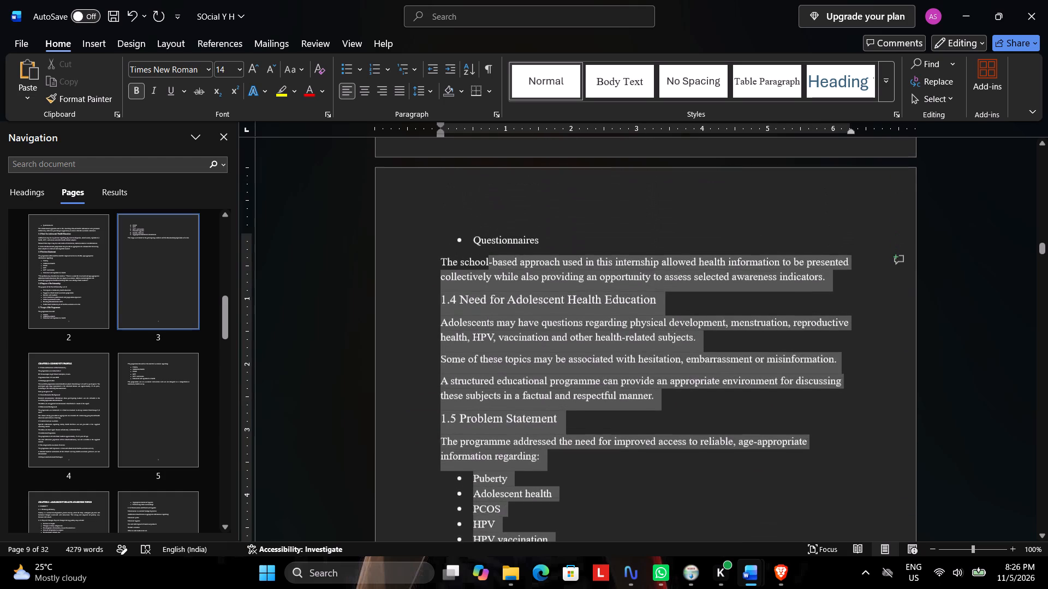
pyautogui.moveTo(487, 200); pyautogui.dragTo(487, 199)
pyautogui.scroll(18, 487, 200)
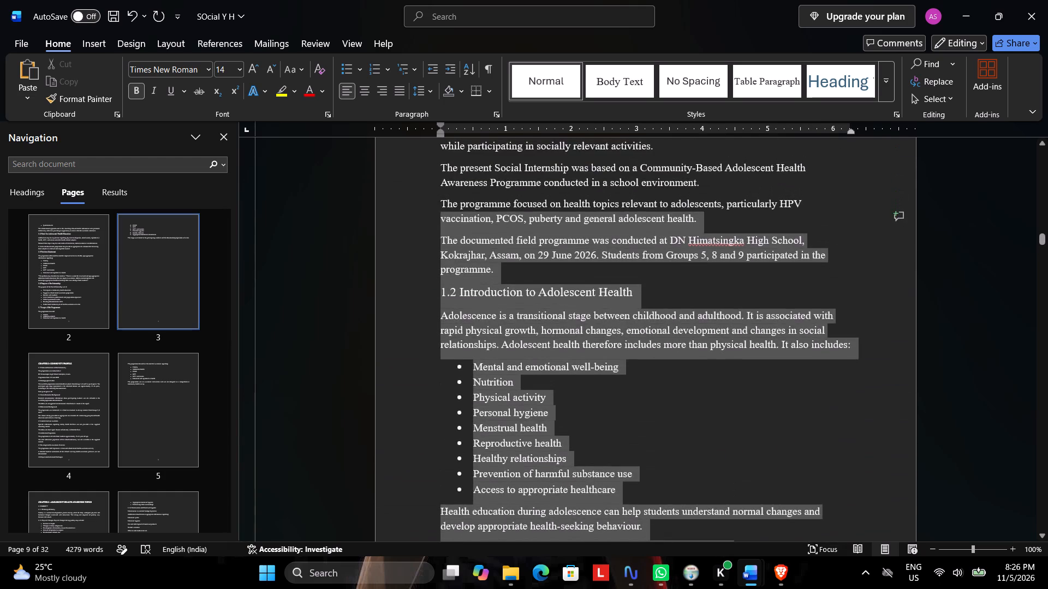
pyautogui.moveTo(487, 199); pyautogui.dragTo(442, 238)
pyautogui.scroll(5, 487, 199)
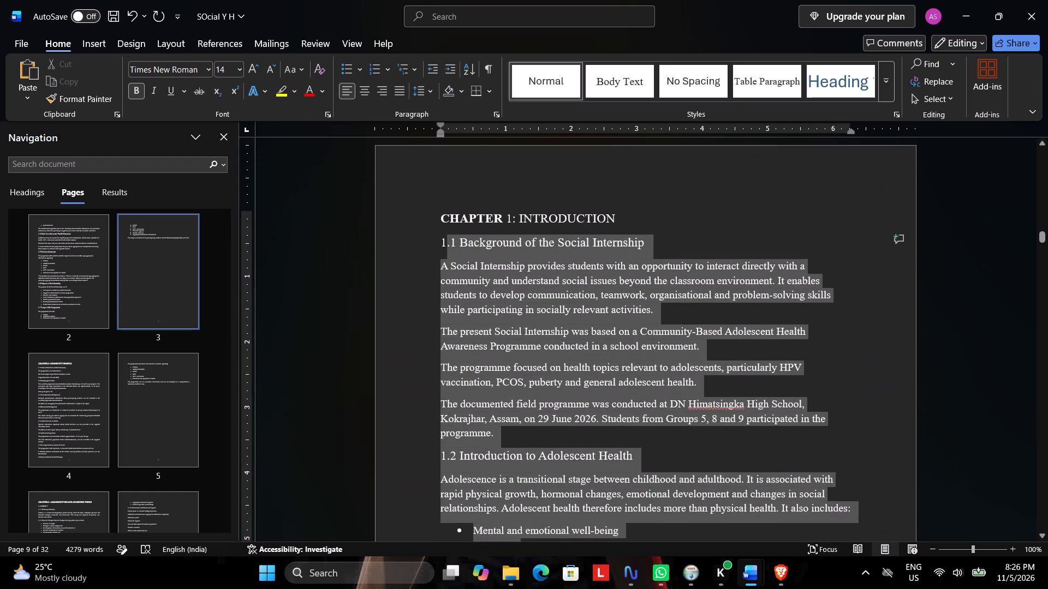
pyautogui.moveTo(442, 238); pyautogui.dragTo(441, 238)
pyautogui.click(399, 91)
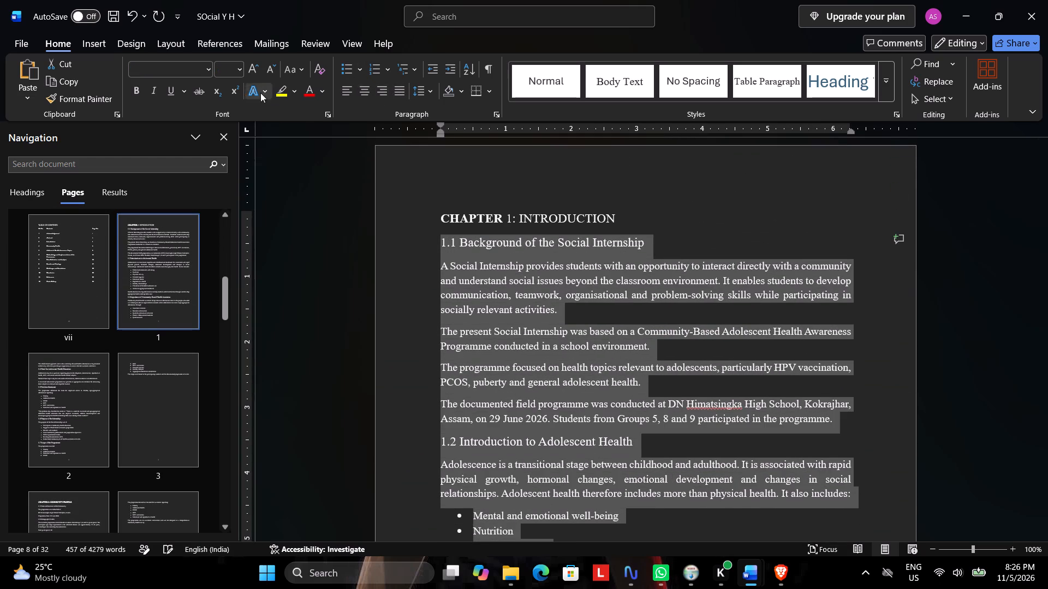
# Set the Chapter 1 text below the chapter title to 12 pt.
pyautogui.click(230, 70)
pyautogui.press('1')
pyautogui.press('2')
pyautogui.press('Return')
# Make the entire CHAPTER 1: INTRODUCTION title bold.
pyautogui.scroll(1, 541, 214)
pyautogui.click(639, 227)
pyautogui.moveTo(618, 243); pyautogui.dragTo(451, 245)
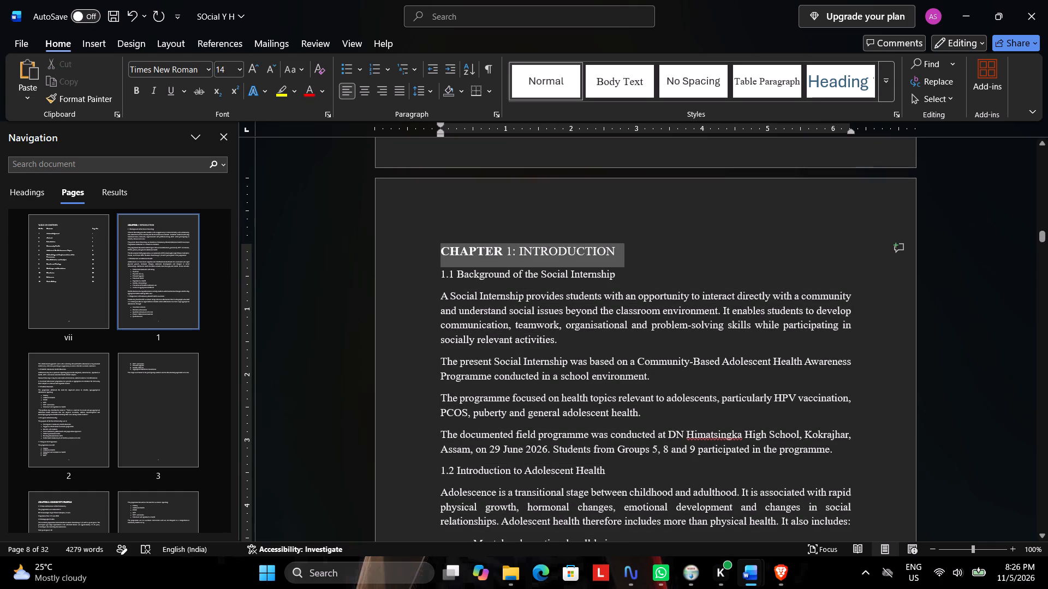
pyautogui.moveTo(451, 245); pyautogui.dragTo(449, 245)
pyautogui.hotkey('ctrl', 'b')
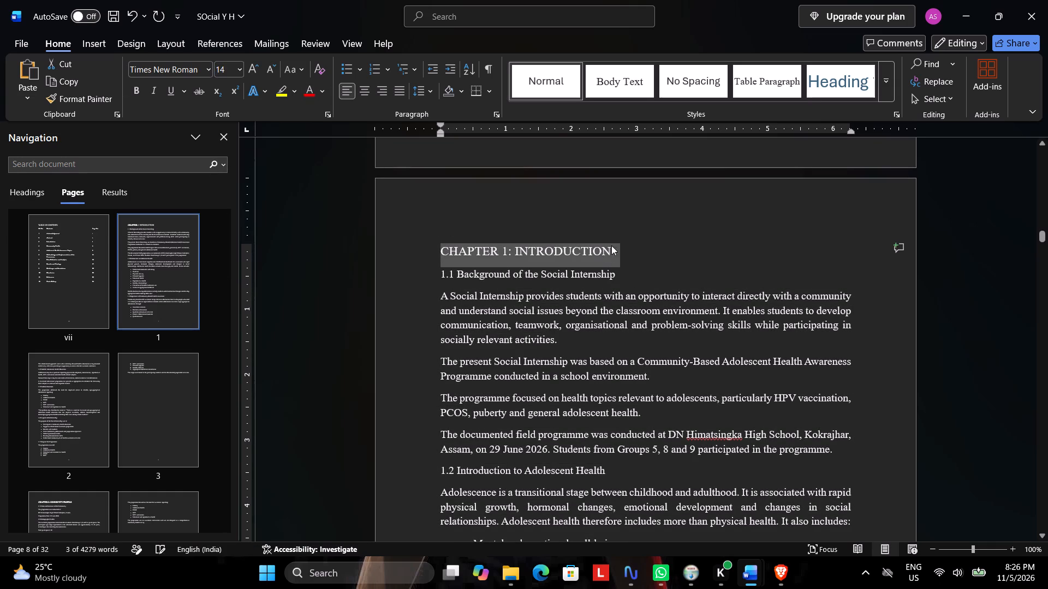
pyautogui.scroll(1, 649, 249)
pyautogui.hotkey('ctrl', 'b')
pyautogui.scroll(3, 651, 244)
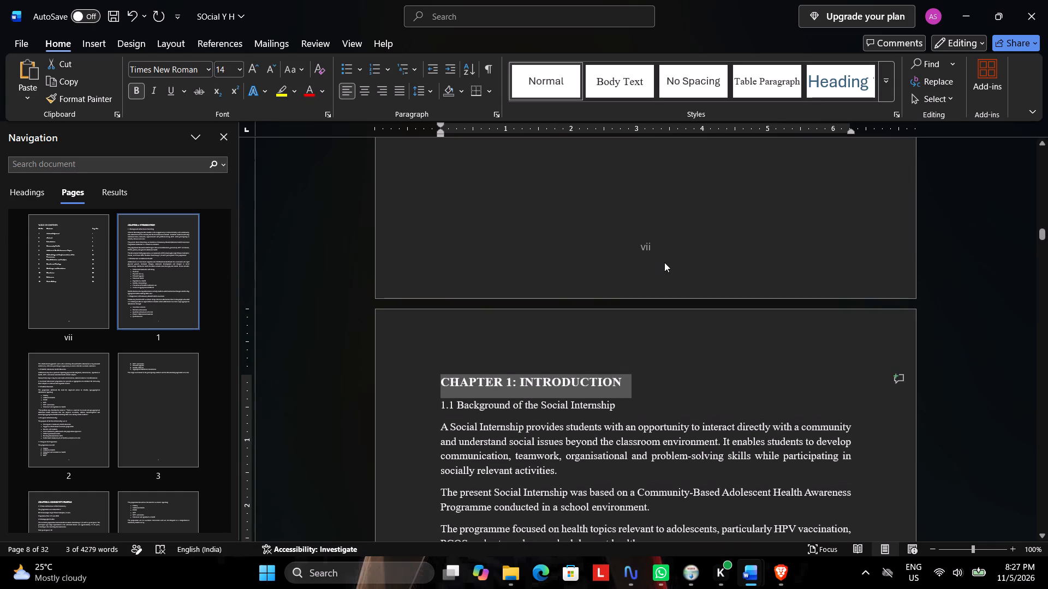
pyautogui.click(664, 262)
# Review the front matter: table of contents, internship certificates, abstract and acknowledgement pages.
pyautogui.scroll(14, 700, 244)
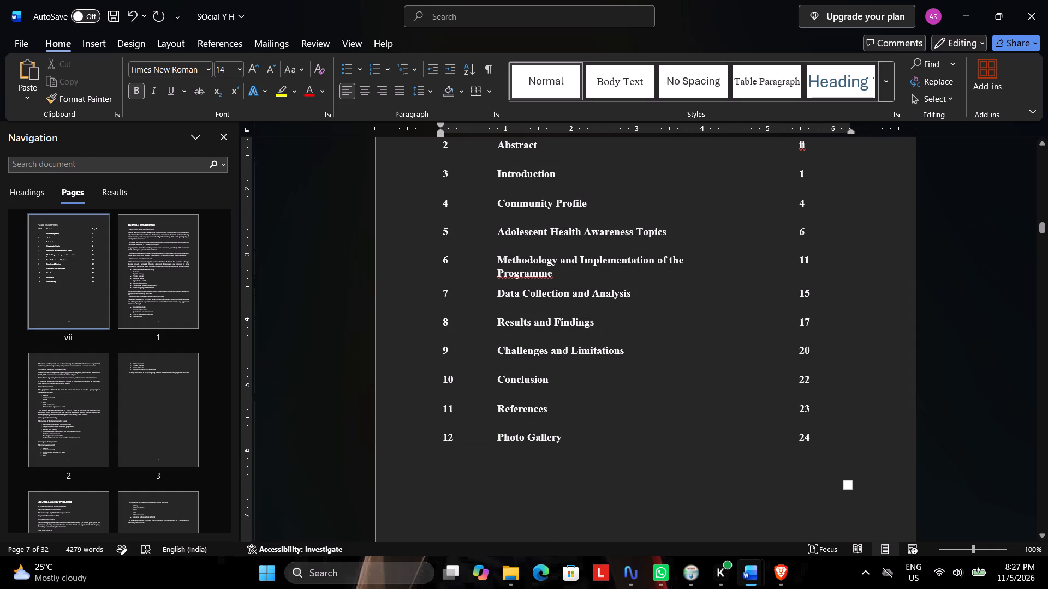
pyautogui.scroll(4, 528, 279)
pyautogui.scroll(5, 587, 291)
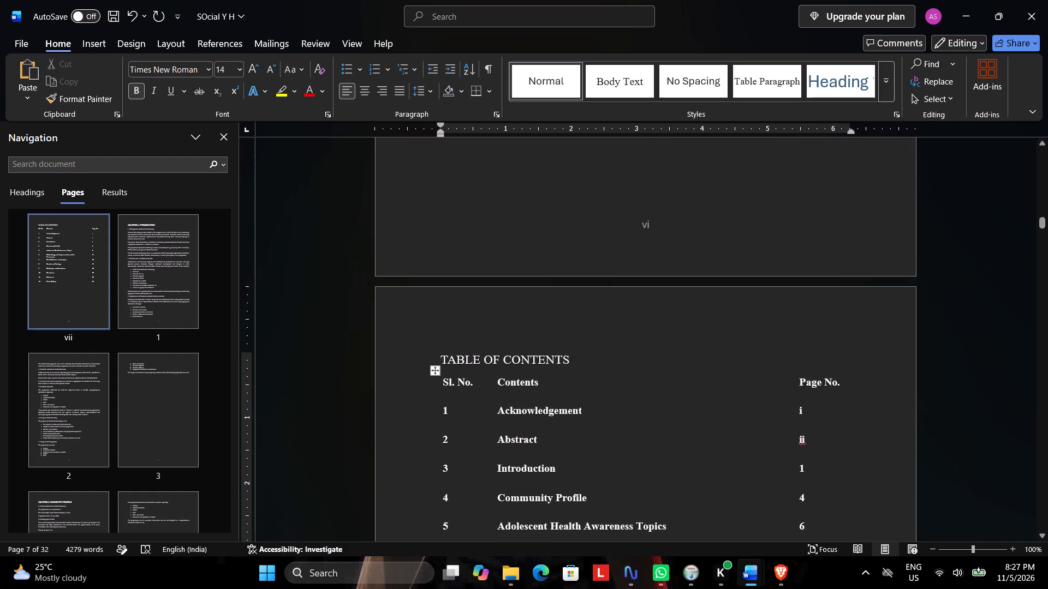
pyautogui.scroll(20, 575, 308)
pyautogui.scroll(8, 575, 308)
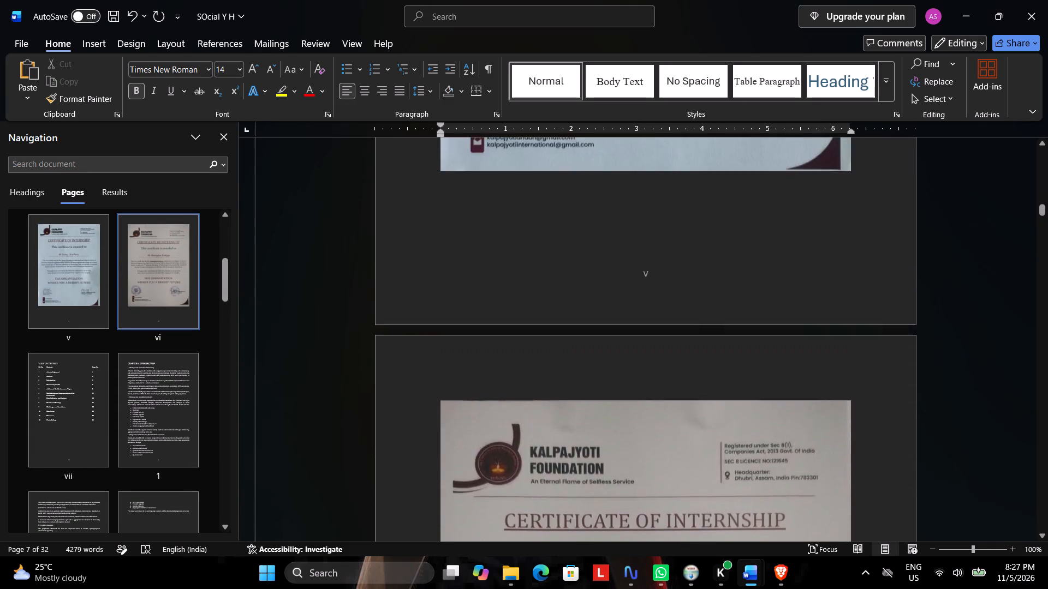
pyautogui.scroll(20, 574, 310)
pyautogui.scroll(16, 574, 310)
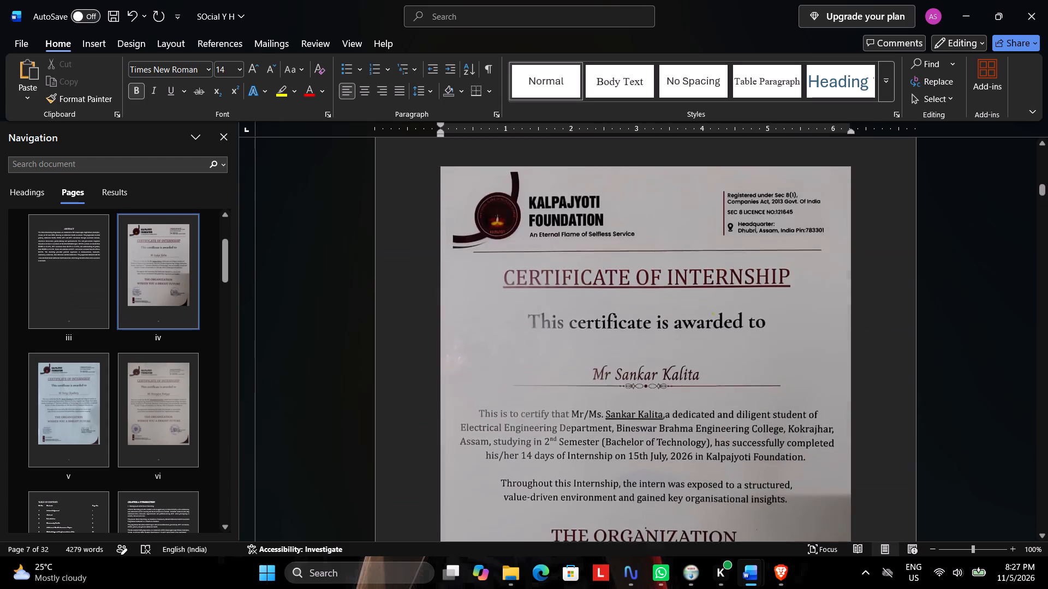
pyautogui.scroll(20, 604, 260)
pyautogui.scroll(7, 604, 260)
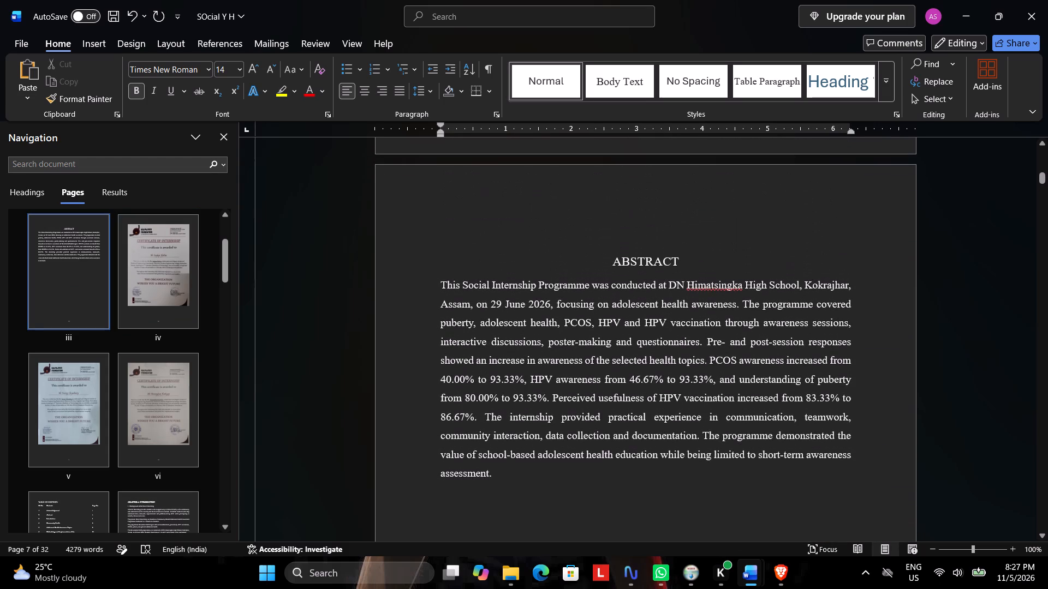
pyautogui.scroll(17, 672, 266)
pyautogui.scroll(5, 662, 266)
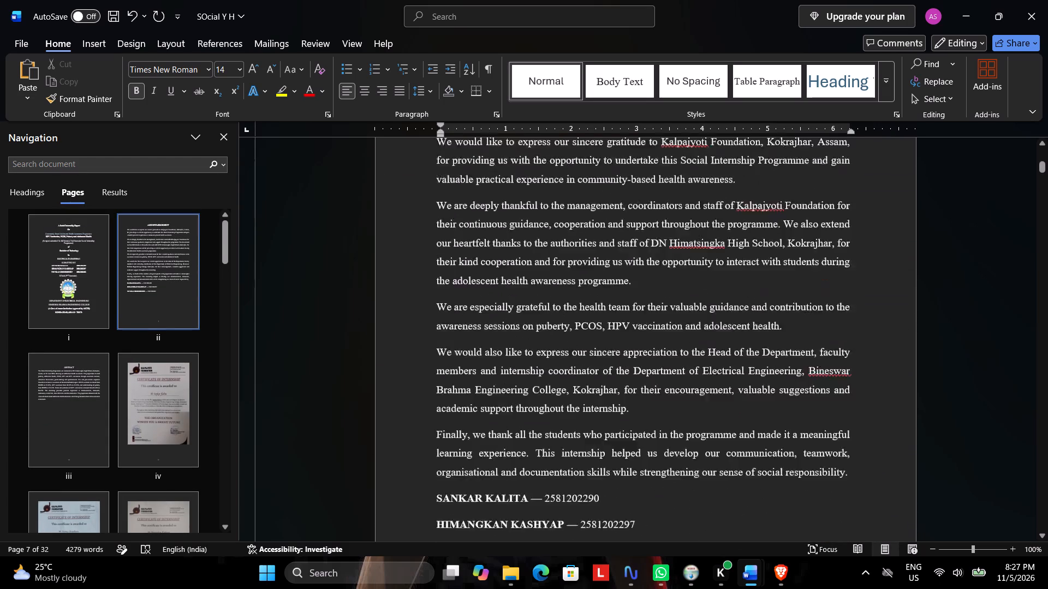
pyautogui.scroll(2, 662, 266)
pyautogui.scroll(-1, 662, 266)
pyautogui.scroll(9, 662, 266)
pyautogui.scroll(-20, 662, 266)
pyautogui.scroll(-3, 662, 266)
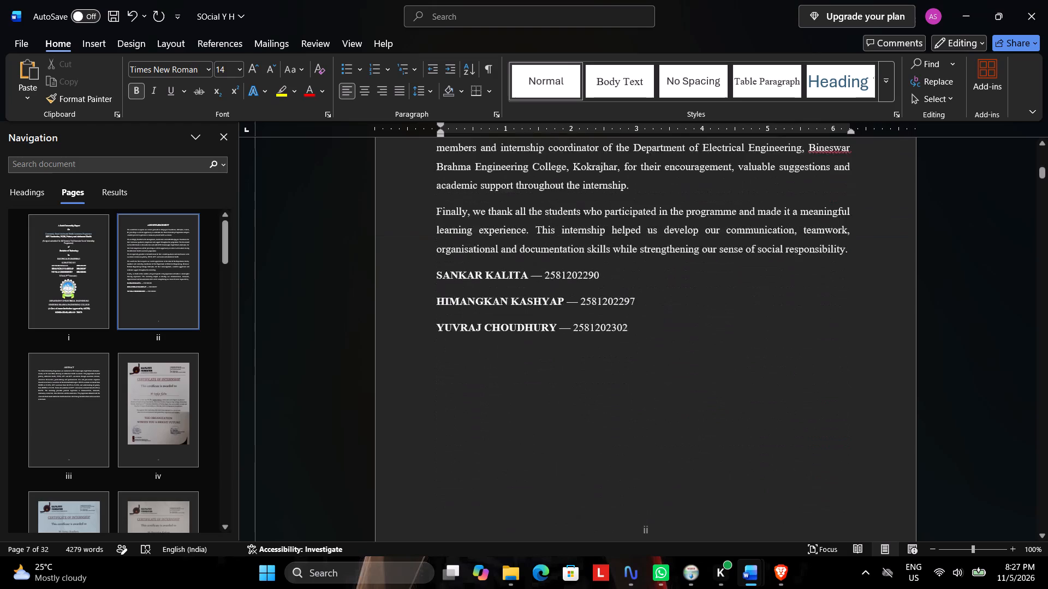
pyautogui.scroll(-20, 654, 264)
pyautogui.scroll(-20, 654, 264)
pyautogui.scroll(-10, 654, 264)
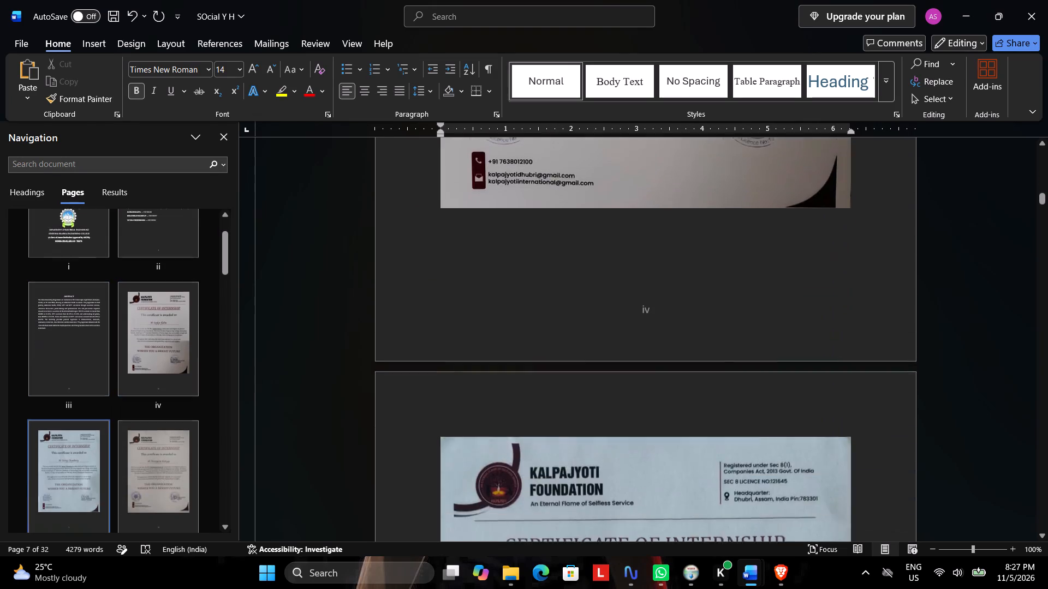
pyautogui.scroll(-20, 591, 229)
pyautogui.scroll(-14, 591, 229)
# Save the report.
pyautogui.hotkey('ctrl', 's')
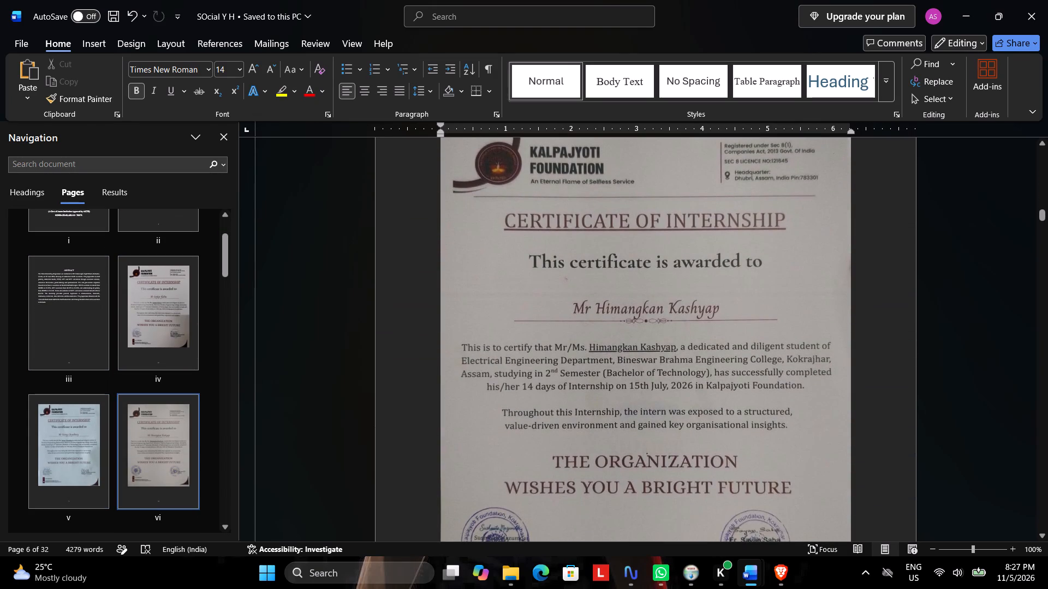
pyautogui.scroll(-3, 592, 309)
pyautogui.click(324, 306)
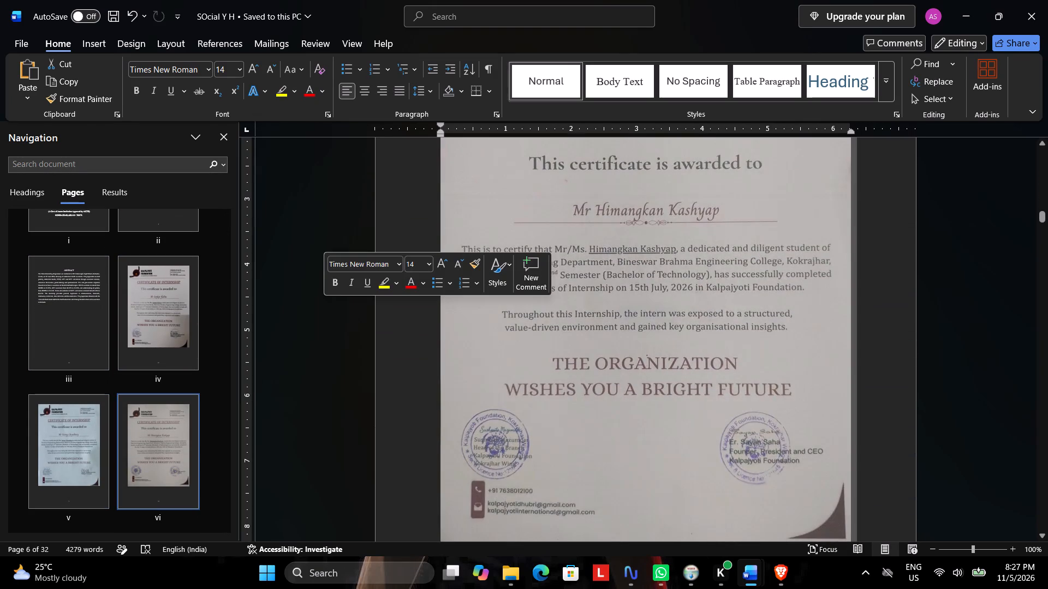
pyautogui.click(319, 164)
pyautogui.hotkey('ctrl', 's')
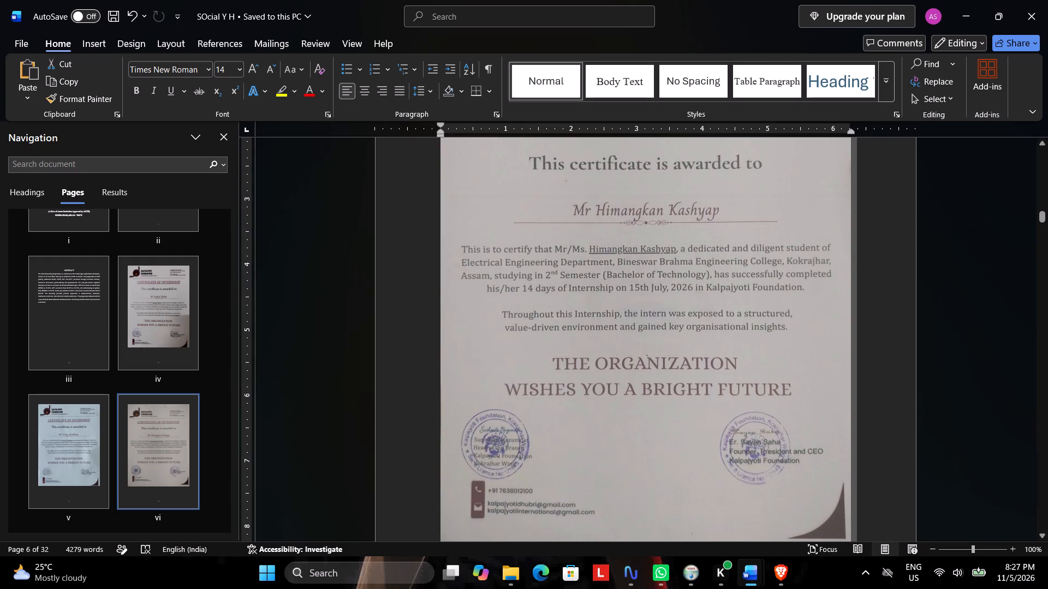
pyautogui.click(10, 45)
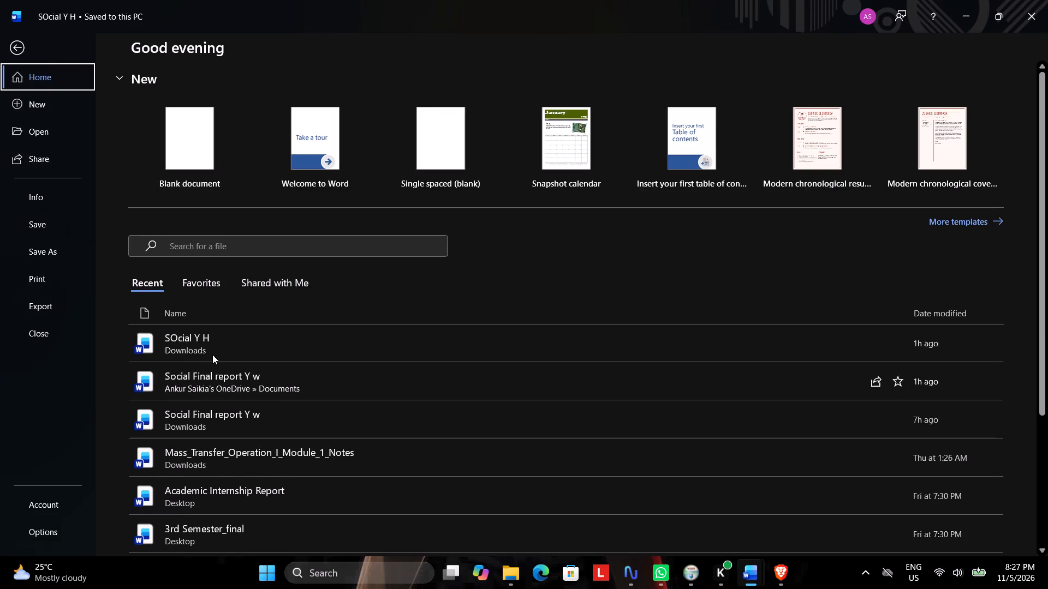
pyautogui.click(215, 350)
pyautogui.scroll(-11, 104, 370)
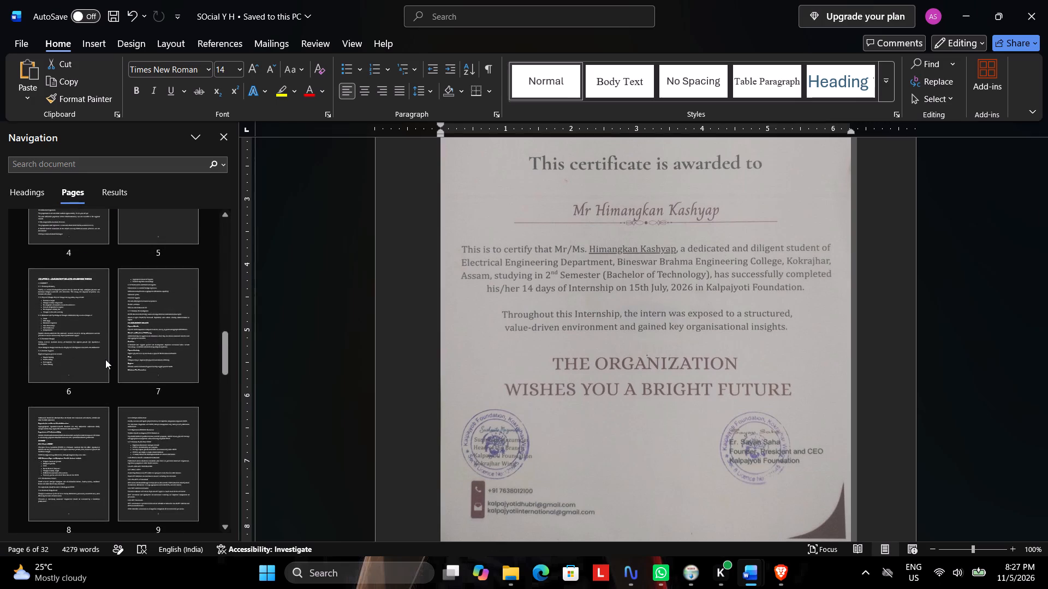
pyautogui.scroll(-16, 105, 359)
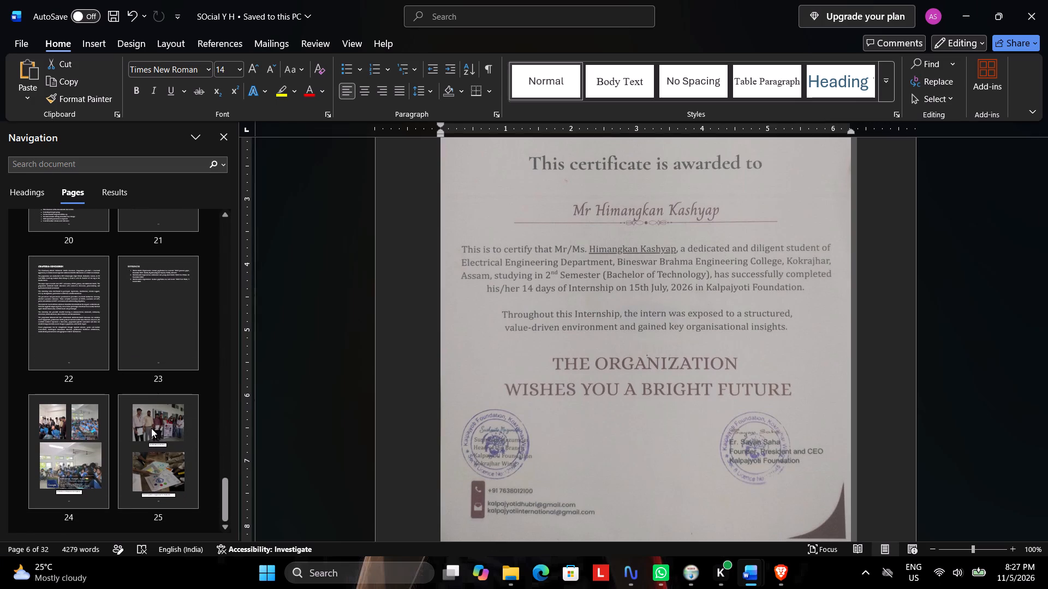
# Open a copy of the recent SOcial Y H document and close its navigation pane.
pyautogui.click(20, 43)
pyautogui.rightClick(263, 344)
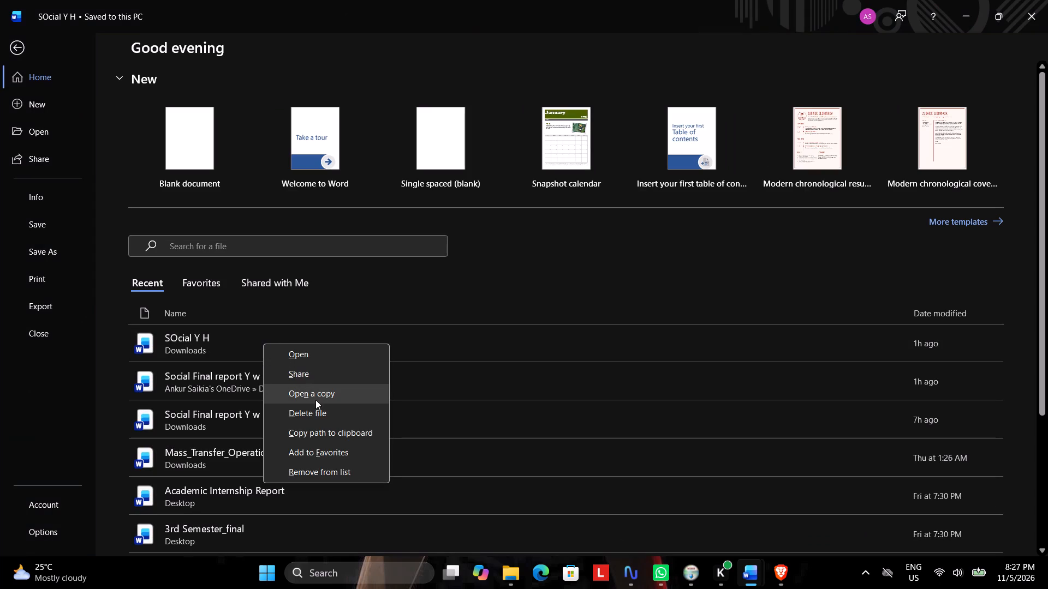
pyautogui.click(318, 396)
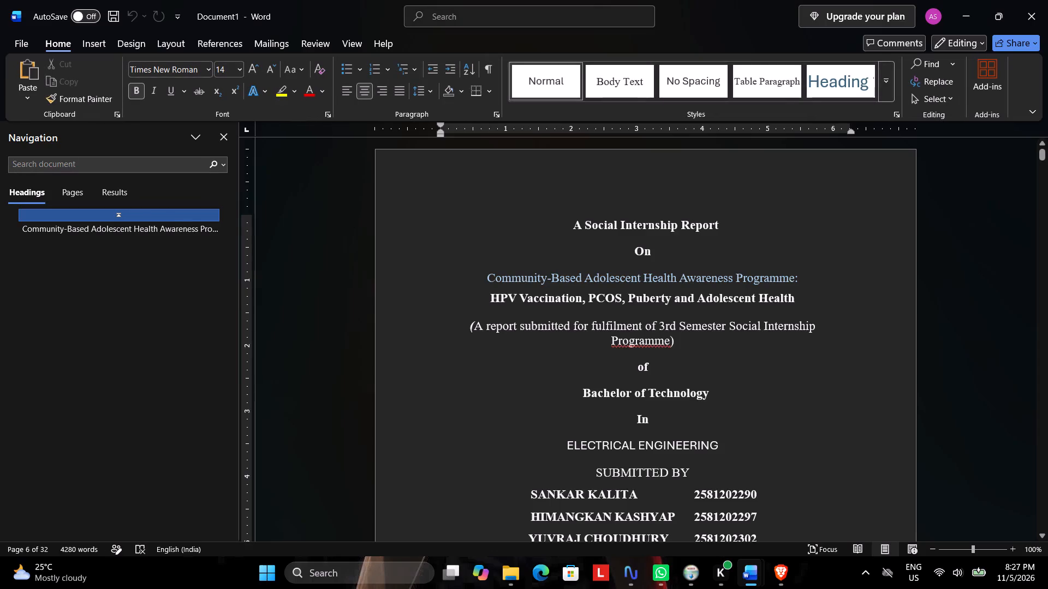
pyautogui.click(221, 137)
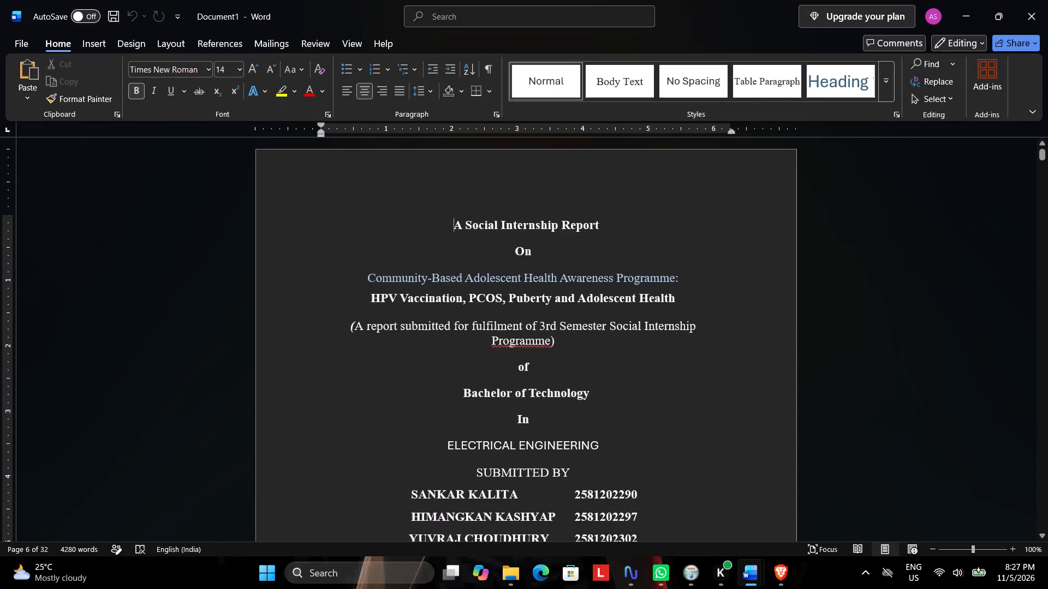
# Save the copy in Downloads as a Word document named "A Social Internship Report Y S H" and minimize its window.
pyautogui.hotkey('ctrl', 's')
pyautogui.click(413, 356)
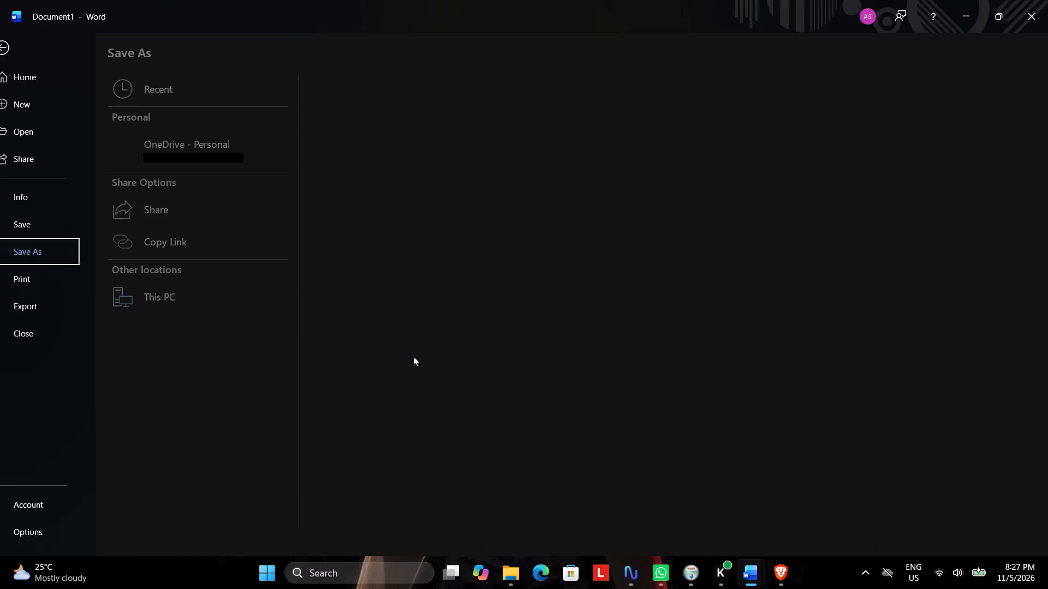
pyautogui.click(196, 364)
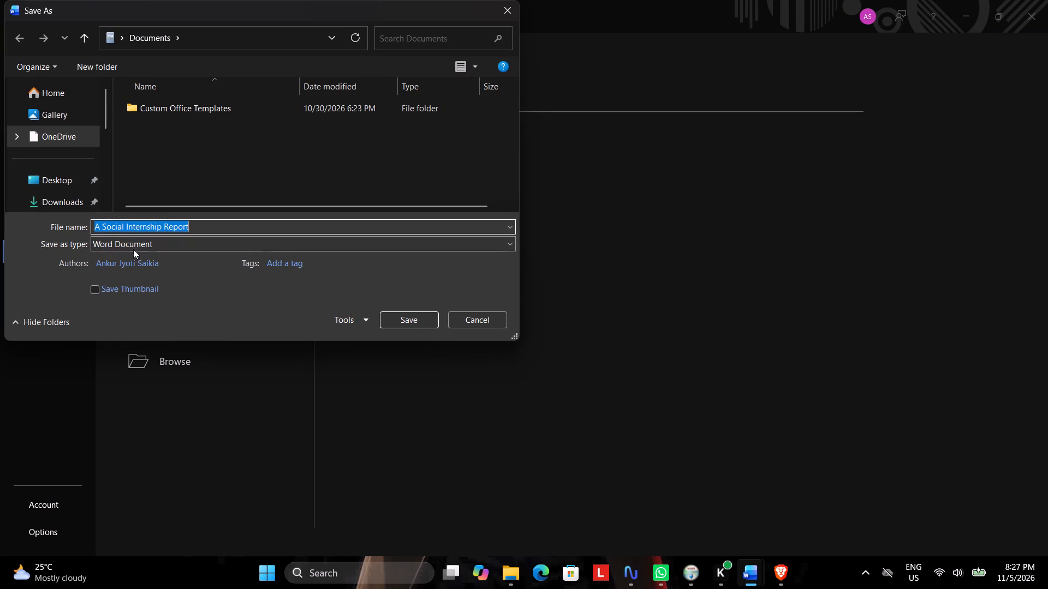
pyautogui.click(75, 200)
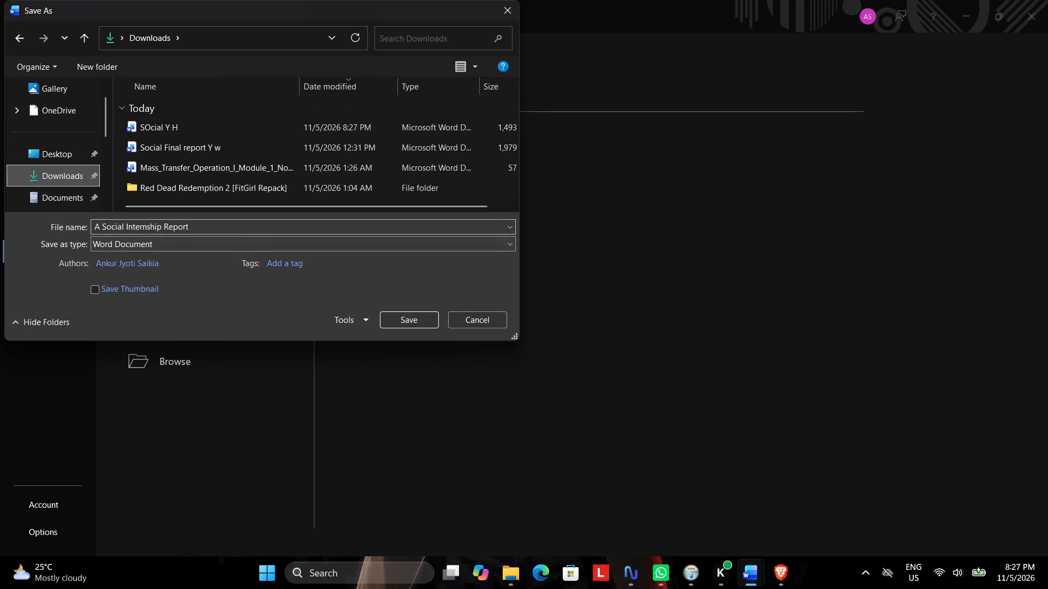
pyautogui.click(259, 229)
pyautogui.click(263, 231)
pyautogui.click(260, 230)
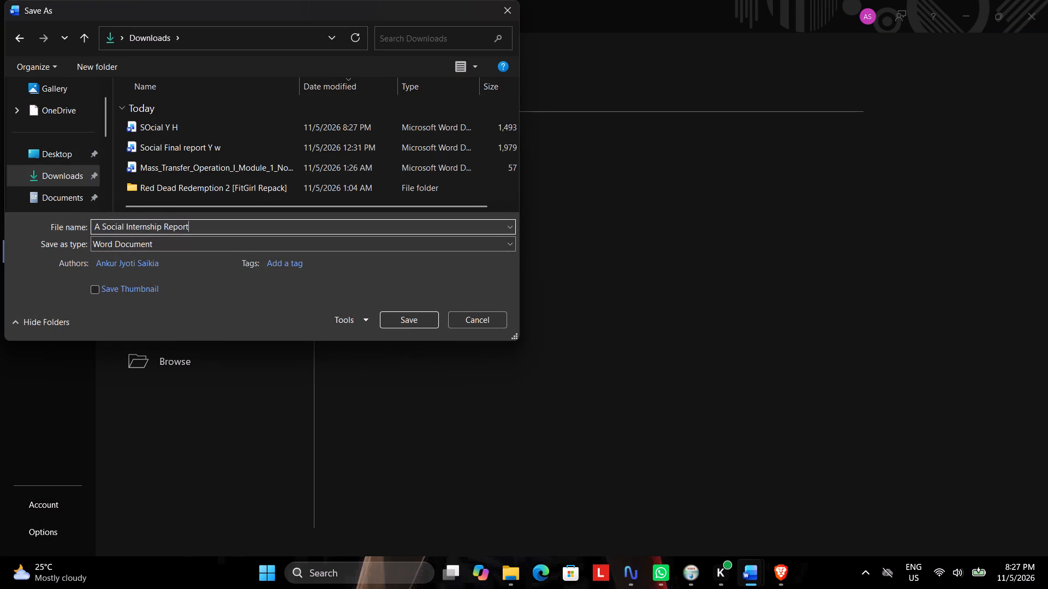
pyautogui.press('space')
pyautogui.write('Y')
pyautogui.press('space')
pyautogui.hotkey('shift', 's')
pyautogui.hotkey('shift', 'h')
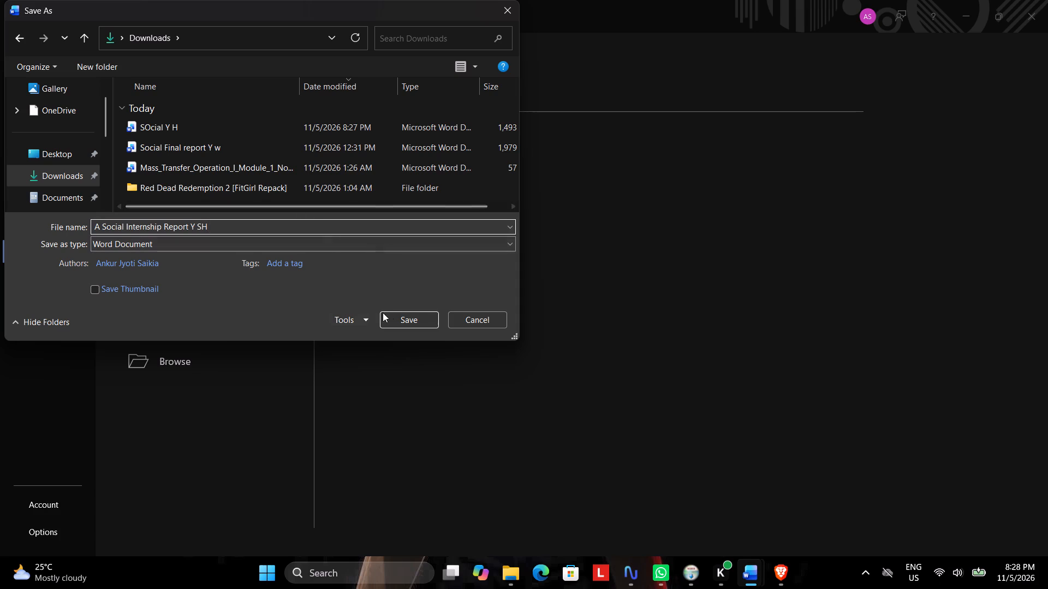
pyautogui.click(199, 226)
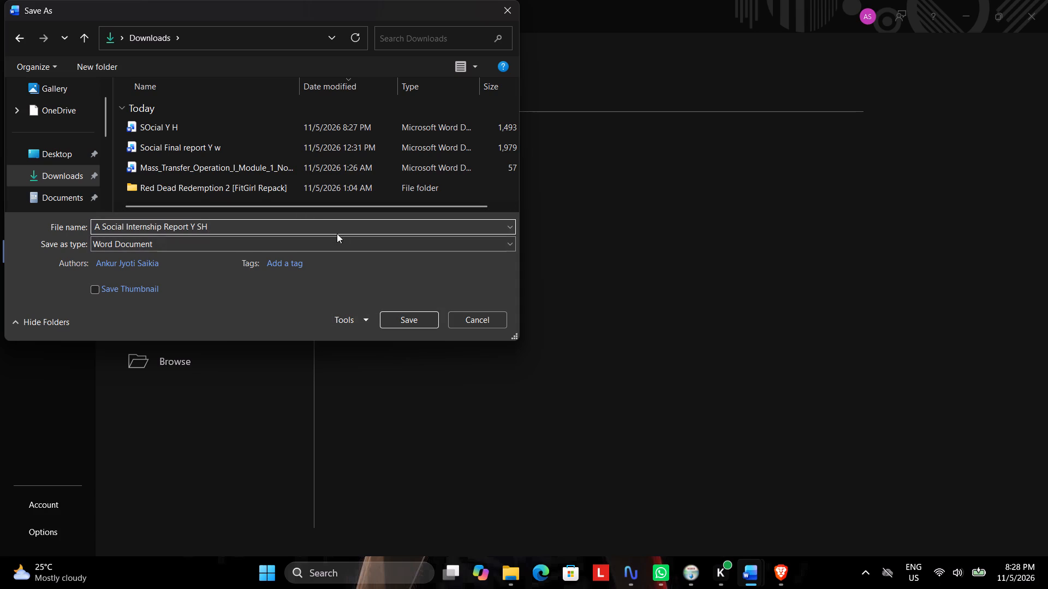
pyautogui.press('space')
pyautogui.click(406, 321)
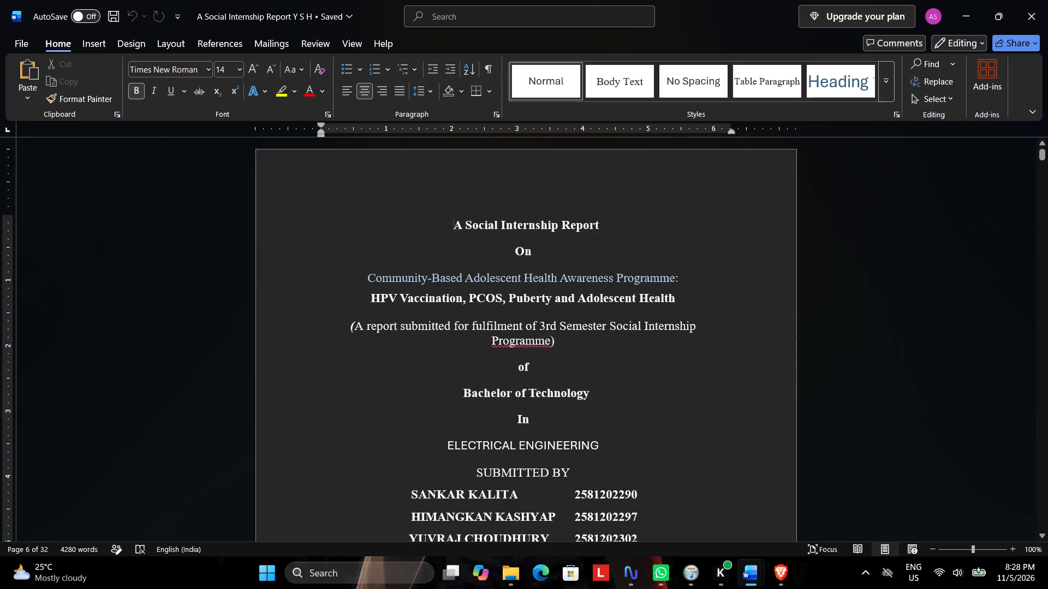
pyautogui.click(956, 22)
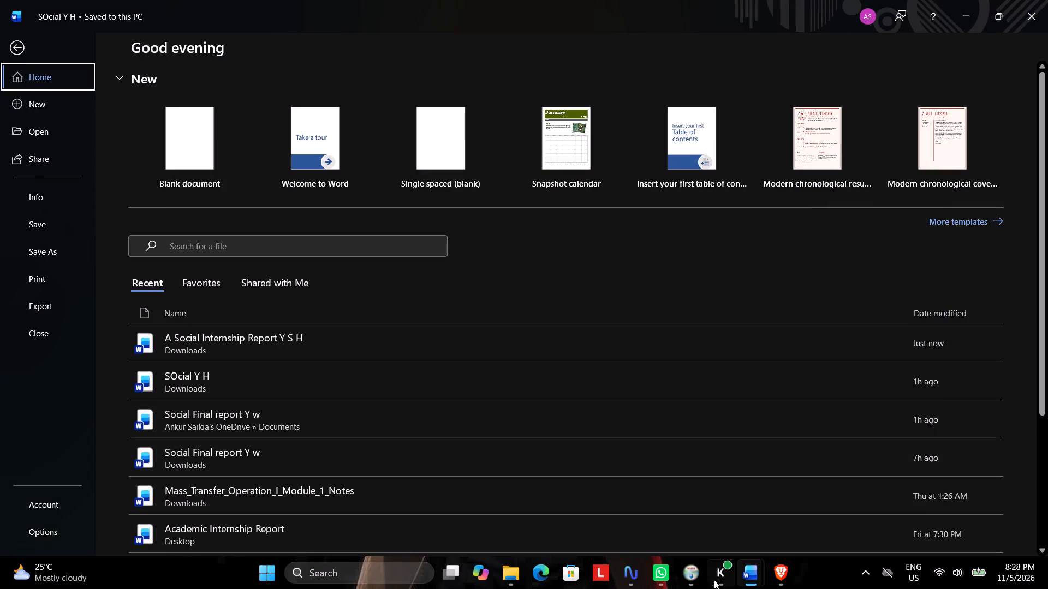
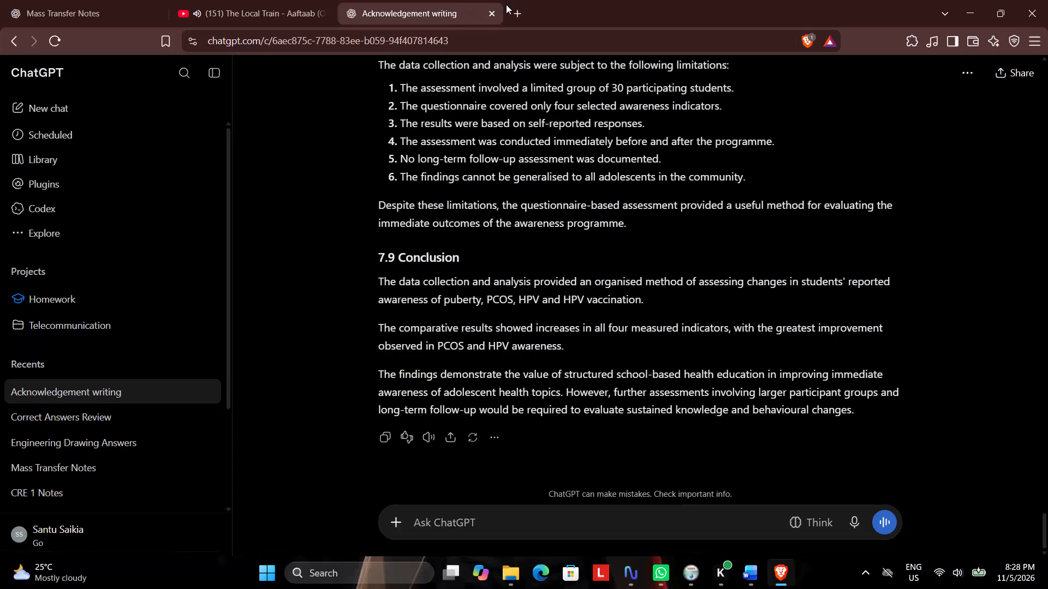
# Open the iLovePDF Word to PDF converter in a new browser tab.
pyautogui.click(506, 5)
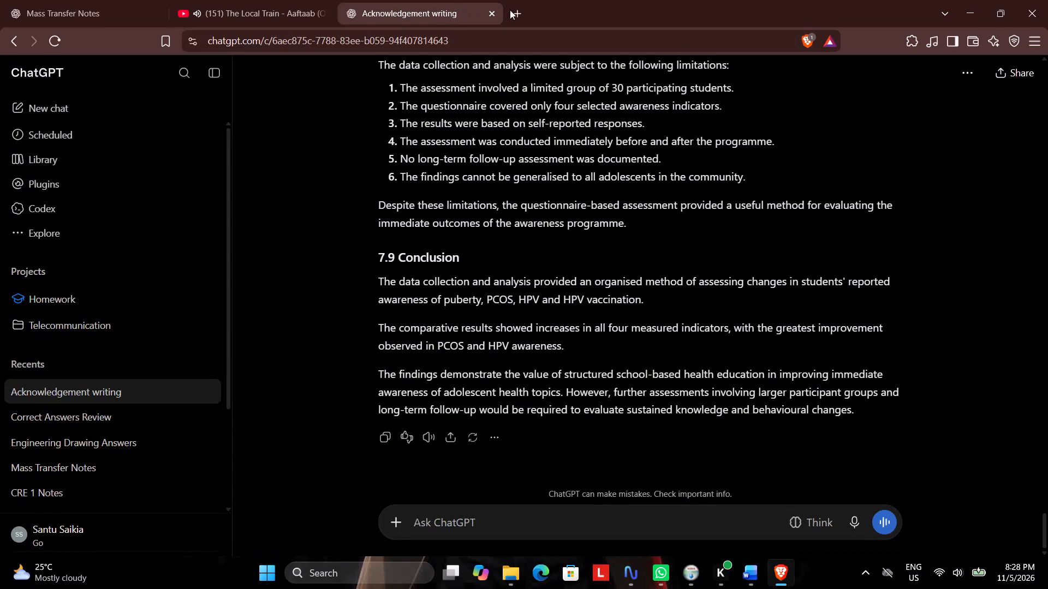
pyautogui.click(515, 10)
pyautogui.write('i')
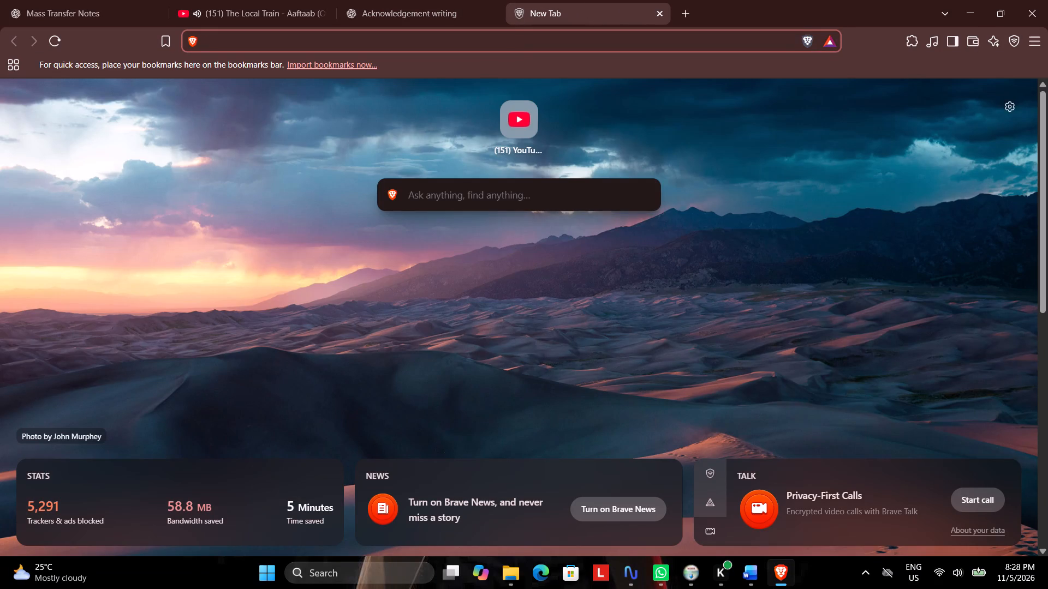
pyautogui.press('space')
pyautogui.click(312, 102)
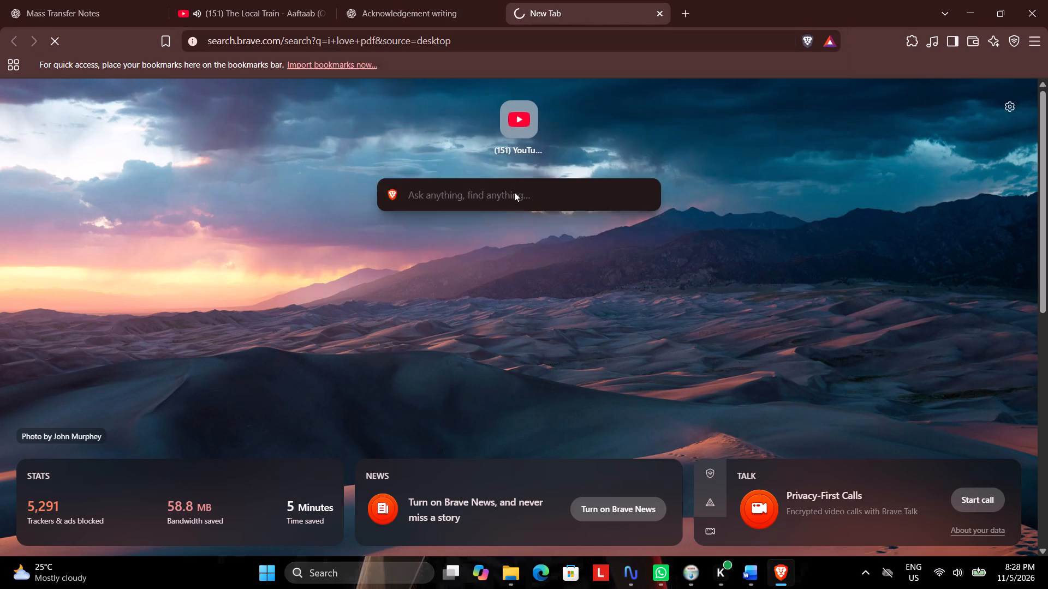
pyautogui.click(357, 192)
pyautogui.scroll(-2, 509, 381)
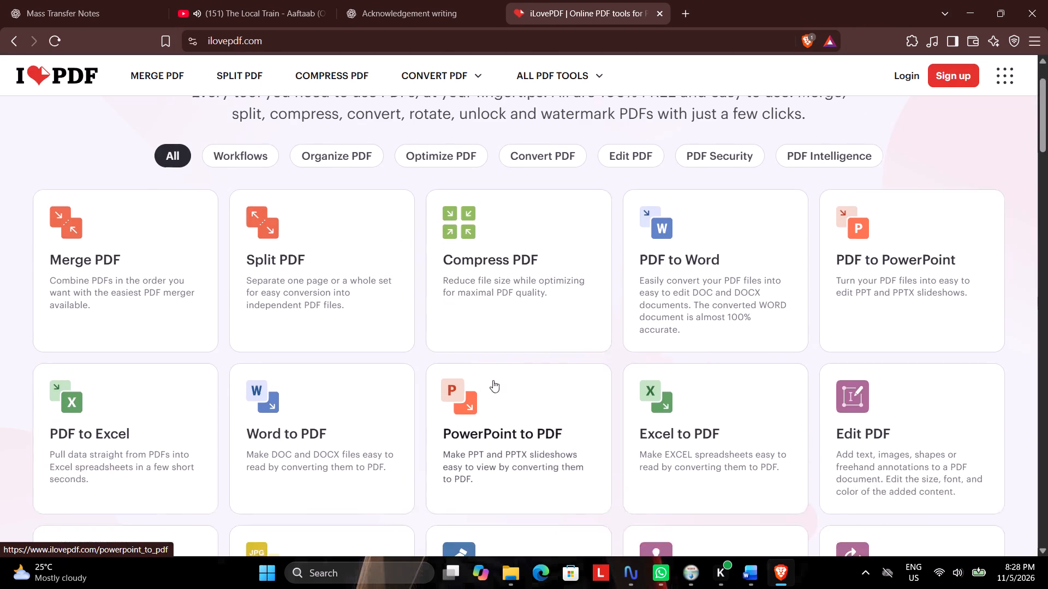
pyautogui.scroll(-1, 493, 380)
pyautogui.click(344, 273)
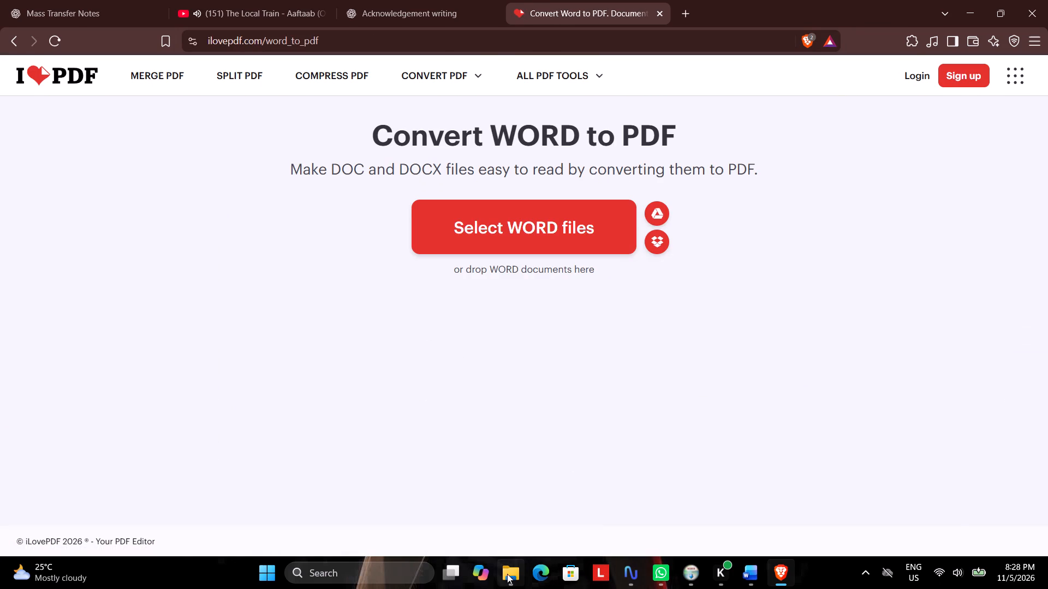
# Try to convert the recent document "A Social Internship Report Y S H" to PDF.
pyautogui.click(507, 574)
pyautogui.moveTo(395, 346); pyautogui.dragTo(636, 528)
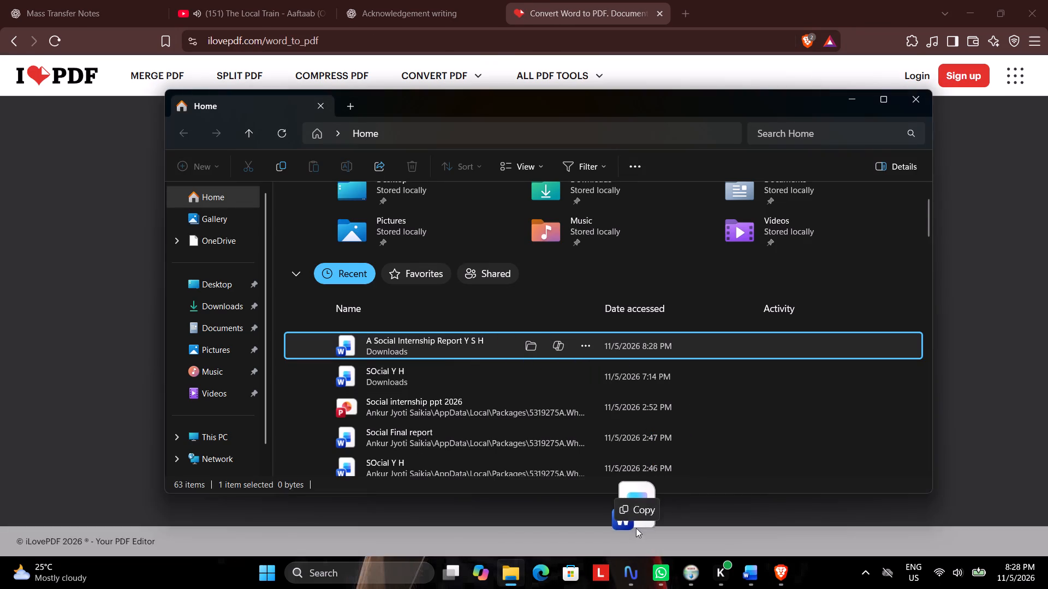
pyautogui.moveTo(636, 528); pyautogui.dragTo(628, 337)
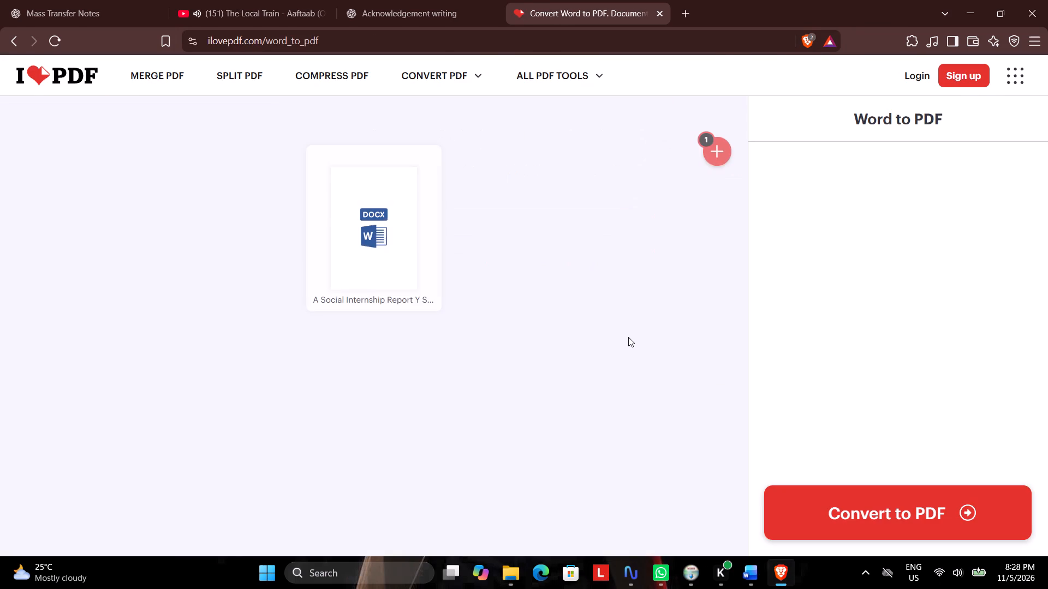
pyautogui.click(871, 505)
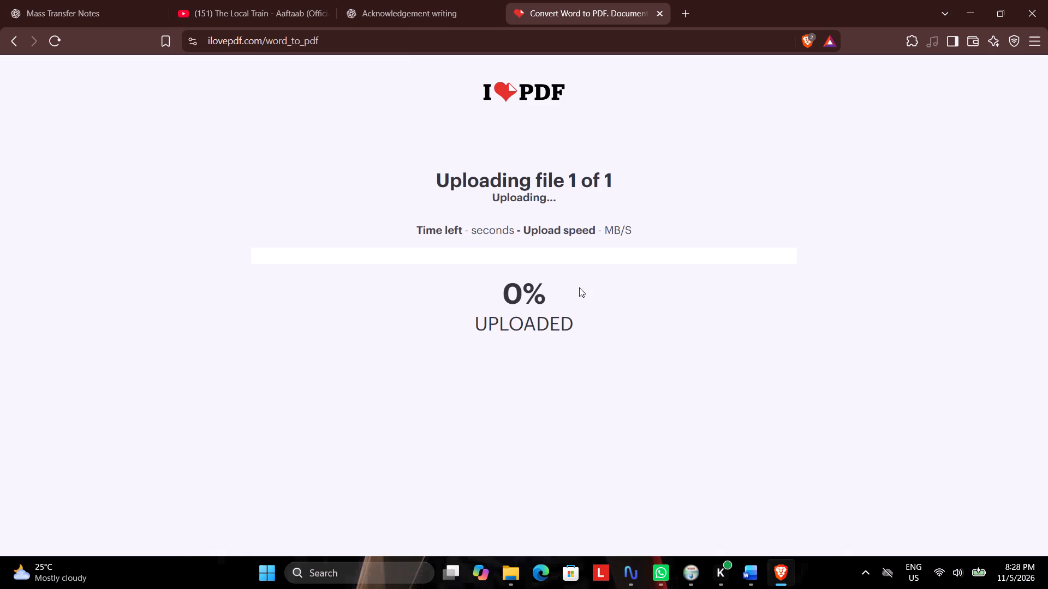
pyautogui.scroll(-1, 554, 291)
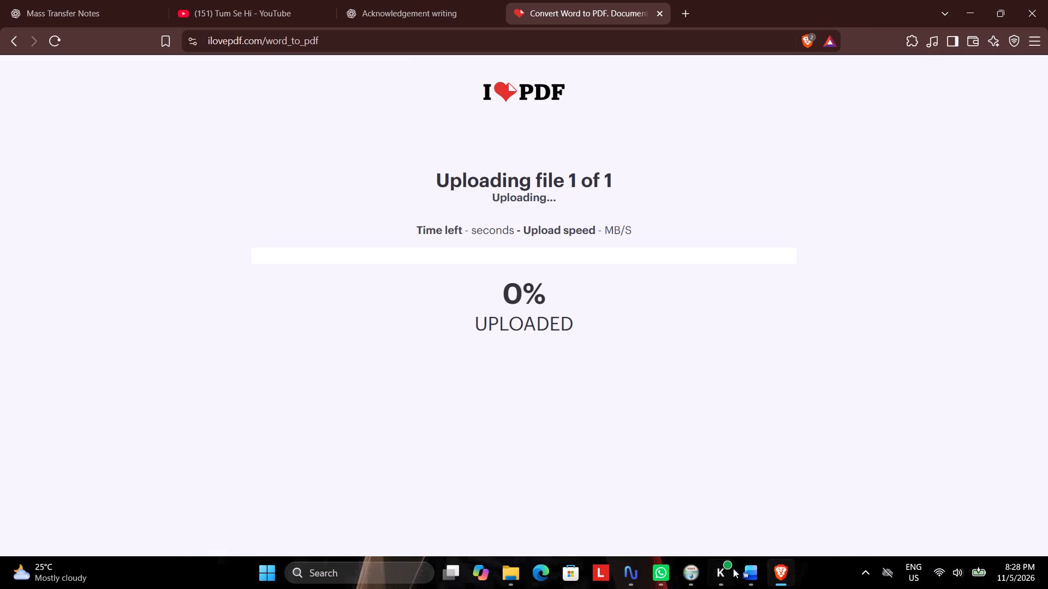
# Close the three open Word windows: A Social Internship Report Y S H, SOcial Y H and Social Final report.
pyautogui.click(747, 571)
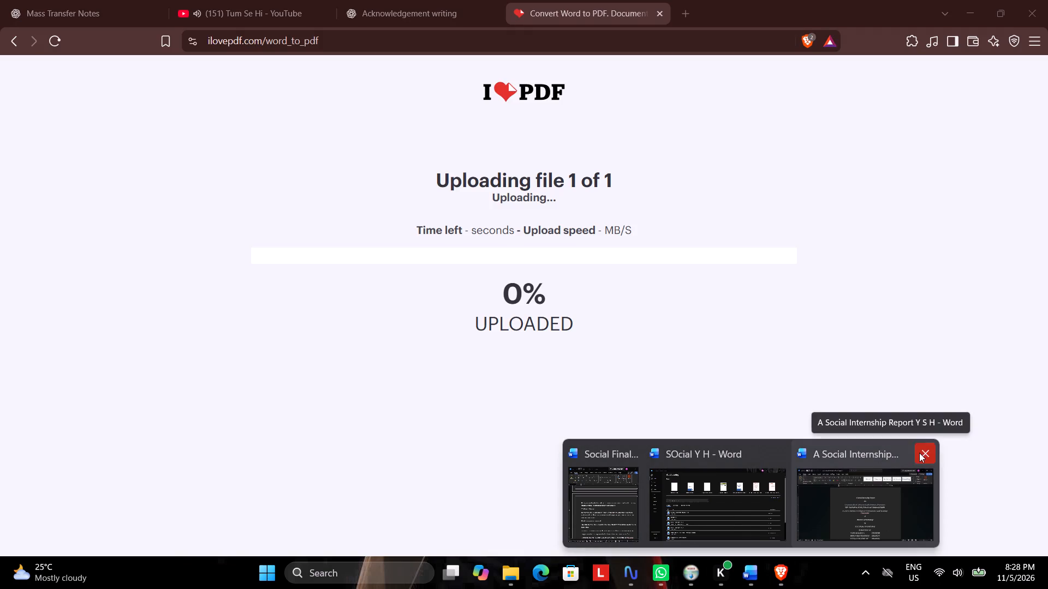
pyautogui.click(919, 453)
pyautogui.click(848, 452)
pyautogui.click(778, 455)
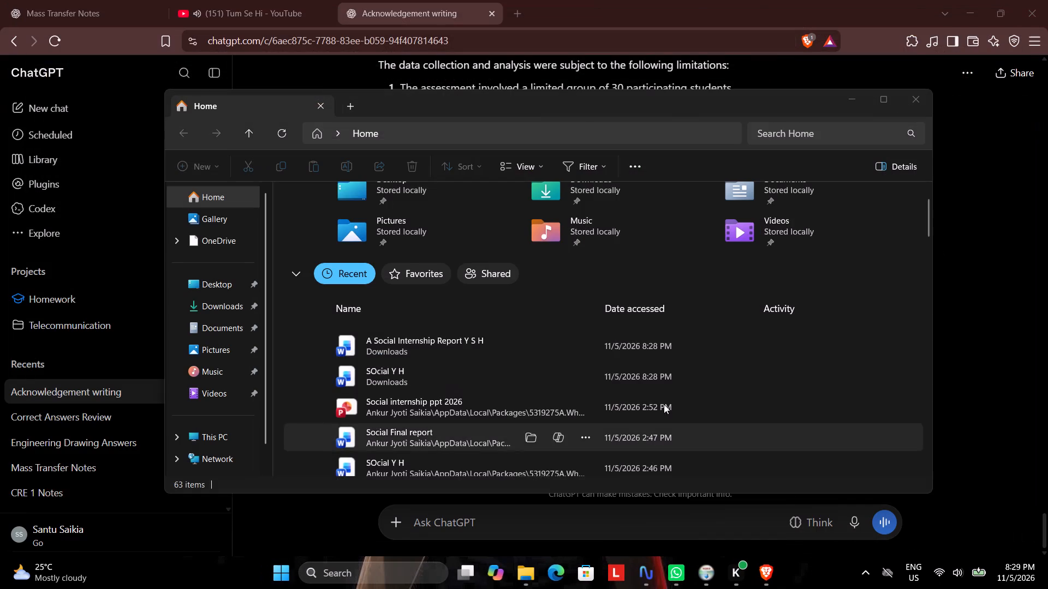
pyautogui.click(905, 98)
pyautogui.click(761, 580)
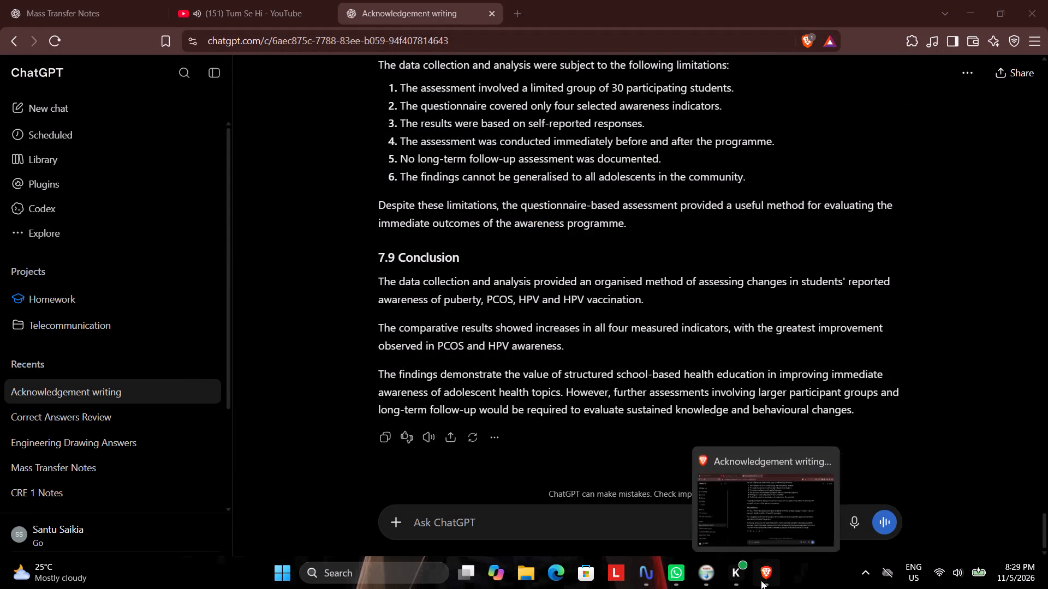
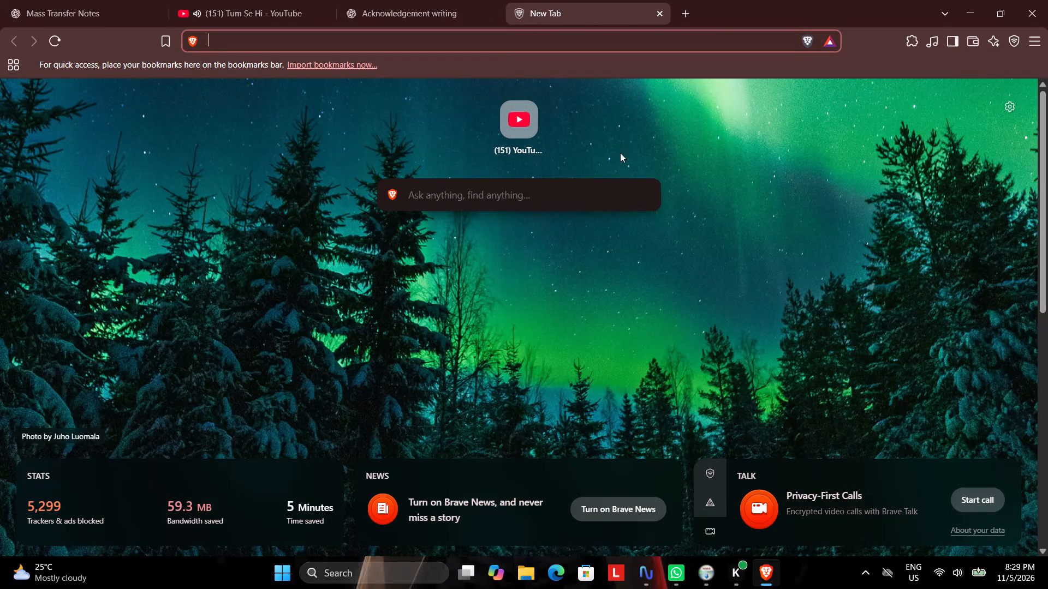
# Search for "i love pdf" and open the iLovePDF Word to PDF converter.
pyautogui.press('i')
pyautogui.press('space')
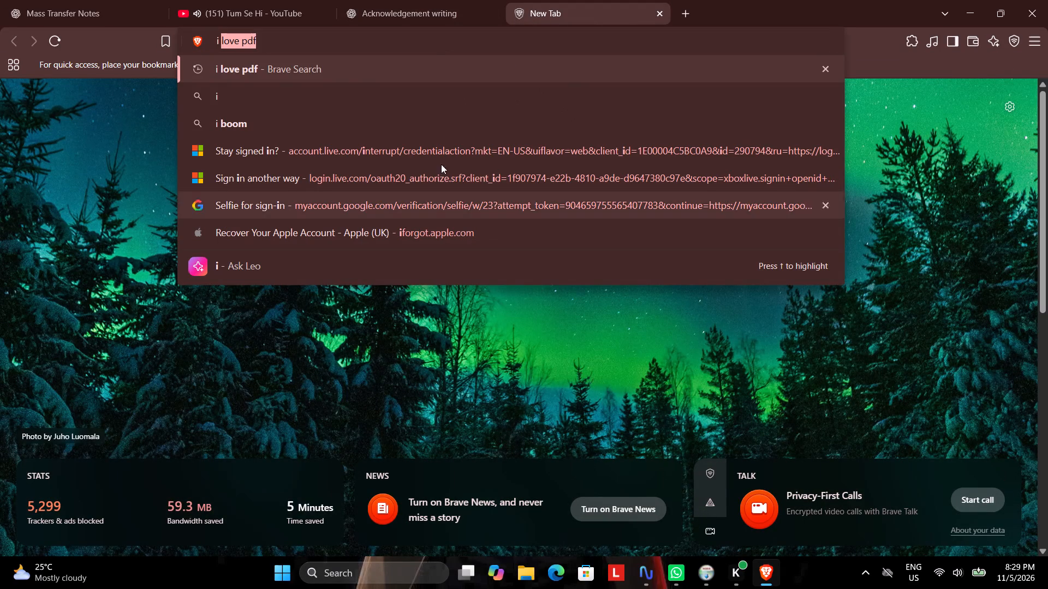
pyautogui.click(442, 73)
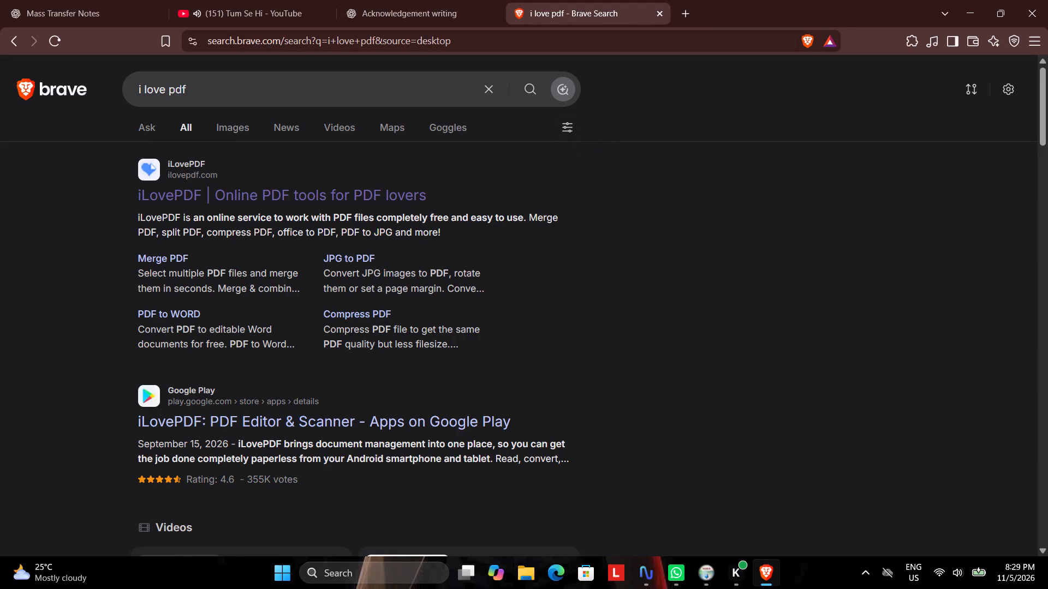
pyautogui.click(406, 197)
pyautogui.scroll(-2, 410, 346)
pyautogui.click(338, 342)
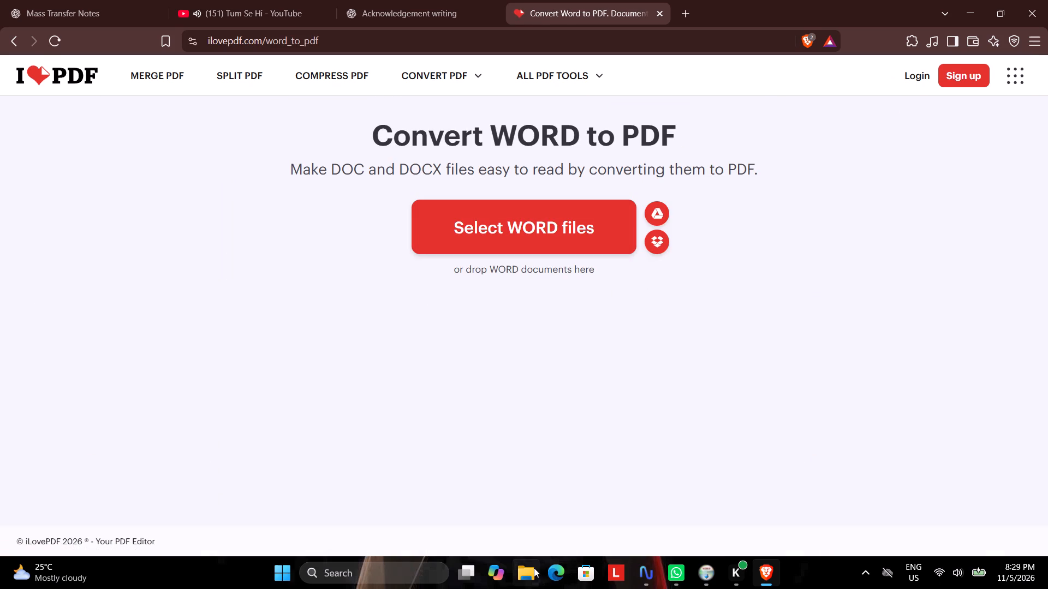
# Add the recent document "A Social Internship Report Y S H" to the converter and convert it to PDF.
pyautogui.click(534, 568)
pyautogui.moveTo(401, 389); pyautogui.dragTo(758, 539)
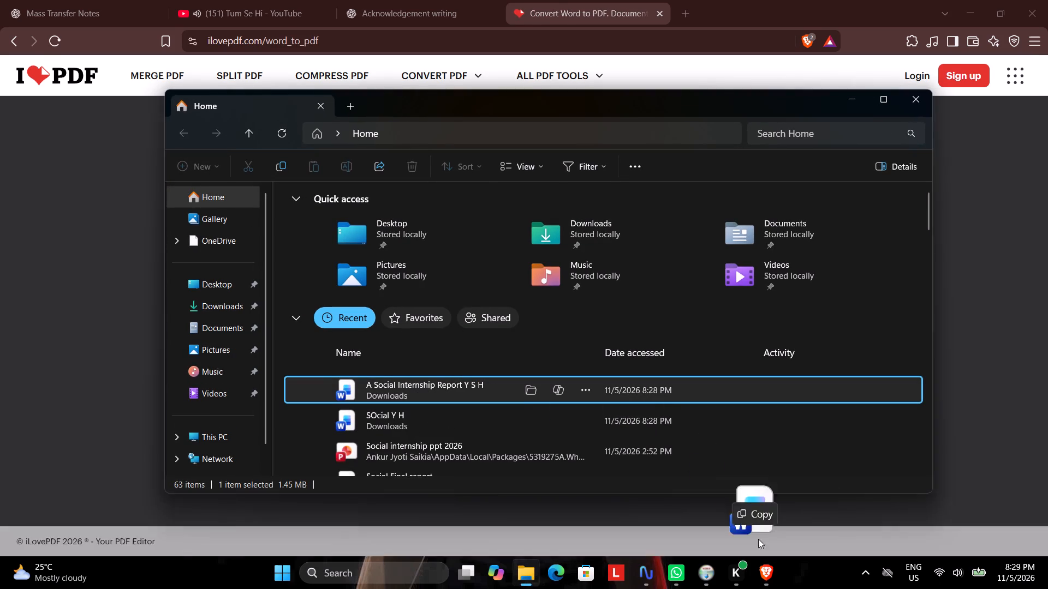
pyautogui.moveTo(758, 539); pyautogui.dragTo(614, 298)
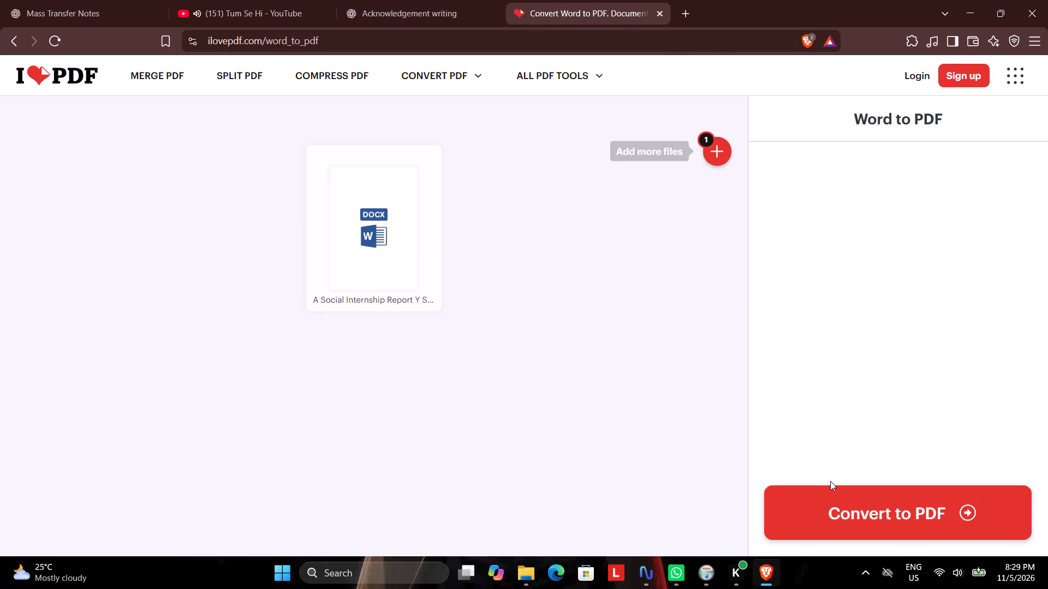
pyautogui.click(867, 510)
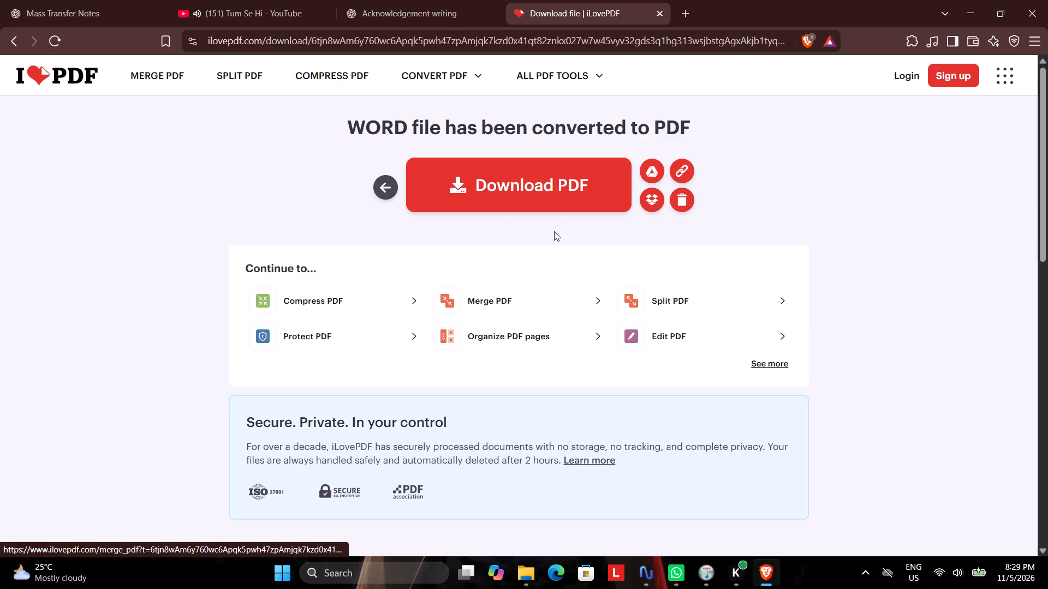
# Download the converted PDF to the Downloads folder as "A Social Internship Report Y S H".
pyautogui.click(552, 194)
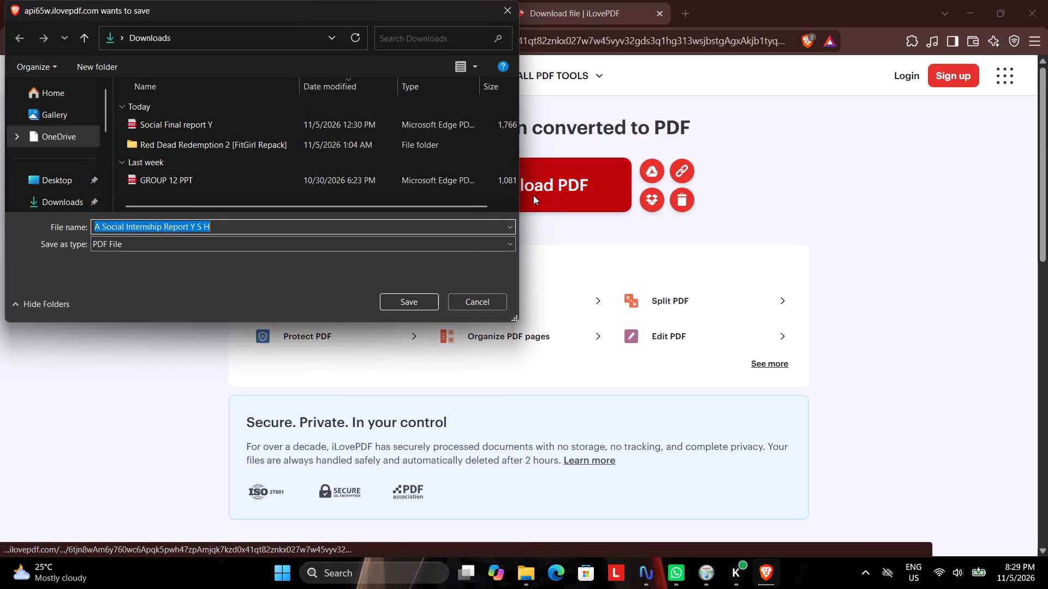
pyautogui.click(424, 298)
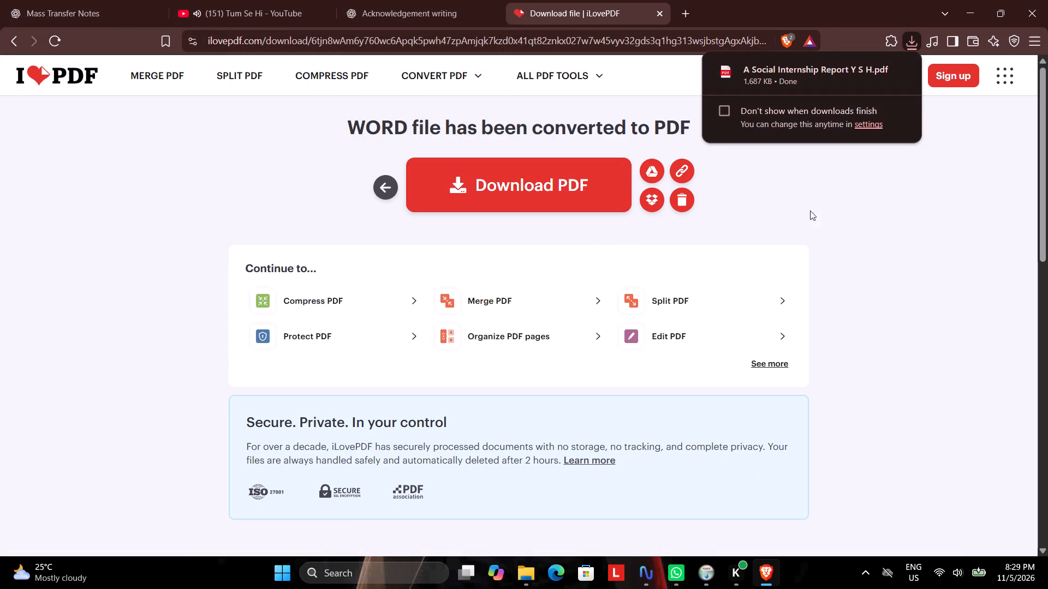
# Open the downloaded PDF of the internship report and review the cover, front matter page numbering, certificates and table of contents.
pyautogui.click(790, 62)
pyautogui.scroll(-6, 648, 272)
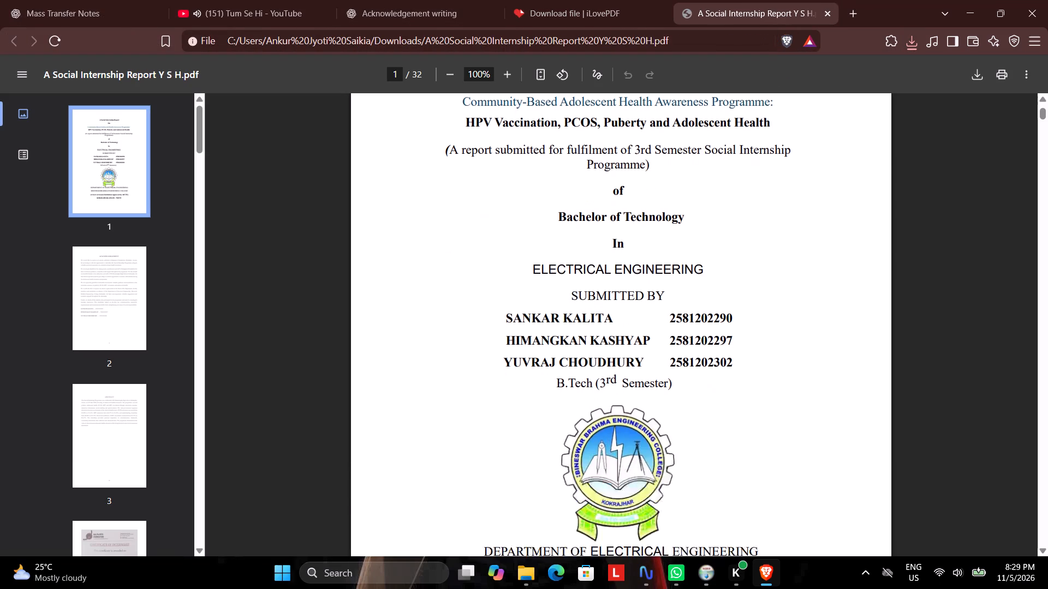
pyautogui.scroll(-9, 649, 277)
pyautogui.scroll(-12, 648, 267)
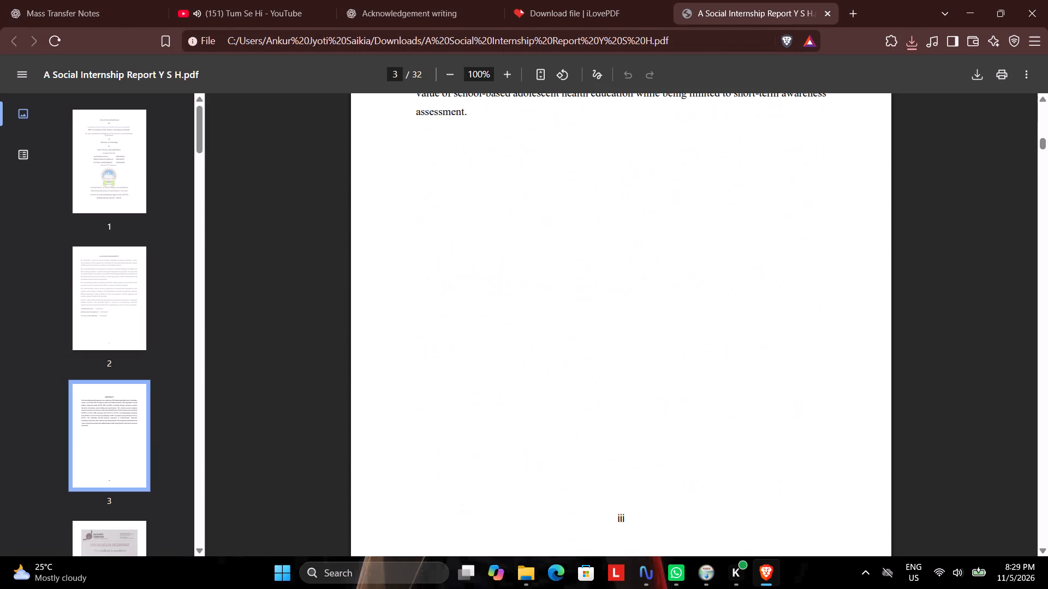
pyautogui.scroll(-13, 648, 268)
pyautogui.scroll(-8, 644, 276)
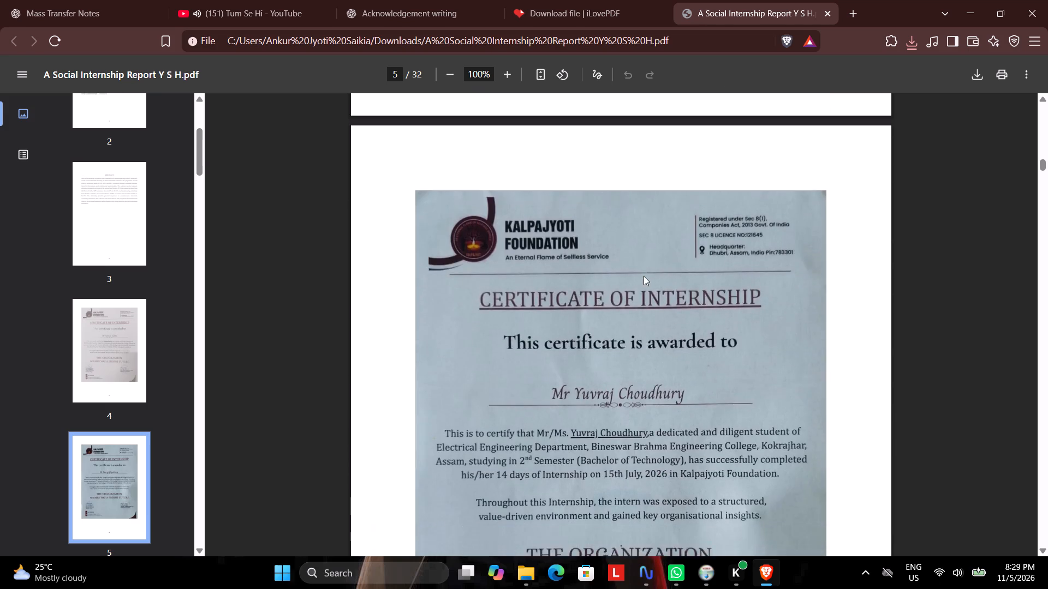
pyautogui.scroll(-18, 644, 276)
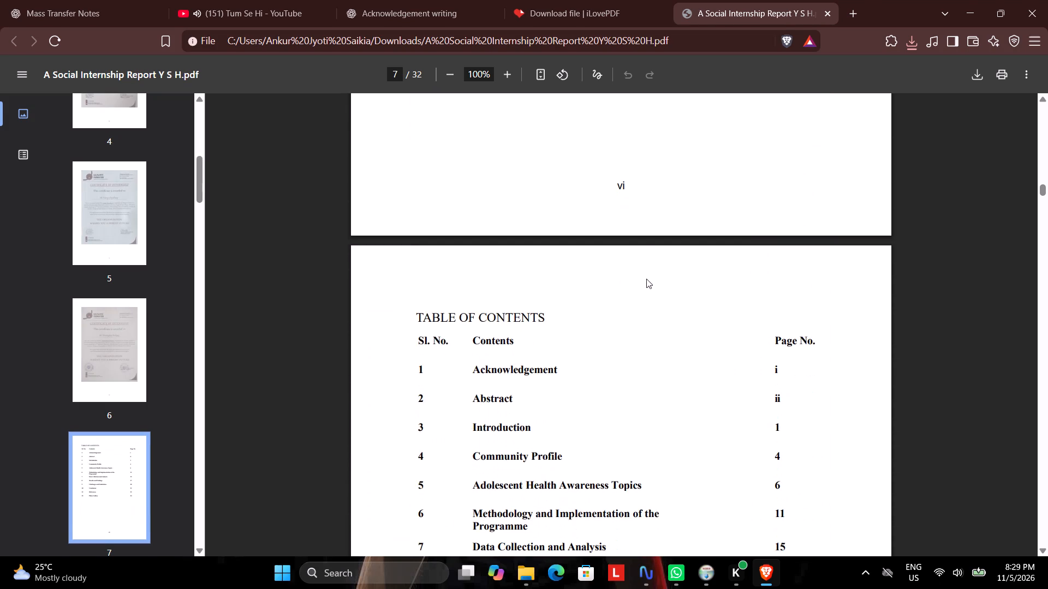
pyautogui.scroll(-5, 646, 279)
pyautogui.scroll(3, 674, 276)
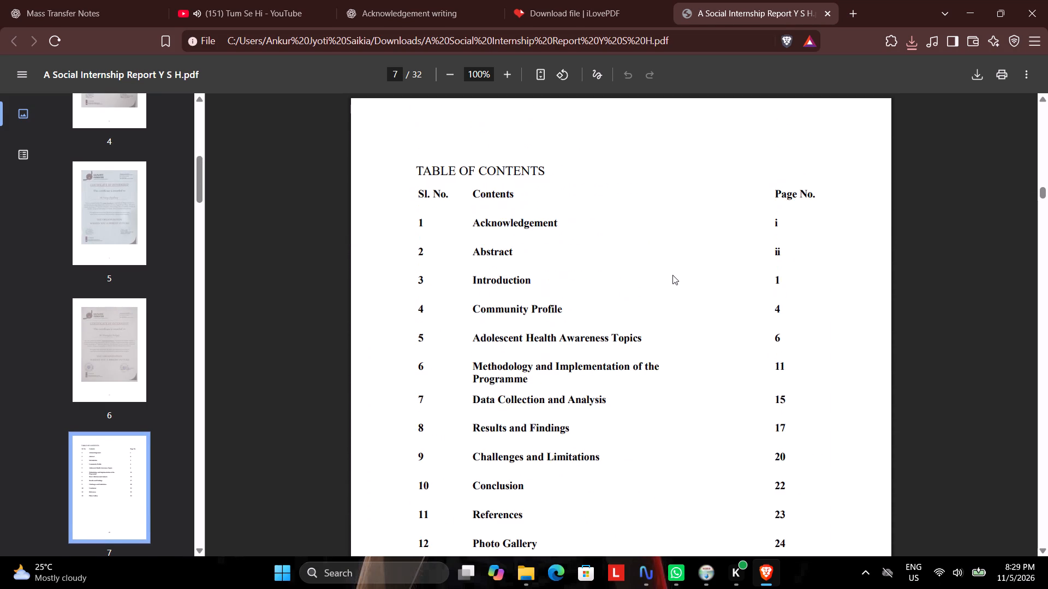
pyautogui.scroll(-13, 672, 275)
pyautogui.scroll(1, 672, 275)
# Review the layout and page numbering of the first chapters up to Chapter 3 in the PDF, and close the browser.
pyautogui.scroll(-8, 672, 275)
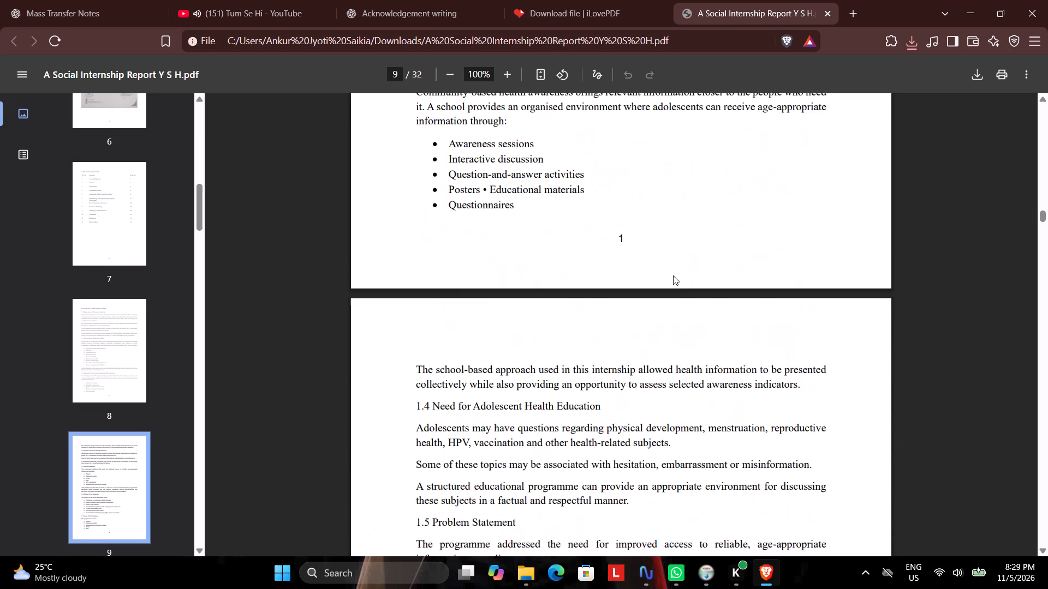
pyautogui.scroll(-15, 673, 275)
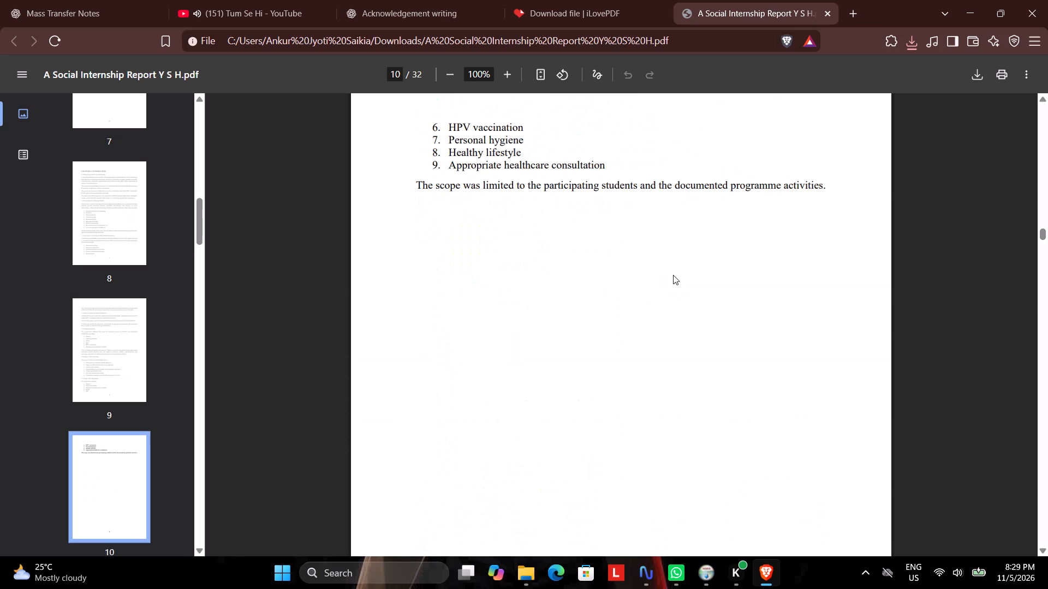
pyautogui.scroll(-15, 673, 275)
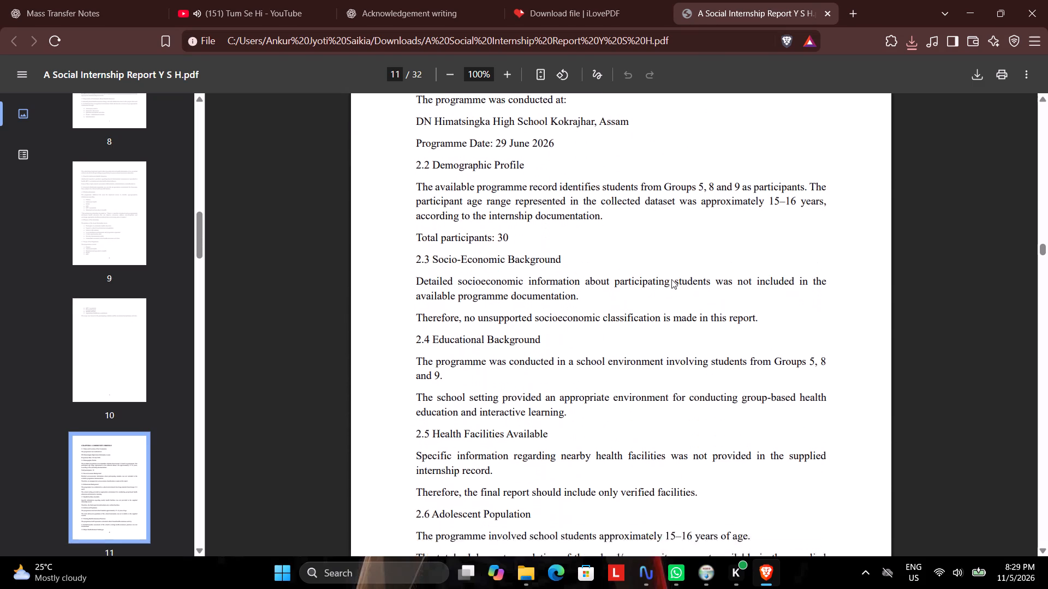
pyautogui.scroll(-18, 671, 279)
pyautogui.scroll(2, 662, 281)
pyautogui.scroll(-5, 662, 280)
pyautogui.scroll(5, 663, 280)
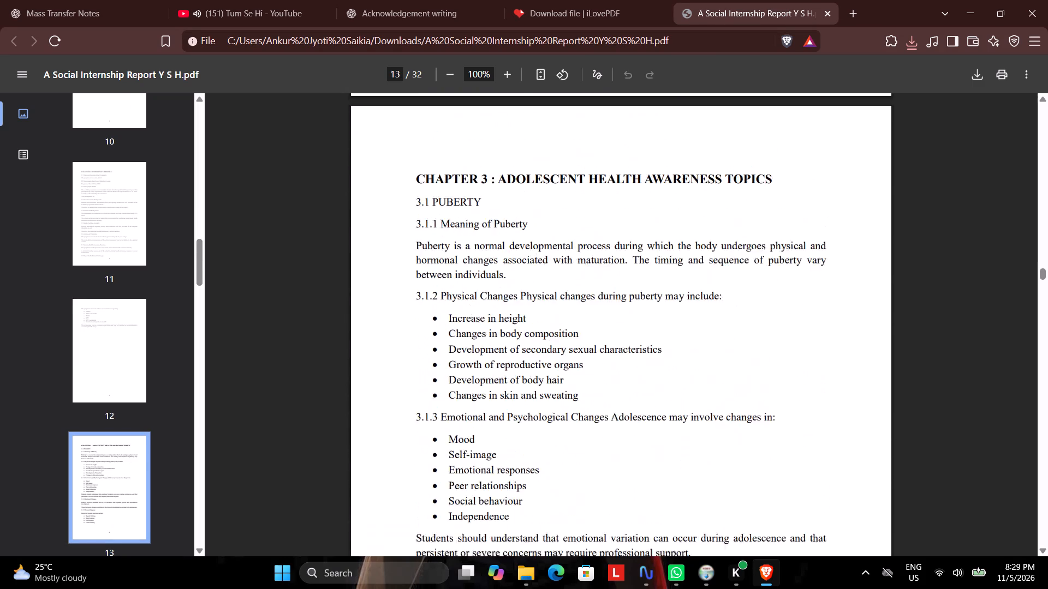